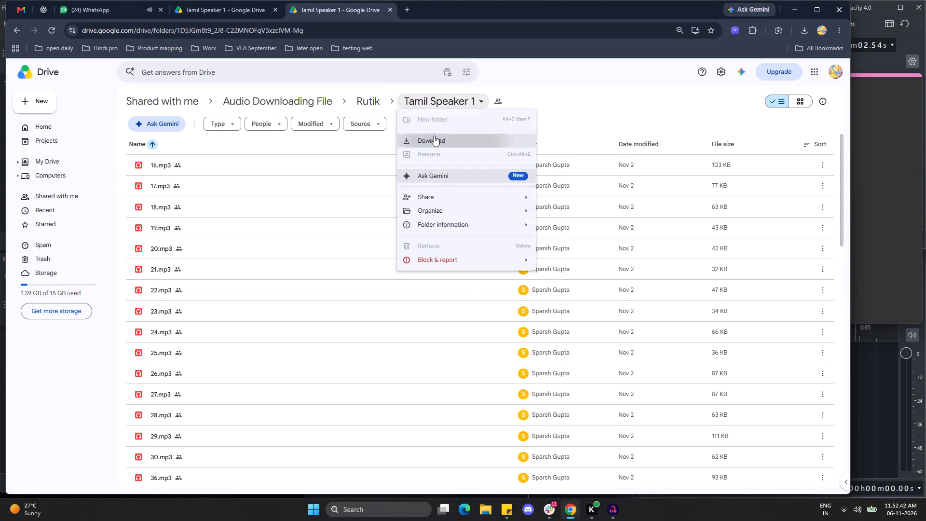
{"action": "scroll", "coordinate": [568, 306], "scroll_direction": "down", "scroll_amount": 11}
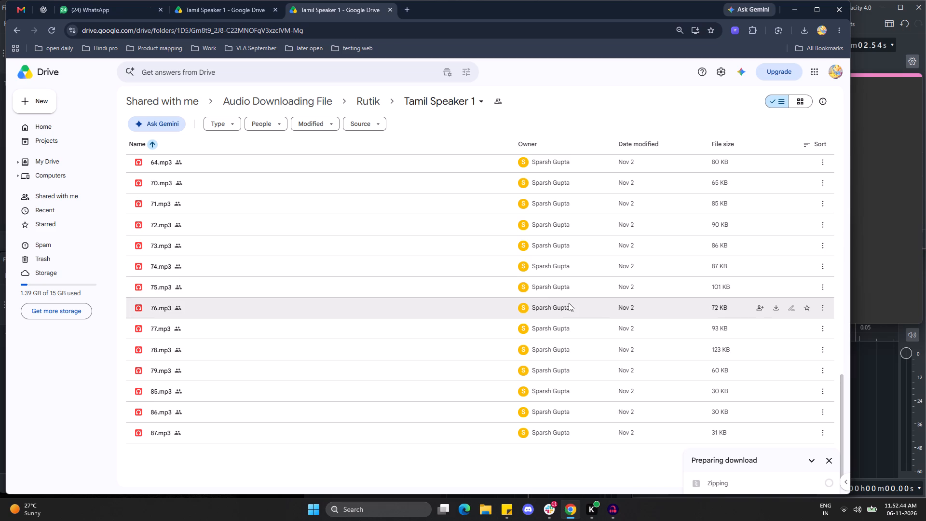
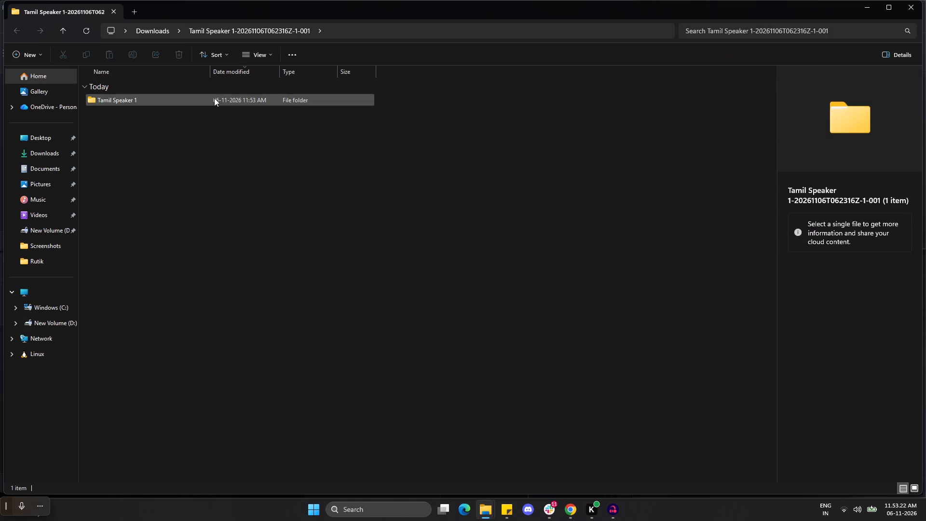
Move the Tamil Speaker 1 folder out of the extracted archive folder into Downloads.
{"action": "left_click", "coordinate": [211, 98]}
{"action": "key", "text": "ctrl+x"}
{"action": "left_click", "coordinate": [163, 36]}
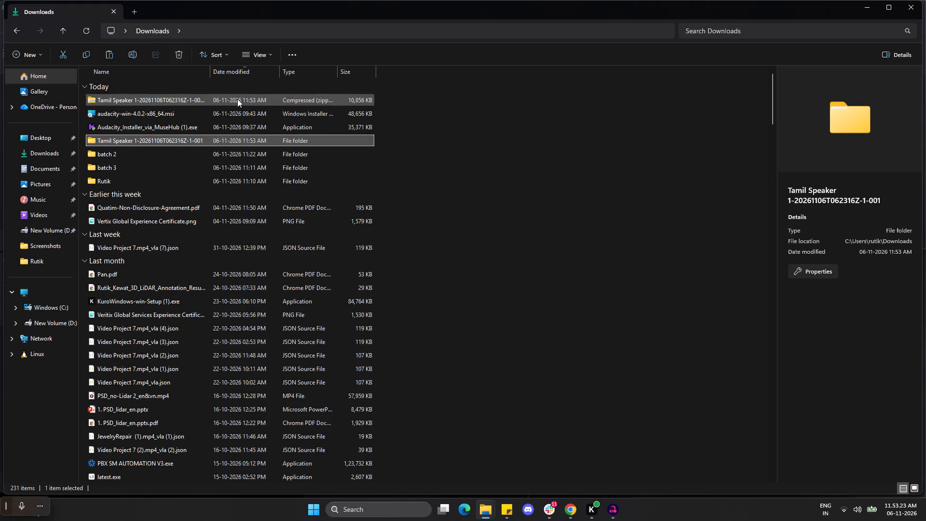
{"action": "key", "text": "ctrl+v"}
Permanently delete the Tamil Speaker 1 zip archive, its emptied extraction folder, and the batch 3 and Rutik folders from Downloads.
{"action": "left_click", "coordinate": [161, 143]}
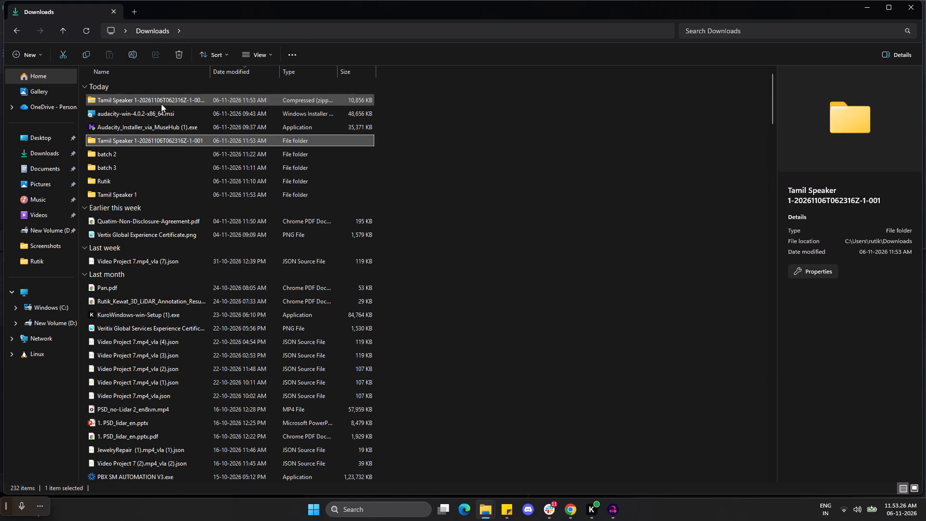
{"action": "left_click", "coordinate": [162, 103], "text": "ctrl"}
{"action": "left_click", "coordinate": [137, 165], "text": "ctrl"}
{"action": "left_click", "coordinate": [128, 178], "text": "ctrl"}
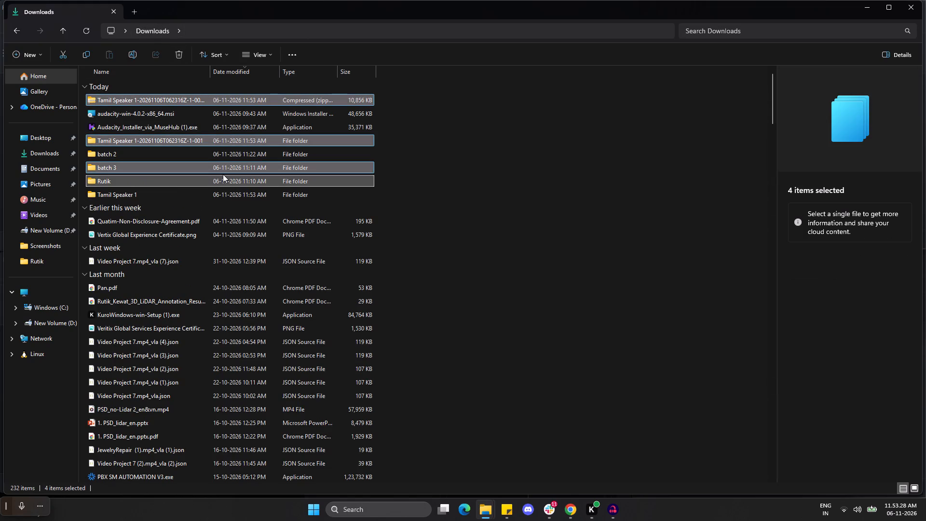
{"action": "key", "text": "shift+Delete"}
{"action": "key", "text": "Return"}
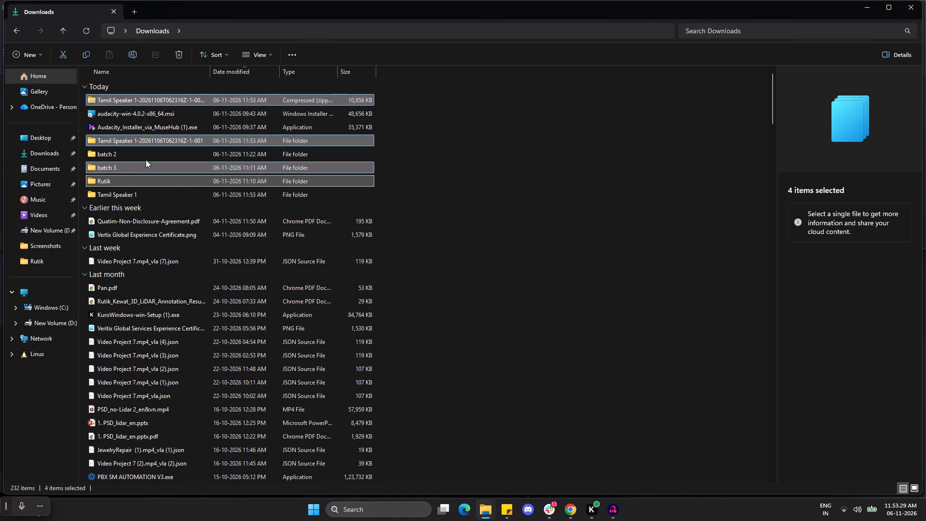
Permanently delete all the WAV files inside the batch 2 folder in Downloads.
{"action": "double_click", "coordinate": [145, 141]}
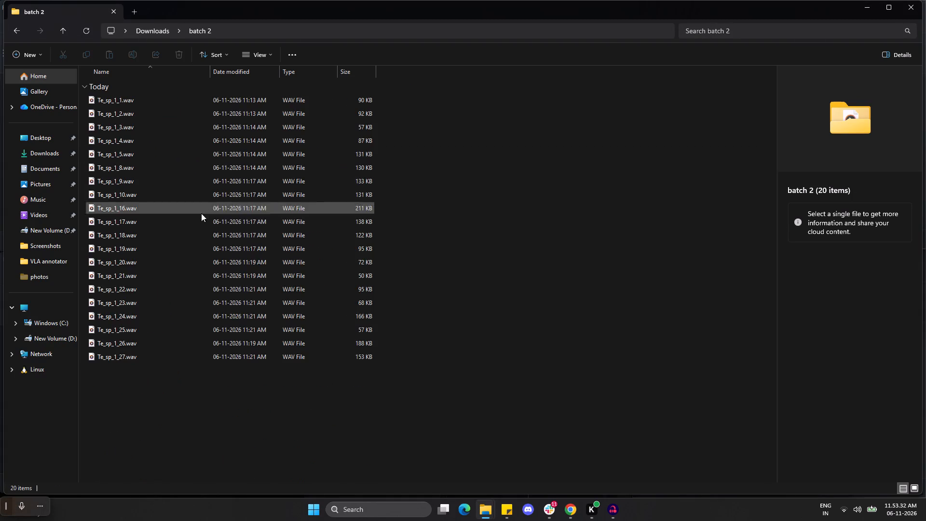
{"action": "key", "text": "ctrl+a"}
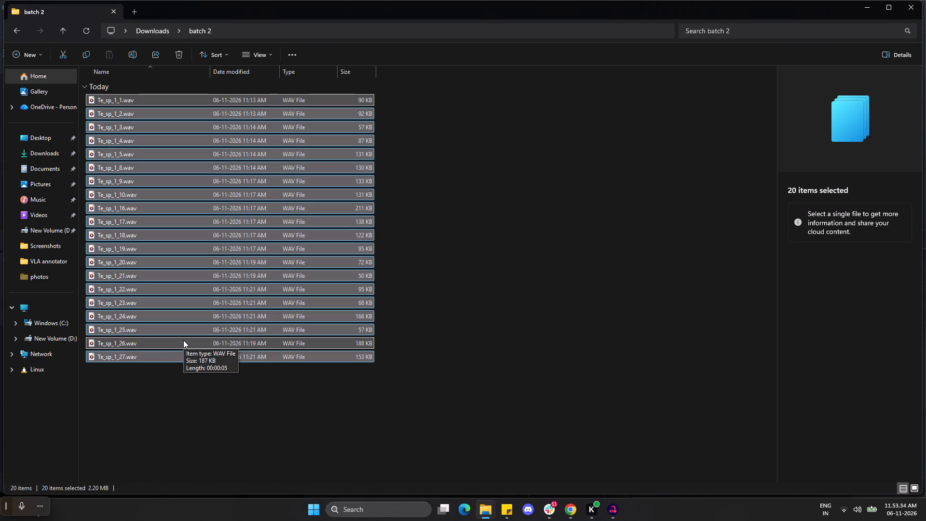
{"action": "key", "text": "shift+Delete"}
{"action": "key", "text": "Return"}
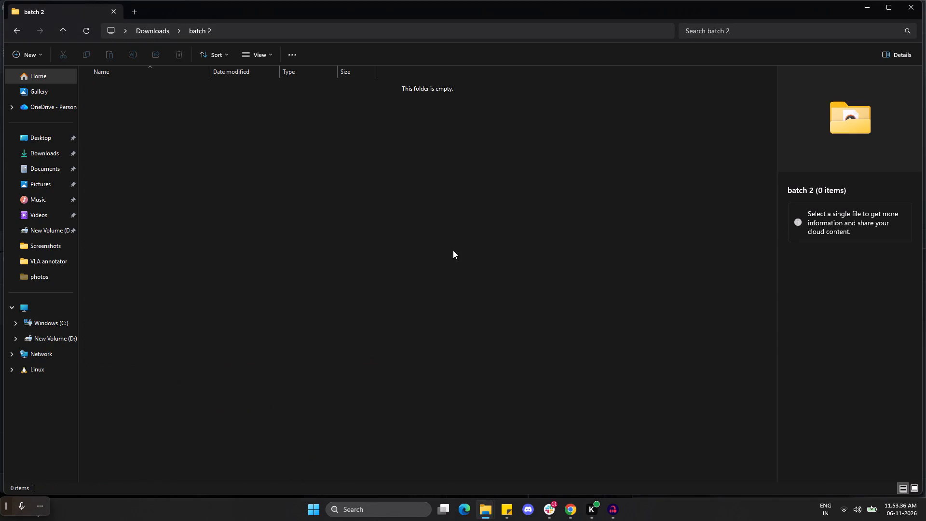
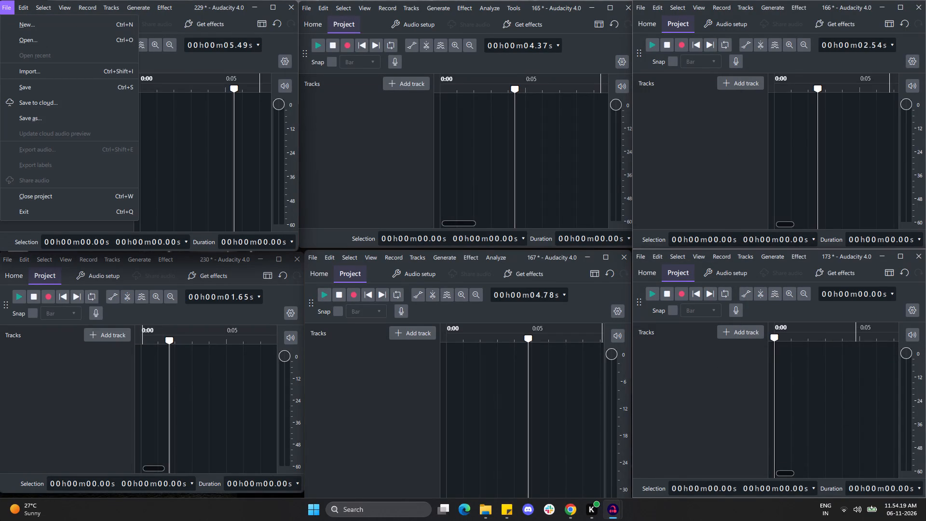
Start importing an audio file into the empty 229 project in Audacity.
{"action": "left_click", "coordinate": [37, 70]}
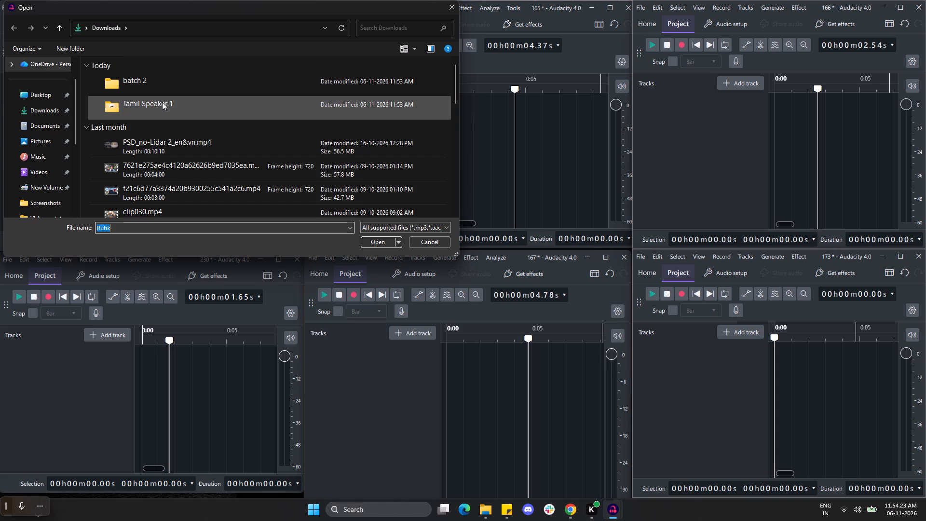
Import 16.mp3 from the Tamil Speaker 1 folder in Downloads into project 229.
{"action": "double_click", "coordinate": [162, 102]}
{"action": "left_click", "coordinate": [156, 93]}
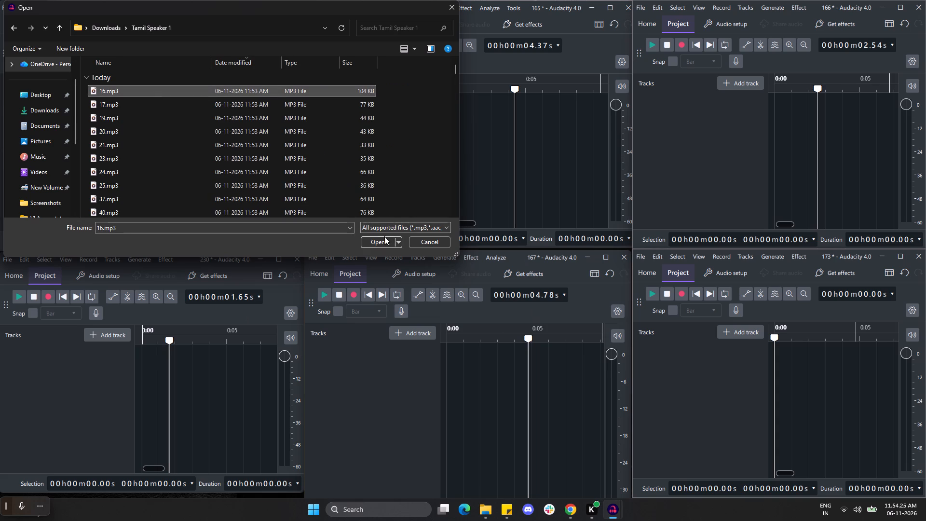
{"action": "left_click", "coordinate": [384, 237]}
Import 17.mp3 from the Tamil Speaker 1 folder into project 165.
{"action": "left_click", "coordinate": [306, 11]}
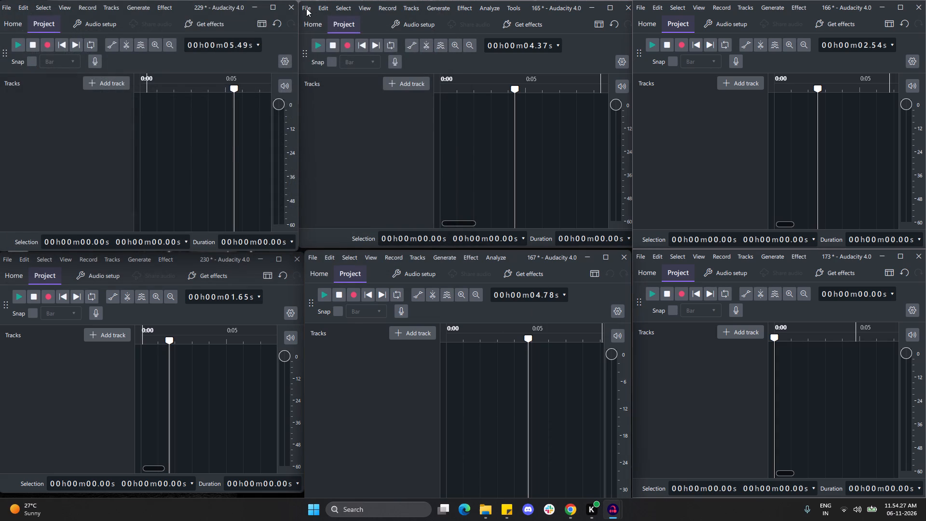
{"action": "left_click", "coordinate": [306, 8]}
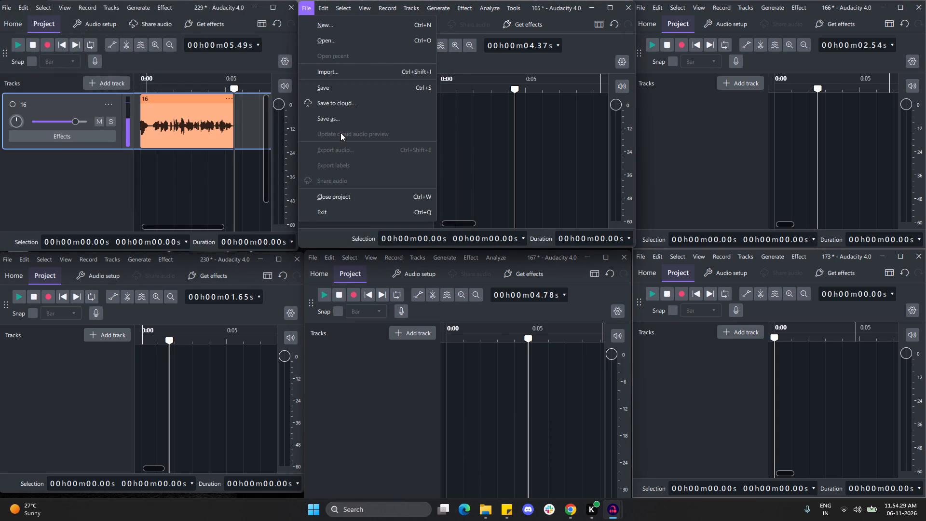
{"action": "left_click", "coordinate": [345, 77]}
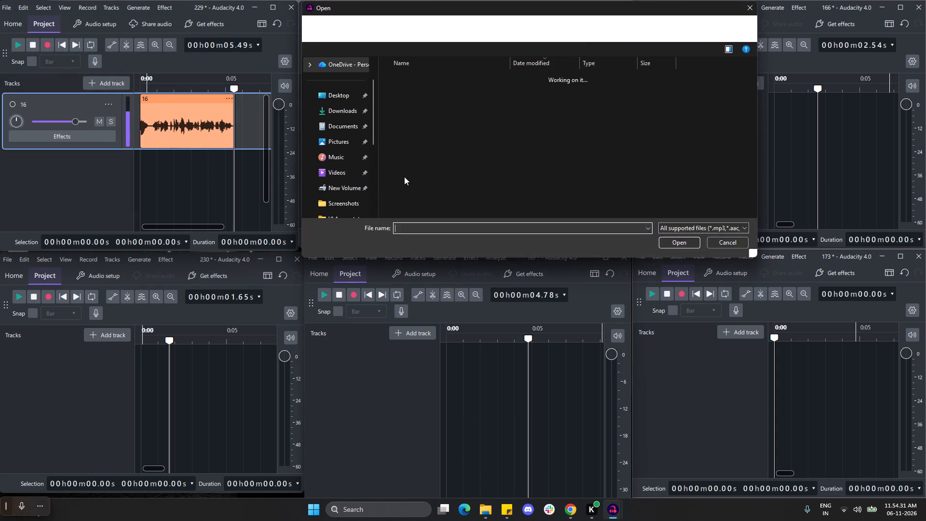
{"action": "left_click", "coordinate": [418, 103]}
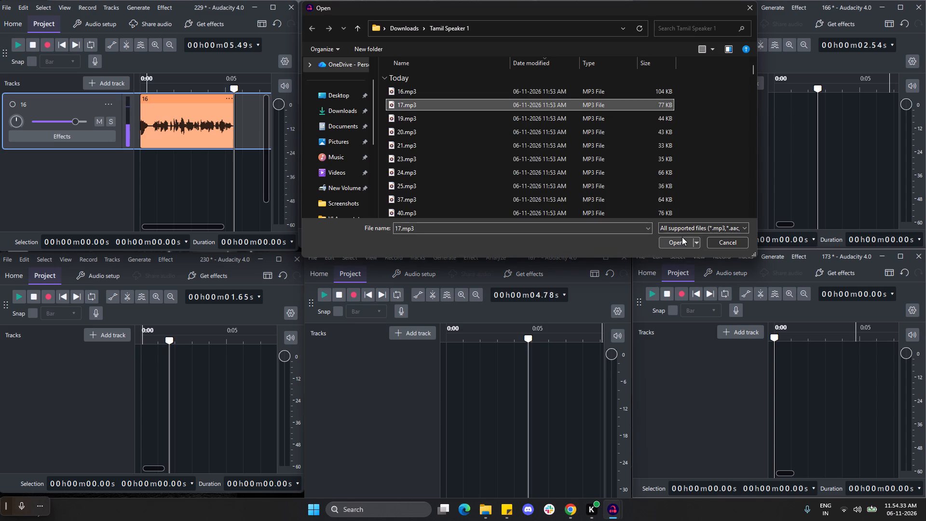
{"action": "left_click", "coordinate": [679, 239]}
Import 19.mp3 from the Tamil Speaker 1 folder into project 166.
{"action": "left_click", "coordinate": [644, 7]}
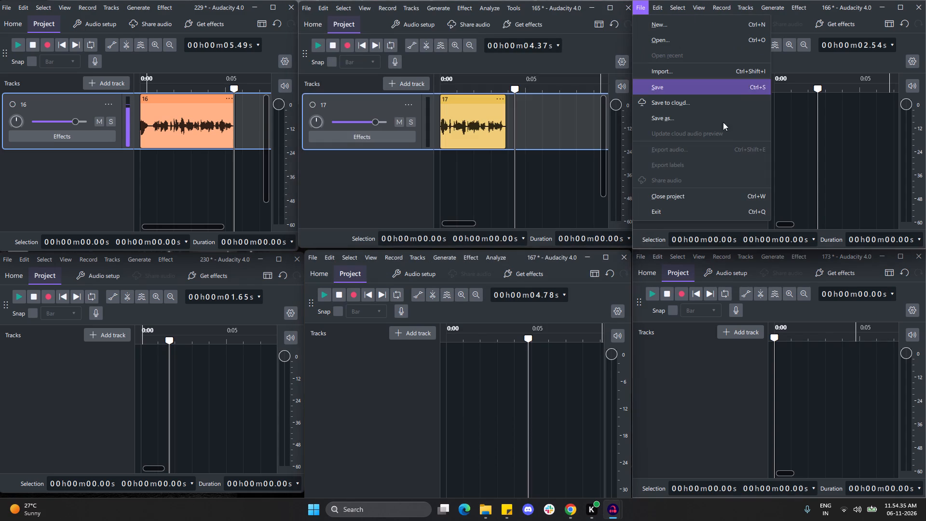
{"action": "left_click", "coordinate": [683, 73]}
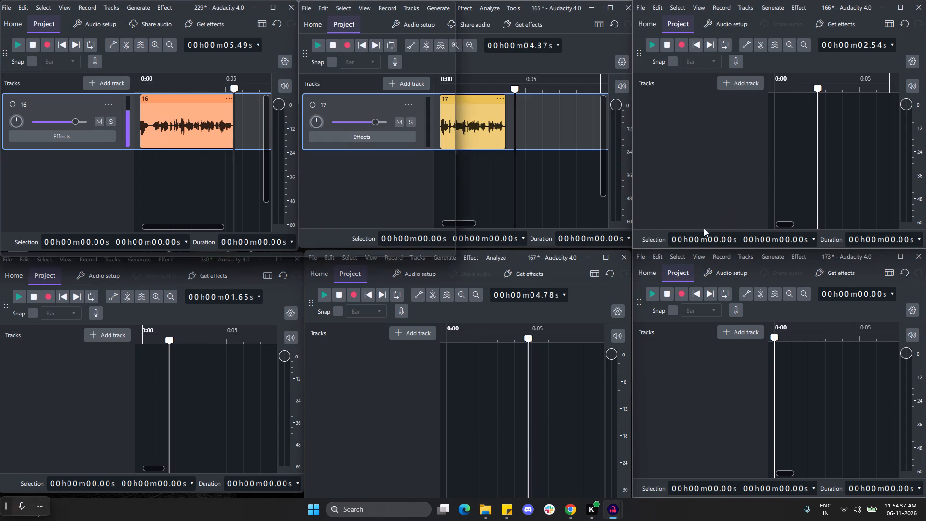
{"action": "left_click", "coordinate": [591, 117]}
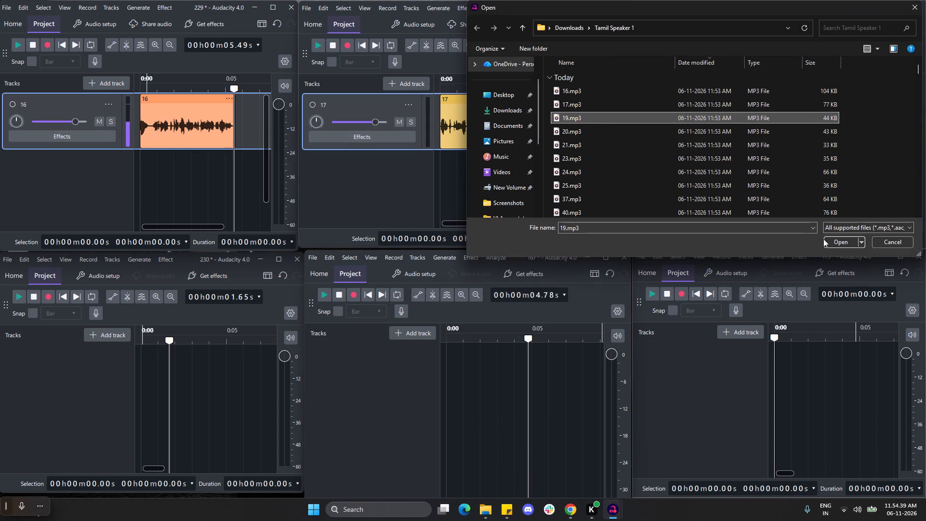
{"action": "left_click", "coordinate": [834, 243]}
Import 20.mp3 from the Tamil Speaker 1 folder into project 230.
{"action": "left_click", "coordinate": [6, 262]}
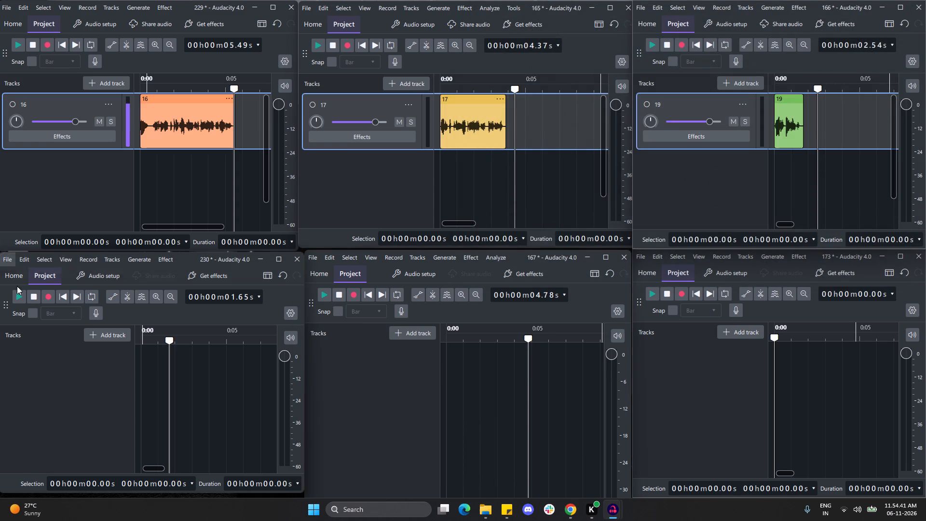
{"action": "left_click", "coordinate": [41, 328]}
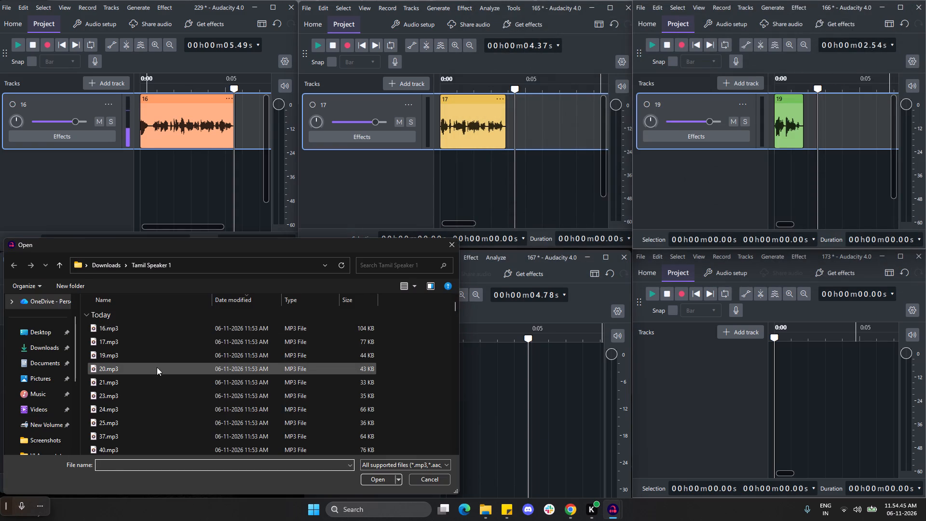
{"action": "left_click", "coordinate": [157, 367]}
{"action": "left_click", "coordinate": [369, 480]}
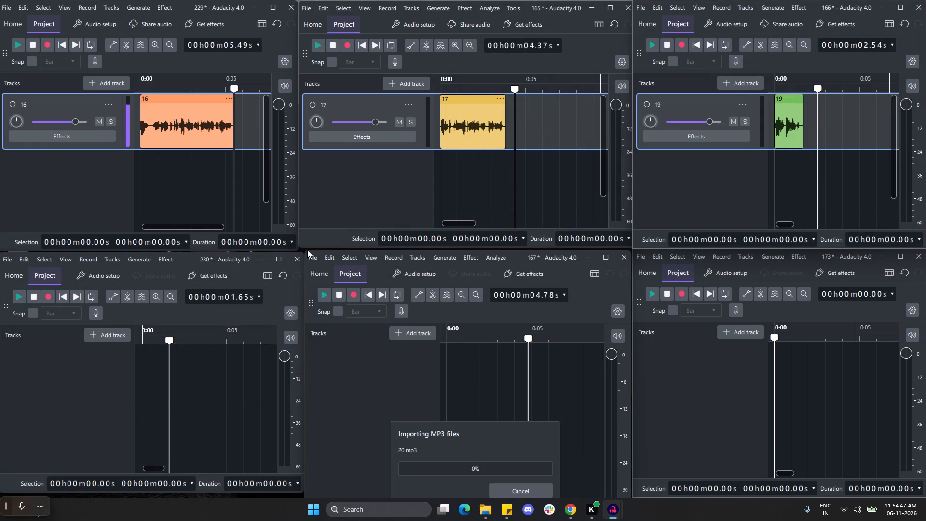
Import 21.mp3 from the Tamil Speaker 1 folder into project 167.
{"action": "left_click", "coordinate": [313, 259]}
{"action": "left_click", "coordinate": [397, 326]}
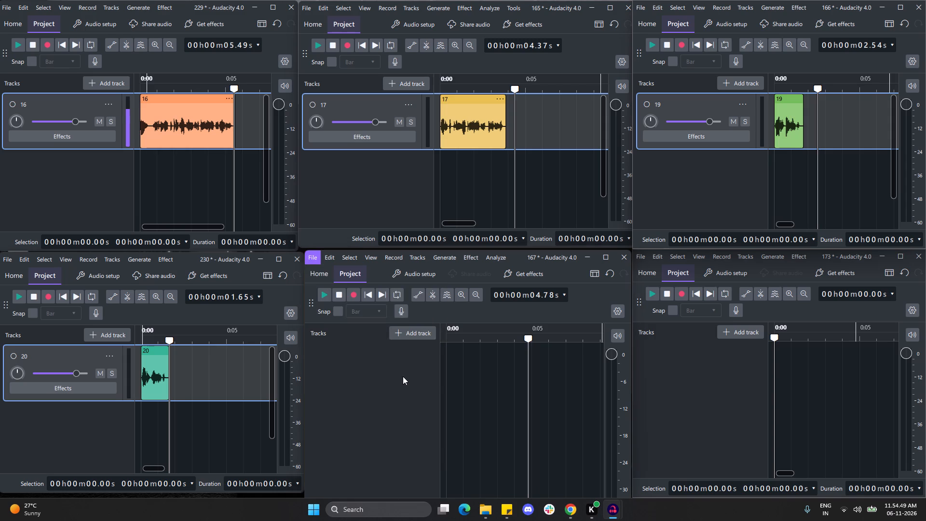
{"action": "left_click", "coordinate": [431, 381]}
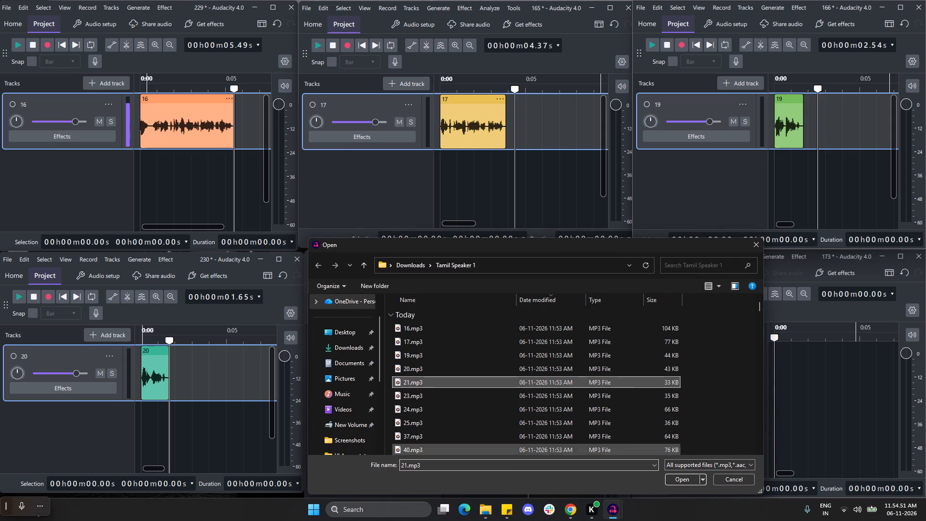
{"action": "left_click", "coordinate": [685, 481]}
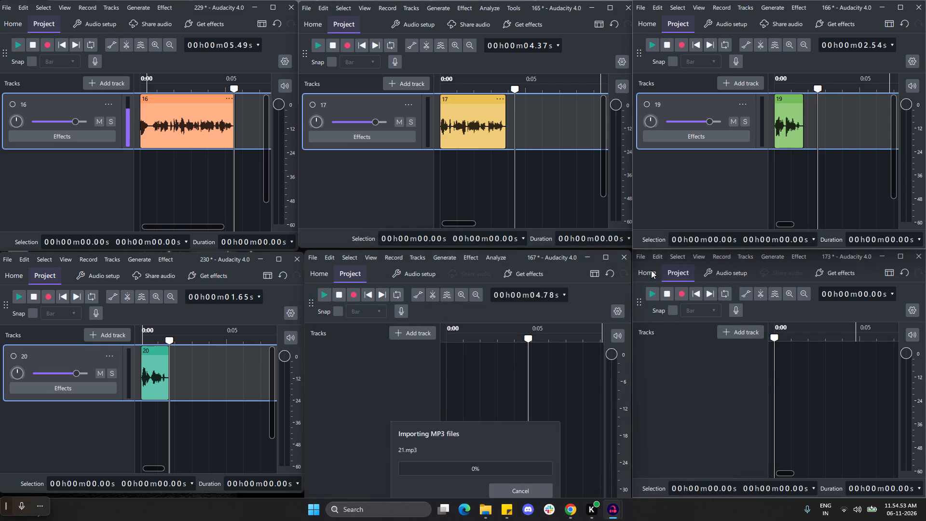
Import 23.mp3 from the Tamil Speaker 1 folder into project 173.
{"action": "left_click", "coordinate": [641, 257]}
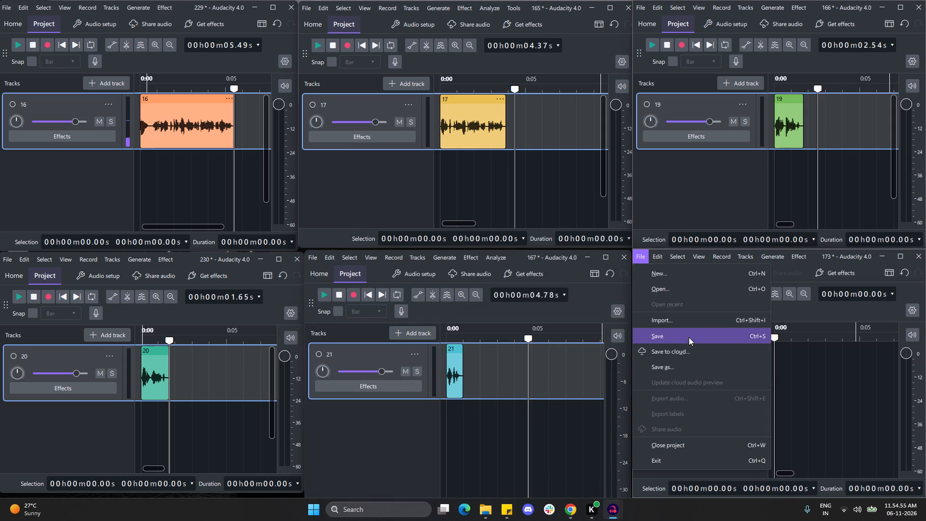
{"action": "left_click", "coordinate": [689, 316]}
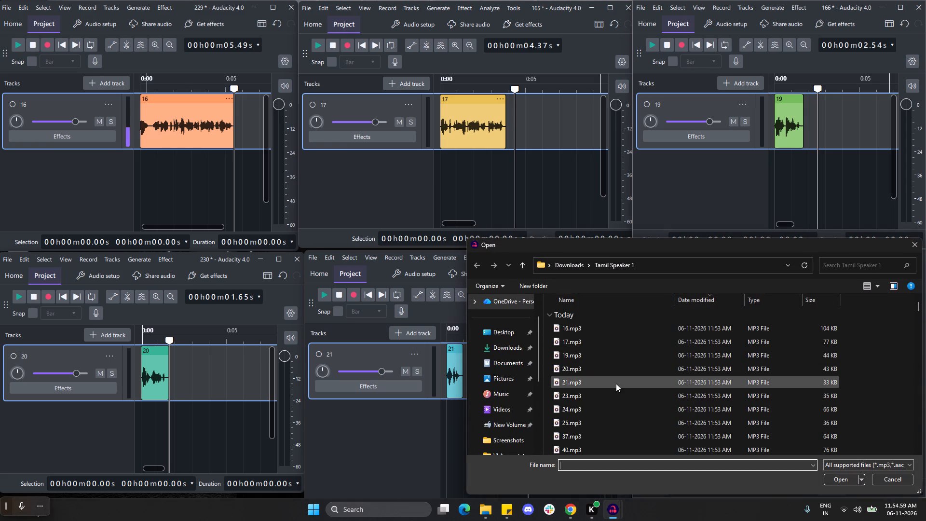
{"action": "left_click", "coordinate": [615, 396]}
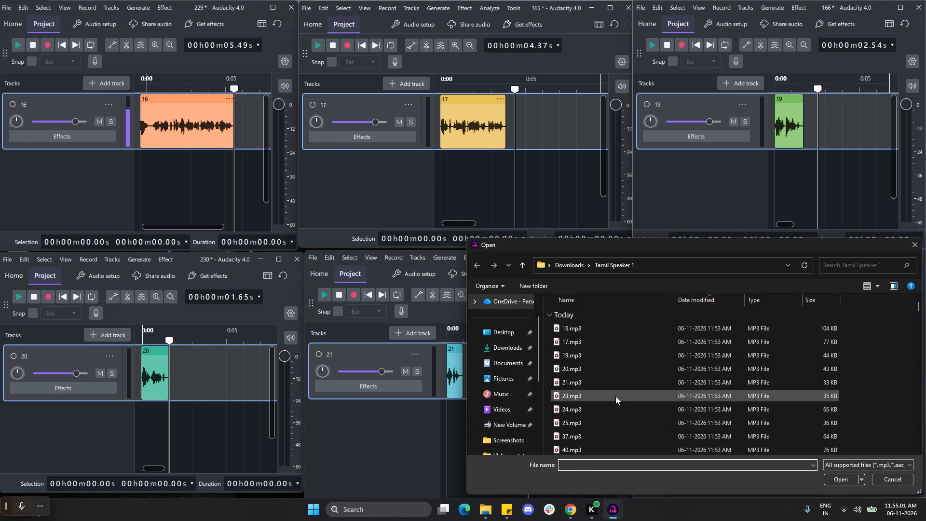
{"action": "left_click", "coordinate": [844, 480]}
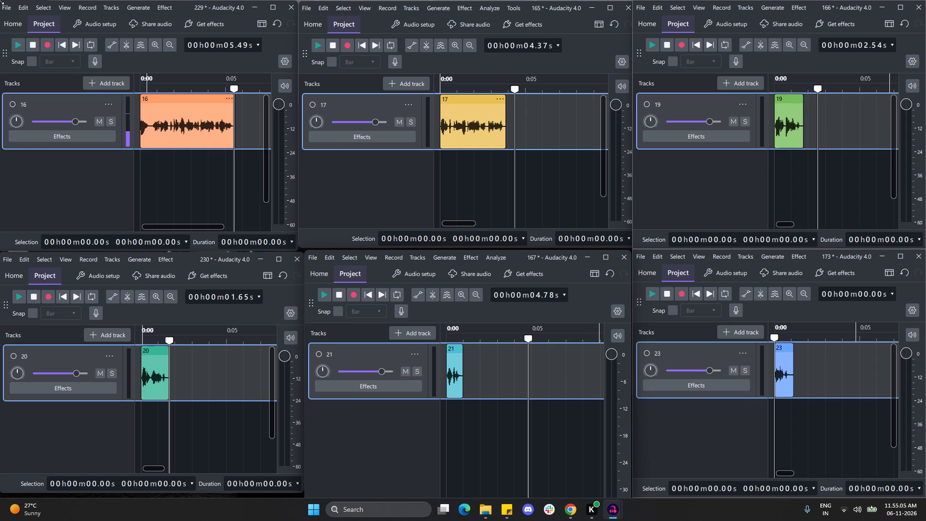
Generate 0.5 seconds of silence at the end and then at the start of clip 16 in project 229.
{"action": "left_click", "coordinate": [234, 119]}
{"action": "left_click", "coordinate": [132, 5]}
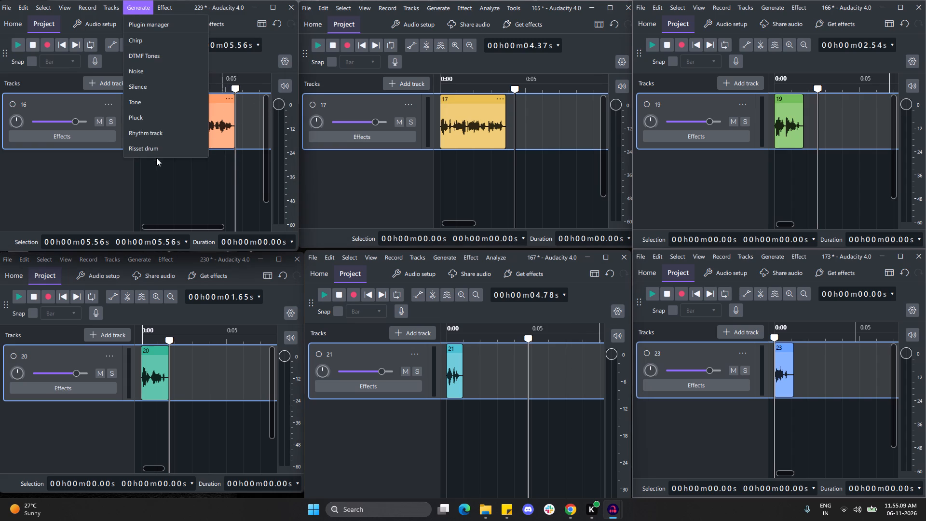
{"action": "left_click", "coordinate": [150, 83]}
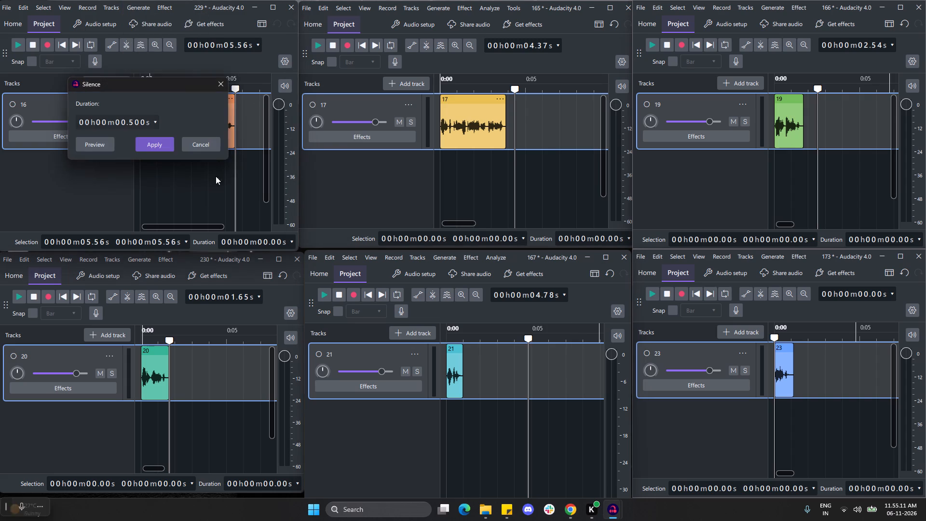
{"action": "left_click", "coordinate": [150, 144]}
{"action": "left_click", "coordinate": [141, 127]}
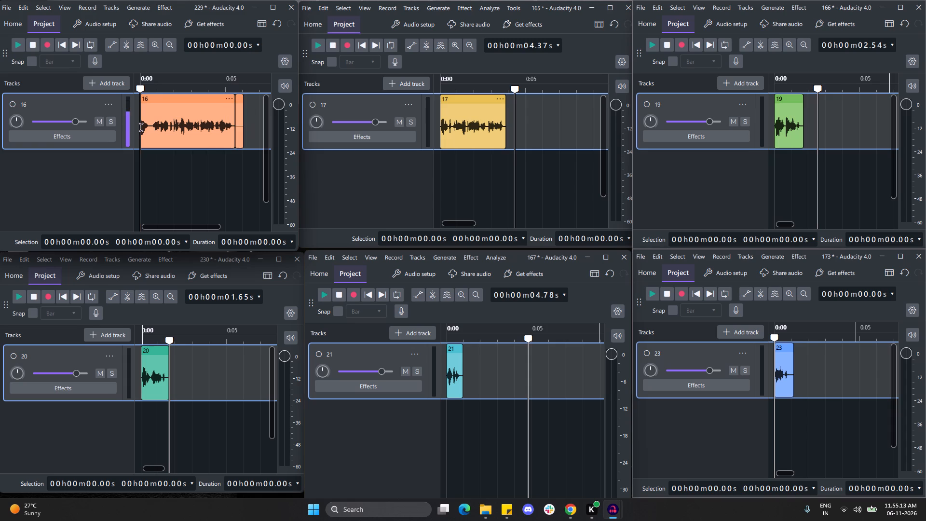
{"action": "left_click", "coordinate": [132, 9]}
{"action": "left_click", "coordinate": [147, 83]}
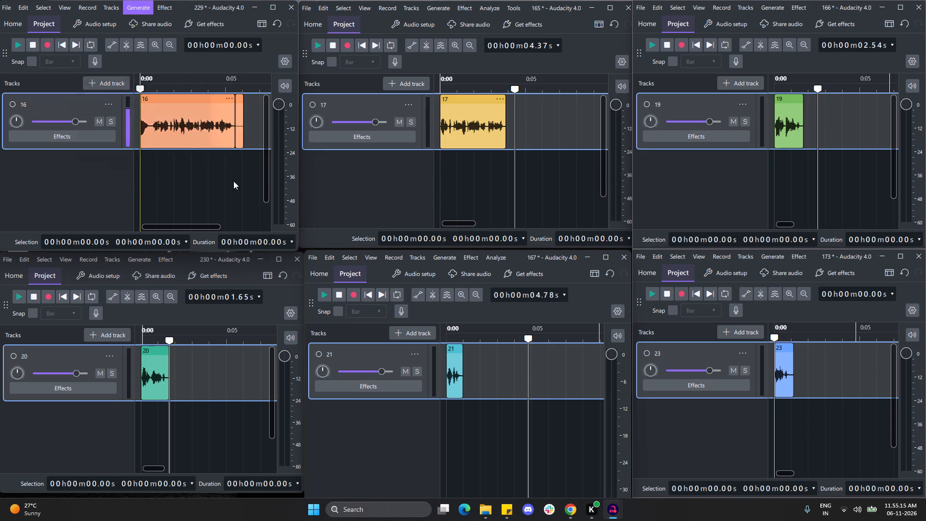
{"action": "left_click", "coordinate": [149, 143]}
Generate about 0.5 seconds of silence at the end and then at the start of clip 17 in project 165.
{"action": "left_click", "coordinate": [505, 130]}
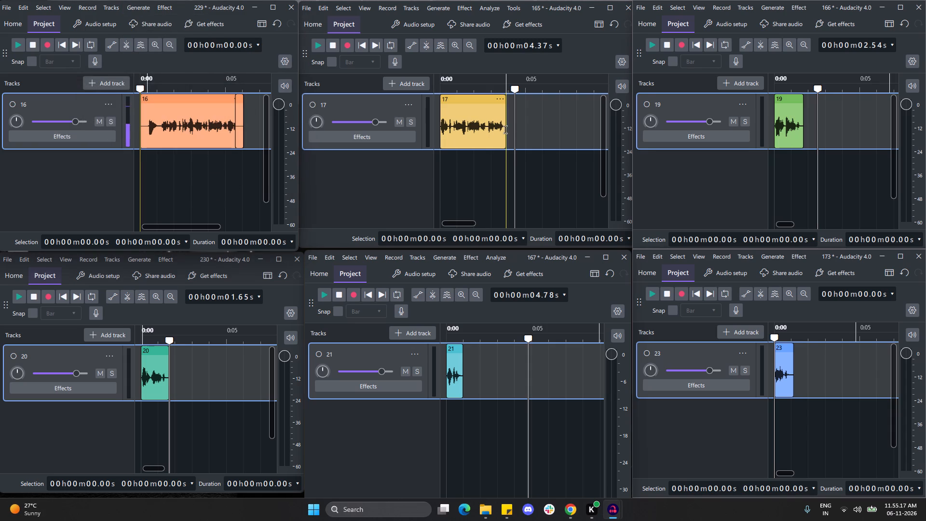
{"action": "left_click", "coordinate": [438, 9]}
{"action": "left_click", "coordinate": [444, 92]}
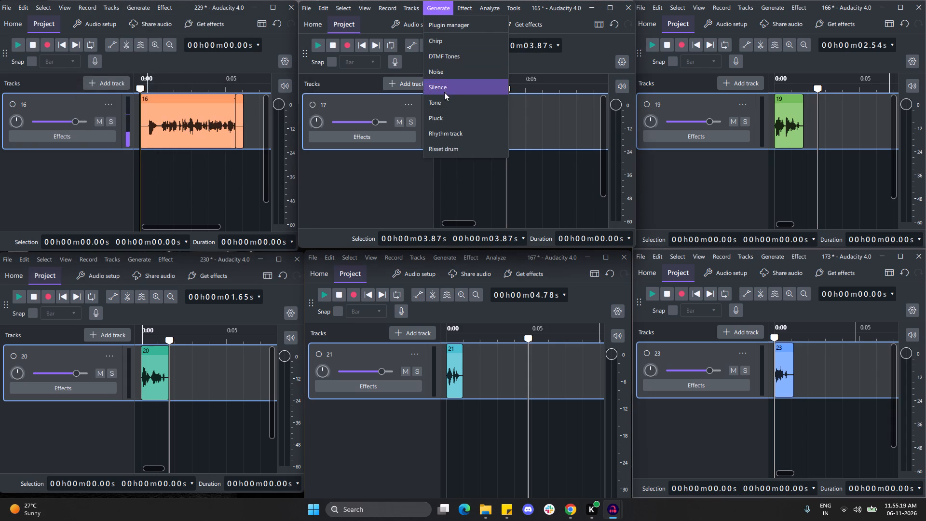
{"action": "left_click", "coordinate": [486, 141]}
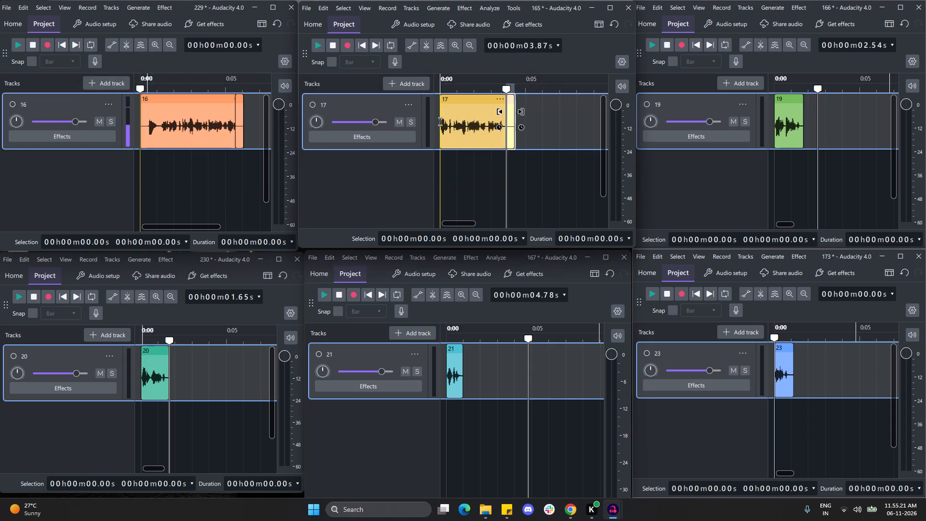
{"action": "left_click", "coordinate": [440, 122]}
{"action": "left_click", "coordinate": [436, 6]}
{"action": "left_click", "coordinate": [438, 86]}
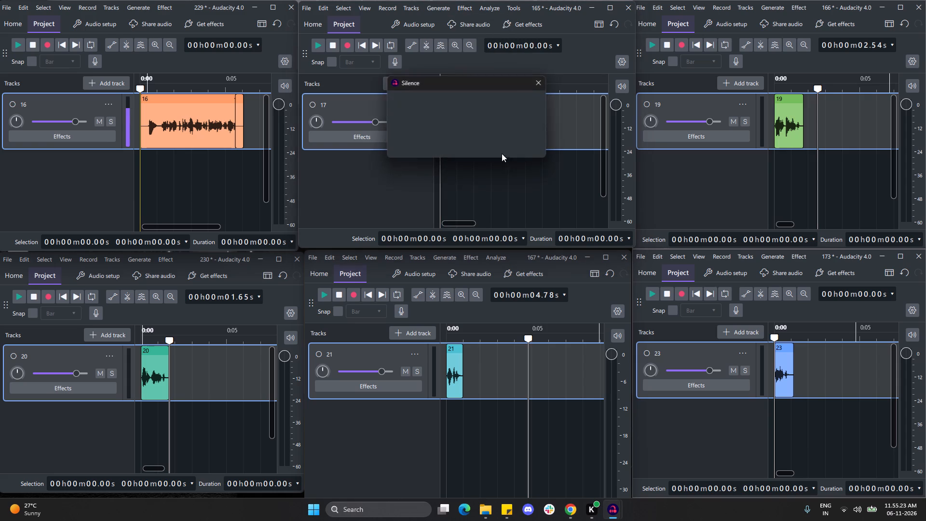
{"action": "left_click", "coordinate": [472, 149]}
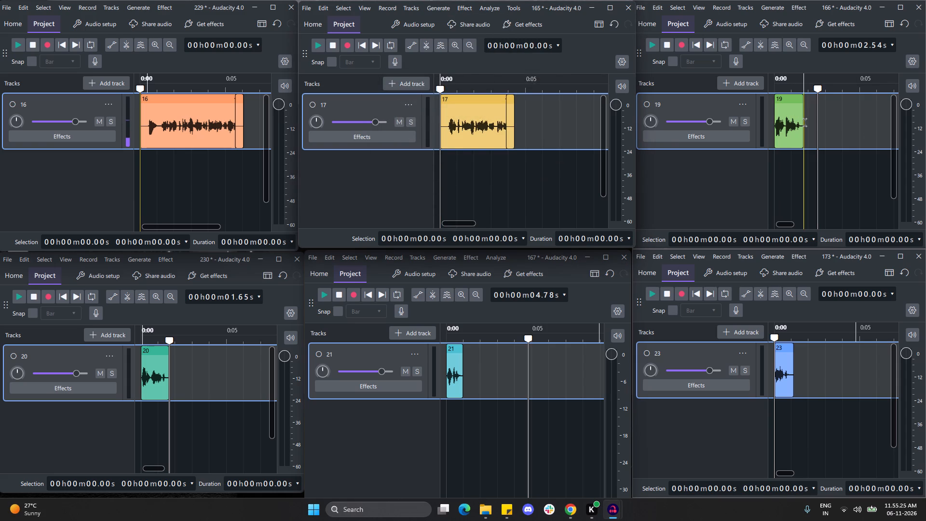
Generate about 0.5 seconds of silence at the end and then at the start of clip 19 in project 166.
{"action": "left_click", "coordinate": [805, 123]}
{"action": "left_click", "coordinate": [775, 10]}
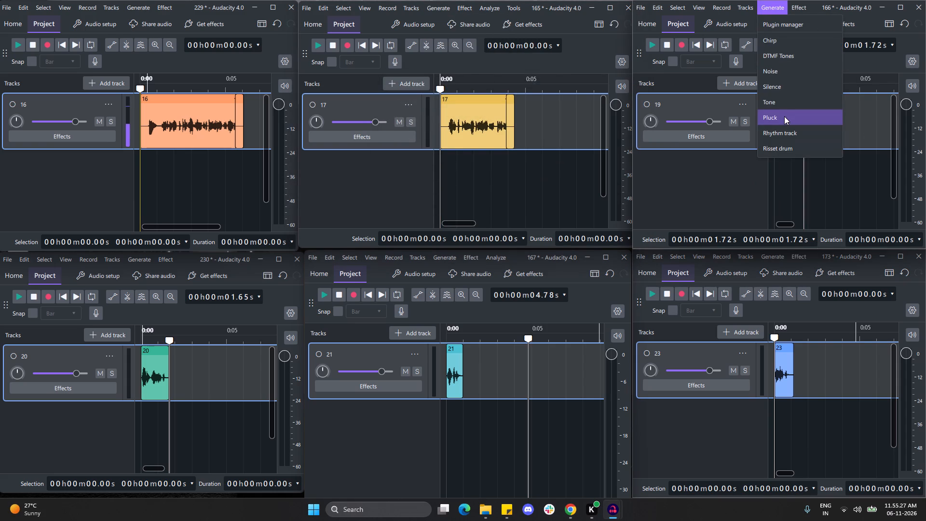
{"action": "left_click", "coordinate": [790, 84]}
{"action": "left_click", "coordinate": [784, 147]}
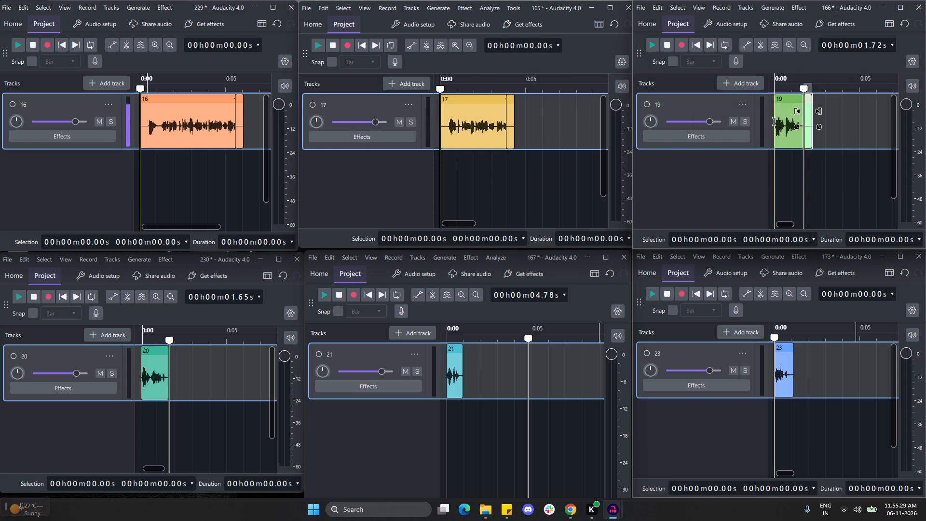
{"action": "left_click", "coordinate": [774, 122]}
{"action": "left_click", "coordinate": [770, 11]}
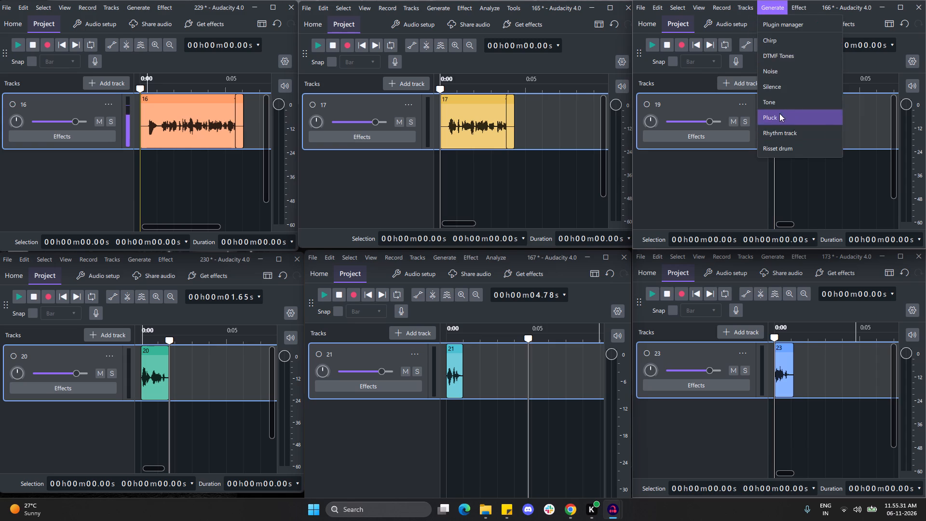
{"action": "left_click", "coordinate": [779, 87]}
{"action": "left_click", "coordinate": [784, 148]}
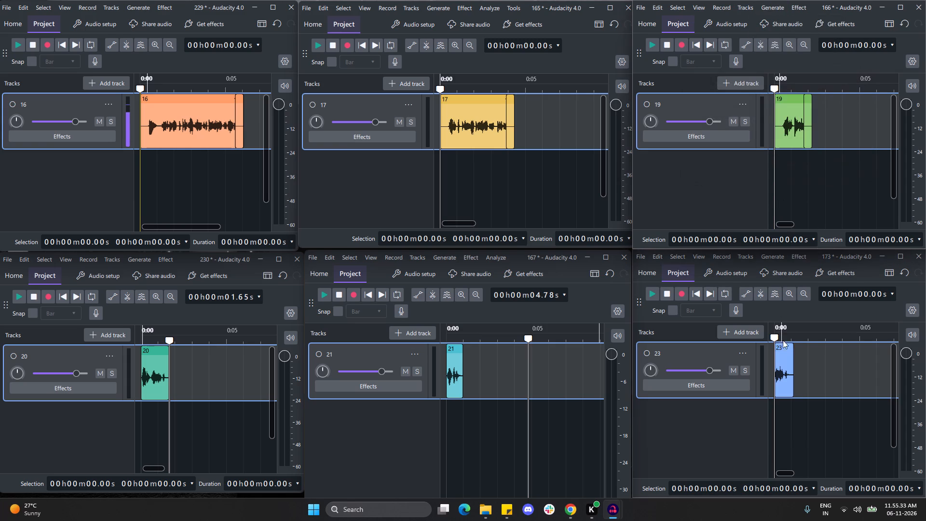
Generate about 0.5 seconds of silence at the start and then at the end of clip 23 in project 173.
{"action": "left_click", "coordinate": [769, 258]}
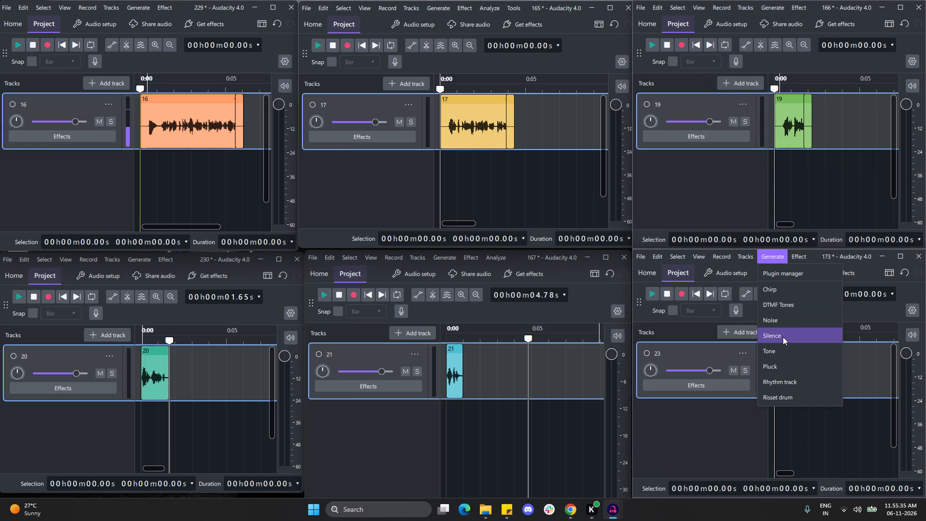
{"action": "left_click", "coordinate": [783, 337]}
{"action": "left_click", "coordinate": [787, 396]}
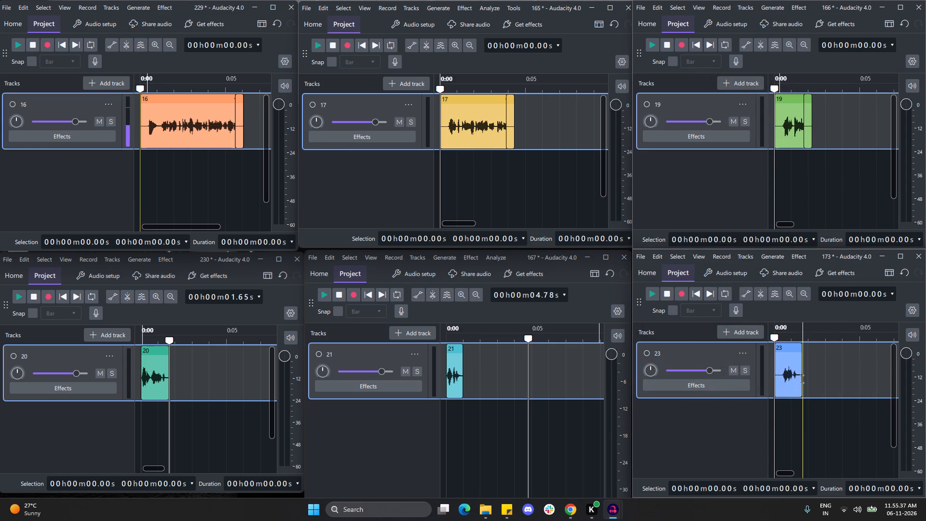
{"action": "left_click", "coordinate": [802, 379]}
{"action": "left_click", "coordinate": [773, 257]}
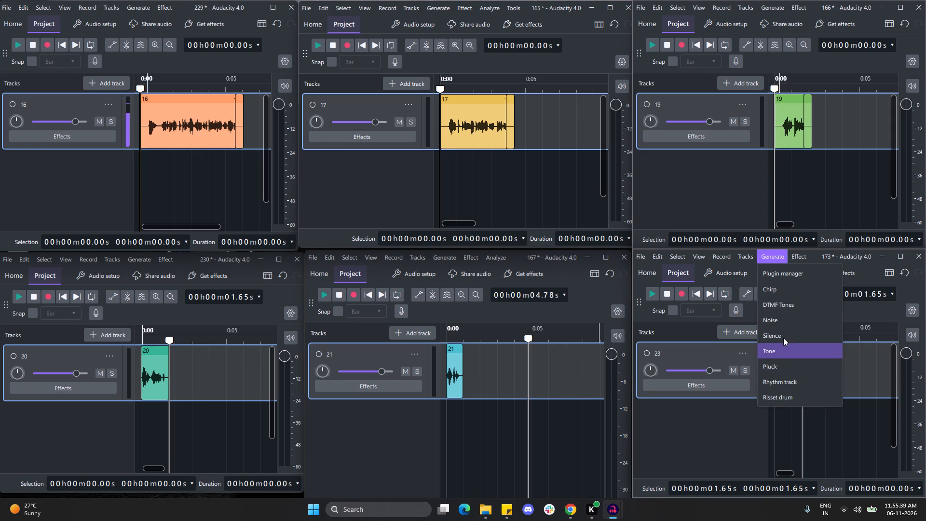
{"action": "left_click", "coordinate": [781, 332]}
{"action": "left_click", "coordinate": [776, 389]}
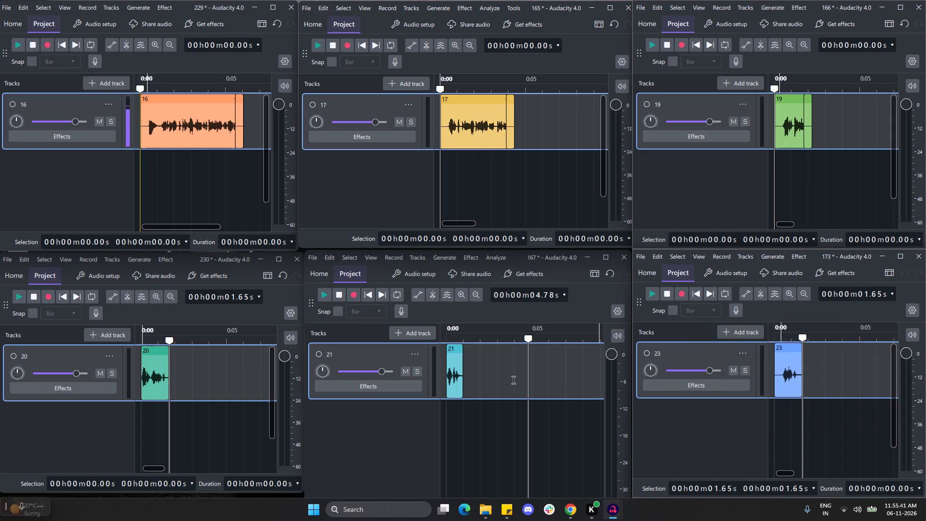
Generate 0.5 seconds of silence at the end and then at the start of clip 21 in project 167.
{"action": "left_click", "coordinate": [463, 369]}
{"action": "left_click", "coordinate": [446, 261]}
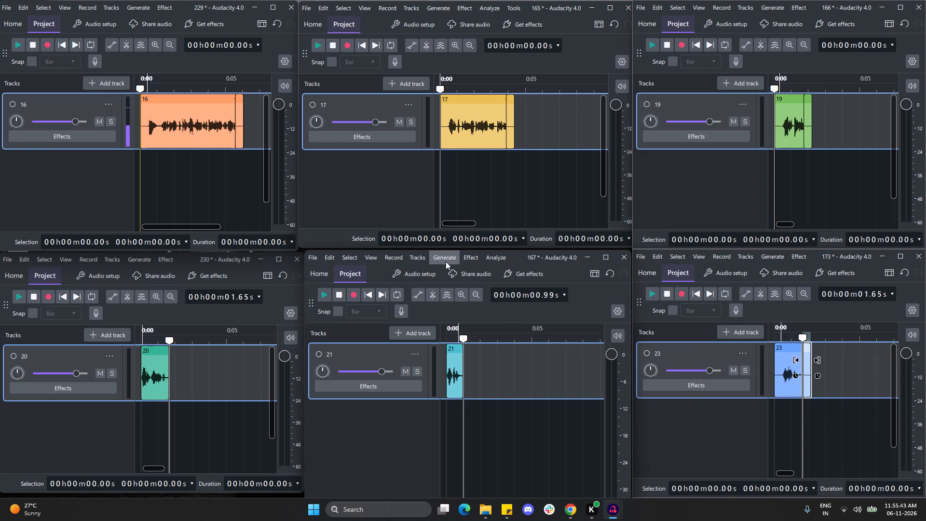
{"action": "left_click", "coordinate": [455, 341]}
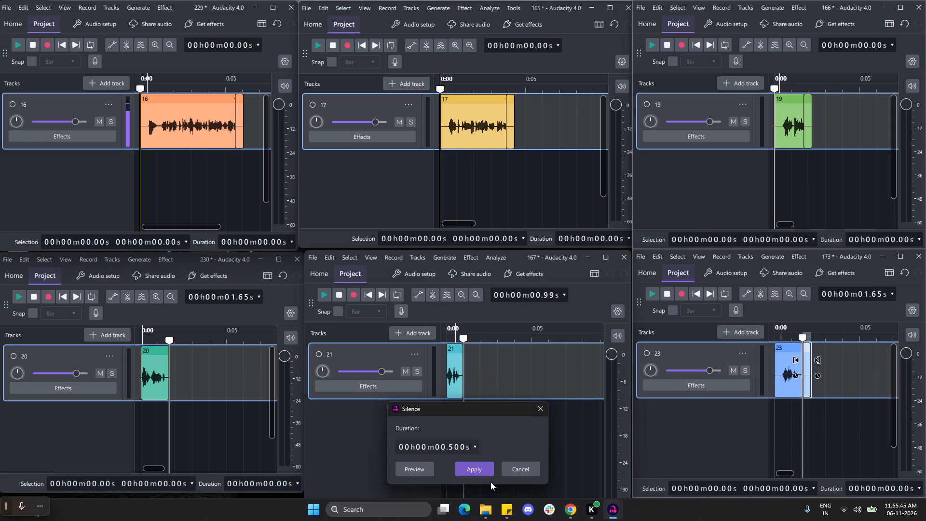
{"action": "left_click", "coordinate": [476, 470]}
{"action": "left_click", "coordinate": [447, 369]}
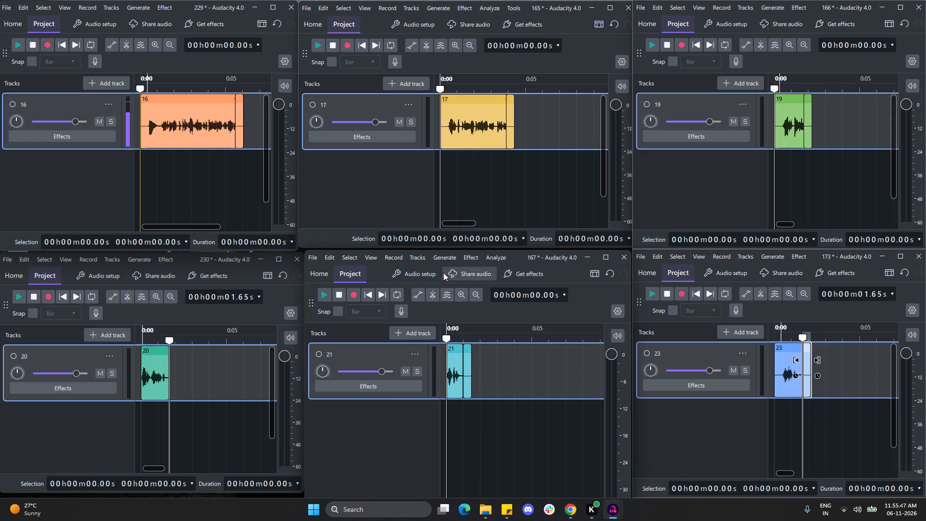
{"action": "left_click", "coordinate": [438, 259]}
{"action": "left_click", "coordinate": [450, 331]}
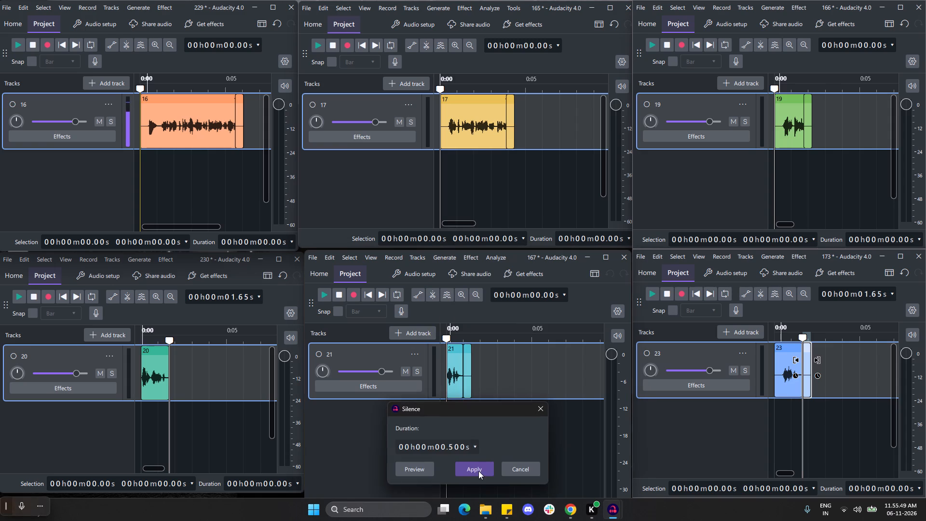
{"action": "left_click", "coordinate": [478, 471]}
Generate 0.5 seconds of silence at the end and then at the start of clip 20 in project 230.
{"action": "left_click", "coordinate": [167, 373]}
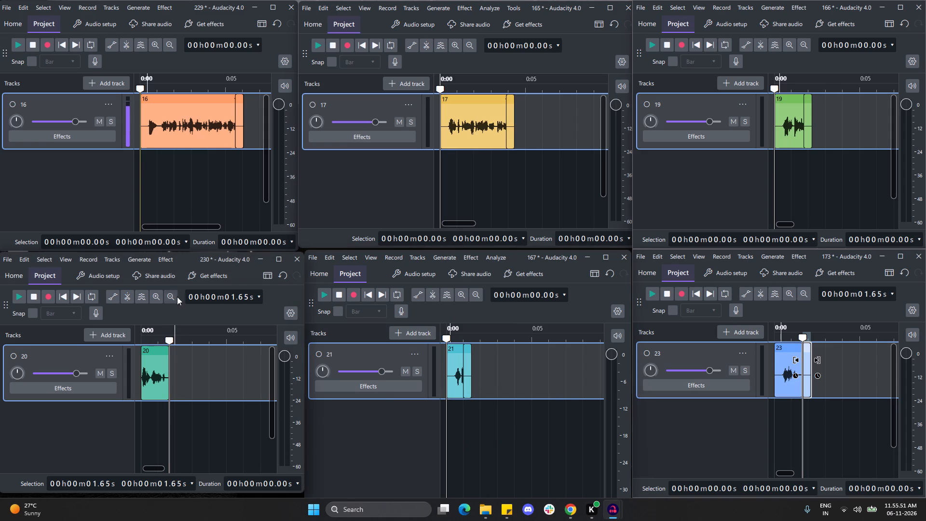
{"action": "left_click", "coordinate": [130, 259]}
{"action": "left_click", "coordinate": [143, 340]}
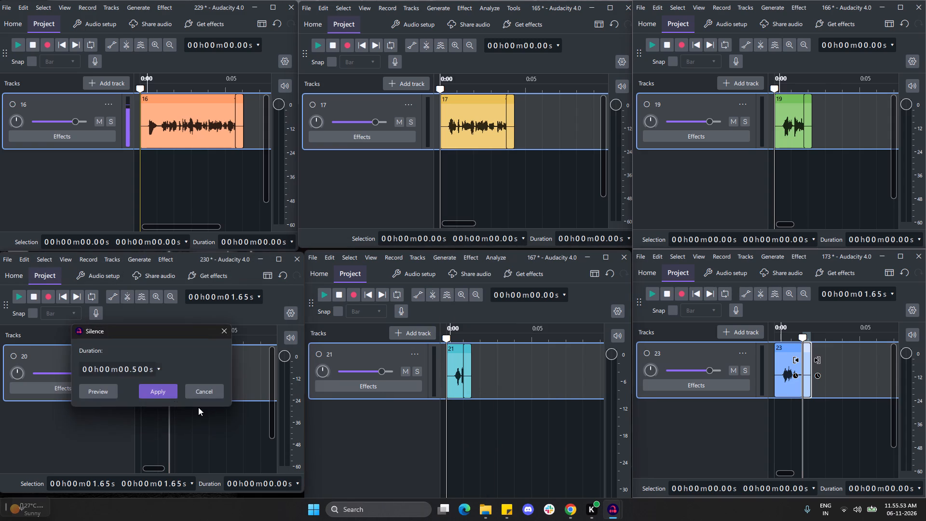
{"action": "left_click", "coordinate": [174, 394]}
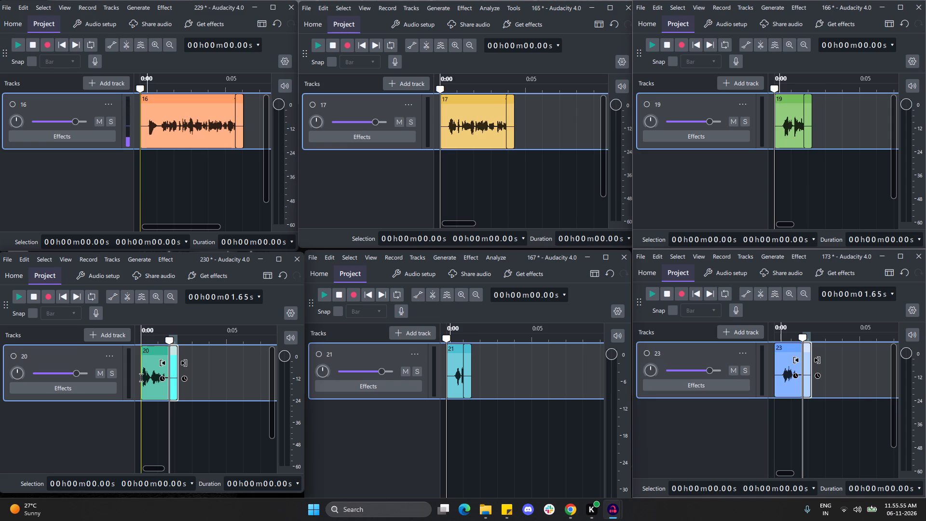
{"action": "left_click", "coordinate": [141, 378]}
{"action": "left_click", "coordinate": [139, 259]}
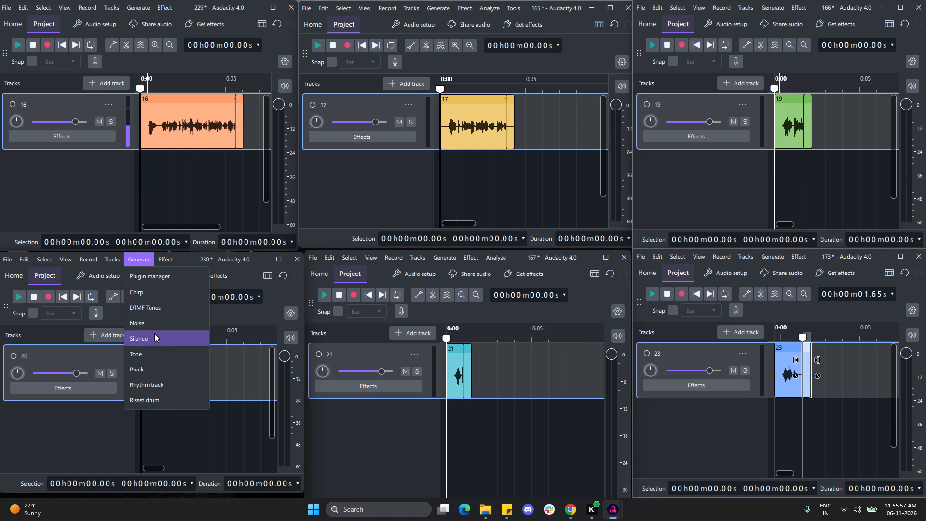
{"action": "left_click", "coordinate": [155, 335]}
{"action": "left_click", "coordinate": [166, 388]}
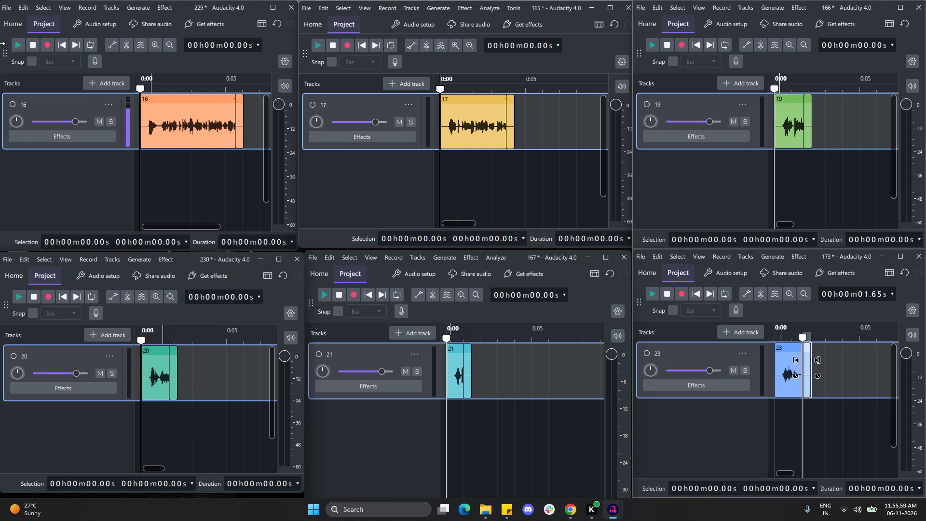
Export the full audio of project 229 (clip 16) as a WAV named Ta_sp_1_16 into the batch 2 folder.
{"action": "left_click", "coordinate": [3, 8]}
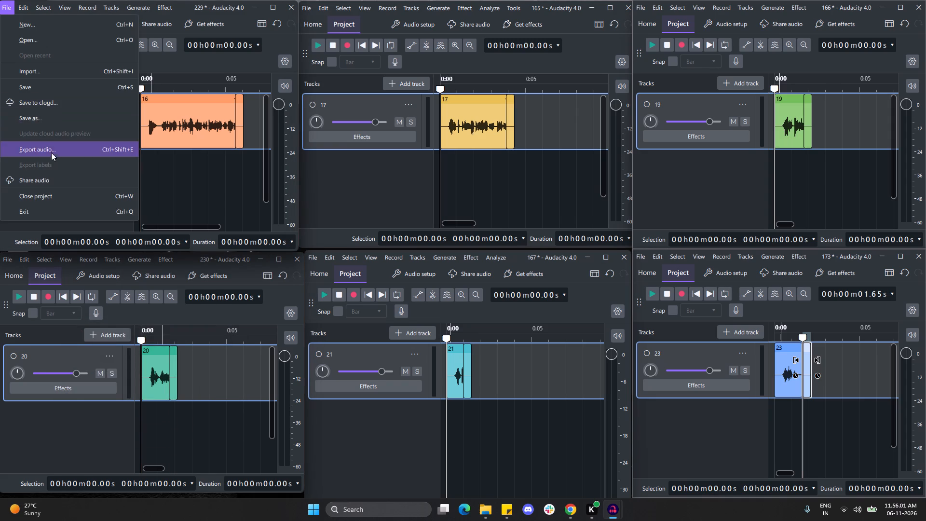
{"action": "left_click", "coordinate": [46, 145]}
{"action": "double_click", "coordinate": [143, 78]}
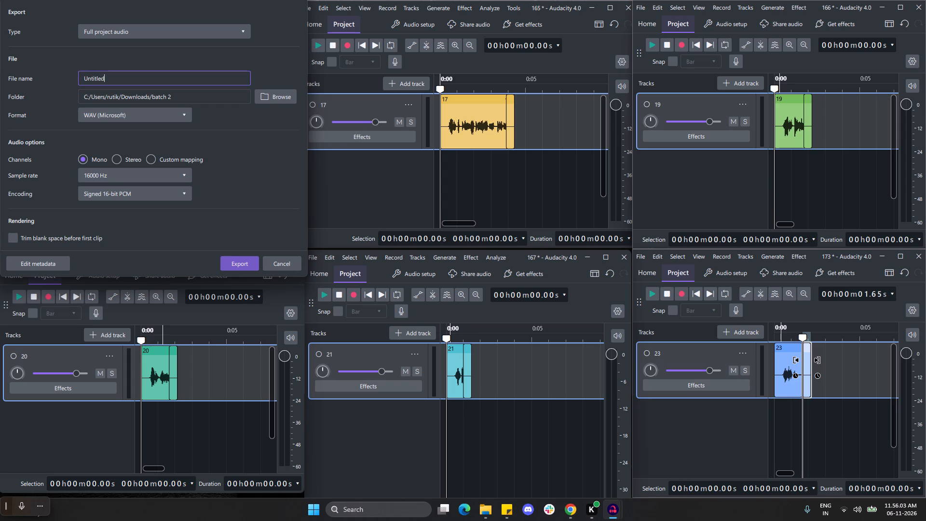
{"action": "key", "text": "ctrl+v"}
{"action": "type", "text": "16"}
{"action": "left_click", "coordinate": [242, 264]}
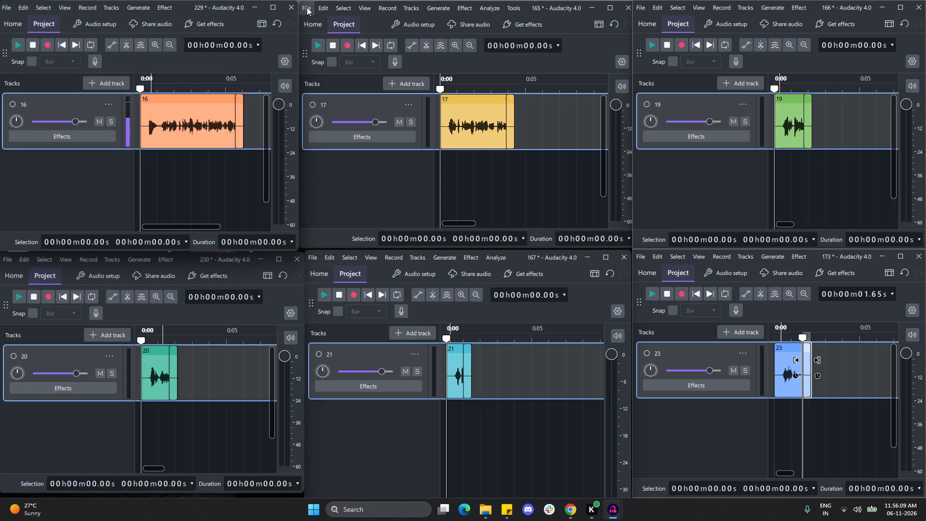
Export the full audio of project 165 (clip 17) as a WAV named Ta_sp_1_17 into the batch 2 folder.
{"action": "left_click", "coordinate": [307, 7]}
{"action": "left_click", "coordinate": [340, 150]}
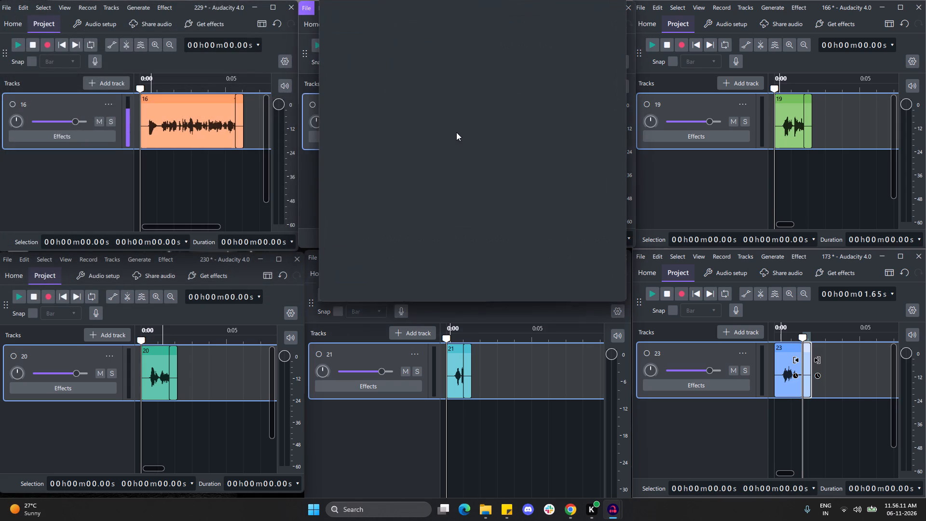
{"action": "double_click", "coordinate": [443, 81]}
{"action": "key", "text": "ctrl+v"}
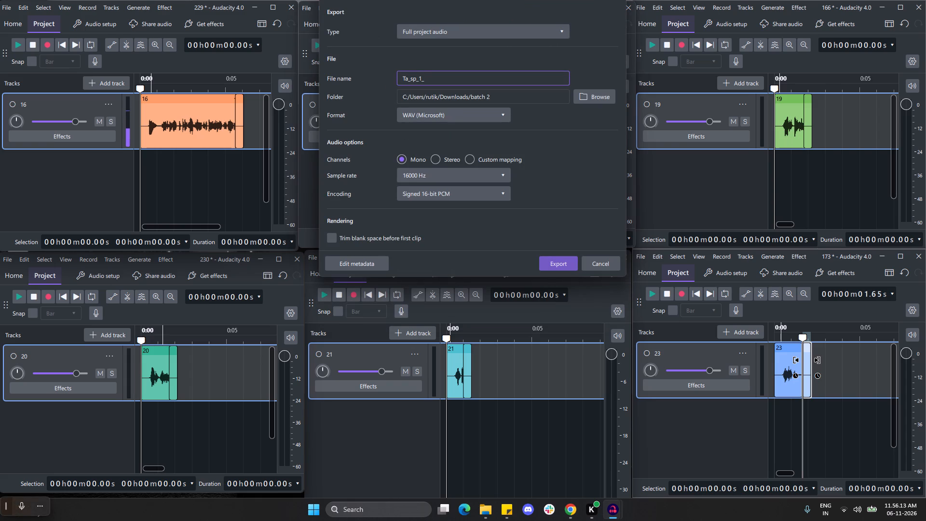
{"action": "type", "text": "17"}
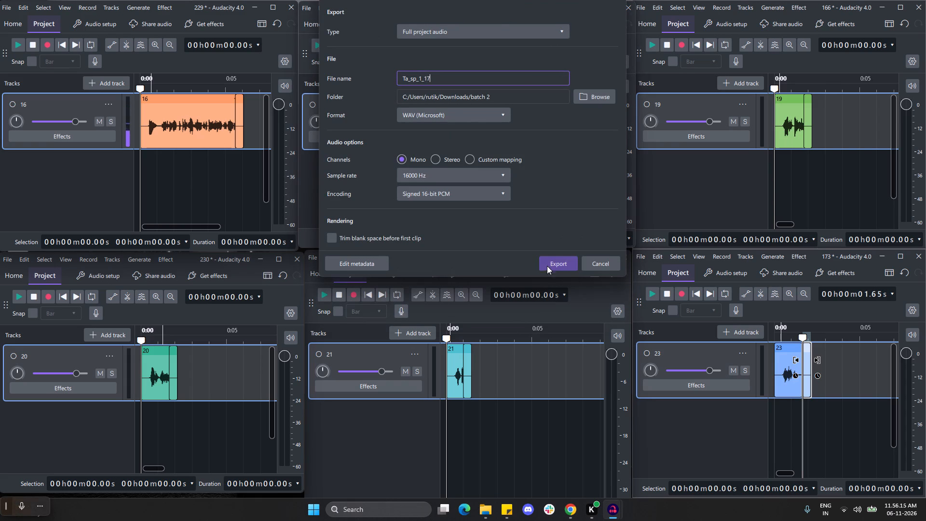
{"action": "left_click", "coordinate": [549, 264]}
Export the full audio of project 166 (clip 19) as a WAV named Ta_sp_1_19 into the batch 2 folder.
{"action": "left_click", "coordinate": [643, 9]}
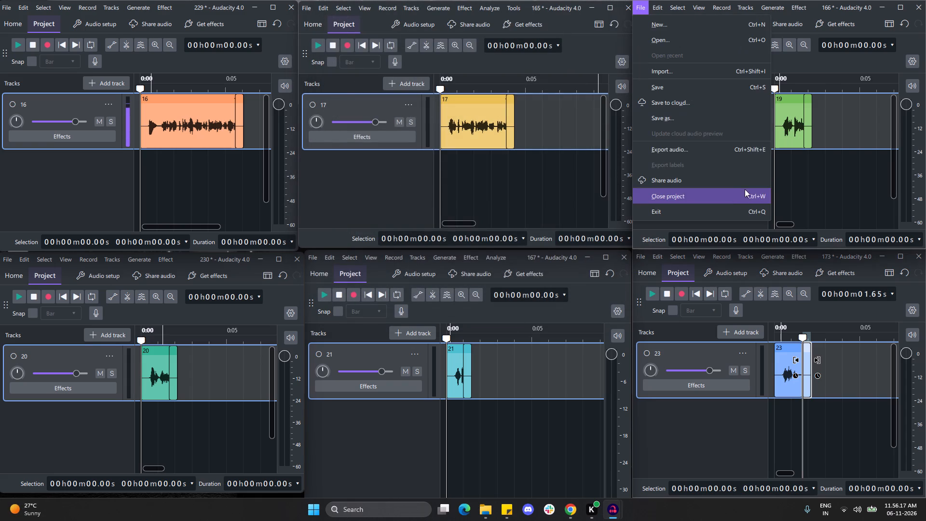
{"action": "left_click", "coordinate": [687, 152]}
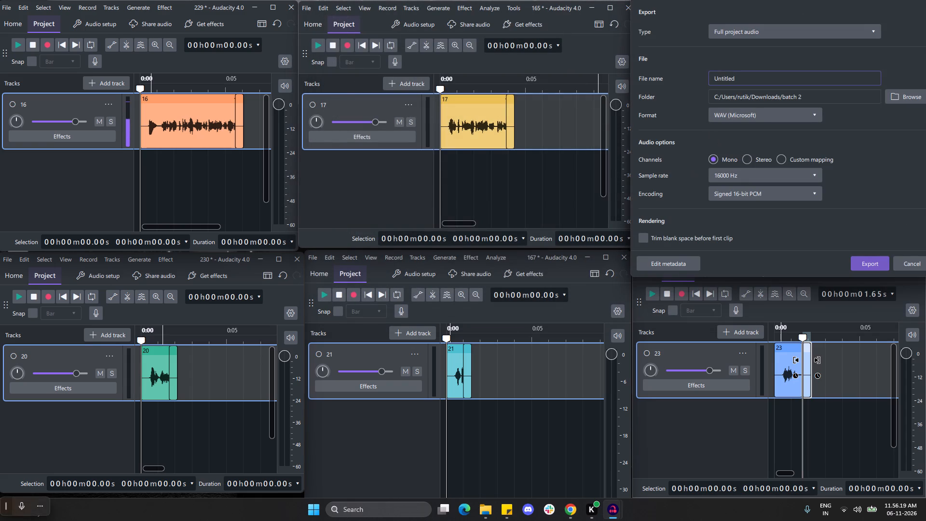
{"action": "left_click", "coordinate": [777, 73]}
{"action": "key", "text": "ctrl+v"}
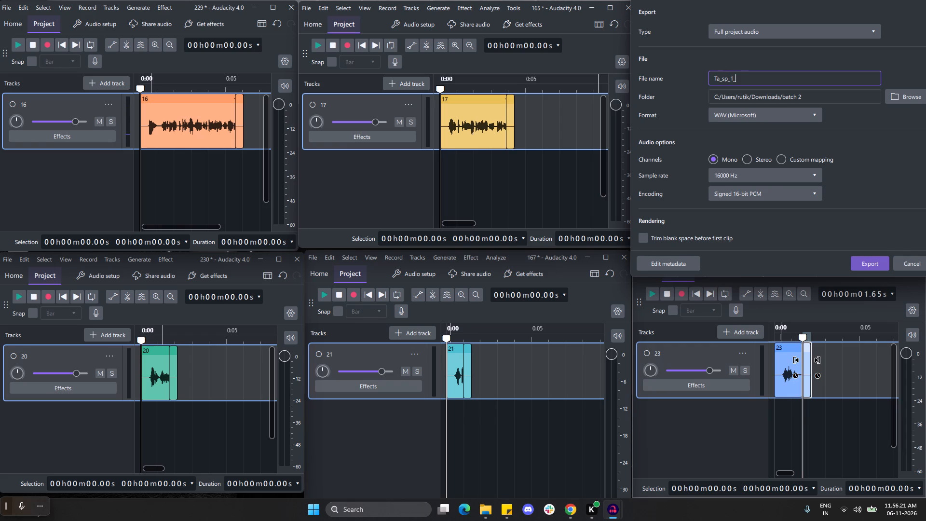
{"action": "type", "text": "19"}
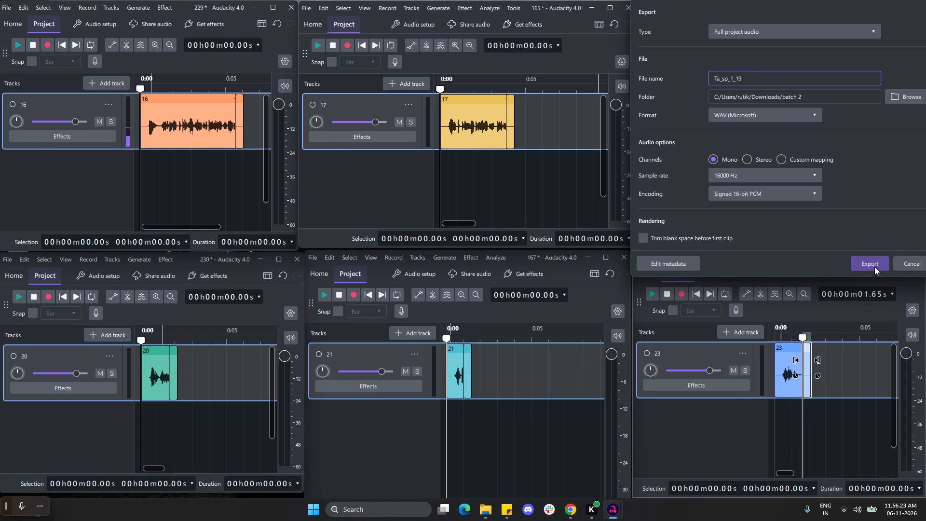
{"action": "left_click", "coordinate": [873, 266]}
Export the full audio of project 230 (clip 20) as a WAV named Ta_sp_1_20 into the batch 2 folder.
{"action": "left_click", "coordinate": [6, 259]}
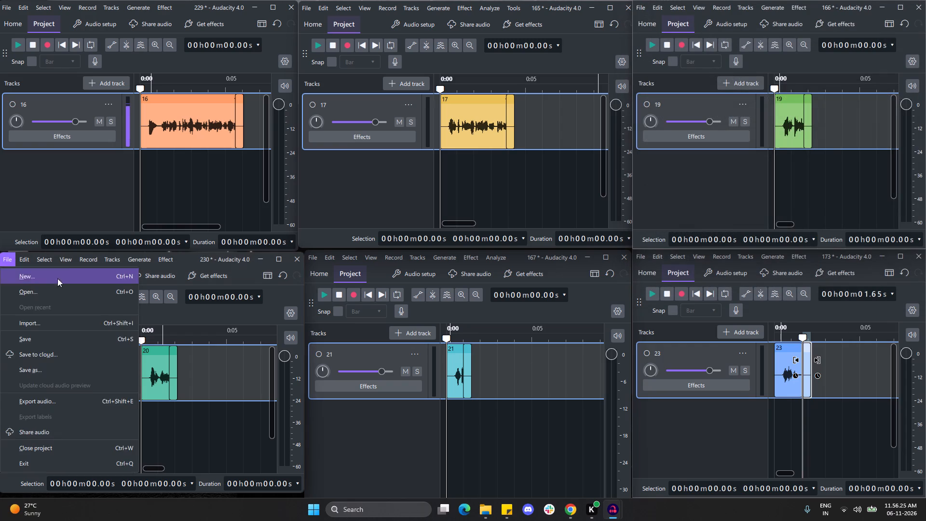
{"action": "left_click", "coordinate": [27, 398]}
{"action": "double_click", "coordinate": [133, 284]}
{"action": "key", "text": "ctrl+v"}
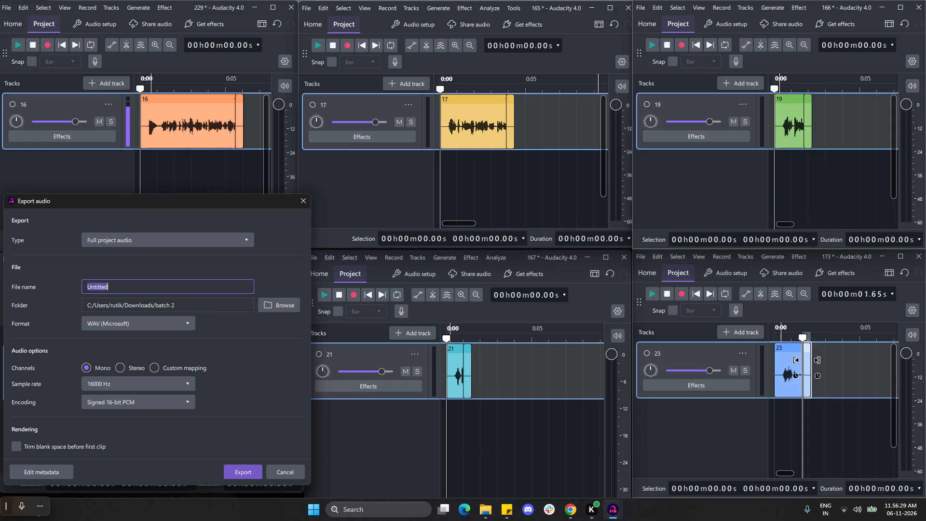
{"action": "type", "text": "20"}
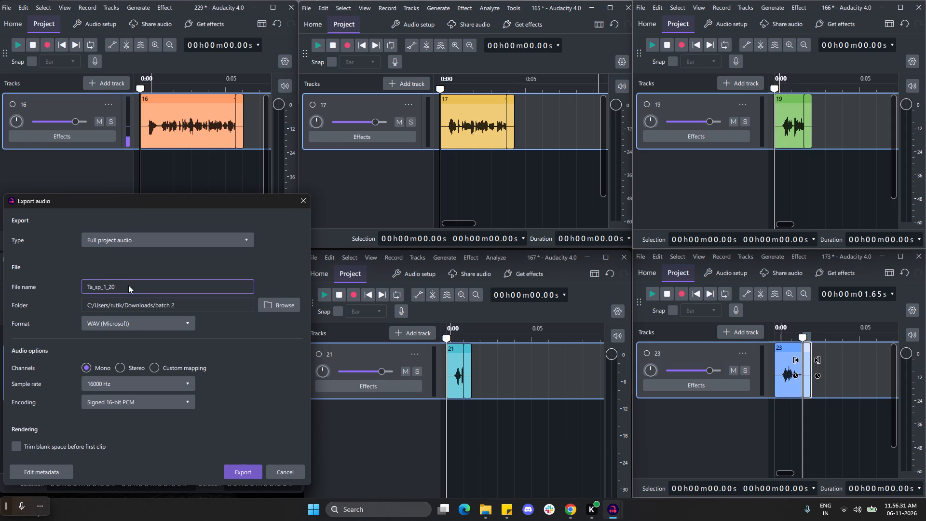
{"action": "left_click", "coordinate": [251, 472]}
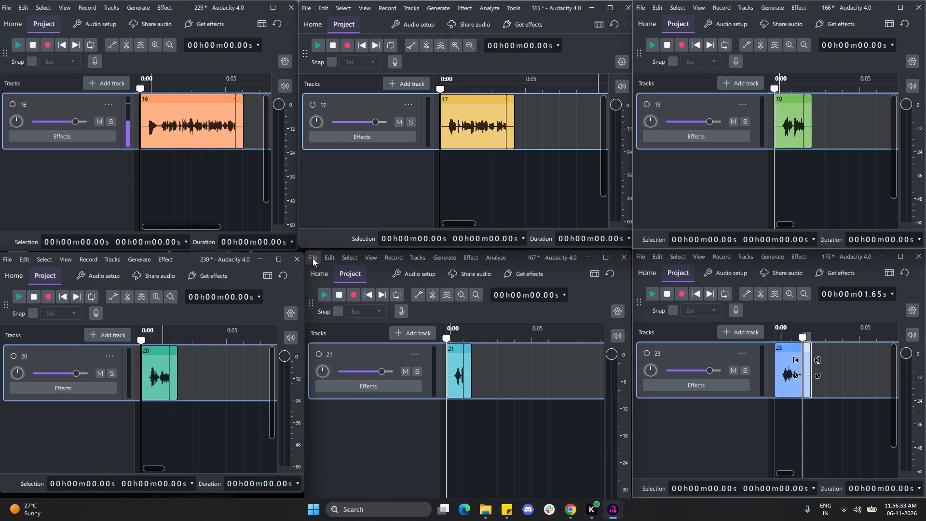
Export the full audio of project 167 (clip 21) as a WAV named Ta_sp_1_21 into the batch 2 folder.
{"action": "left_click", "coordinate": [313, 258]}
{"action": "left_click", "coordinate": [381, 400]}
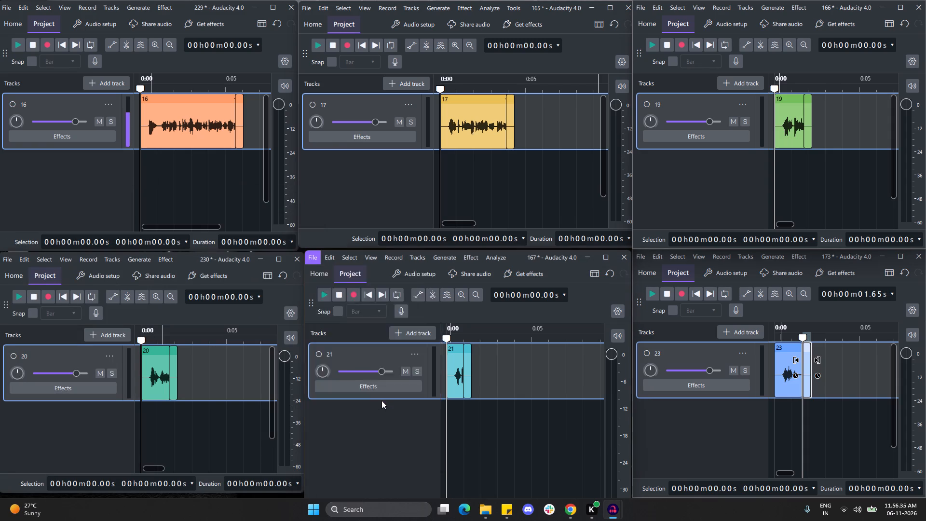
{"action": "double_click", "coordinate": [434, 290]}
{"action": "key", "text": "ctrl+v"}
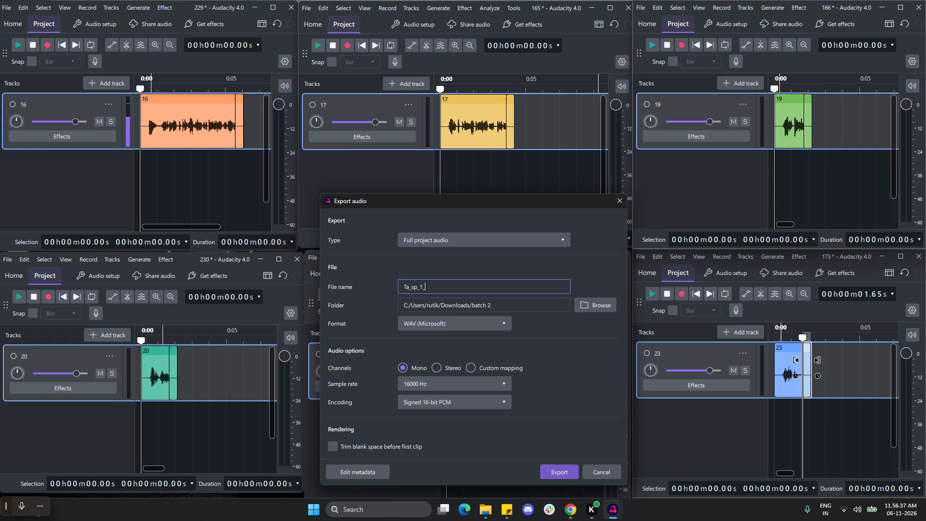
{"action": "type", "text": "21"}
{"action": "left_click", "coordinate": [550, 474]}
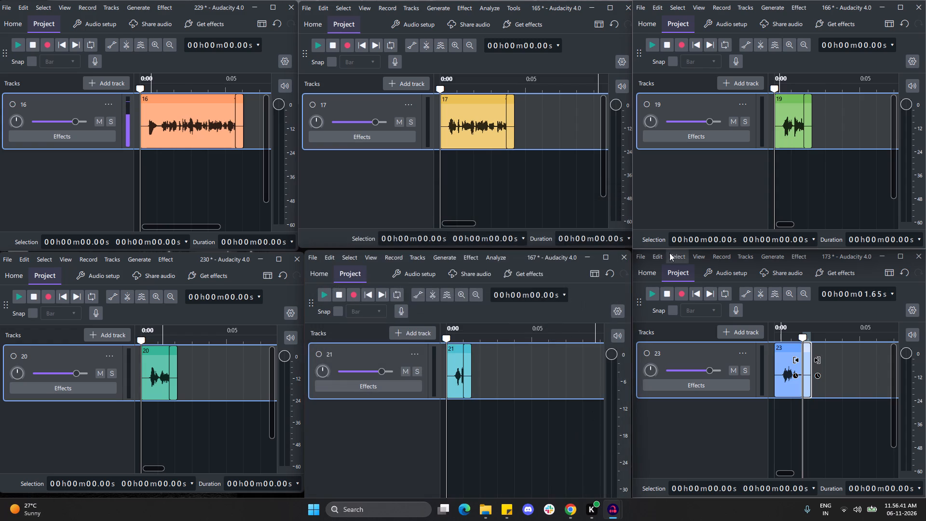
Export the full audio of project 173 (clip 23) as a WAV named Ta_sp_1_23 into the batch 2 folder.
{"action": "left_click", "coordinate": [643, 256]}
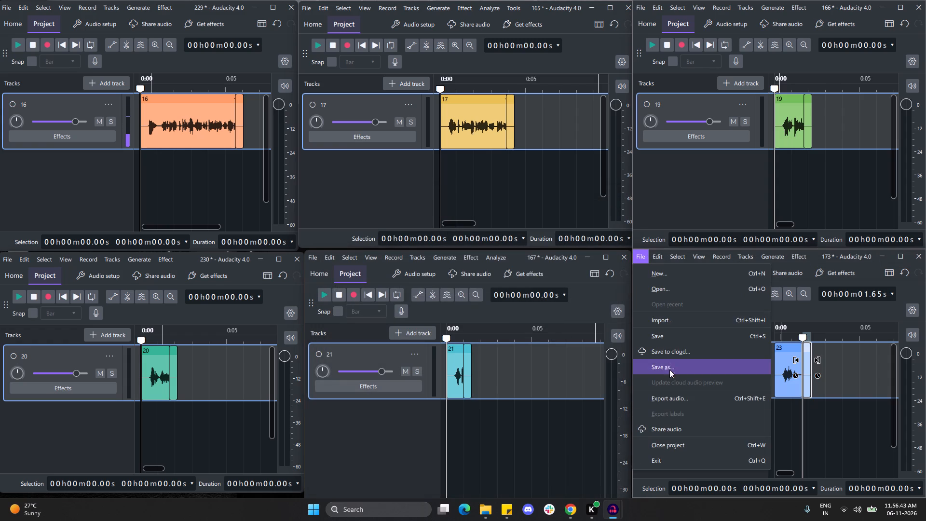
{"action": "left_click", "coordinate": [672, 405]}
{"action": "left_click", "coordinate": [743, 282]}
{"action": "key", "text": "ctrl+v"}
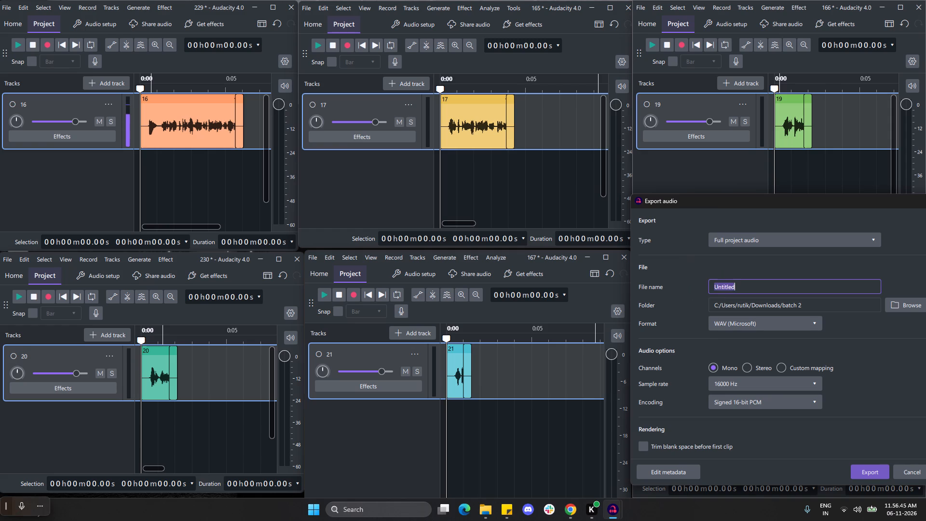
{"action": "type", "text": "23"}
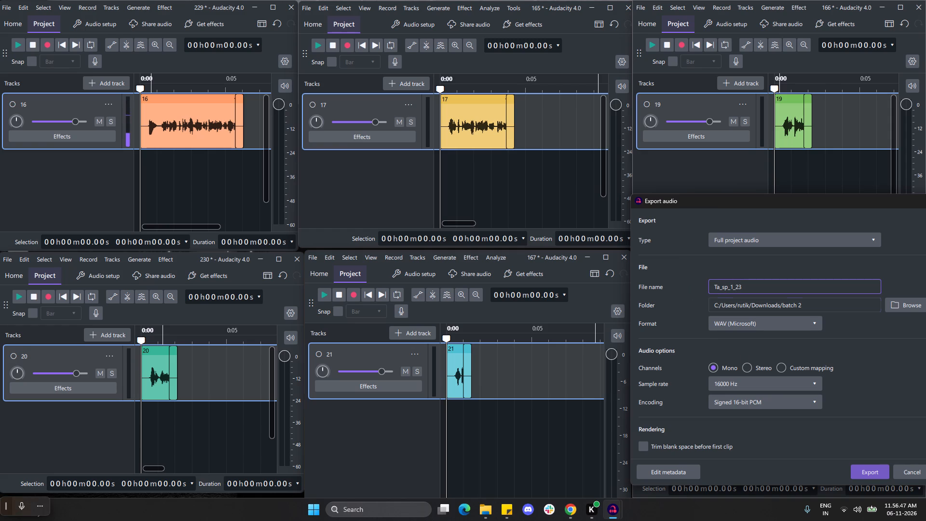
{"action": "left_click", "coordinate": [872, 476]}
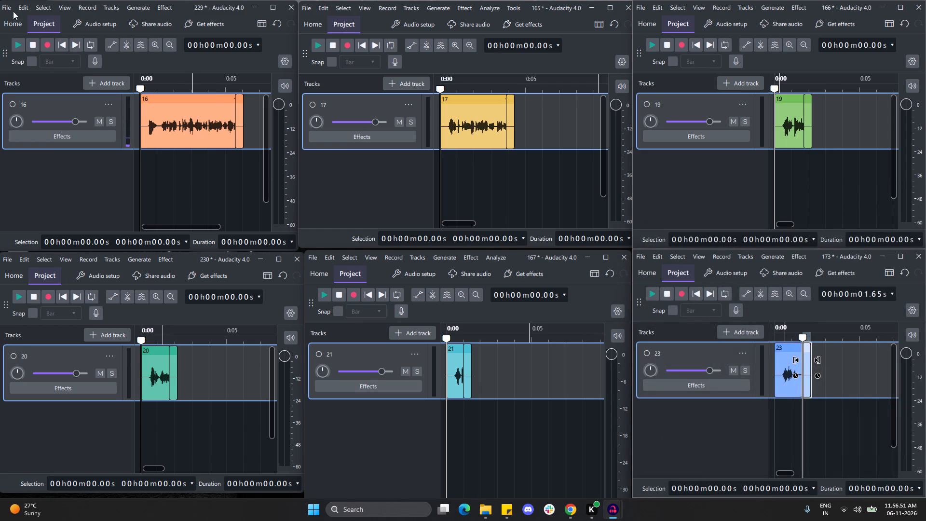
Switch to File Explorer and check the exported WAV files in the batch 2 folder, then return to Audacity.
{"action": "left_click", "coordinate": [485, 515]}
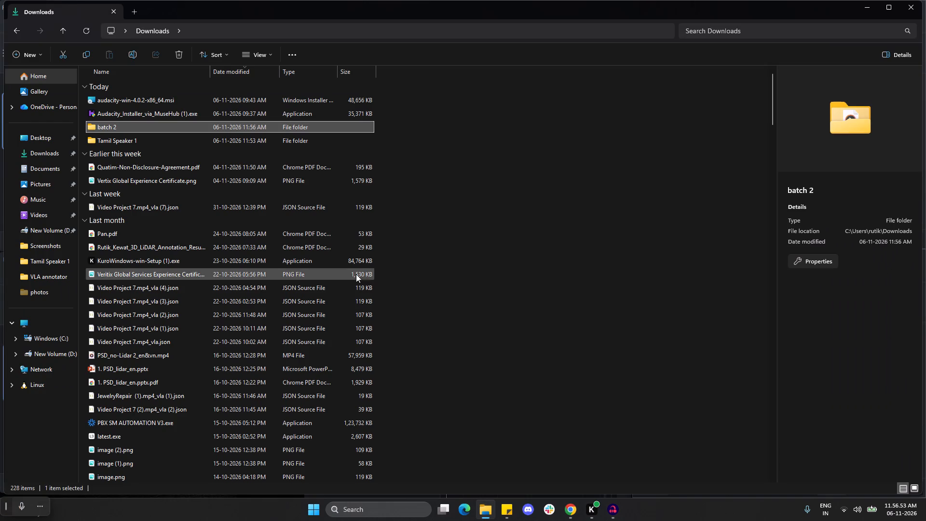
{"action": "double_click", "coordinate": [174, 130]}
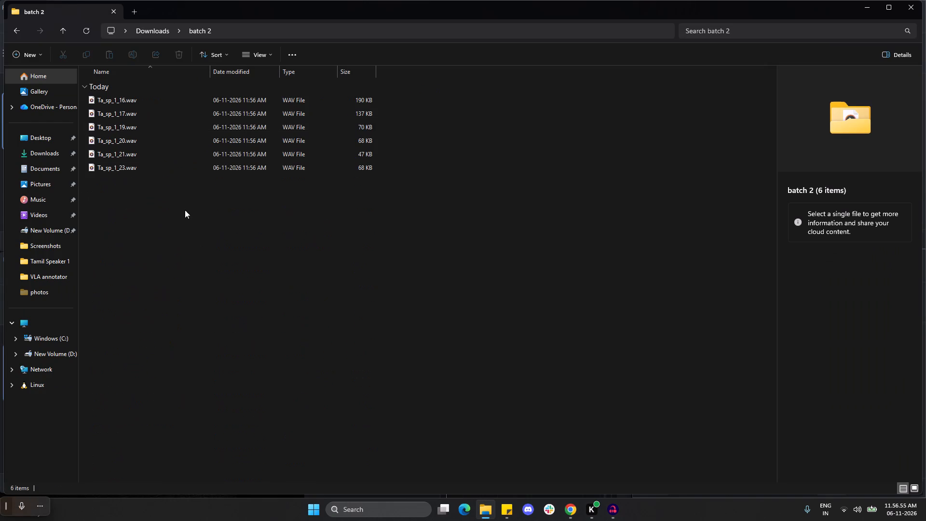
{"action": "left_click", "coordinate": [186, 216]}
{"action": "left_click", "coordinate": [873, 9]}
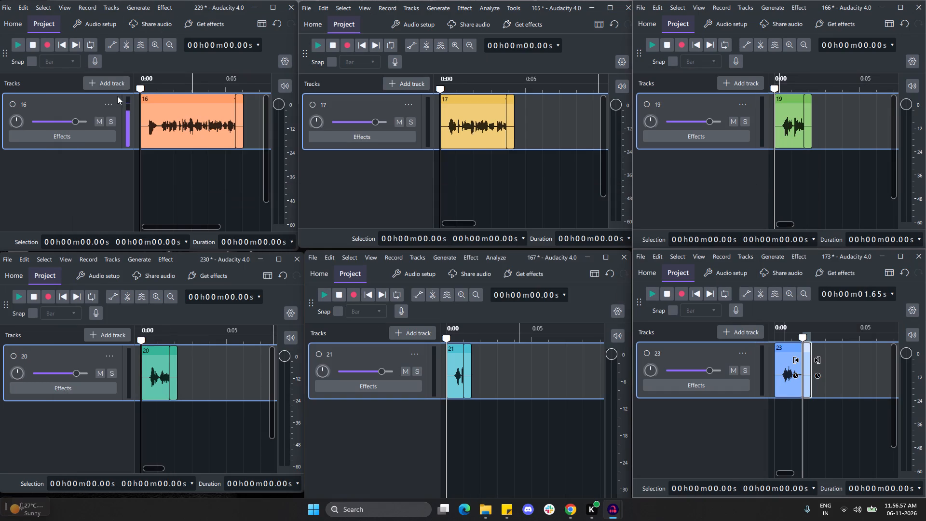
Delete tracks 16, 20, 17, 21, 19 and 23 from their projects, leaving all six projects empty.
{"action": "left_click", "coordinate": [111, 101]}
{"action": "left_click", "coordinate": [136, 147]}
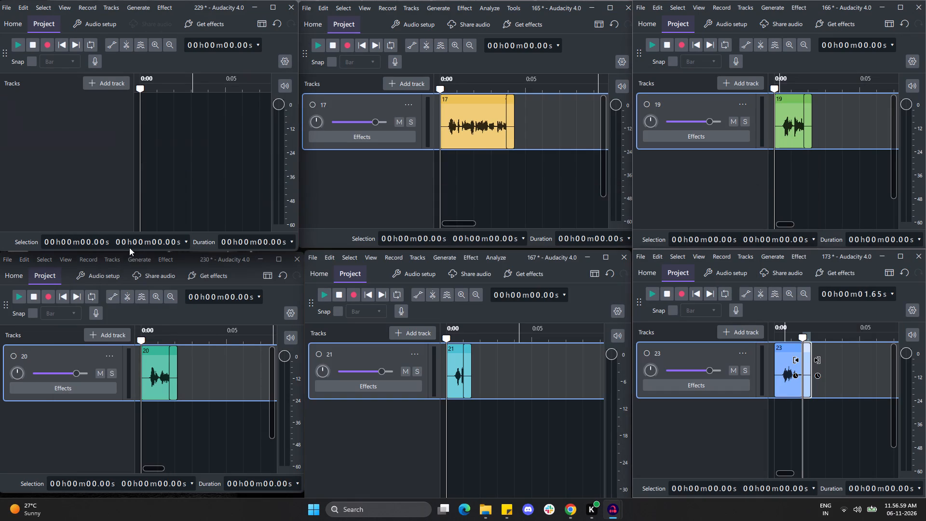
{"action": "left_click", "coordinate": [109, 351]}
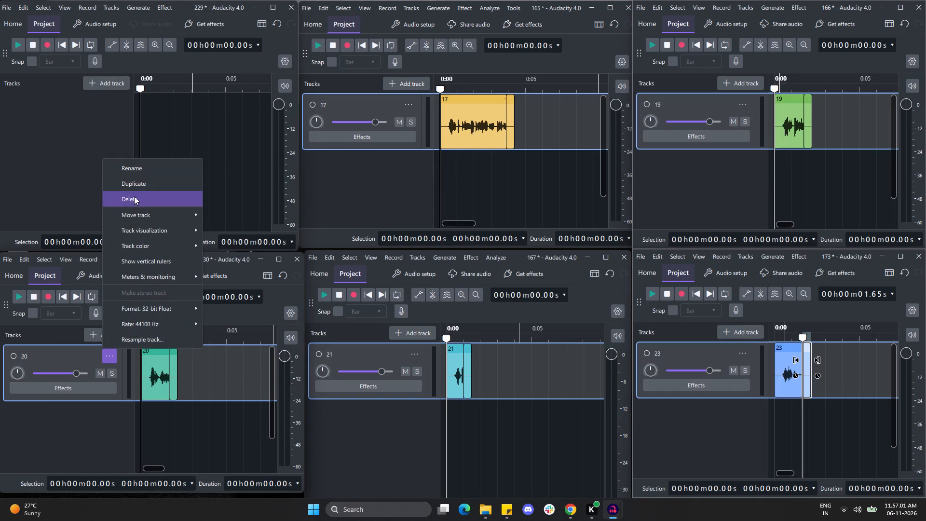
{"action": "left_click", "coordinate": [135, 200]}
{"action": "left_click", "coordinate": [410, 104]}
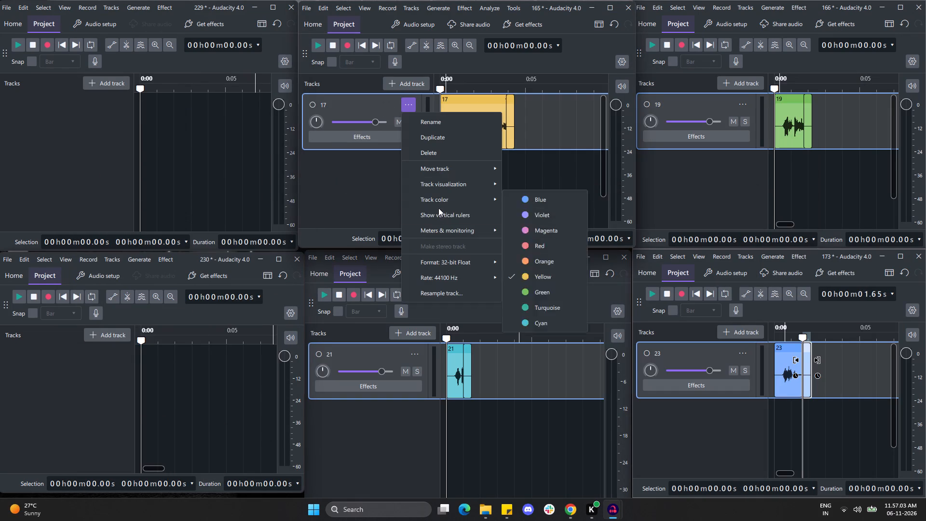
{"action": "left_click", "coordinate": [452, 145]}
{"action": "left_click", "coordinate": [419, 348]}
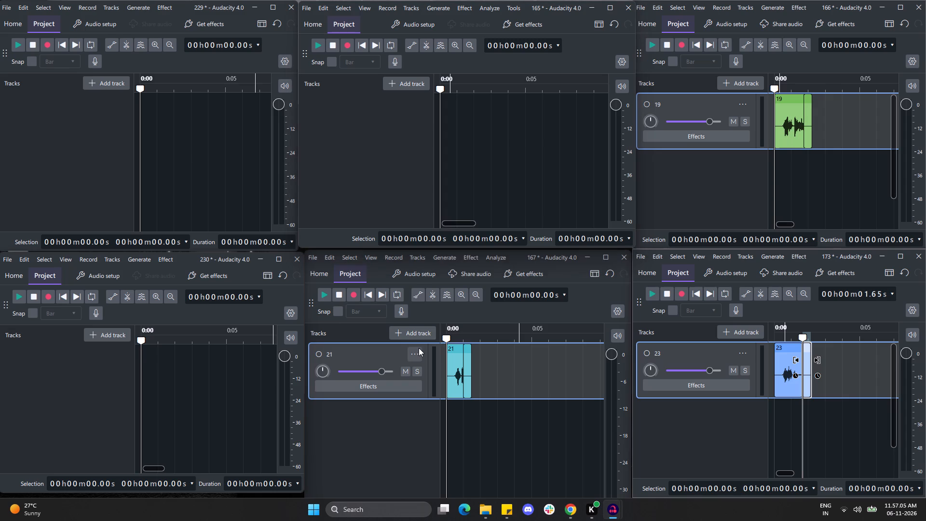
{"action": "left_click", "coordinate": [476, 202]}
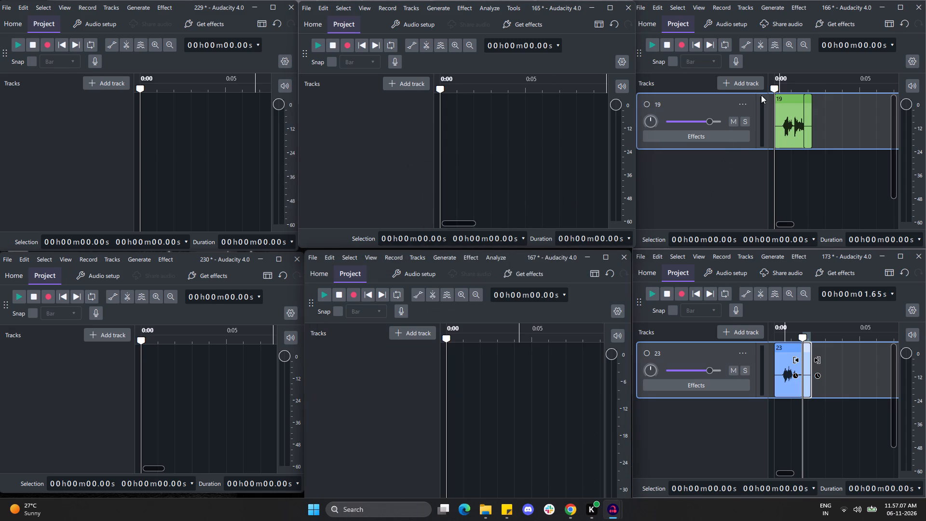
{"action": "left_click", "coordinate": [746, 105]}
{"action": "left_click", "coordinate": [784, 155]}
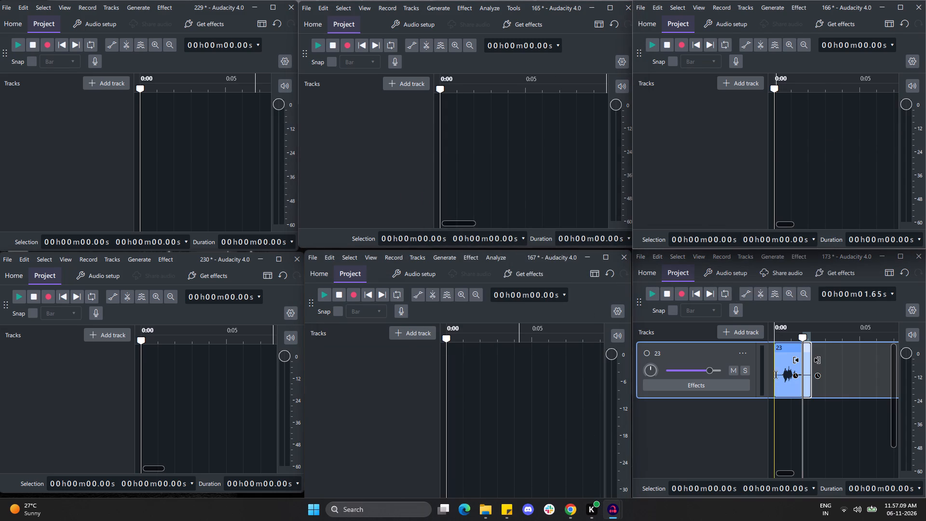
{"action": "left_click", "coordinate": [739, 353]}
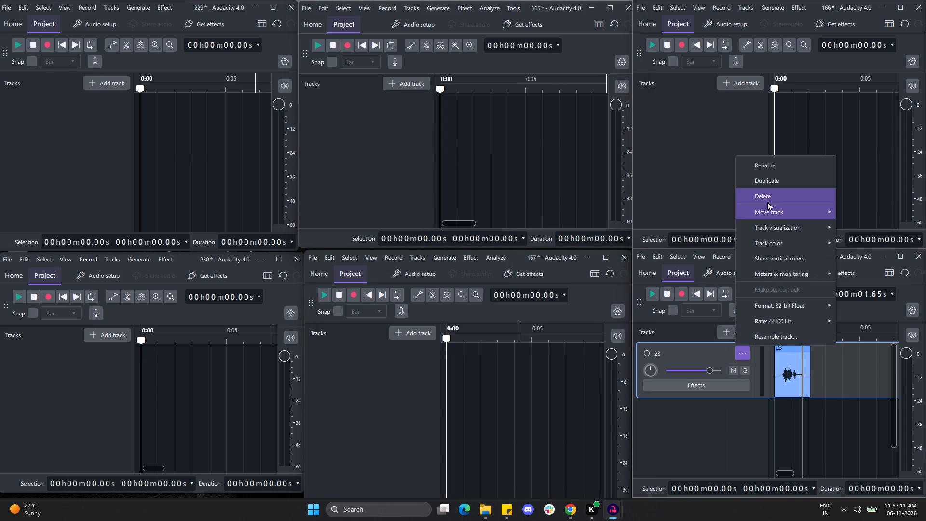
{"action": "left_click", "coordinate": [767, 202]}
Import 24.mp3 from the Tamil Speaker 1 folder into project 229.
{"action": "left_click", "coordinate": [7, 5]}
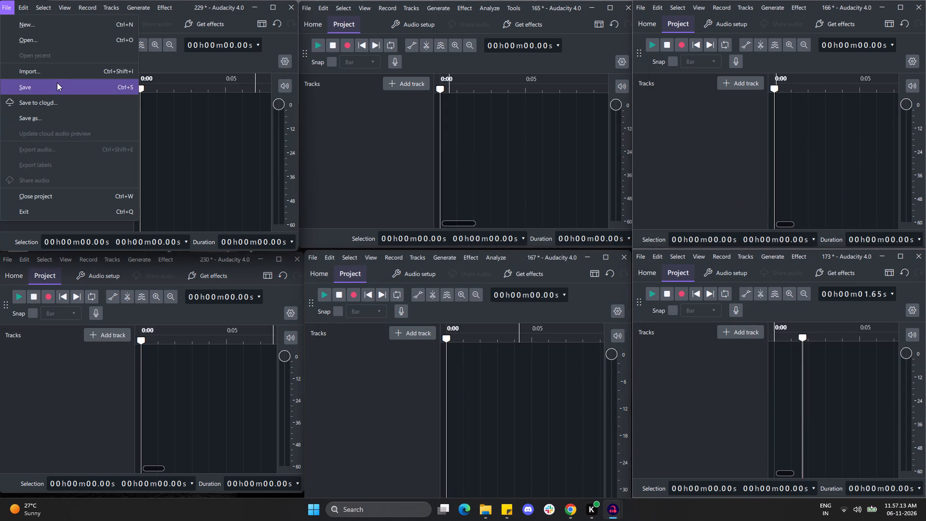
{"action": "left_click", "coordinate": [57, 78]}
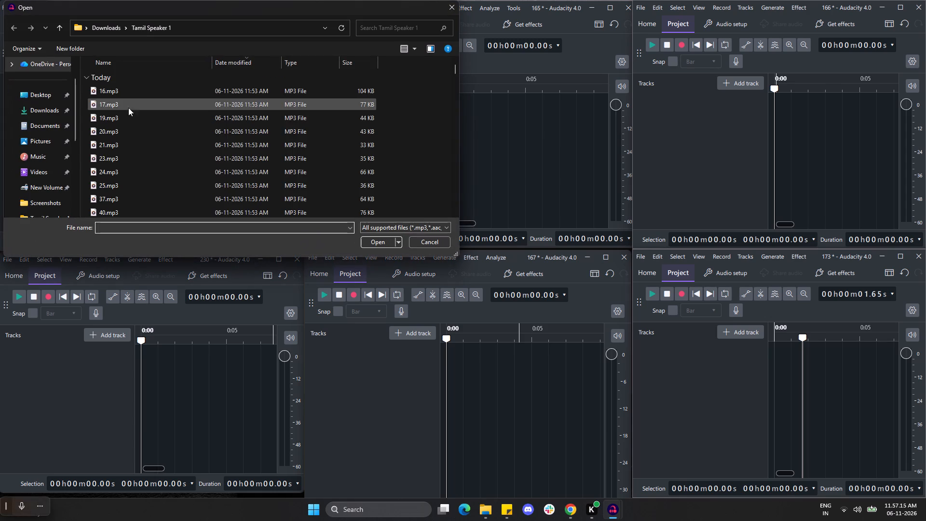
{"action": "left_click", "coordinate": [124, 168]}
{"action": "left_click", "coordinate": [388, 239]}
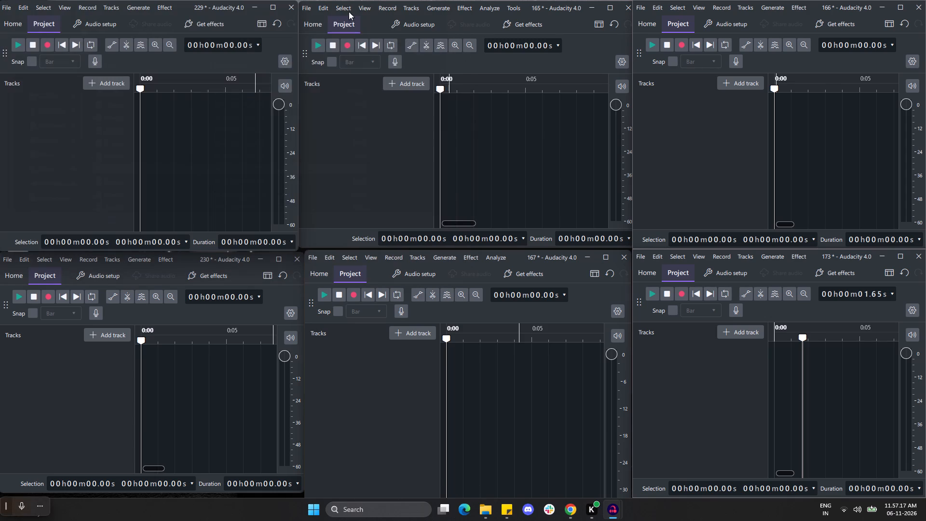
Import 25.mp3 from the Tamil Speaker 1 folder into project 165.
{"action": "left_click", "coordinate": [310, 7]}
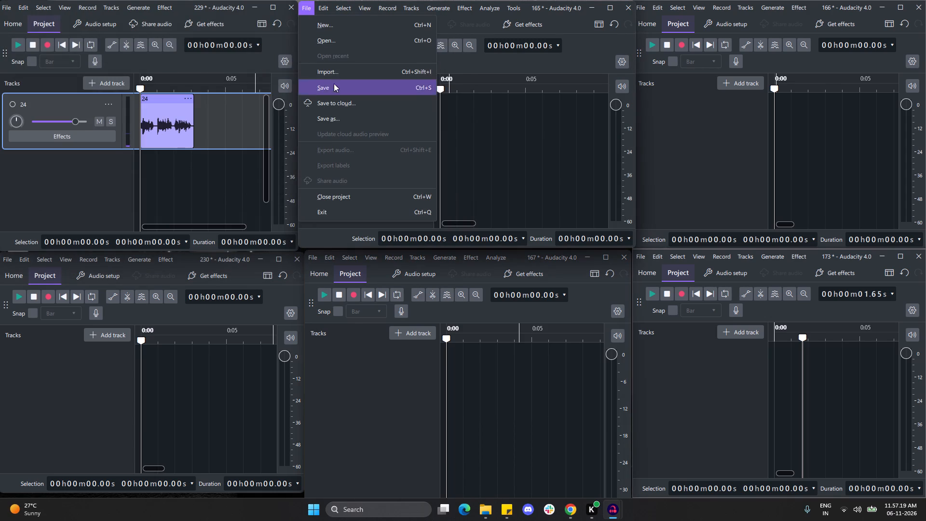
{"action": "left_click", "coordinate": [348, 78]}
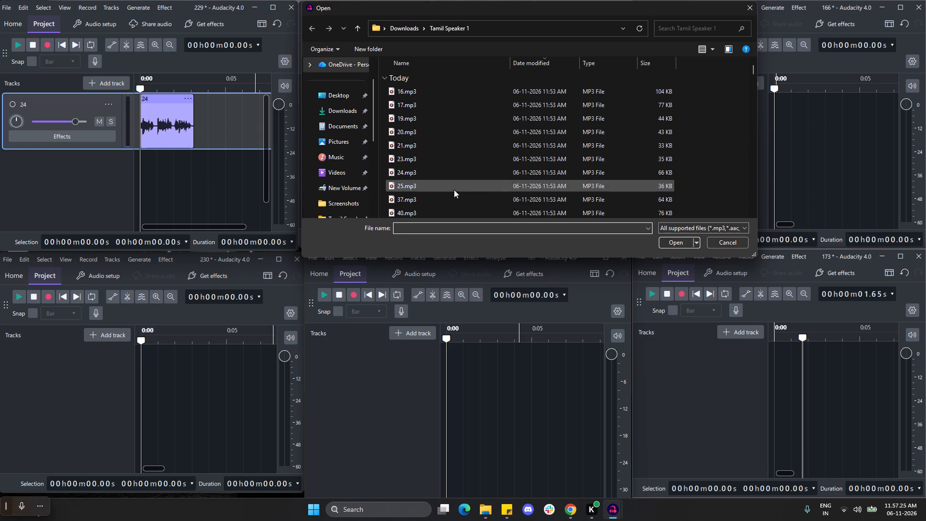
{"action": "left_click", "coordinate": [454, 190]}
{"action": "left_click", "coordinate": [680, 245]}
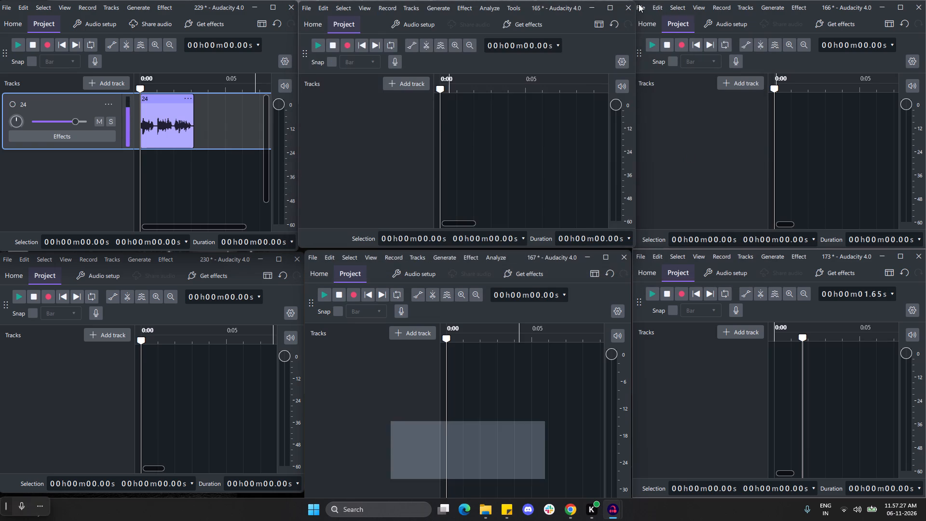
Import 37.mp3 from the Tamil Speaker 1 folder into project 166.
{"action": "left_click", "coordinate": [644, 8]}
{"action": "left_click", "coordinate": [694, 71]}
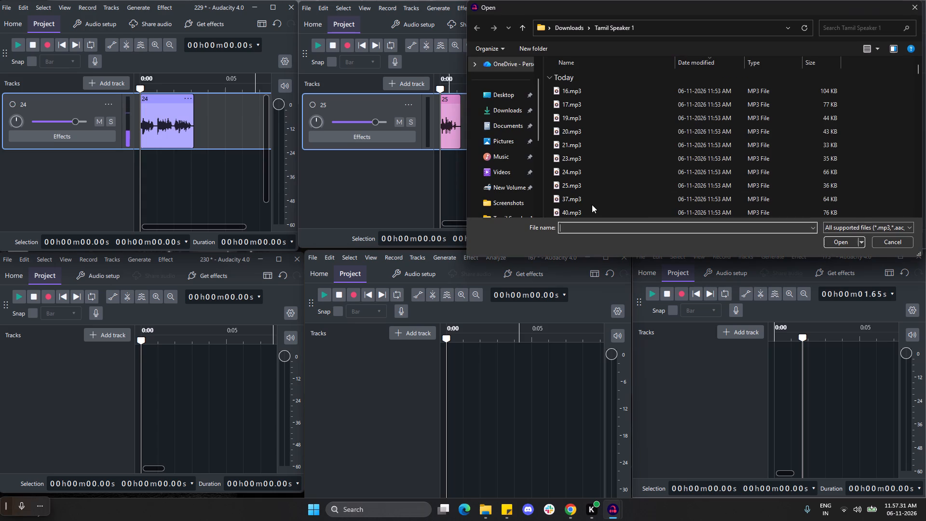
{"action": "left_click", "coordinate": [589, 201]}
{"action": "left_click", "coordinate": [838, 244]}
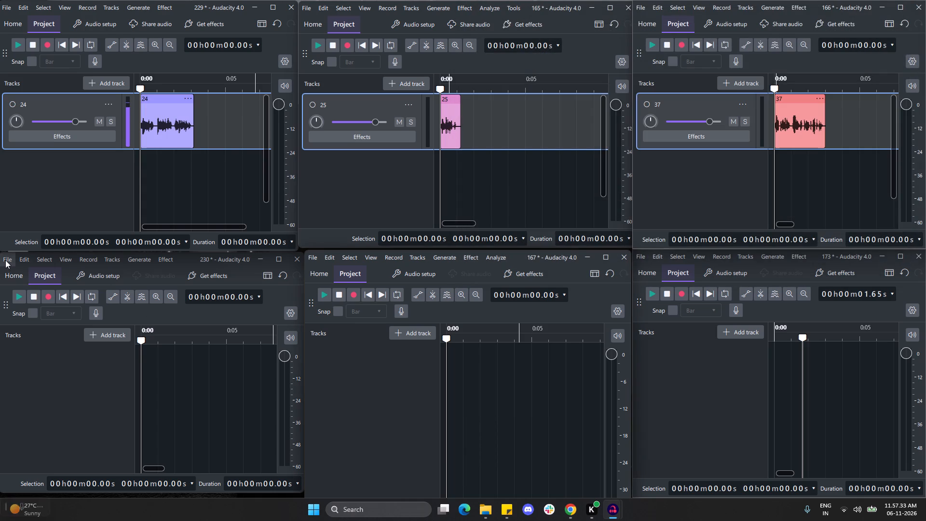
Import 40.mp3 from the Tamil Speaker 1 folder into project 230.
{"action": "left_click", "coordinate": [5, 260]}
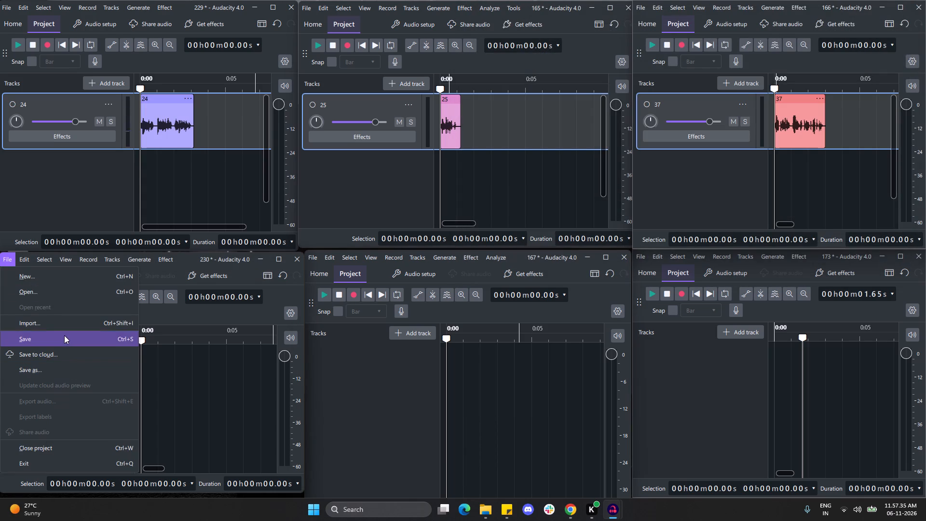
{"action": "left_click", "coordinate": [65, 324]}
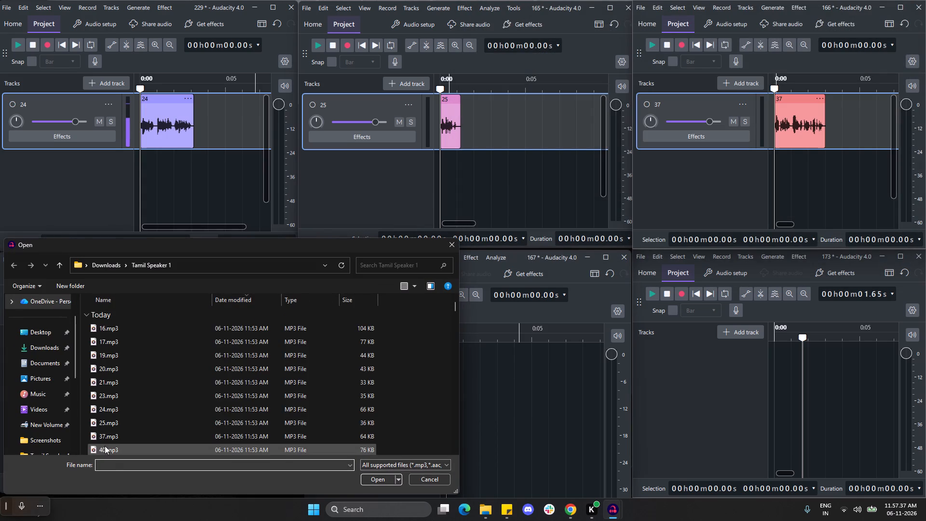
{"action": "left_click", "coordinate": [105, 446]}
{"action": "left_click", "coordinate": [374, 475]}
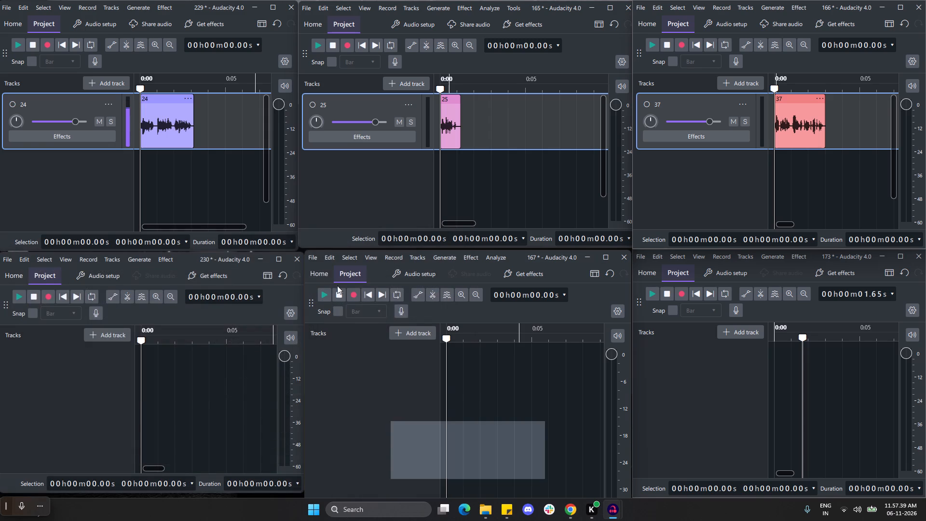
Import 42.mp3 from the Tamil Speaker 1 folder into project 167.
{"action": "left_click", "coordinate": [311, 258]}
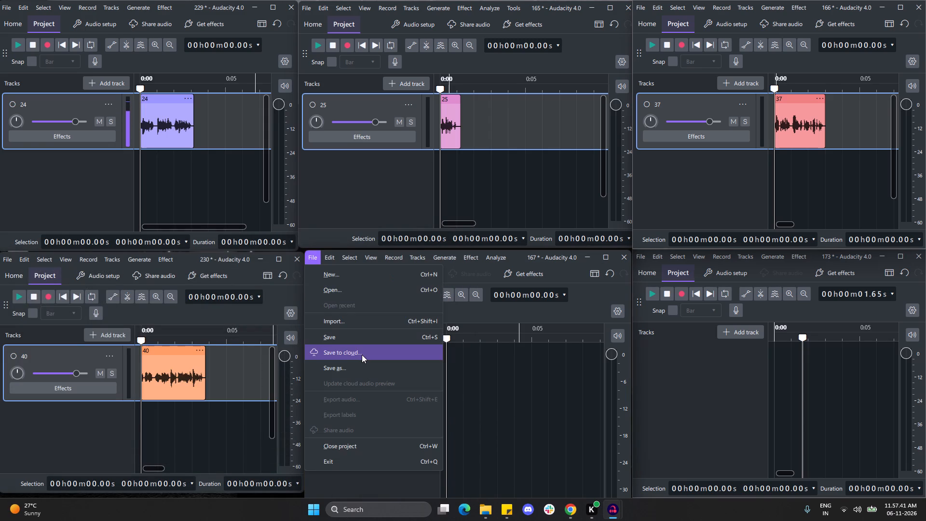
{"action": "left_click", "coordinate": [347, 319]}
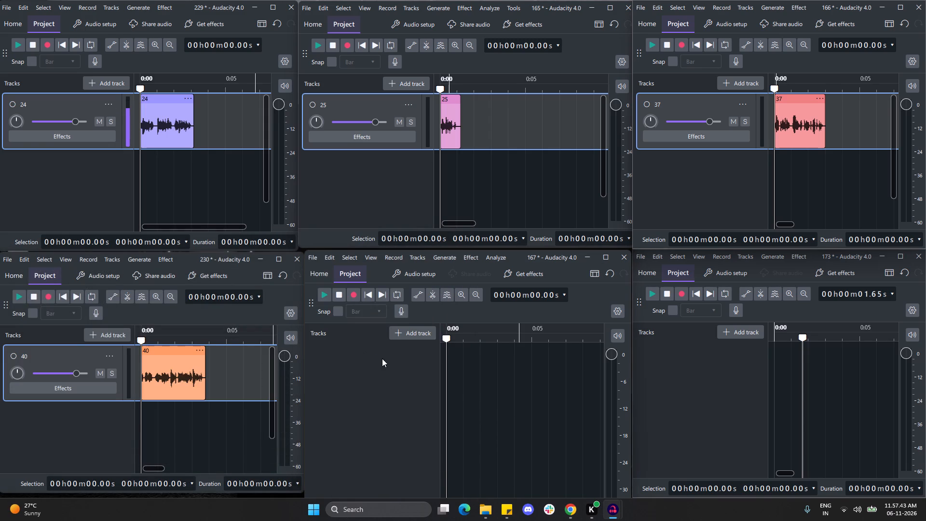
{"action": "scroll", "coordinate": [441, 368], "scroll_direction": "down", "scroll_amount": 1}
{"action": "left_click", "coordinate": [429, 353]}
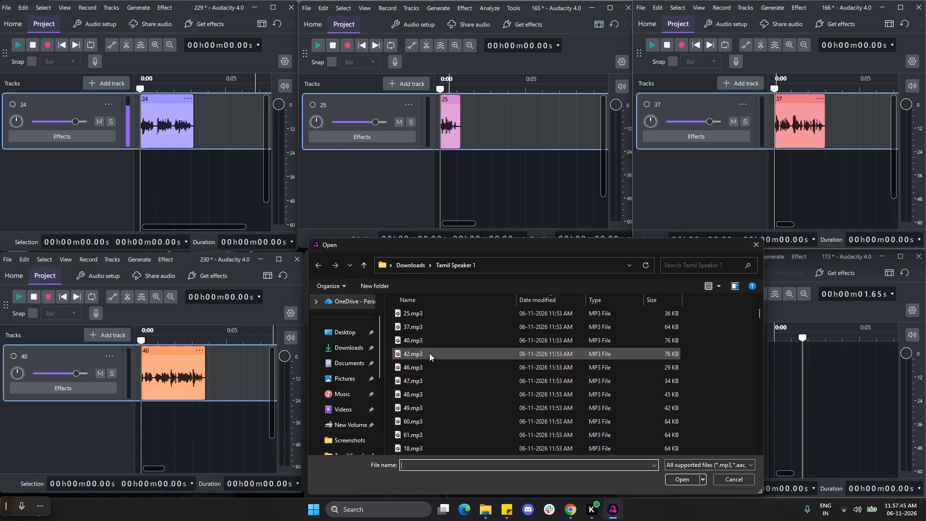
{"action": "left_click", "coordinate": [683, 479]}
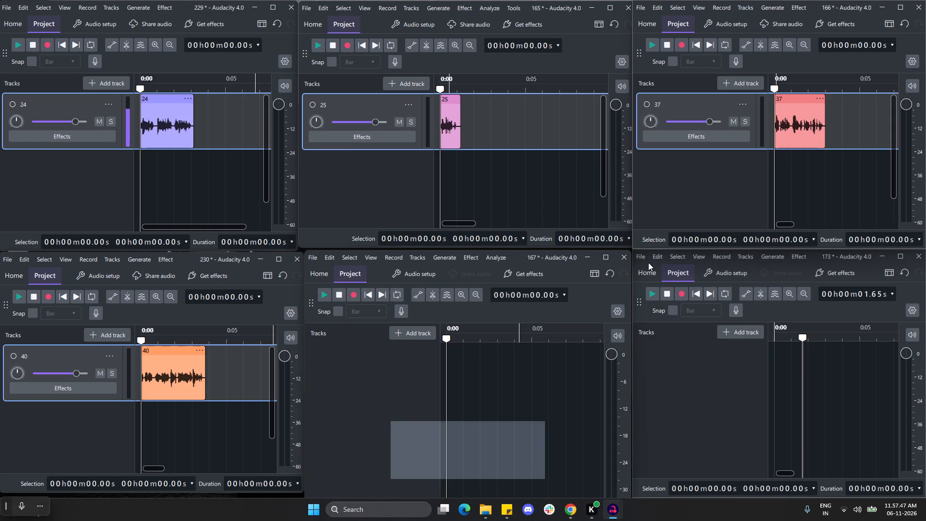
Import 46.mp3 from the Tamil Speaker 1 folder into project 173.
{"action": "left_click", "coordinate": [640, 258]}
{"action": "left_click", "coordinate": [680, 321]}
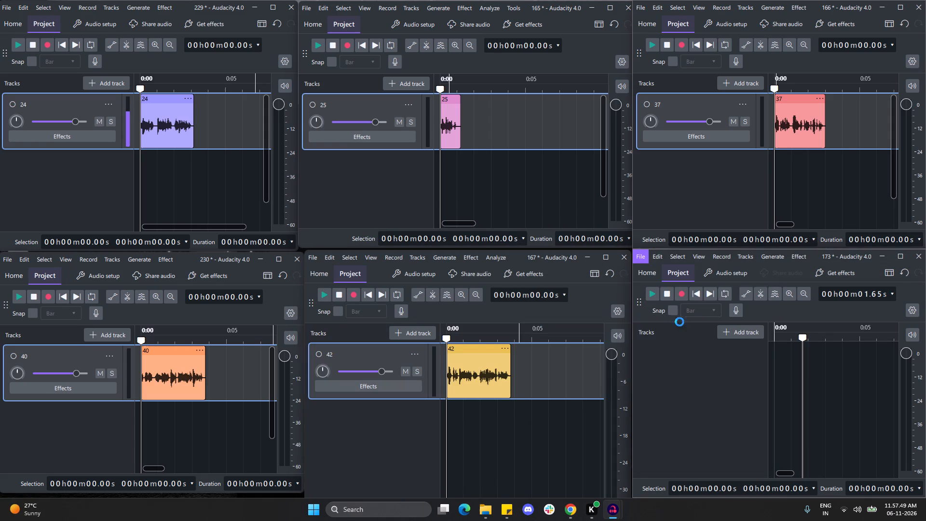
{"action": "scroll", "coordinate": [684, 360], "scroll_direction": "down", "scroll_amount": 1}
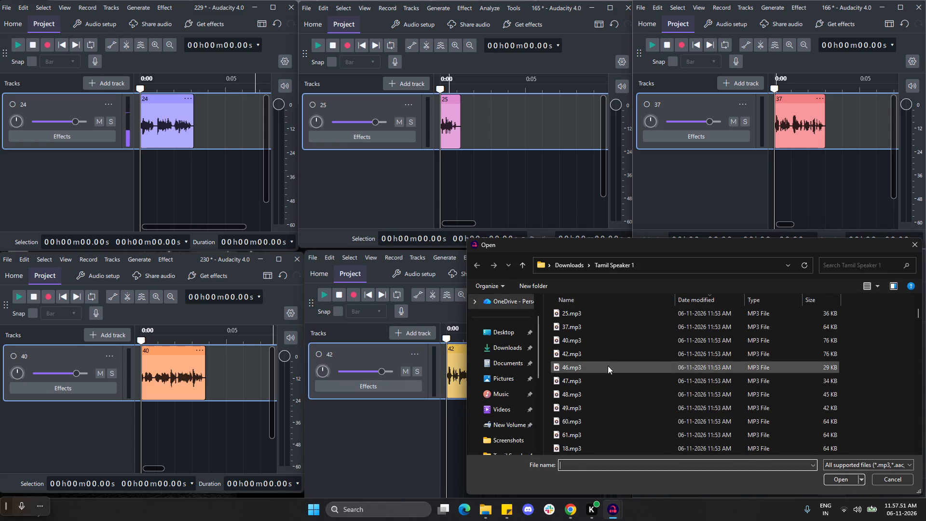
{"action": "left_click", "coordinate": [608, 366]}
{"action": "left_click", "coordinate": [833, 478]}
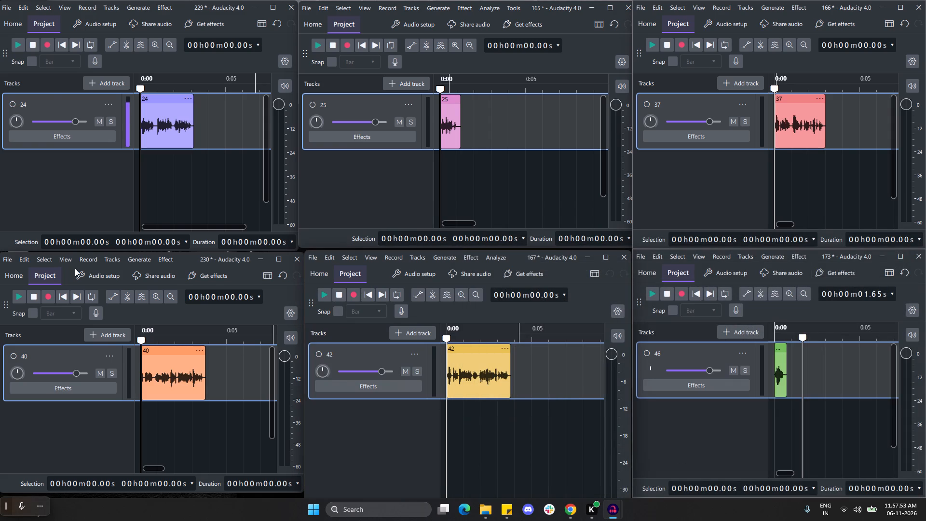
Generate 0.500 s of silence at the start and at the end of clip 24 in project 229.
{"action": "left_click", "coordinate": [141, 9]}
{"action": "left_click", "coordinate": [159, 82]}
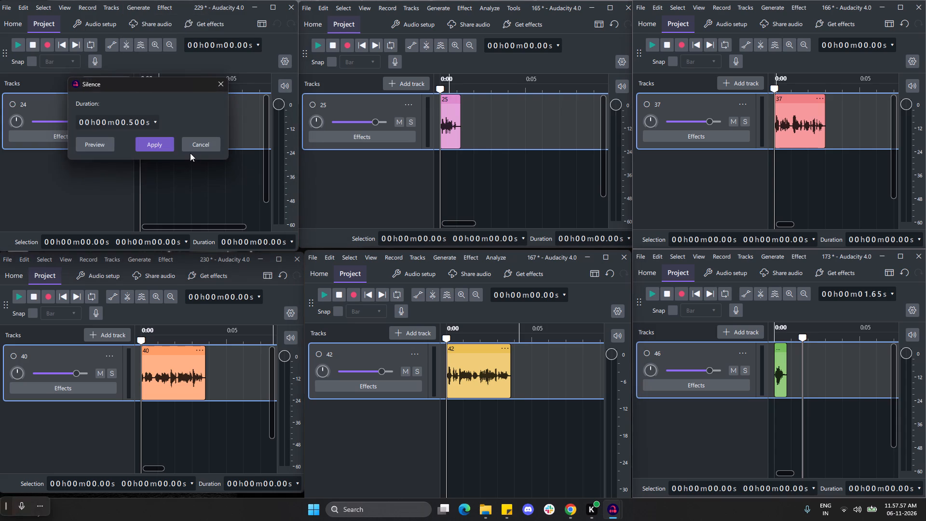
{"action": "left_click", "coordinate": [165, 147]}
{"action": "left_click", "coordinate": [203, 130]}
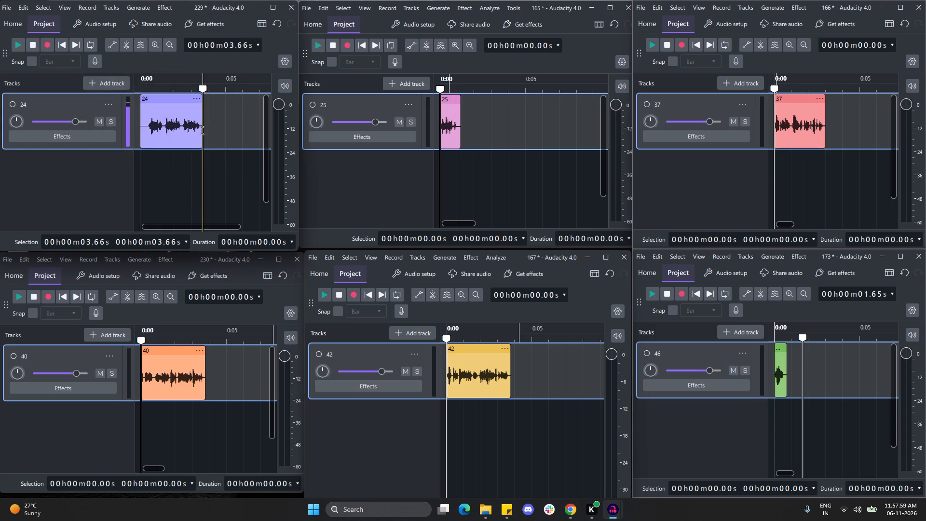
{"action": "left_click", "coordinate": [138, 9]}
{"action": "left_click", "coordinate": [145, 89]}
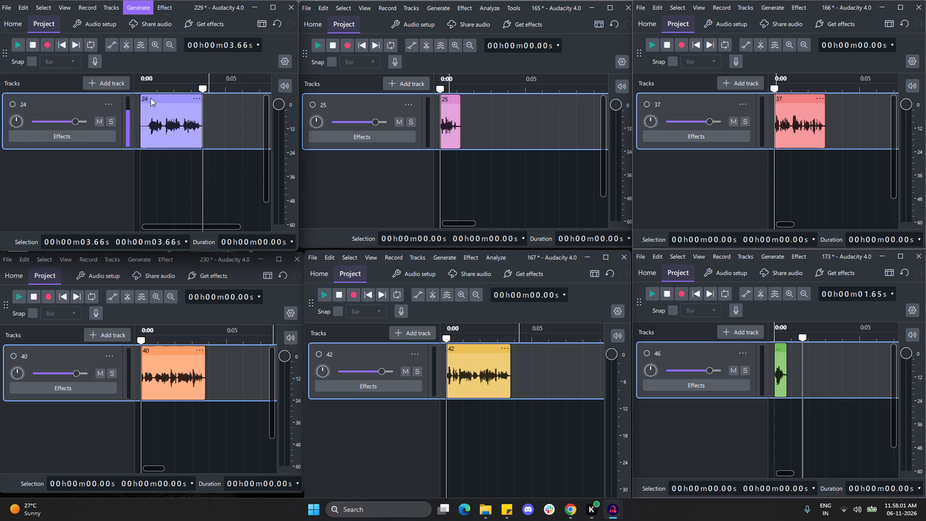
{"action": "left_click", "coordinate": [146, 146]}
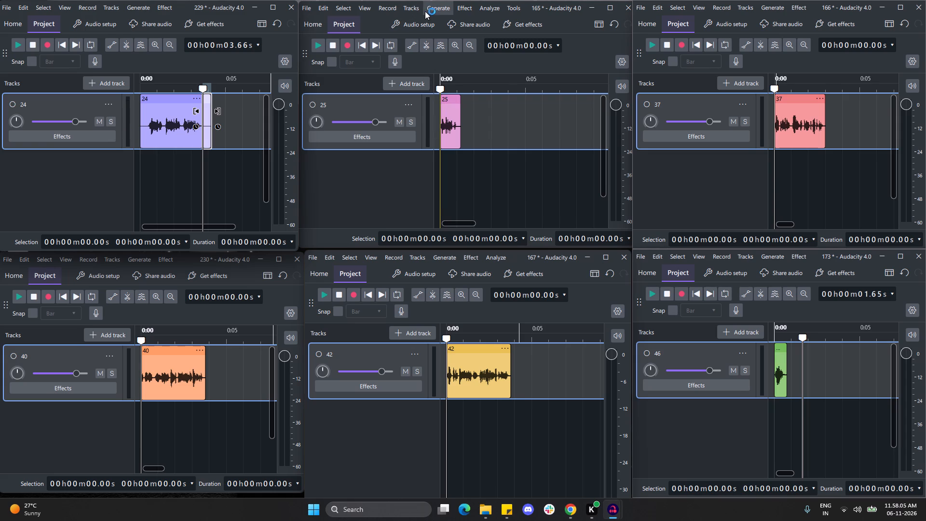
Generate 0.500 s of silence at the start and at the end of clip 25 in project 165.
{"action": "left_click", "coordinate": [425, 11]}
{"action": "left_click", "coordinate": [451, 87]}
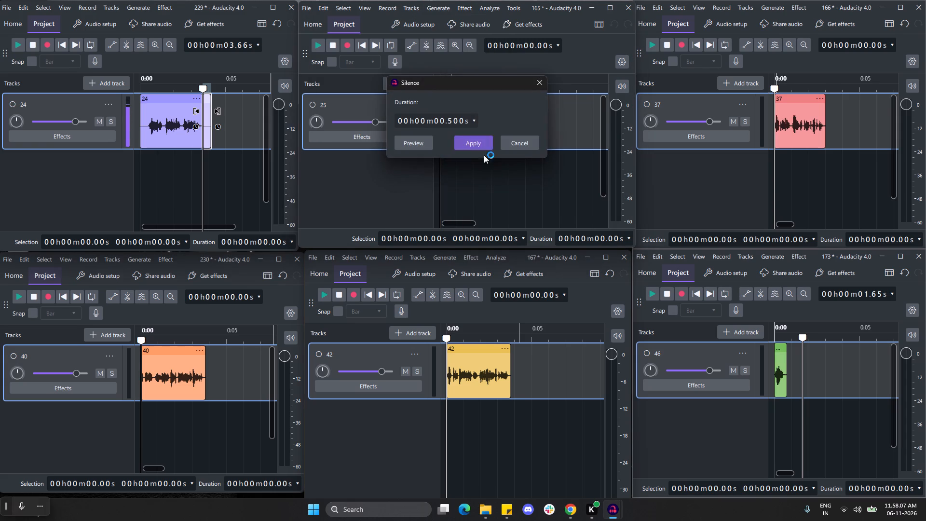
{"action": "left_click", "coordinate": [477, 144]}
{"action": "left_click", "coordinate": [470, 123]}
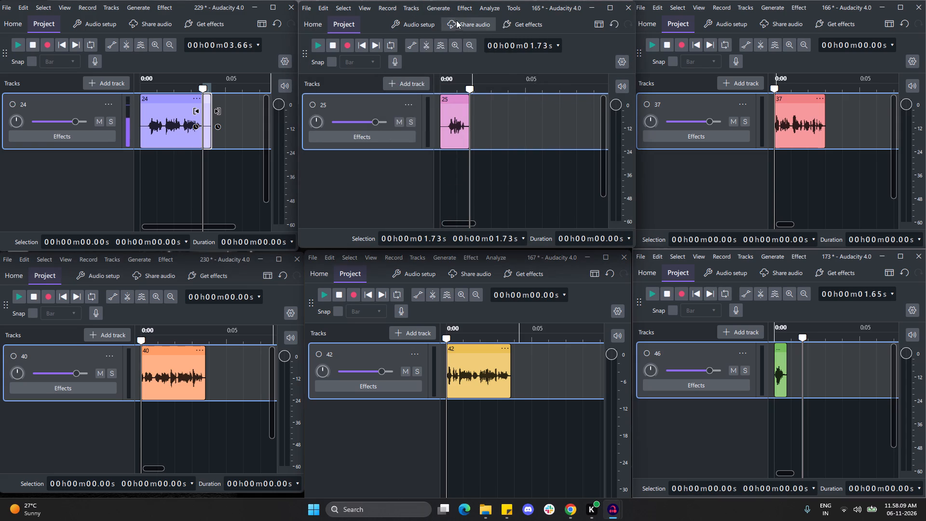
{"action": "left_click", "coordinate": [440, 8]}
{"action": "left_click", "coordinate": [441, 86]}
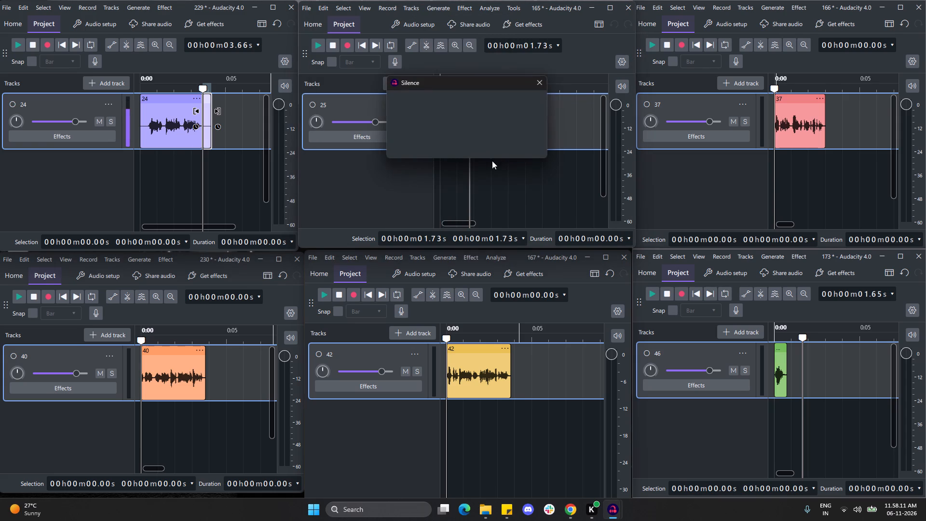
{"action": "left_click", "coordinate": [489, 143]}
Generate 0.500 s of silence at the start and at the end of clip 37 in project 166.
{"action": "left_click", "coordinate": [763, 7]}
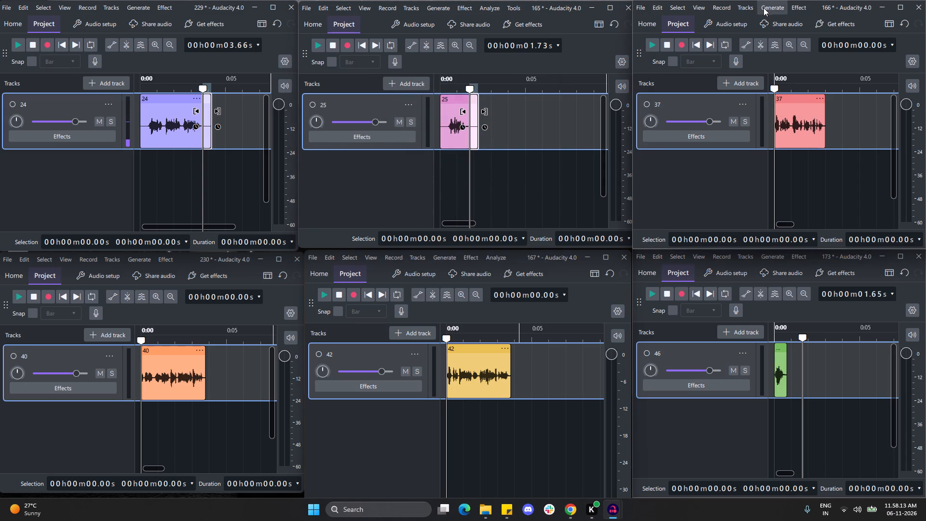
{"action": "left_click", "coordinate": [780, 89]}
{"action": "left_click", "coordinate": [785, 143]}
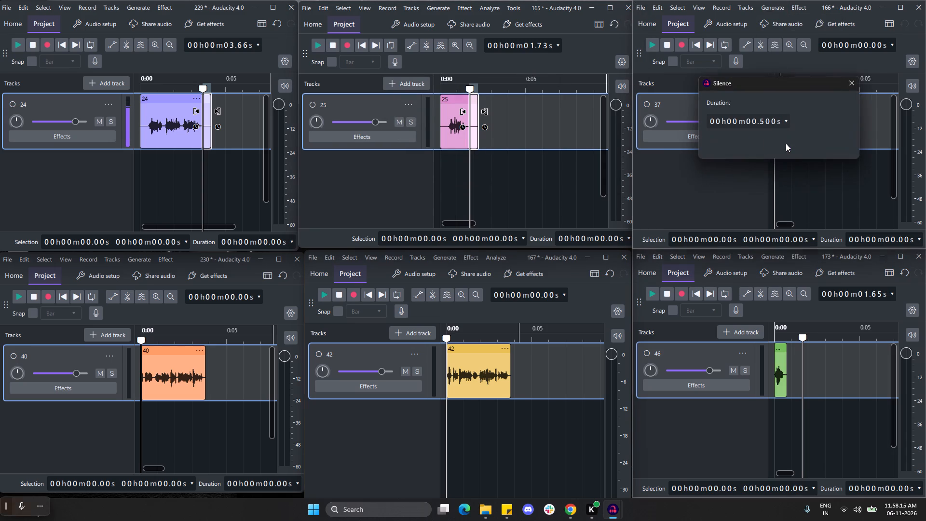
{"action": "left_click", "coordinate": [833, 123]}
{"action": "left_click", "coordinate": [770, 5]}
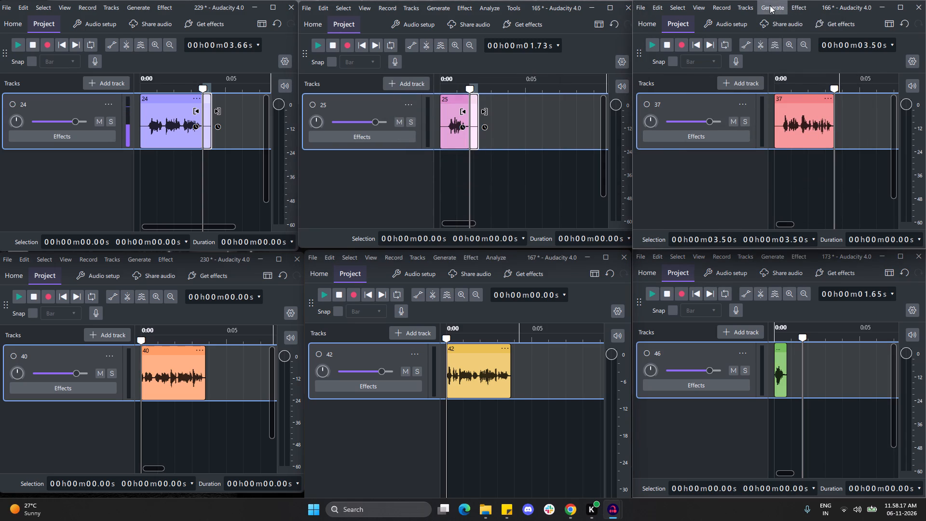
{"action": "left_click", "coordinate": [783, 88]}
{"action": "left_click", "coordinate": [794, 146]}
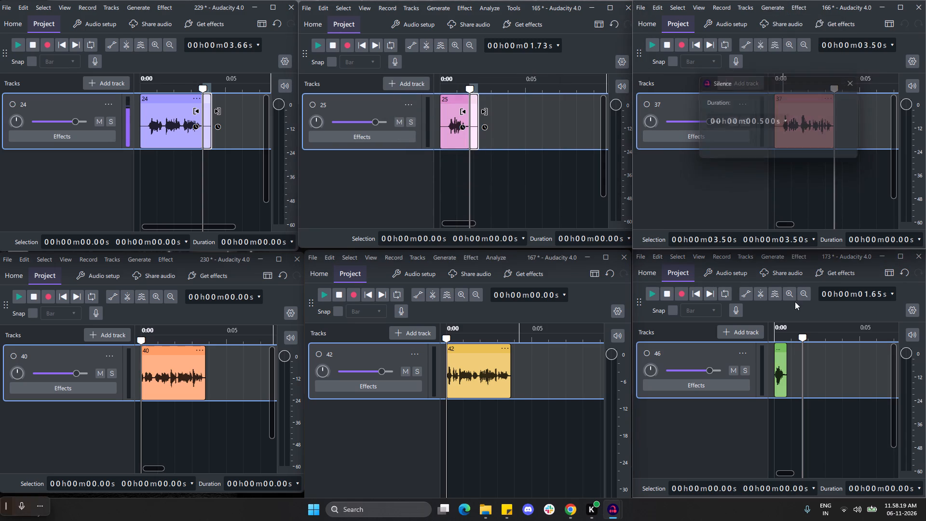
Generate 0.500 s of silence at the end and at the start of clip 46 in project 173.
{"action": "left_click", "coordinate": [787, 374]}
{"action": "left_click", "coordinate": [773, 258]}
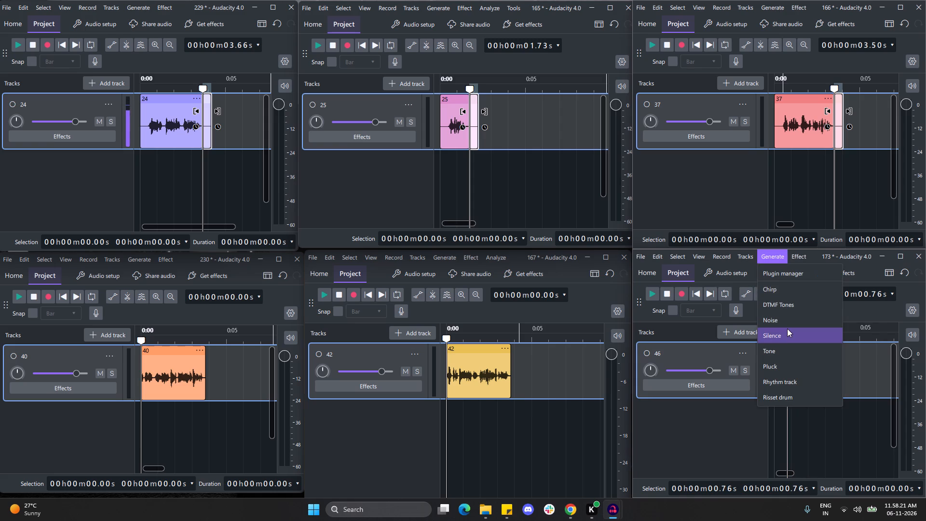
{"action": "left_click", "coordinate": [786, 333]}
{"action": "left_click", "coordinate": [776, 392]}
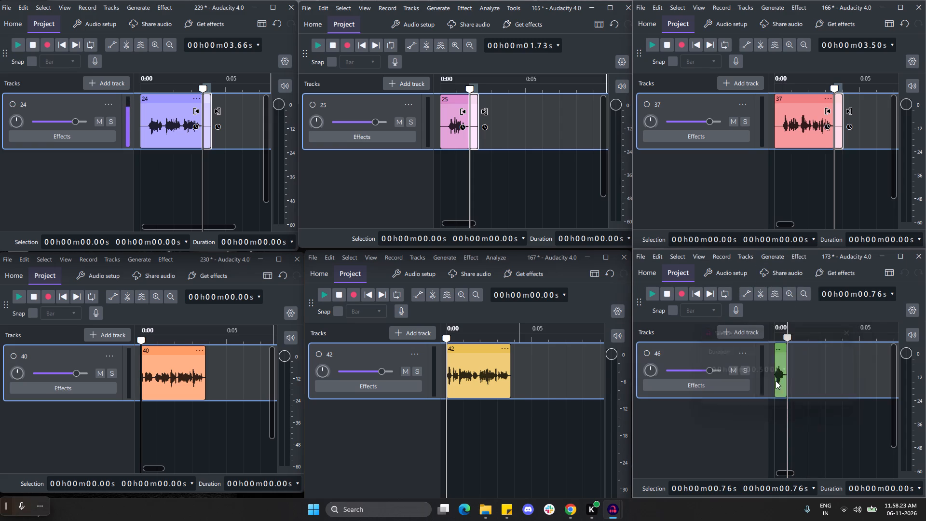
{"action": "left_click", "coordinate": [775, 375]}
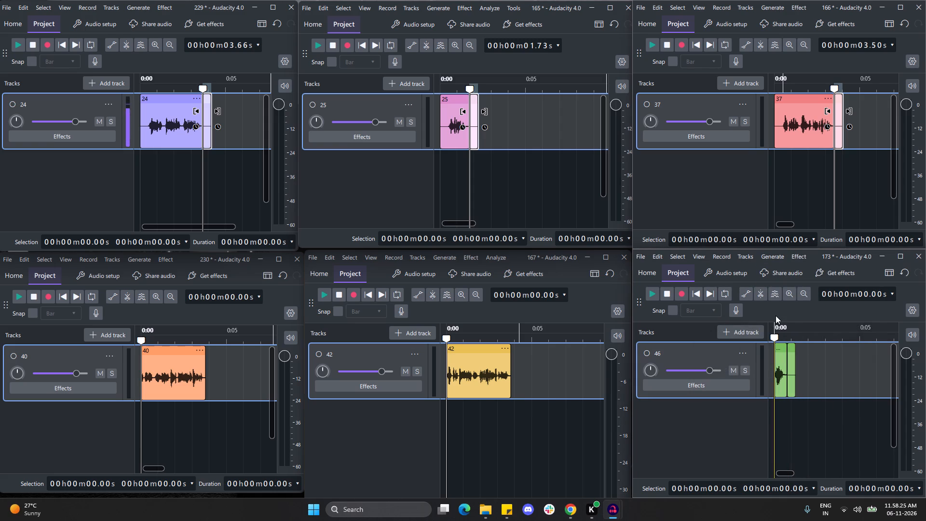
{"action": "left_click", "coordinate": [763, 253]}
{"action": "left_click", "coordinate": [774, 337]}
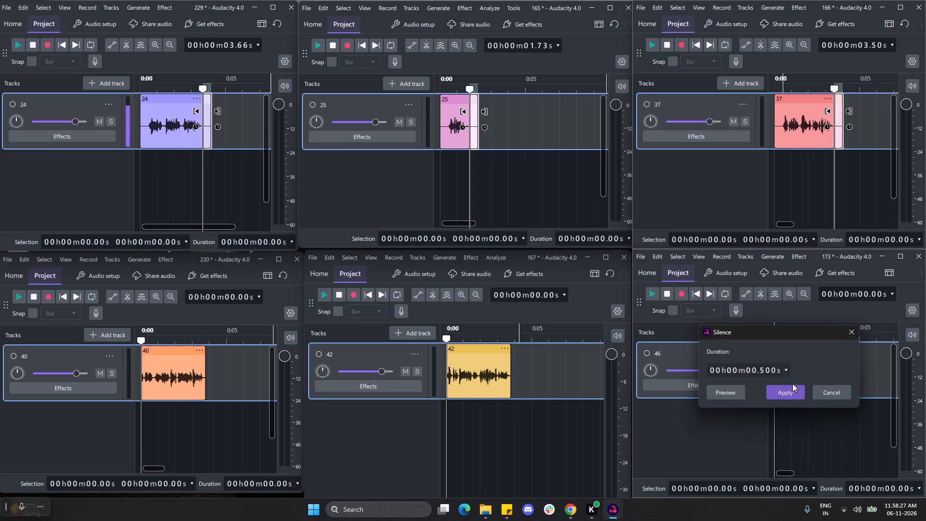
{"action": "left_click", "coordinate": [799, 393]}
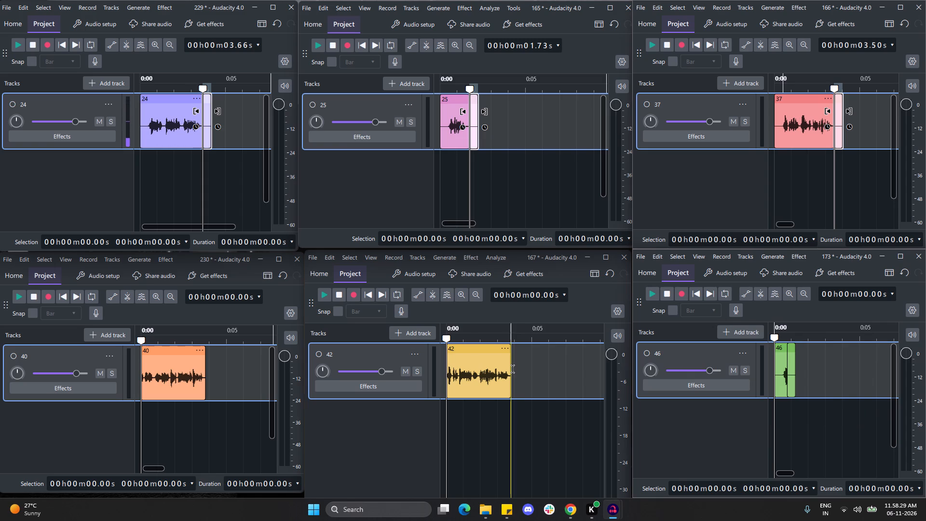
Generate 0.500 s of silence at the end and at the start of clip 42 in project 167.
{"action": "left_click", "coordinate": [513, 369]}
{"action": "left_click", "coordinate": [448, 260]}
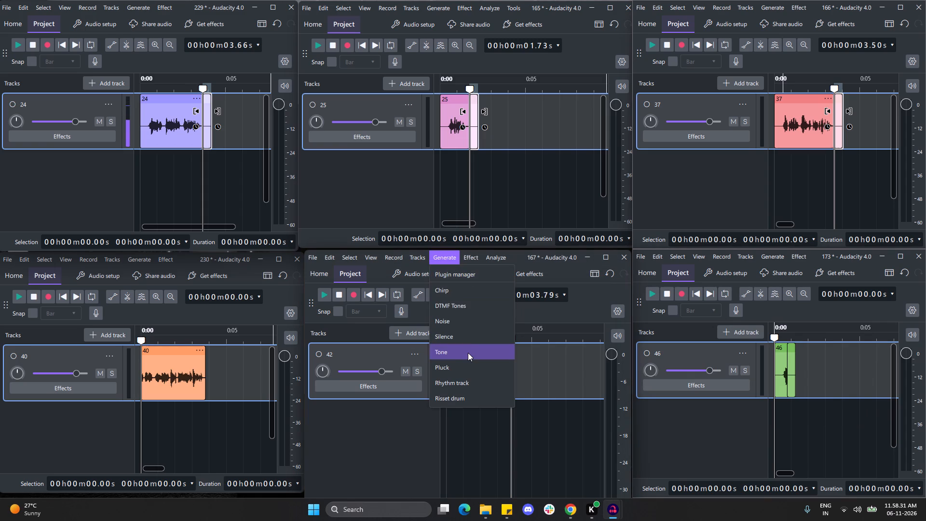
{"action": "left_click", "coordinate": [565, 315]}
{"action": "left_click", "coordinate": [510, 367]}
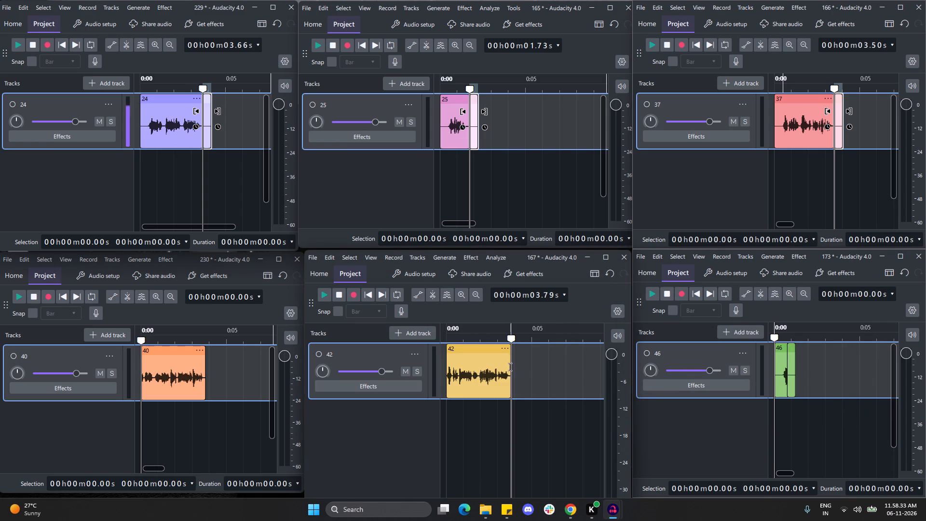
{"action": "left_click", "coordinate": [446, 259]}
{"action": "left_click", "coordinate": [461, 339]}
{"action": "left_click", "coordinate": [472, 467]}
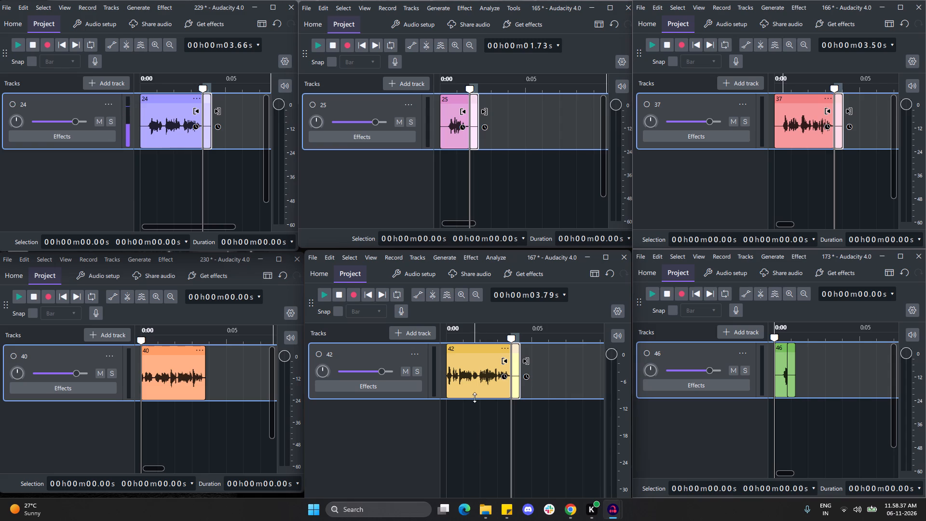
{"action": "left_click", "coordinate": [446, 375]}
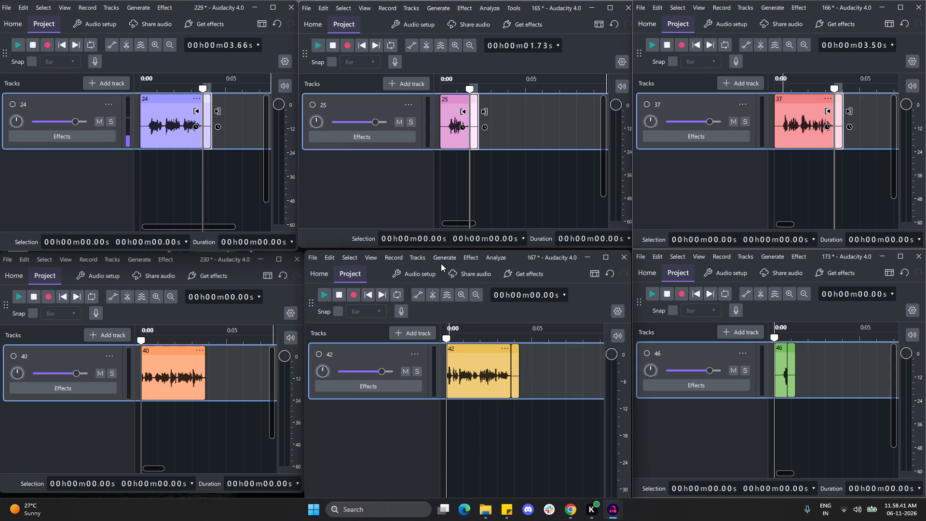
{"action": "left_click", "coordinate": [441, 261]}
{"action": "left_click", "coordinate": [453, 343]}
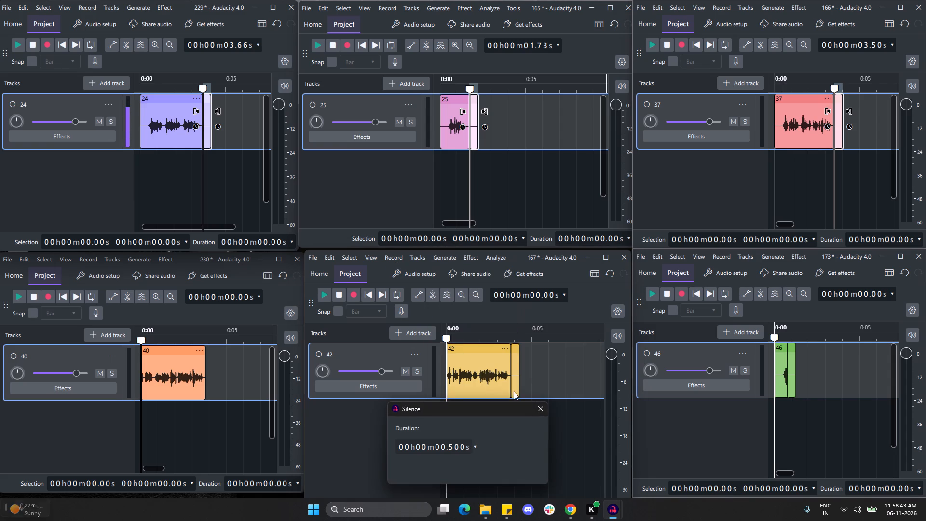
{"action": "left_click", "coordinate": [476, 466]}
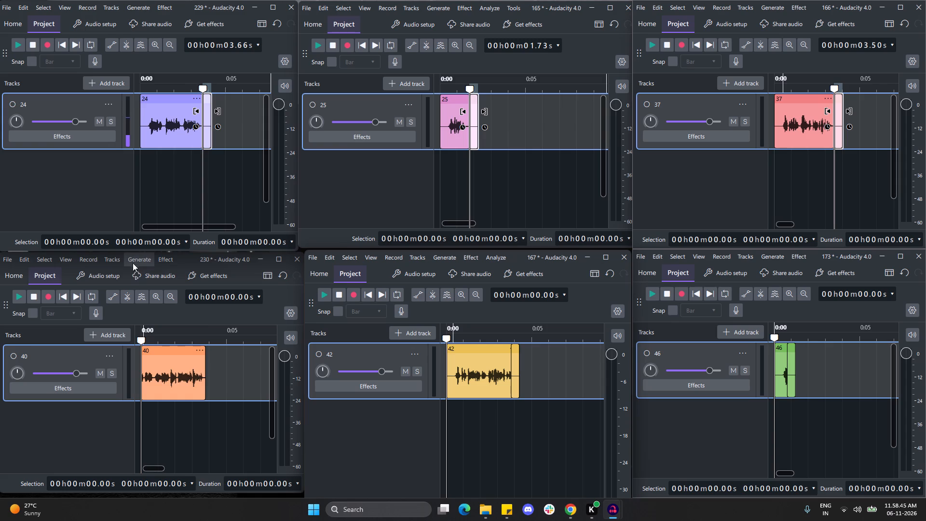
Generate 0.500 s of silence at the start and at the end of clip 40 in project 230.
{"action": "left_click", "coordinate": [133, 259]}
{"action": "left_click", "coordinate": [146, 339]}
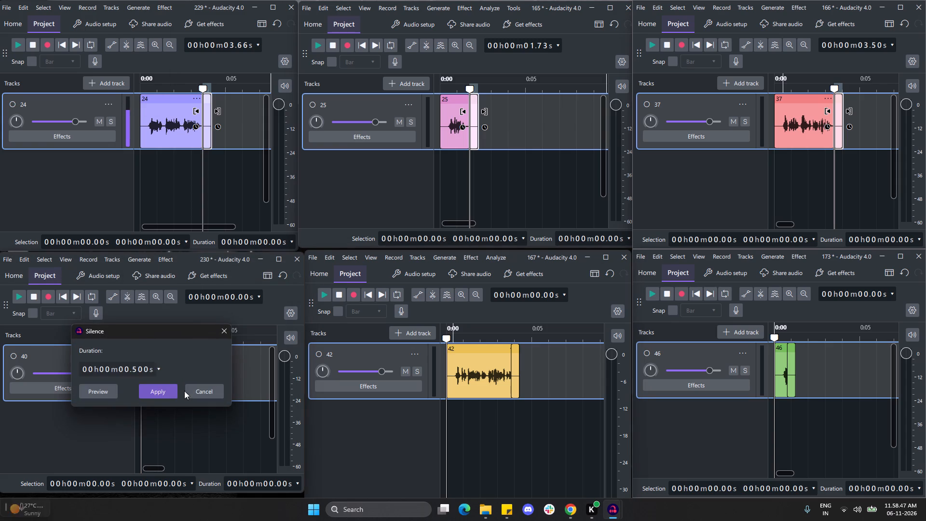
{"action": "left_click", "coordinate": [153, 390]}
{"action": "left_click", "coordinate": [215, 380]}
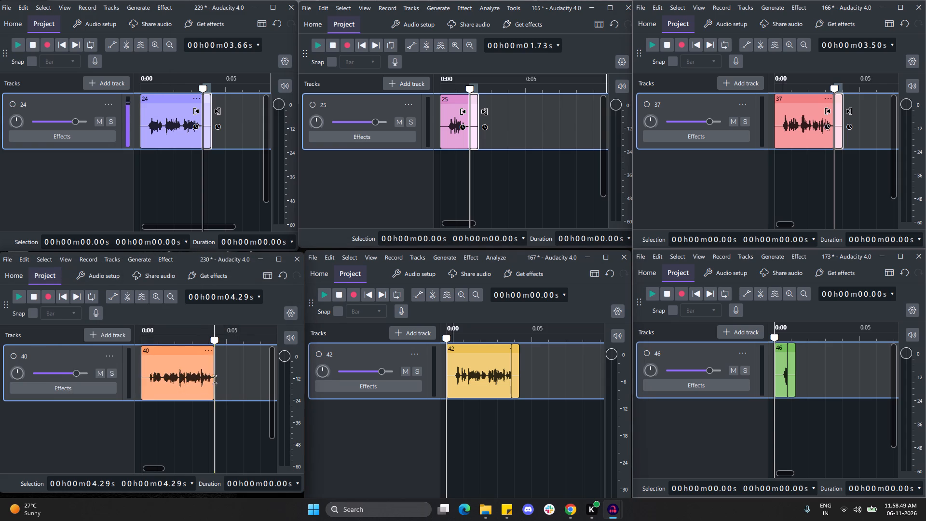
{"action": "left_click", "coordinate": [140, 263]}
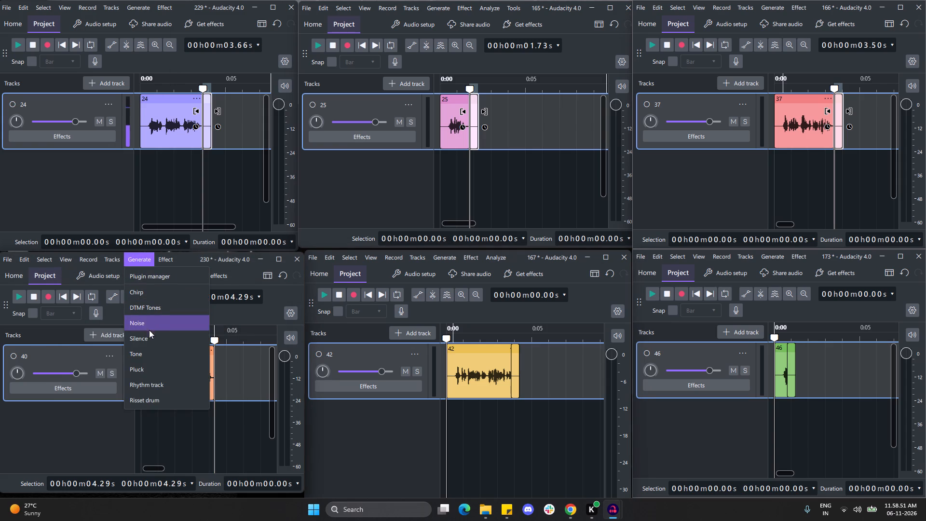
{"action": "left_click", "coordinate": [149, 334]}
{"action": "left_click", "coordinate": [164, 386]}
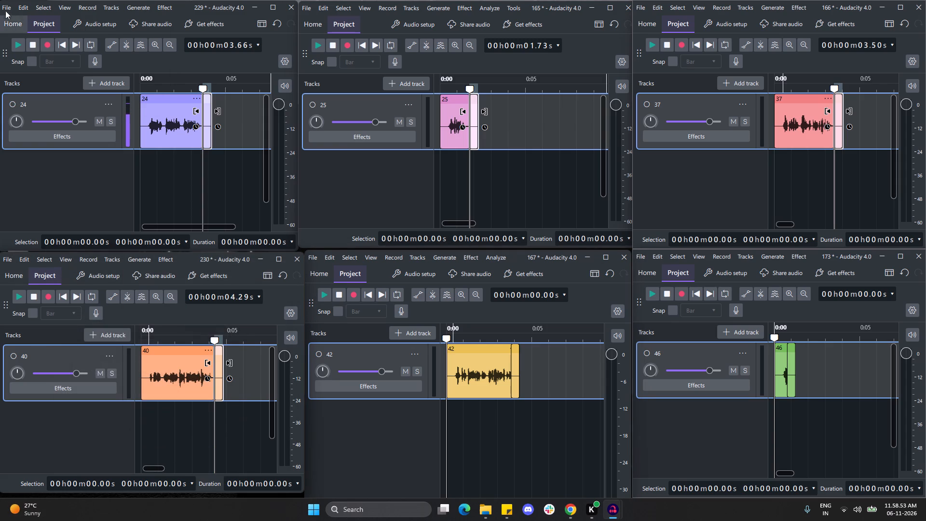
Export project 229's full audio as a WAV file named Ta_sp_1_24 in the batch 2 folder.
{"action": "left_click", "coordinate": [5, 9]}
{"action": "left_click", "coordinate": [171, 66]}
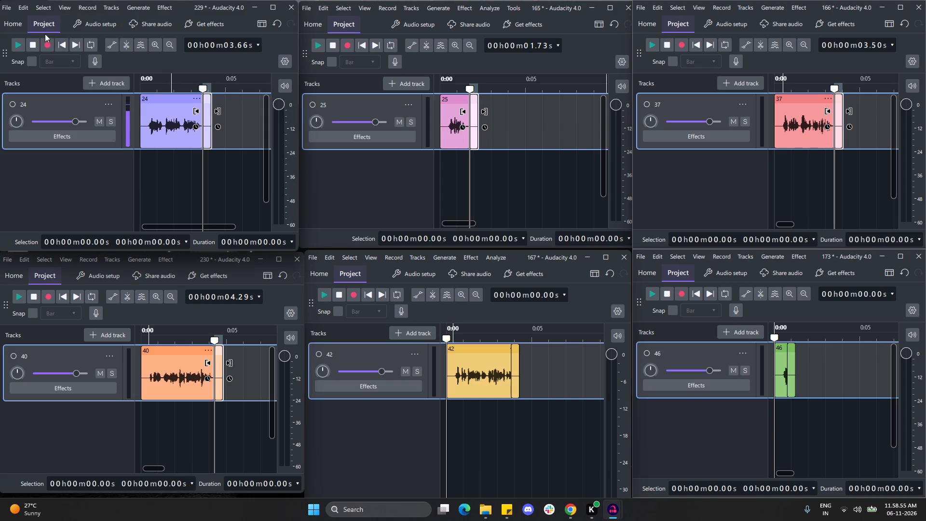
{"action": "left_click", "coordinate": [4, 13]}
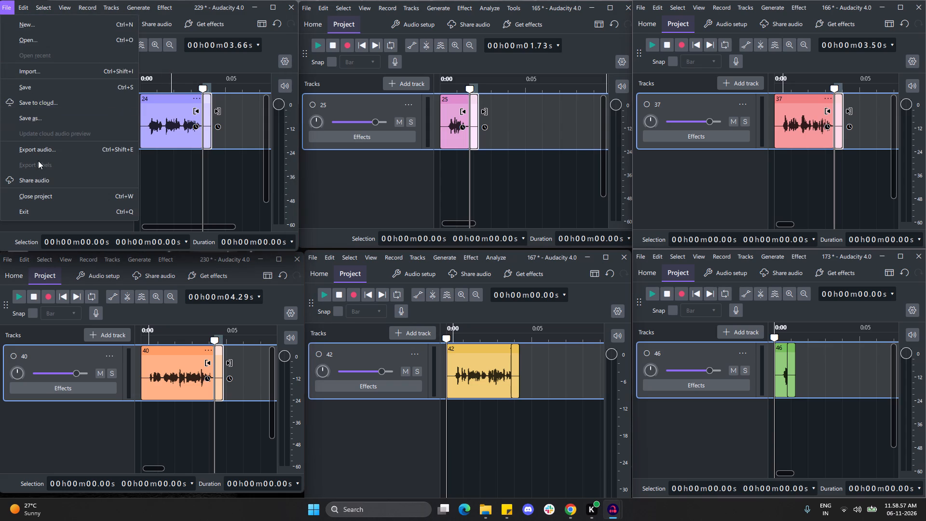
{"action": "left_click", "coordinate": [39, 156]}
{"action": "left_click", "coordinate": [150, 76]}
{"action": "key", "text": "ctrl+a"}
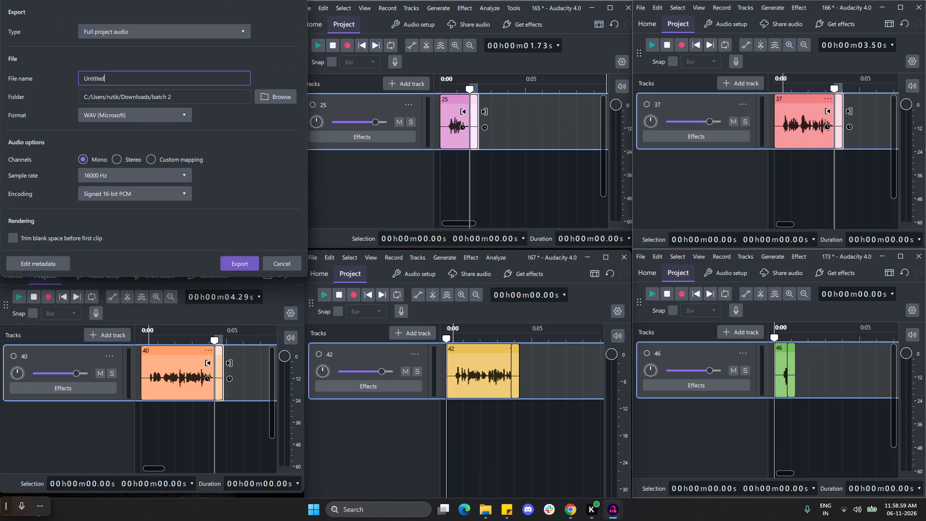
{"action": "key", "text": "ctrl+v"}
{"action": "type", "text": "24"}
{"action": "left_click", "coordinate": [242, 261]}
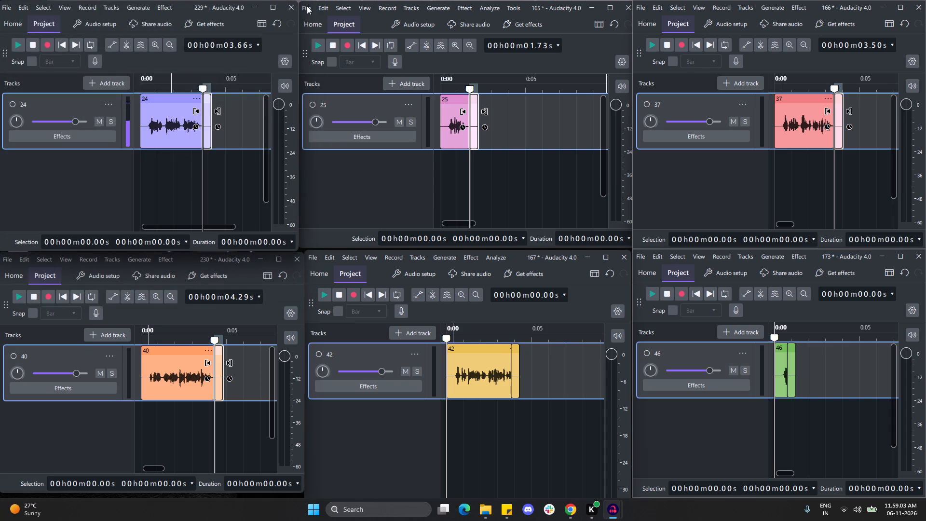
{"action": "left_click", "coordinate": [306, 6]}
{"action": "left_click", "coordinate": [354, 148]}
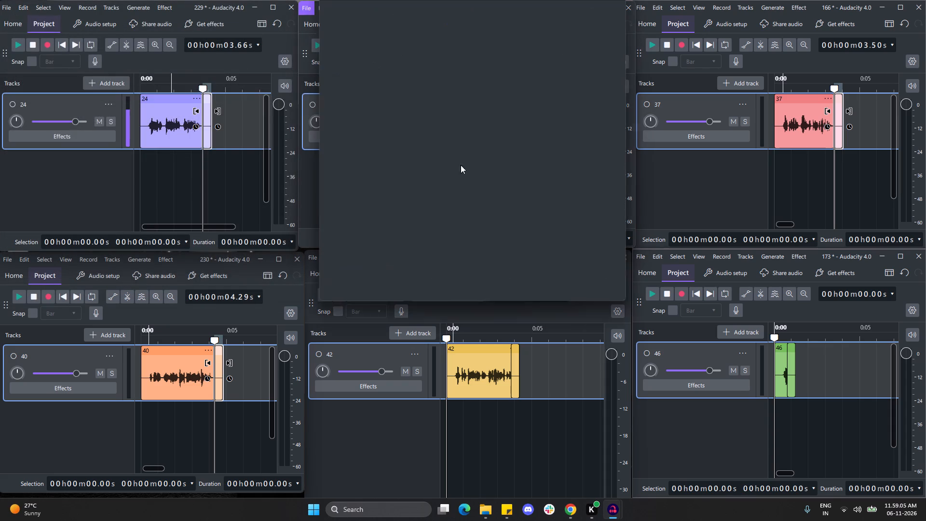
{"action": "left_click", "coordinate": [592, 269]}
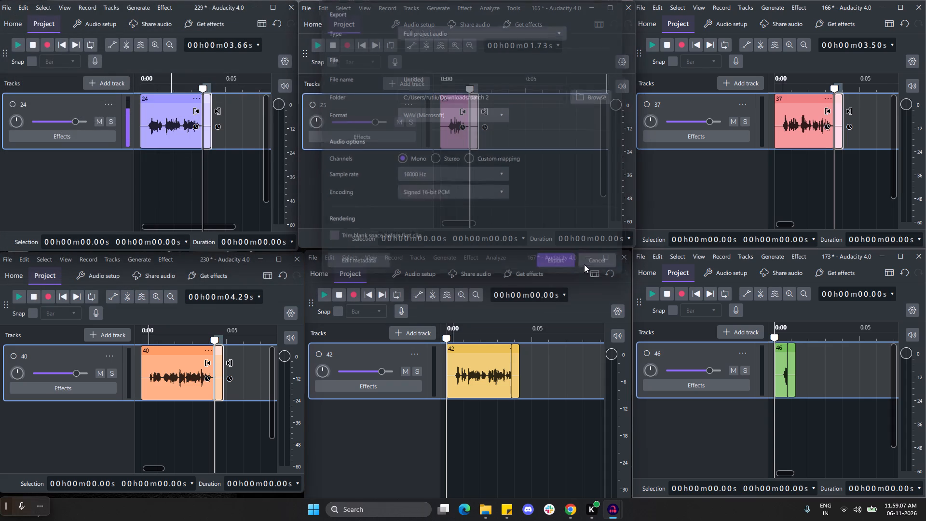
Export project 165's full audio as a 16000 Hz WAV file named Ta_sp_1_25 in the batch 2 folder.
{"action": "left_click", "coordinate": [303, 7]}
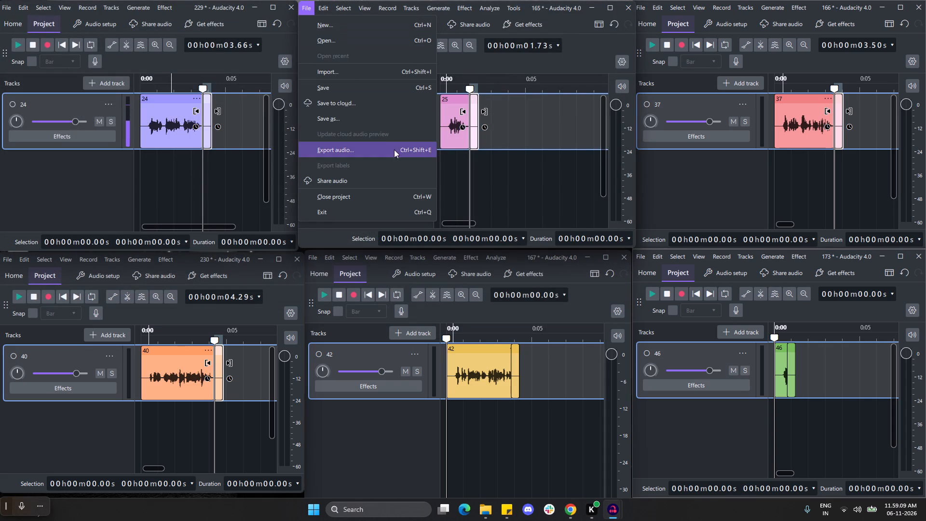
{"action": "left_click", "coordinate": [381, 143]}
{"action": "left_click", "coordinate": [438, 77]}
{"action": "key", "text": "ctrl+a"}
{"action": "key", "text": "ctrl+v"}
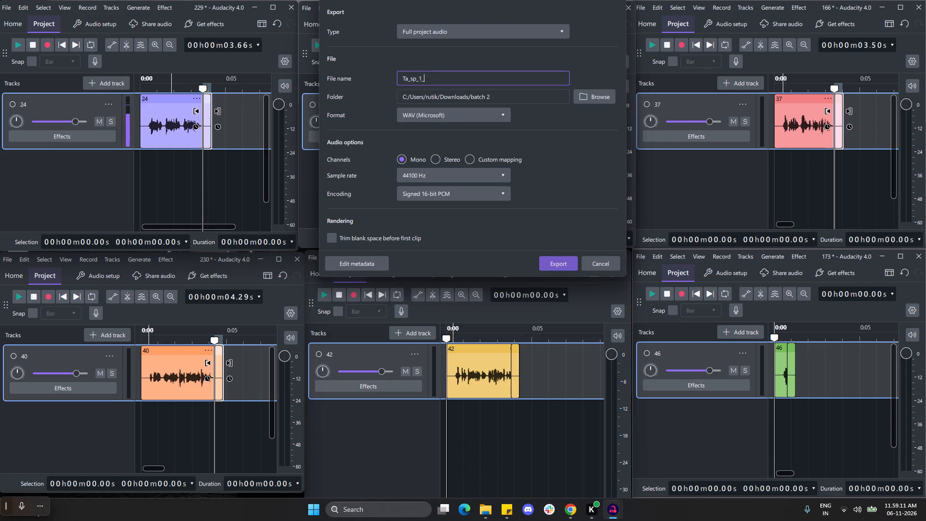
{"action": "type", "text": "25"}
{"action": "left_click", "coordinate": [480, 175]}
{"action": "left_click", "coordinate": [437, 129]}
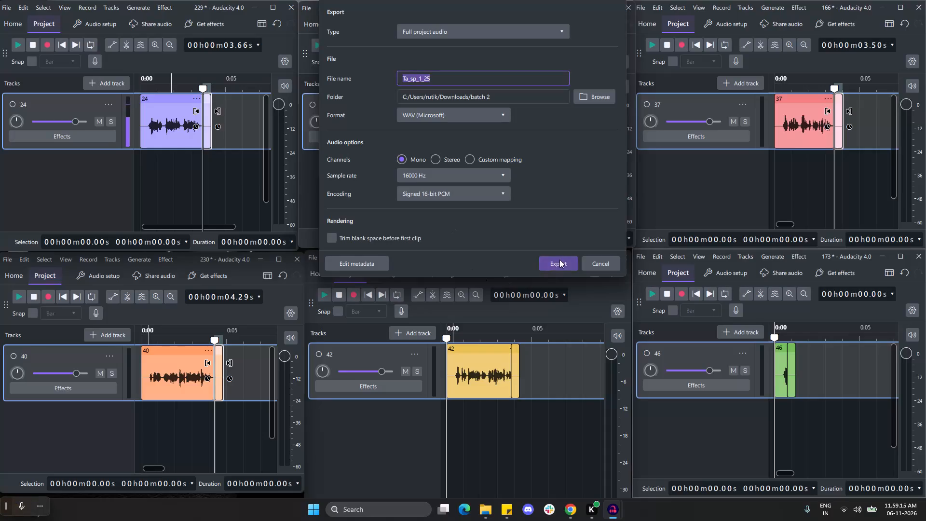
{"action": "left_click", "coordinate": [555, 269]}
Export project 166's full audio as a WAV file named Ta_sp_1_37 in the batch 2 folder.
{"action": "left_click", "coordinate": [641, 7]}
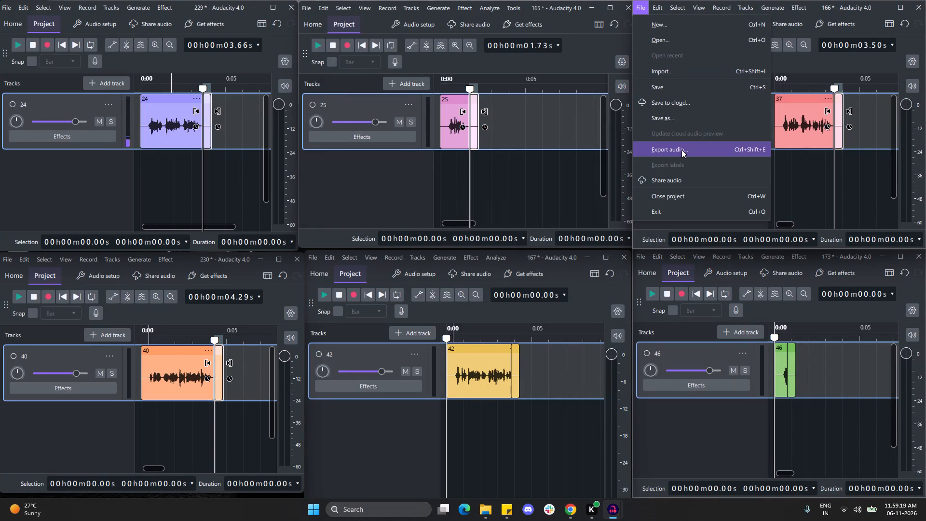
{"action": "left_click", "coordinate": [681, 150]}
{"action": "double_click", "coordinate": [749, 79]}
{"action": "key", "text": "ctrl+v"}
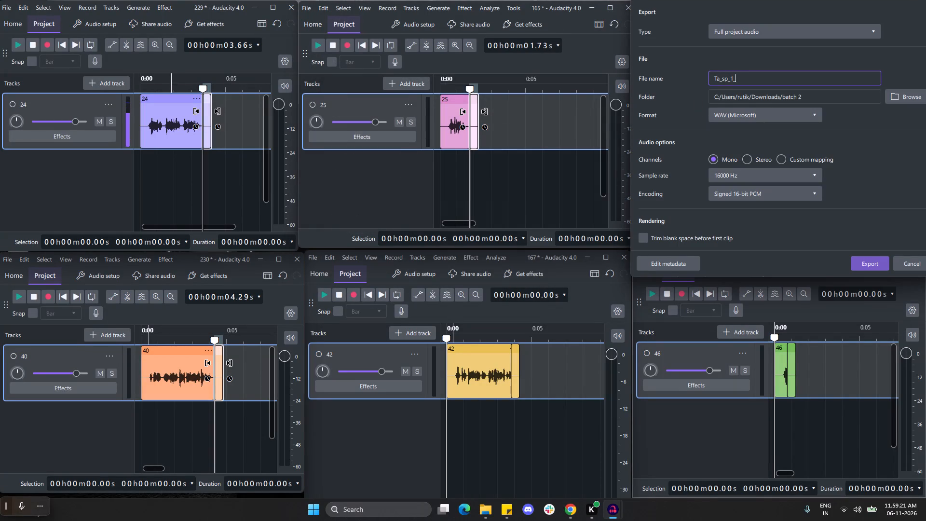
{"action": "type", "text": "37"}
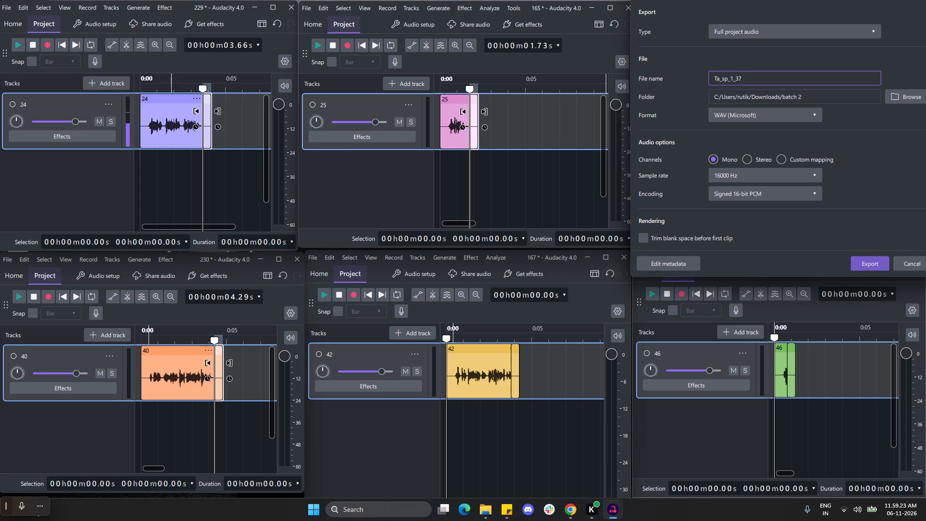
{"action": "left_click", "coordinate": [859, 264]}
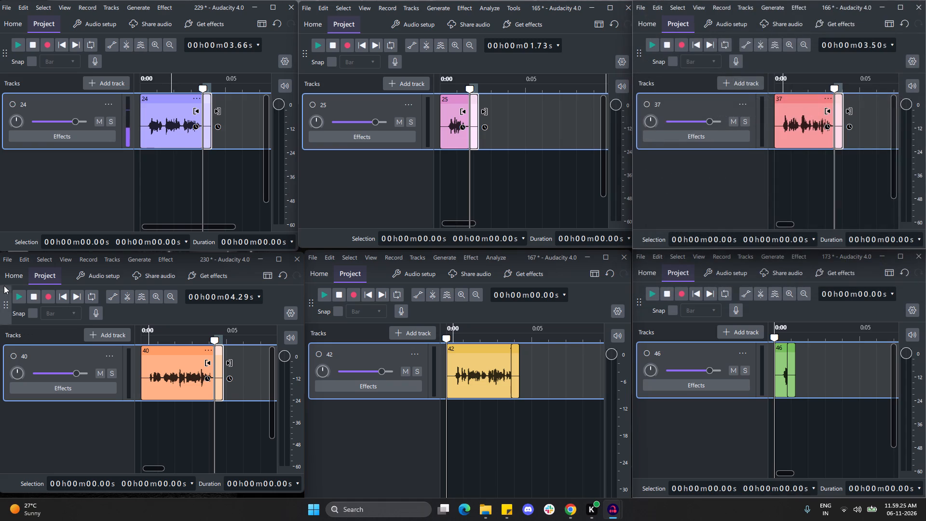
Export project 230's full audio as a WAV file named Ta_sp_1_40 in the batch 2 folder.
{"action": "left_click", "coordinate": [4, 258]}
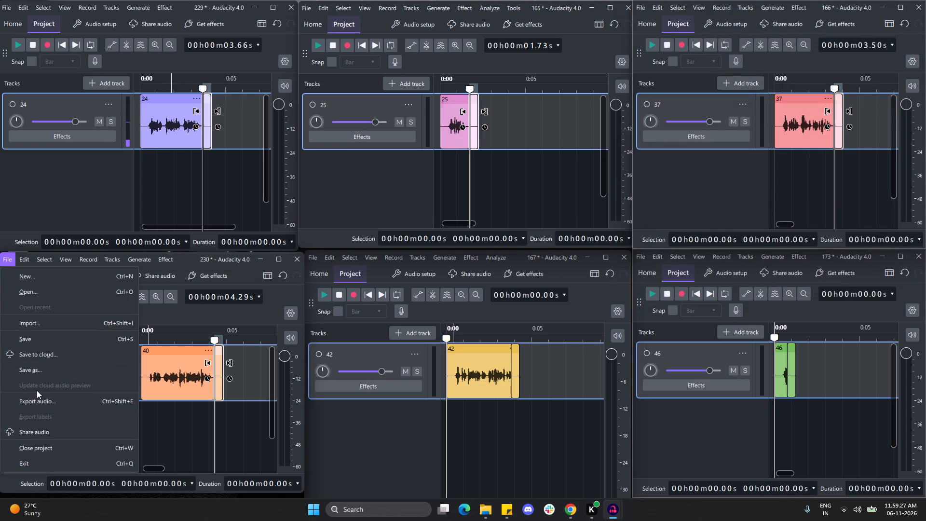
{"action": "left_click", "coordinate": [34, 399]}
{"action": "double_click", "coordinate": [137, 284]}
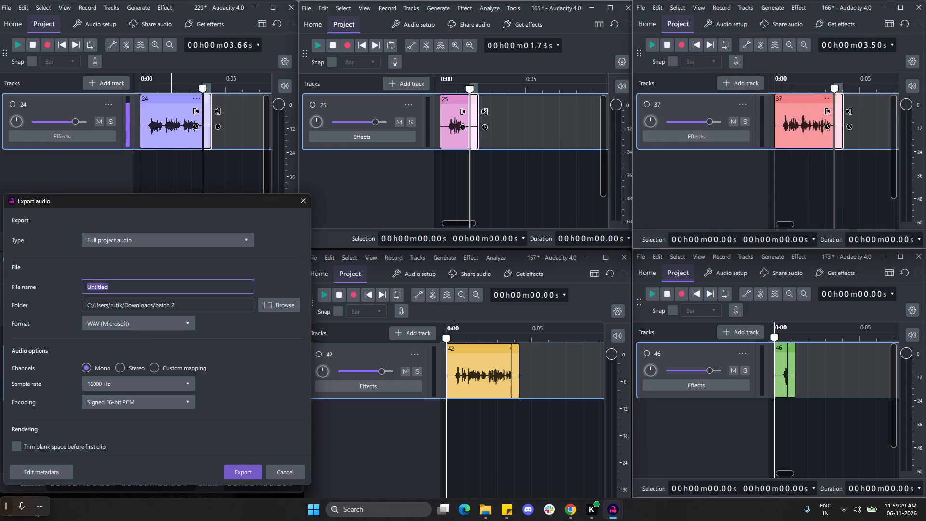
{"action": "key", "text": "ctrl+v"}
{"action": "type", "text": "40"}
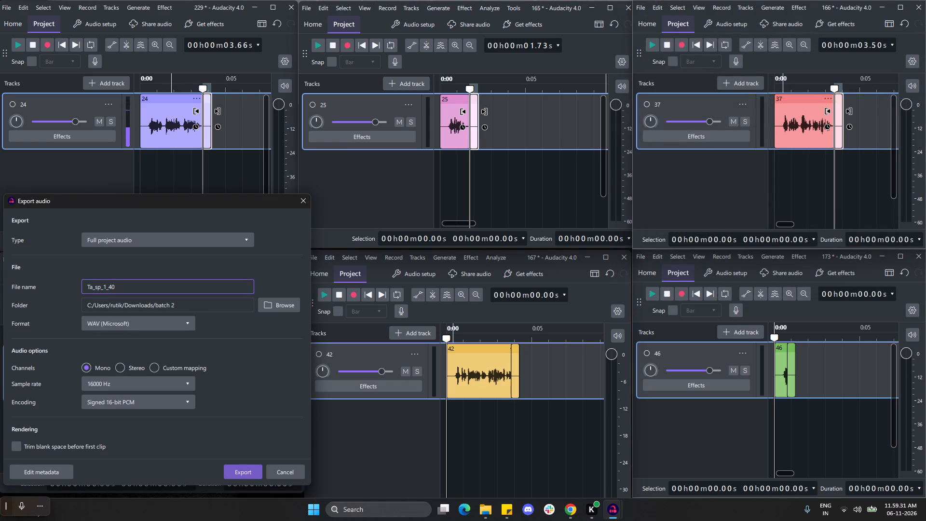
{"action": "left_click", "coordinate": [244, 476]}
{"action": "left_click", "coordinate": [254, 466]}
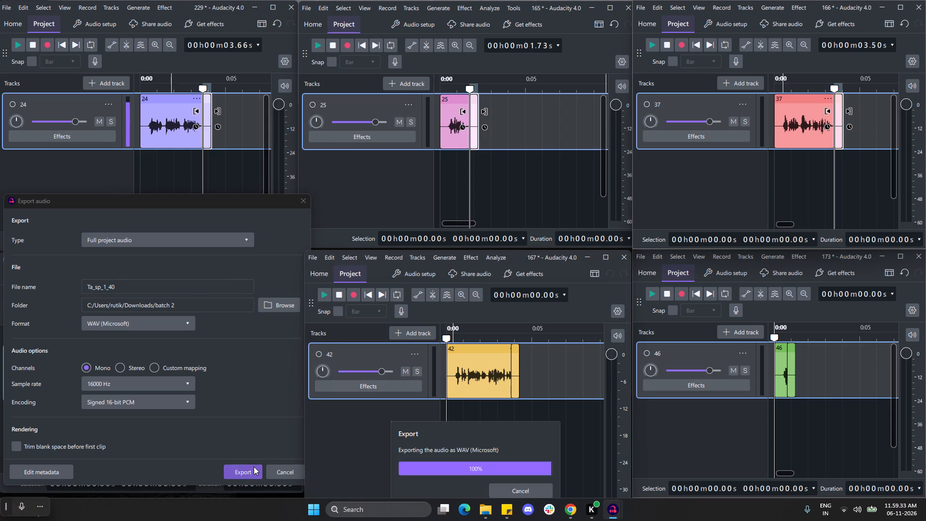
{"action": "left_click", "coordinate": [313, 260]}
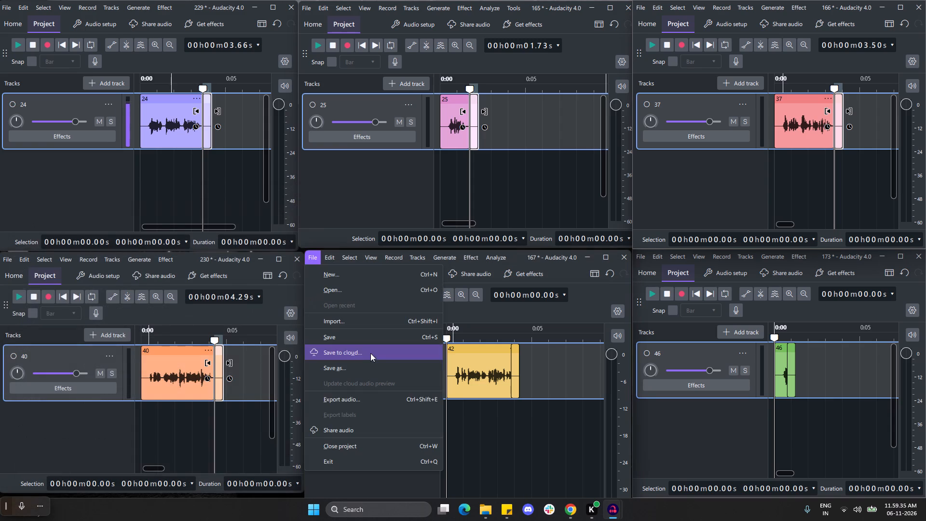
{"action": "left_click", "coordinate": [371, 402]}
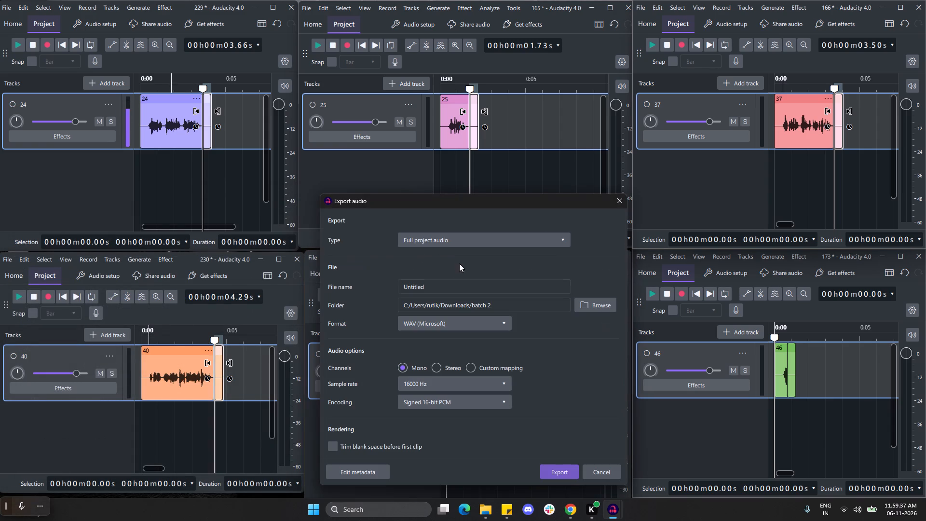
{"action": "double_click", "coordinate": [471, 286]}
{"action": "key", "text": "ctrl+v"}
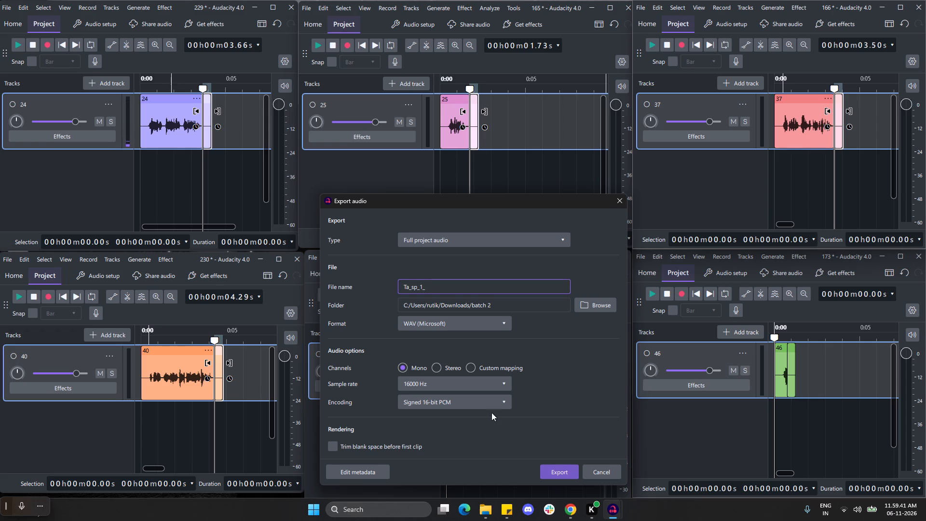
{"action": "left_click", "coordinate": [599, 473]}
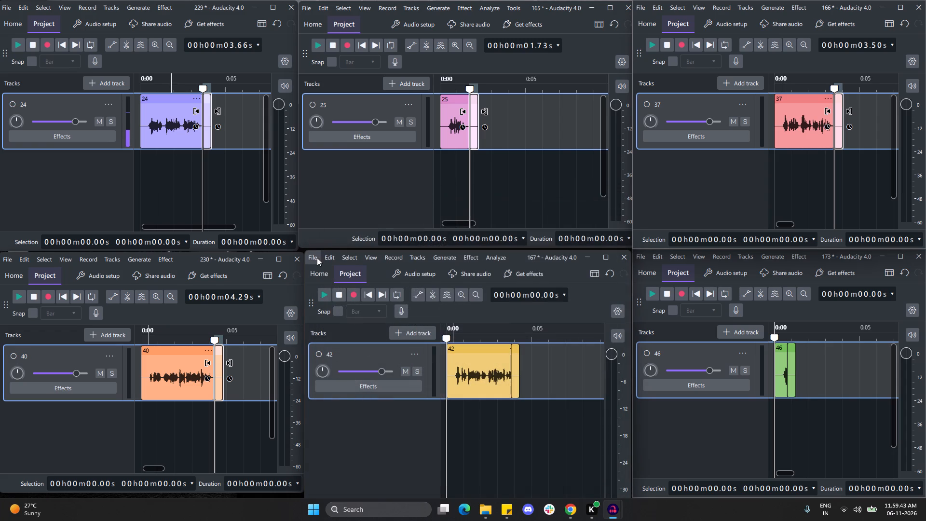
Export project 167's full audio as a 16000 Hz WAV file named Ta_sp_1_42 in the batch 2 folder.
{"action": "left_click", "coordinate": [317, 258]}
{"action": "left_click", "coordinate": [368, 402]}
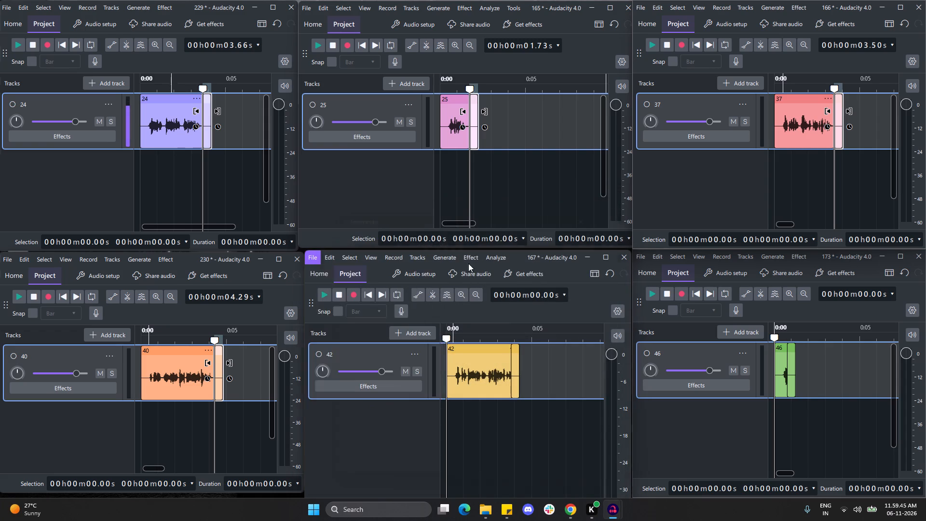
{"action": "left_click", "coordinate": [431, 291]}
{"action": "key", "text": "ctrl+v"}
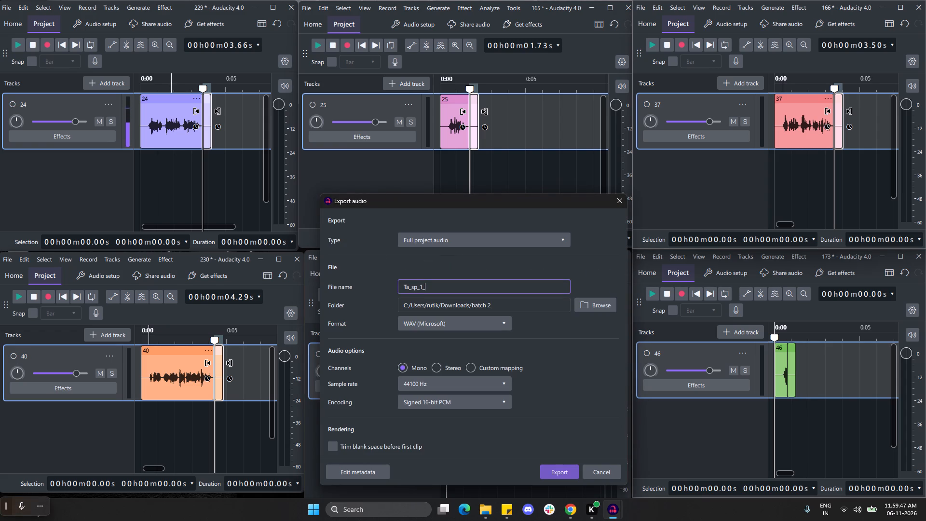
{"action": "type", "text": "42"}
{"action": "left_click", "coordinate": [503, 383]}
{"action": "left_click", "coordinate": [444, 338]}
{"action": "left_click", "coordinate": [552, 472]}
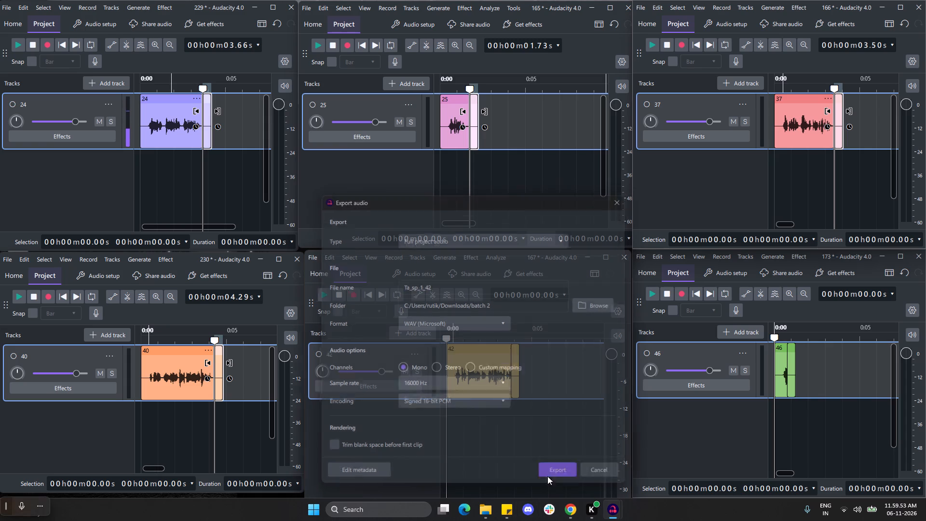
Export project 173's full audio as a WAV file named Ta_sp_1_46 in the batch 2 folder.
{"action": "left_click", "coordinate": [645, 259]}
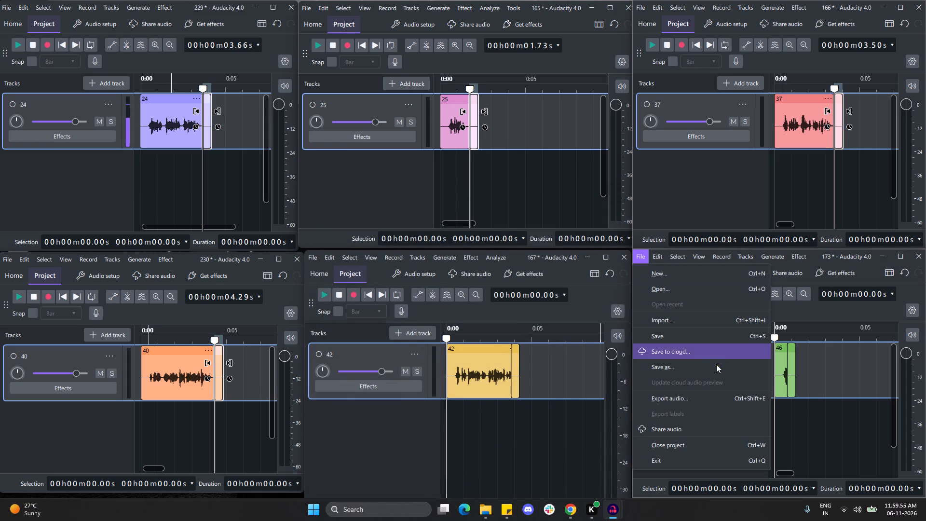
{"action": "left_click", "coordinate": [791, 313]}
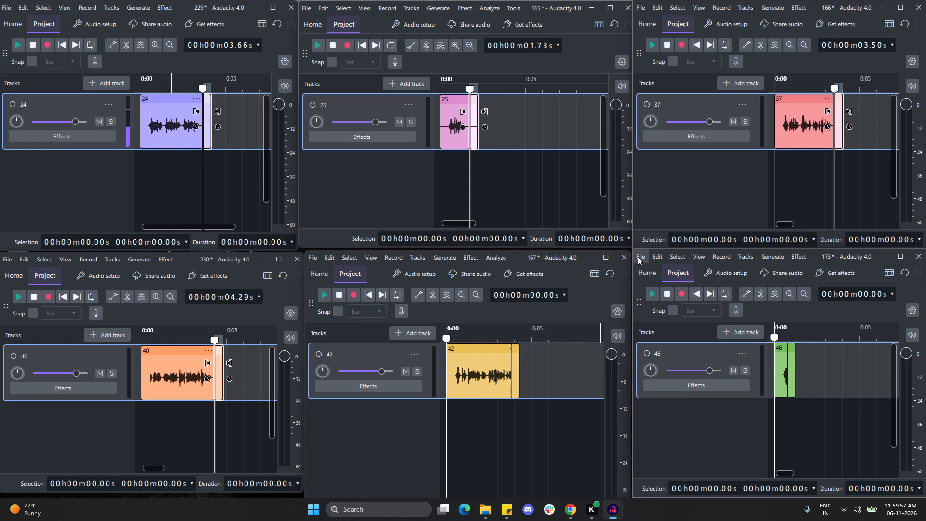
{"action": "left_click", "coordinate": [640, 253]}
{"action": "left_click", "coordinate": [664, 403]}
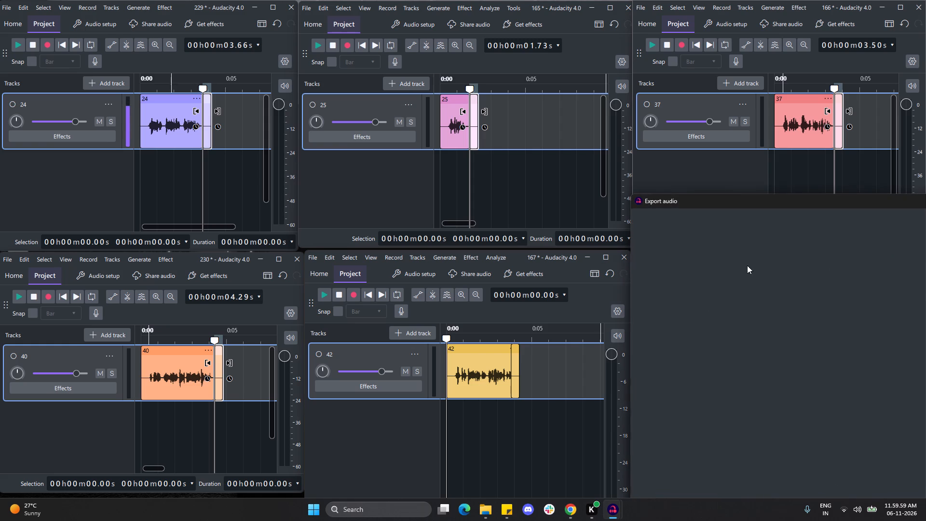
{"action": "double_click", "coordinate": [760, 286]}
{"action": "key", "text": "ctrl+v"}
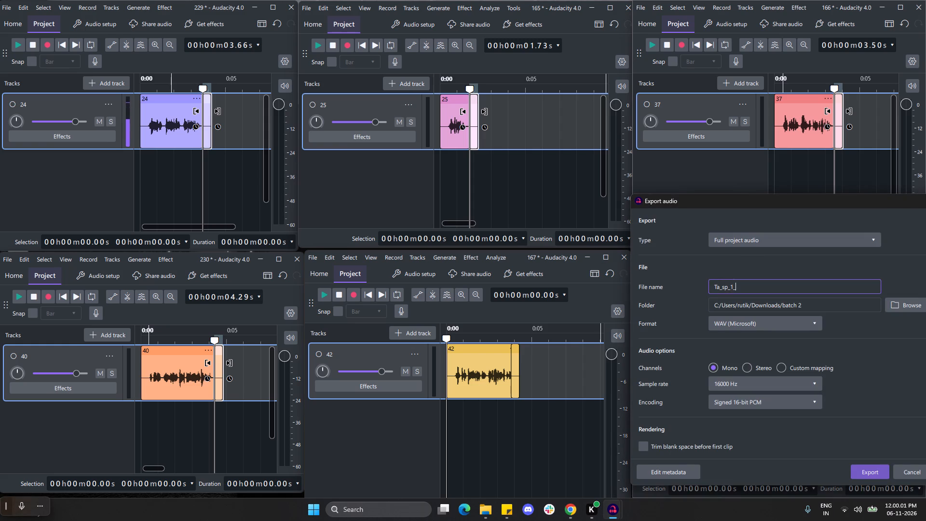
{"action": "type", "text": "46"}
{"action": "left_click", "coordinate": [867, 472]}
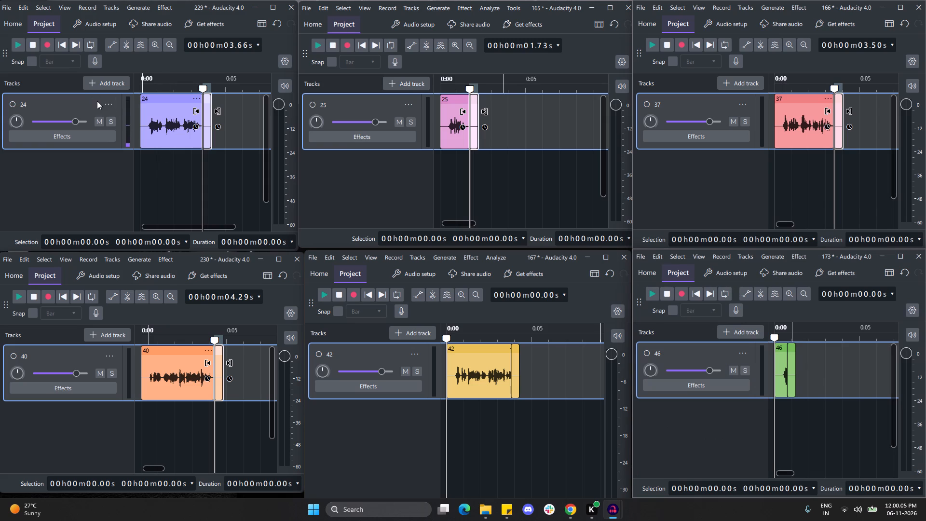
Delete the exported tracks 24, 40, 25, 42, 37 and 46 from their six projects.
{"action": "left_click", "coordinate": [97, 101]}
{"action": "left_click", "coordinate": [105, 102]}
{"action": "left_click", "coordinate": [136, 155]}
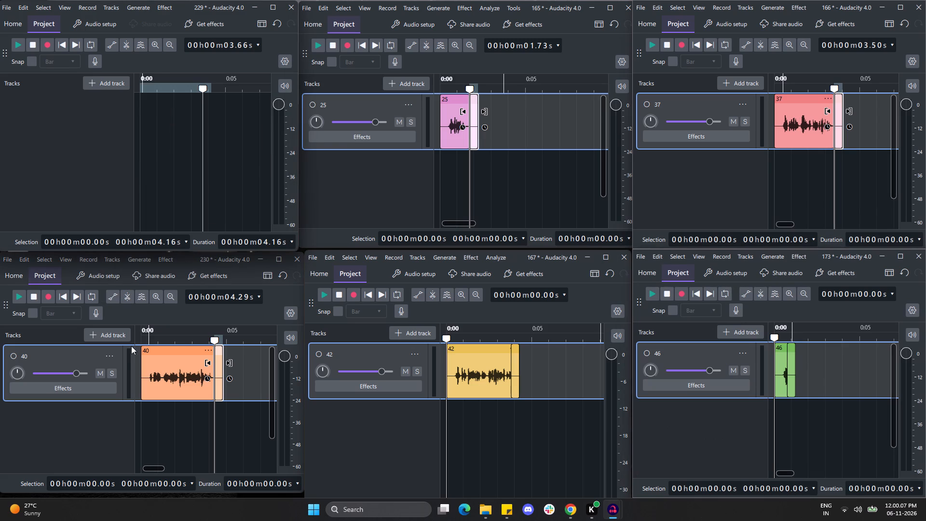
{"action": "left_click", "coordinate": [107, 355]}
{"action": "left_click", "coordinate": [157, 195]}
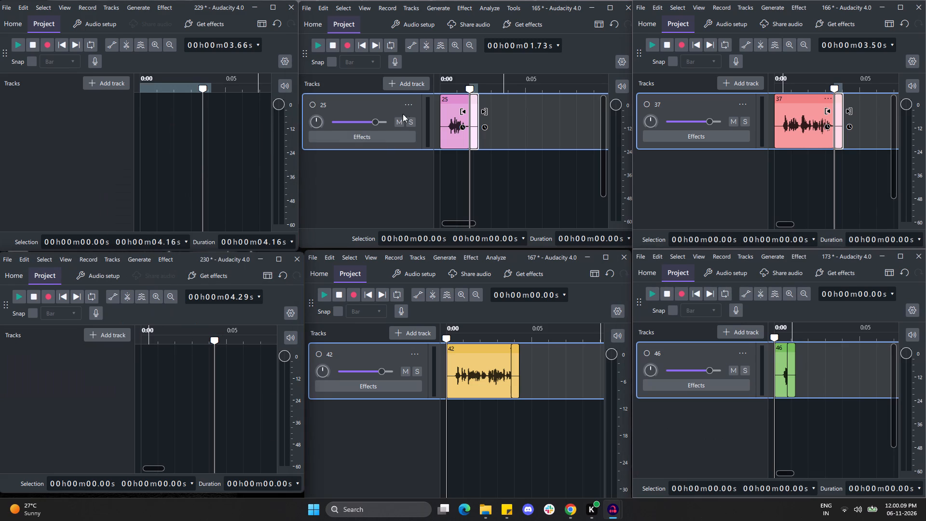
{"action": "left_click", "coordinate": [405, 106]}
{"action": "left_click", "coordinate": [428, 151]}
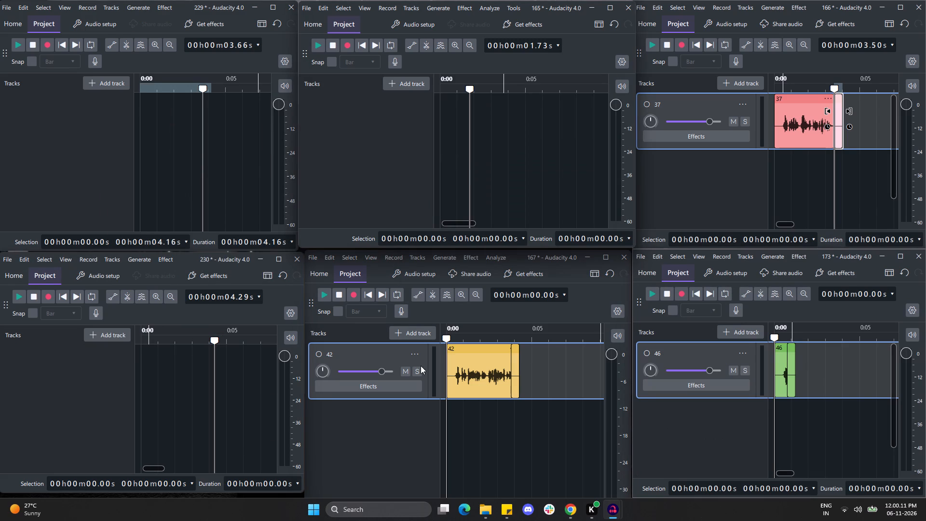
{"action": "left_click", "coordinate": [419, 356]}
{"action": "left_click", "coordinate": [433, 192]}
{"action": "left_click", "coordinate": [739, 100]}
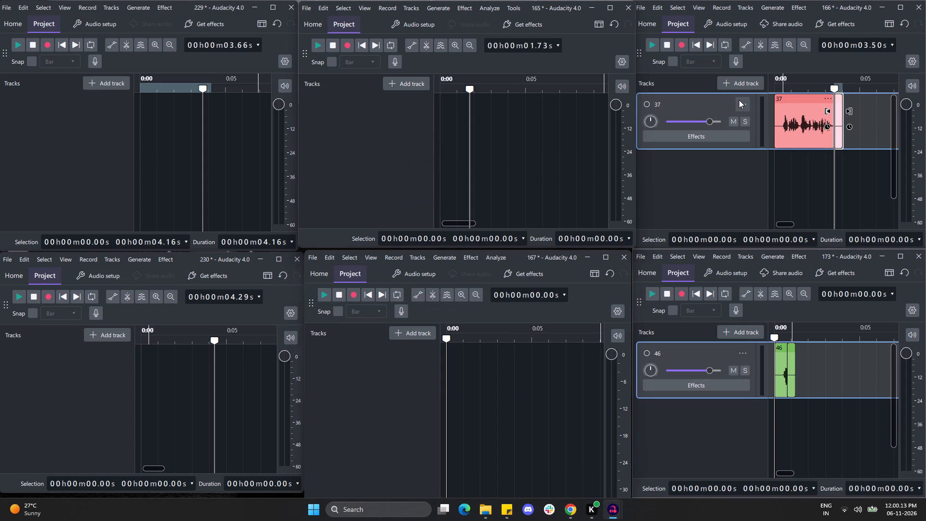
{"action": "left_click", "coordinate": [759, 154]}
{"action": "left_click", "coordinate": [747, 351]}
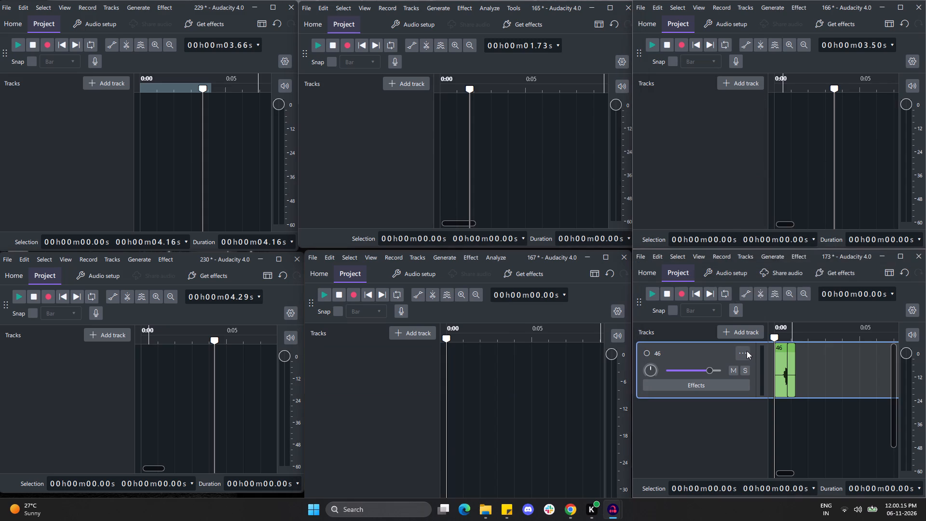
{"action": "left_click", "coordinate": [785, 201]}
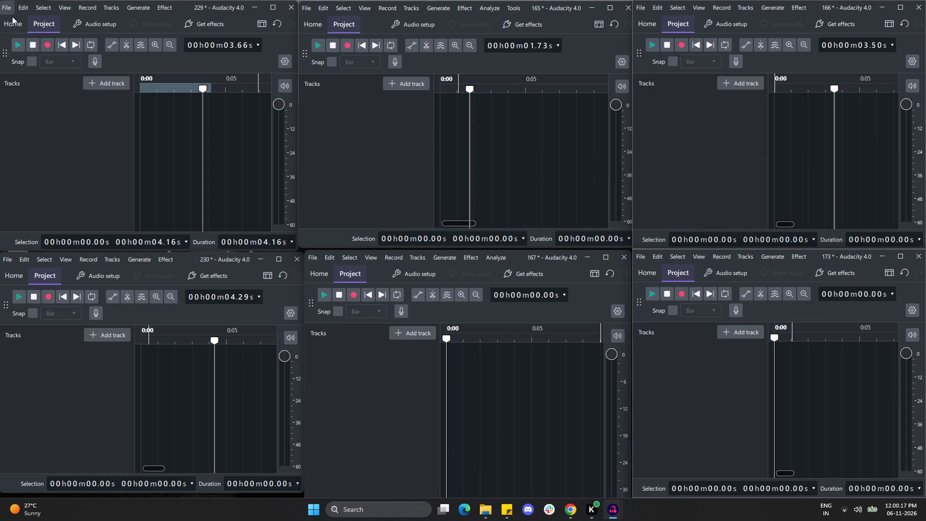
Import 47.mp3 from the Tamil Speaker 1 folder into project 229.
{"action": "left_click", "coordinate": [9, 10]}
{"action": "left_click", "coordinate": [49, 72]}
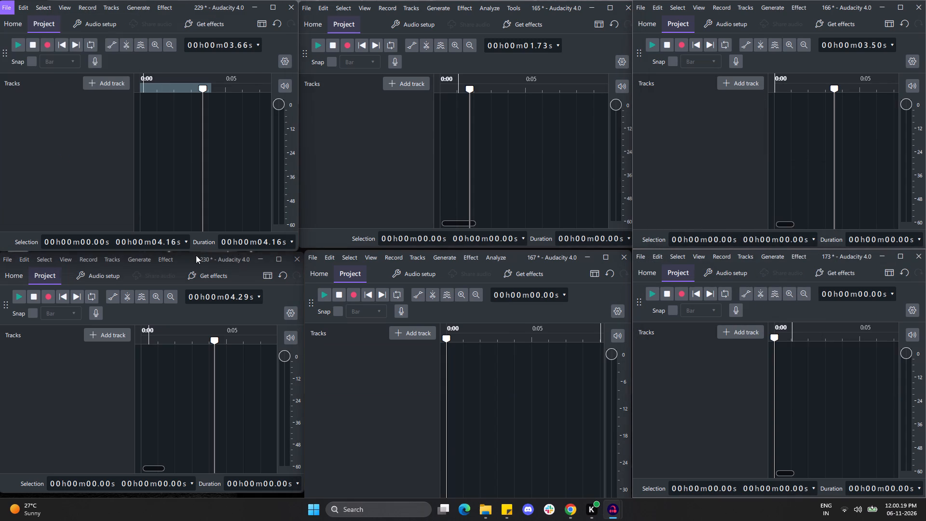
{"action": "scroll", "coordinate": [153, 135], "scroll_direction": "down", "scroll_amount": 2}
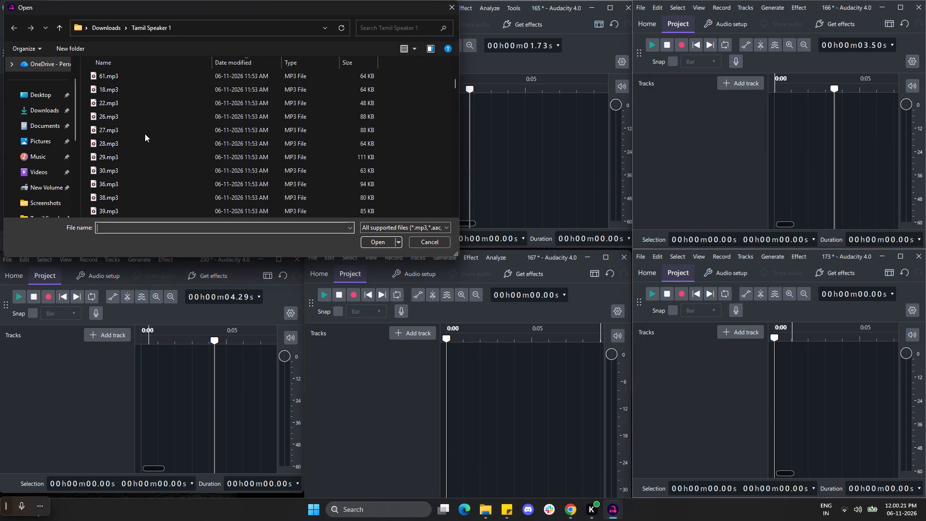
{"action": "scroll", "coordinate": [145, 134], "scroll_direction": "up", "scroll_amount": 1}
{"action": "left_click", "coordinate": [139, 142]}
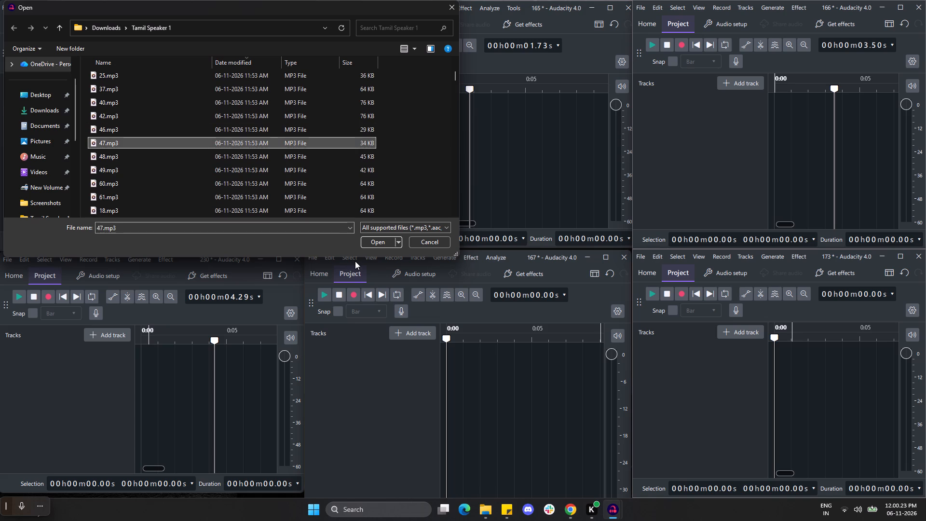
{"action": "left_click", "coordinate": [383, 241]}
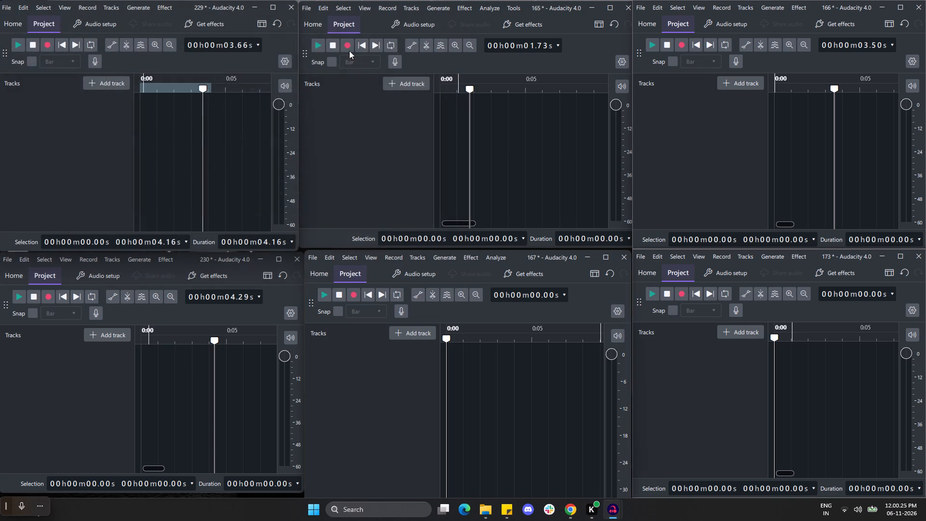
Import 48.mp3 from the Tamil Speaker 1 folder into project 165.
{"action": "left_click", "coordinate": [310, 6]}
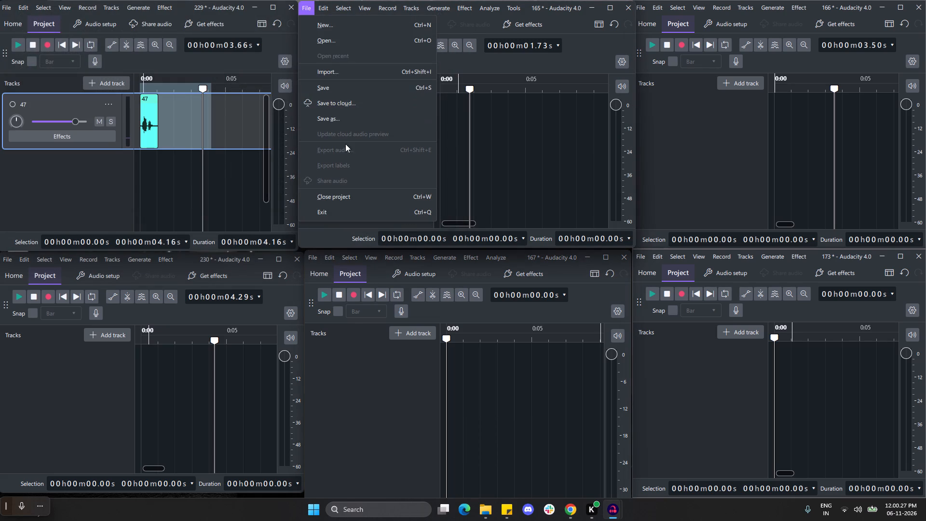
{"action": "left_click", "coordinate": [343, 70]}
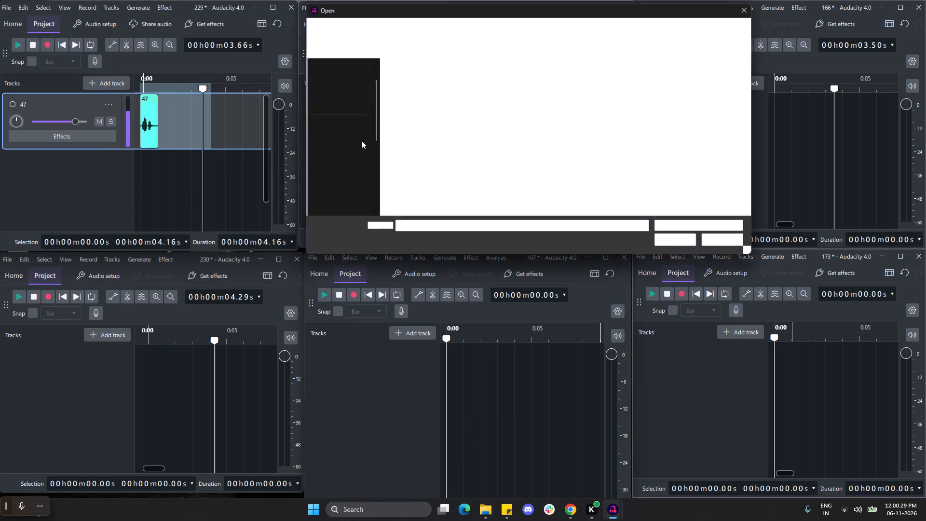
{"action": "scroll", "coordinate": [365, 145], "scroll_direction": "down", "scroll_amount": 2}
{"action": "scroll", "coordinate": [447, 170], "scroll_direction": "down", "scroll_amount": 1}
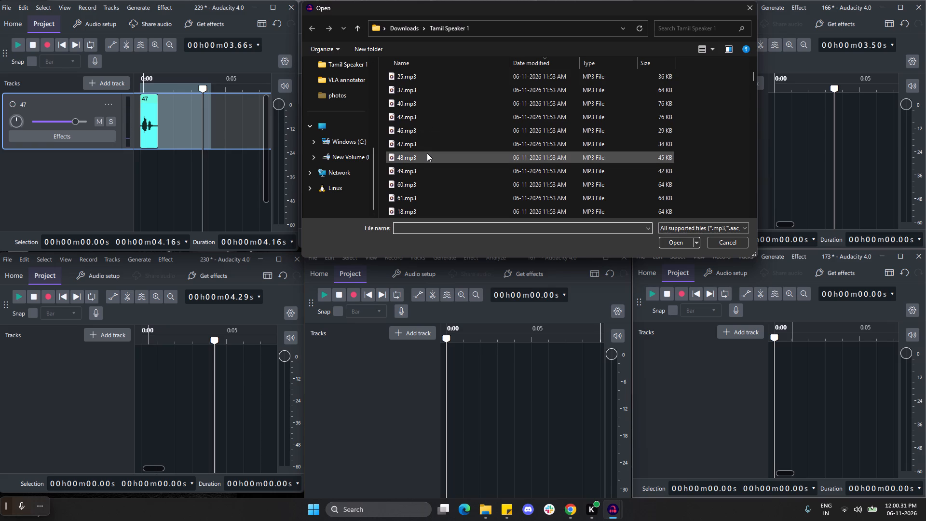
{"action": "left_click", "coordinate": [427, 154]}
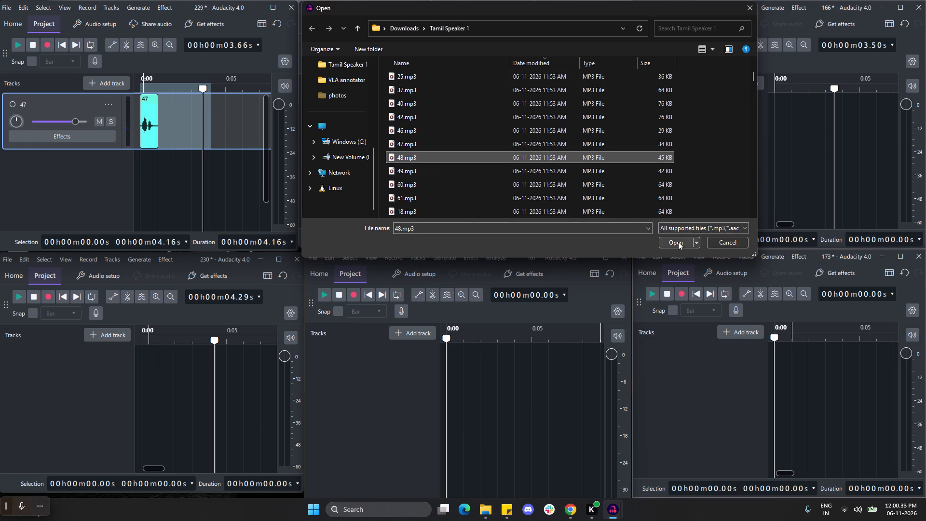
{"action": "left_click", "coordinate": [679, 242]}
Import 49.mp3 from the Tamil Speaker 1 folder into project 166.
{"action": "left_click", "coordinate": [641, 5]}
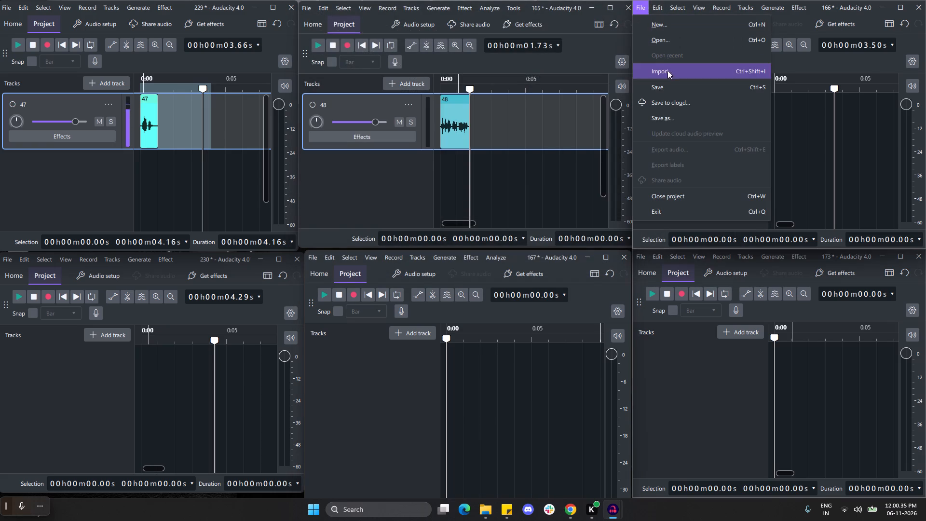
{"action": "left_click", "coordinate": [682, 68]}
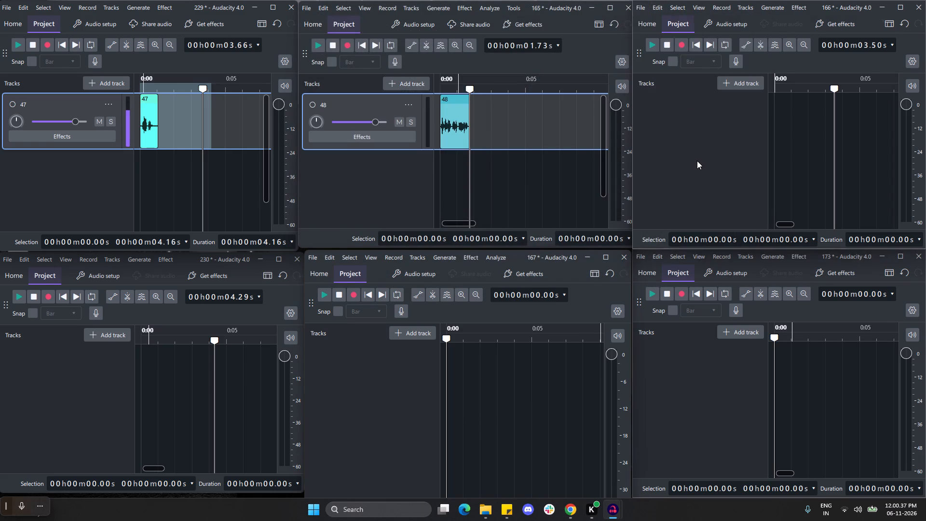
{"action": "scroll", "coordinate": [698, 165], "scroll_direction": "down", "scroll_amount": 1}
{"action": "left_click", "coordinate": [591, 171]}
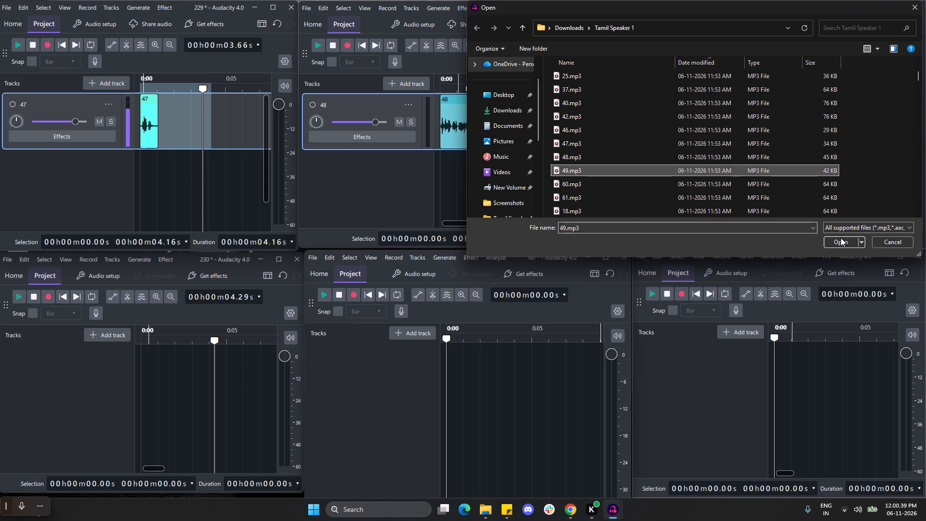
{"action": "left_click", "coordinate": [834, 241]}
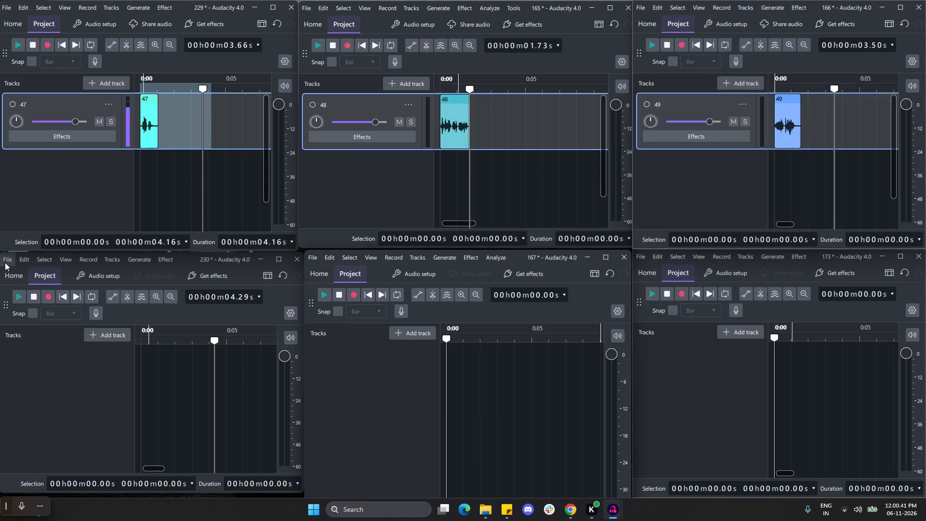
Import 60.mp3 from the Tamil Speaker 1 folder into project 230.
{"action": "left_click", "coordinate": [5, 262]}
{"action": "left_click", "coordinate": [58, 323]}
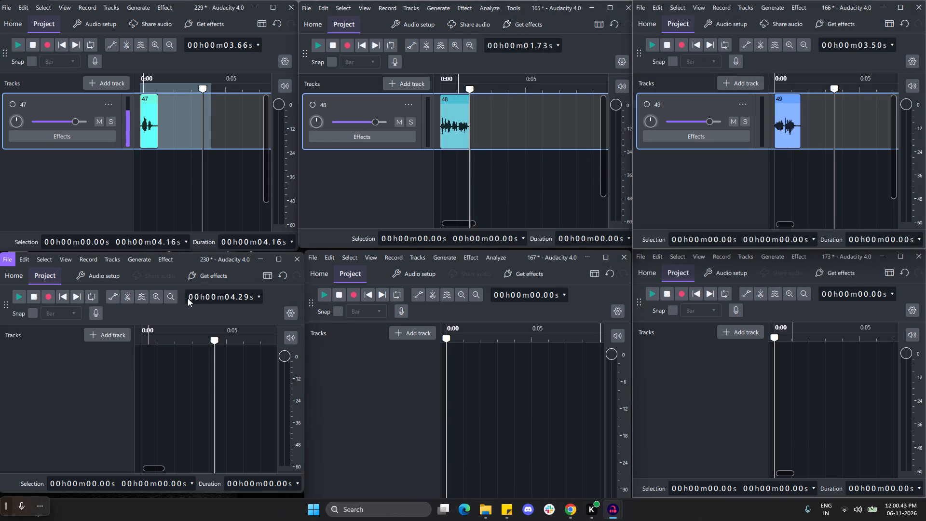
{"action": "scroll", "coordinate": [197, 331], "scroll_direction": "down", "scroll_amount": 2}
{"action": "scroll", "coordinate": [142, 364], "scroll_direction": "down", "scroll_amount": 1}
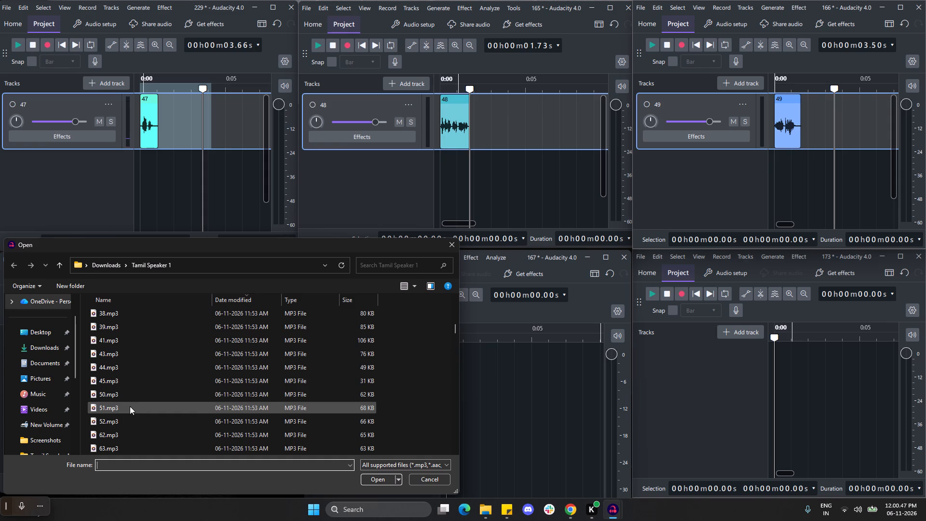
{"action": "scroll", "coordinate": [133, 400], "scroll_direction": "up", "scroll_amount": 5}
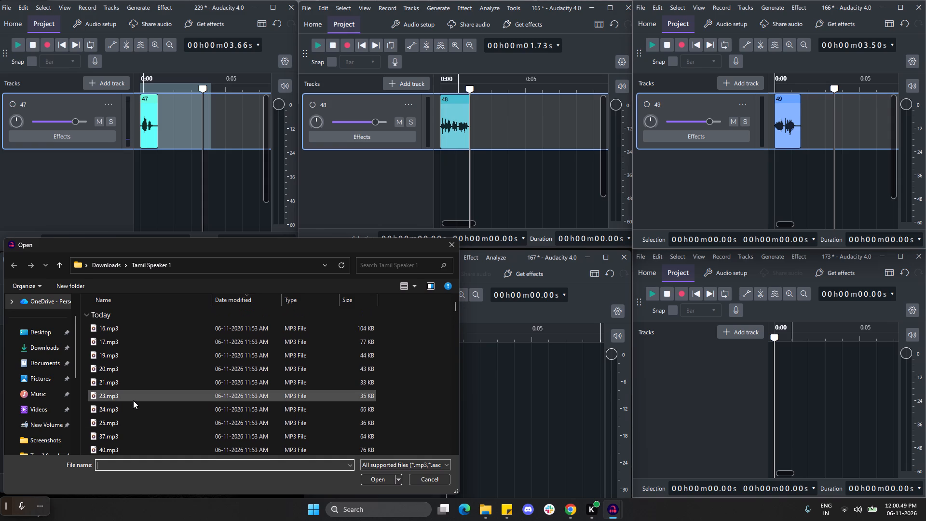
{"action": "scroll", "coordinate": [134, 400], "scroll_direction": "down", "scroll_amount": 1}
{"action": "left_click", "coordinate": [132, 419]}
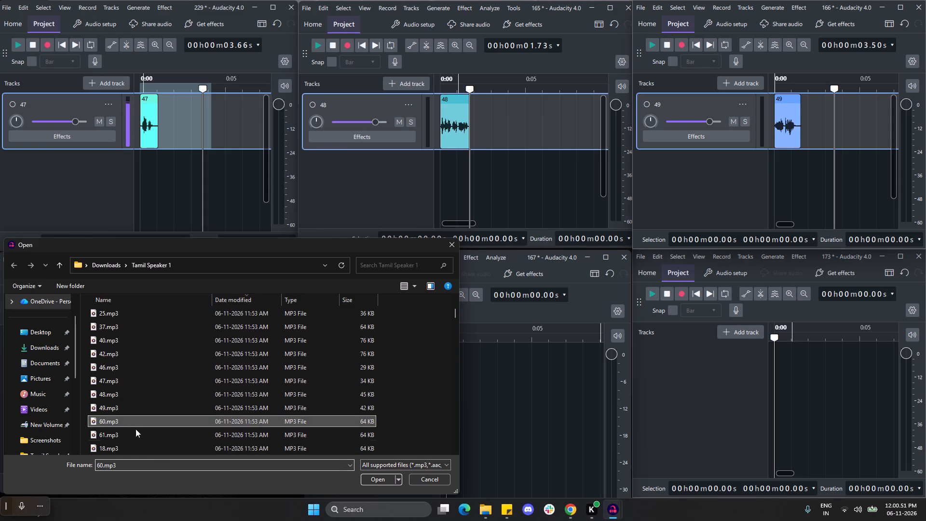
{"action": "left_click", "coordinate": [373, 478]}
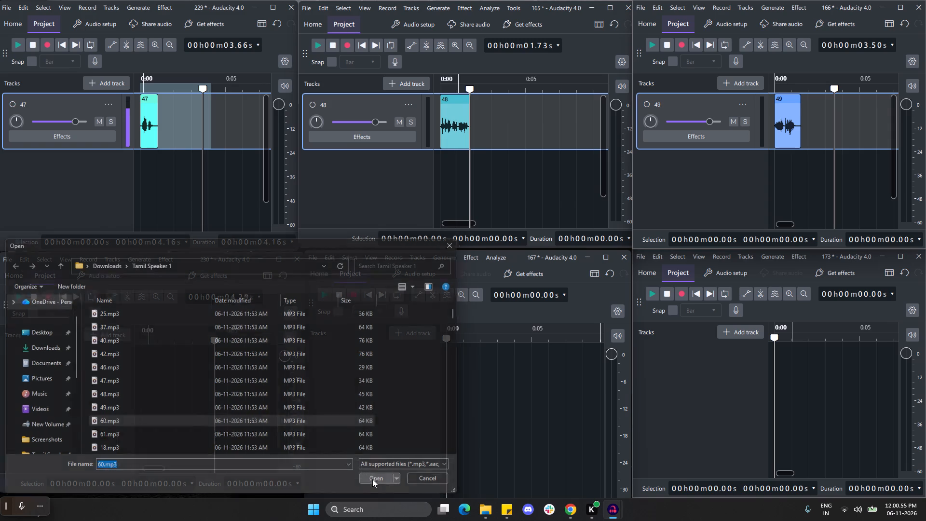
Import 61.mp3 from the Tamil Speaker 1 folder into project 167.
{"action": "left_click", "coordinate": [313, 258]}
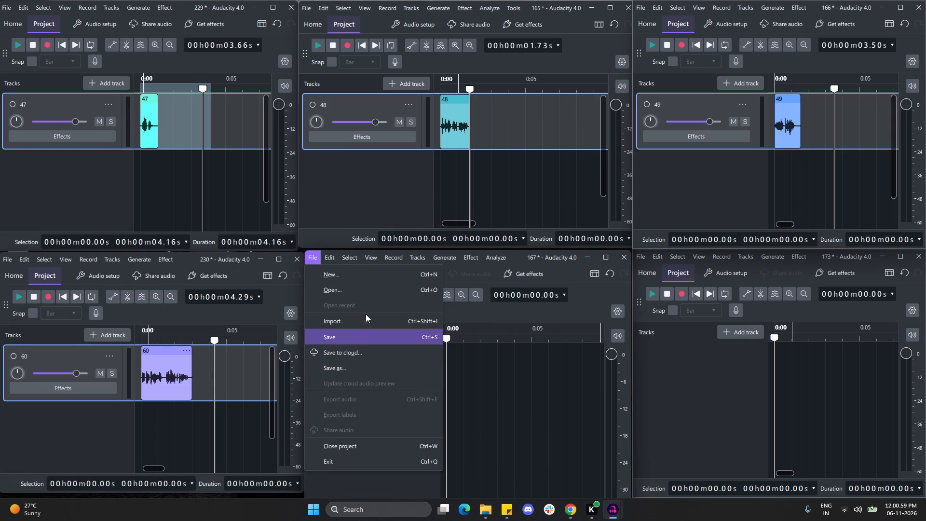
{"action": "left_click", "coordinate": [364, 318]}
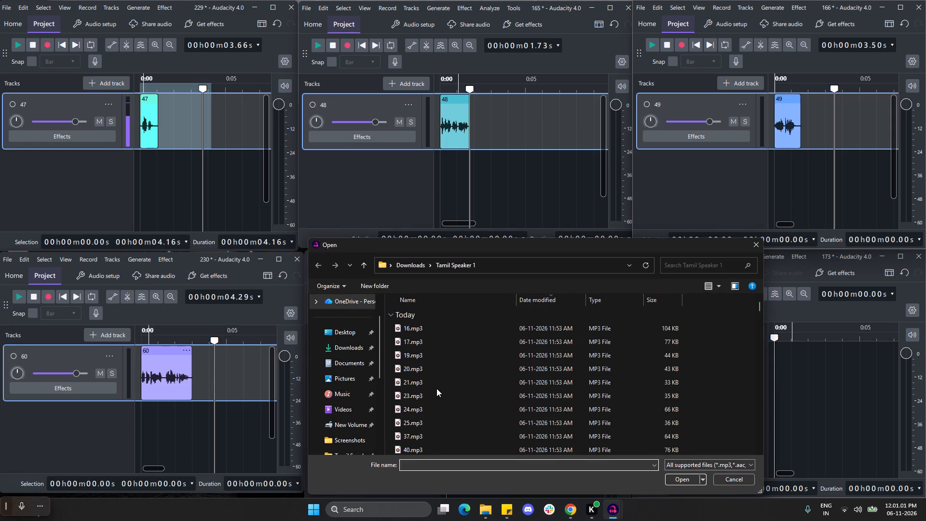
{"action": "scroll", "coordinate": [438, 389], "scroll_direction": "down", "scroll_amount": 1}
{"action": "left_click", "coordinate": [431, 435]}
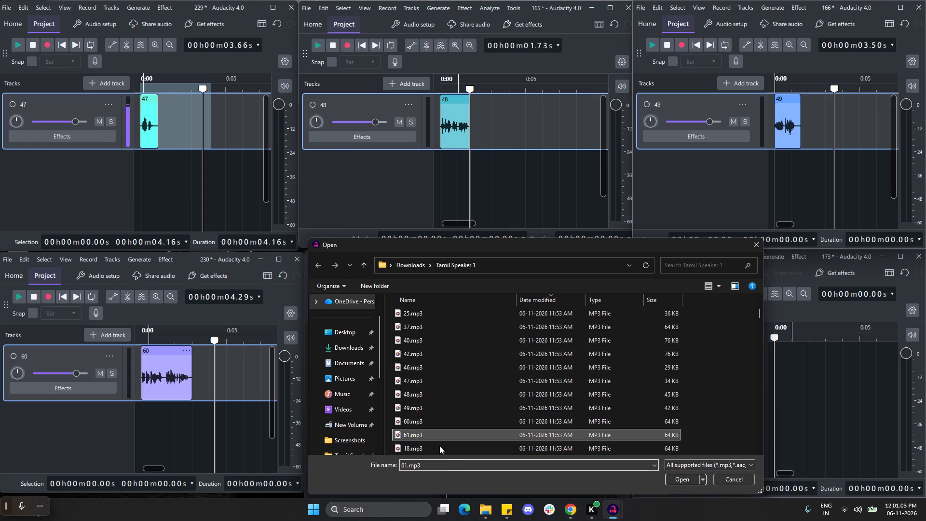
{"action": "left_click", "coordinate": [671, 479]}
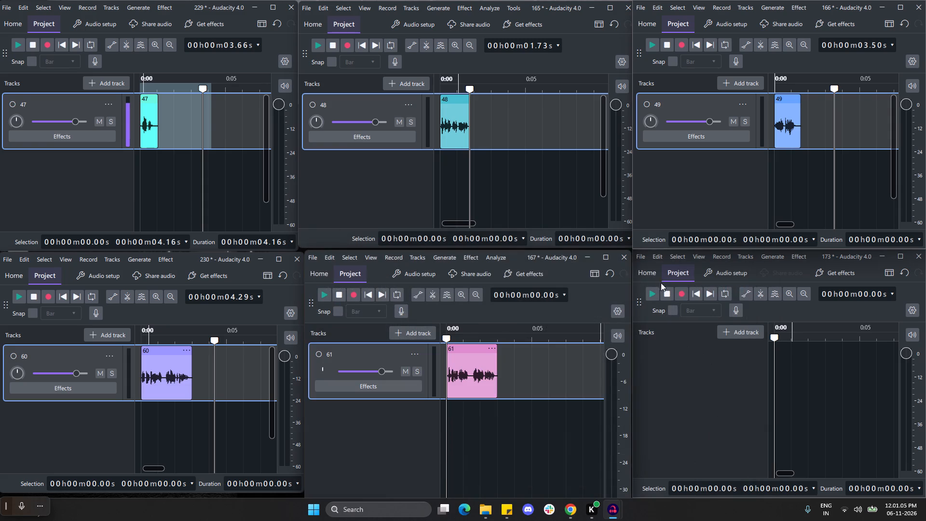
Import 18.mp3 from the Tamil Speaker 1 folder into project 173.
{"action": "left_click", "coordinate": [645, 258]}
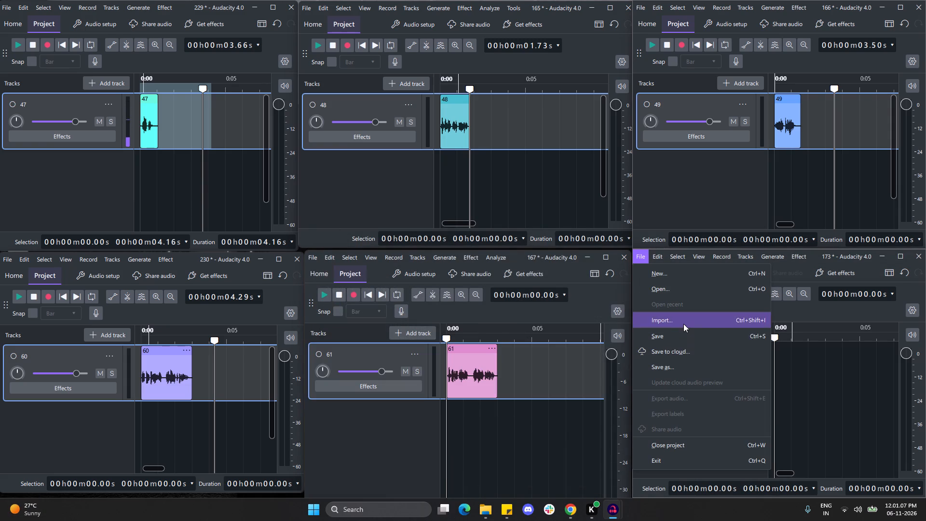
{"action": "left_click", "coordinate": [683, 324]}
{"action": "scroll", "coordinate": [714, 364], "scroll_direction": "down", "scroll_amount": 2}
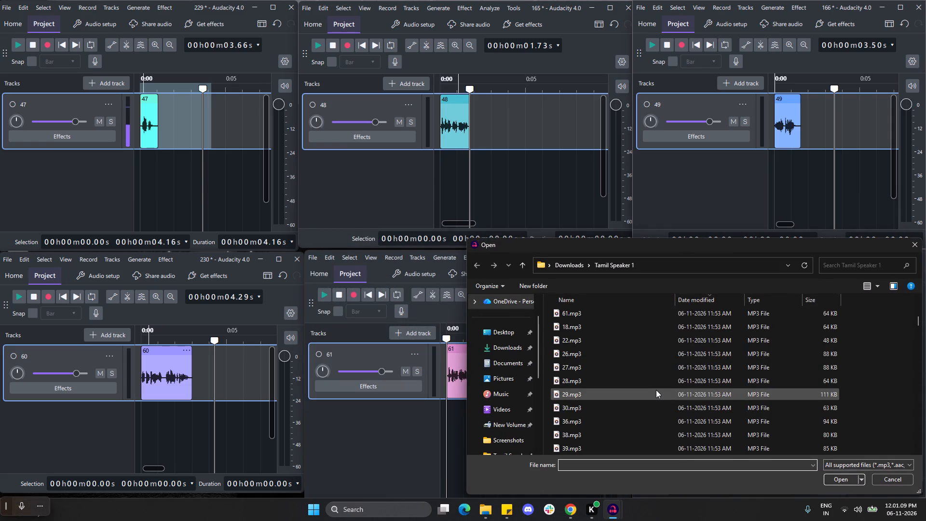
{"action": "scroll", "coordinate": [656, 390], "scroll_direction": "up", "scroll_amount": 3}
{"action": "scroll", "coordinate": [656, 390], "scroll_direction": "down", "scroll_amount": 1}
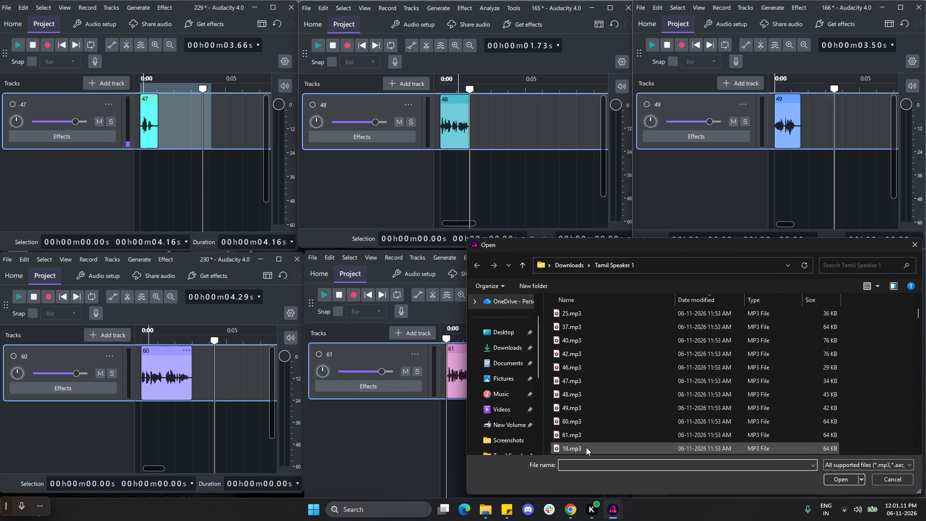
{"action": "left_click", "coordinate": [586, 447]}
{"action": "left_click", "coordinate": [834, 477]}
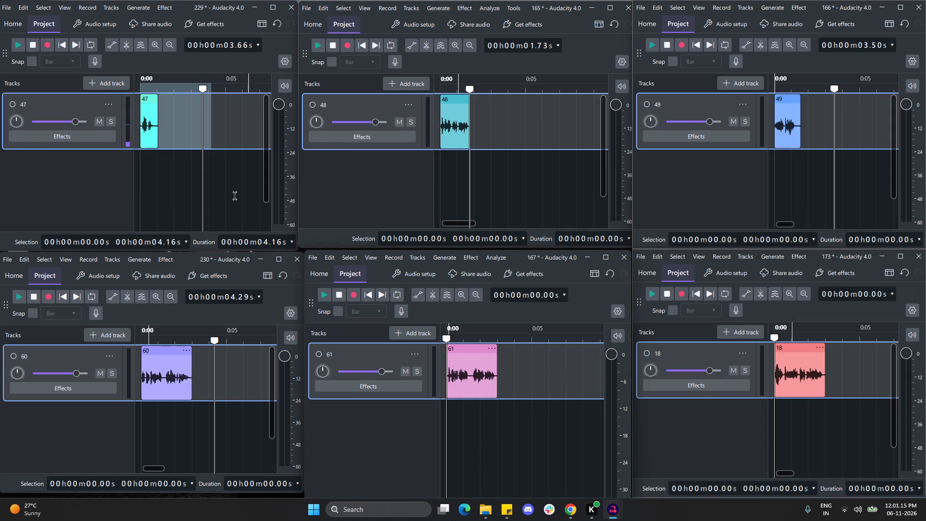
Generate 0.500 s of silence at the end and at the start of clip 47 in project 229.
{"action": "left_click", "coordinate": [159, 127]}
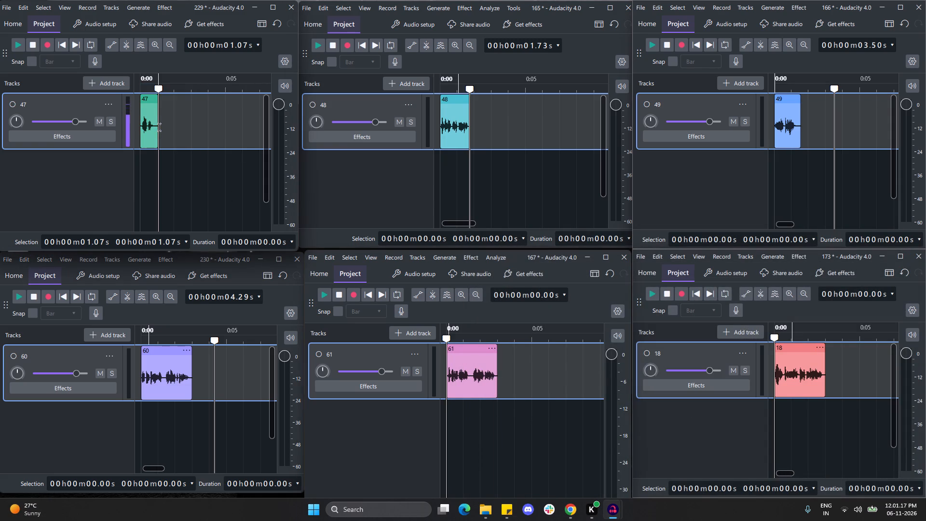
{"action": "left_click", "coordinate": [130, 13]}
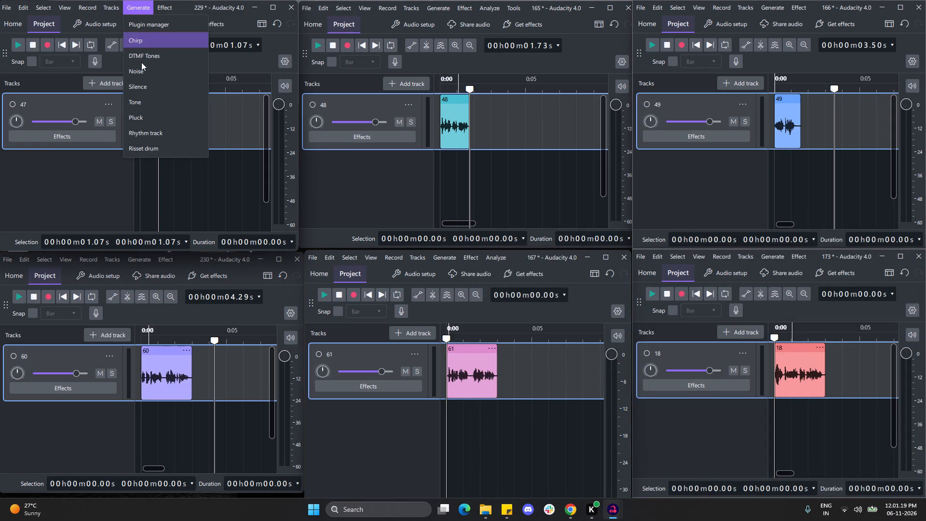
{"action": "left_click", "coordinate": [144, 89]}
{"action": "left_click", "coordinate": [158, 145]}
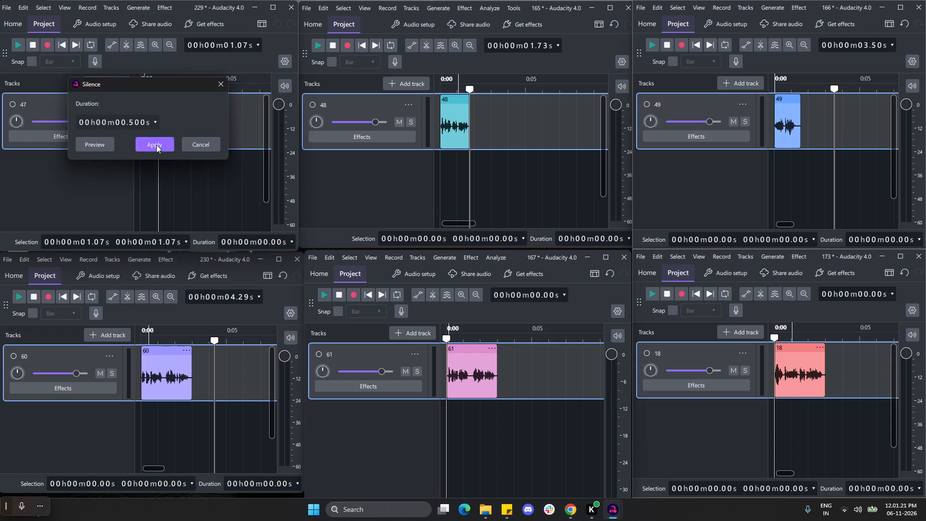
{"action": "left_click", "coordinate": [140, 126]}
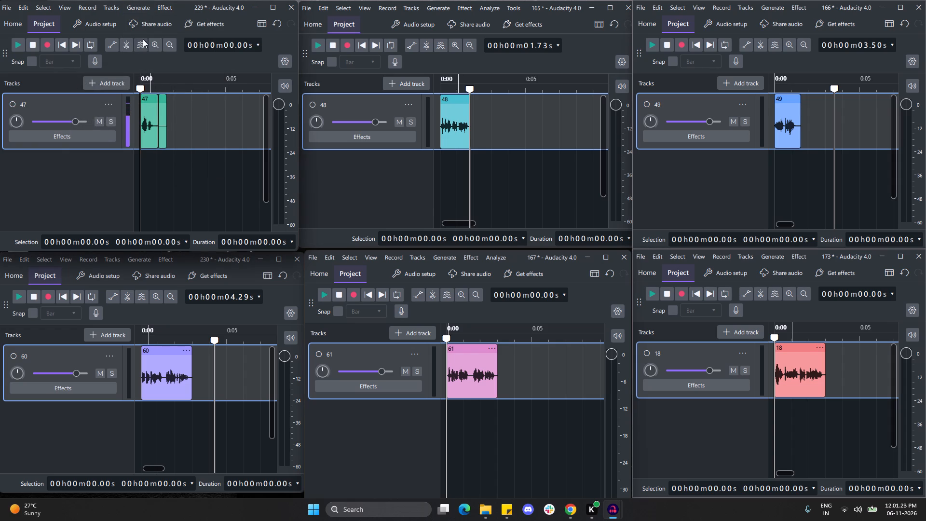
{"action": "left_click", "coordinate": [138, 2]}
{"action": "left_click", "coordinate": [136, 9]}
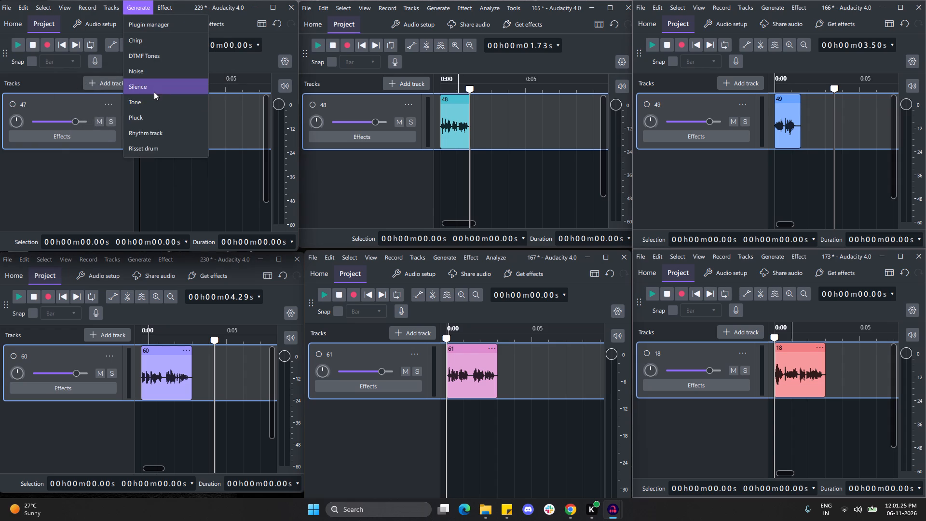
{"action": "left_click", "coordinate": [154, 92]}
{"action": "left_click", "coordinate": [161, 145]}
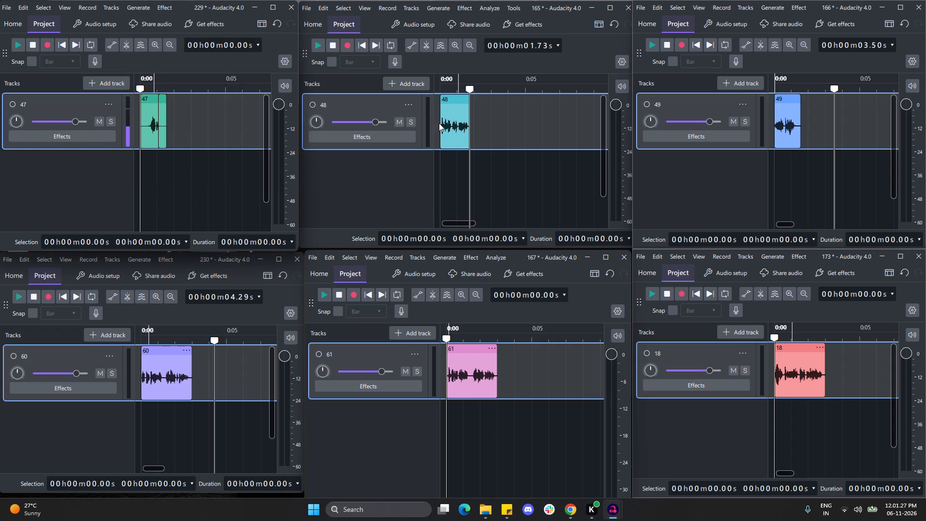
Generate silence of 0.5 s at the start and at the end of clip 48 in project 165.
{"action": "left_click", "coordinate": [441, 123]}
{"action": "left_click", "coordinate": [432, 13]}
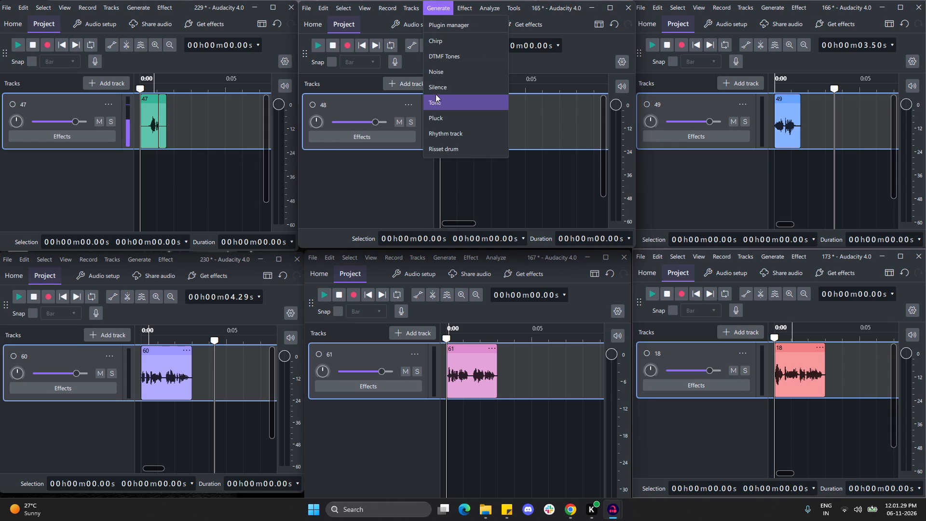
{"action": "left_click", "coordinate": [436, 91]}
{"action": "left_click", "coordinate": [480, 142]}
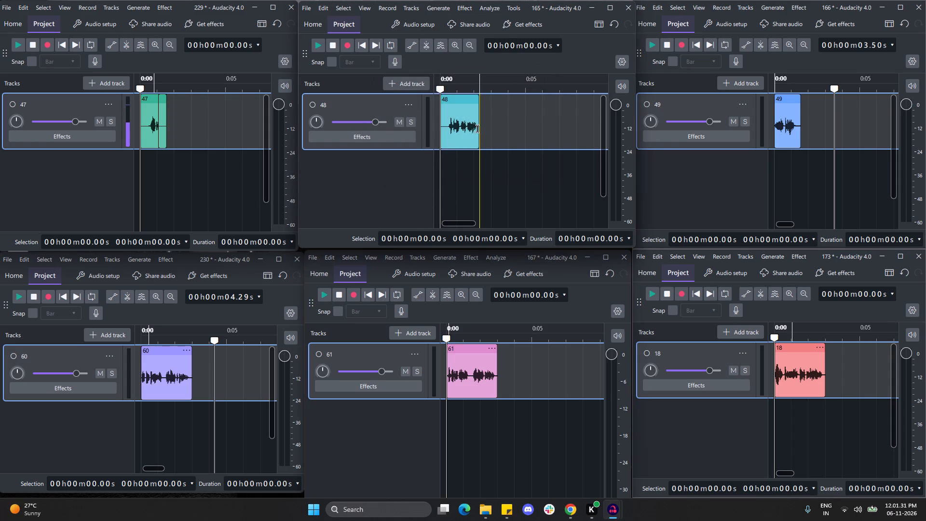
{"action": "left_click", "coordinate": [478, 129]}
{"action": "left_click", "coordinate": [443, 10]}
{"action": "left_click", "coordinate": [450, 80]}
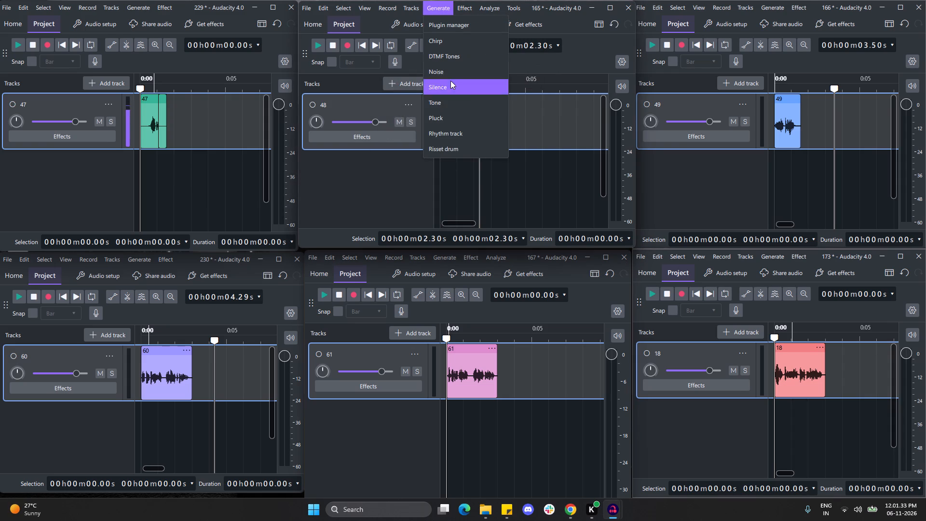
{"action": "left_click", "coordinate": [482, 142]}
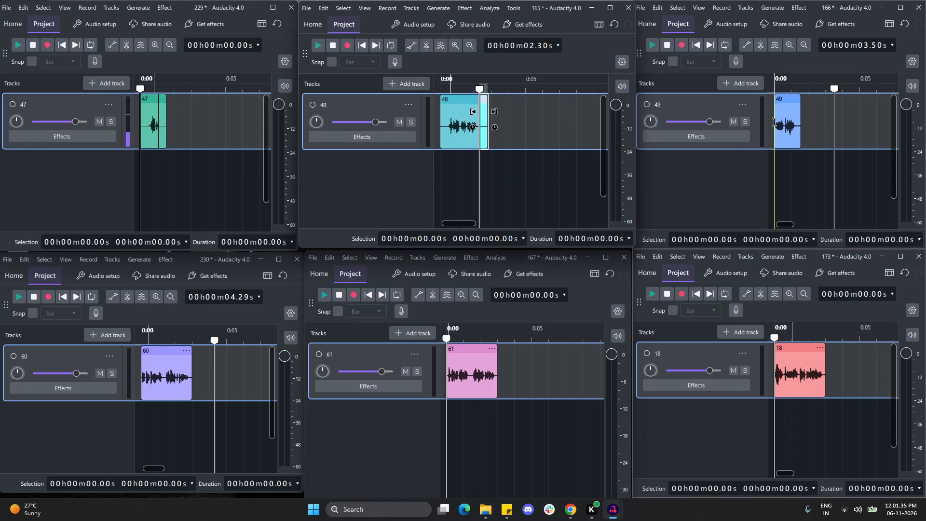
Generate 0.5 s of silence at the start and at the end of clip 49 in project 166.
{"action": "left_click", "coordinate": [775, 122]}
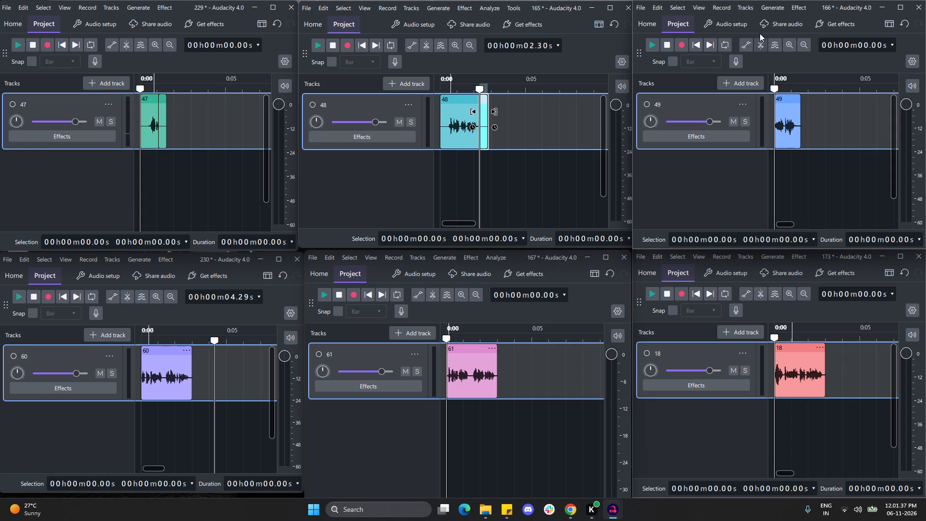
{"action": "left_click", "coordinate": [766, 8]}
{"action": "left_click", "coordinate": [779, 87]}
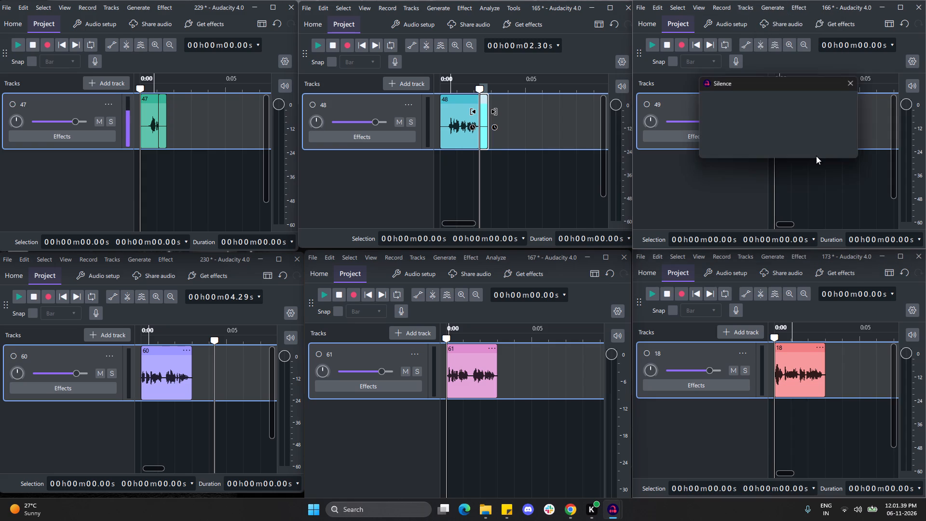
{"action": "left_click", "coordinate": [782, 142]}
{"action": "left_click", "coordinate": [811, 124]}
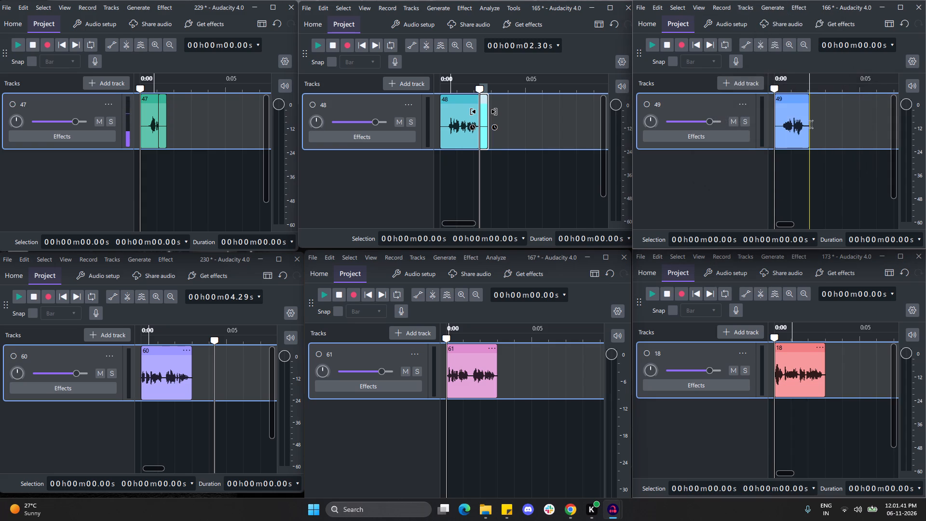
{"action": "left_click", "coordinate": [781, 7]}
{"action": "left_click", "coordinate": [787, 83]}
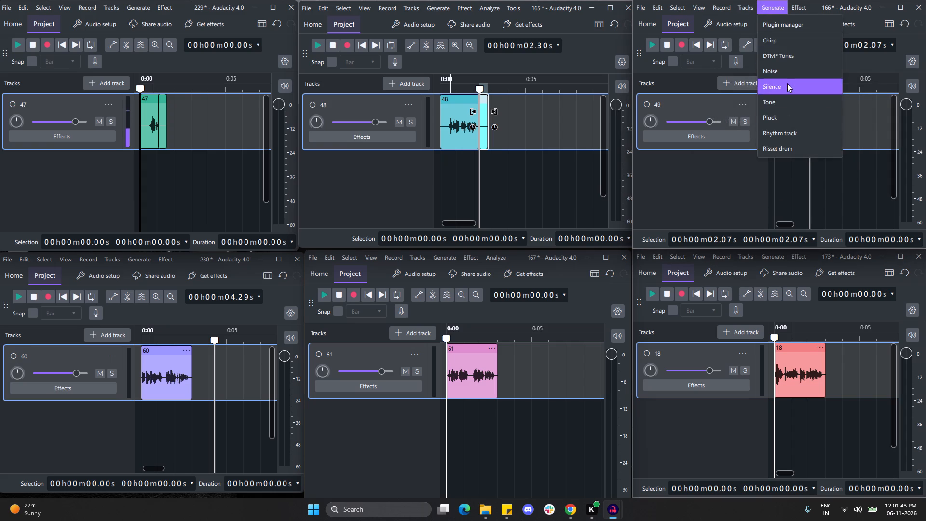
{"action": "left_click", "coordinate": [786, 149]}
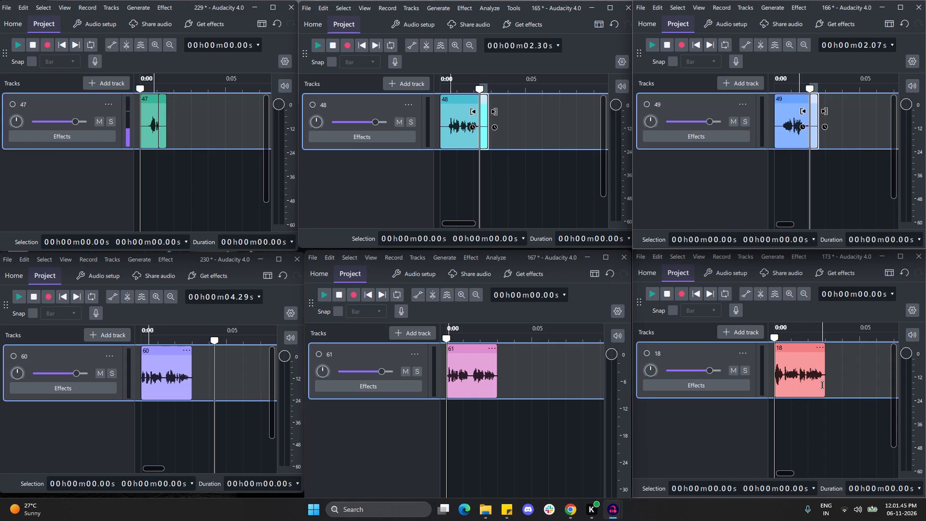
Generate 0.500 s of silence at the end and at the start of clip 18 in project 173.
{"action": "left_click", "coordinate": [825, 381]}
{"action": "left_click", "coordinate": [778, 258]}
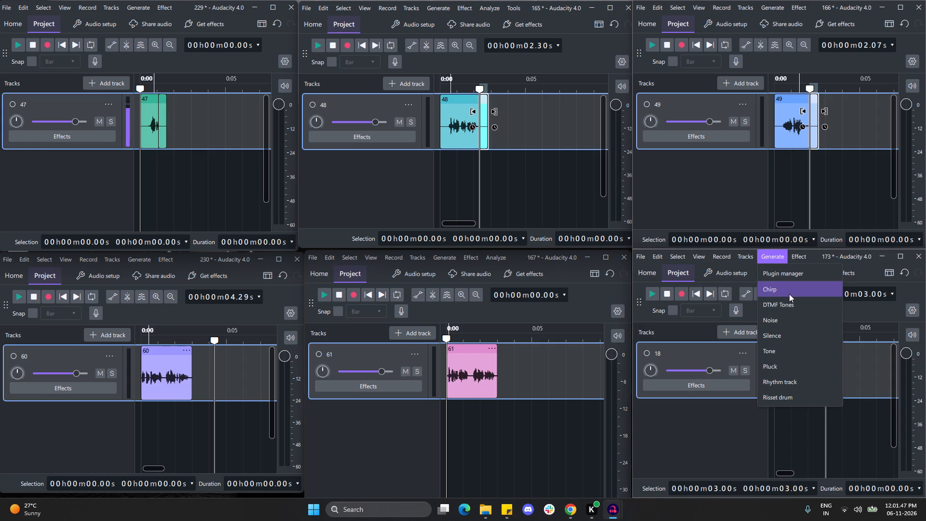
{"action": "left_click", "coordinate": [777, 335]}
{"action": "left_click", "coordinate": [794, 387]}
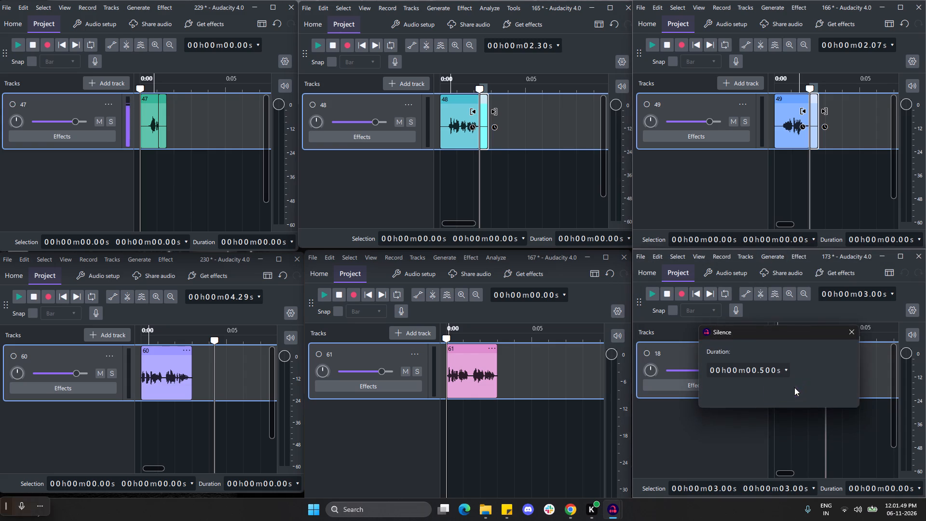
{"action": "left_click", "coordinate": [776, 370]}
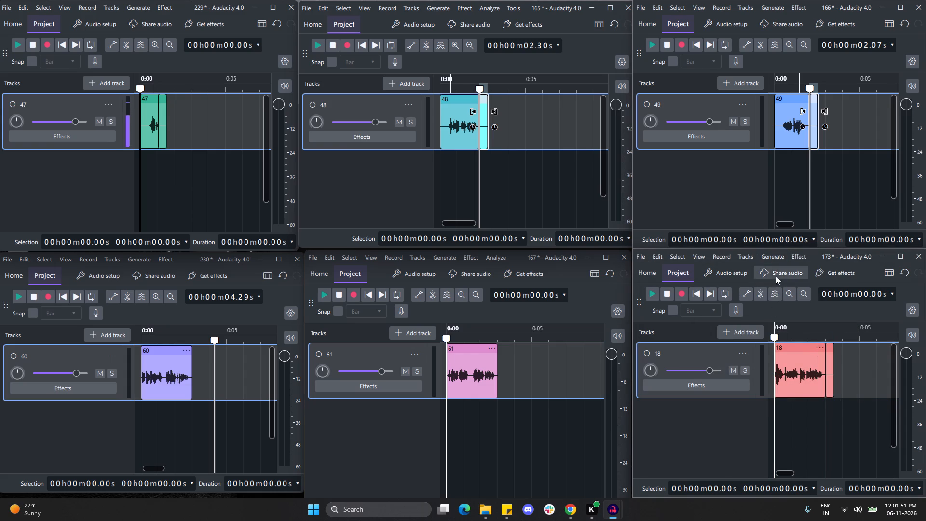
{"action": "left_click", "coordinate": [774, 256]}
{"action": "left_click", "coordinate": [784, 337]}
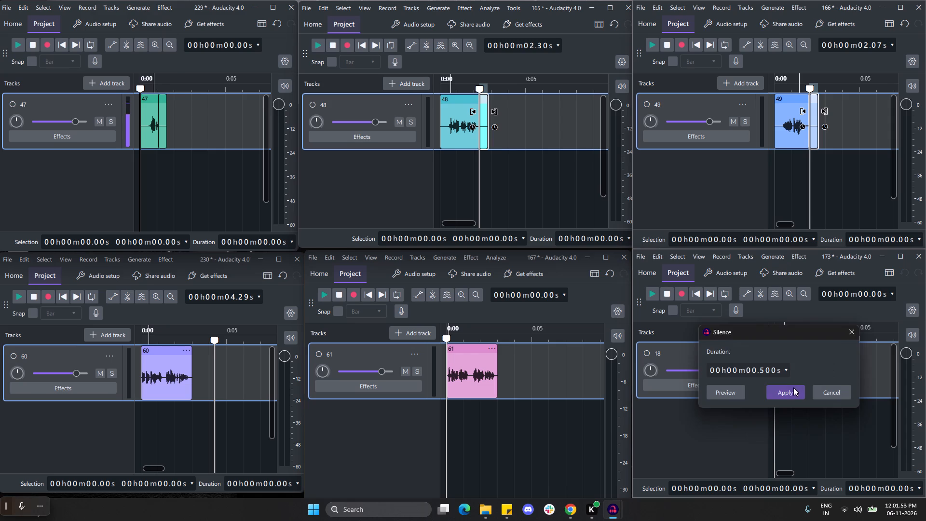
{"action": "left_click", "coordinate": [790, 388]}
Generate 0.500 s of silence at the start and at the end of clip 61 in project 167.
{"action": "left_click", "coordinate": [448, 261]}
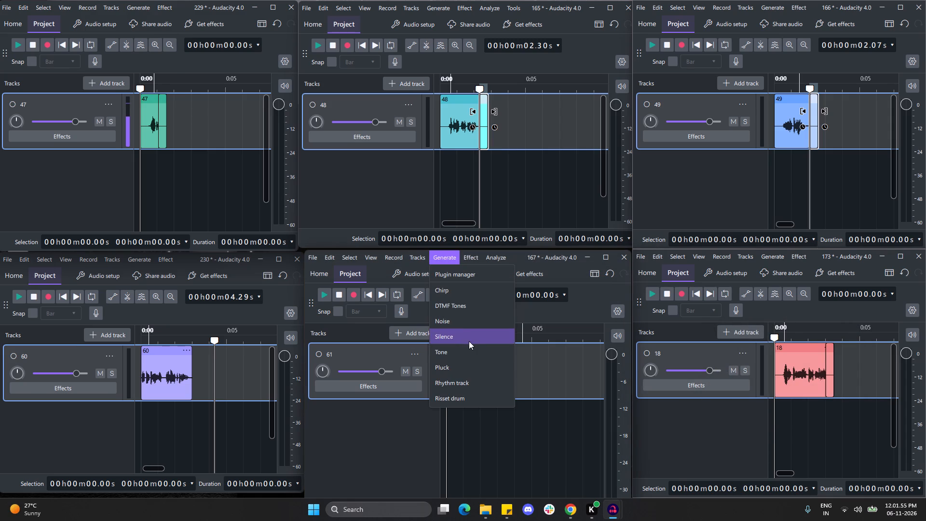
{"action": "left_click", "coordinate": [466, 339]}
{"action": "left_click", "coordinate": [469, 466]}
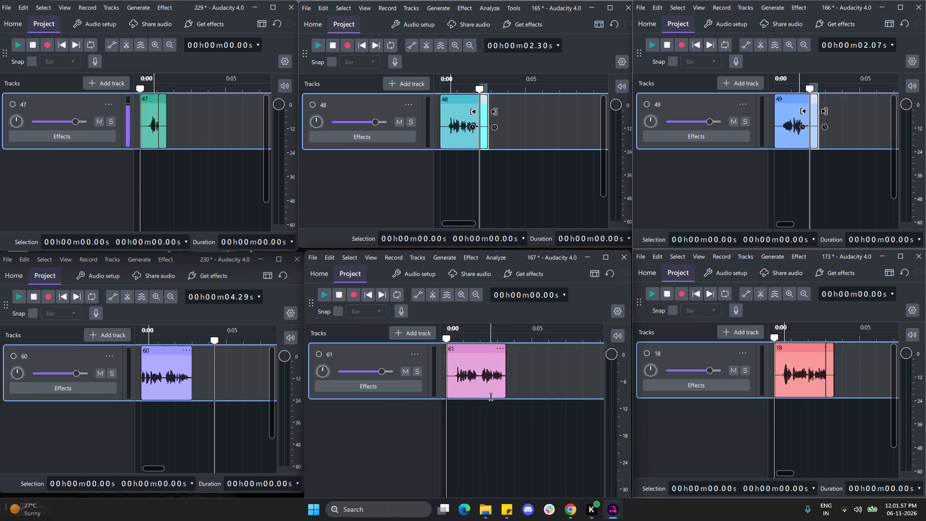
{"action": "left_click", "coordinate": [505, 382]}
{"action": "left_click", "coordinate": [451, 256]}
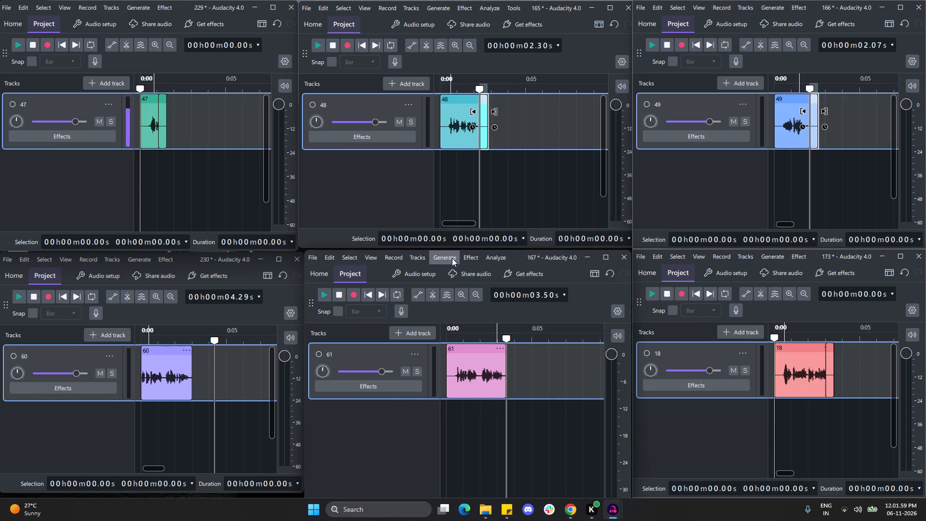
{"action": "left_click", "coordinate": [465, 333]}
{"action": "left_click", "coordinate": [467, 467]}
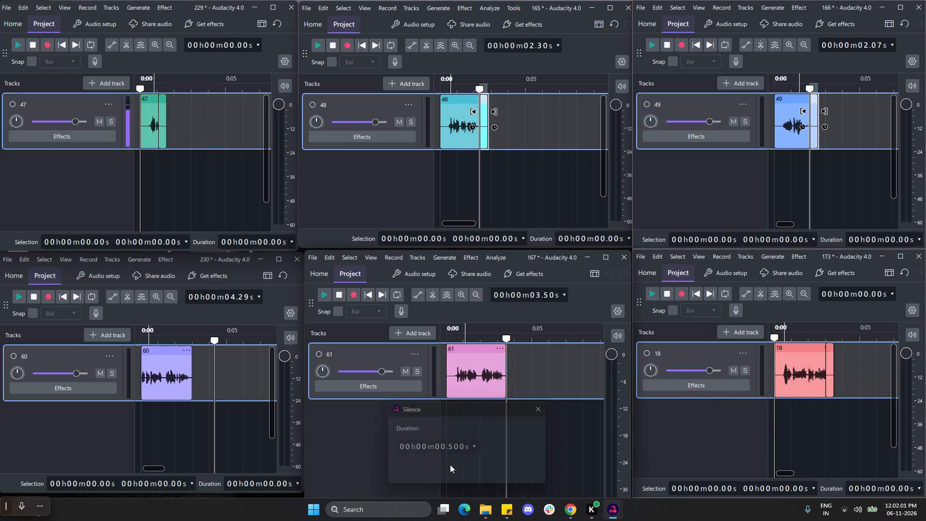
Generate 0.5 s of silence at the start and at the end of clip 60 in project 230.
{"action": "left_click", "coordinate": [142, 379]}
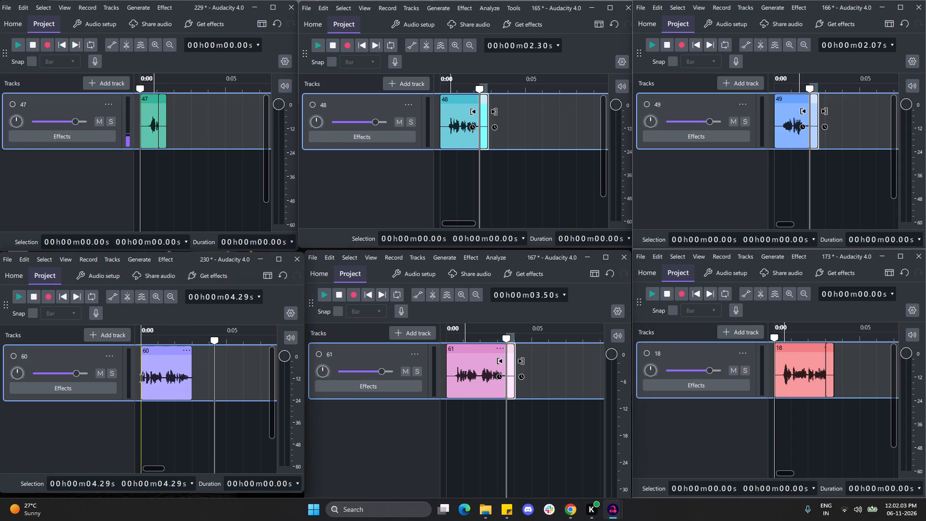
{"action": "left_click", "coordinate": [141, 260]}
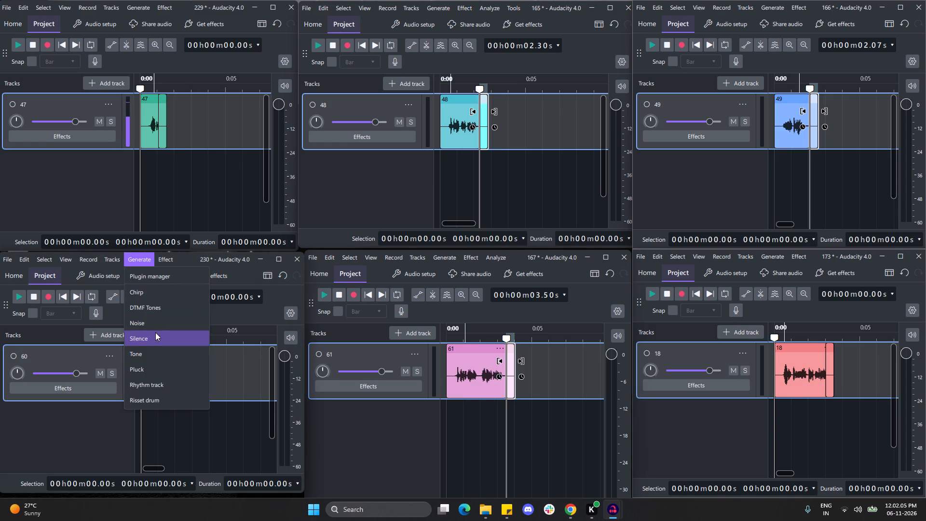
{"action": "left_click", "coordinate": [155, 337]}
{"action": "left_click", "coordinate": [174, 392]}
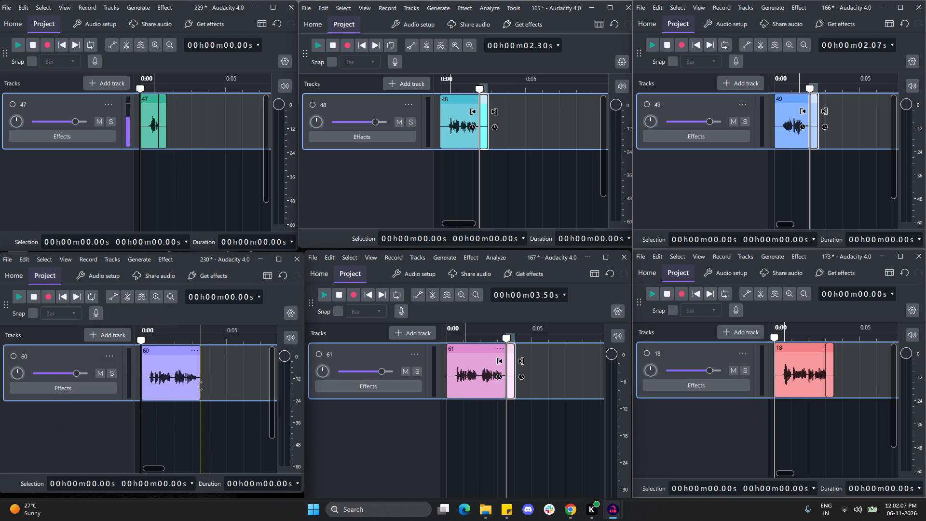
{"action": "left_click", "coordinate": [200, 386]}
{"action": "left_click", "coordinate": [131, 263]}
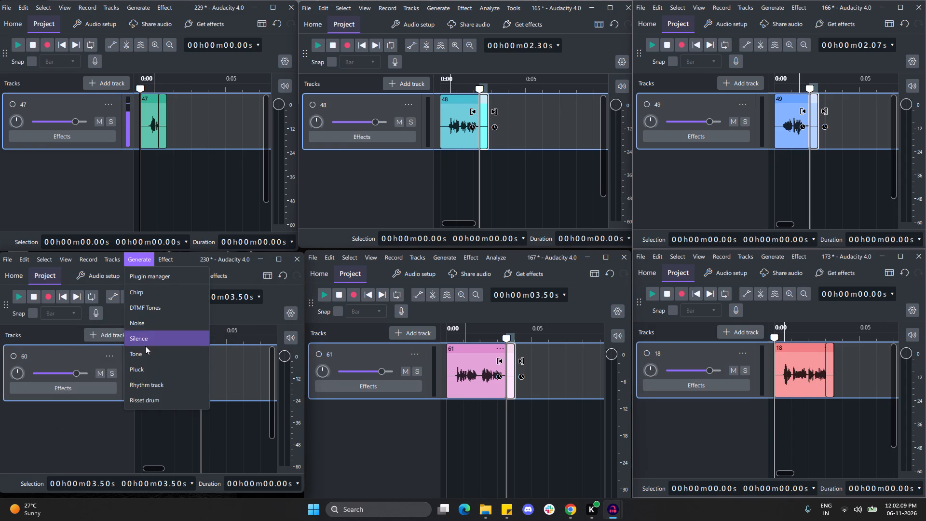
{"action": "left_click", "coordinate": [145, 341]}
{"action": "left_click", "coordinate": [164, 393]}
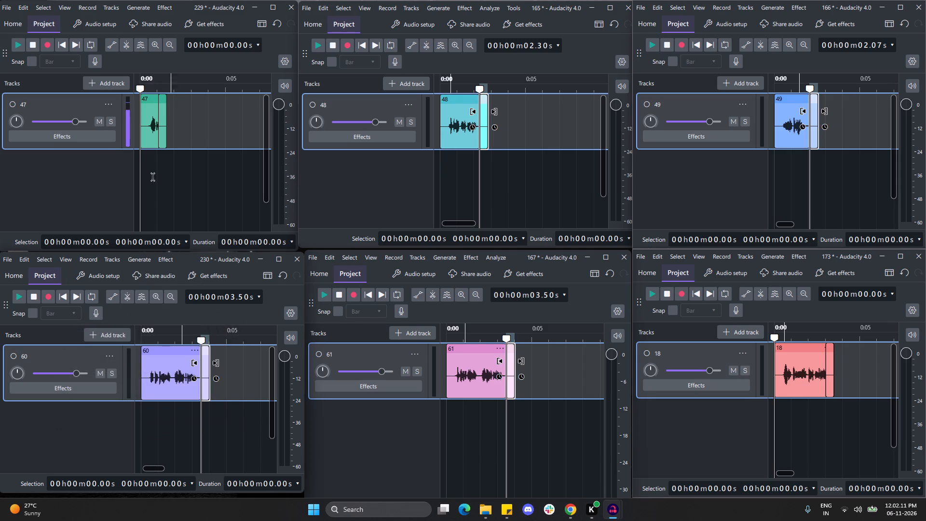
Export the full audio of project 229 as a WAV file named Ta_sp_1_47 in the batch 2 folder.
{"action": "left_click", "coordinate": [8, 5]}
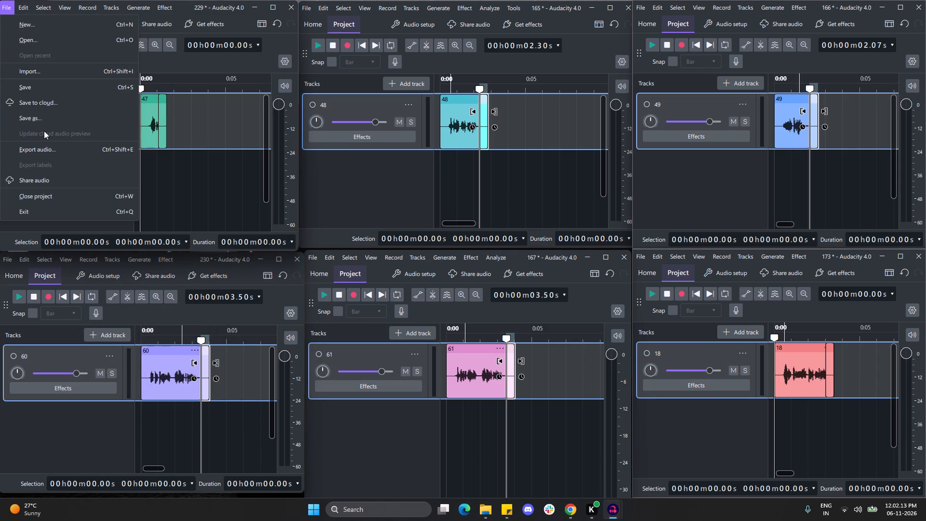
{"action": "left_click", "coordinate": [46, 147]}
{"action": "double_click", "coordinate": [116, 77]}
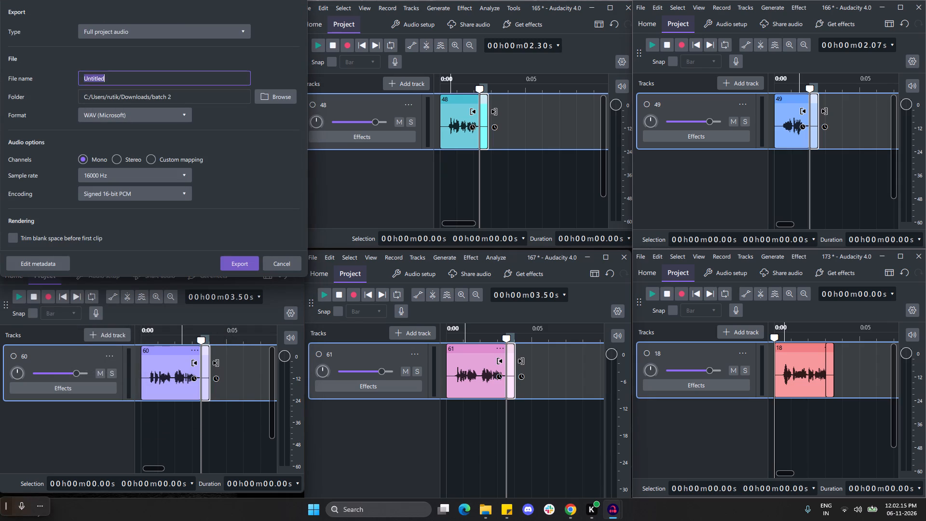
{"action": "key", "text": "ctrl+v"}
{"action": "type", "text": "47"}
{"action": "left_click", "coordinate": [236, 264]}
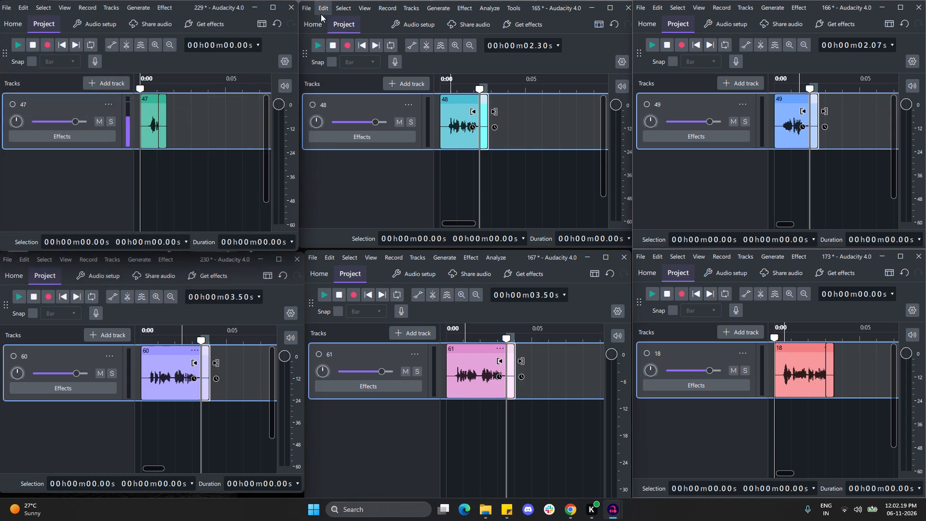
Export the full audio of project 165 as a WAV file named Ta_sp_1_48 in the batch 2 folder.
{"action": "left_click", "coordinate": [304, 5]}
{"action": "left_click", "coordinate": [376, 145]}
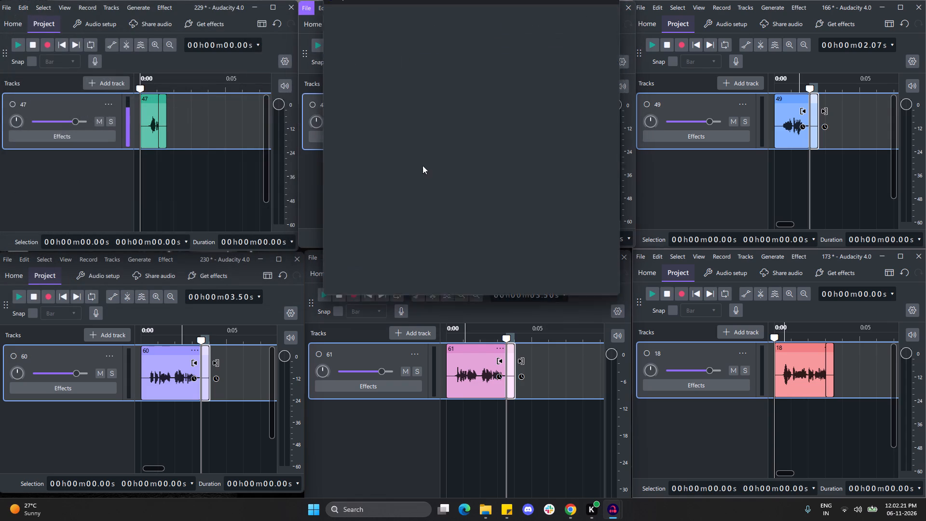
{"action": "left_click", "coordinate": [434, 70]}
{"action": "double_click", "coordinate": [434, 75]}
{"action": "key", "text": "ctrl+v"}
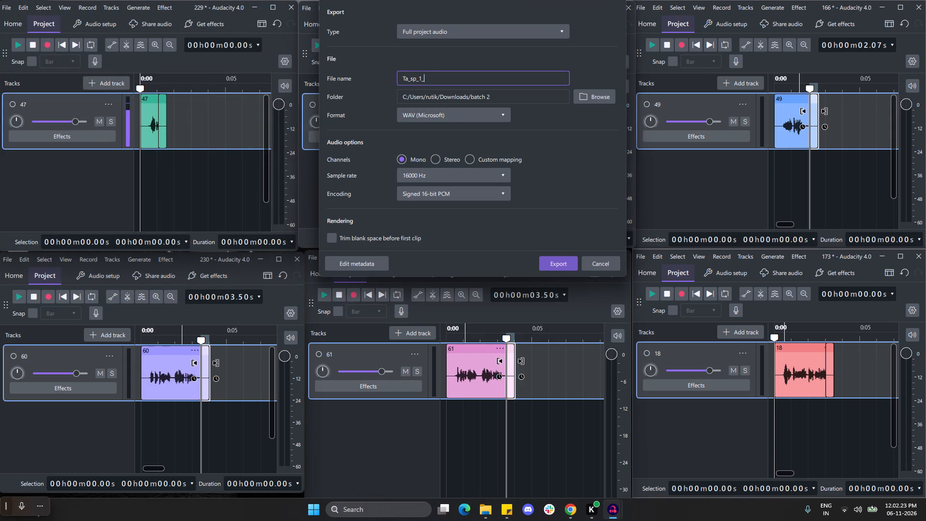
{"action": "type", "text": "48"}
{"action": "left_click", "coordinate": [565, 266]}
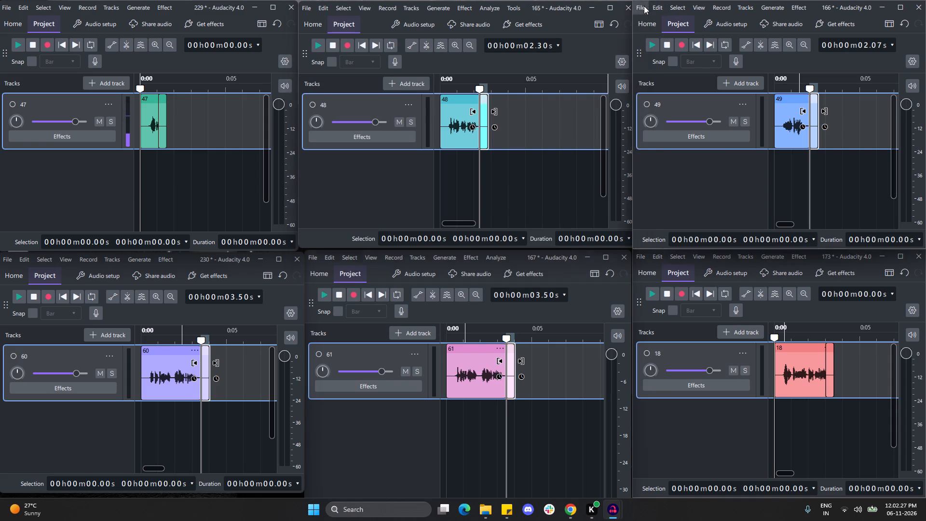
Export the full audio of project 166 as a WAV file named Ta_sp_1_49 in the batch 2 folder.
{"action": "left_click", "coordinate": [644, 6]}
{"action": "left_click", "coordinate": [707, 148]}
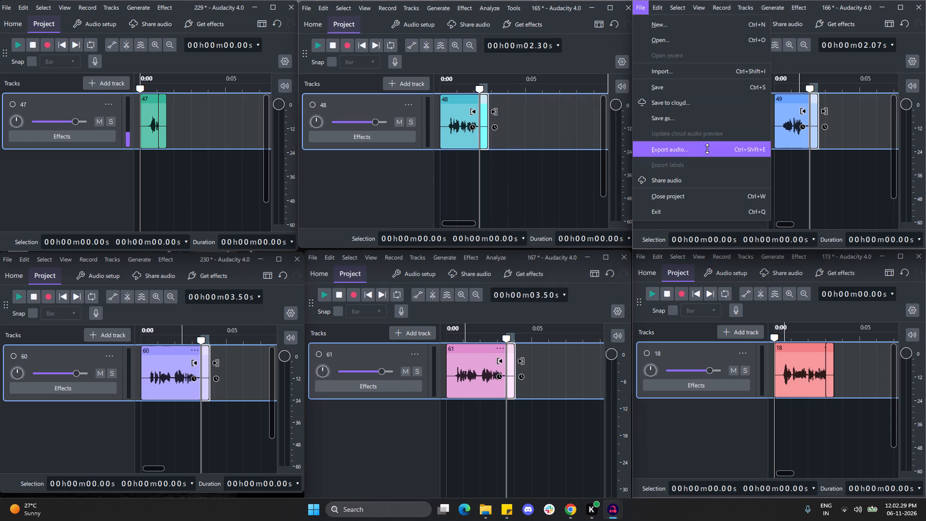
{"action": "double_click", "coordinate": [747, 79]}
{"action": "key", "text": "ctrl+v"}
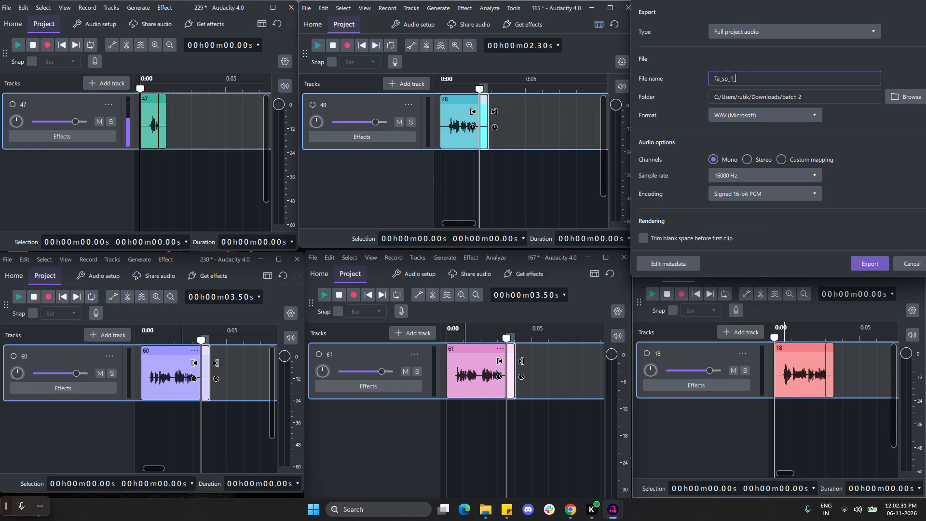
{"action": "type", "text": "49"}
{"action": "left_click", "coordinate": [870, 263]}
Export the full audio of project 173 as a WAV file named Ta_sp_1_18 in the batch 2 folder.
{"action": "left_click", "coordinate": [639, 259]}
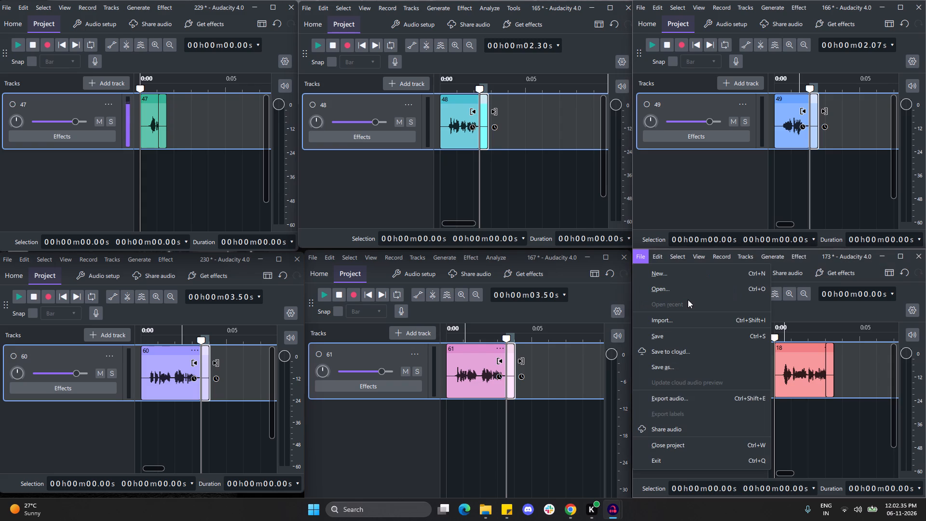
{"action": "left_click", "coordinate": [679, 388]}
{"action": "left_click", "coordinate": [679, 395]}
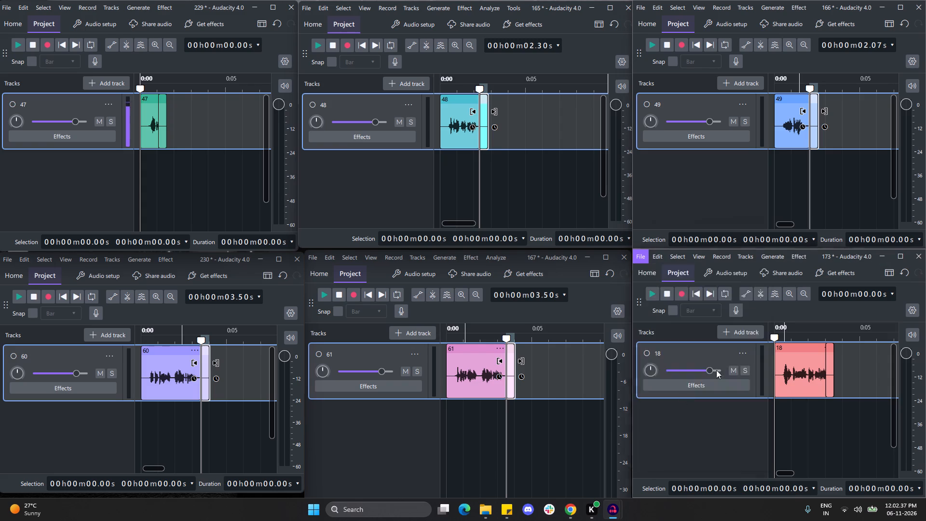
{"action": "double_click", "coordinate": [773, 289]}
{"action": "key", "text": "ctrl+v"}
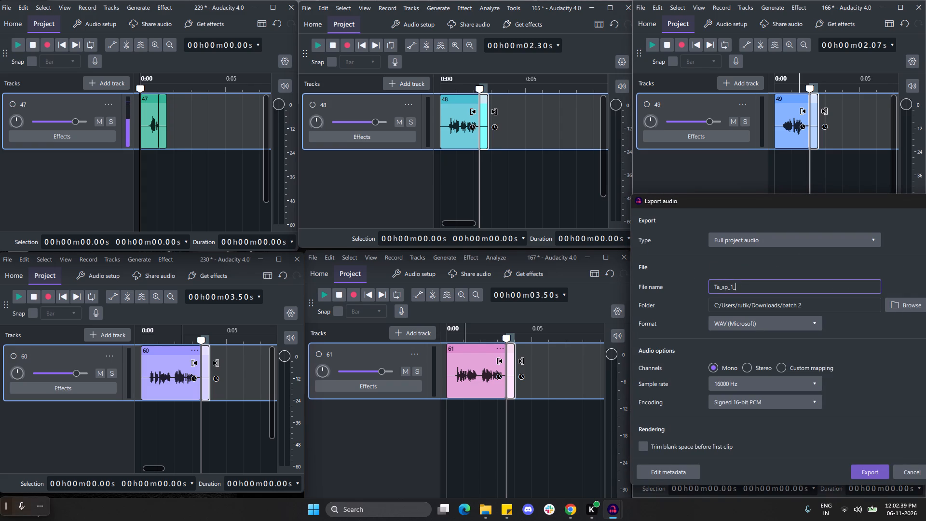
{"action": "type", "text": "18"}
{"action": "left_click", "coordinate": [862, 473]}
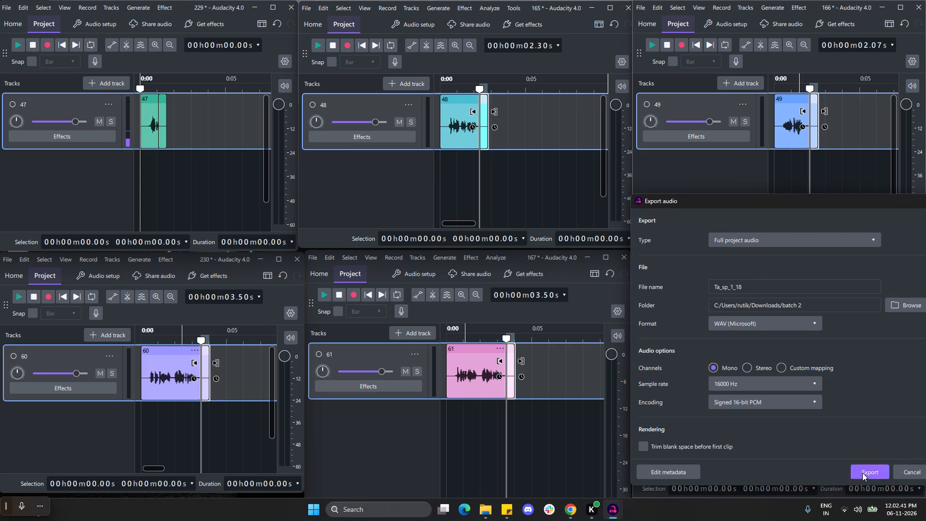
Export the full audio of project 167 as a WAV file named Ta_sp_1_61 in the batch 2 folder.
{"action": "left_click", "coordinate": [310, 259]}
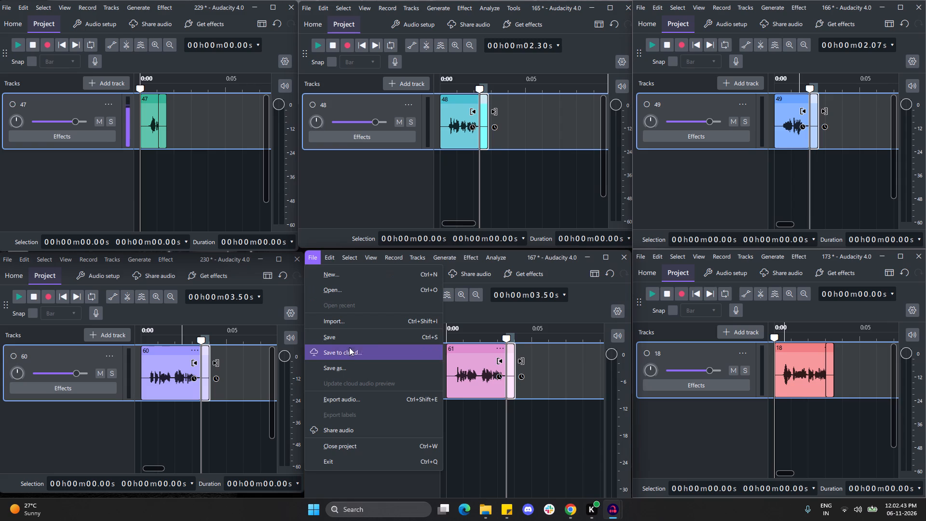
{"action": "left_click", "coordinate": [354, 397]}
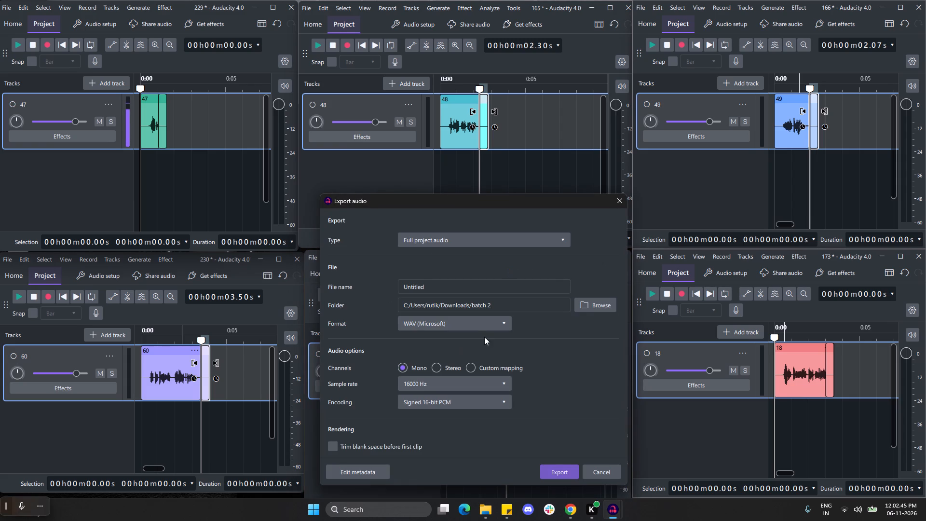
{"action": "left_click", "coordinate": [421, 292]}
{"action": "key", "text": "ctrl+v"}
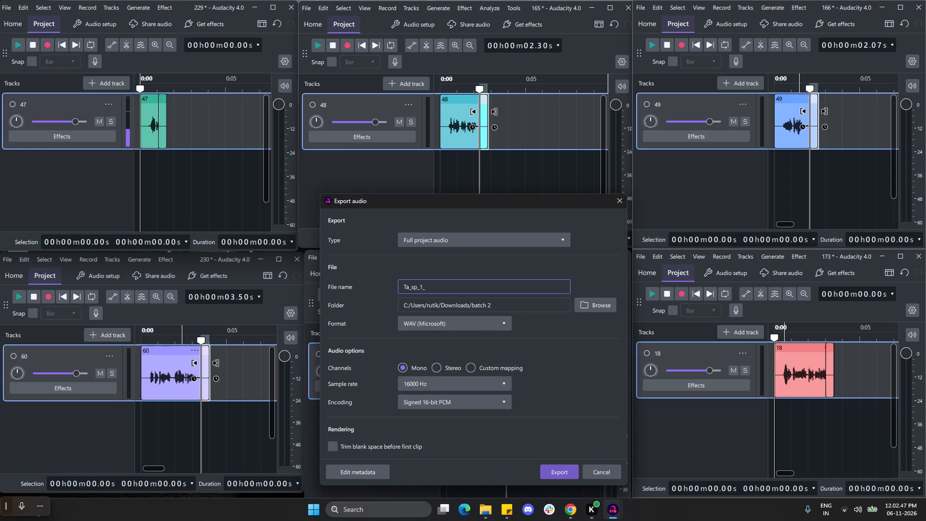
{"action": "type", "text": "61"}
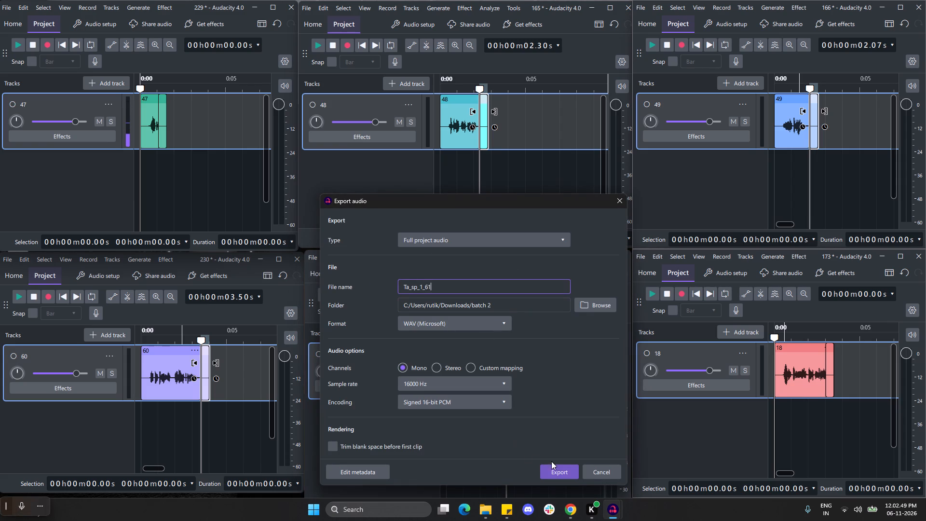
{"action": "left_click", "coordinate": [559, 467]}
Export the full audio of project 230 as a WAV file named Ta_sp_1_60 in the batch 2 folder.
{"action": "left_click", "coordinate": [10, 261]}
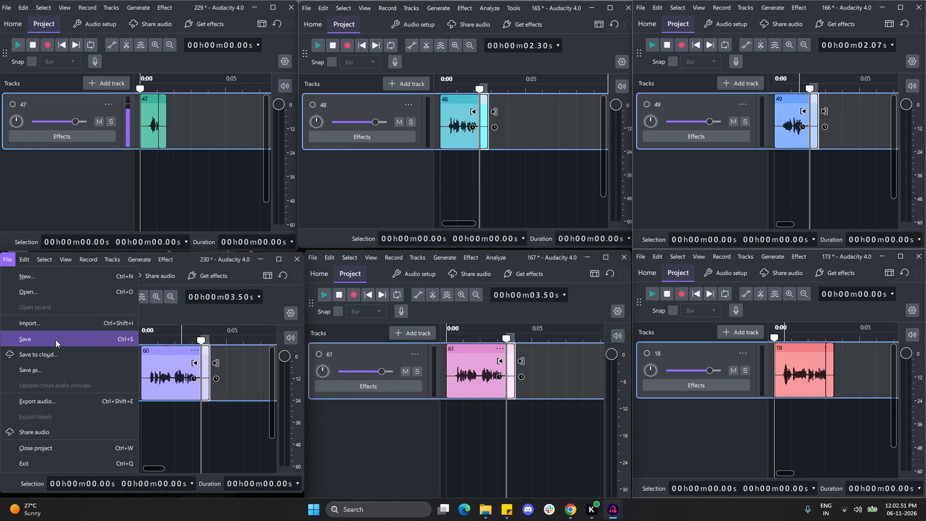
{"action": "left_click", "coordinate": [54, 398]}
{"action": "double_click", "coordinate": [103, 286]}
{"action": "key", "text": "ctrl+v"}
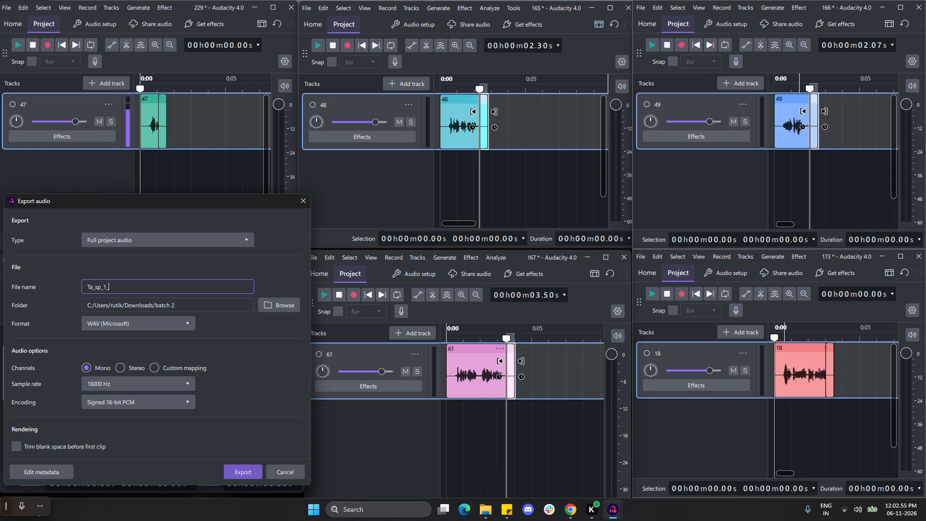
{"action": "type", "text": "60"}
{"action": "left_click", "coordinate": [231, 473]}
Delete the exported tracks 47, 48, 49, 18, 61 and 60 from their six projects.
{"action": "left_click", "coordinate": [109, 104]}
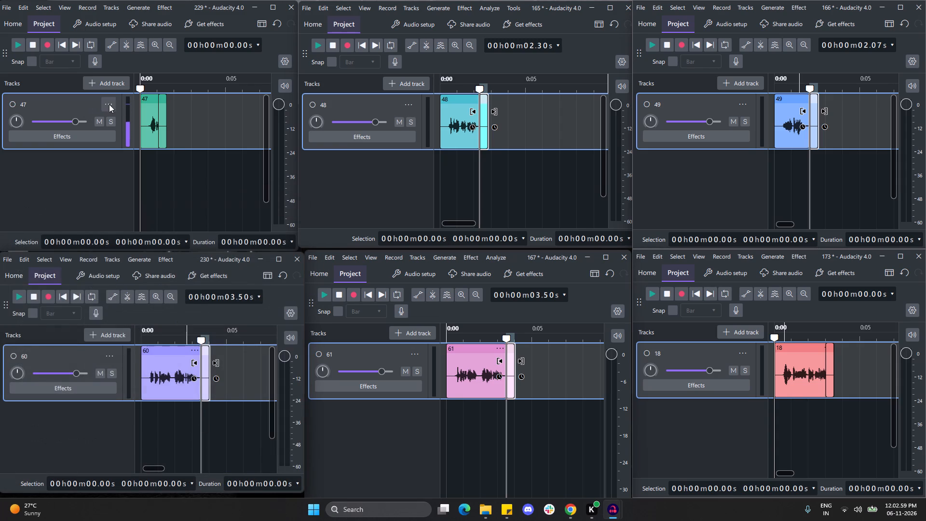
{"action": "left_click", "coordinate": [132, 153]}
{"action": "left_click", "coordinate": [410, 102]}
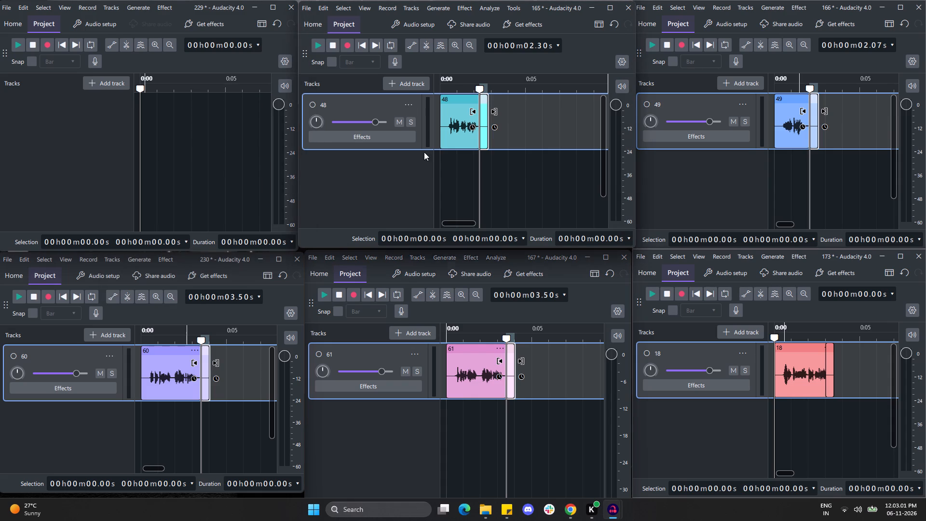
{"action": "left_click", "coordinate": [425, 154]}
{"action": "left_click", "coordinate": [746, 104]}
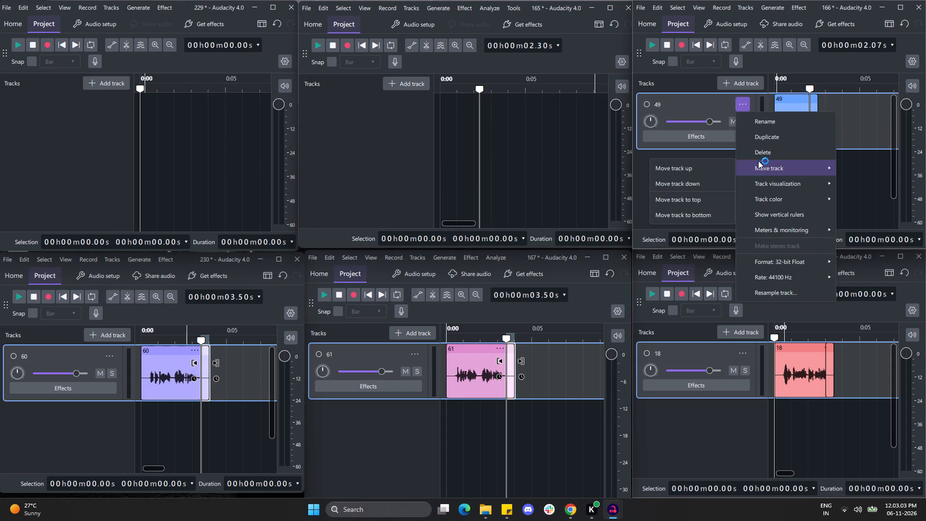
{"action": "left_click", "coordinate": [761, 155]}
{"action": "left_click", "coordinate": [744, 355]}
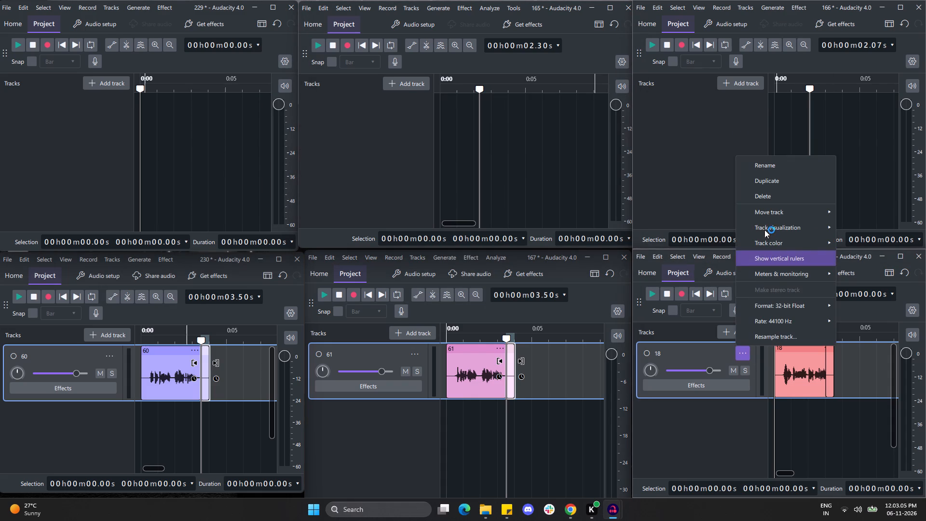
{"action": "left_click", "coordinate": [765, 195]}
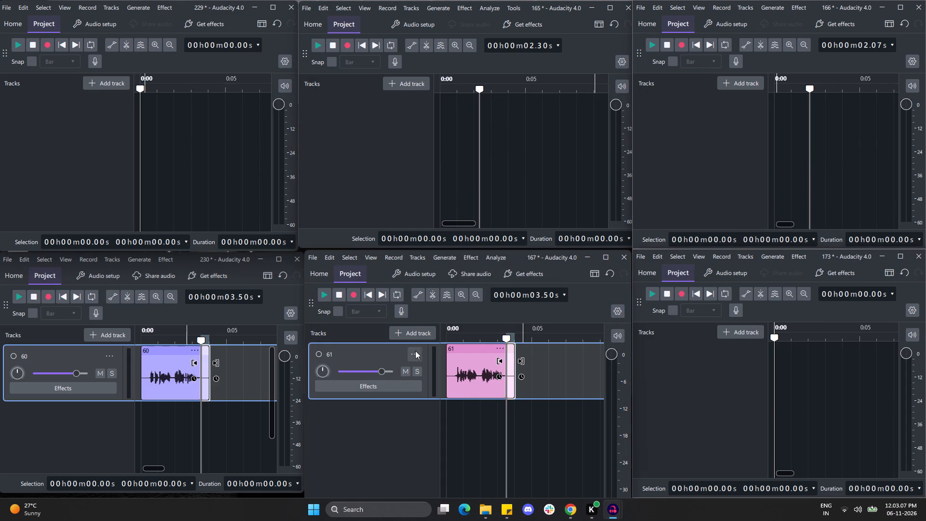
{"action": "left_click", "coordinate": [415, 351]}
{"action": "left_click", "coordinate": [447, 196]}
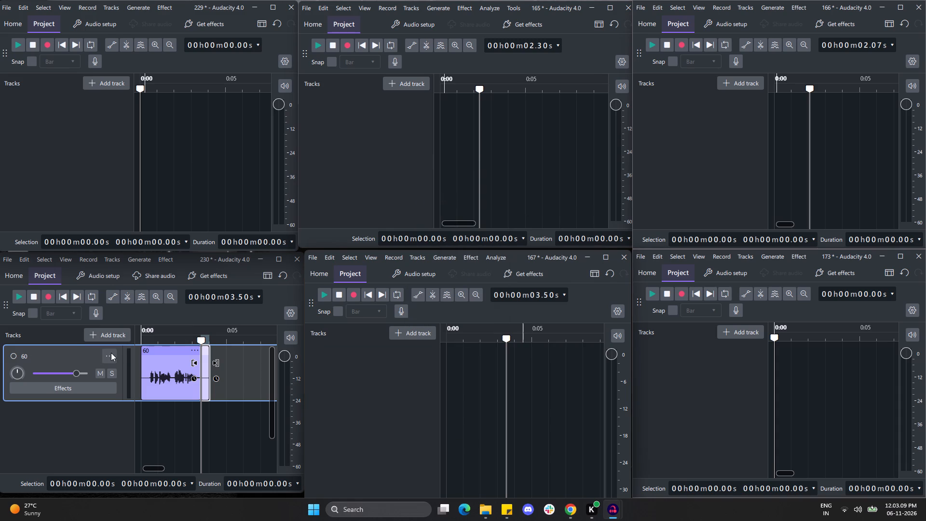
{"action": "left_click", "coordinate": [111, 353]}
{"action": "left_click", "coordinate": [140, 199]}
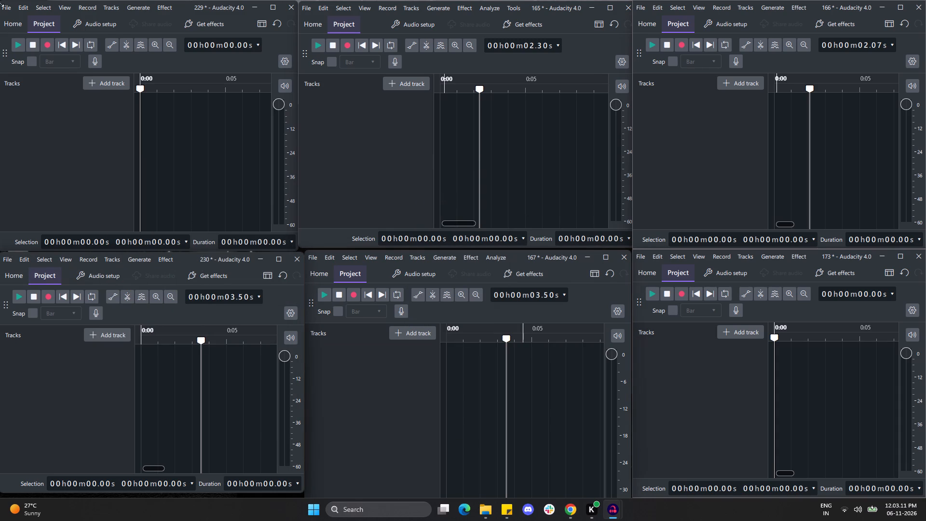
Import 22.mp3 from the Tamil Speaker 1 folder into project 229.
{"action": "left_click", "coordinate": [2, 9]}
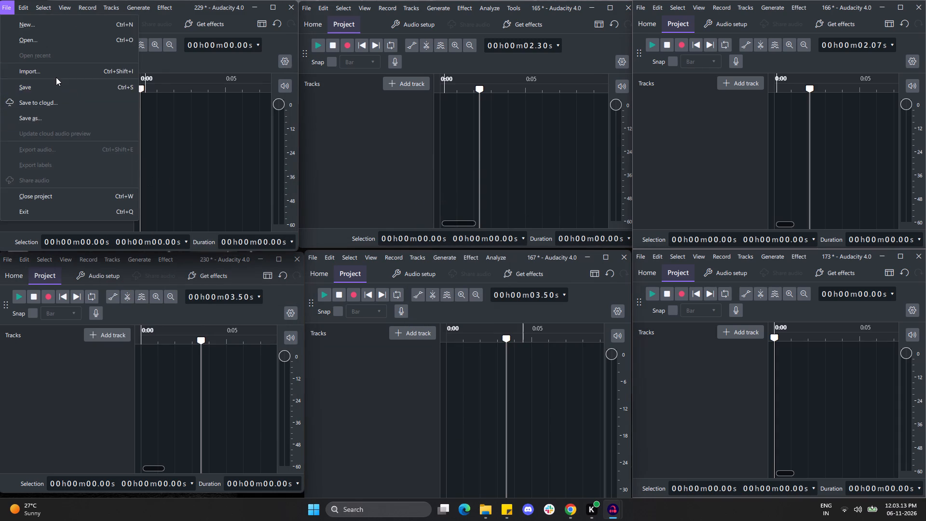
{"action": "left_click", "coordinate": [56, 77]}
{"action": "scroll", "coordinate": [205, 154], "scroll_direction": "down", "scroll_amount": 1}
{"action": "scroll", "coordinate": [189, 201], "scroll_direction": "down", "scroll_amount": 1}
{"action": "left_click", "coordinate": [159, 100]}
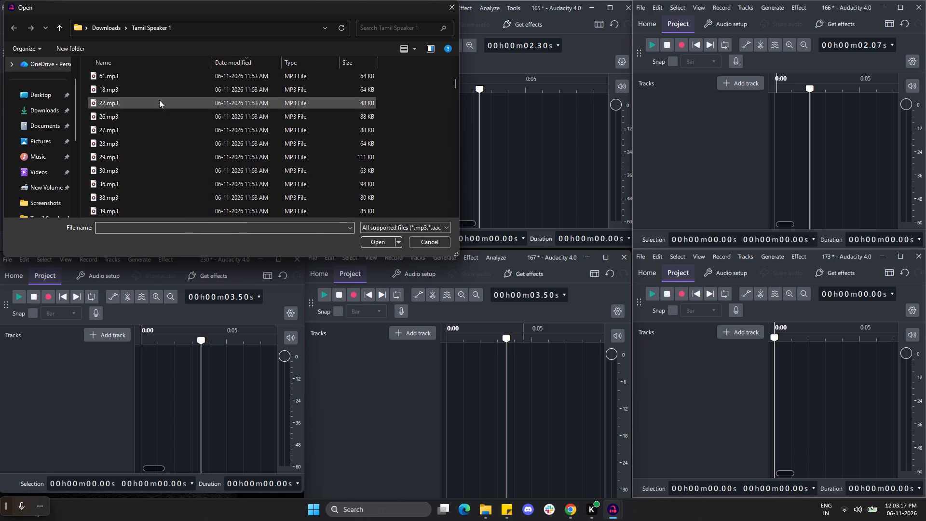
{"action": "left_click", "coordinate": [374, 244]}
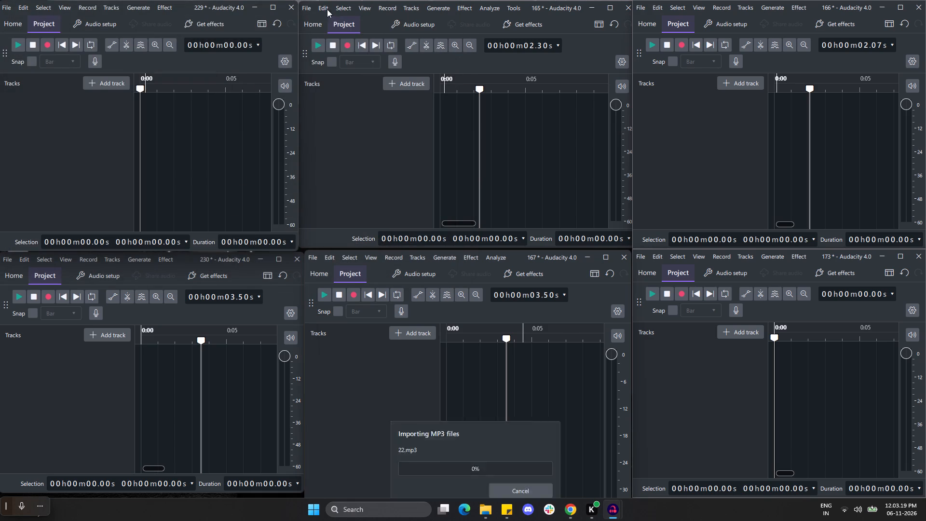
Import 26.mp3 from the Tamil Speaker 1 folder into project 165.
{"action": "left_click", "coordinate": [305, 7]}
{"action": "left_click", "coordinate": [356, 71]}
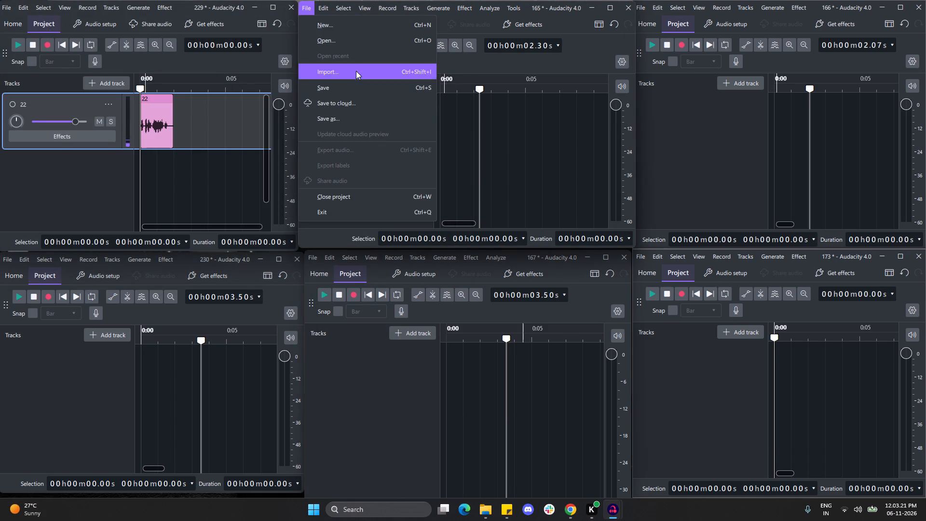
{"action": "scroll", "coordinate": [438, 159], "scroll_direction": "down", "scroll_amount": 1}
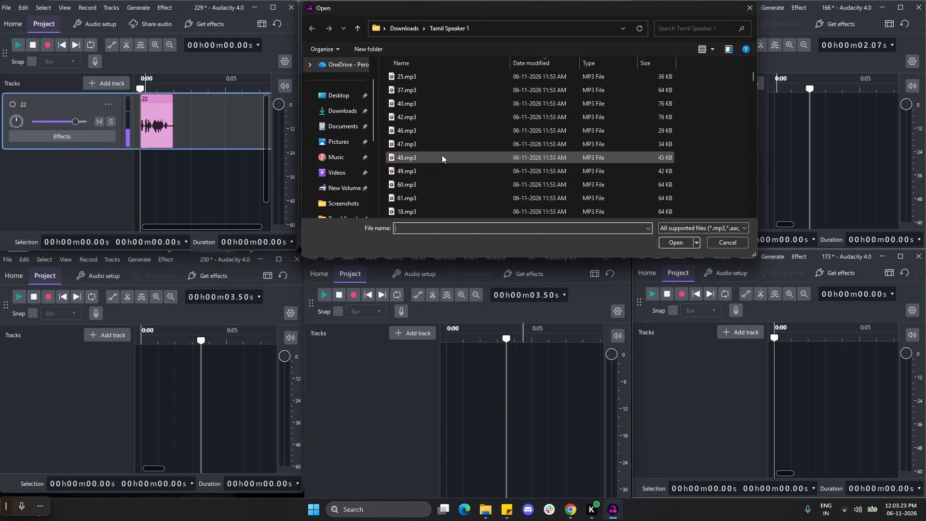
{"action": "scroll", "coordinate": [443, 171], "scroll_direction": "down", "scroll_amount": 1}
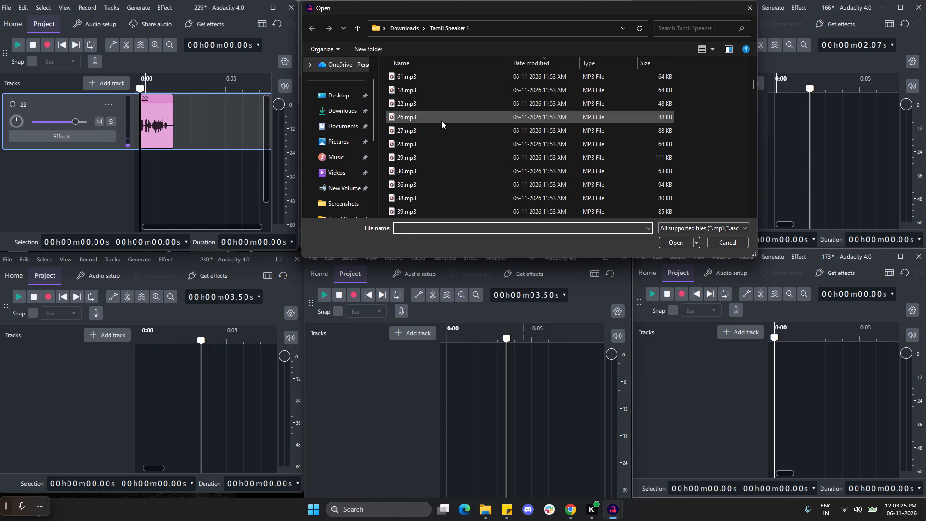
{"action": "left_click", "coordinate": [441, 121]}
{"action": "left_click", "coordinate": [680, 243]}
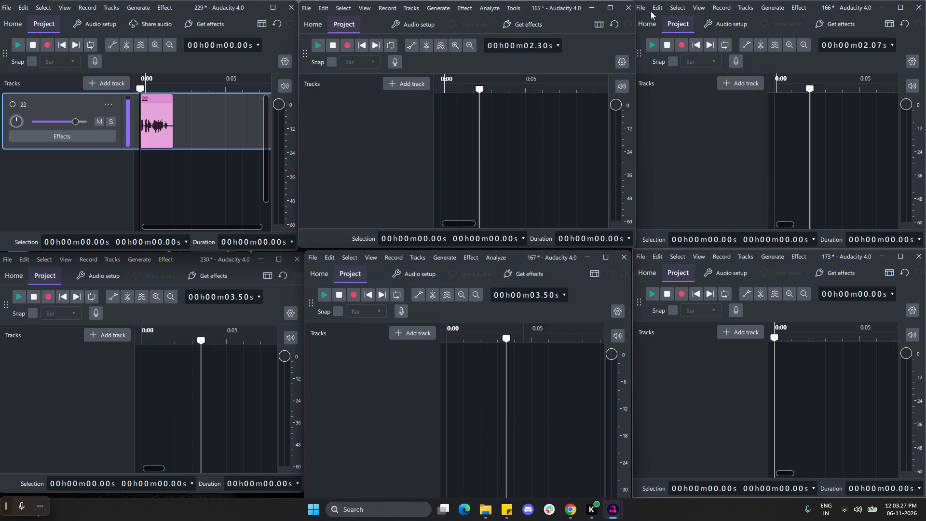
Import 27.mp3 from the Tamil Speaker 1 folder into project 166.
{"action": "left_click", "coordinate": [644, 6]}
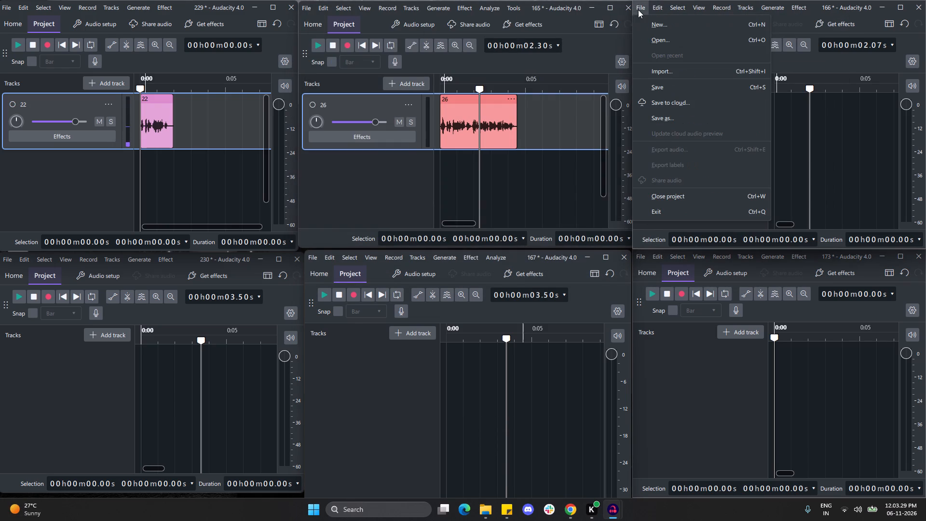
{"action": "left_click", "coordinate": [661, 74]}
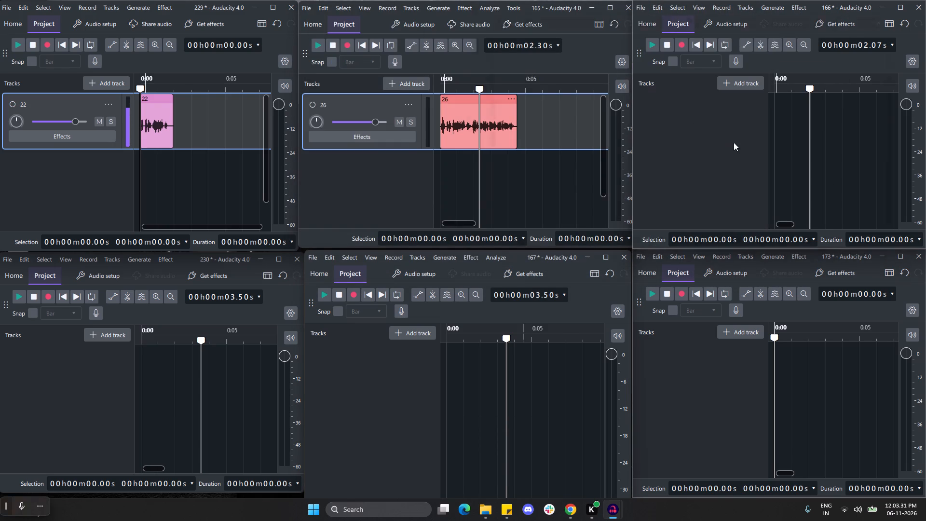
{"action": "scroll", "coordinate": [729, 148], "scroll_direction": "down", "scroll_amount": 1}
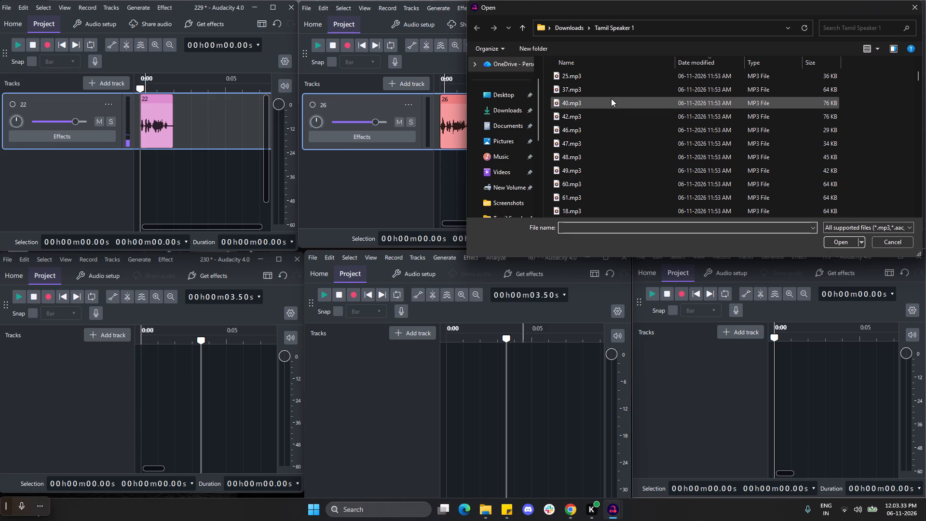
{"action": "scroll", "coordinate": [611, 98], "scroll_direction": "up", "scroll_amount": 1}
{"action": "scroll", "coordinate": [611, 98], "scroll_direction": "down", "scroll_amount": 1}
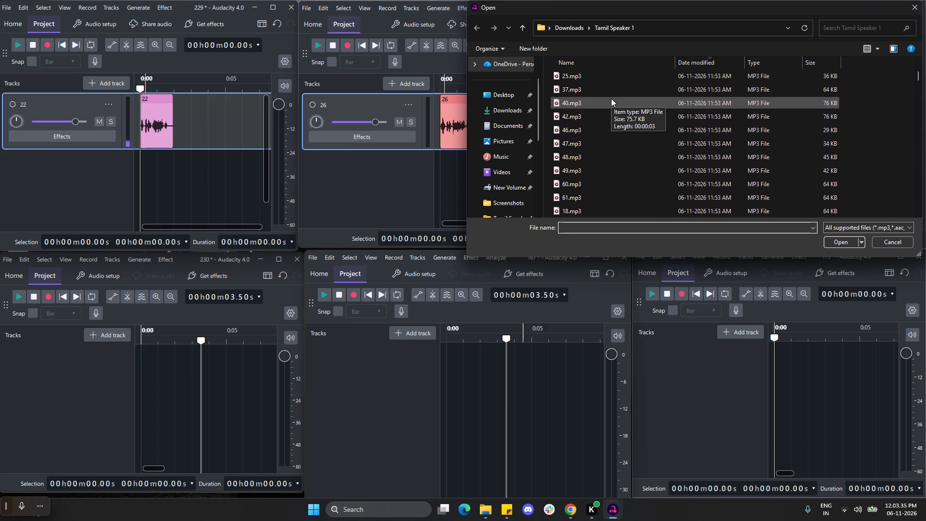
{"action": "scroll", "coordinate": [626, 164], "scroll_direction": "down", "scroll_amount": 1}
{"action": "left_click", "coordinate": [604, 126]}
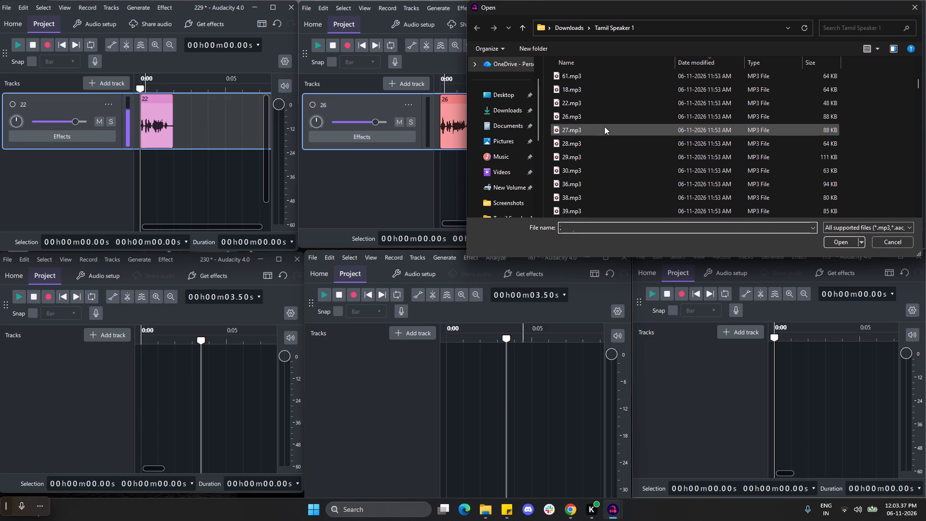
{"action": "left_click", "coordinate": [839, 242]}
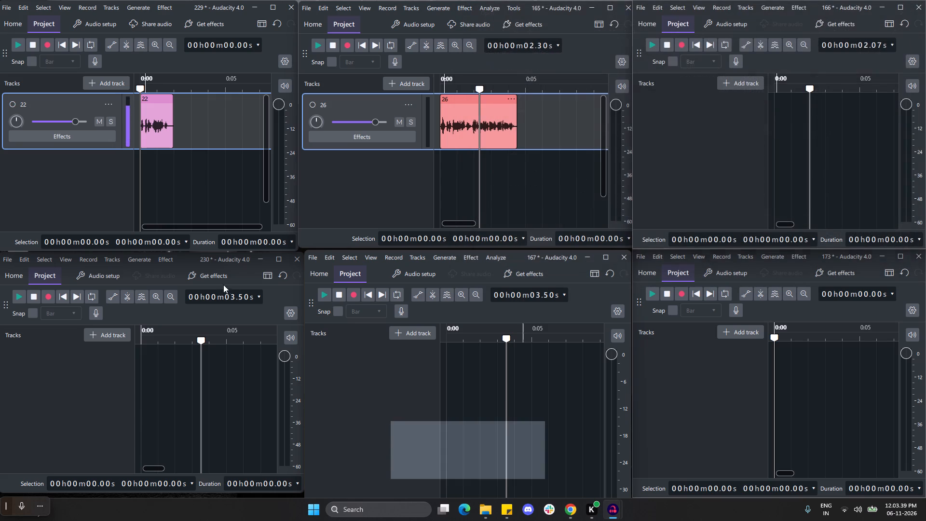
Import 28.mp3 from the Tamil Speaker 1 folder into project 230.
{"action": "left_click", "coordinate": [9, 261]}
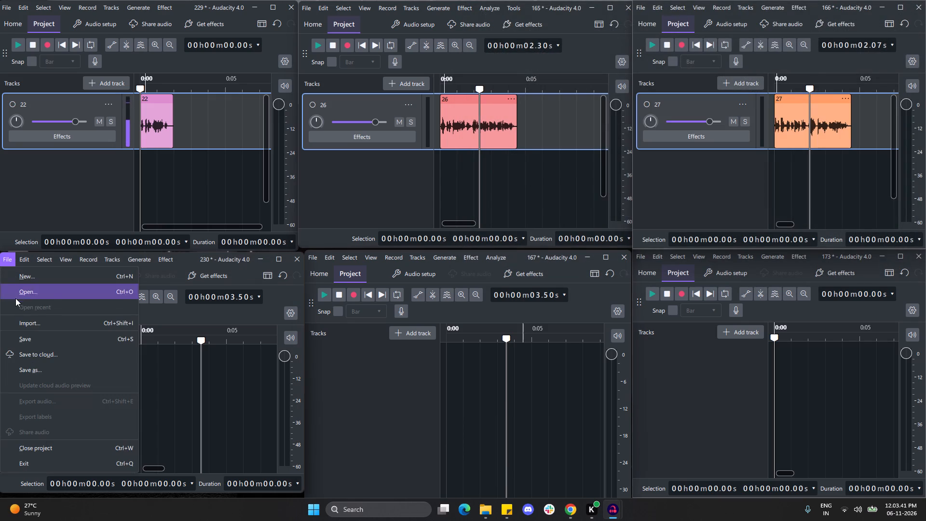
{"action": "left_click", "coordinate": [26, 329]}
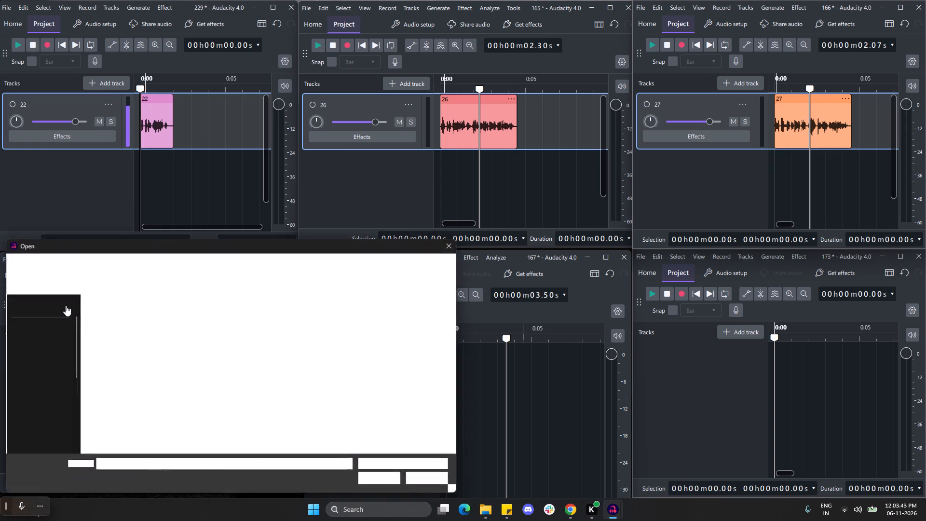
{"action": "scroll", "coordinate": [147, 354], "scroll_direction": "down", "scroll_amount": 1}
{"action": "scroll", "coordinate": [153, 402], "scroll_direction": "down", "scroll_amount": 1}
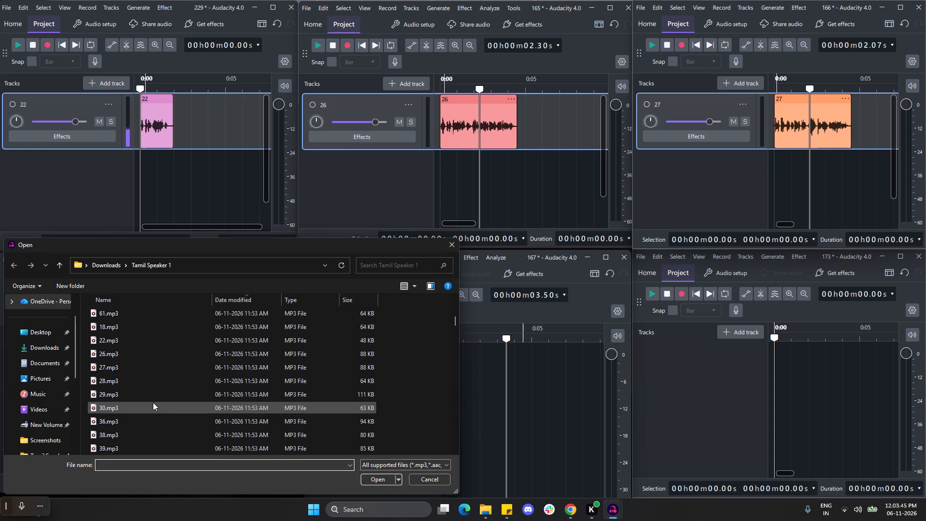
{"action": "left_click", "coordinate": [147, 381]}
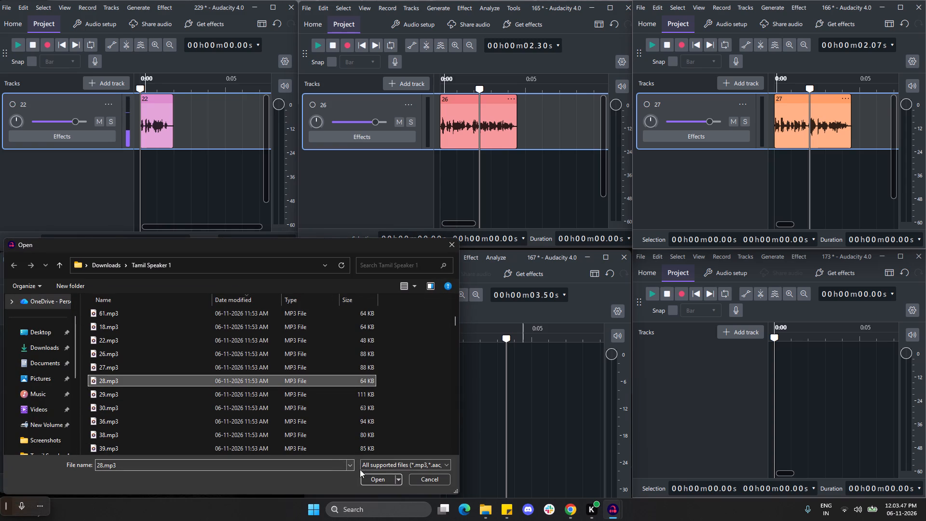
{"action": "left_click", "coordinate": [371, 473]}
Import 29.mp3 from the Tamil Speaker 1 folder into project 167.
{"action": "left_click", "coordinate": [313, 257]}
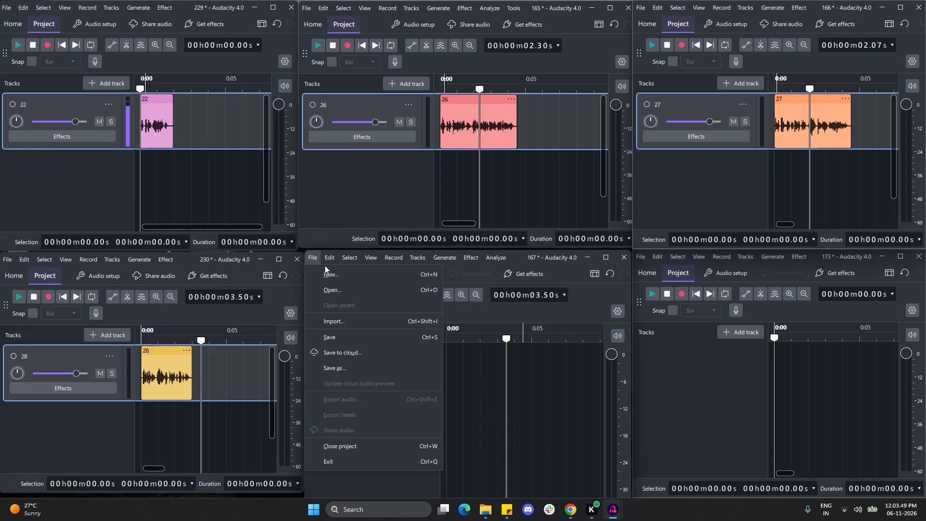
{"action": "left_click", "coordinate": [332, 318]}
{"action": "scroll", "coordinate": [463, 376], "scroll_direction": "down", "scroll_amount": 1}
{"action": "scroll", "coordinate": [429, 411], "scroll_direction": "down", "scroll_amount": 1}
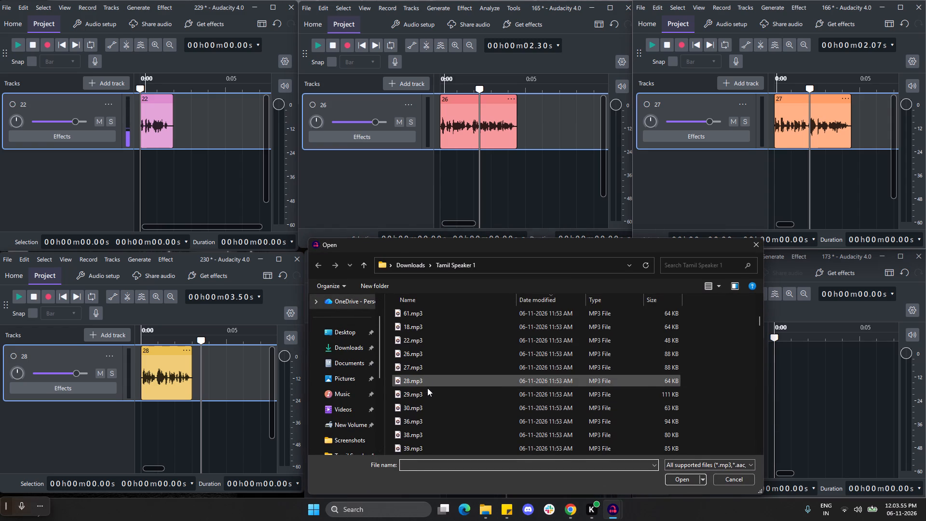
{"action": "left_click", "coordinate": [427, 395]}
{"action": "left_click", "coordinate": [674, 478]}
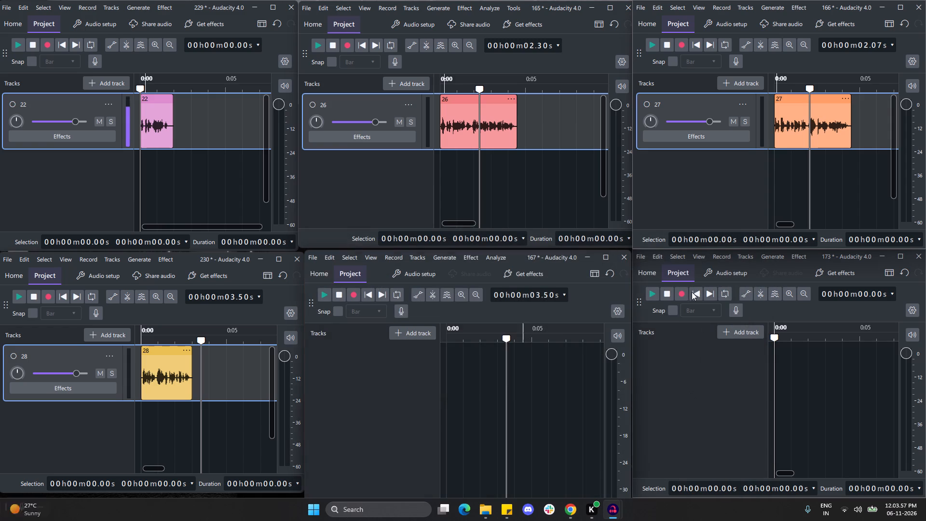
Import 30.mp3 from the Tamil Speaker 1 folder into project 173.
{"action": "left_click", "coordinate": [645, 259]}
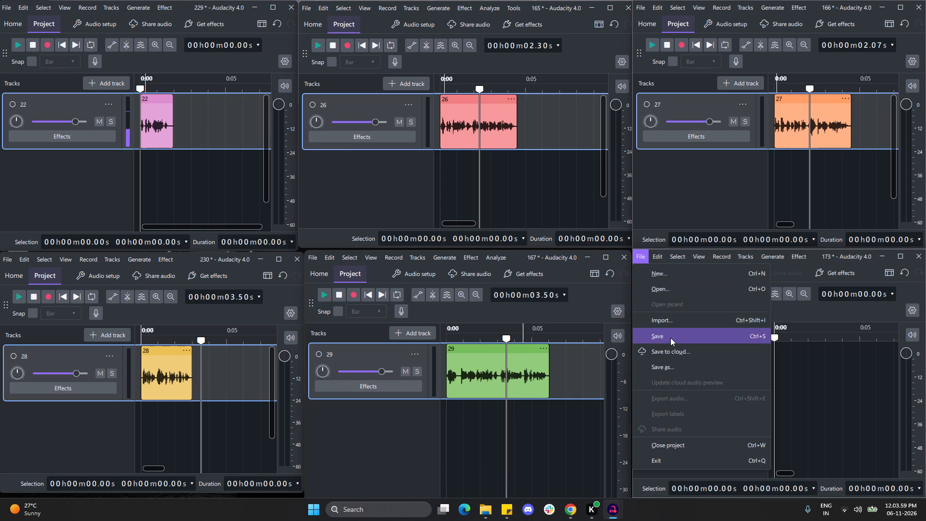
{"action": "left_click", "coordinate": [674, 326]}
{"action": "scroll", "coordinate": [691, 377], "scroll_direction": "down", "scroll_amount": 2}
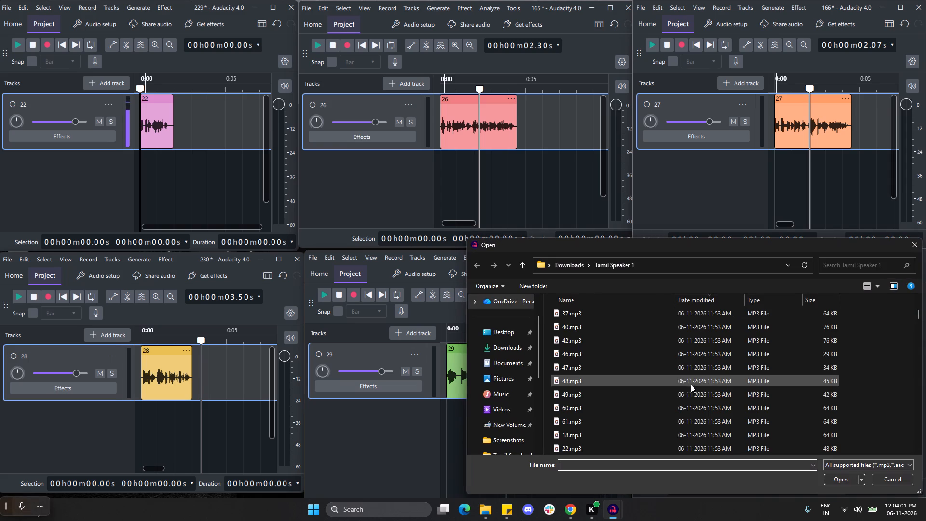
{"action": "scroll", "coordinate": [690, 389], "scroll_direction": "down", "scroll_amount": 1}
{"action": "left_click", "coordinate": [641, 392]}
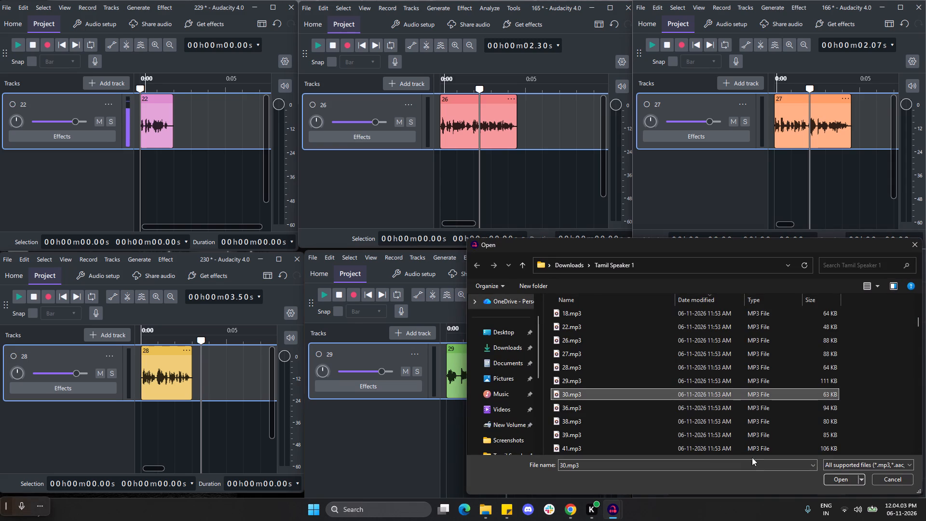
{"action": "left_click", "coordinate": [839, 477]}
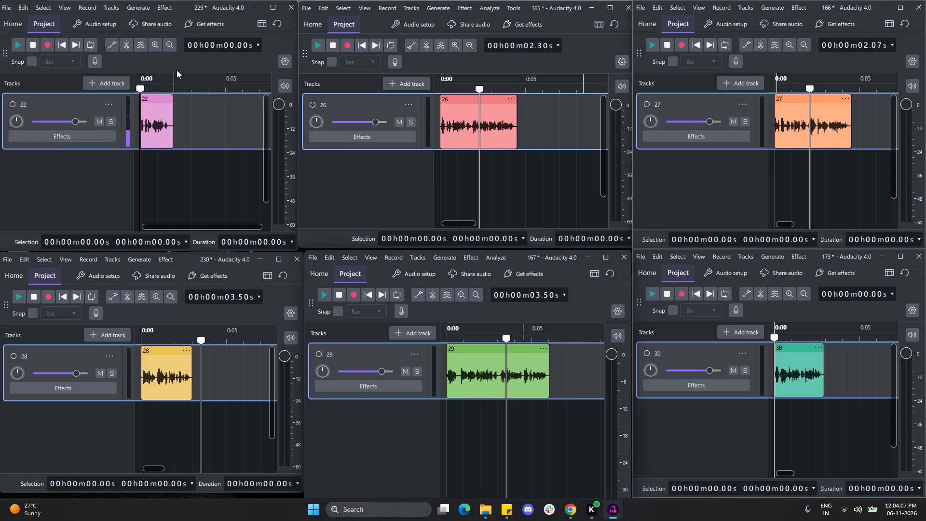
Generate 0.5 s of silence at the start and at the end of clip 22 in project 229.
{"action": "left_click", "coordinate": [131, 11]}
{"action": "left_click", "coordinate": [158, 91]}
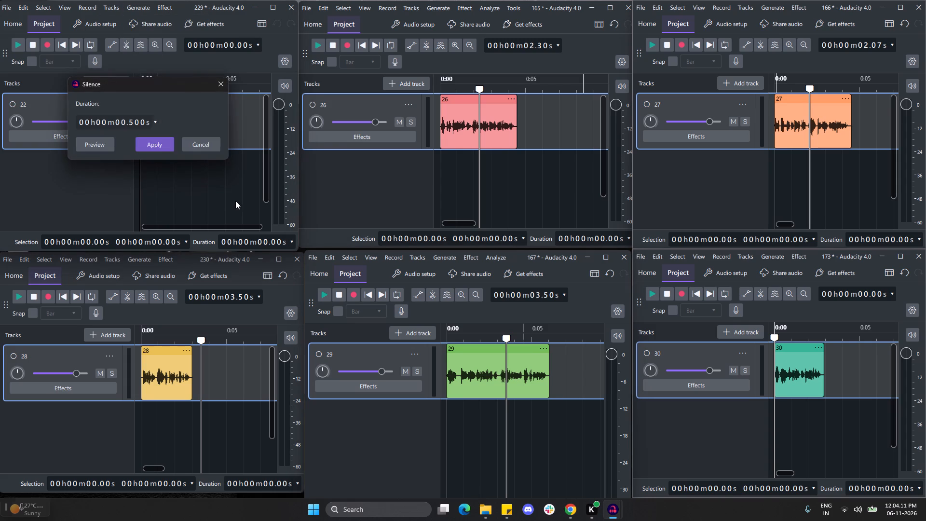
{"action": "left_click", "coordinate": [160, 144]}
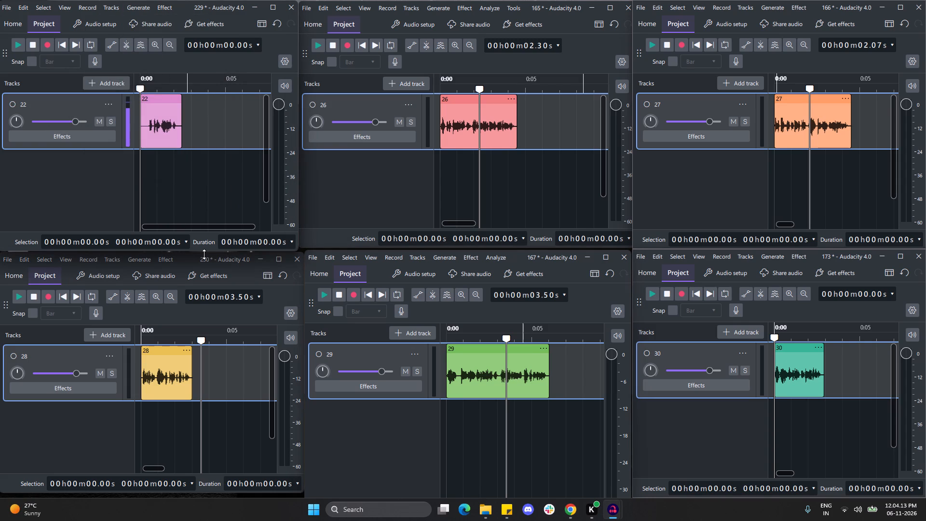
{"action": "left_click", "coordinate": [181, 130]}
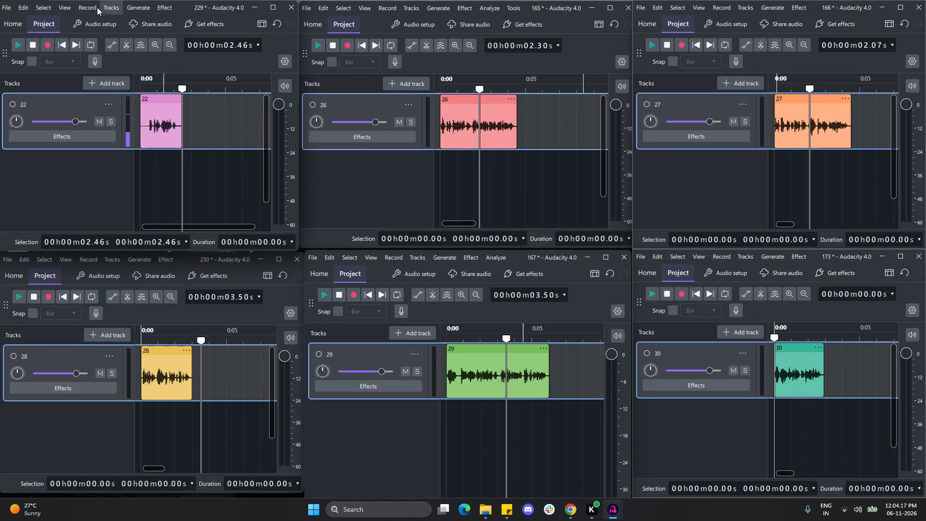
{"action": "left_click", "coordinate": [143, 8]}
{"action": "left_click", "coordinate": [147, 82]}
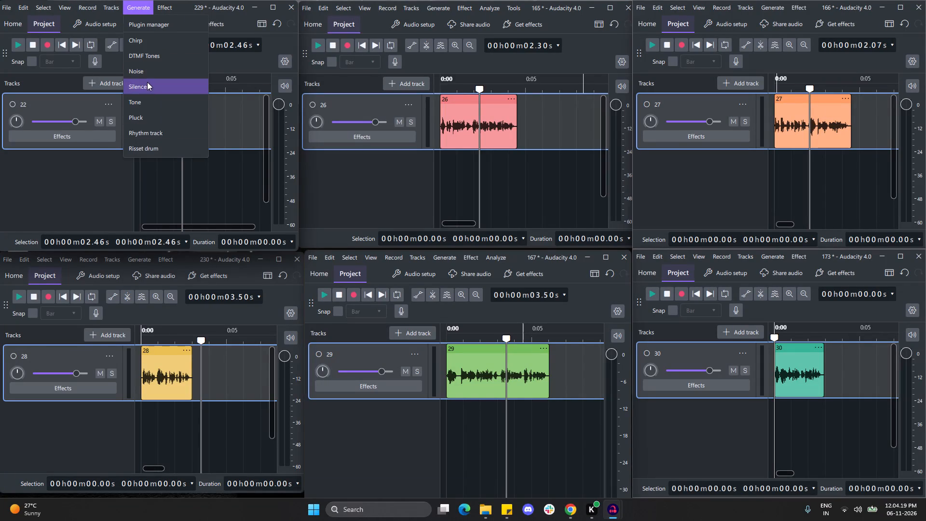
{"action": "left_click", "coordinate": [157, 142]}
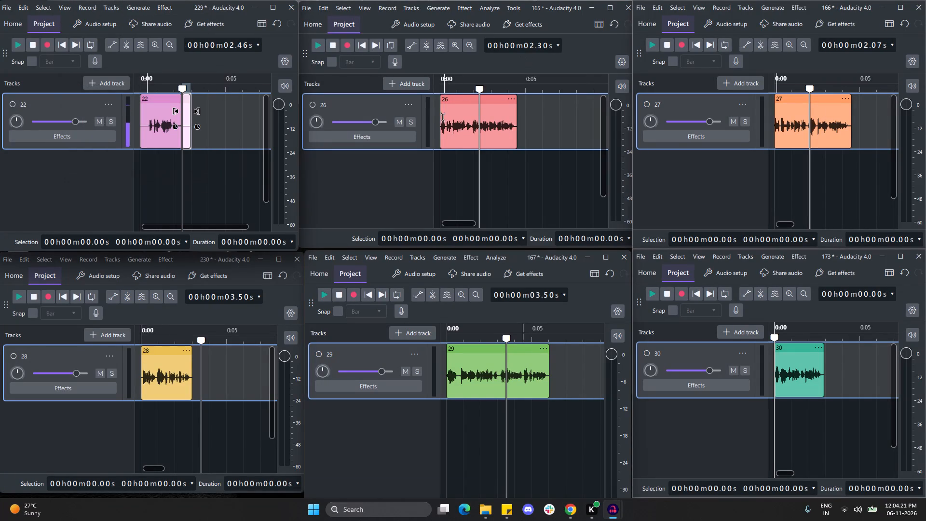
Generate 0.5 s of silence at the start and at the end of clip 26 in project 165.
{"action": "left_click", "coordinate": [440, 118]}
{"action": "left_click", "coordinate": [439, 3]}
{"action": "left_click", "coordinate": [439, 7]}
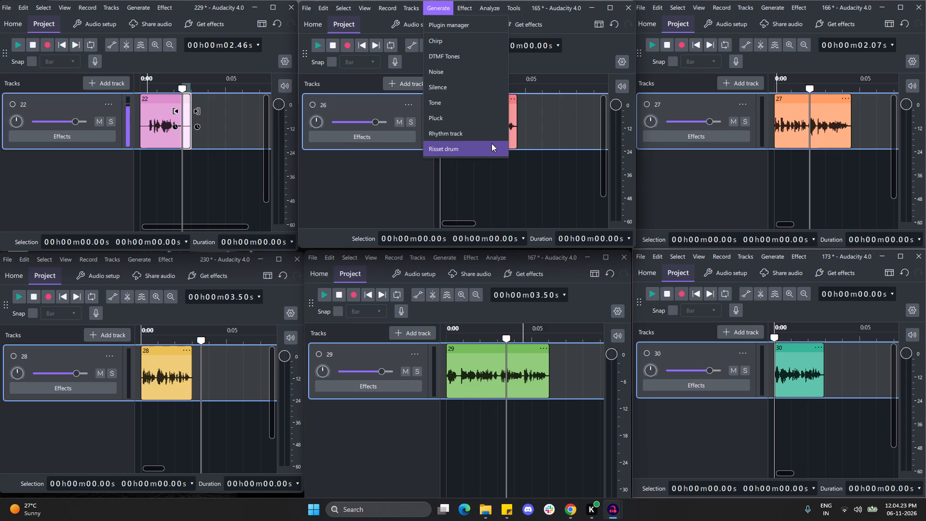
{"action": "left_click", "coordinate": [457, 89]}
{"action": "left_click", "coordinate": [482, 140]}
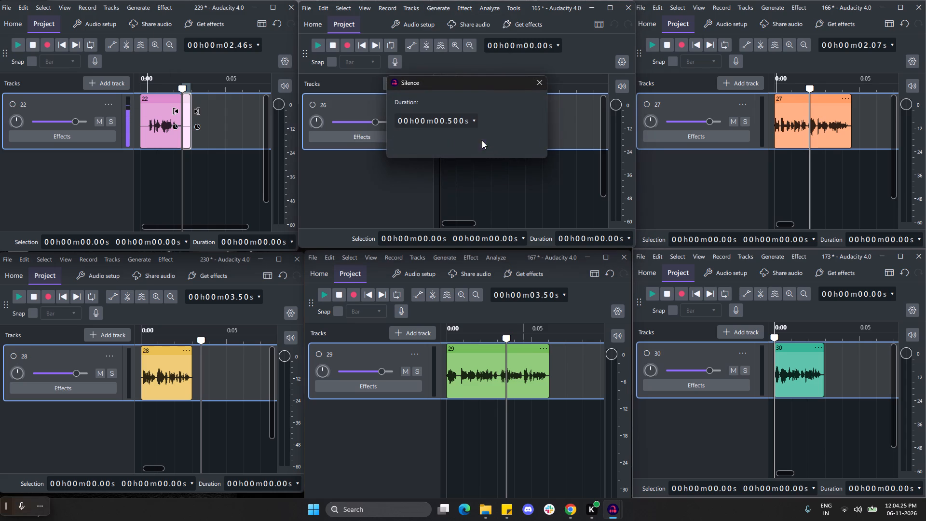
{"action": "left_click", "coordinate": [526, 129]}
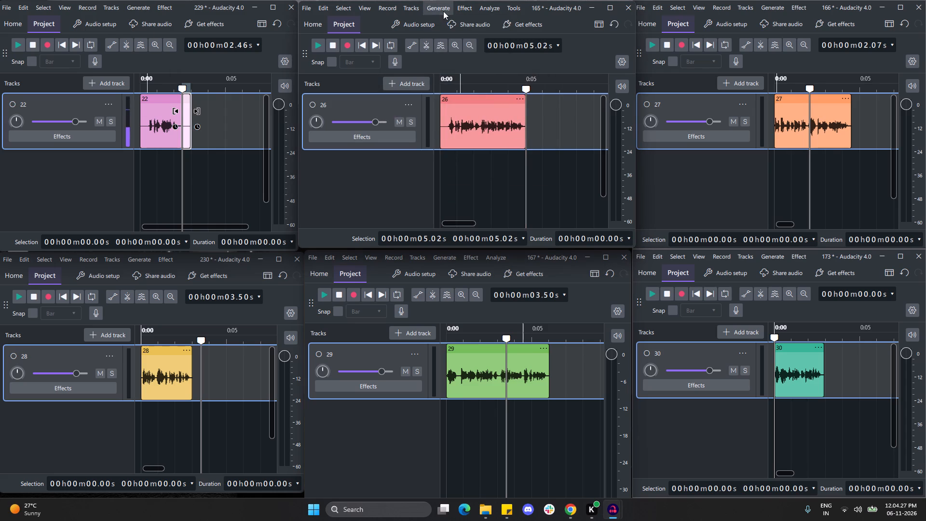
{"action": "left_click", "coordinate": [443, 11]}
{"action": "left_click", "coordinate": [449, 89]}
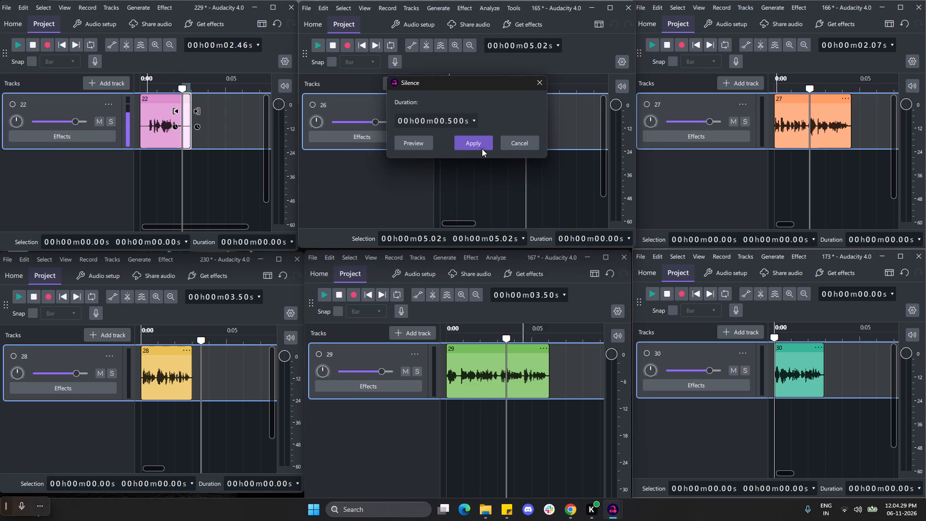
{"action": "left_click", "coordinate": [481, 149]}
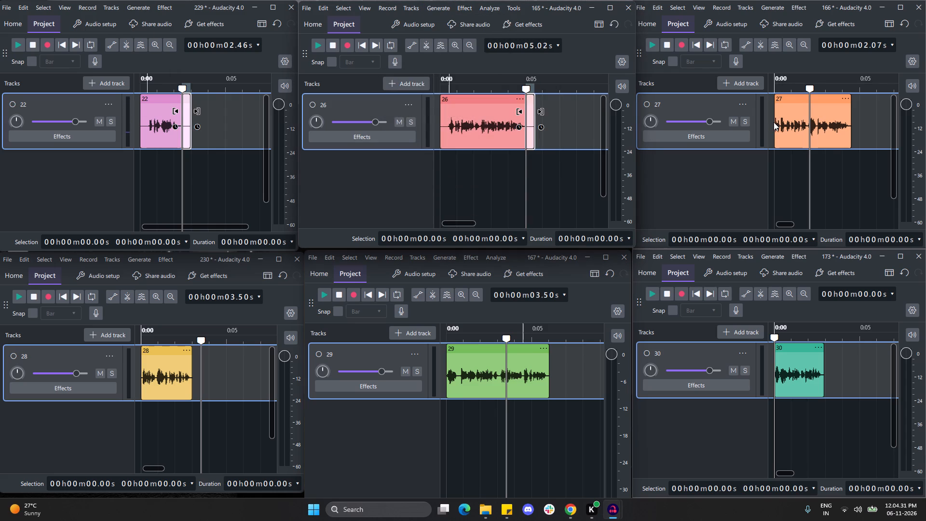
Generate 0.5 s of silence at the start and at the end of clip 27 in project 166.
{"action": "left_click", "coordinate": [775, 123]}
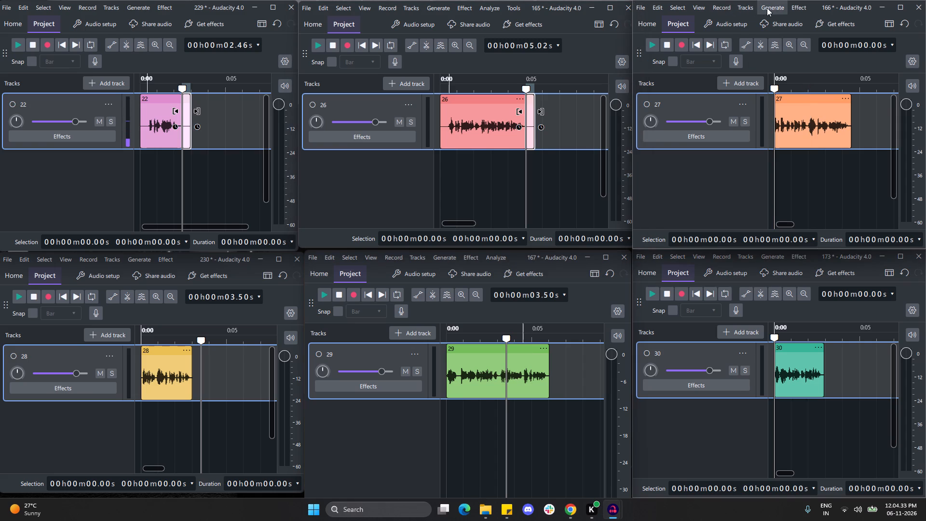
{"action": "left_click", "coordinate": [768, 8]}
{"action": "left_click", "coordinate": [789, 93]}
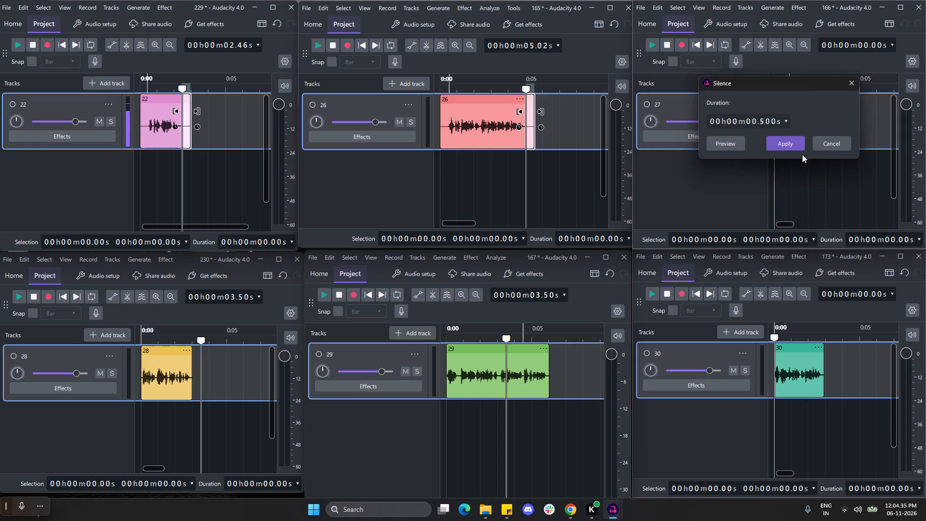
{"action": "left_click", "coordinate": [790, 143]}
{"action": "left_click", "coordinate": [859, 123]}
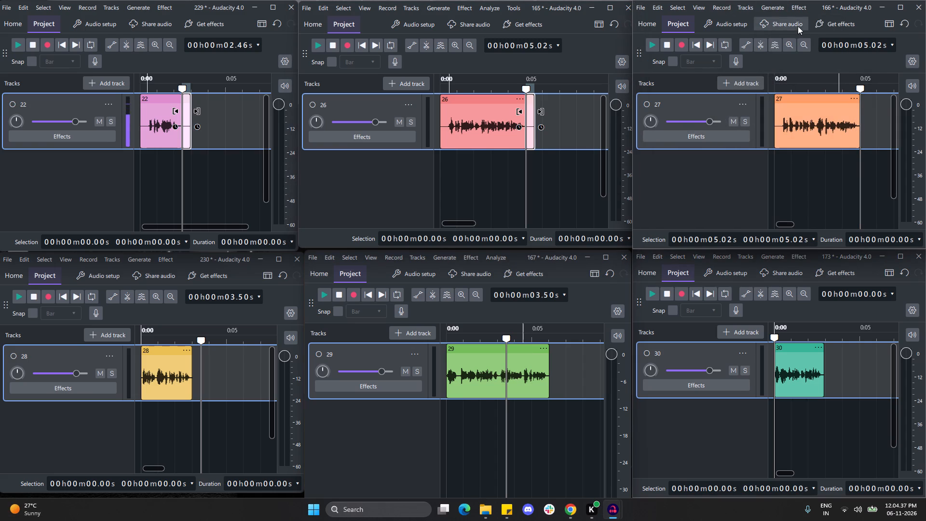
{"action": "left_click", "coordinate": [765, 5]}
{"action": "left_click", "coordinate": [773, 90]}
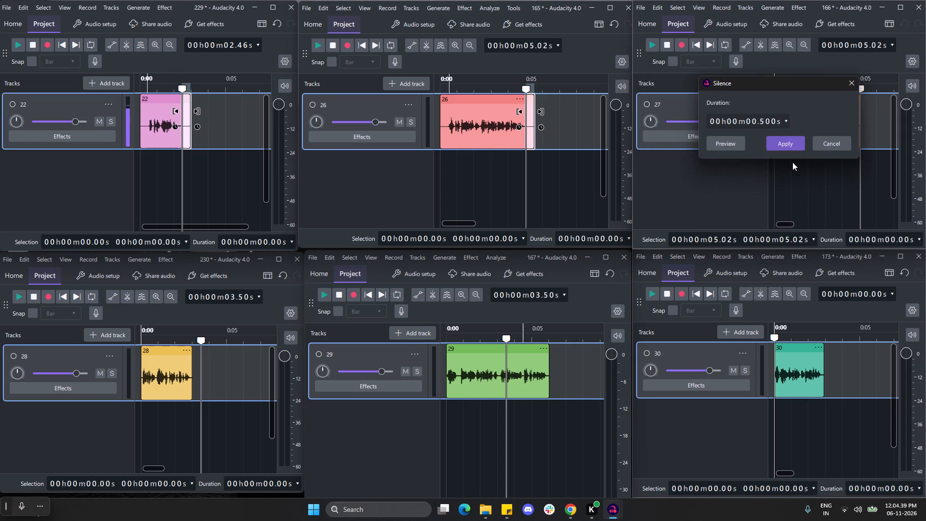
{"action": "left_click", "coordinate": [791, 149]}
Generate 0.5 s of silence at the end and at the start of clip 30 in project 173.
{"action": "left_click", "coordinate": [824, 371]}
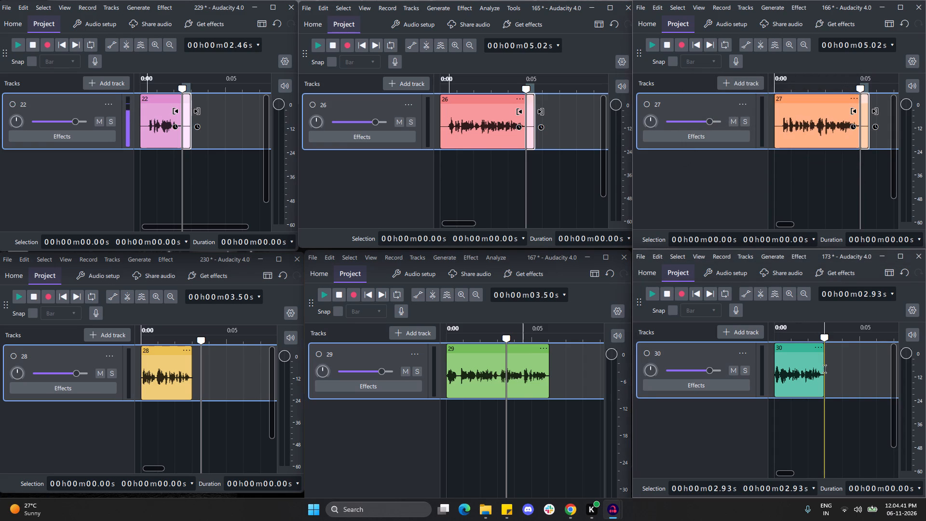
{"action": "left_click", "coordinate": [769, 254]}
{"action": "left_click", "coordinate": [776, 329]}
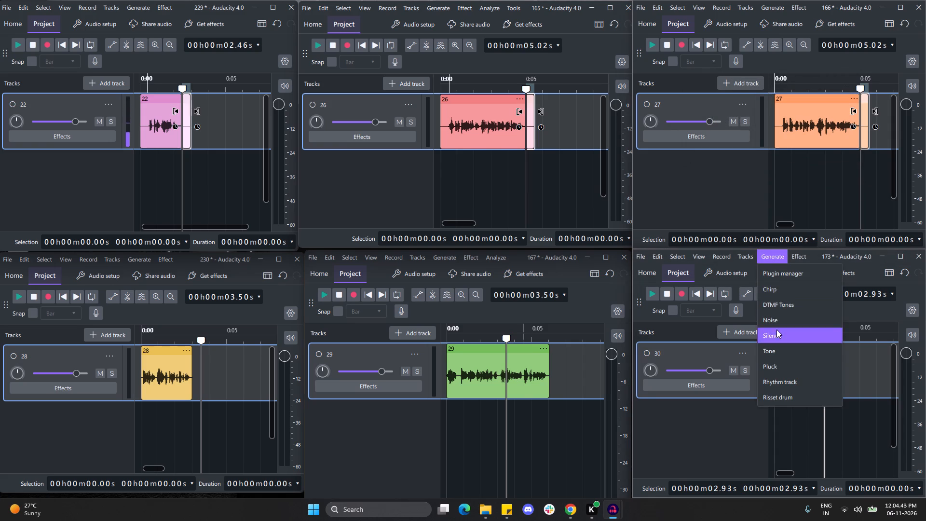
{"action": "left_click", "coordinate": [790, 392]}
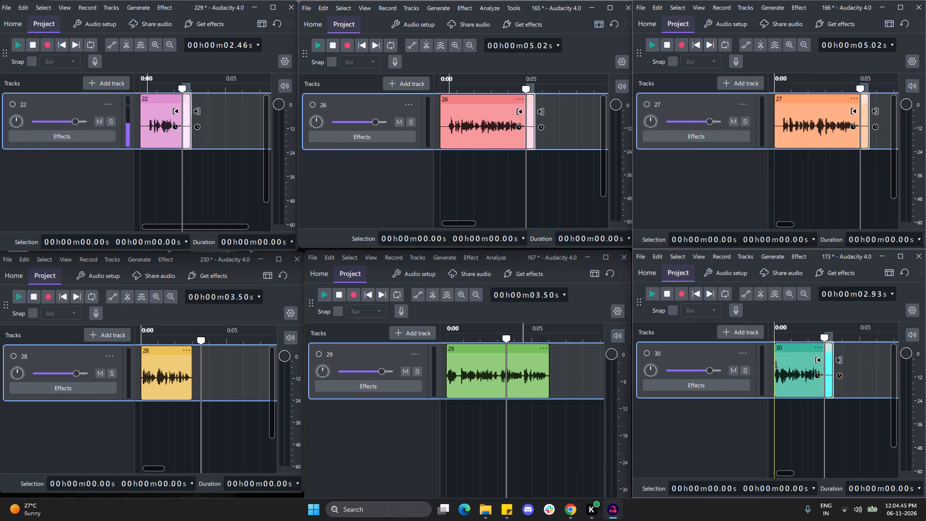
{"action": "left_click", "coordinate": [776, 364]}
{"action": "left_click", "coordinate": [767, 257]}
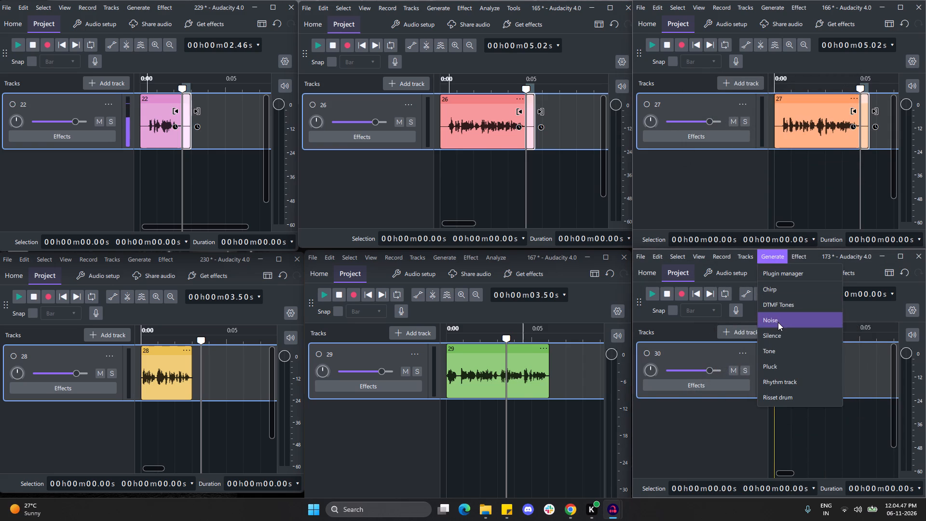
{"action": "left_click", "coordinate": [780, 331]}
{"action": "left_click", "coordinate": [795, 393]}
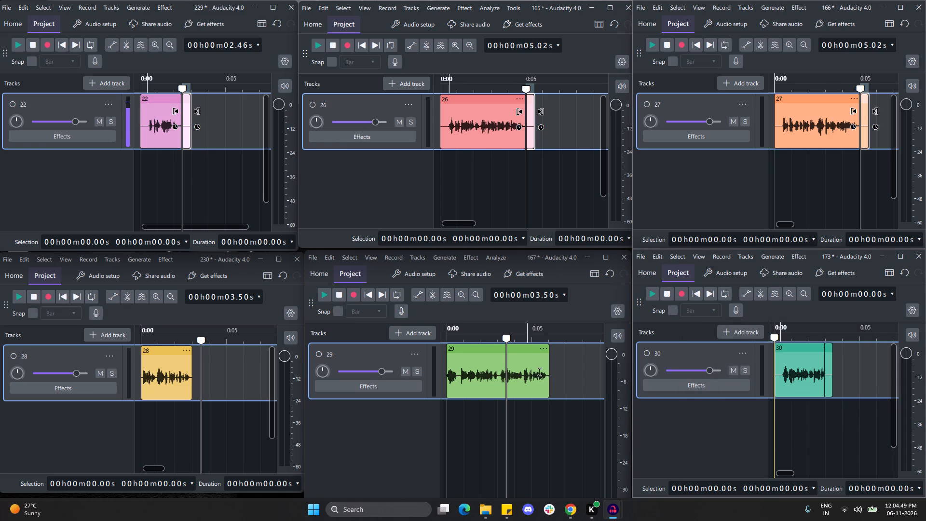
Generate 0.5 s of silence at the end and at the start of clip 29 in project 167.
{"action": "left_click", "coordinate": [548, 372]}
{"action": "left_click", "coordinate": [452, 254]}
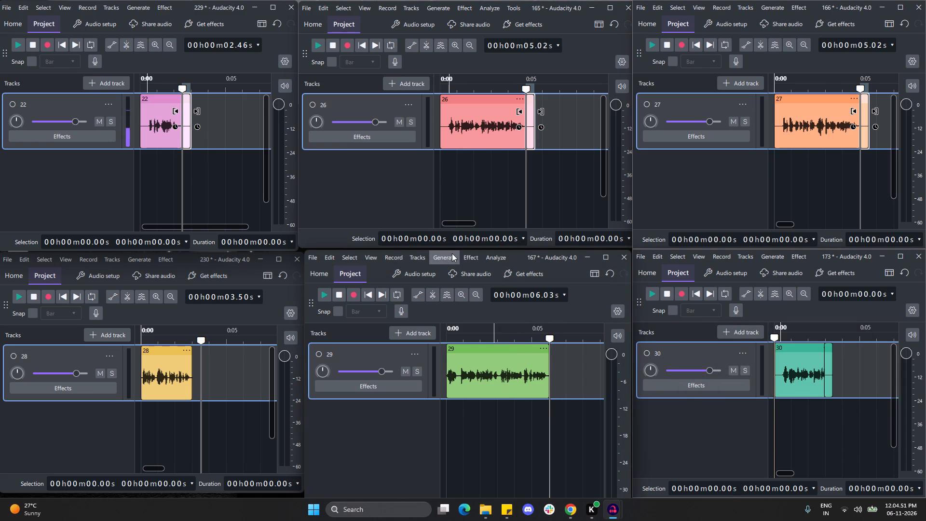
{"action": "left_click", "coordinate": [446, 341]}
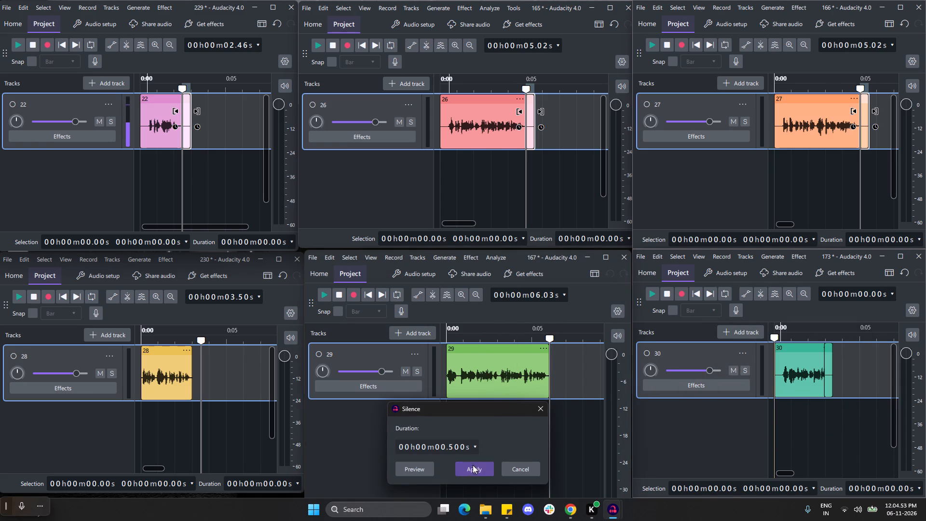
{"action": "left_click", "coordinate": [469, 467]}
{"action": "left_click", "coordinate": [448, 381]}
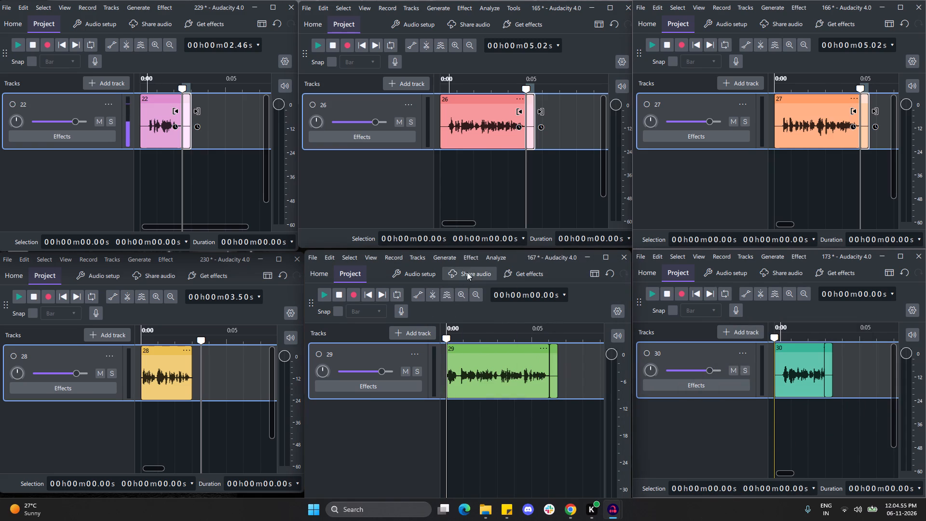
{"action": "left_click", "coordinate": [442, 260]}
{"action": "left_click", "coordinate": [469, 334]}
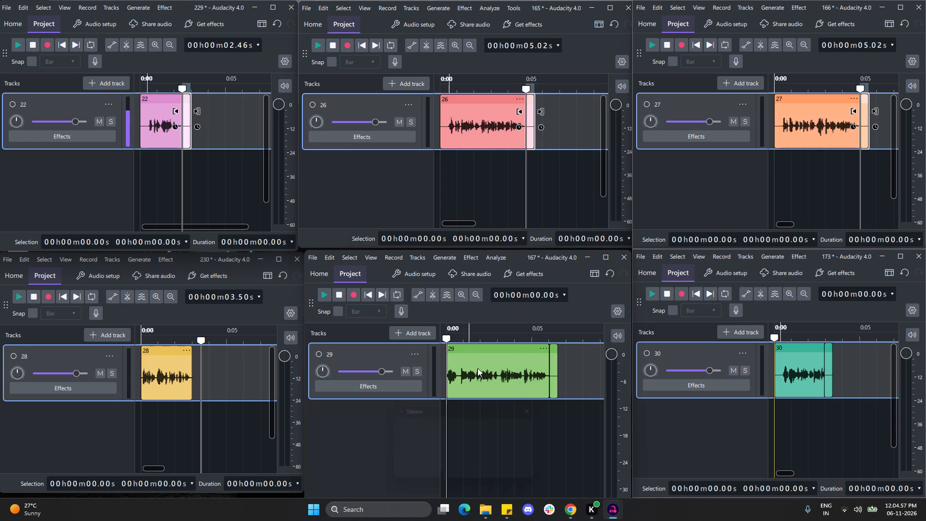
{"action": "left_click", "coordinate": [481, 473]}
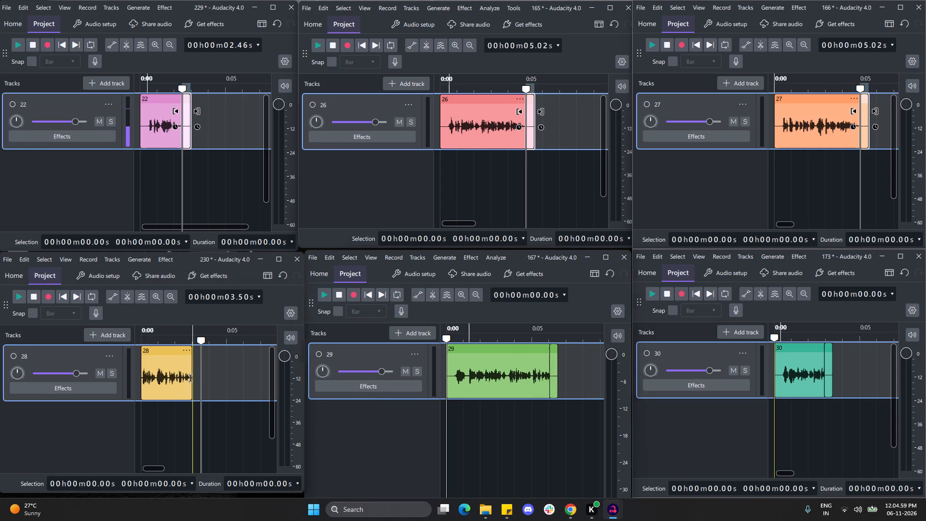
Generate 0.5 s of silence at the end and at the start of clip 28 in project 230.
{"action": "left_click", "coordinate": [191, 378]}
{"action": "left_click", "coordinate": [133, 262]}
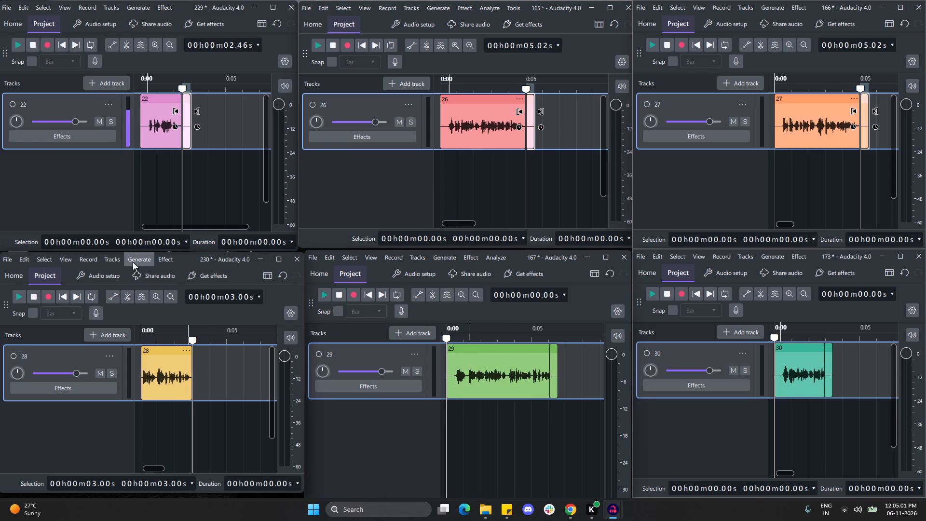
{"action": "left_click", "coordinate": [153, 343]}
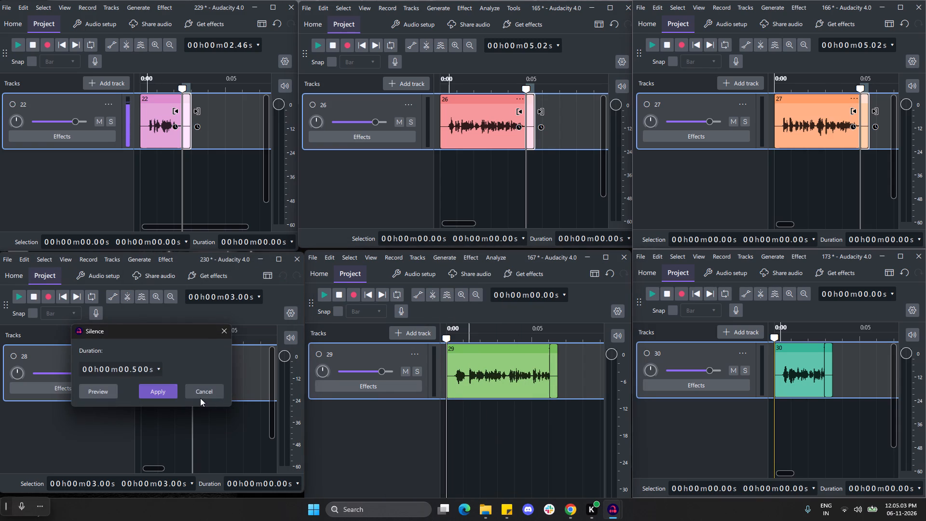
{"action": "left_click", "coordinate": [166, 390]}
{"action": "left_click", "coordinate": [142, 377]}
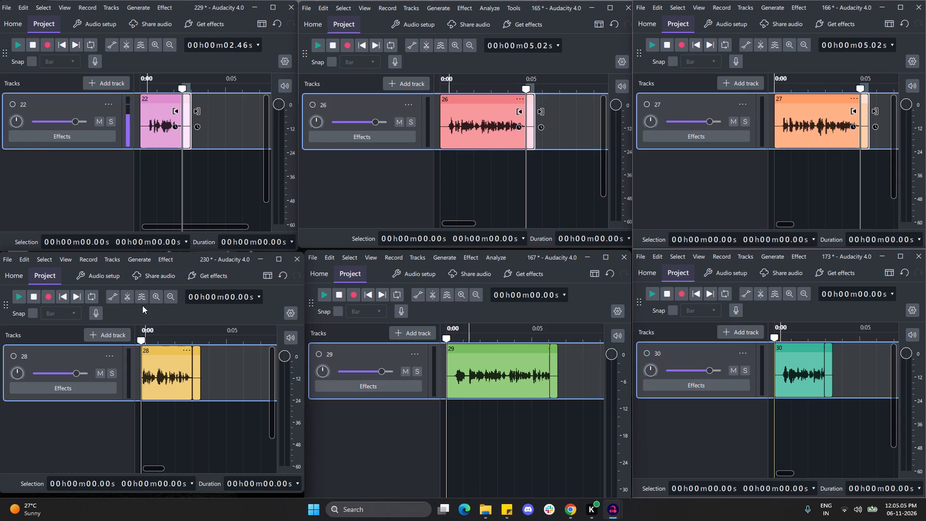
{"action": "left_click", "coordinate": [135, 259]}
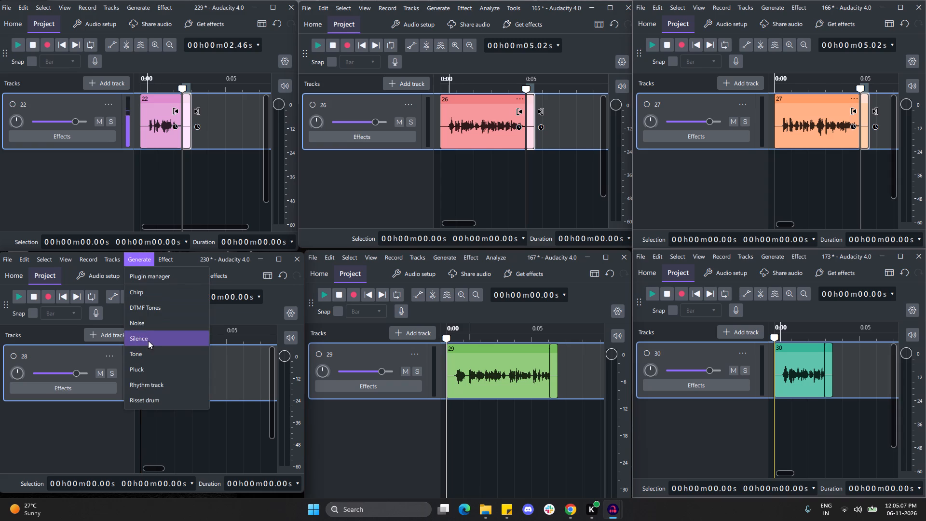
{"action": "left_click", "coordinate": [149, 341]}
{"action": "left_click", "coordinate": [167, 389]}
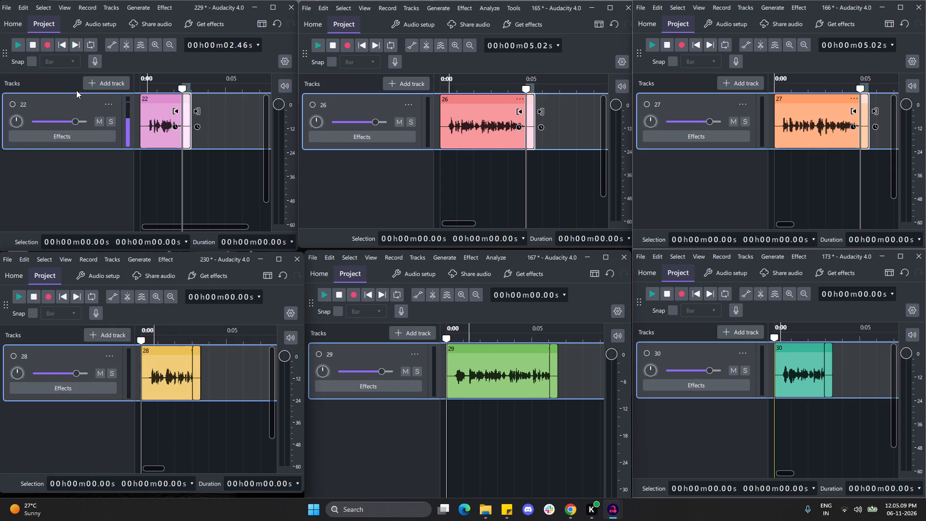
Export clip 22 from project 229 to the batch 2 folder as the WAV file Ta_sp_1_22.
{"action": "left_click", "coordinate": [0, 9]}
{"action": "left_click", "coordinate": [3, 9]}
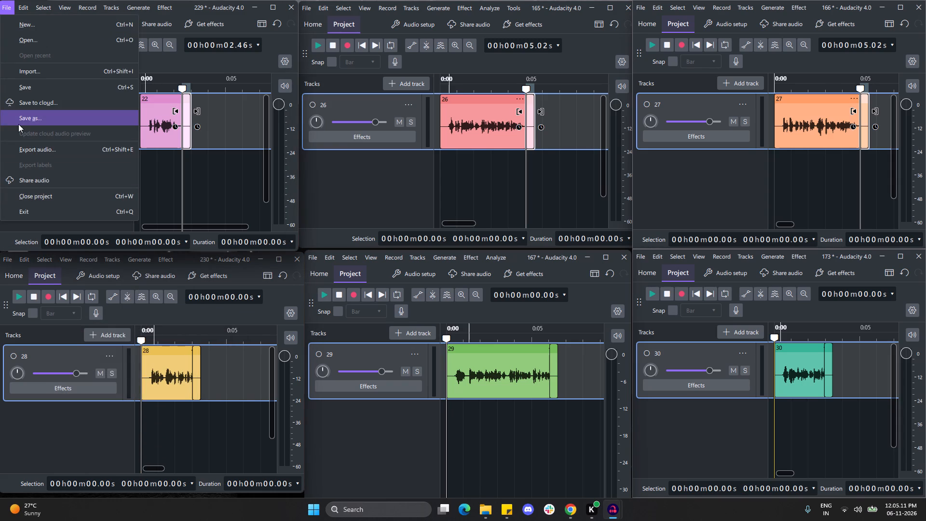
{"action": "left_click", "coordinate": [104, 149]}
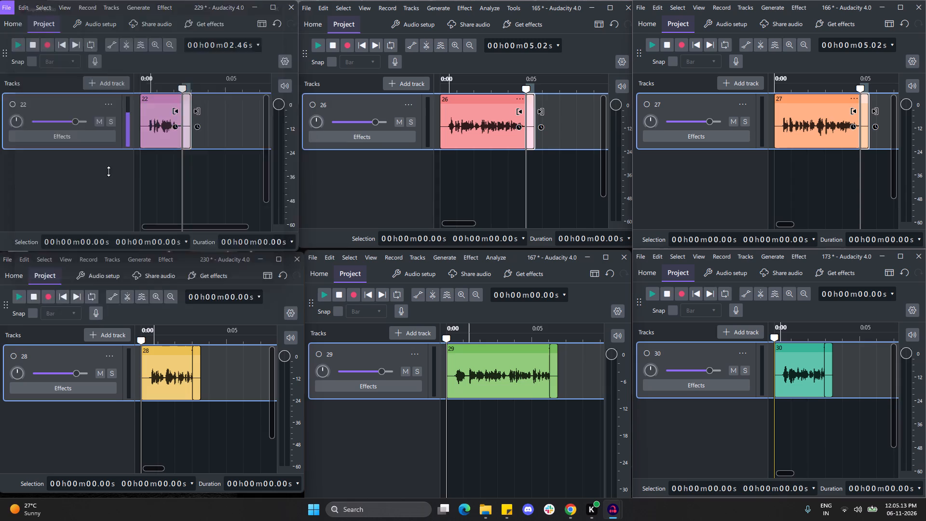
{"action": "double_click", "coordinate": [113, 75]}
{"action": "key", "text": "ctrl+v"}
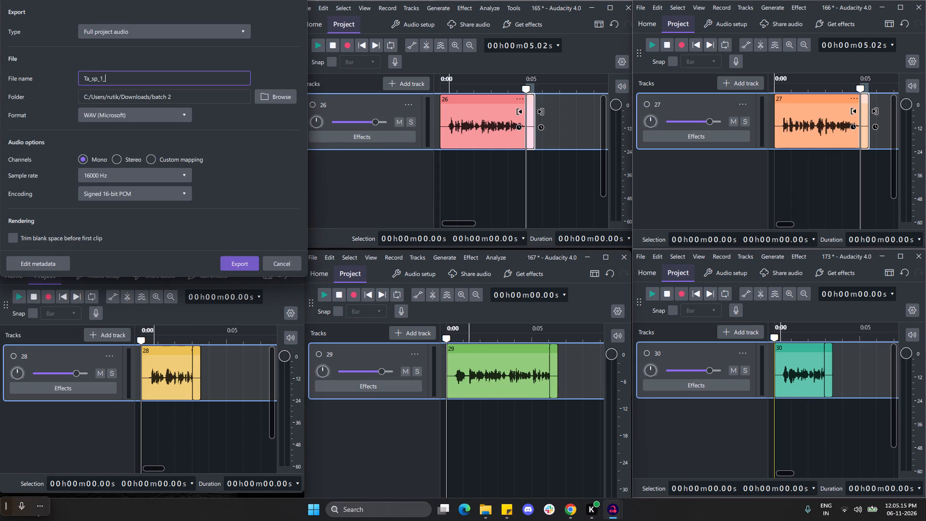
{"action": "key", "text": "2"}
{"action": "key", "text": "2"}
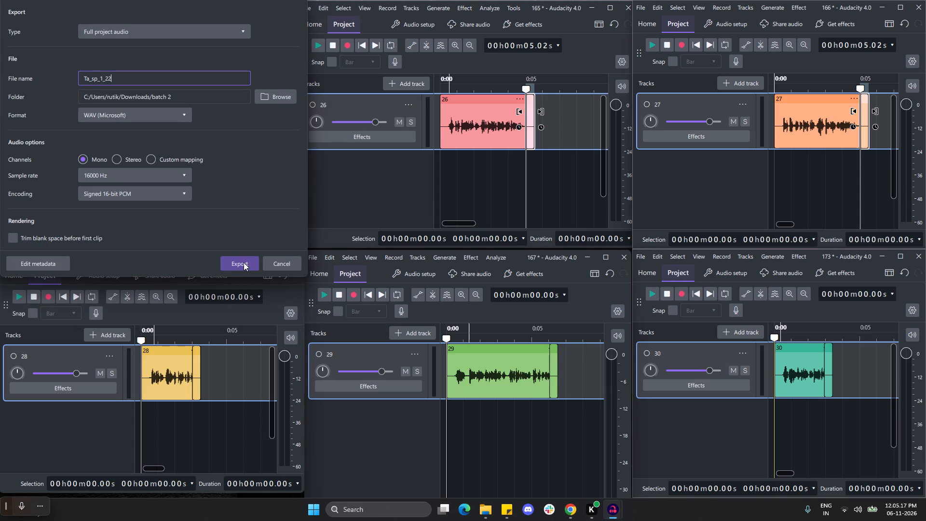
{"action": "left_click", "coordinate": [244, 262]}
Export clip 26 from project 165 to the batch 2 folder as the WAV file Ta_sp_1_26.
{"action": "left_click", "coordinate": [307, 9]}
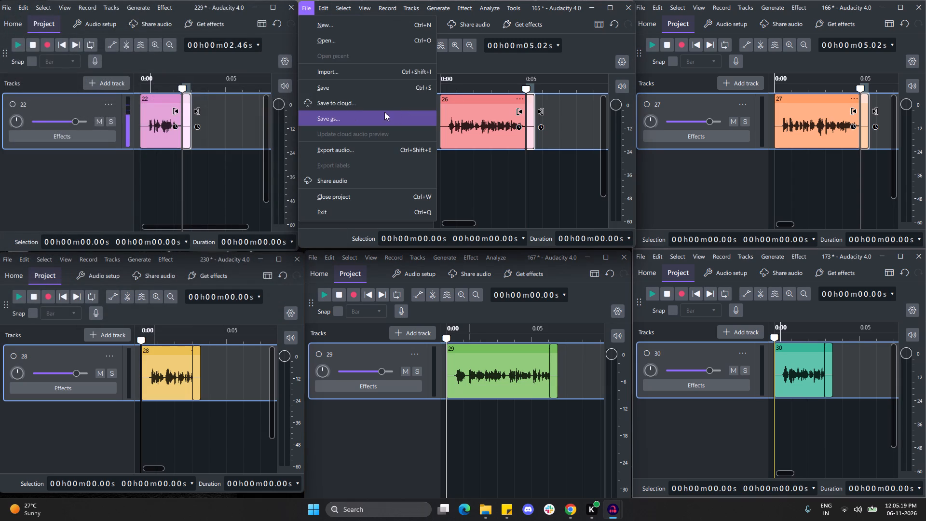
{"action": "left_click", "coordinate": [370, 151]}
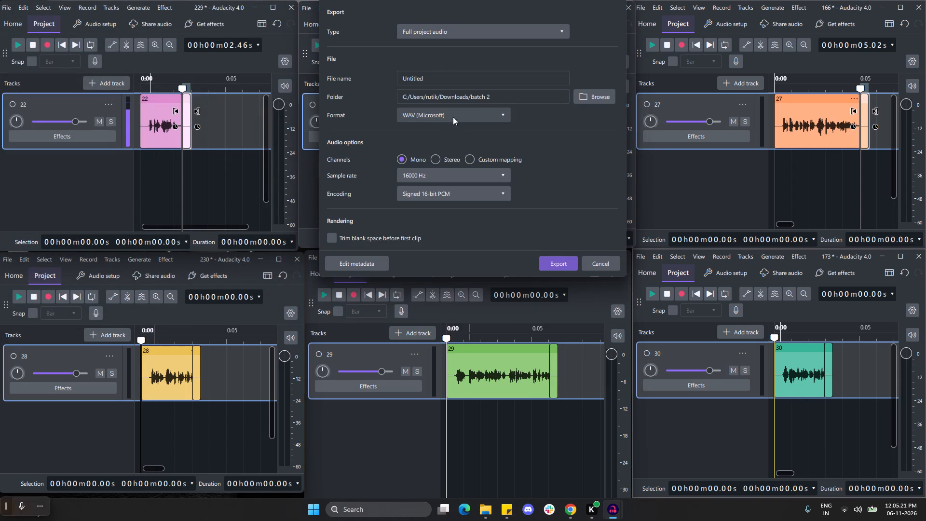
{"action": "double_click", "coordinate": [454, 78]}
{"action": "key", "text": "ctrl+v"}
{"action": "key", "text": "2"}
{"action": "key", "text": "6"}
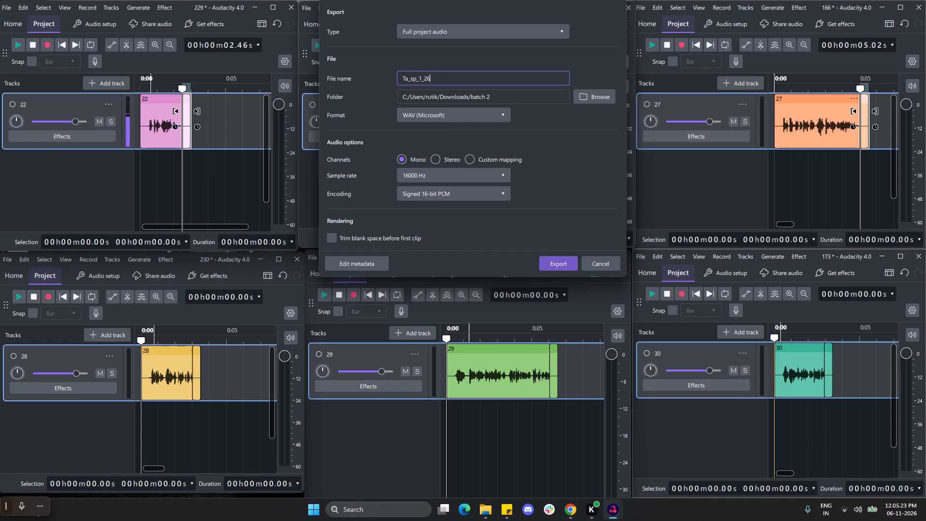
{"action": "left_click", "coordinate": [558, 265]}
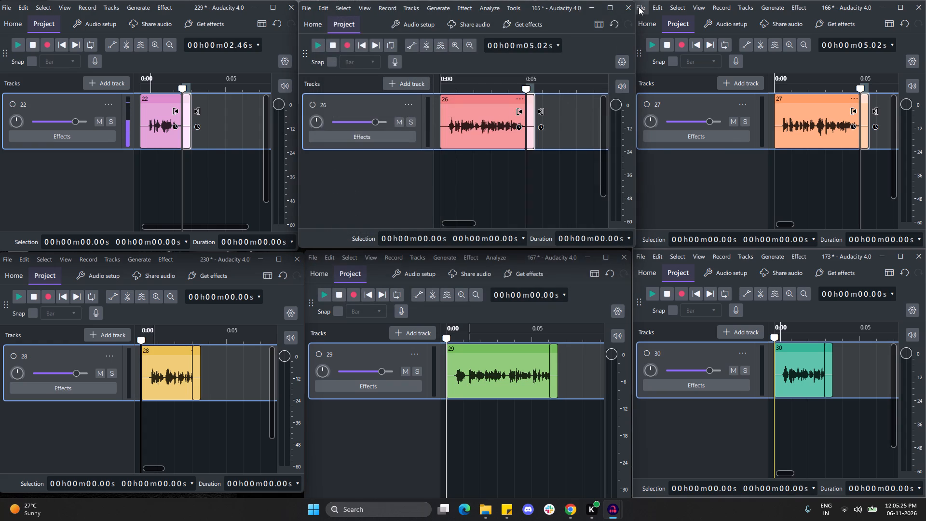
Export clip 27 from project 166 to the batch 2 folder as the WAV file Ta_sp_1_27.
{"action": "left_click", "coordinate": [639, 7]}
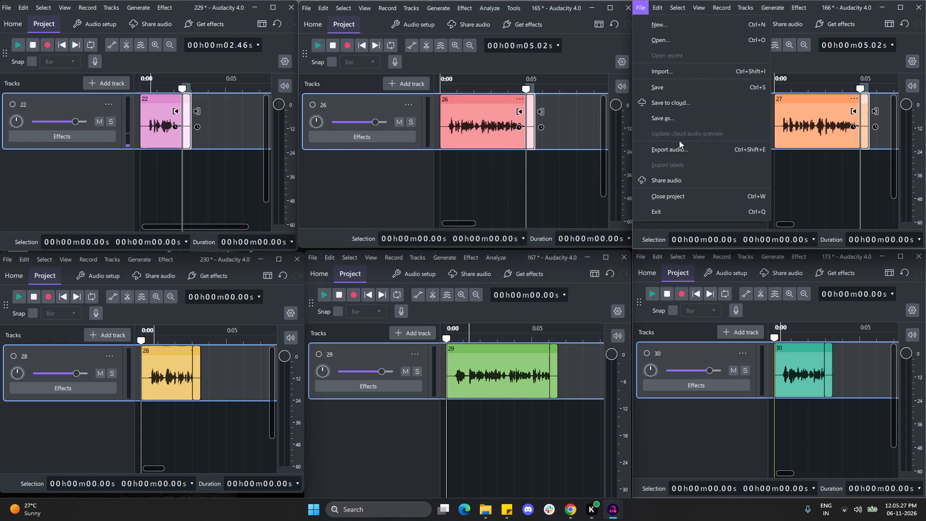
{"action": "left_click", "coordinate": [679, 140]}
{"action": "left_click", "coordinate": [680, 143]}
{"action": "double_click", "coordinate": [769, 80]}
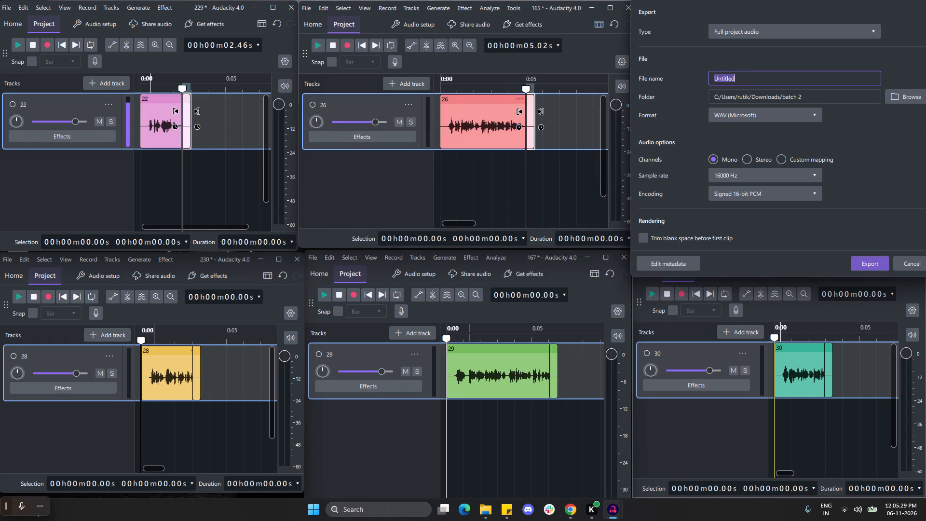
{"action": "key", "text": "ctrl+v"}
{"action": "type", "text": "27"}
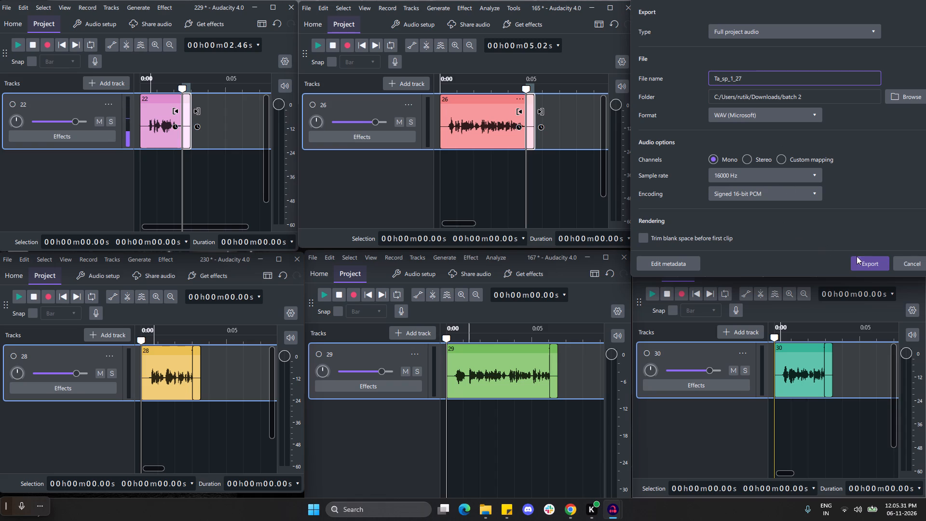
{"action": "left_click", "coordinate": [863, 262]}
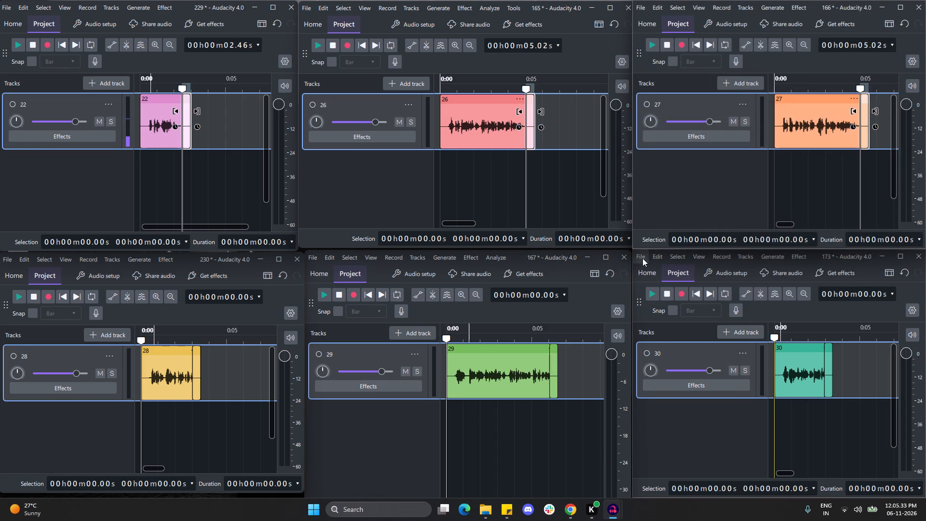
Export clip 30 from project 173 to the batch 2 folder as the WAV file Ta_sp_1_30.
{"action": "left_click", "coordinate": [642, 258]}
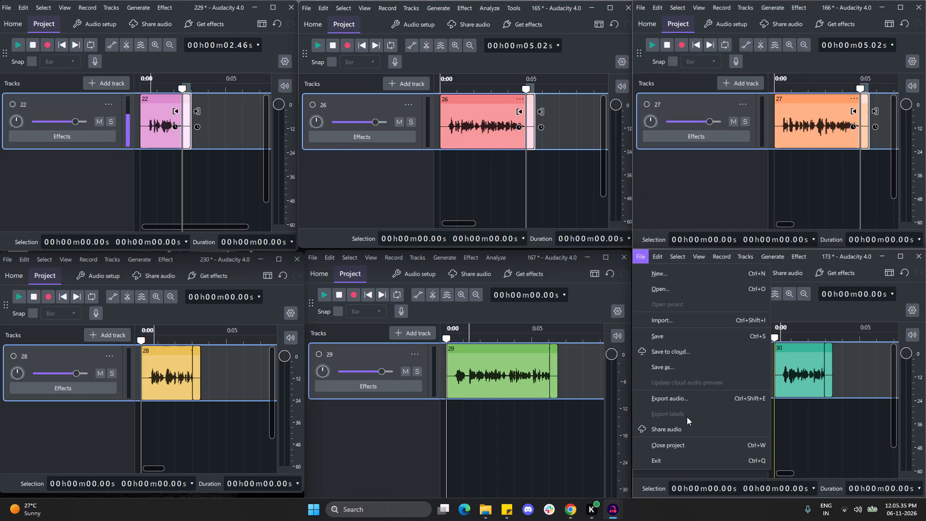
{"action": "left_click", "coordinate": [686, 401]}
{"action": "double_click", "coordinate": [743, 284]}
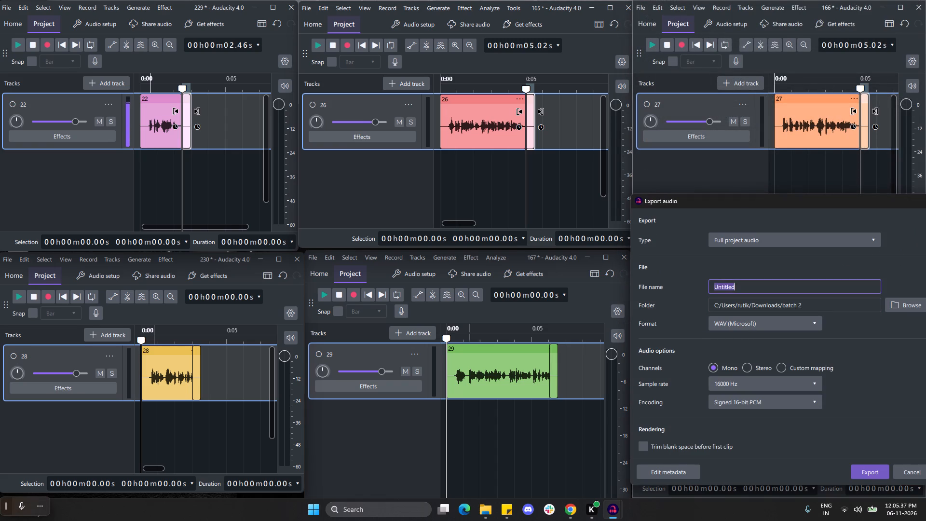
{"action": "key", "text": "ctrl+v"}
{"action": "key", "text": "3"}
{"action": "key", "text": "0"}
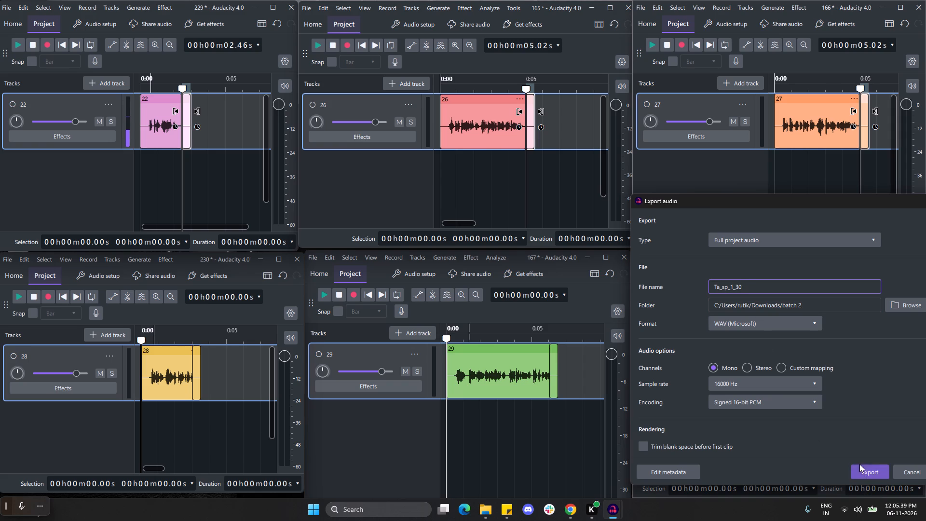
{"action": "left_click", "coordinate": [865, 468]}
Export clip 29 from project 167 to the batch 2 folder as the WAV file Ta_sp_1_29.
{"action": "left_click", "coordinate": [313, 259]}
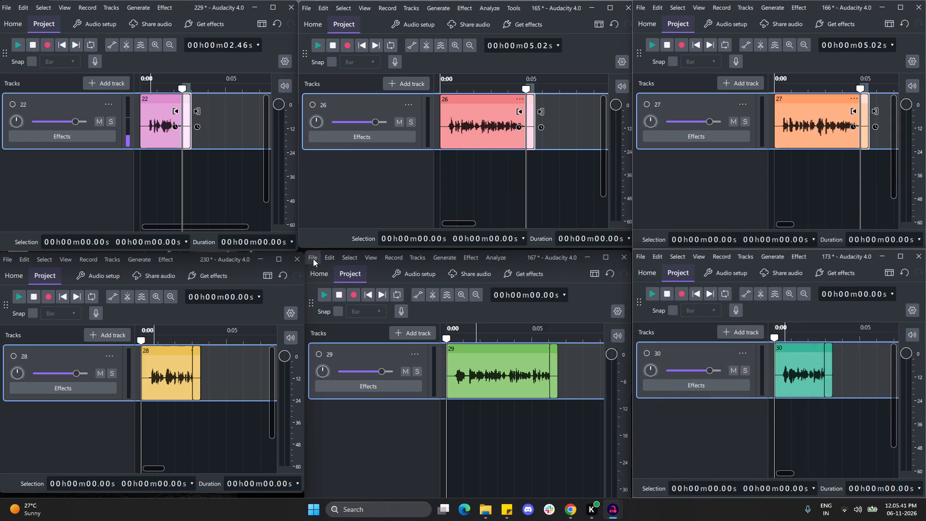
{"action": "left_click", "coordinate": [374, 394]}
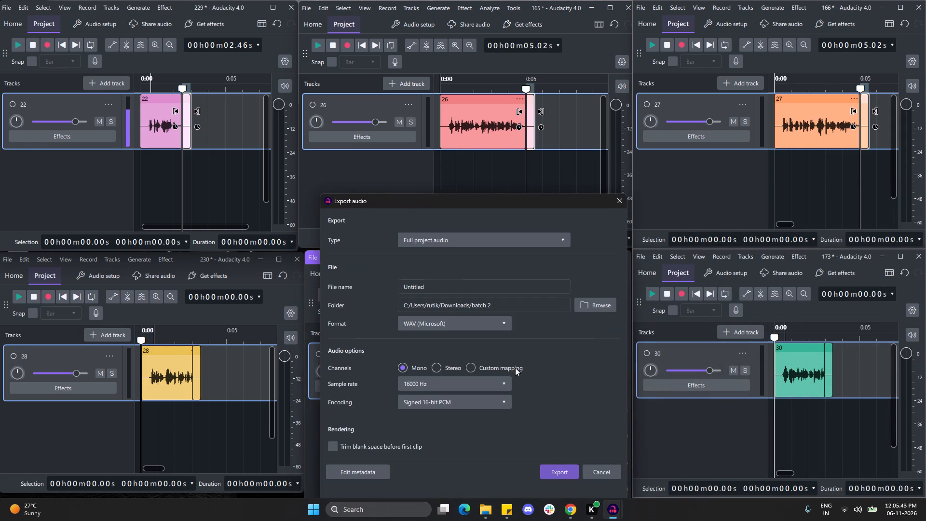
{"action": "double_click", "coordinate": [444, 284]}
{"action": "key", "text": "ctrl+v"}
{"action": "key", "text": "2"}
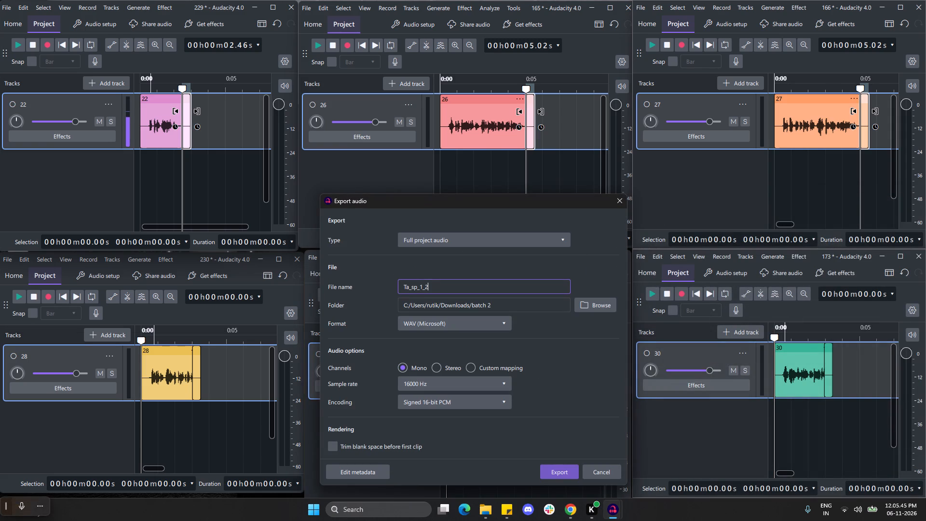
{"action": "key", "text": "9"}
{"action": "left_click", "coordinate": [558, 471]}
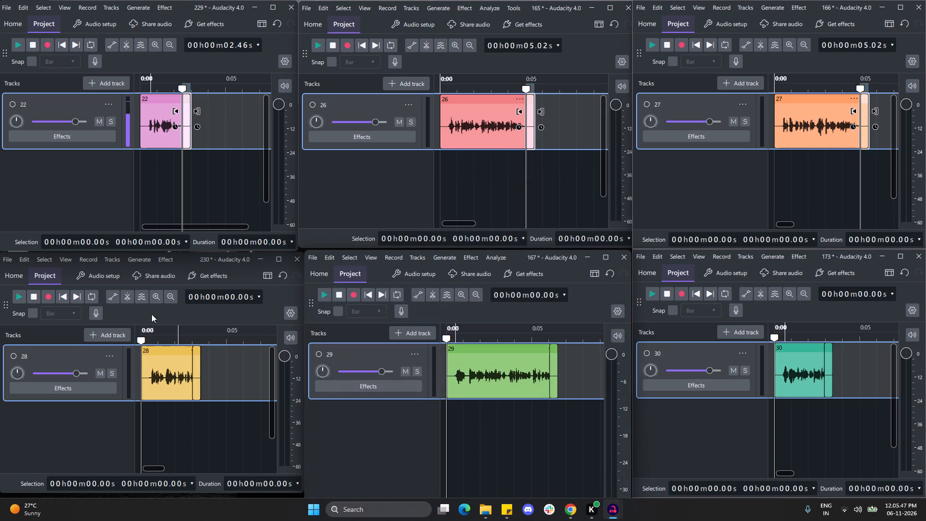
Export clip 28 from project 230 to the batch 2 folder as the WAV file Ta_sp_1_28.
{"action": "left_click", "coordinate": [10, 262]}
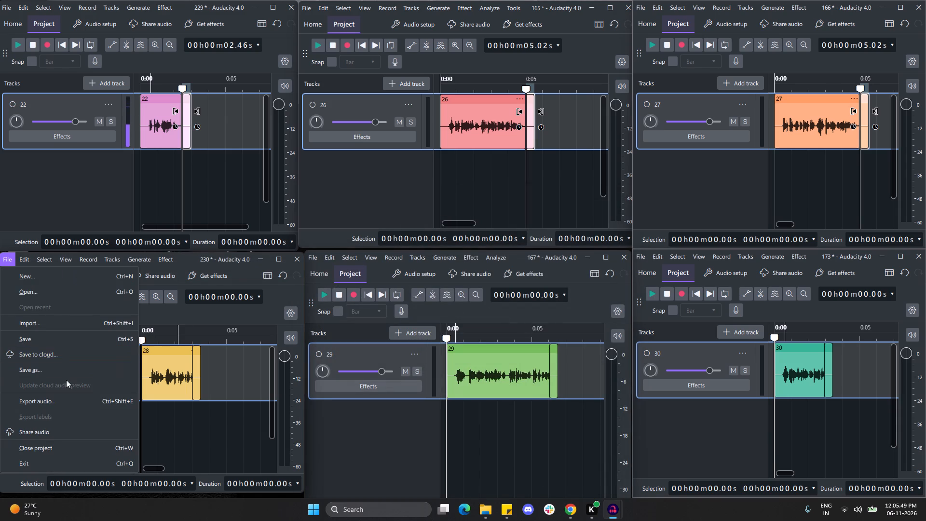
{"action": "left_click", "coordinate": [65, 402]}
{"action": "double_click", "coordinate": [119, 286]}
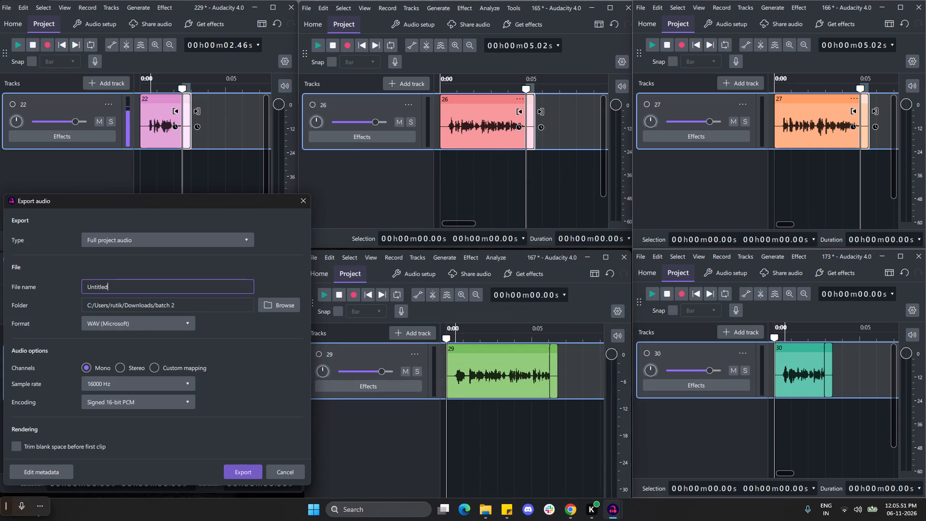
{"action": "key", "text": "ctrl+v"}
{"action": "type", "text": "28"}
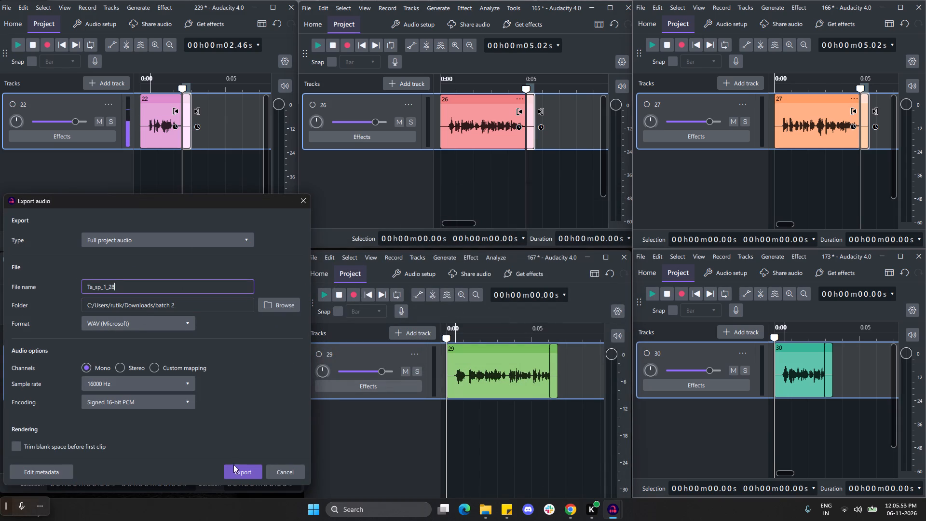
{"action": "left_click", "coordinate": [238, 474]}
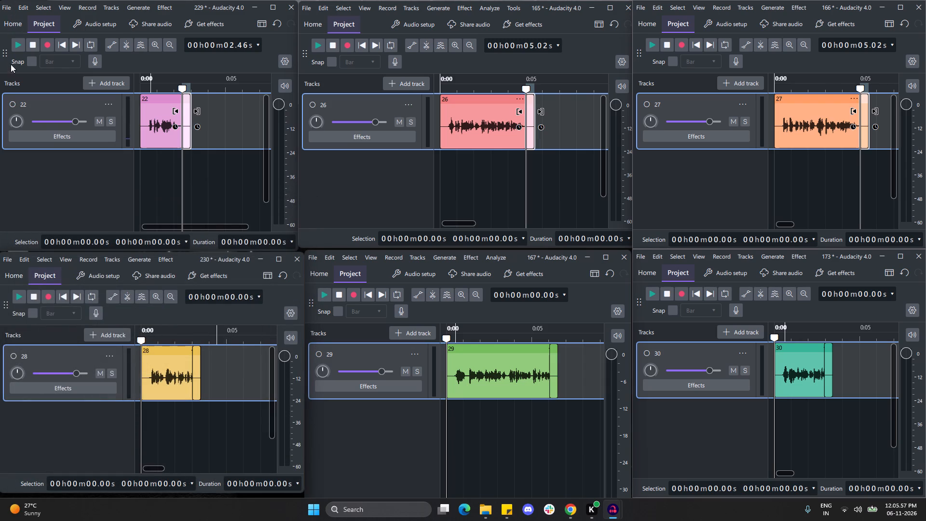
Delete the exported tracks 22, 28, 26, 29, 27 and 30 from their six projects.
{"action": "left_click", "coordinate": [106, 106]}
{"action": "left_click", "coordinate": [123, 153]}
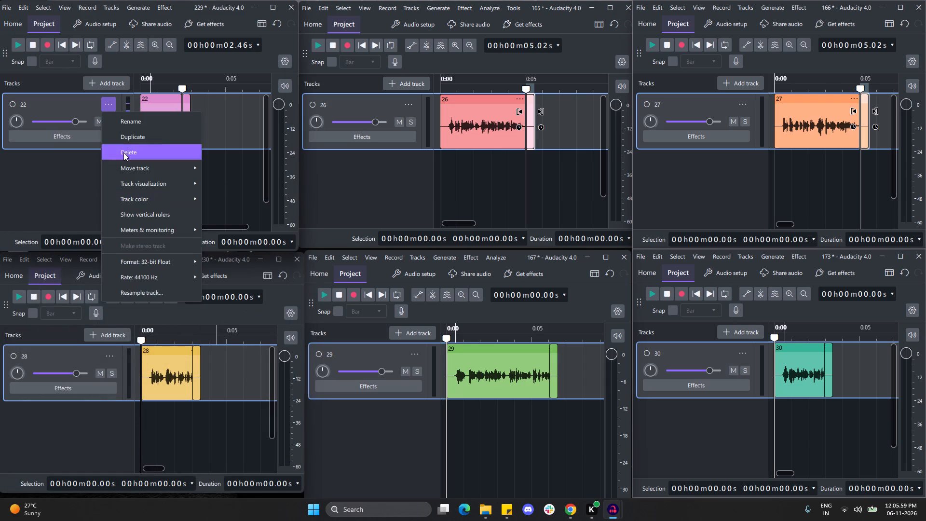
{"action": "left_click", "coordinate": [111, 362]}
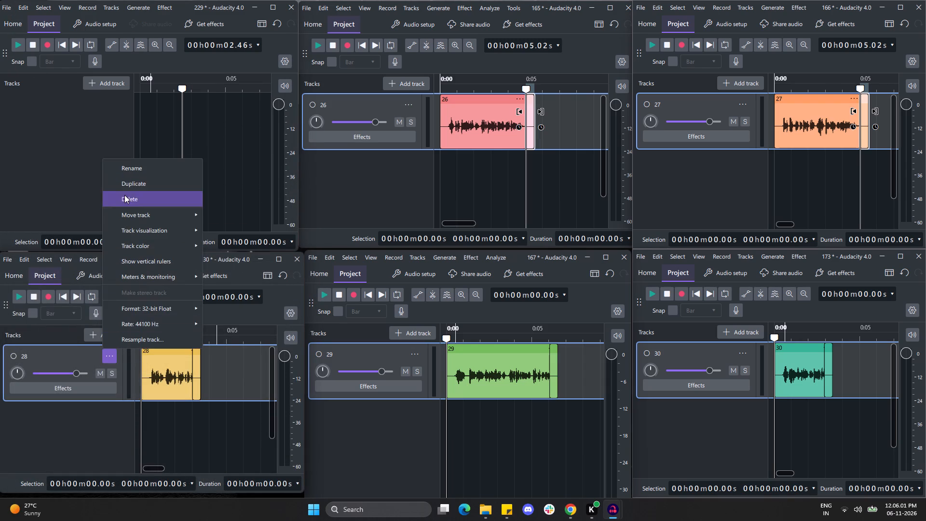
{"action": "left_click", "coordinate": [124, 195]}
{"action": "left_click", "coordinate": [408, 107]}
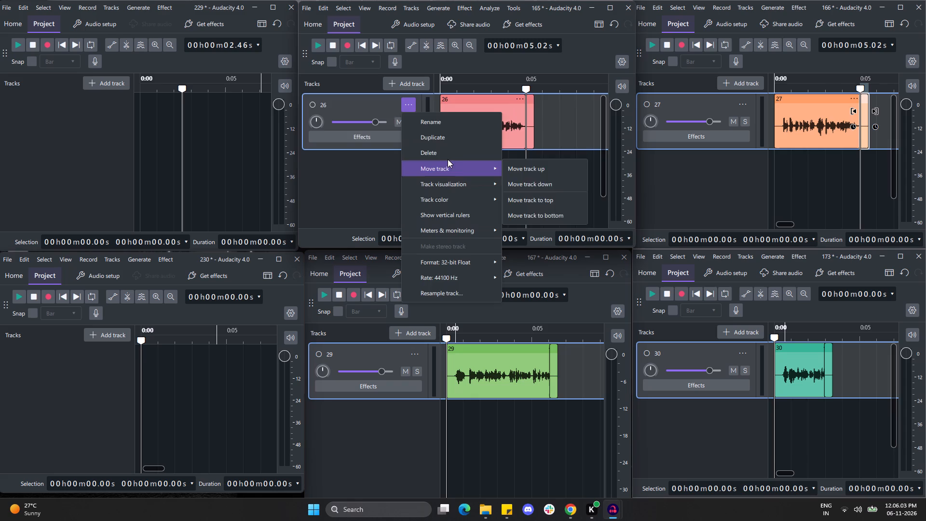
{"action": "left_click", "coordinate": [449, 159]}
{"action": "left_click", "coordinate": [416, 354]}
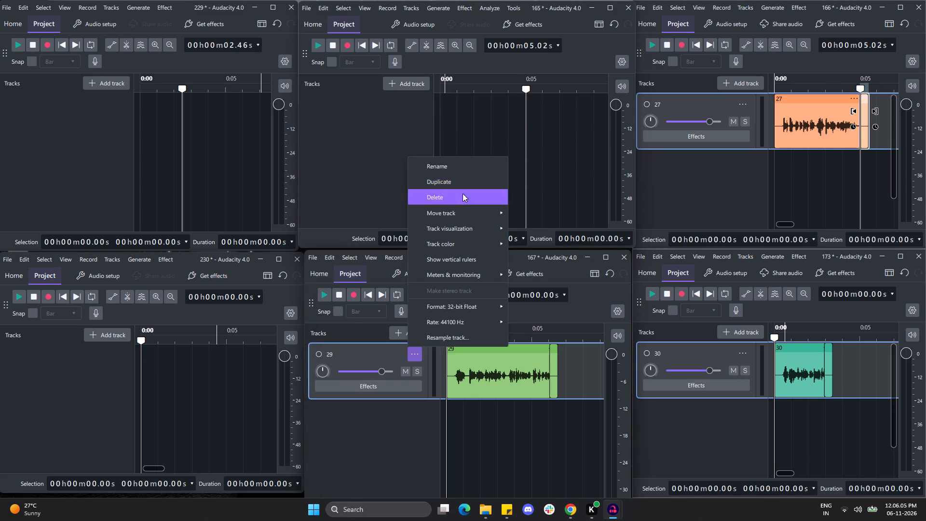
{"action": "left_click", "coordinate": [463, 193]}
{"action": "left_click", "coordinate": [744, 105]}
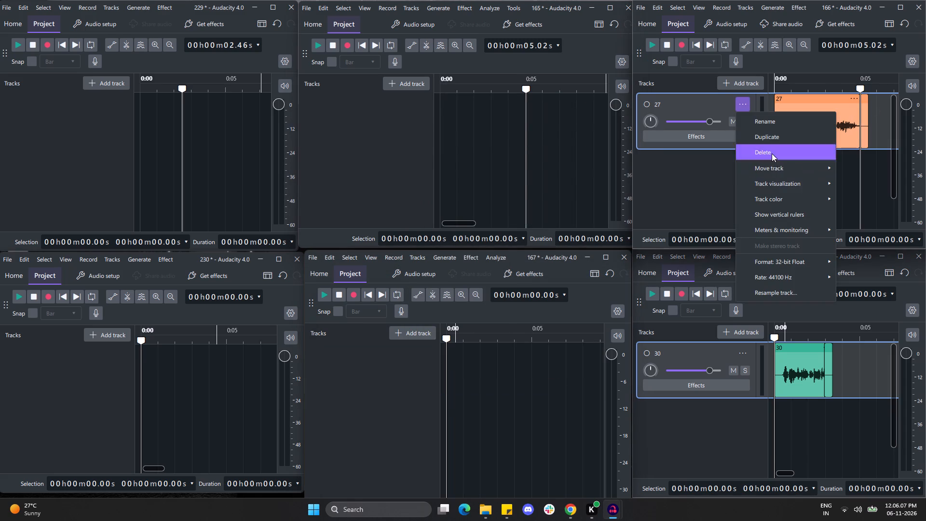
{"action": "left_click", "coordinate": [772, 153]}
{"action": "left_click", "coordinate": [739, 357]}
{"action": "left_click", "coordinate": [762, 201]}
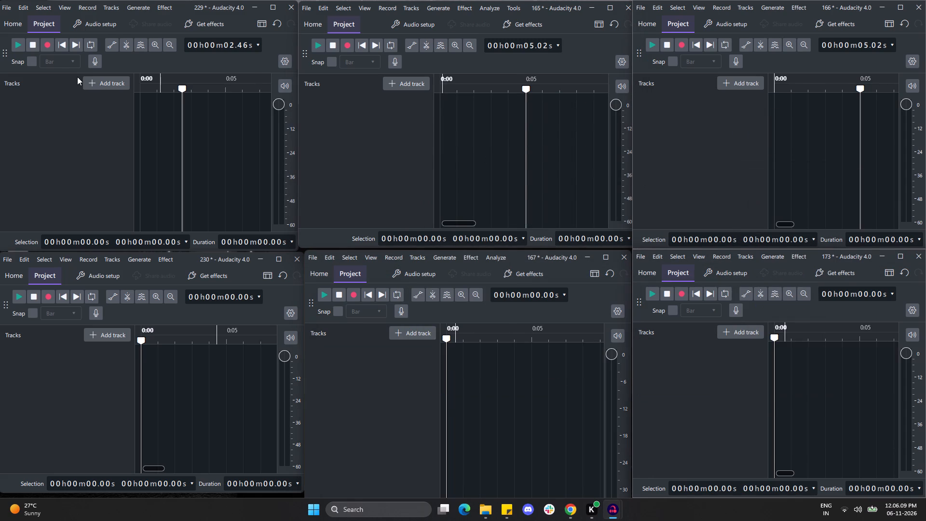
Import 36.mp3 from the Tamil Speaker 1 folder into project 229.
{"action": "left_click", "coordinate": [4, 7]}
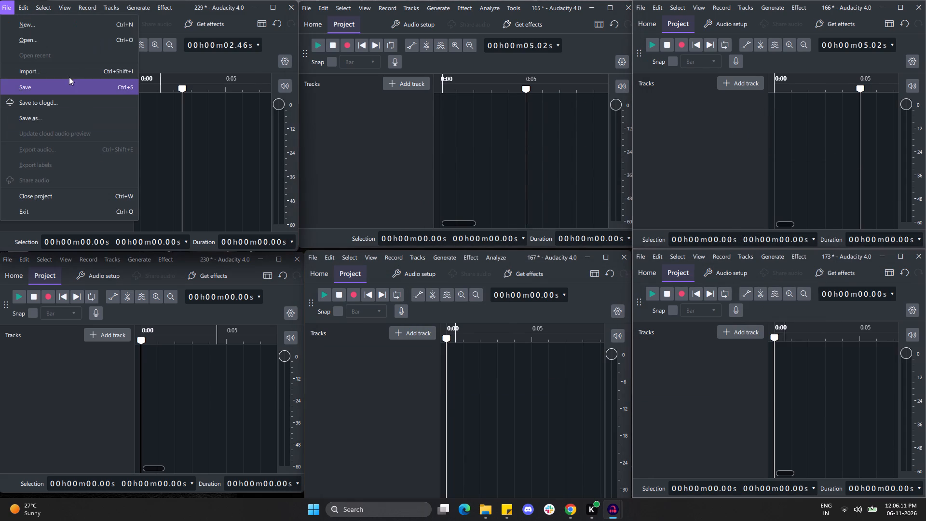
{"action": "left_click", "coordinate": [68, 69]}
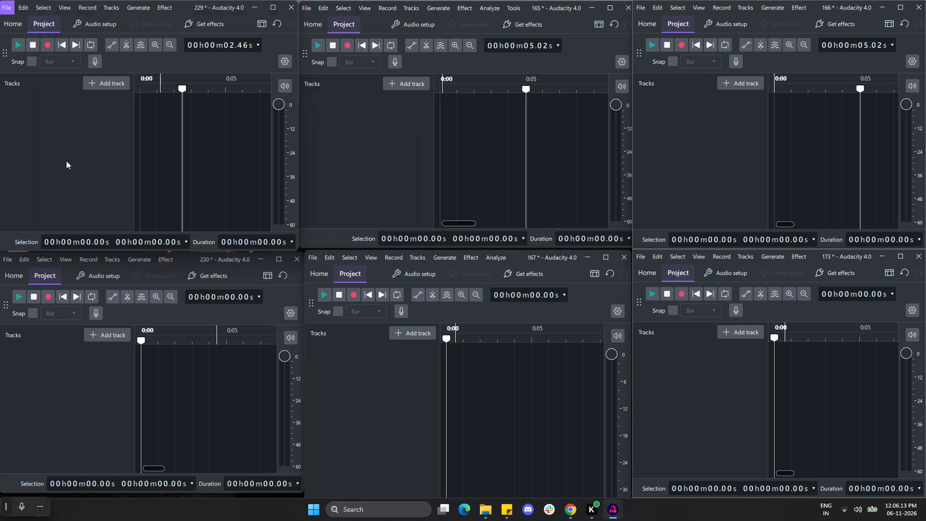
{"action": "scroll", "coordinate": [212, 168], "scroll_direction": "down", "scroll_amount": 2}
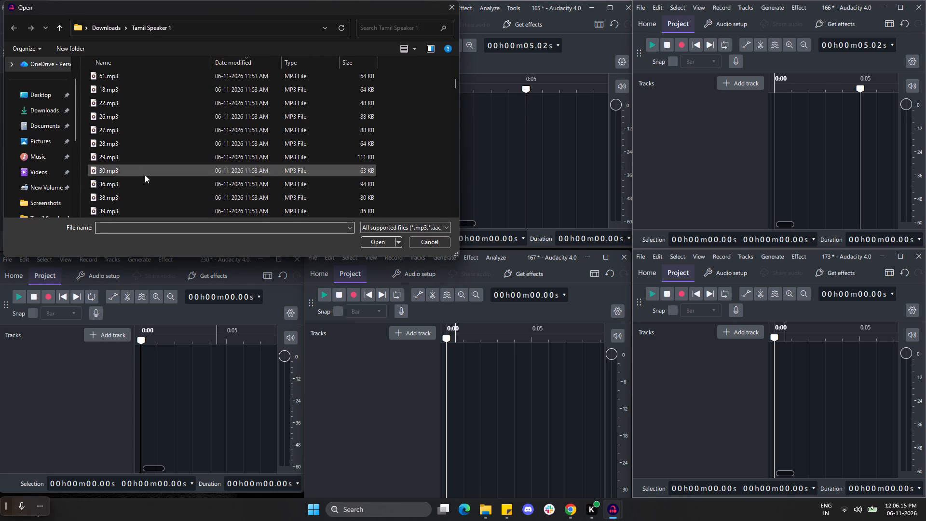
{"action": "left_click", "coordinate": [141, 182]}
{"action": "left_click", "coordinate": [381, 241]}
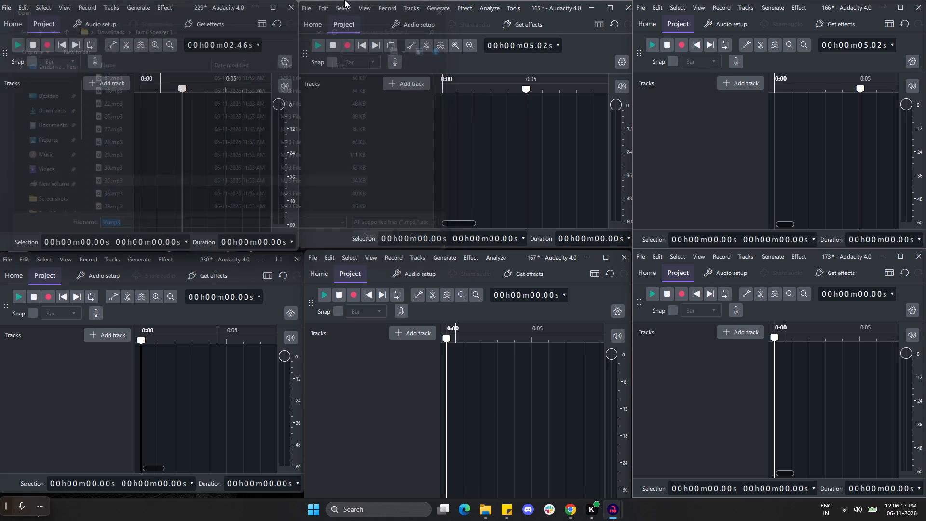
Import 38.mp3 from the Tamil Speaker 1 folder into project 165.
{"action": "left_click", "coordinate": [304, 7]}
{"action": "left_click", "coordinate": [305, 8]}
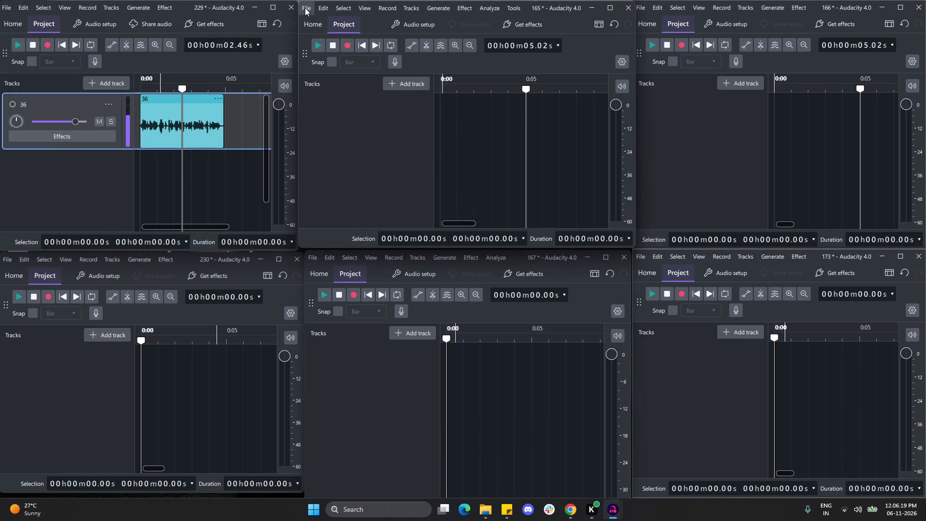
{"action": "left_click", "coordinate": [305, 8]}
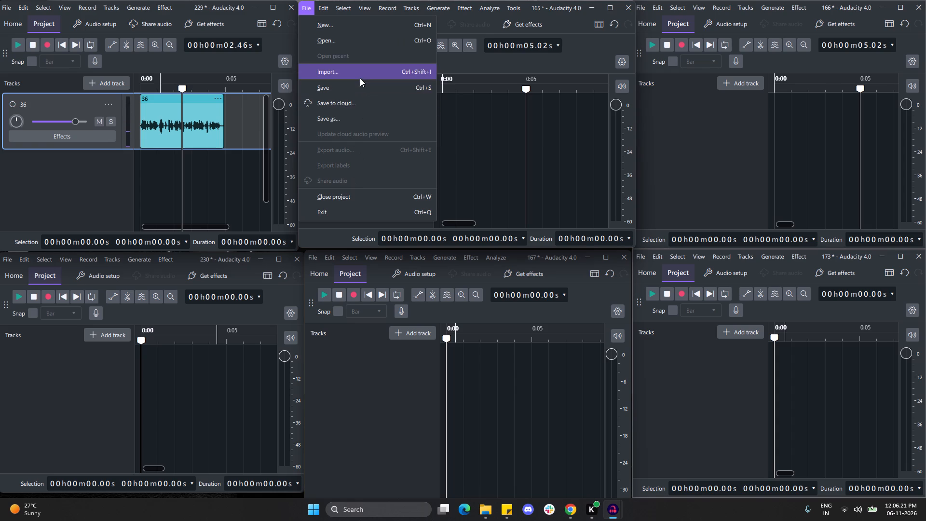
{"action": "left_click", "coordinate": [359, 78]}
{"action": "scroll", "coordinate": [434, 173], "scroll_direction": "down", "scroll_amount": 1}
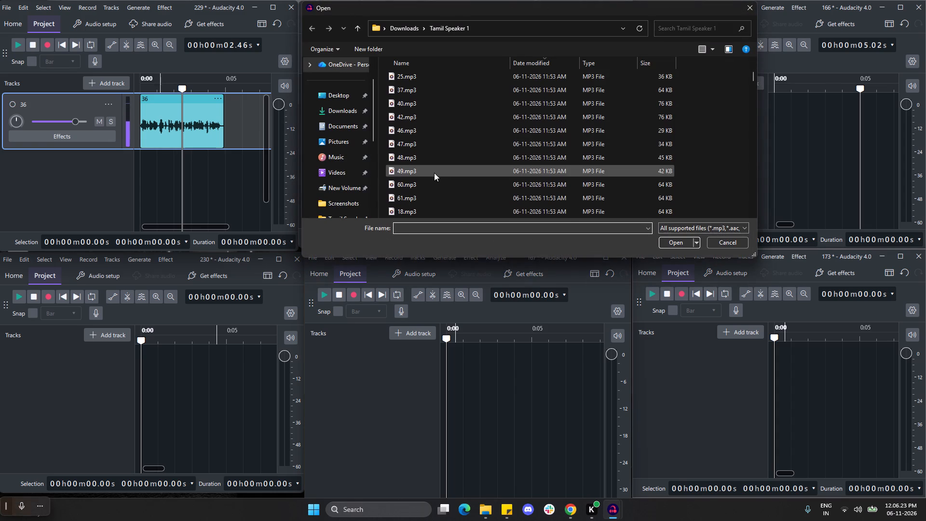
{"action": "scroll", "coordinate": [434, 173], "scroll_direction": "down", "scroll_amount": 1}
{"action": "left_click", "coordinate": [421, 200]}
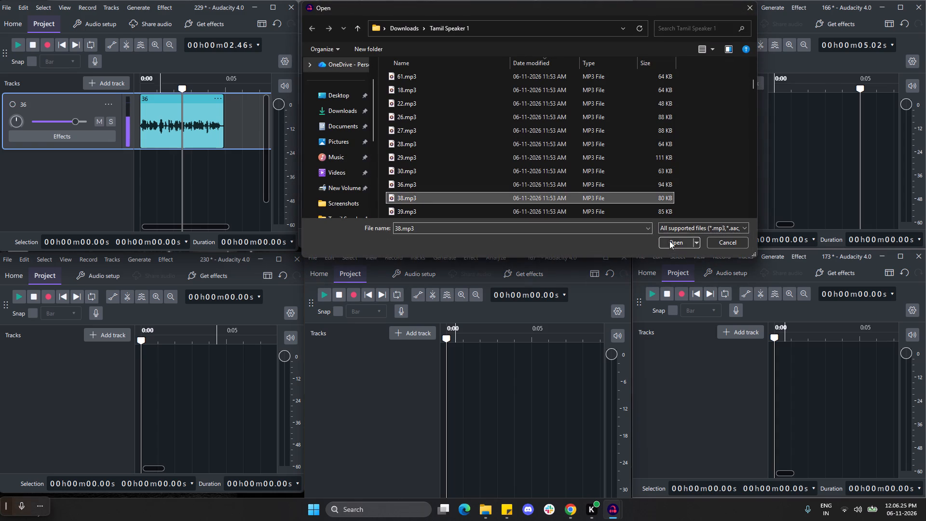
{"action": "left_click", "coordinate": [686, 244]}
Import 39.mp3 from the Tamil Speaker 1 folder into project 166.
{"action": "left_click", "coordinate": [644, 8]}
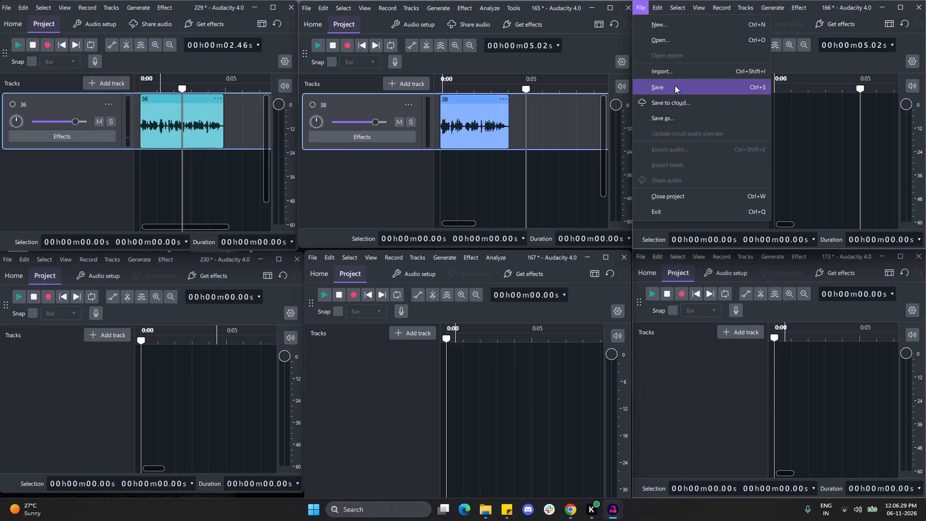
{"action": "left_click", "coordinate": [672, 74]}
{"action": "scroll", "coordinate": [709, 147], "scroll_direction": "down", "scroll_amount": 4}
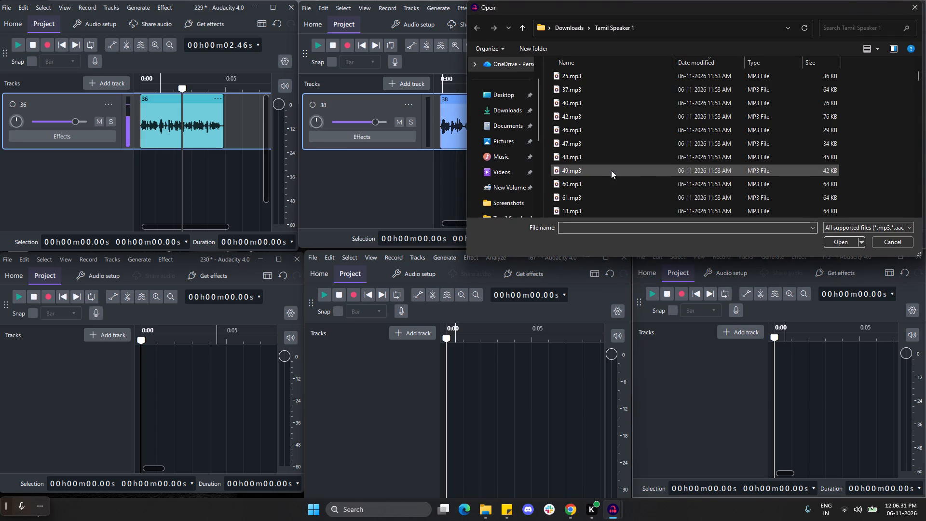
{"action": "scroll", "coordinate": [599, 106], "scroll_direction": "down", "scroll_amount": 1}
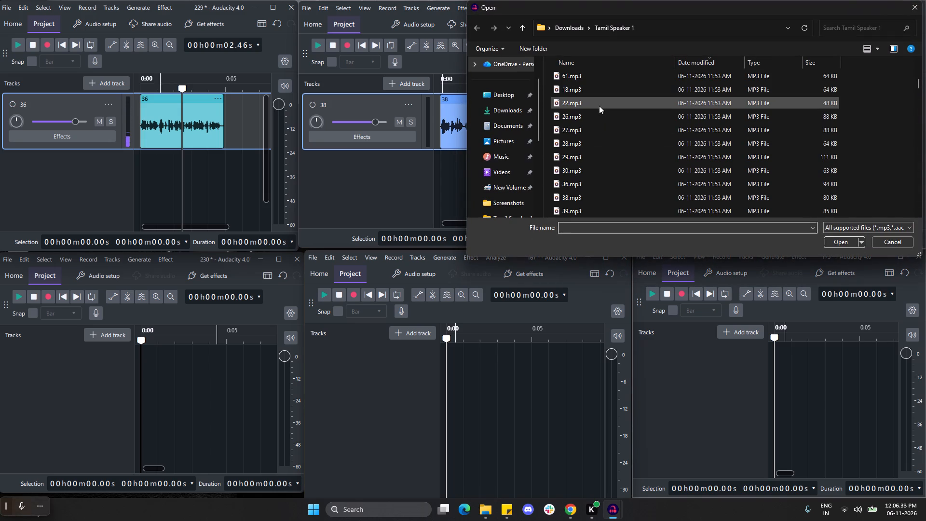
{"action": "left_click", "coordinate": [585, 212]}
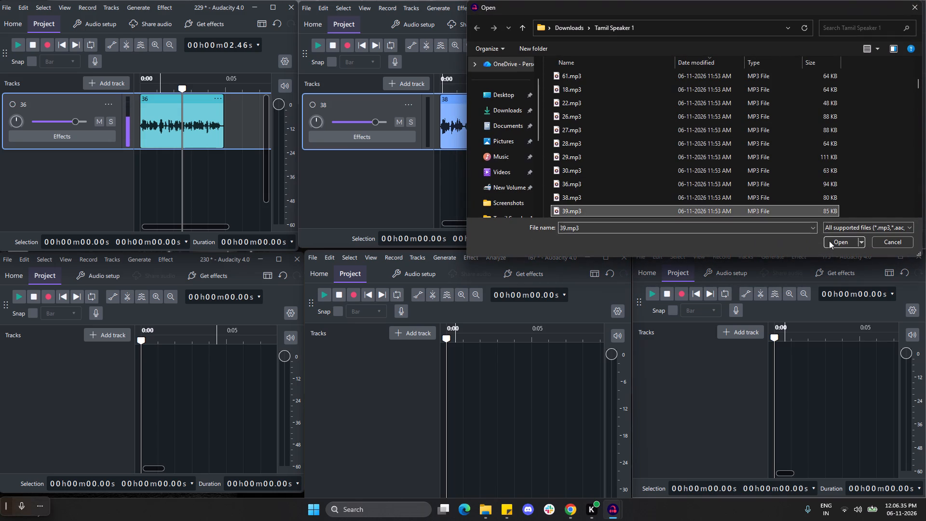
{"action": "left_click", "coordinate": [836, 241]}
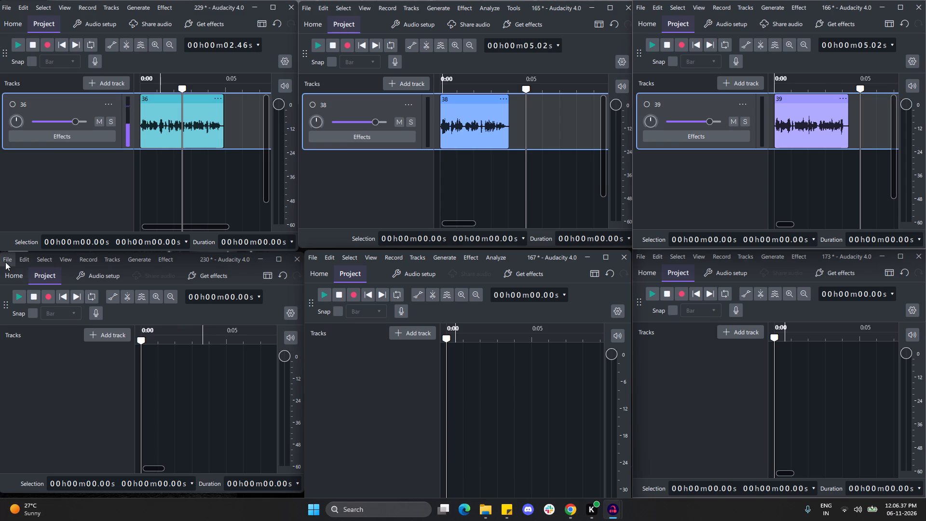
Import 41.mp3 from the Tamil Speaker 1 folder into project 230.
{"action": "left_click", "coordinate": [6, 262]}
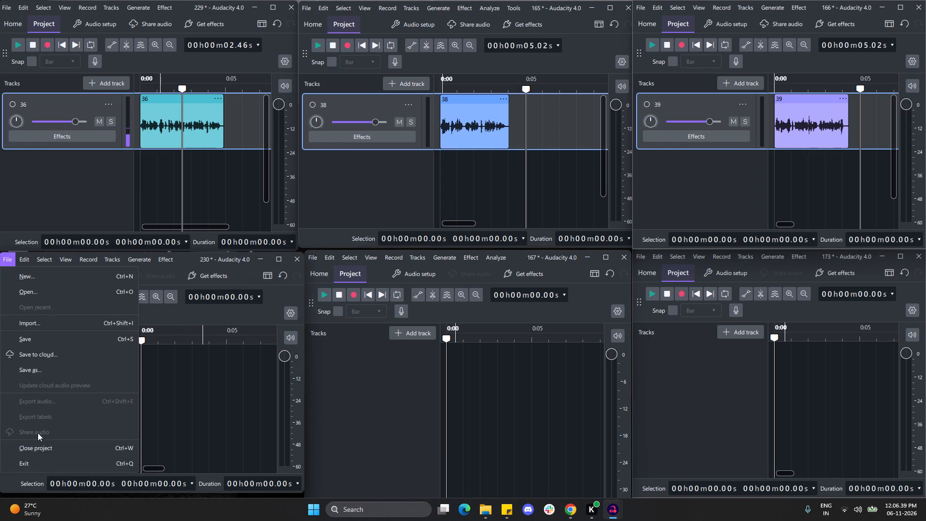
{"action": "left_click", "coordinate": [43, 325]}
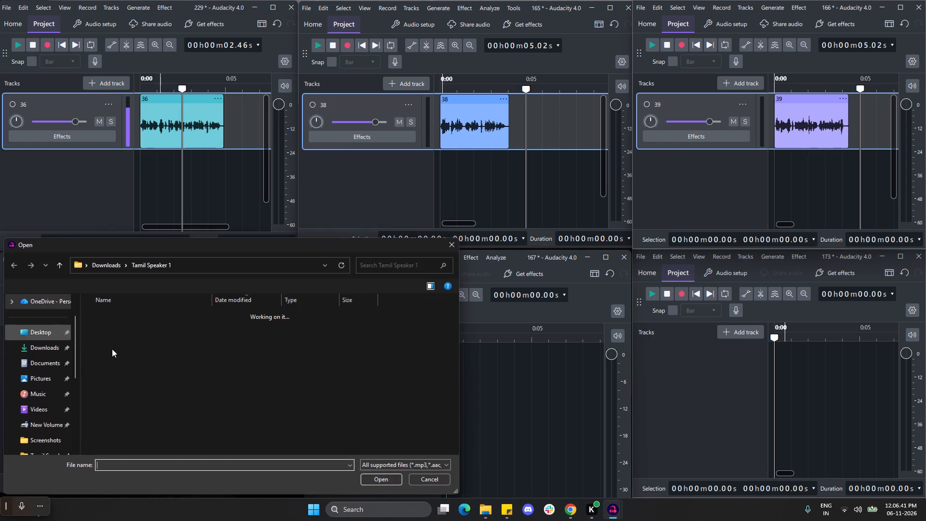
{"action": "scroll", "coordinate": [126, 388], "scroll_direction": "down", "scroll_amount": 2}
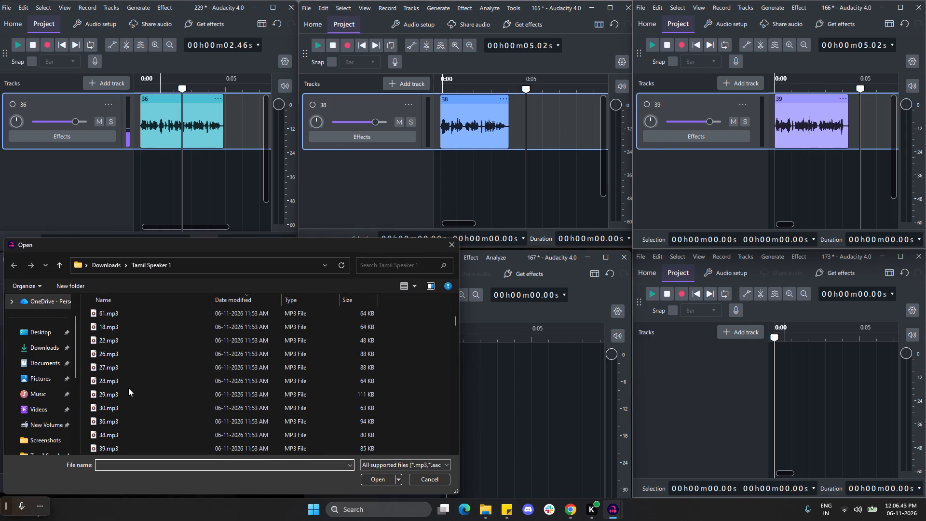
{"action": "scroll", "coordinate": [133, 440], "scroll_direction": "down", "scroll_amount": 1}
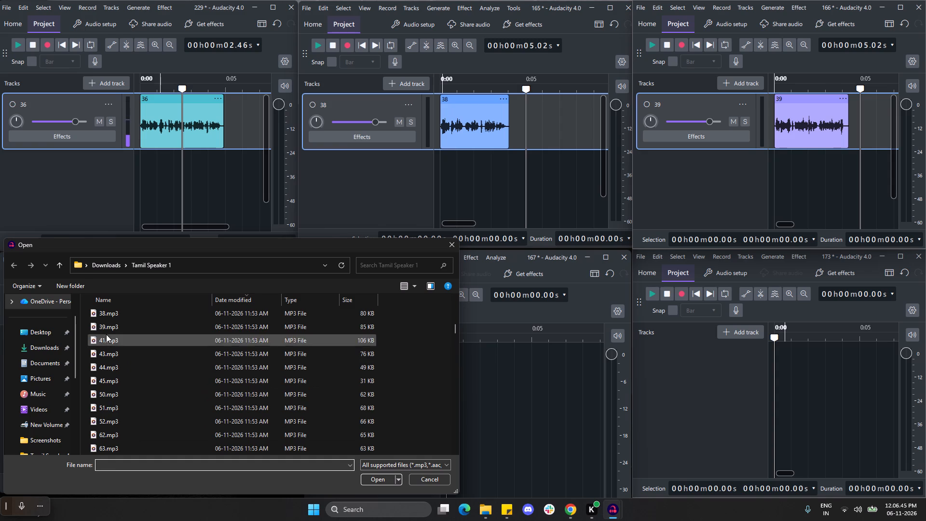
{"action": "left_click", "coordinate": [111, 342]}
{"action": "left_click", "coordinate": [368, 479]}
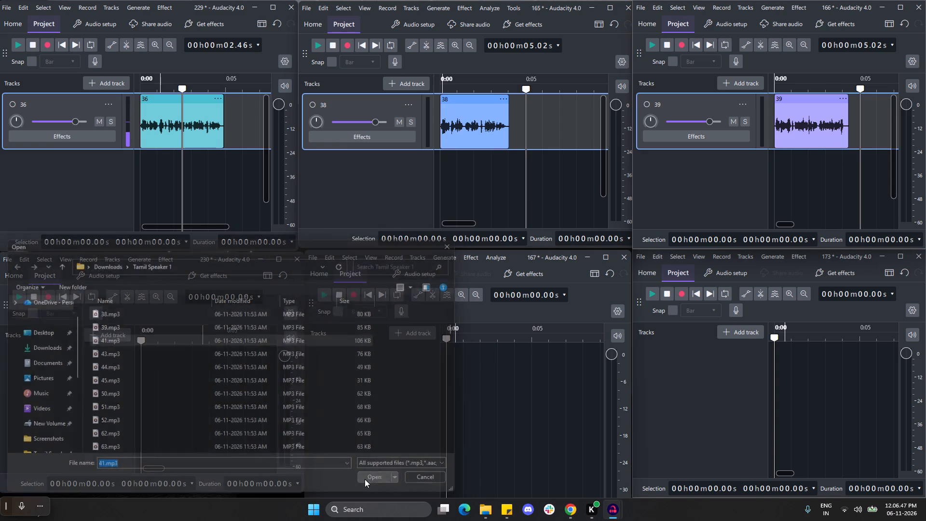
Import 43.mp3 from the Tamil Speaker 1 folder into project 167.
{"action": "left_click", "coordinate": [314, 257]}
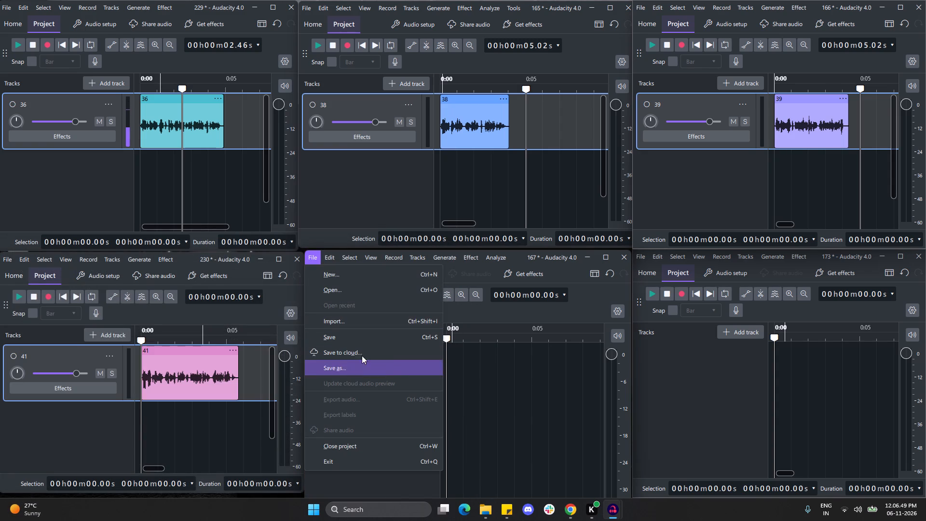
{"action": "left_click", "coordinate": [352, 318]}
{"action": "scroll", "coordinate": [486, 358], "scroll_direction": "down", "scroll_amount": 2}
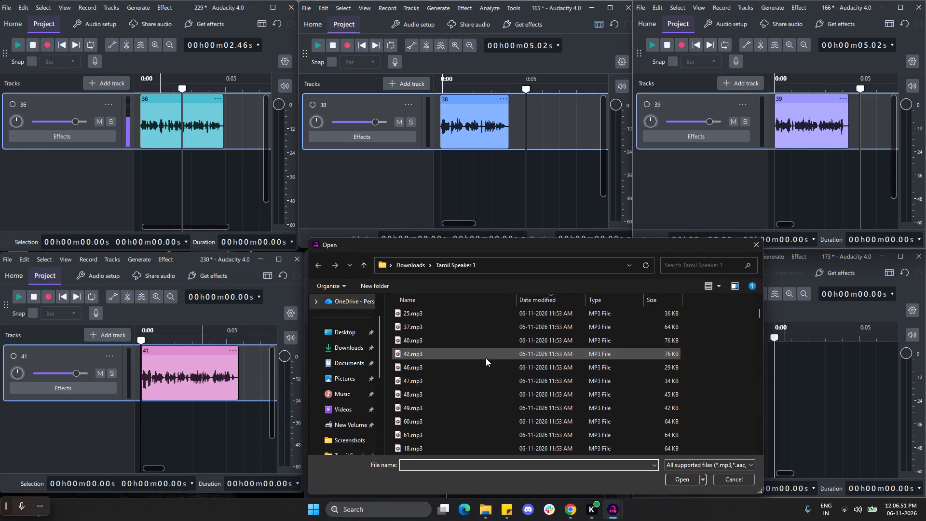
{"action": "scroll", "coordinate": [483, 359], "scroll_direction": "down", "scroll_amount": 1}
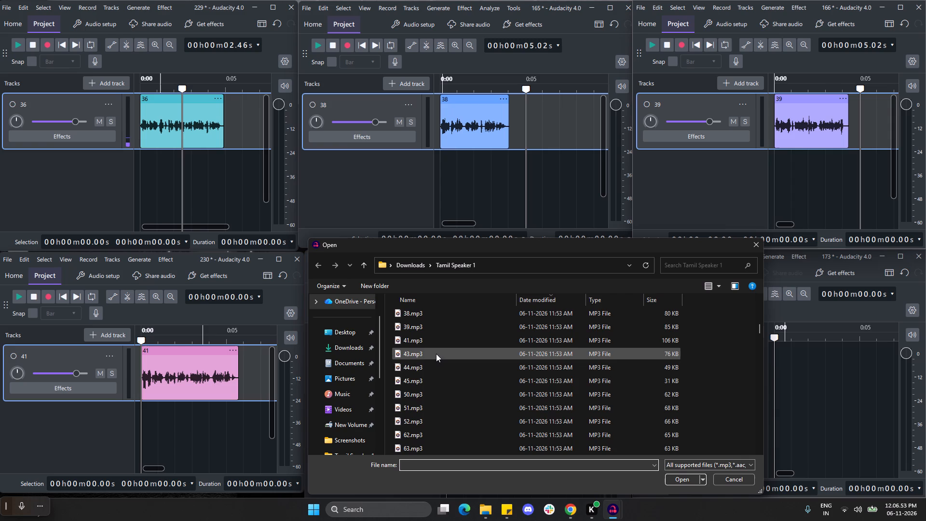
{"action": "left_click", "coordinate": [436, 354]}
{"action": "left_click", "coordinate": [674, 478]}
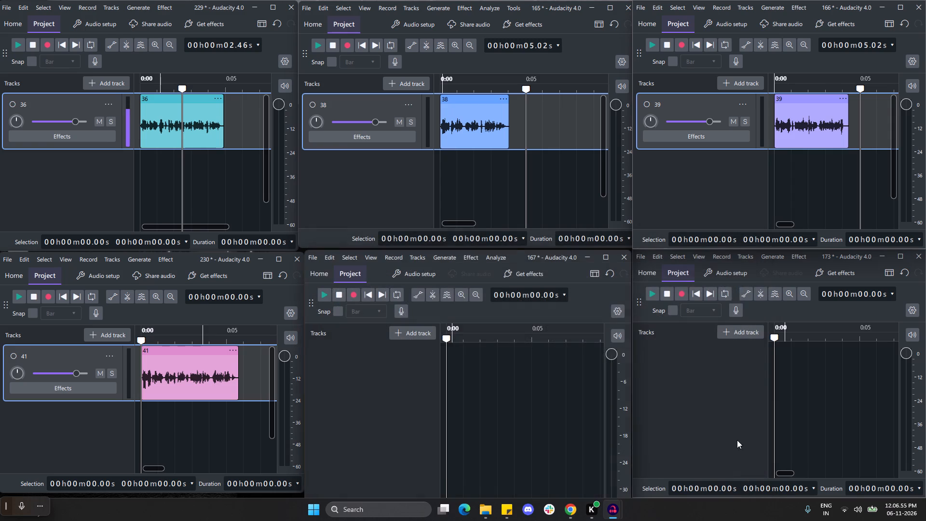
Import 44.mp3 from the Tamil Speaker 1 folder into project 173.
{"action": "left_click", "coordinate": [637, 259]}
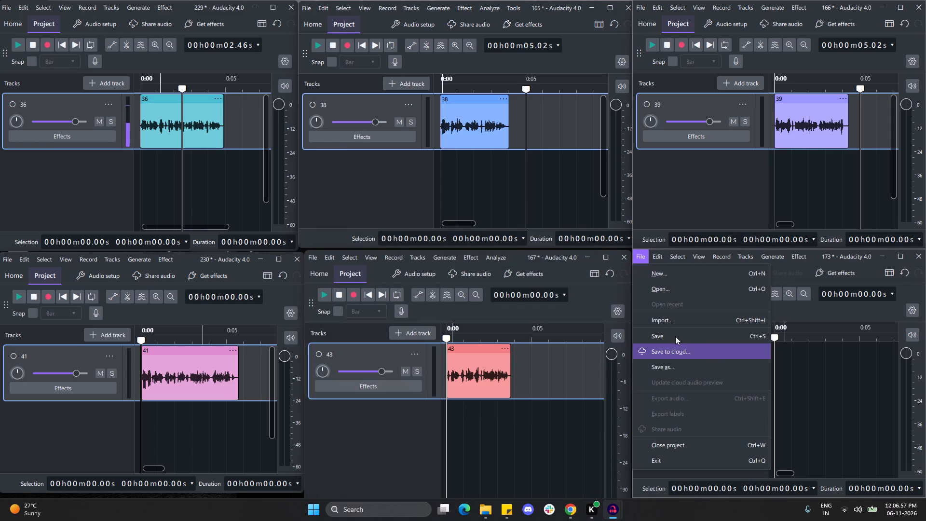
{"action": "left_click", "coordinate": [670, 326]}
{"action": "scroll", "coordinate": [630, 360], "scroll_direction": "down", "scroll_amount": 2}
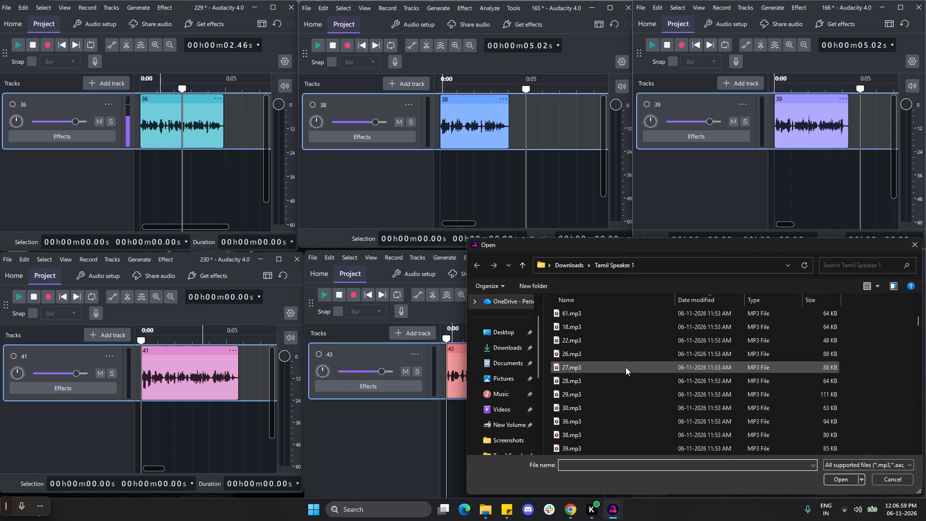
{"action": "scroll", "coordinate": [626, 367], "scroll_direction": "down", "scroll_amount": 1}
{"action": "left_click", "coordinate": [605, 369]}
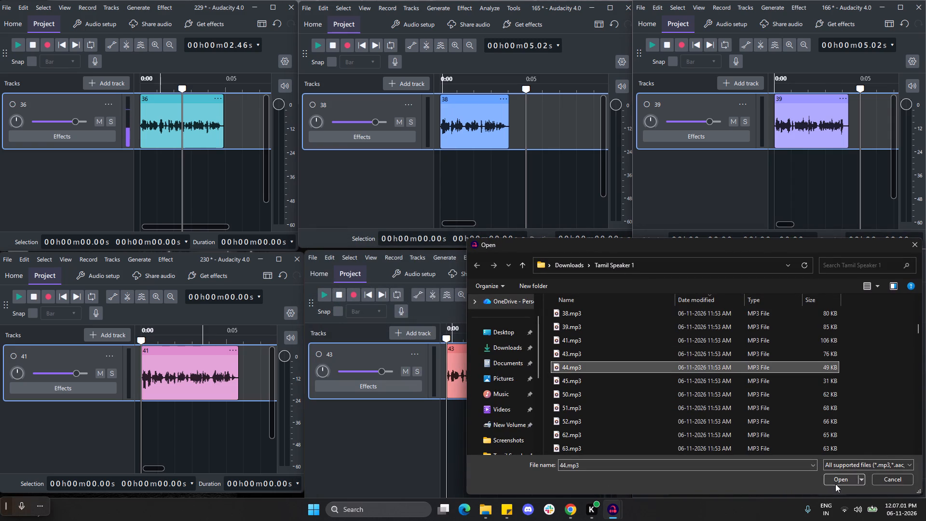
{"action": "left_click", "coordinate": [837, 480]}
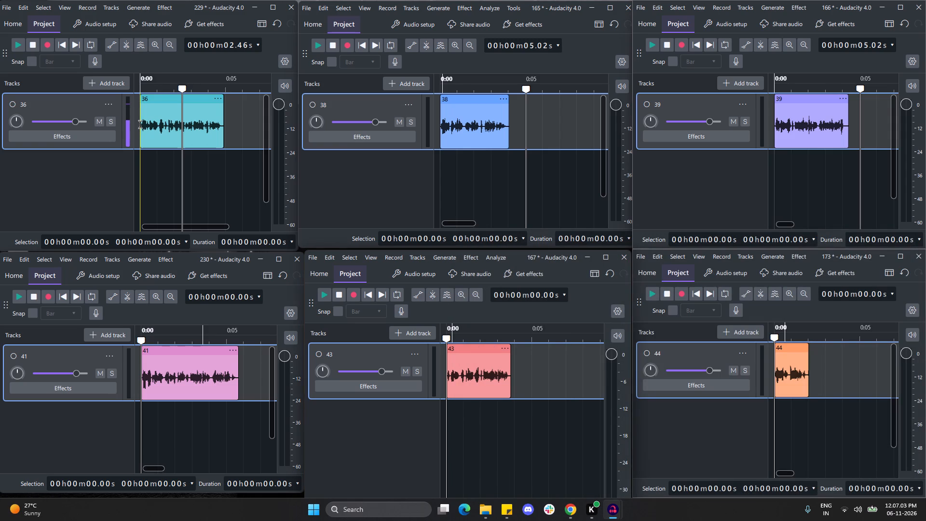
Add 0.500 s of silence at the start and at the end of clip 36 in project 229.
{"action": "left_click", "coordinate": [140, 124]}
{"action": "left_click", "coordinate": [128, 12]}
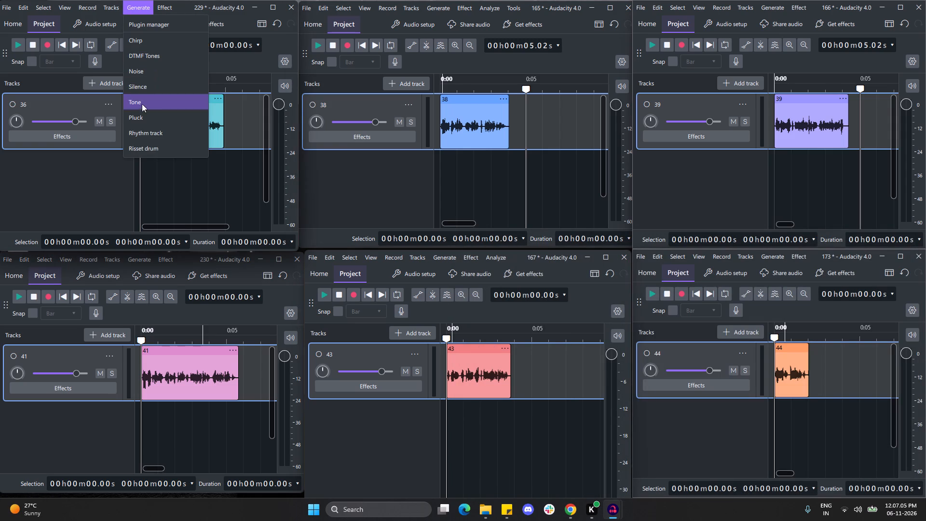
{"action": "left_click", "coordinate": [141, 90]}
{"action": "left_click", "coordinate": [160, 149]}
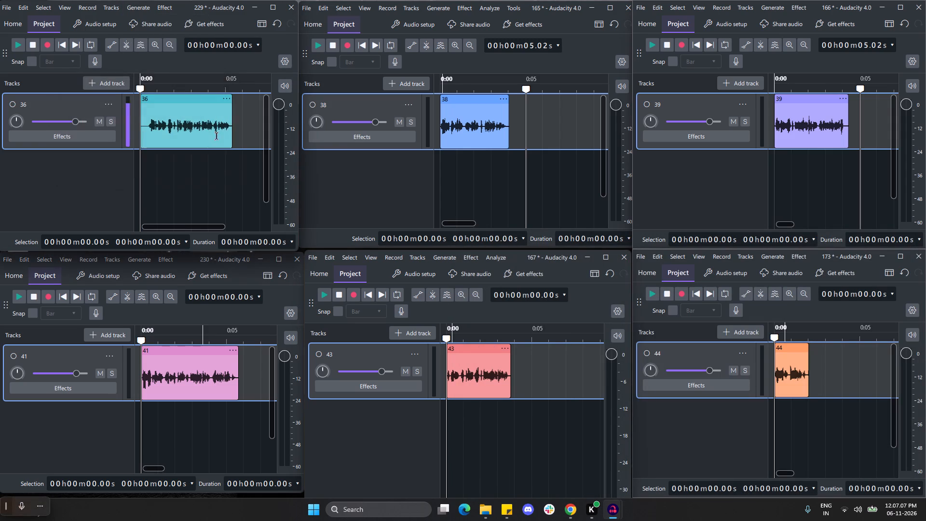
{"action": "left_click", "coordinate": [231, 130]}
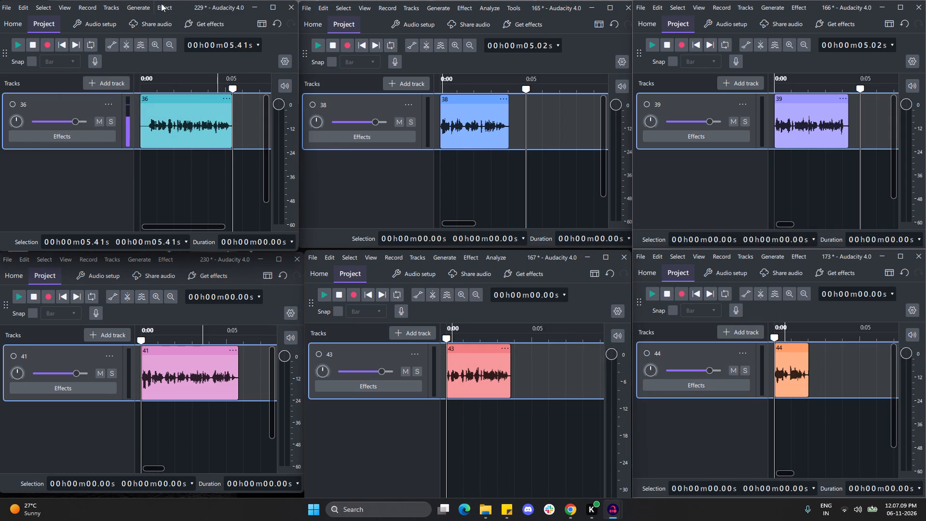
{"action": "left_click", "coordinate": [129, 10]}
{"action": "left_click", "coordinate": [156, 87]}
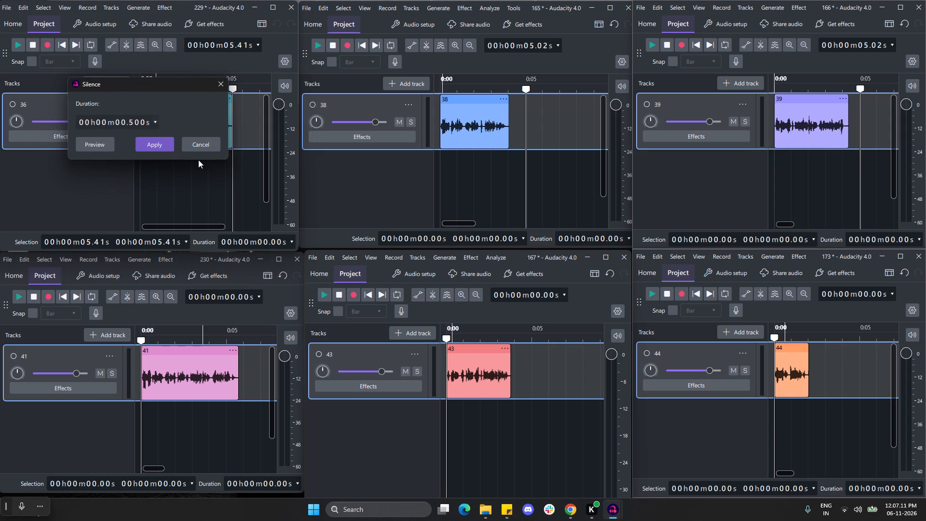
{"action": "left_click", "coordinate": [165, 148]}
Add 0.500 s of silence at the start and at the end of clip 38 in project 165.
{"action": "left_click", "coordinate": [439, 124]}
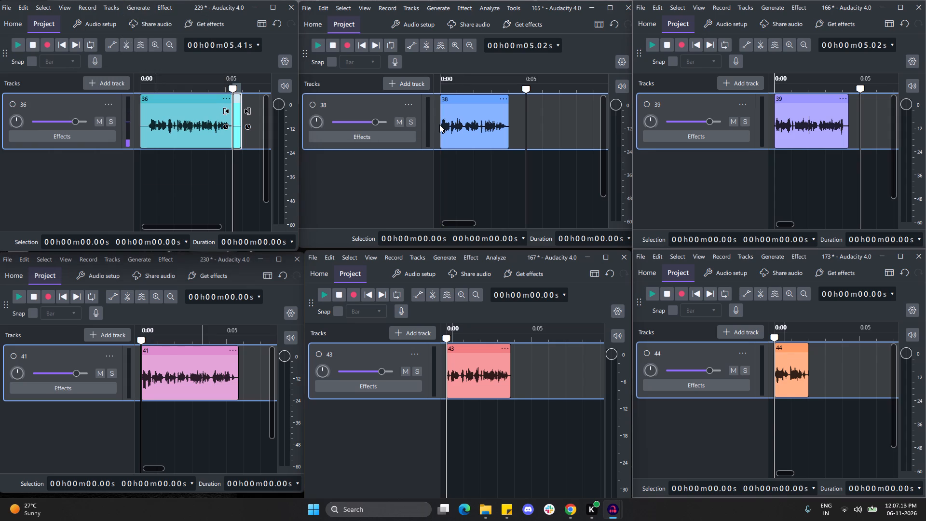
{"action": "left_click", "coordinate": [440, 128]}
{"action": "left_click", "coordinate": [442, 11]}
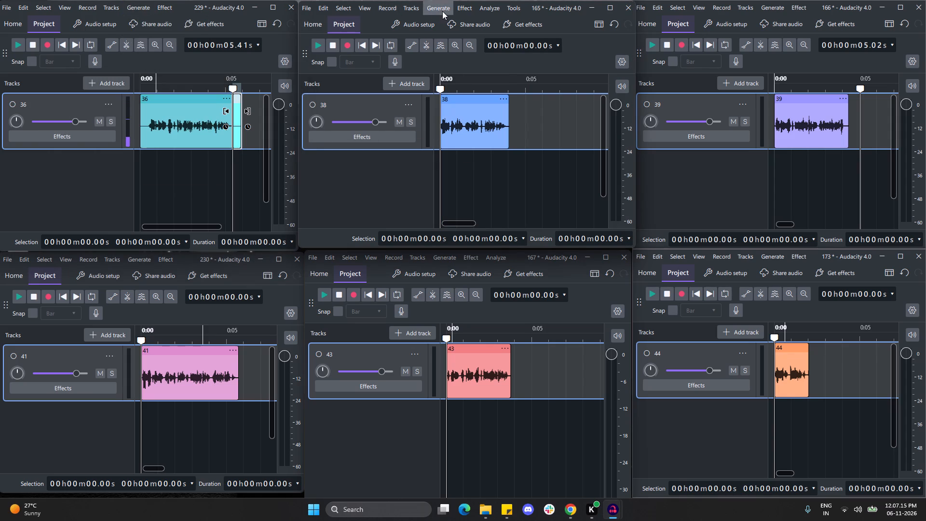
{"action": "left_click", "coordinate": [437, 86]}
{"action": "left_click", "coordinate": [477, 144]}
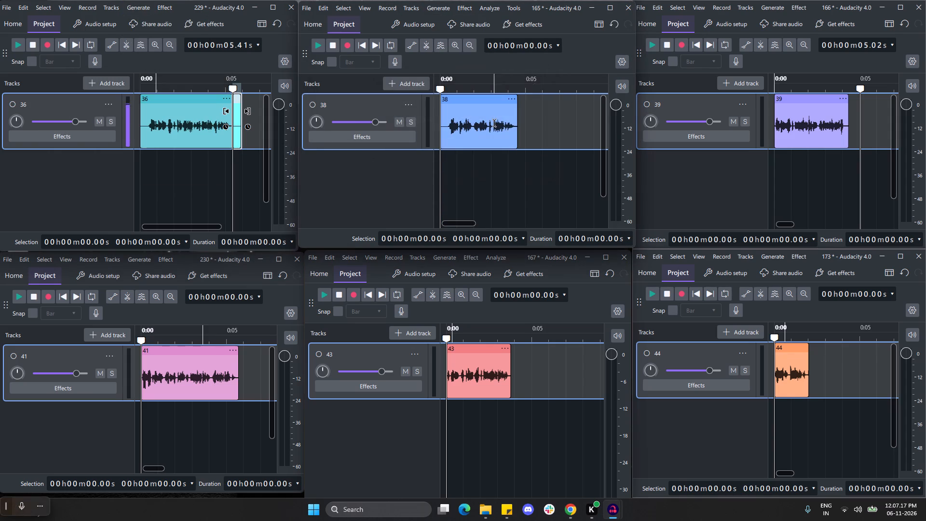
{"action": "left_click", "coordinate": [517, 123]}
{"action": "left_click", "coordinate": [446, 11]}
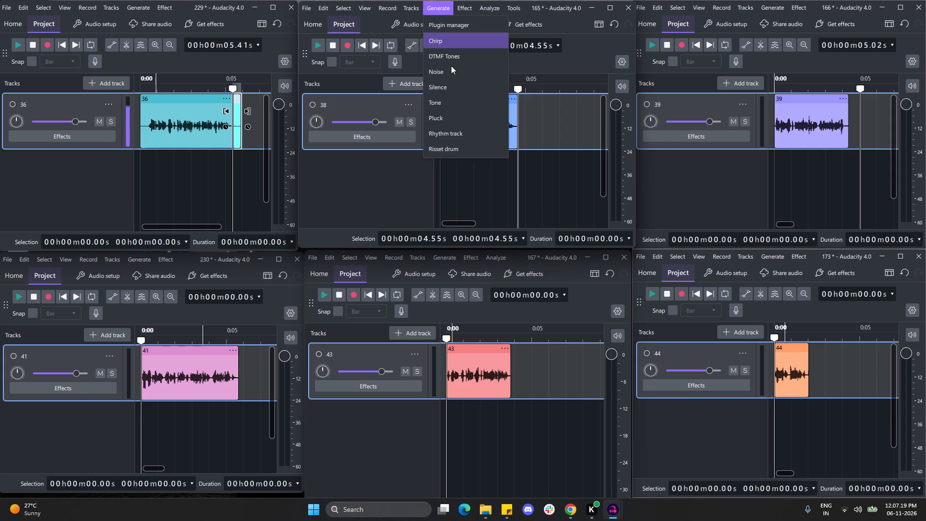
{"action": "left_click", "coordinate": [445, 92]}
{"action": "left_click", "coordinate": [479, 141]}
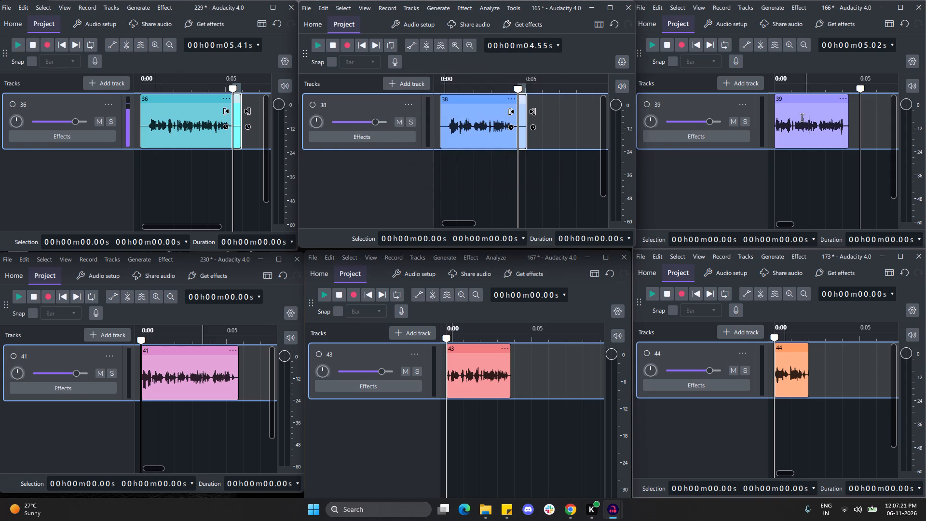
Add 0.500 s of silence at the start and at the end of clip 39 in project 166.
{"action": "left_click", "coordinate": [775, 125]}
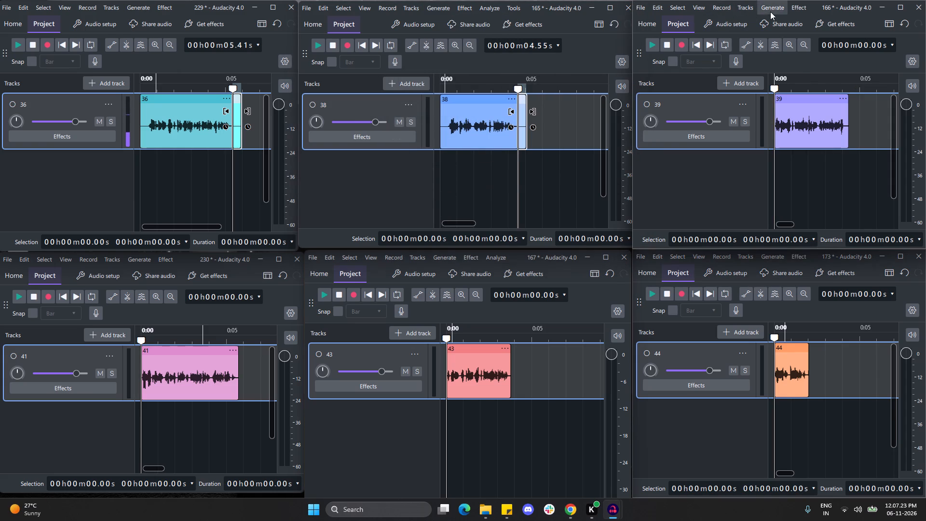
{"action": "left_click", "coordinate": [770, 12]}
{"action": "left_click", "coordinate": [781, 88]}
{"action": "left_click", "coordinate": [801, 141]}
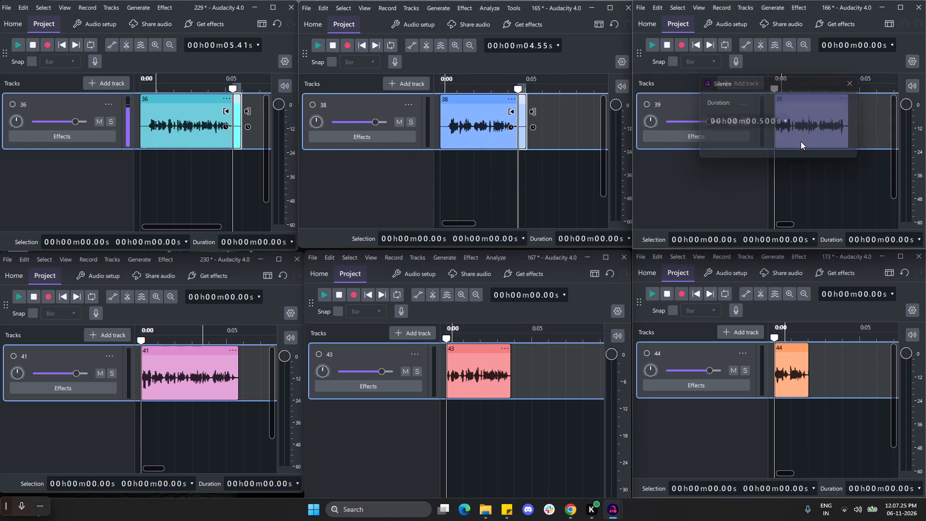
{"action": "left_click", "coordinate": [858, 127]}
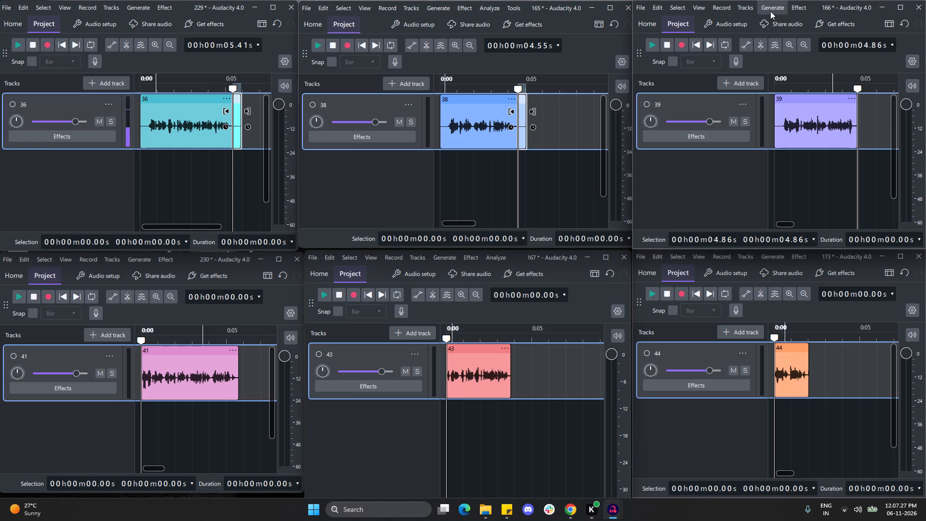
{"action": "left_click", "coordinate": [770, 11]}
{"action": "left_click", "coordinate": [775, 88]}
{"action": "left_click", "coordinate": [783, 146]}
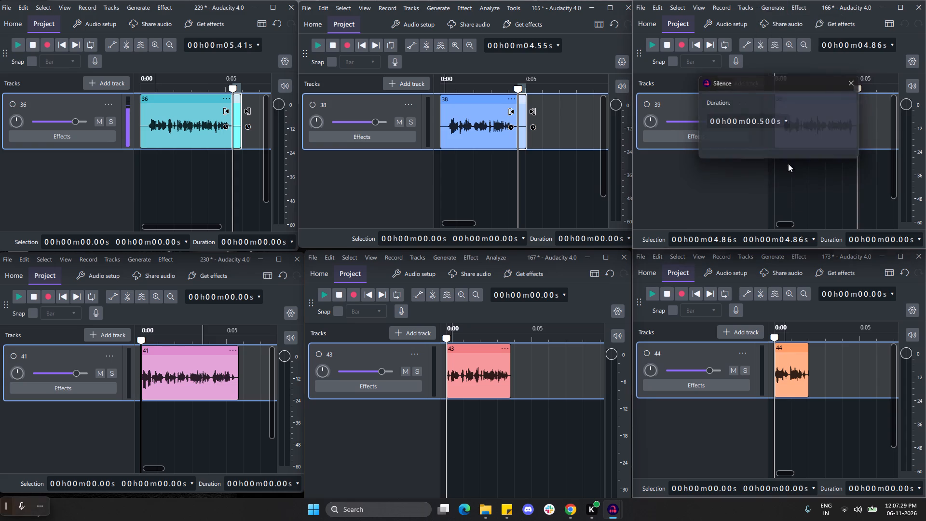
Add 0.500 s of silence at the start of clip 44 in project 173, clip 43 in project 167 and clip 41 in project 230.
{"action": "left_click", "coordinate": [777, 262]}
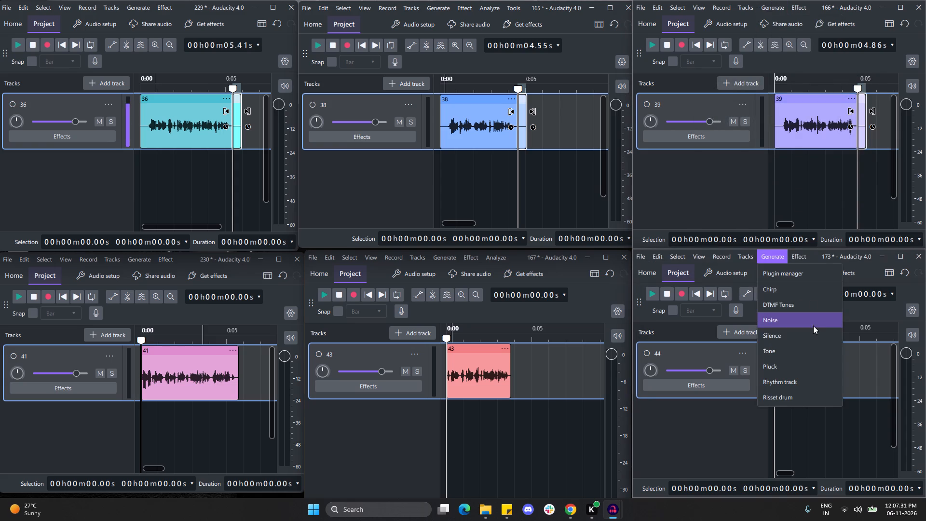
{"action": "left_click", "coordinate": [797, 334]}
{"action": "left_click", "coordinate": [783, 393]}
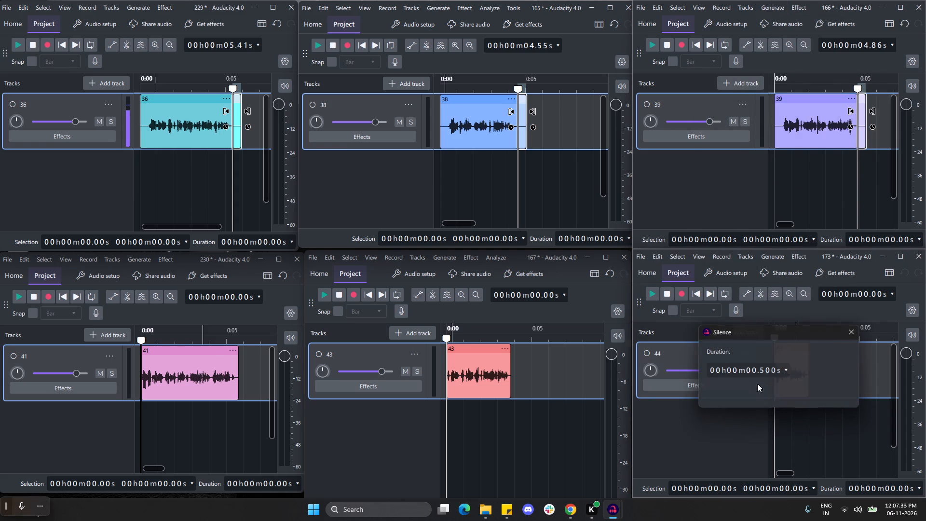
{"action": "left_click", "coordinate": [447, 256]}
{"action": "left_click", "coordinate": [463, 337]}
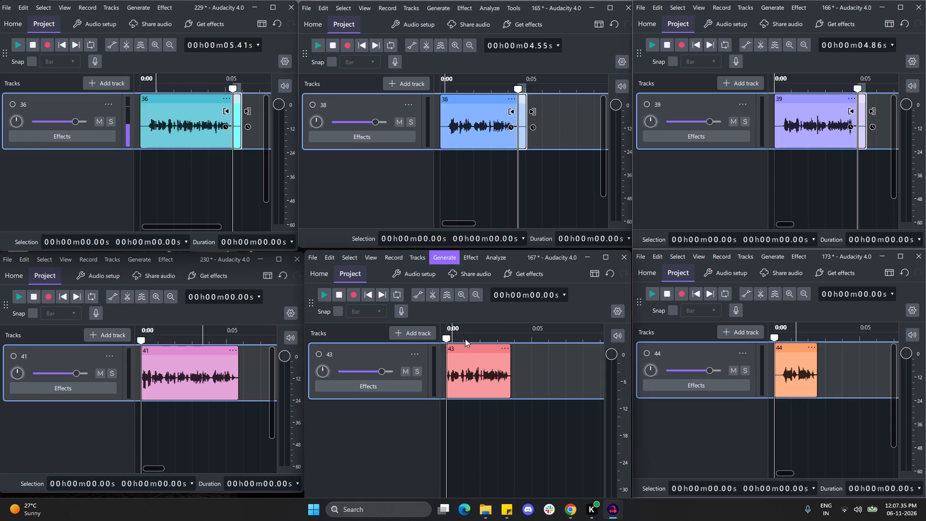
{"action": "left_click", "coordinate": [481, 465]}
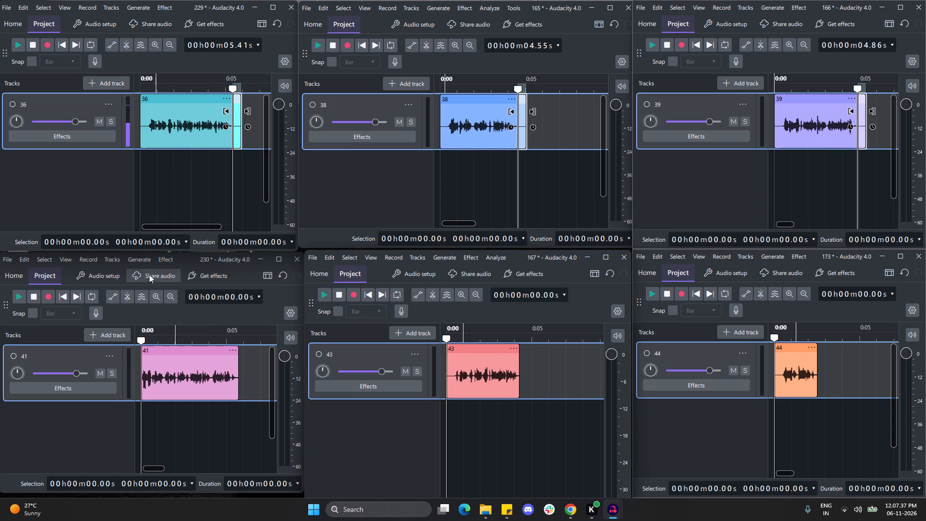
{"action": "left_click", "coordinate": [139, 259]}
{"action": "left_click", "coordinate": [162, 338]}
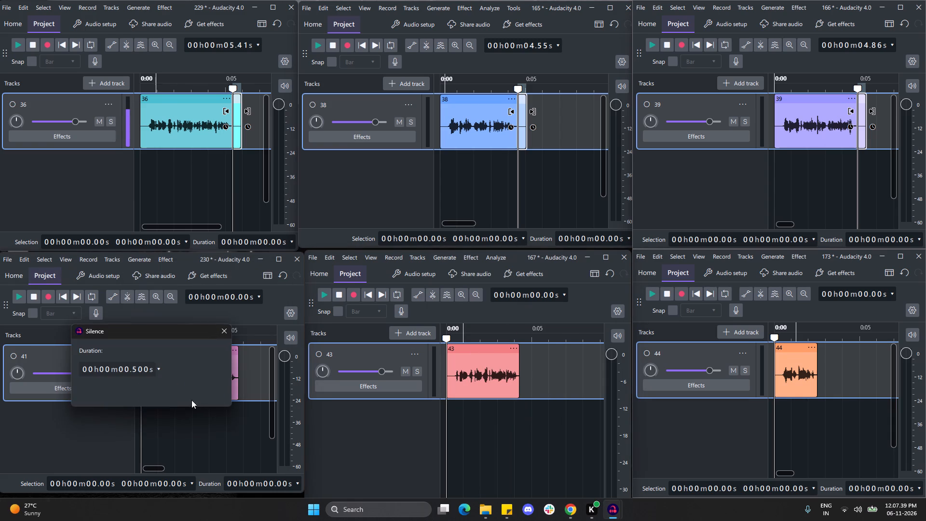
{"action": "left_click", "coordinate": [163, 394]}
Add 0.500 s of silence at the end of clip 44 in project 173, clip 43 in project 167 and clip 41 in project 230.
{"action": "left_click", "coordinate": [245, 381]}
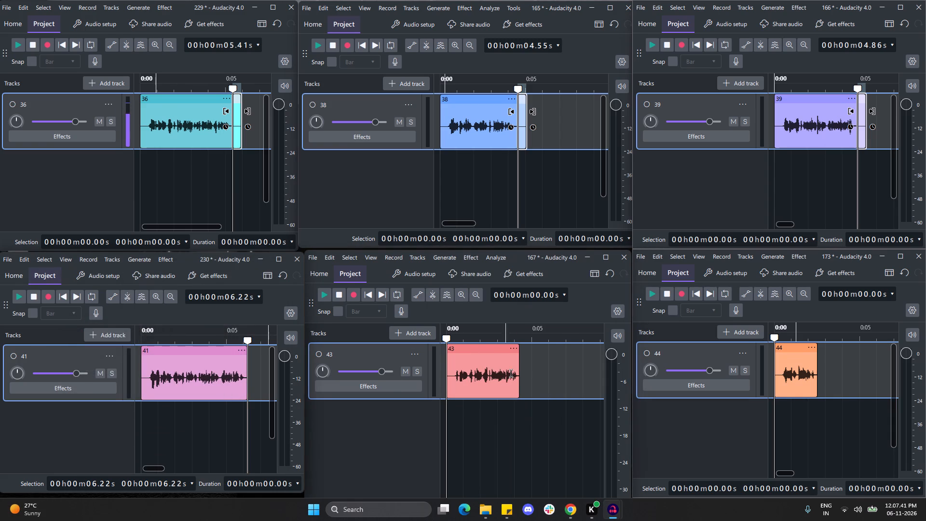
{"action": "left_click", "coordinate": [520, 371]}
{"action": "left_click", "coordinate": [817, 371]}
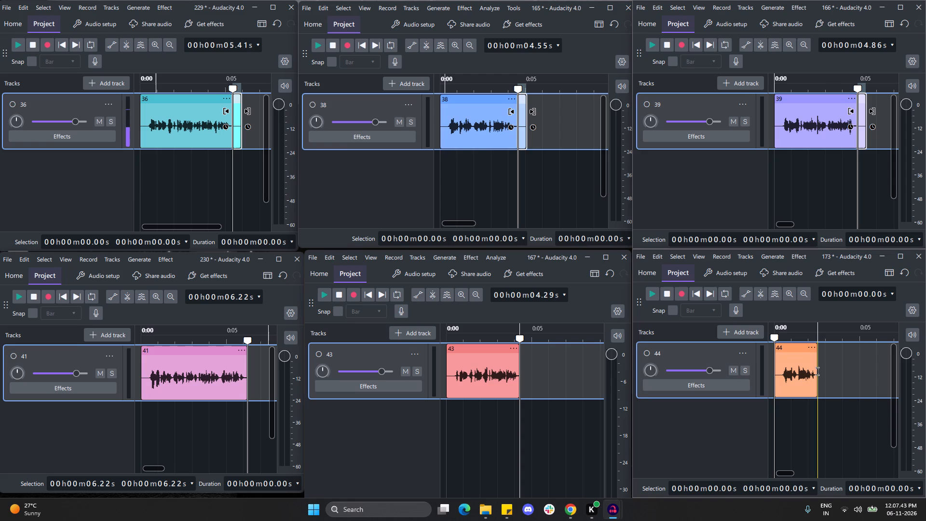
{"action": "left_click", "coordinate": [770, 256]}
{"action": "left_click", "coordinate": [772, 338]}
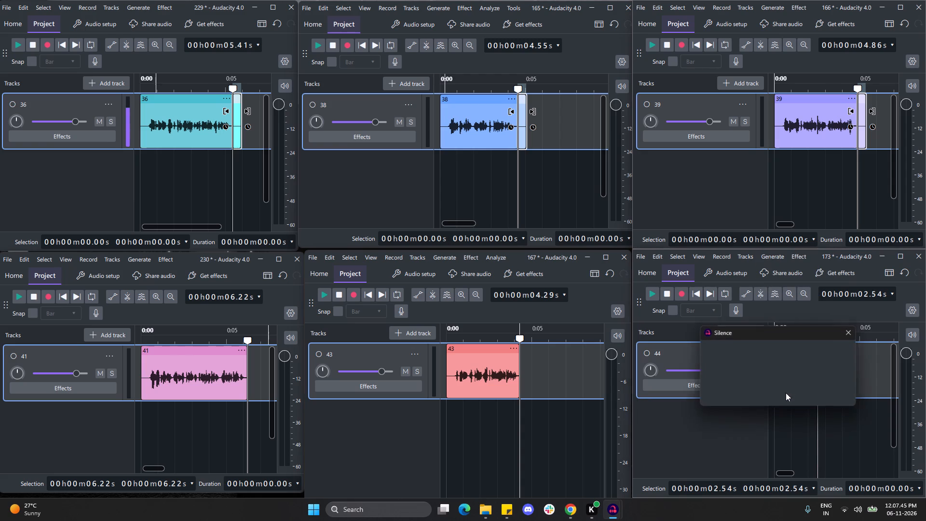
{"action": "left_click", "coordinate": [785, 395]}
{"action": "left_click", "coordinate": [455, 260]}
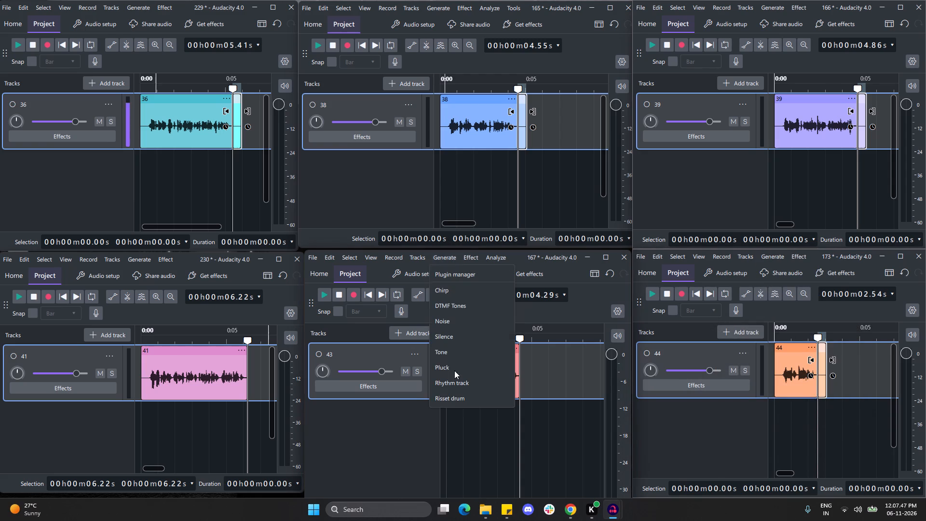
{"action": "left_click", "coordinate": [441, 341]}
{"action": "left_click", "coordinate": [467, 464]}
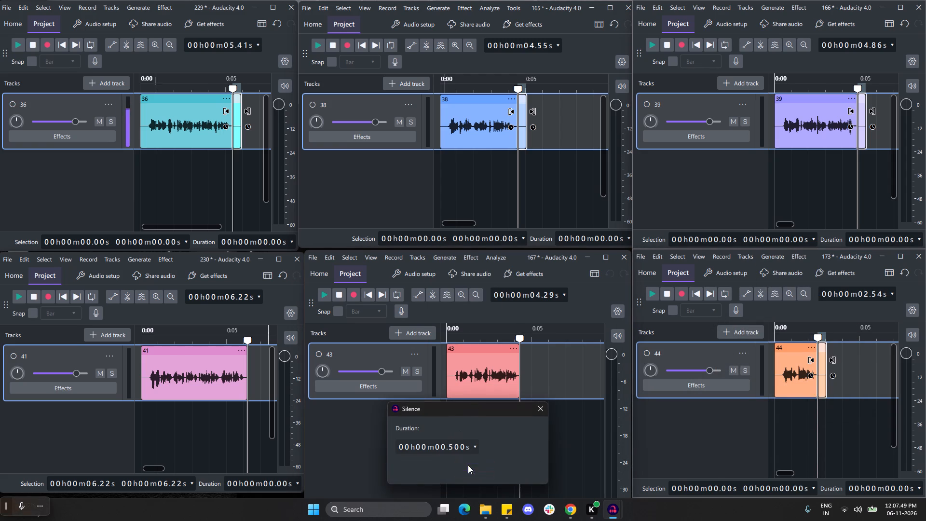
{"action": "left_click", "coordinate": [130, 260]}
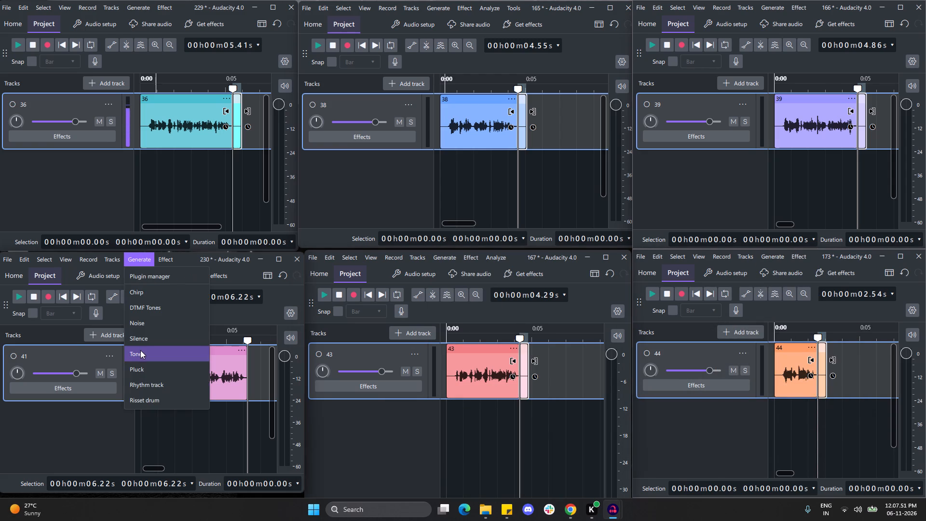
{"action": "left_click", "coordinate": [148, 339]}
{"action": "left_click", "coordinate": [153, 392]}
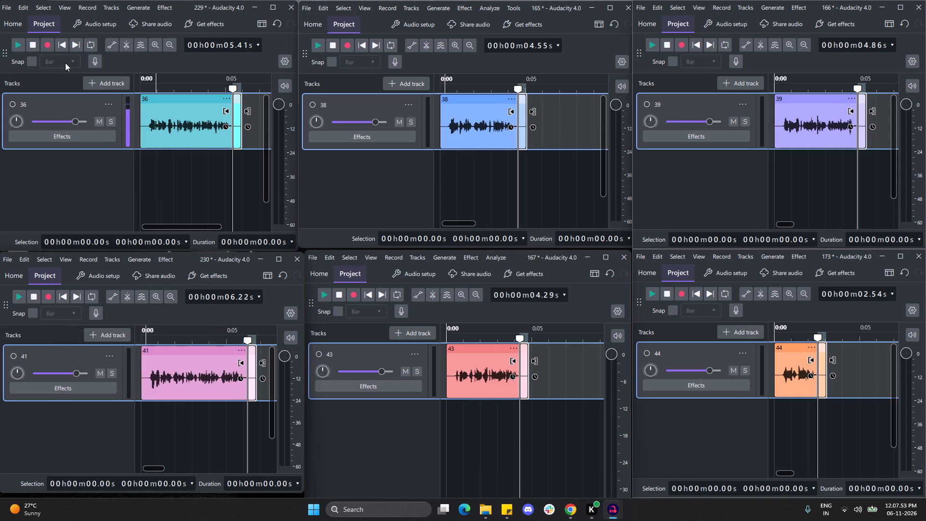
Export clip 36 from project 229 as a WAV named Ta_sp_1_36 into batch 2.
{"action": "left_click", "coordinate": [5, 10]}
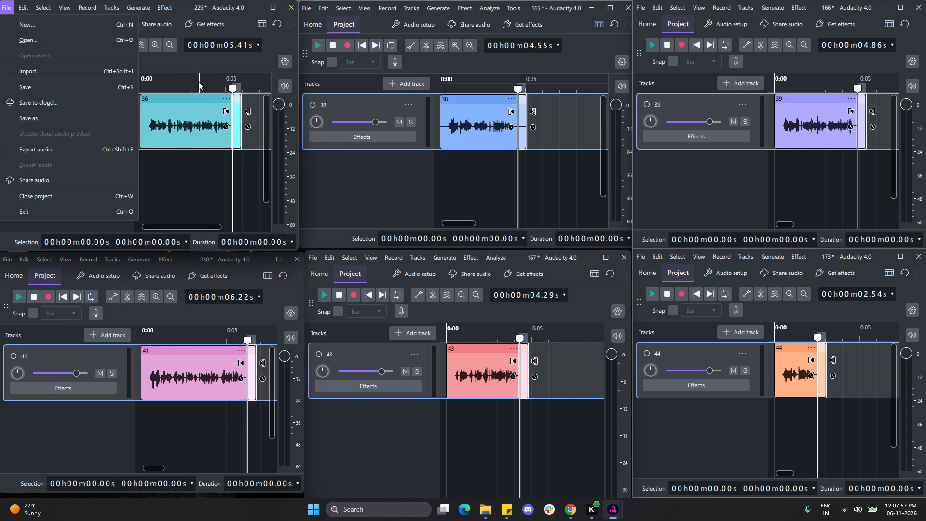
{"action": "left_click", "coordinate": [197, 66]}
{"action": "left_click", "coordinate": [6, 5]}
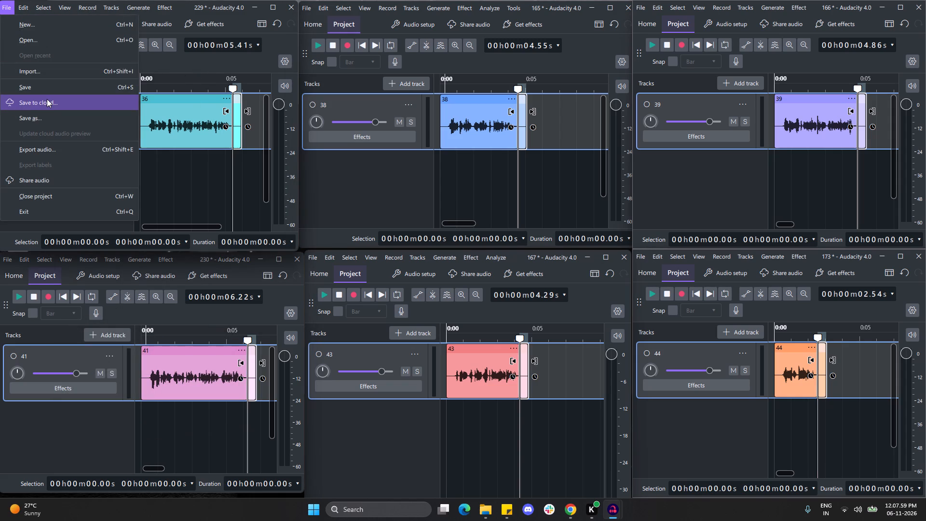
{"action": "left_click", "coordinate": [49, 150]}
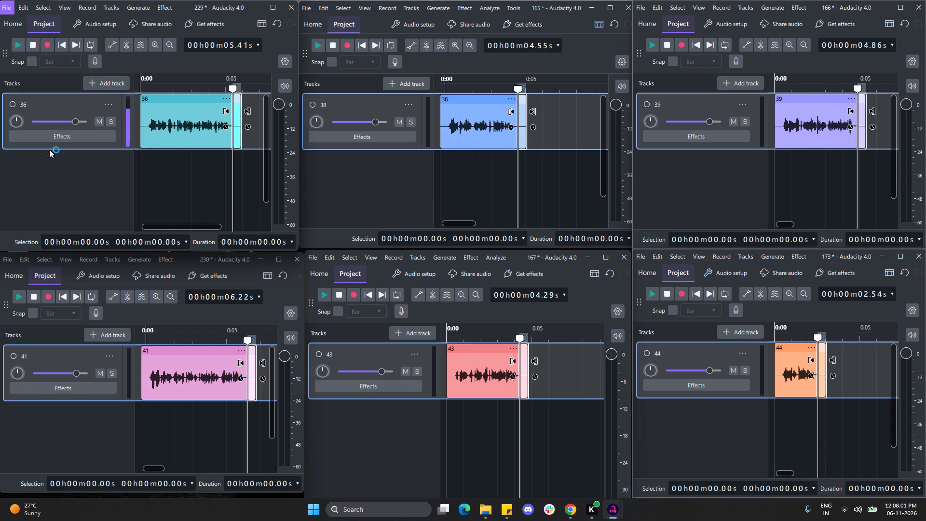
{"action": "left_click", "coordinate": [135, 88]}
{"action": "double_click", "coordinate": [129, 73]}
{"action": "key", "text": "ctrl+v"}
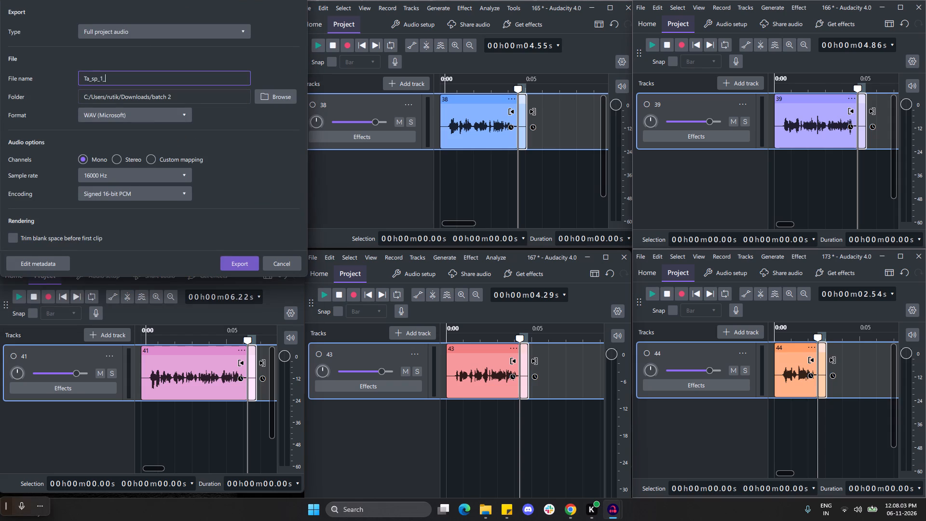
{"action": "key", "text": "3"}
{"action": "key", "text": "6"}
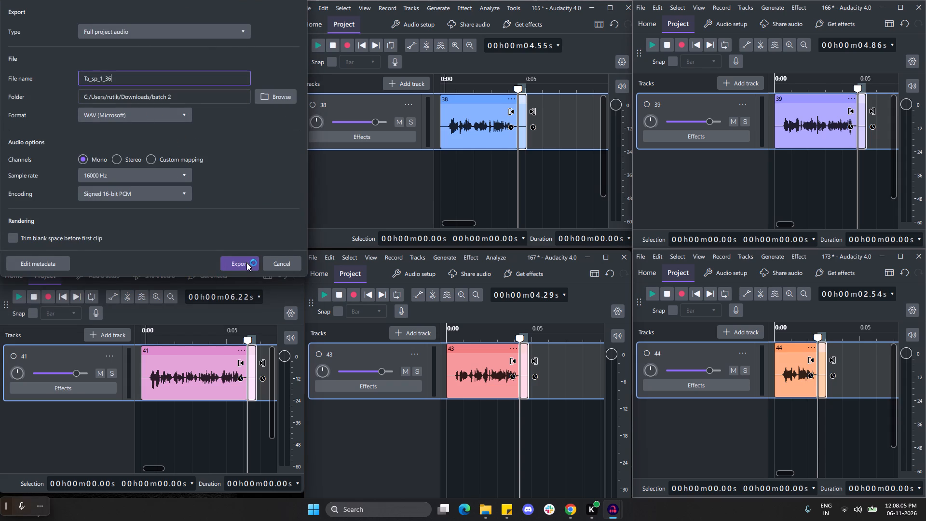
{"action": "left_click", "coordinate": [246, 262]}
Export clip 38 from project 165 as a WAV named Ta_sp_1_38 into batch 2.
{"action": "left_click", "coordinate": [308, 9]}
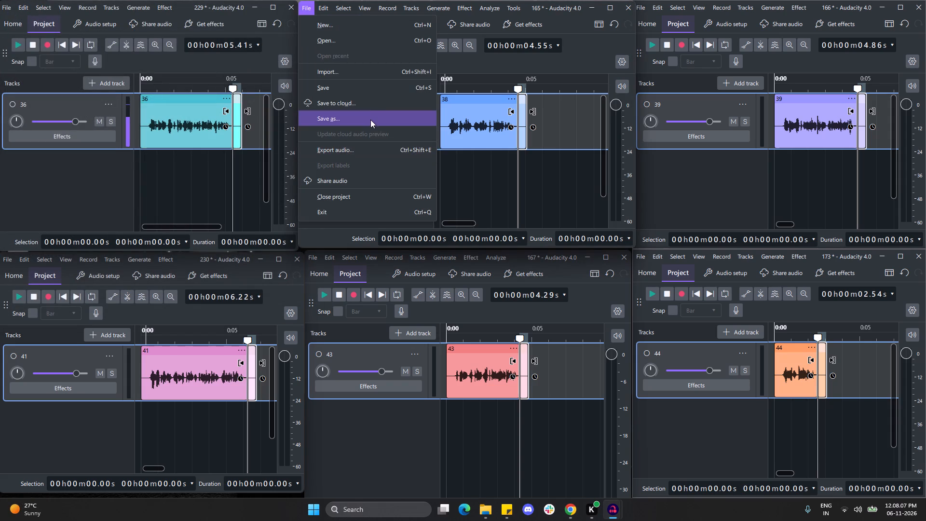
{"action": "left_click", "coordinate": [365, 153]}
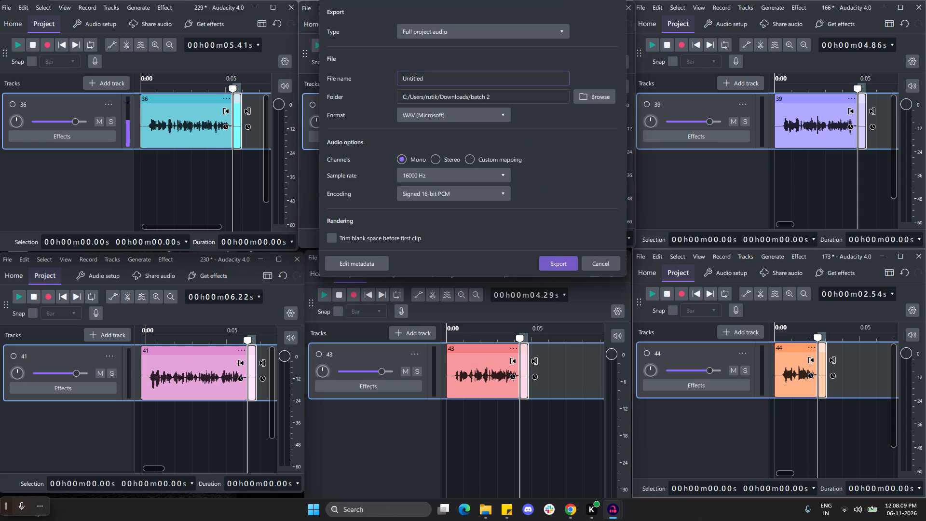
{"action": "double_click", "coordinate": [443, 77]}
{"action": "key", "text": "ctrl+v"}
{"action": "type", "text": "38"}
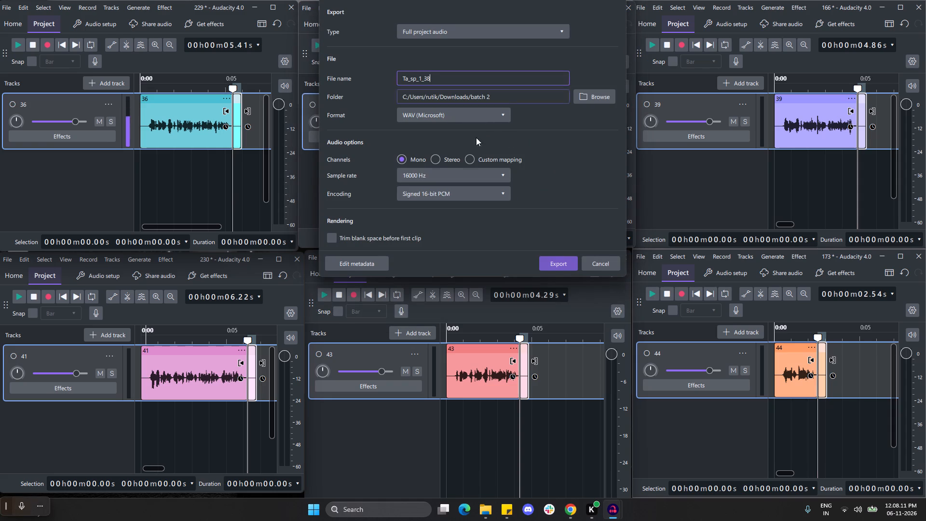
{"action": "left_click", "coordinate": [556, 262]}
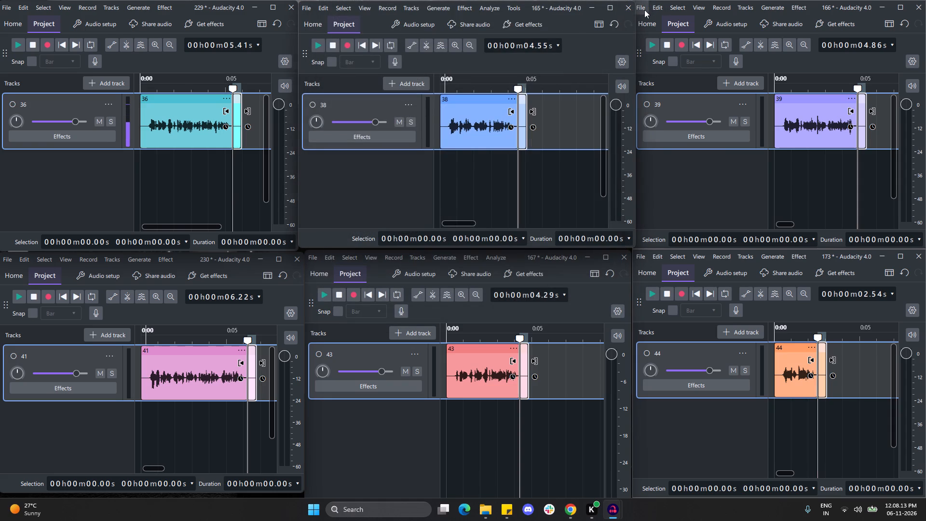
Export clip 39 from project 166 as a WAV named Ta_sp_1_39 into batch 2.
{"action": "left_click", "coordinate": [644, 10]}
{"action": "left_click", "coordinate": [683, 146]}
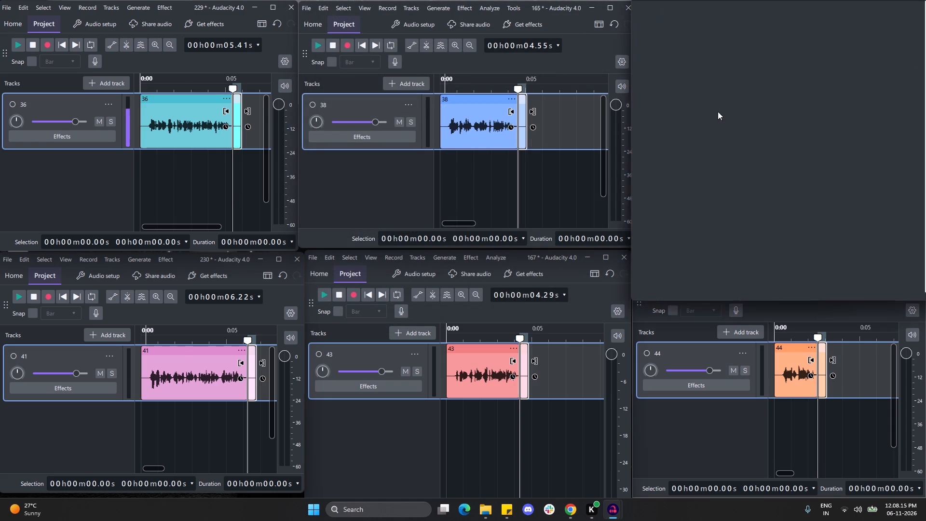
{"action": "double_click", "coordinate": [741, 75]}
{"action": "key", "text": "ctrl+v"}
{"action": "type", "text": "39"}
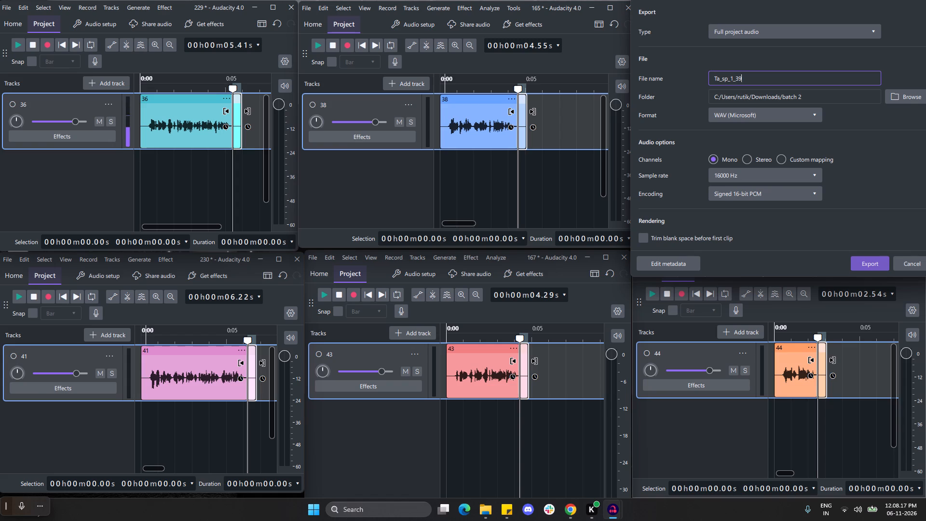
{"action": "left_click", "coordinate": [862, 262]}
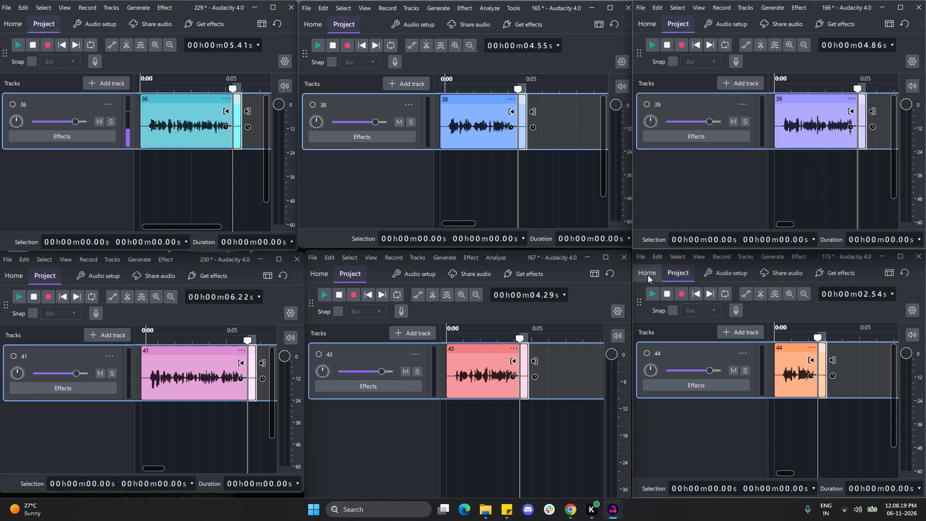
Export clip 44 from project 173 as a WAV named Ta_sp_1_44 into batch 2.
{"action": "left_click", "coordinate": [642, 255]}
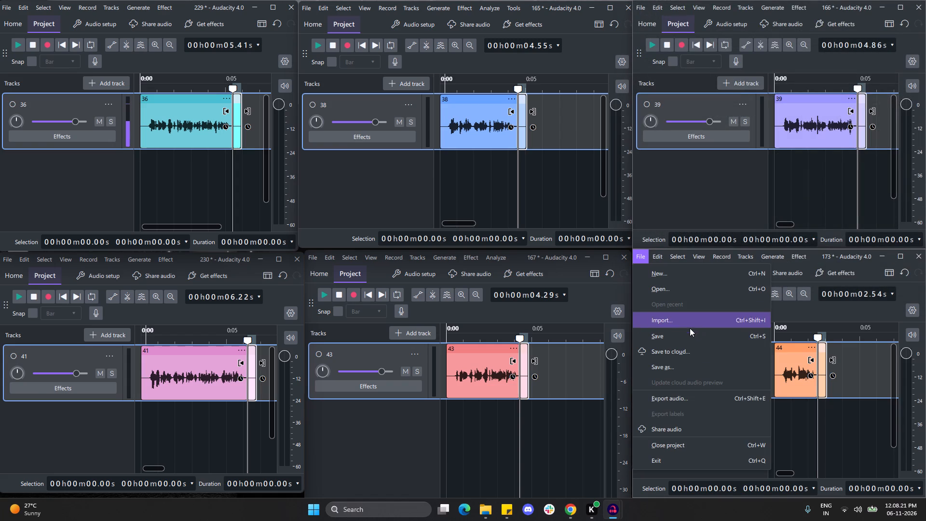
{"action": "left_click", "coordinate": [694, 398]}
{"action": "double_click", "coordinate": [745, 288], "text": "ctrl"}
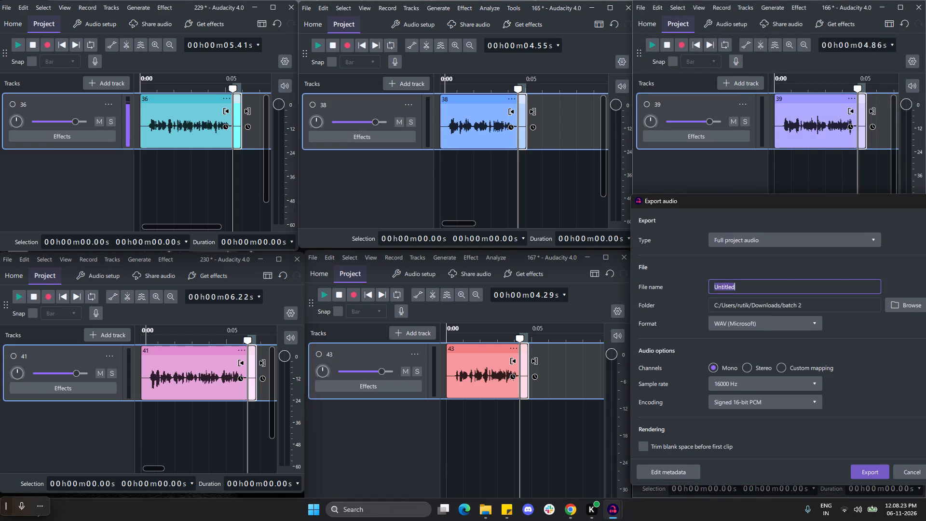
{"action": "key", "text": "ctrl+v"}
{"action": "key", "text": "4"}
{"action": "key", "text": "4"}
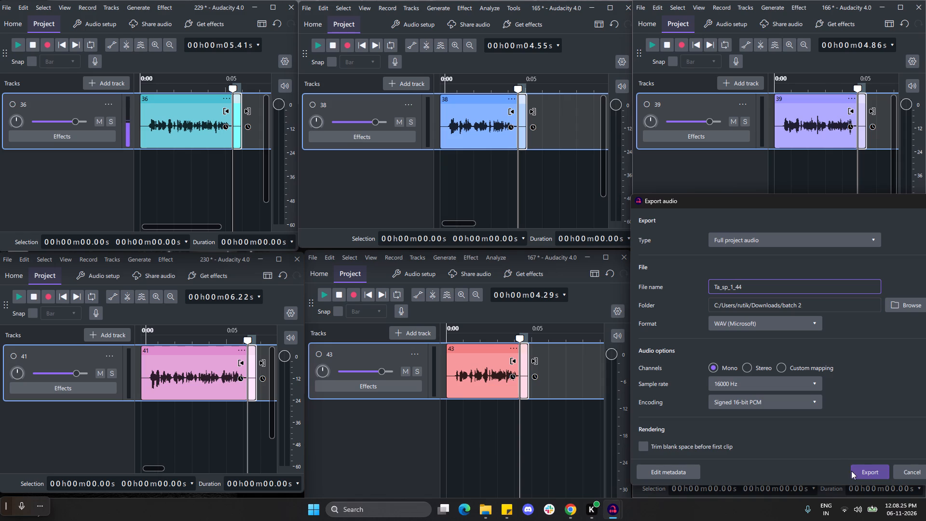
{"action": "left_click", "coordinate": [858, 469]}
Export clip 43 from project 167 as a WAV named Ta_sp_1_43 into batch 2.
{"action": "left_click", "coordinate": [314, 258]}
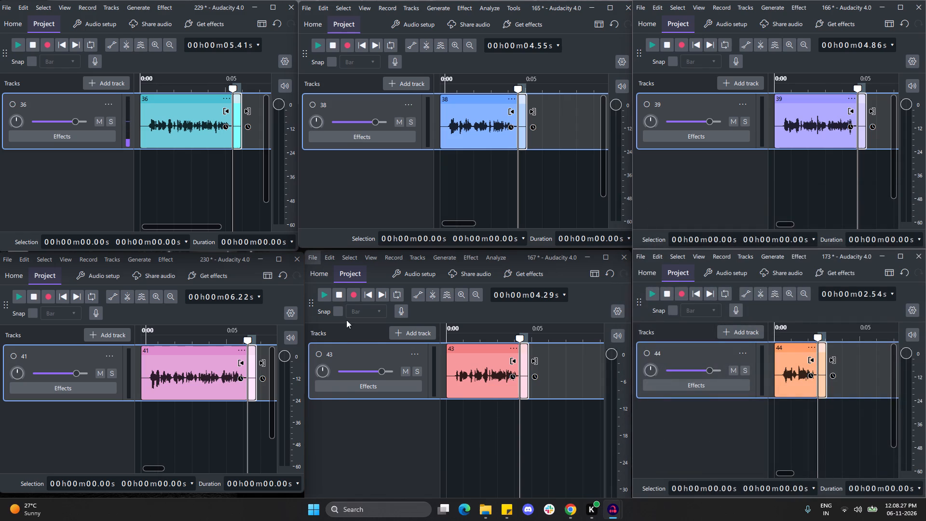
{"action": "left_click", "coordinate": [349, 406]}
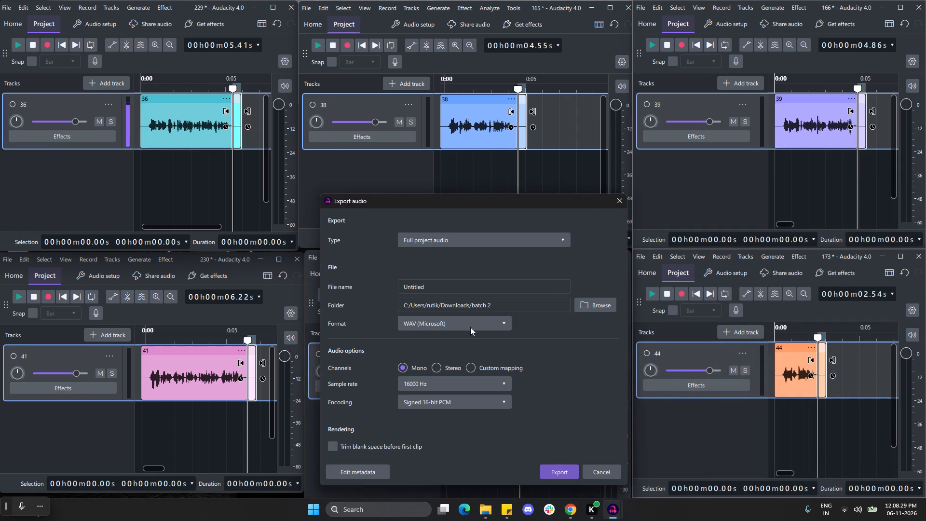
{"action": "double_click", "coordinate": [439, 283]}
{"action": "key", "text": "ctrl+v"}
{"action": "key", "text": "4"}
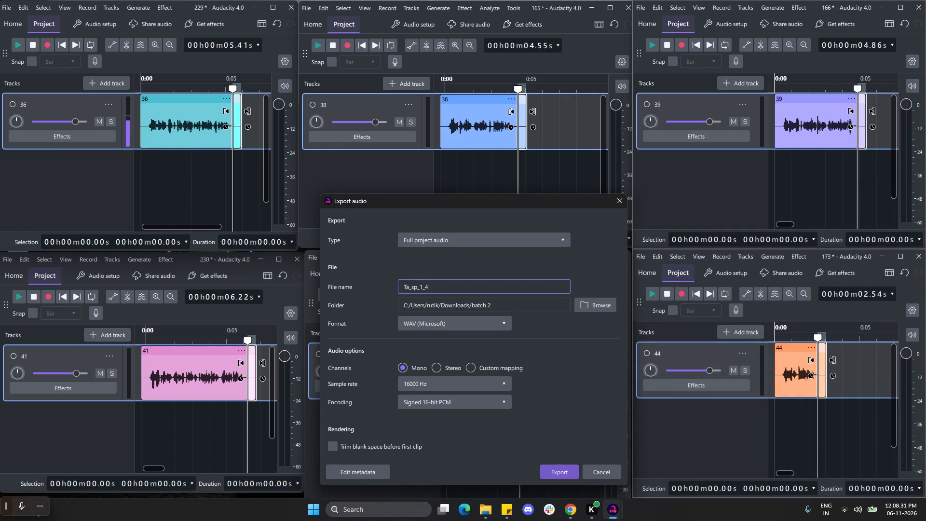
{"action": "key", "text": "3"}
{"action": "left_click", "coordinate": [557, 471]}
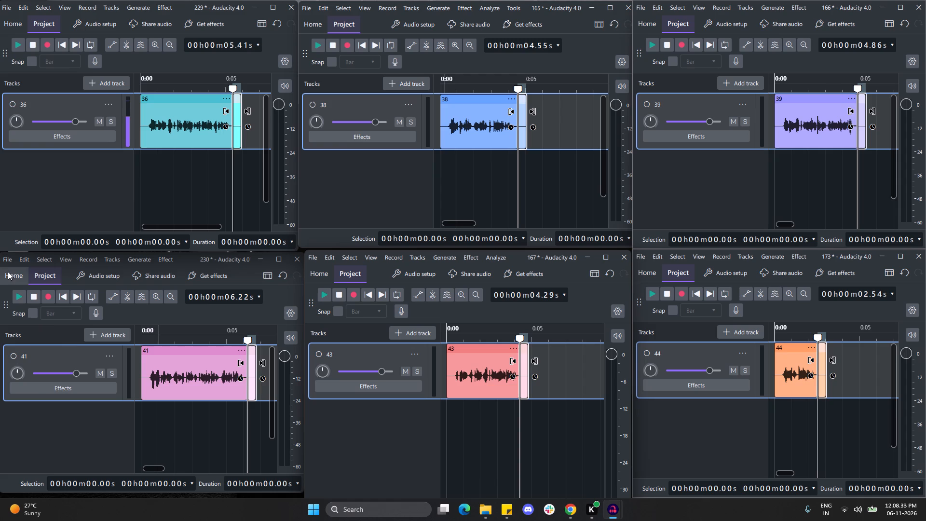
Export clip 41 from project 230 as a WAV named Ta_sp_1_41 into batch 2.
{"action": "left_click", "coordinate": [5, 261]}
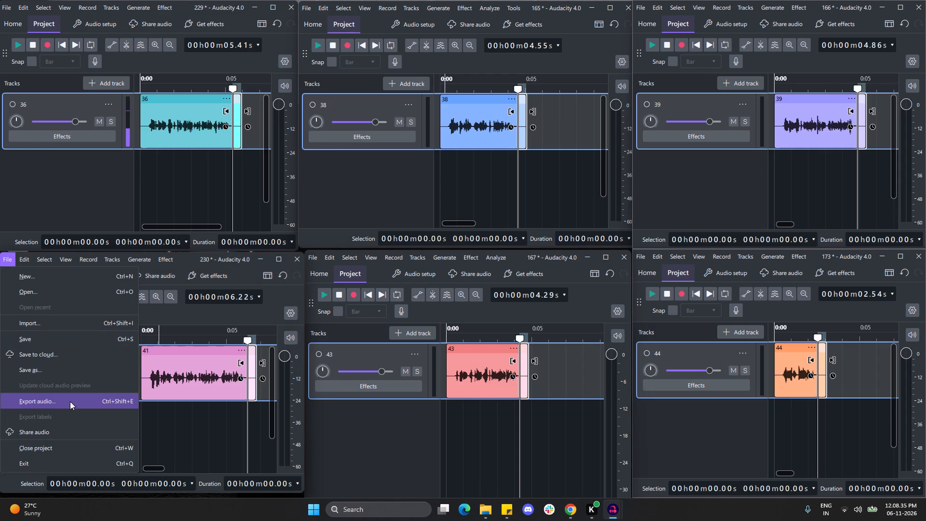
{"action": "left_click", "coordinate": [69, 403]}
{"action": "double_click", "coordinate": [120, 285]}
{"action": "key", "text": "ctrl+v"}
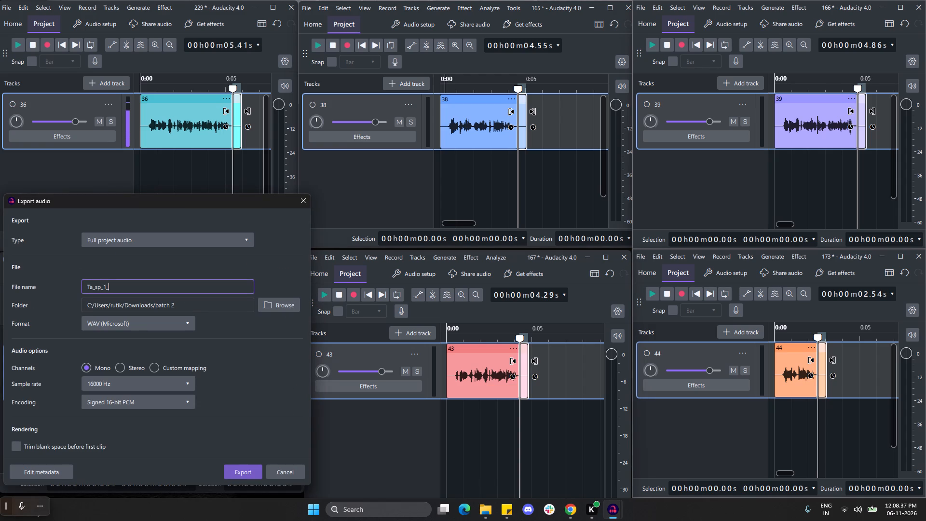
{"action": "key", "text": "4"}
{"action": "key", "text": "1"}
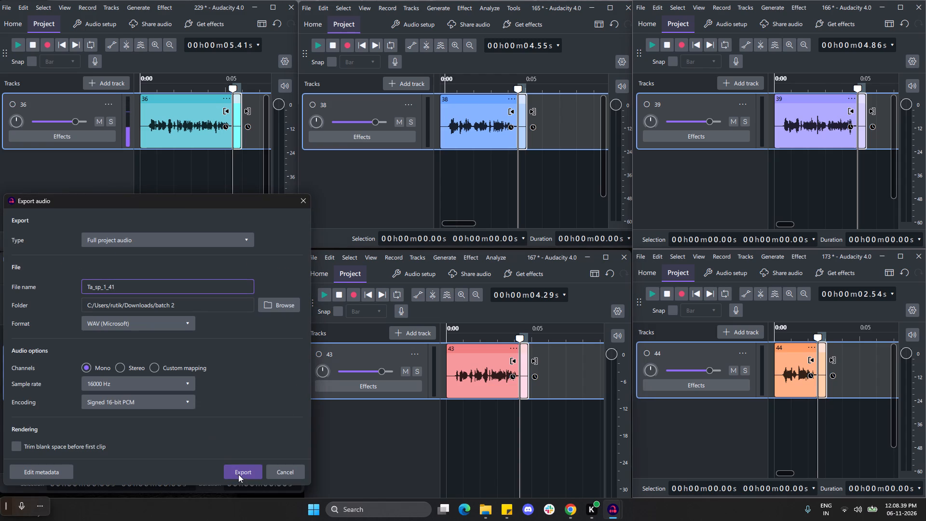
{"action": "left_click", "coordinate": [238, 469]}
Delete the exported tracks 41, 36 and 38 from projects 230, 229 and 165.
{"action": "left_click", "coordinate": [110, 358]}
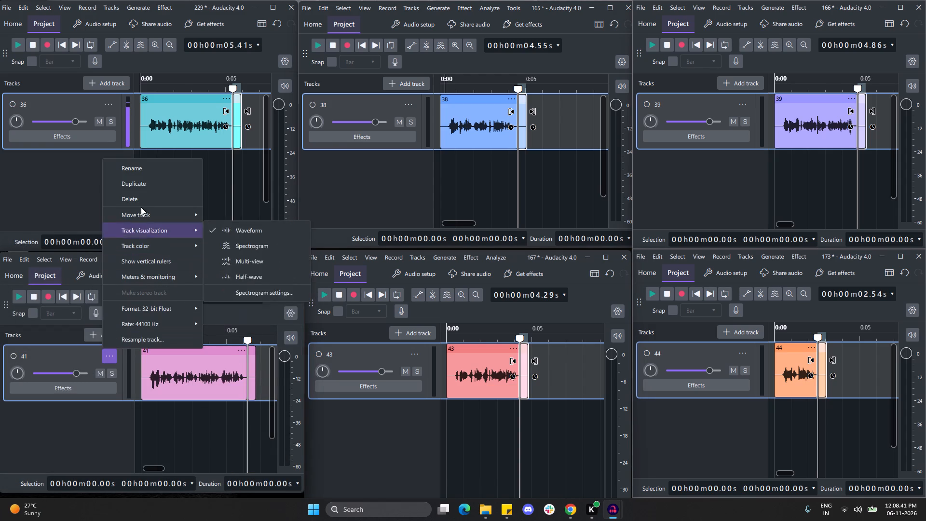
{"action": "left_click", "coordinate": [145, 194]}
{"action": "left_click", "coordinate": [104, 104]}
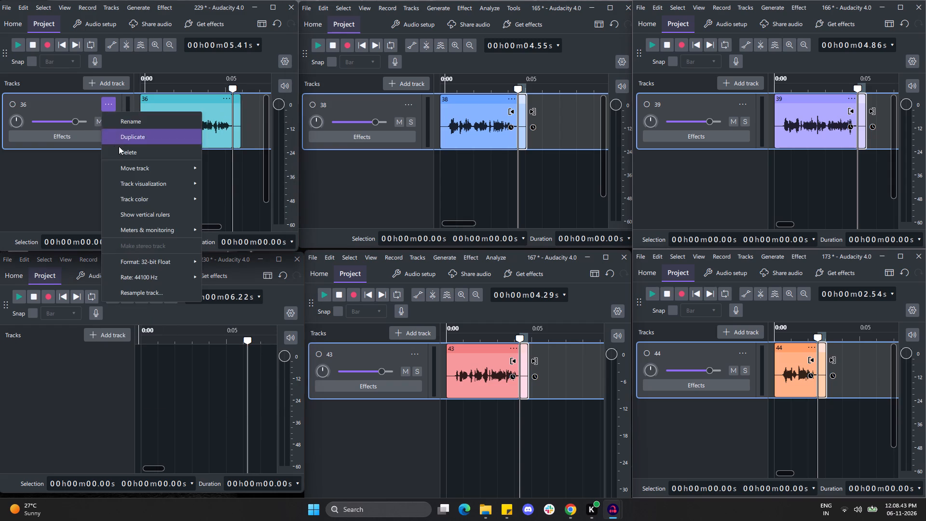
{"action": "left_click", "coordinate": [120, 149]}
{"action": "left_click", "coordinate": [402, 106]}
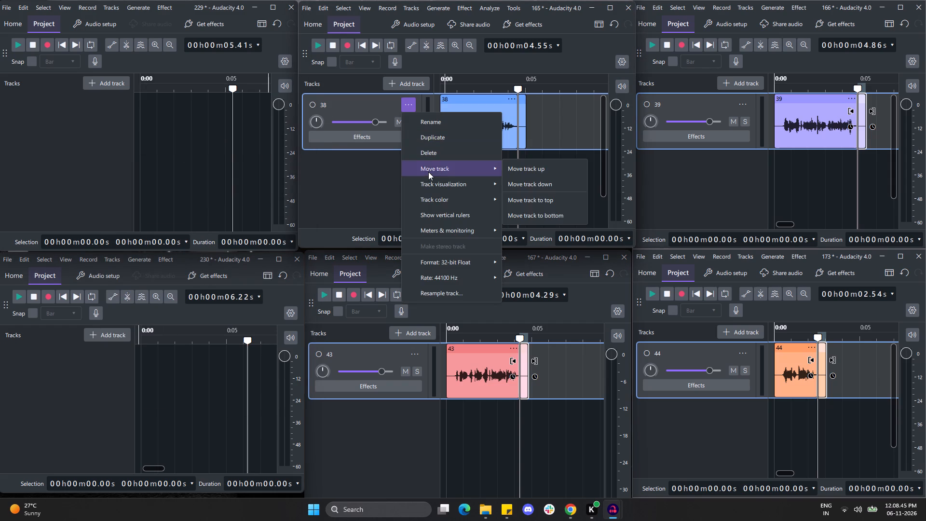
Delete tracks 38, 39, 43 and 44 from projects 165, 166, 167 and 173.
{"action": "left_click", "coordinate": [433, 150]}
{"action": "left_click", "coordinate": [742, 103]}
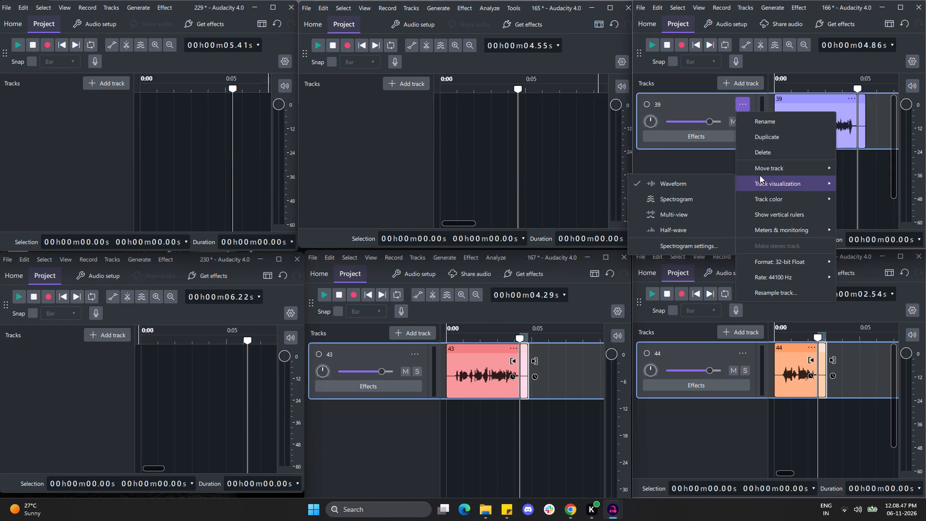
{"action": "left_click", "coordinate": [768, 150]}
{"action": "left_click", "coordinate": [417, 357]}
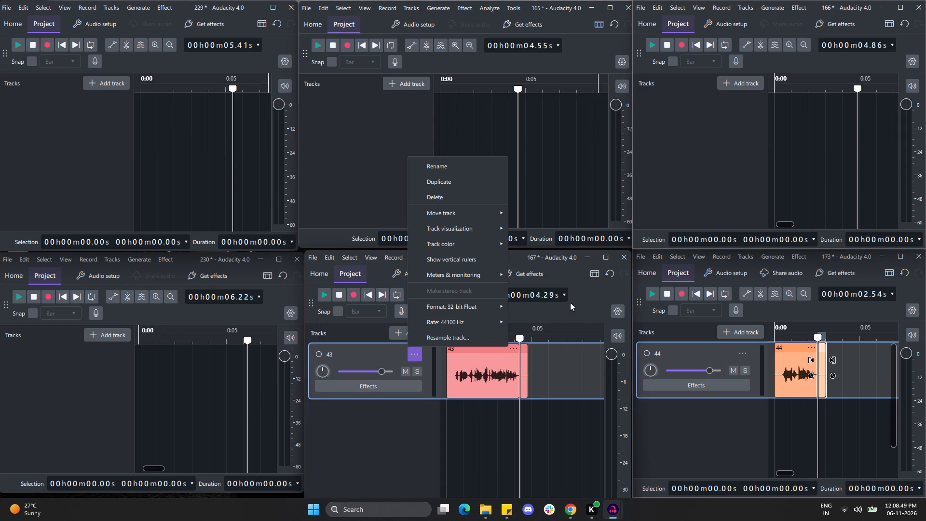
{"action": "left_click", "coordinate": [426, 192]}
{"action": "left_click", "coordinate": [751, 354]}
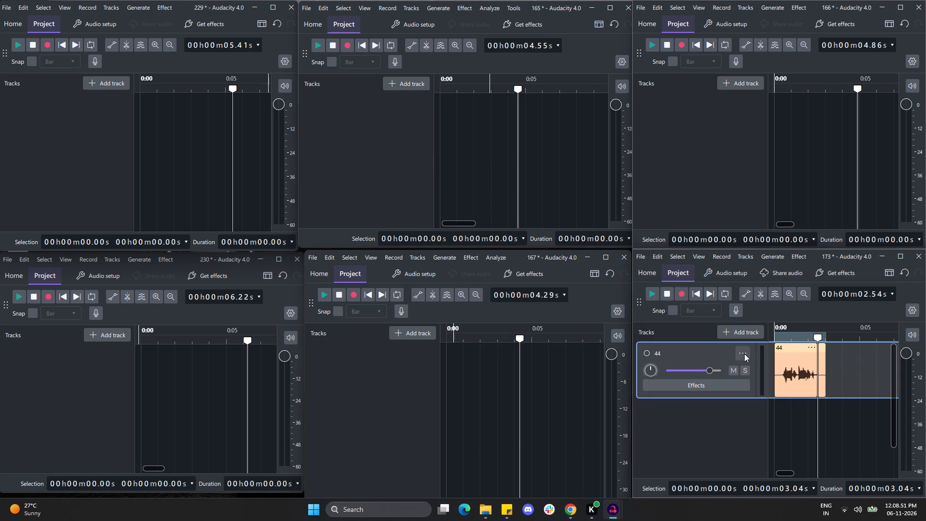
{"action": "left_click", "coordinate": [743, 353]}
{"action": "left_click", "coordinate": [756, 200]}
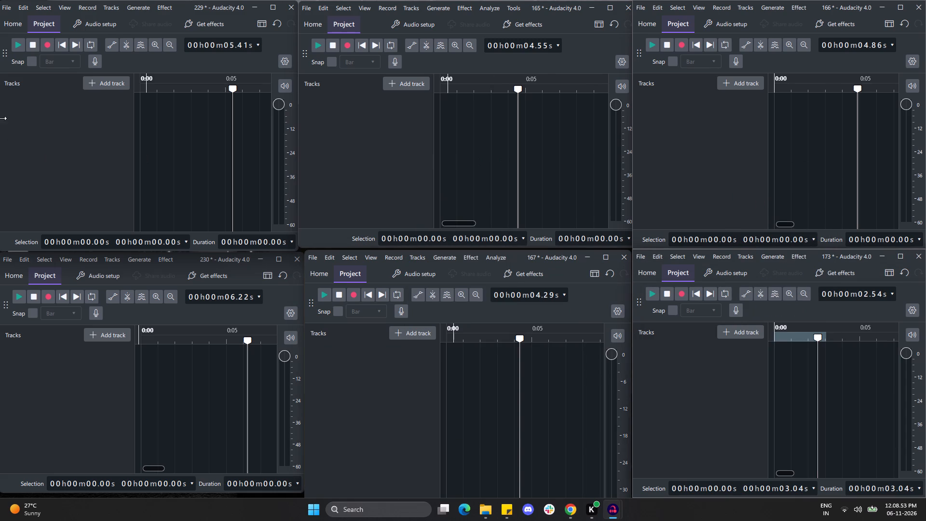
Import 45.mp3 from the Tamil Speaker 1 folder into project 229.
{"action": "left_click", "coordinate": [8, 9]}
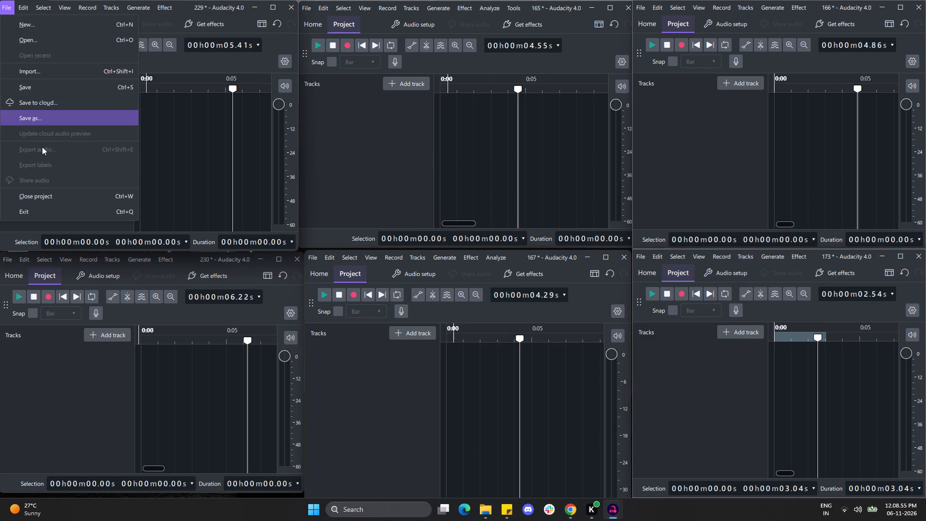
{"action": "left_click", "coordinate": [44, 74]}
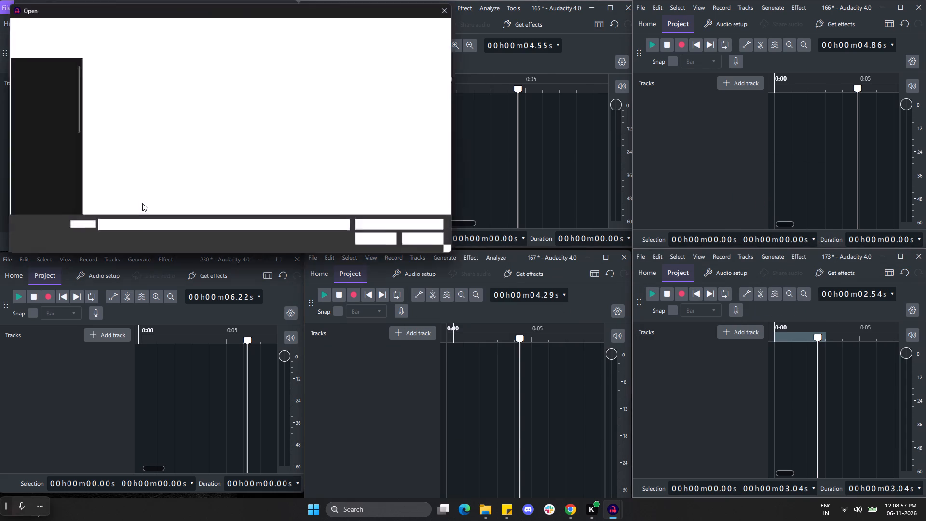
{"action": "scroll", "coordinate": [173, 161], "scroll_direction": "down", "scroll_amount": 3}
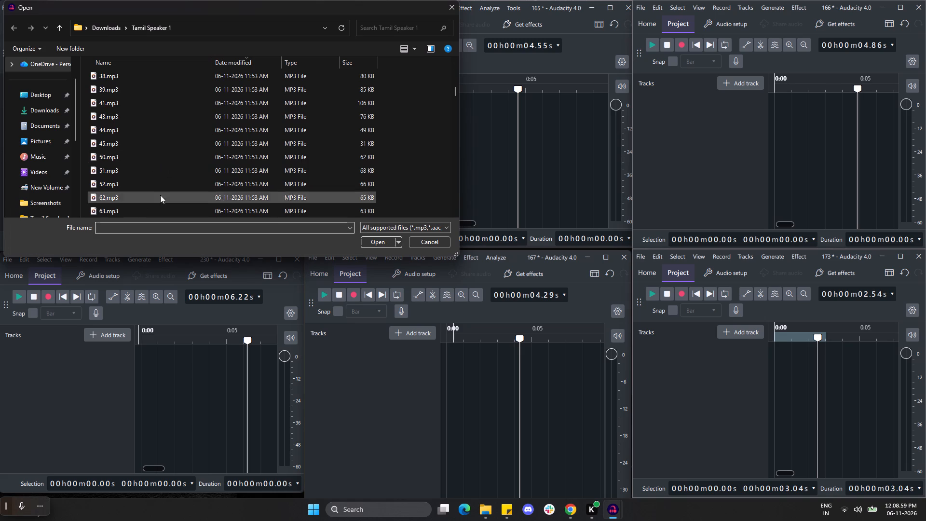
{"action": "left_click", "coordinate": [138, 147]}
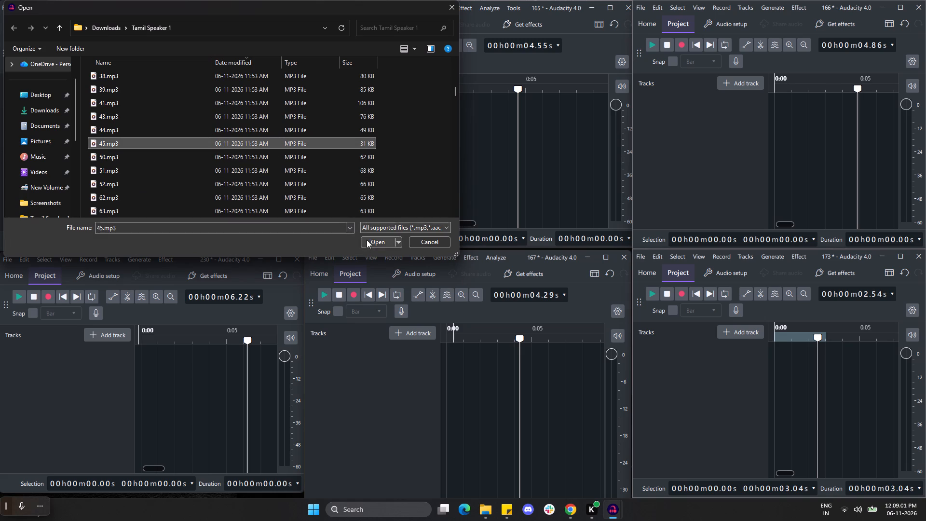
{"action": "left_click", "coordinate": [371, 240]}
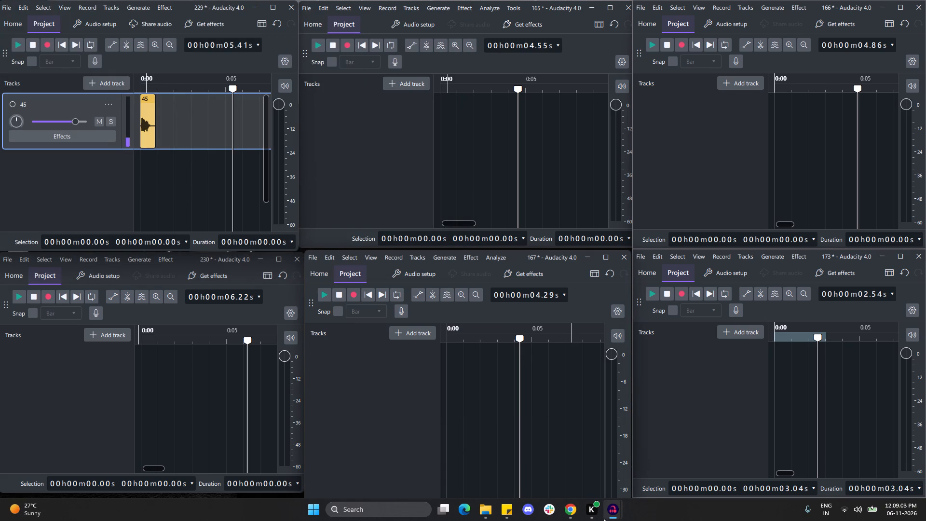
In File Explorer, delete the 30 processed source files from 16.mp3 through 44.mp3 in the Downloads folder Tamil Speaker 1.
{"action": "left_click", "coordinate": [488, 514]}
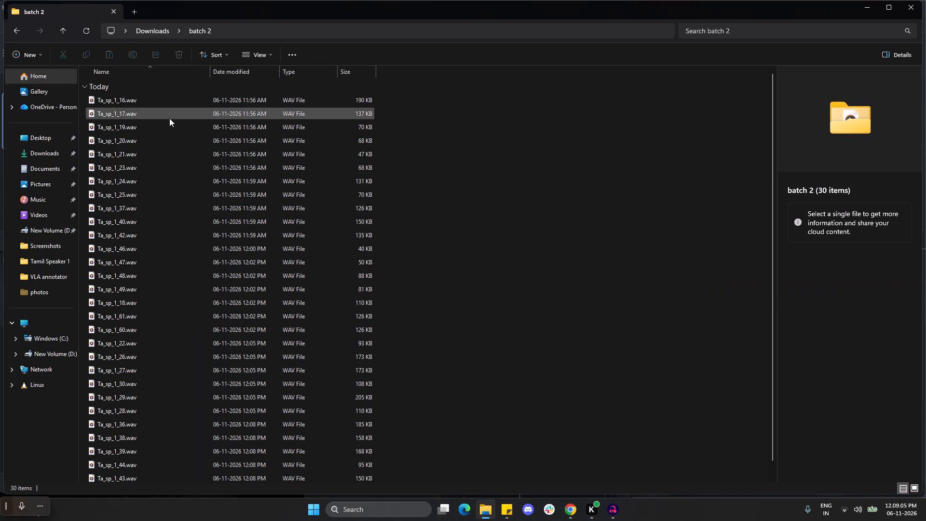
{"action": "scroll", "coordinate": [176, 122], "scroll_direction": "up", "scroll_amount": 3}
{"action": "left_click", "coordinate": [152, 24]}
{"action": "left_click", "coordinate": [323, 0]}
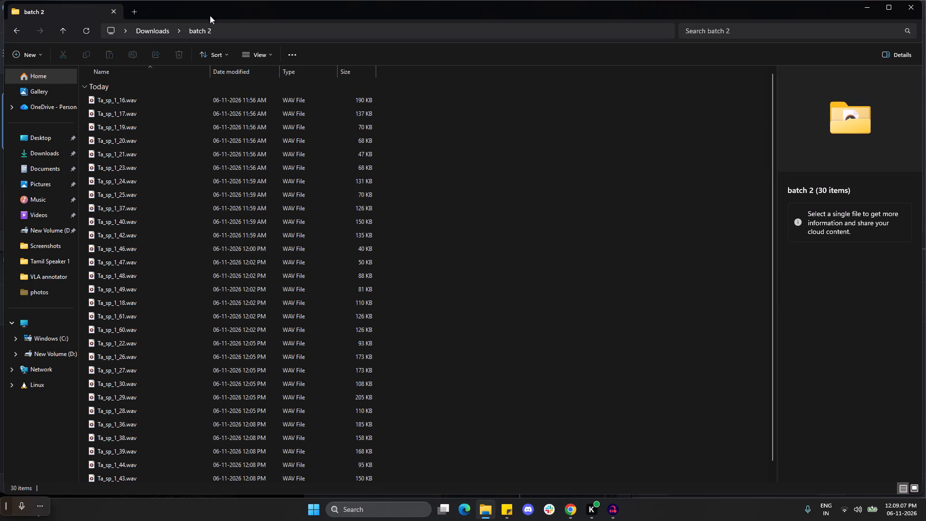
{"action": "left_click", "coordinate": [147, 33]}
{"action": "double_click", "coordinate": [158, 139]}
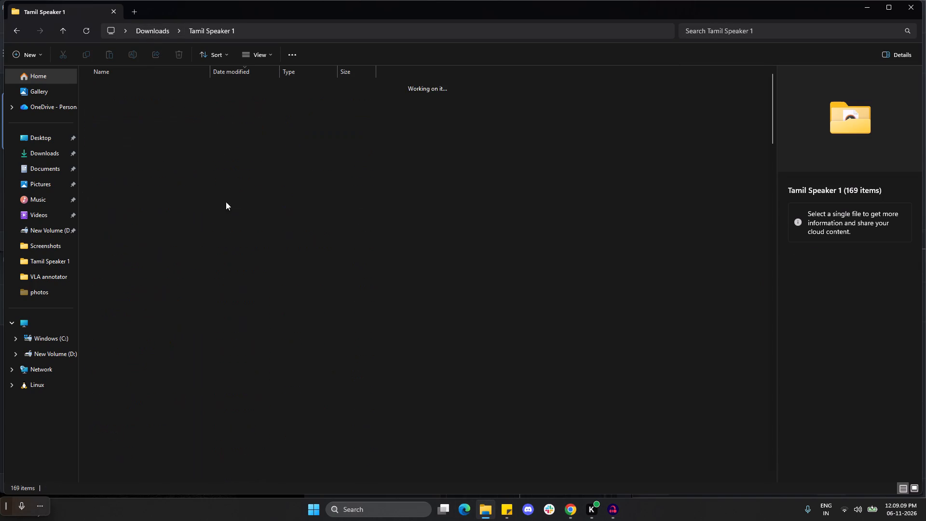
{"action": "left_click_drag", "start_coordinate": [415, 93], "coordinate": [391, 97]}
{"action": "left_click", "coordinate": [435, 103]}
{"action": "left_click_drag", "start_coordinate": [428, 100], "coordinate": [381, 99]}
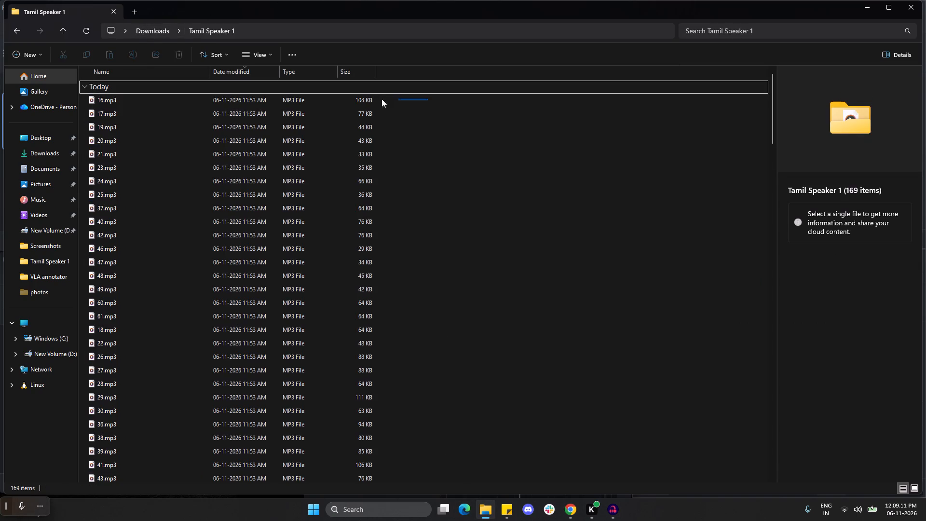
{"action": "left_click_drag", "start_coordinate": [381, 99], "coordinate": [258, 477]}
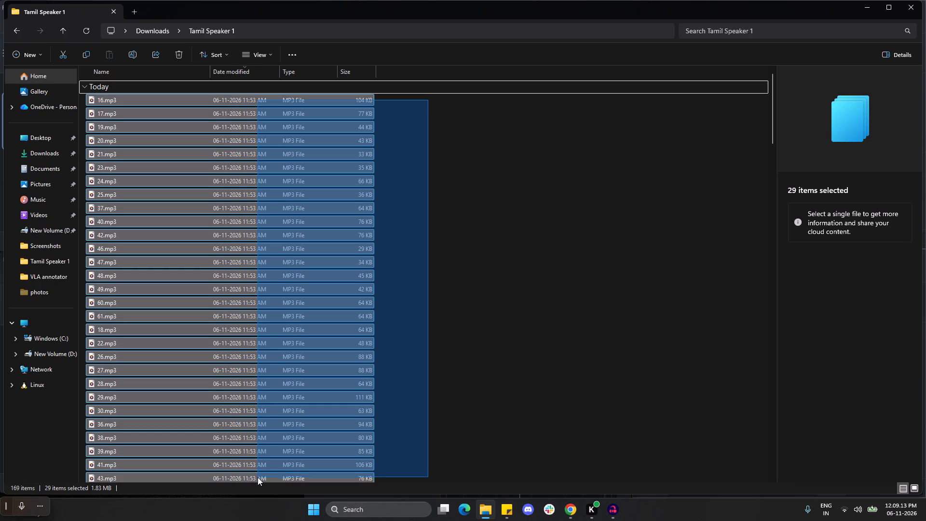
{"action": "left_click_drag", "start_coordinate": [258, 477], "coordinate": [195, 306]}
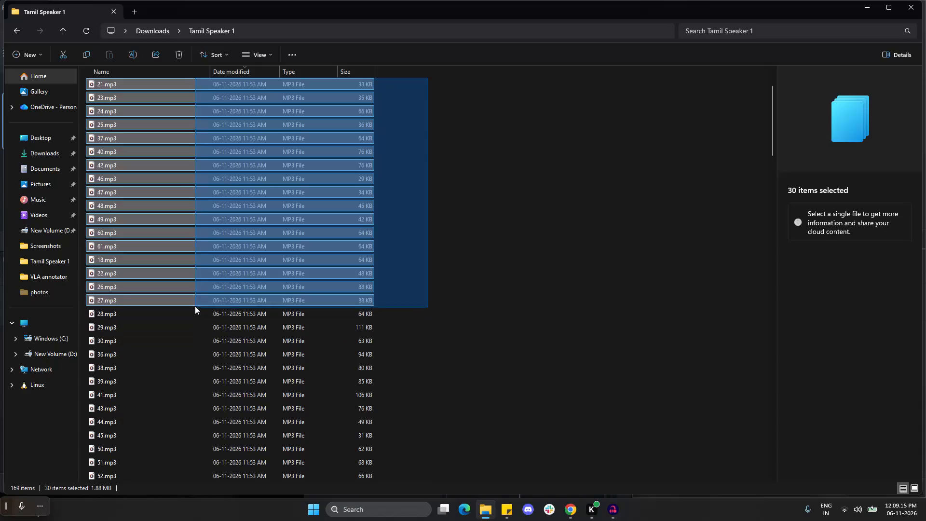
{"action": "left_click_drag", "start_coordinate": [195, 306], "coordinate": [178, 411]}
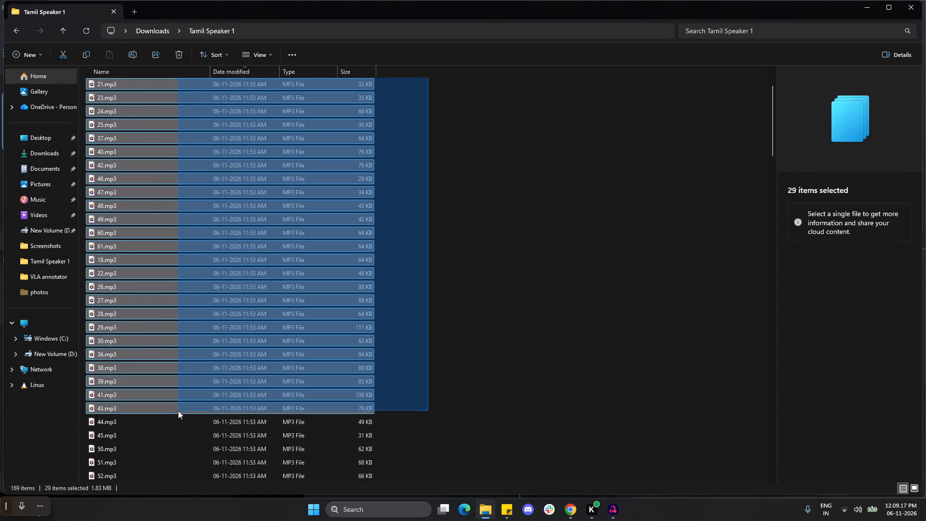
{"action": "left_click_drag", "start_coordinate": [178, 411], "coordinate": [176, 416]}
{"action": "key", "text": "Delete"}
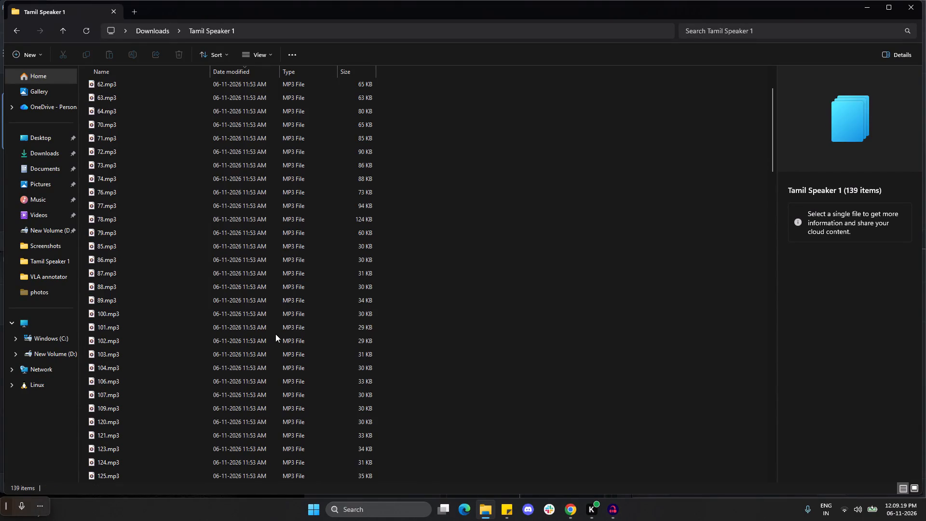
Select all files left in the Tamil Speaker 1 folder to check how many remain.
{"action": "scroll", "coordinate": [231, 192], "scroll_direction": "up", "scroll_amount": 6}
{"action": "scroll", "coordinate": [230, 192], "scroll_direction": "down", "scroll_amount": 17}
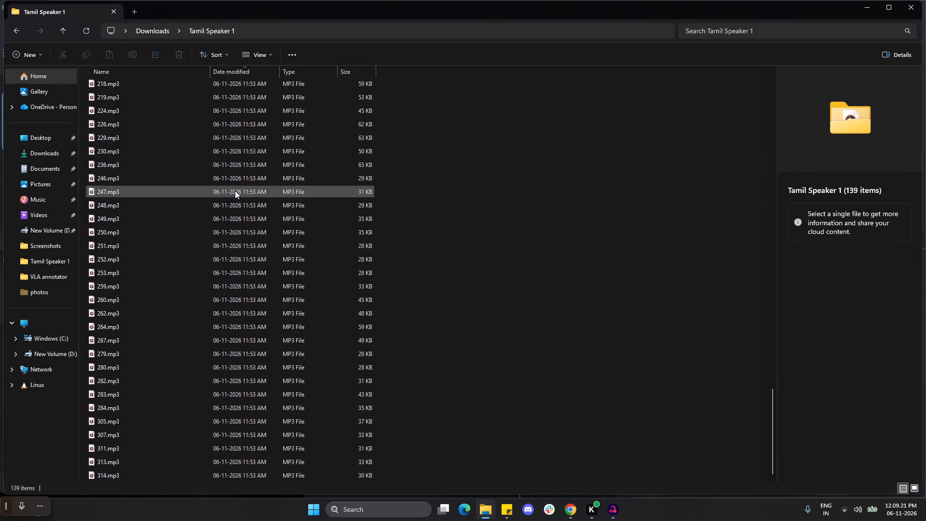
{"action": "left_click", "coordinate": [237, 191]}
{"action": "key", "text": "ctrl+a"}
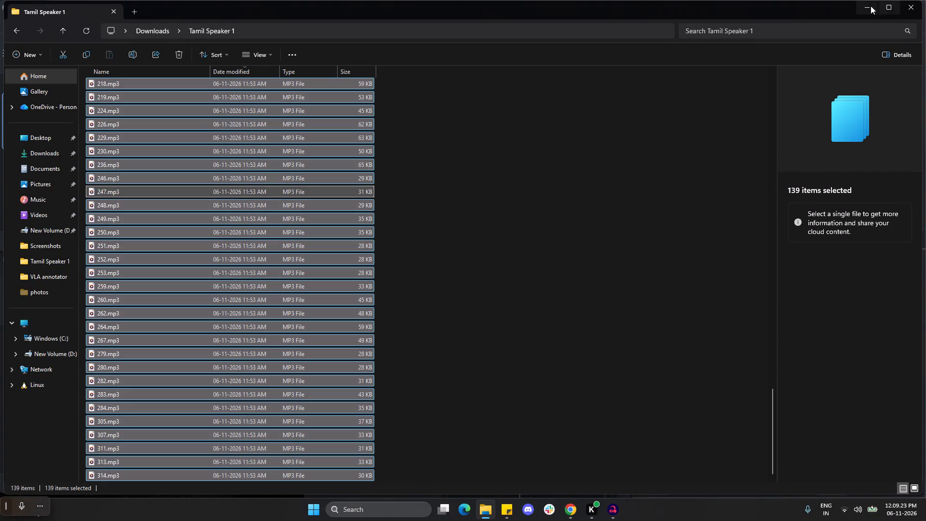
Return to Audacity and import 50.mp3 from the Tamil Speaker 1 folder into project 165.
{"action": "left_click", "coordinate": [865, 6]}
{"action": "left_click", "coordinate": [352, 187]}
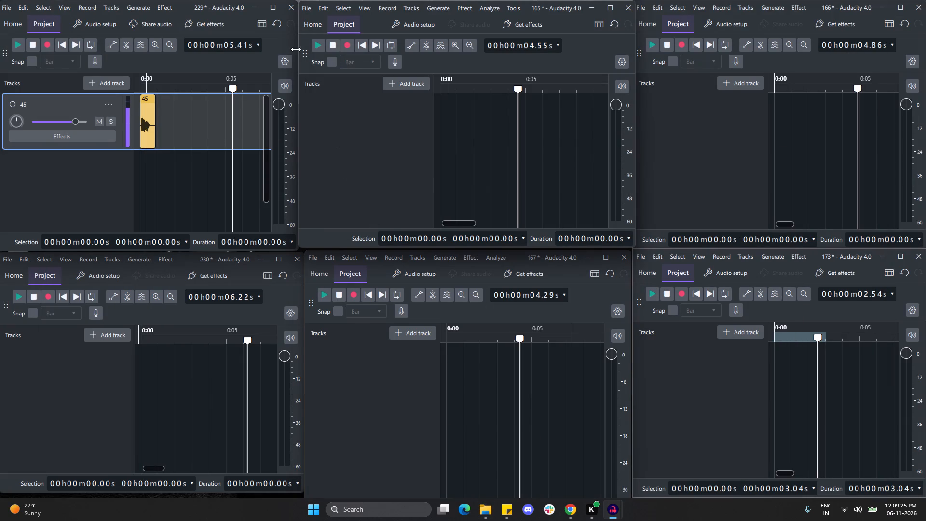
{"action": "left_click", "coordinate": [309, 13]}
{"action": "left_click", "coordinate": [339, 75]}
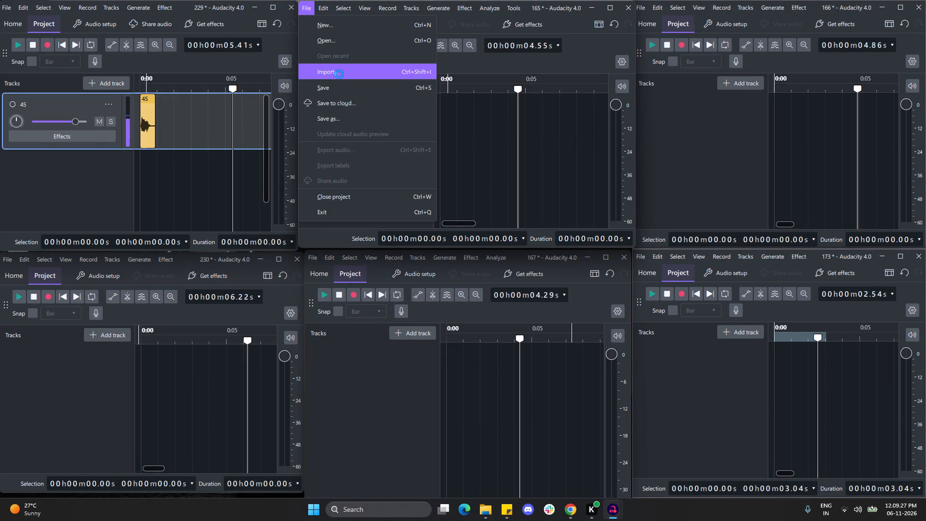
{"action": "left_click", "coordinate": [421, 102]}
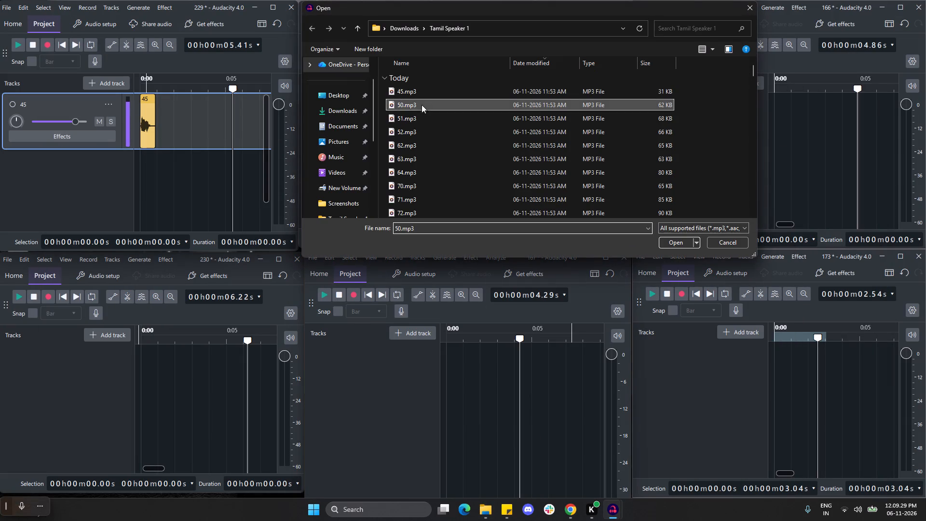
{"action": "left_click", "coordinate": [665, 241]}
Import 51.mp3 from the Tamil Speaker 1 folder into project 166.
{"action": "left_click", "coordinate": [639, 7]}
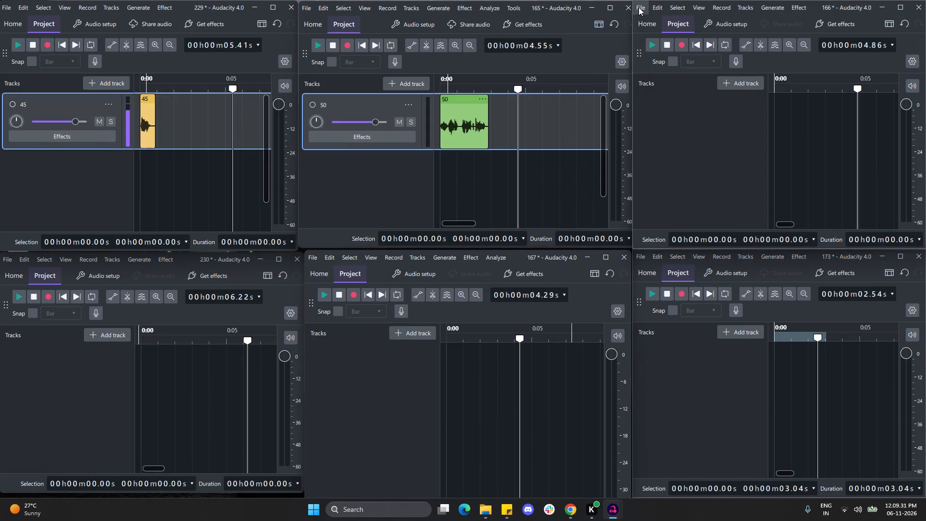
{"action": "left_click", "coordinate": [672, 74]}
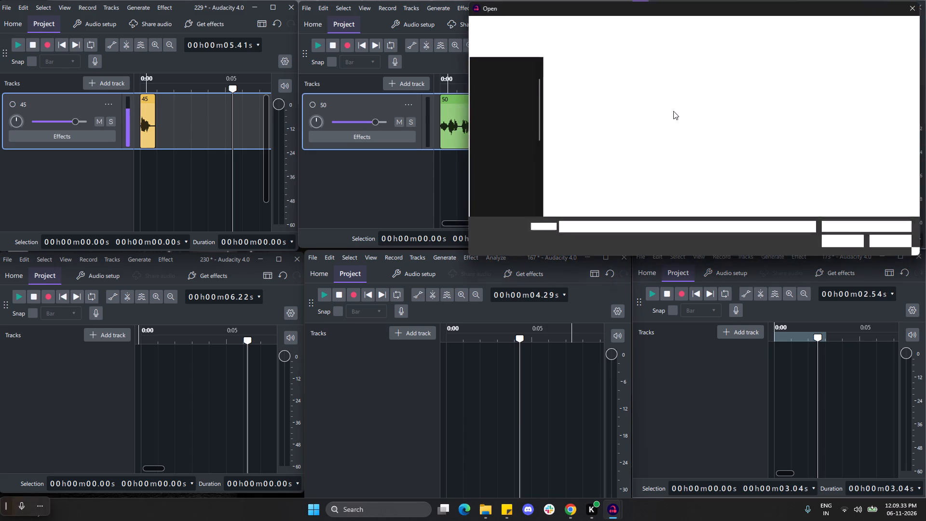
{"action": "left_click", "coordinate": [595, 115]}
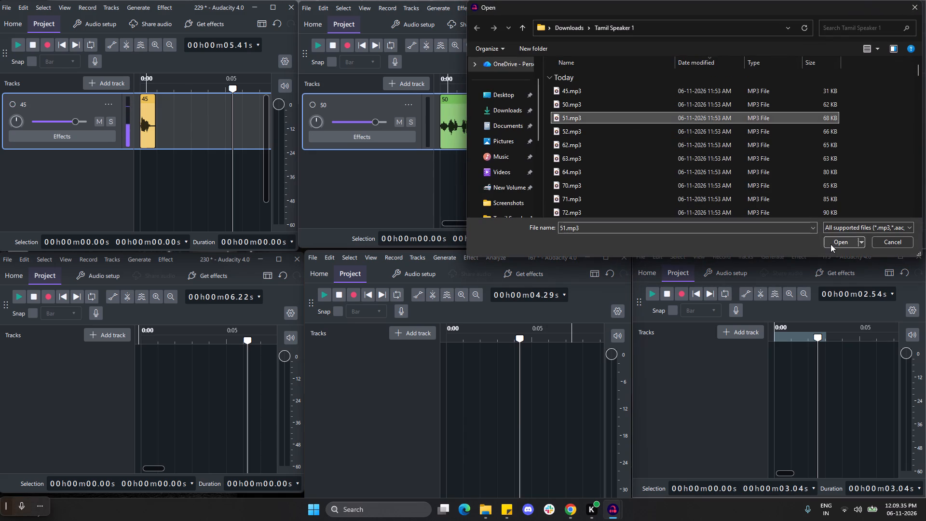
{"action": "left_click", "coordinate": [831, 244]}
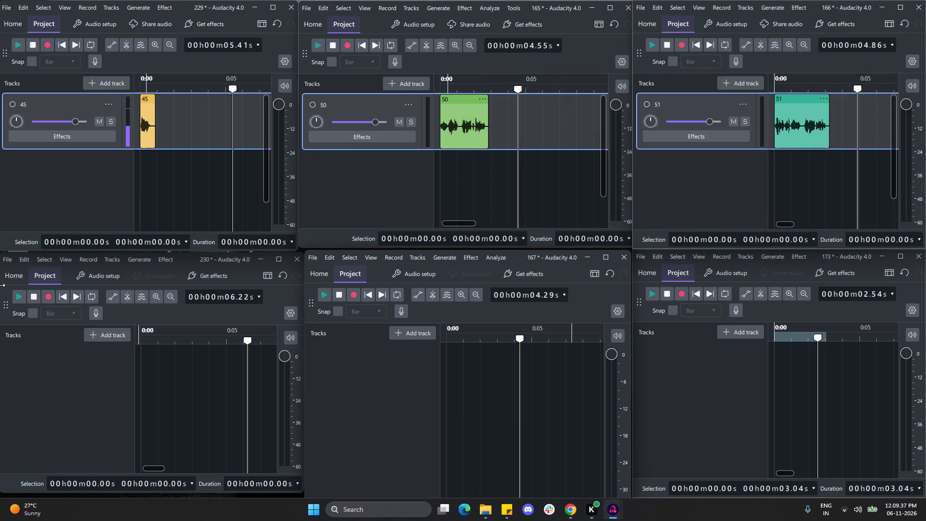
Import 52.mp3 from the Tamil Speaker 1 folder into project 230.
{"action": "left_click", "coordinate": [2, 260]}
{"action": "left_click", "coordinate": [3, 263]}
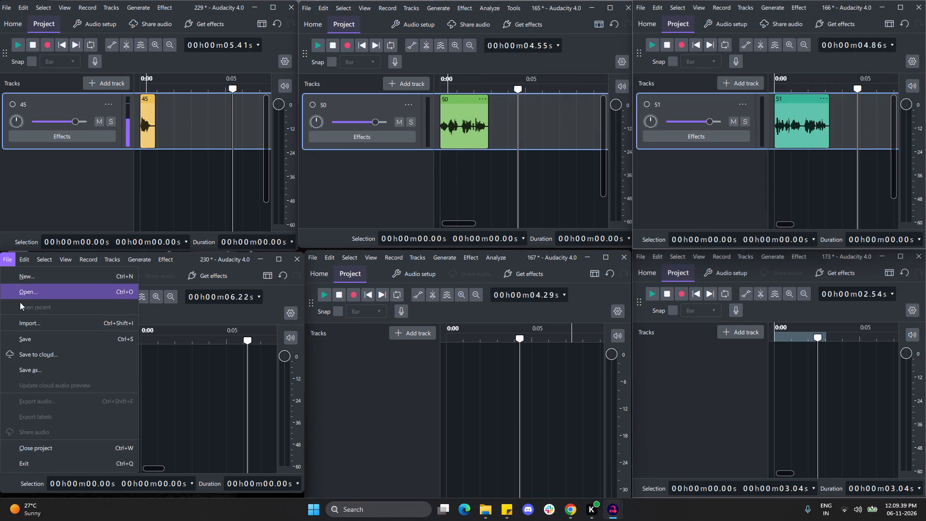
{"action": "left_click", "coordinate": [57, 328]}
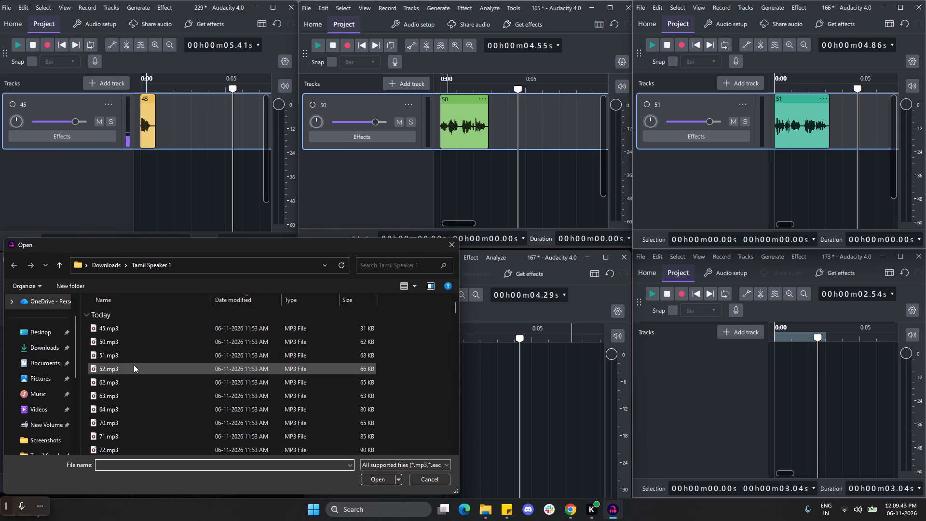
{"action": "left_click", "coordinate": [134, 365]}
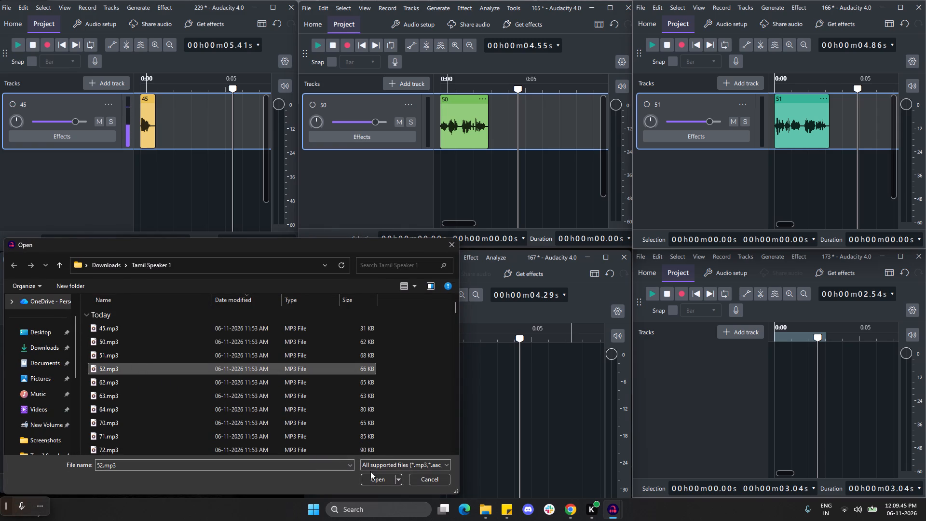
{"action": "left_click", "coordinate": [374, 482]}
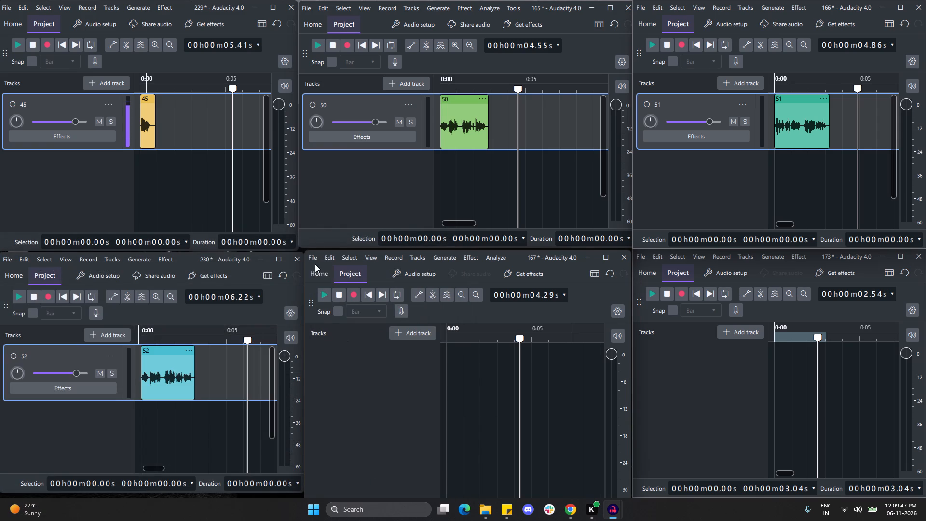
Import 62.mp3 from the Tamil Speaker 1 folder into project 167.
{"action": "left_click", "coordinate": [313, 259]}
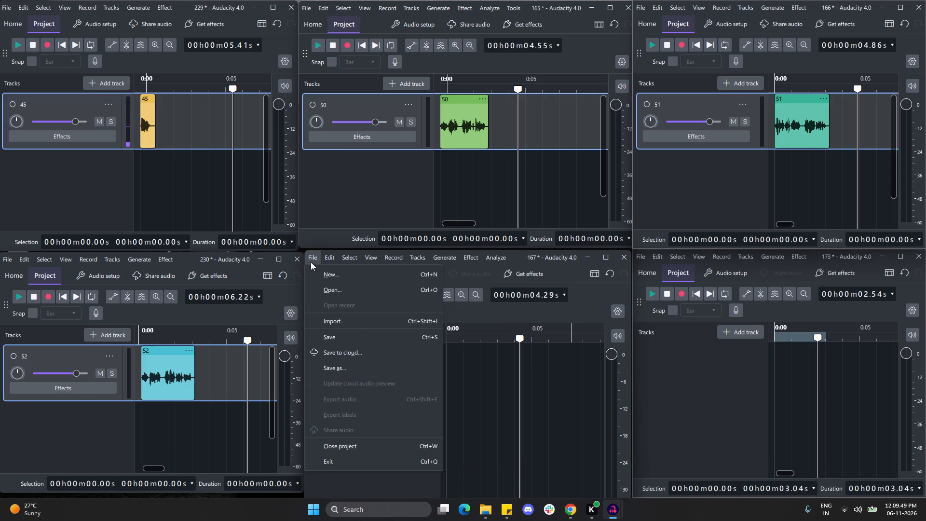
{"action": "left_click", "coordinate": [335, 322]}
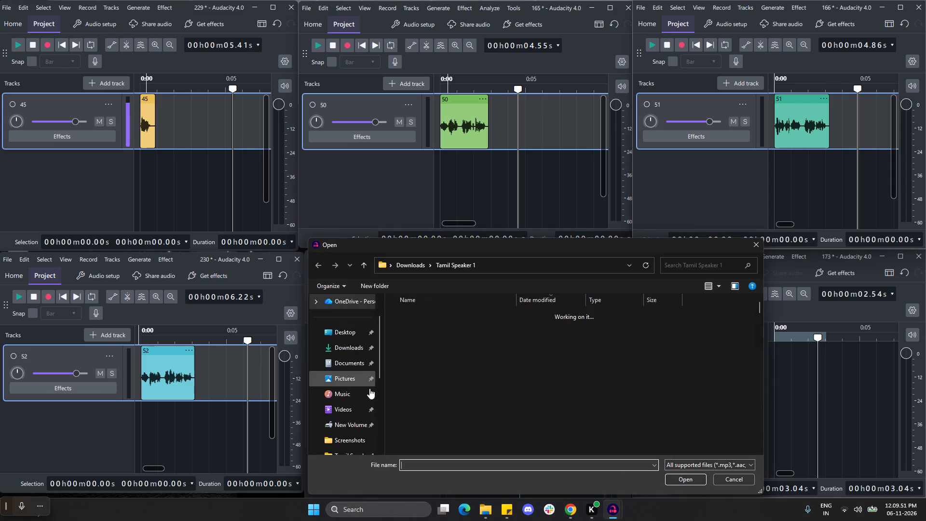
{"action": "left_click", "coordinate": [427, 384]}
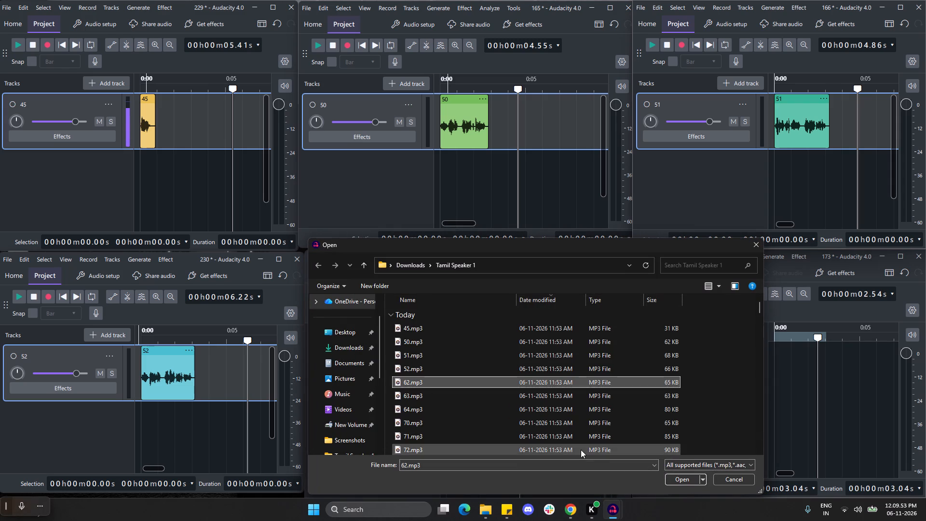
{"action": "left_click", "coordinate": [679, 478]}
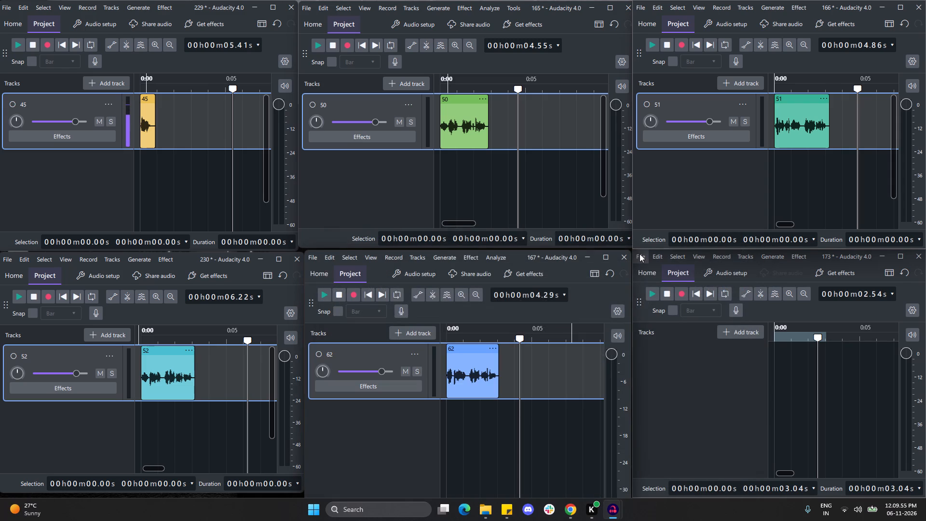
Import 63.mp3 from the Tamil Speaker 1 folder into project 173.
{"action": "left_click", "coordinate": [640, 254]}
{"action": "left_click", "coordinate": [687, 320]}
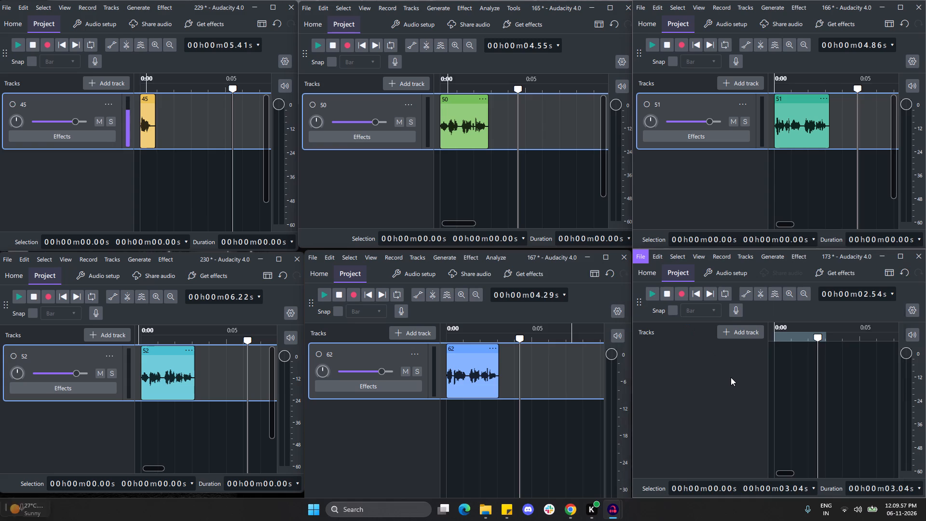
{"action": "left_click", "coordinate": [613, 394]}
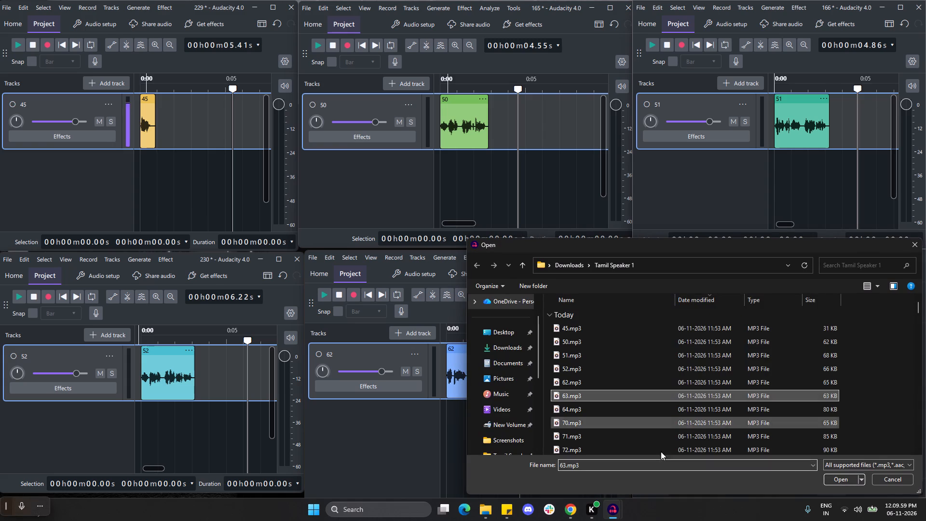
{"action": "left_click", "coordinate": [837, 480]}
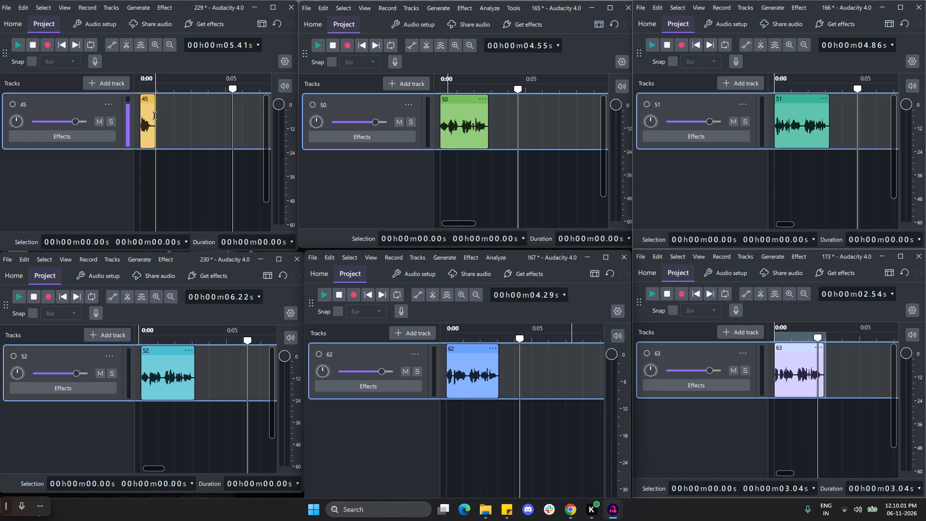
Place the playhead at the end of the imported clip in each of the six projects.
{"action": "left_click", "coordinate": [154, 116]}
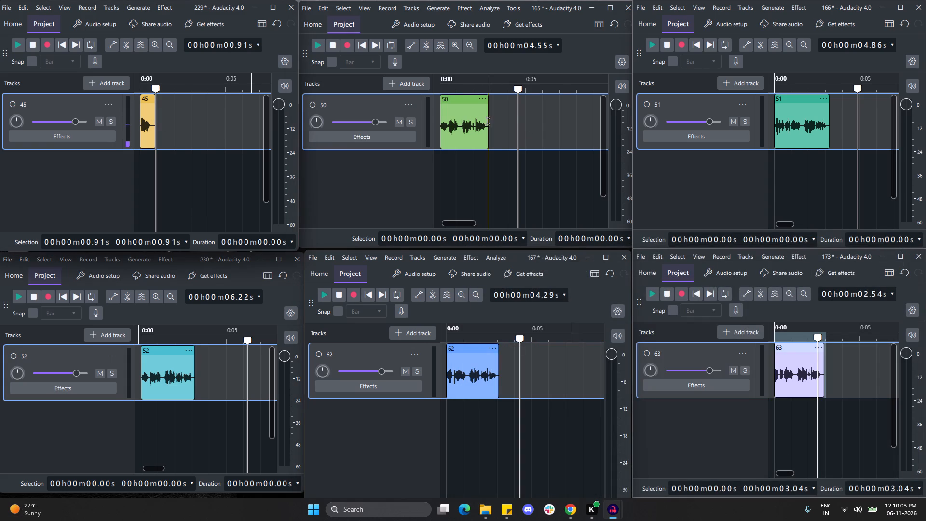
{"action": "left_click", "coordinate": [488, 121]}
{"action": "left_click", "coordinate": [830, 124]}
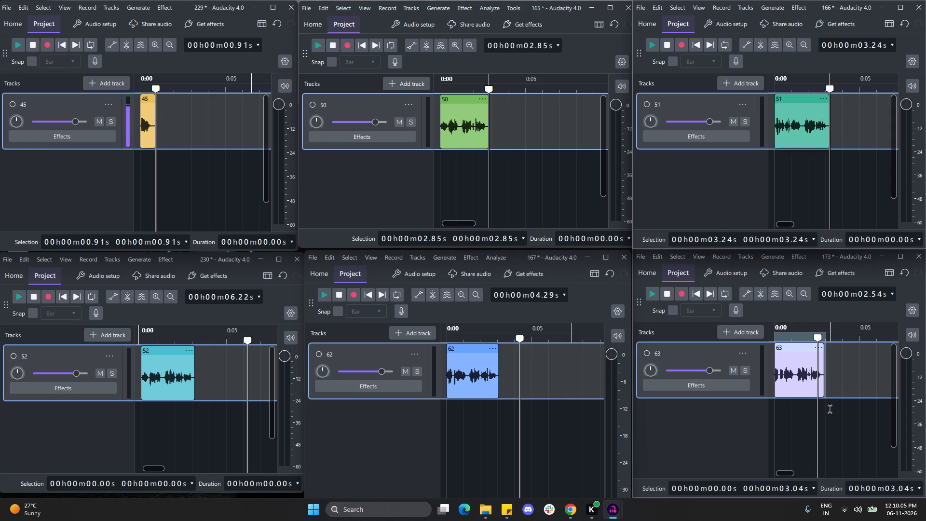
{"action": "left_click", "coordinate": [826, 368]}
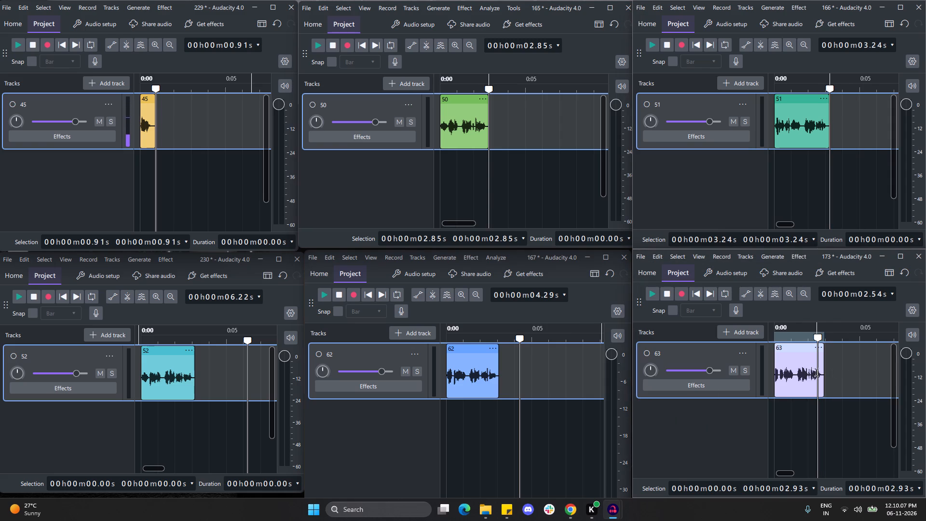
{"action": "left_click", "coordinate": [825, 372]}
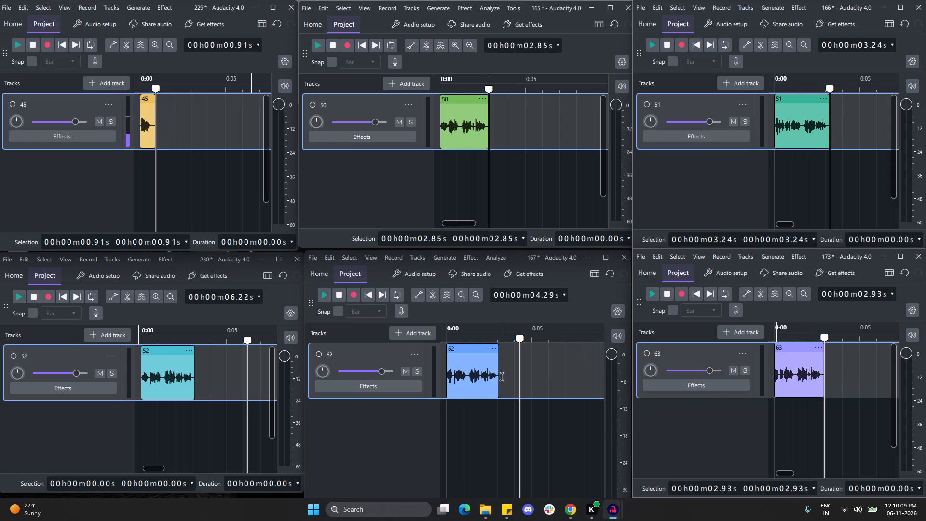
{"action": "left_click", "coordinate": [498, 376]}
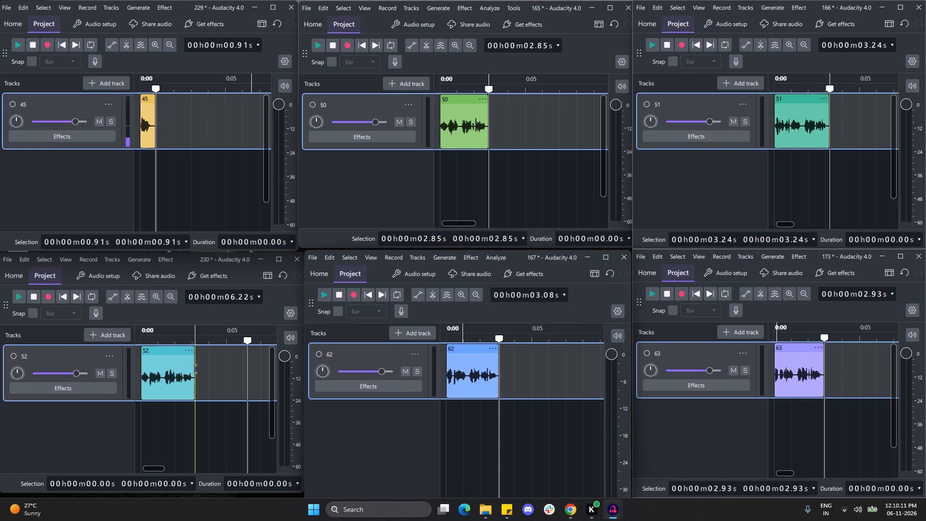
{"action": "left_click", "coordinate": [195, 369]}
Generate 0.5 s of silence at the end of clips 45, 50 and 51 in projects 229, 165 and 166.
{"action": "left_click", "coordinate": [138, 9]}
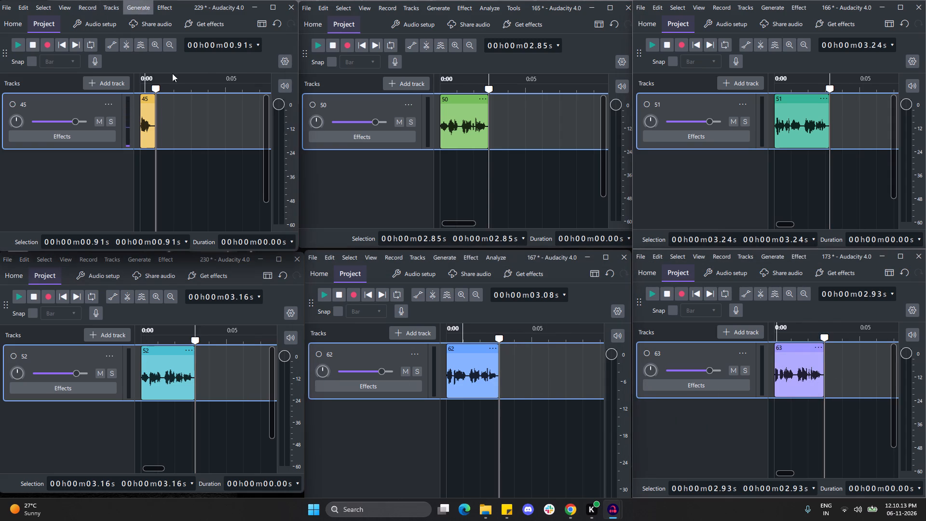
{"action": "left_click", "coordinate": [163, 89]}
{"action": "left_click", "coordinate": [162, 148]}
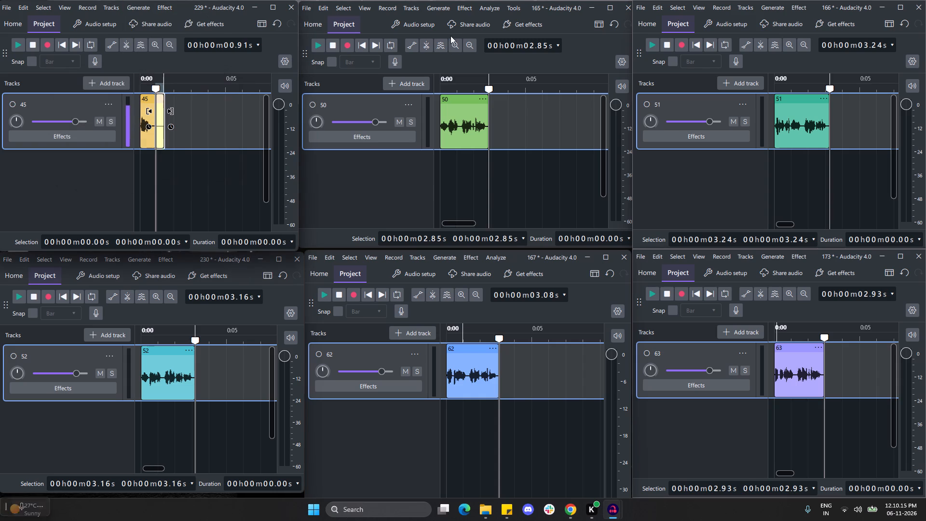
{"action": "left_click", "coordinate": [450, 8]}
{"action": "left_click", "coordinate": [480, 87]}
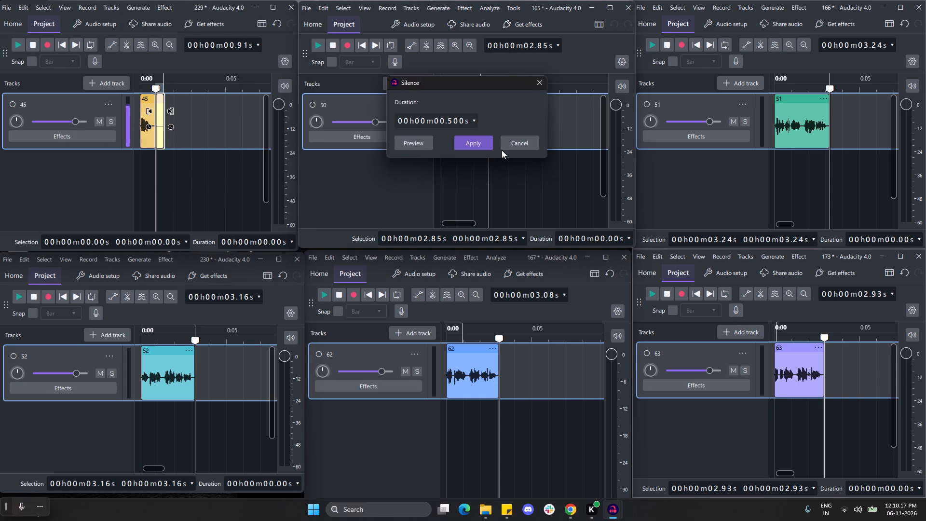
{"action": "left_click", "coordinate": [481, 144]}
{"action": "left_click", "coordinate": [767, 9]}
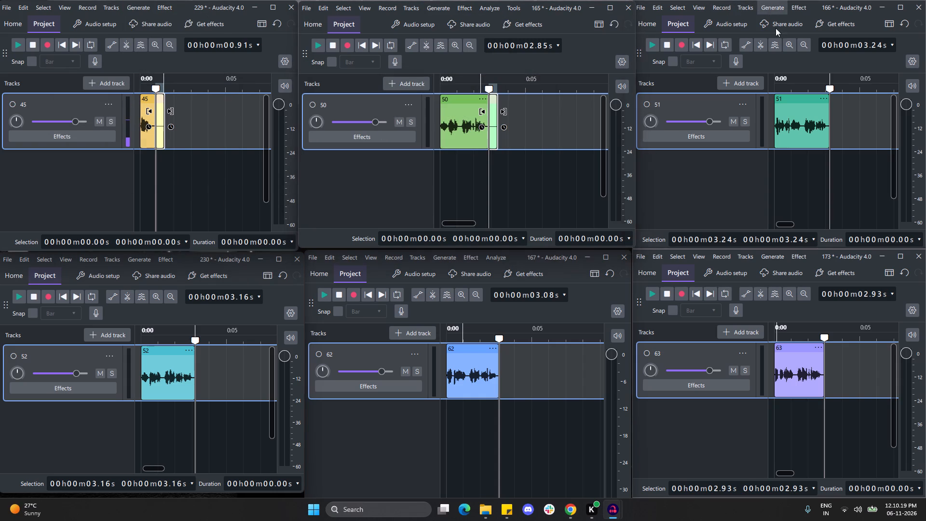
{"action": "left_click", "coordinate": [785, 82]}
{"action": "left_click", "coordinate": [779, 146]}
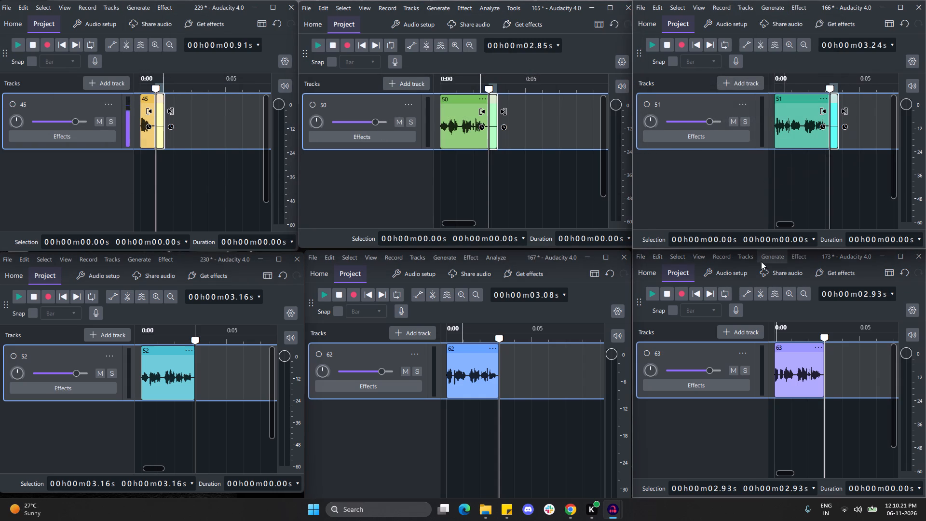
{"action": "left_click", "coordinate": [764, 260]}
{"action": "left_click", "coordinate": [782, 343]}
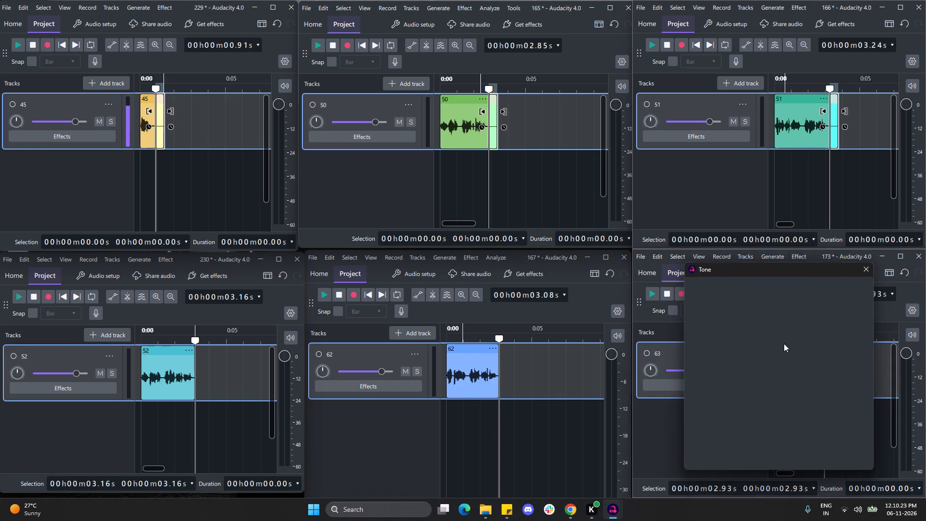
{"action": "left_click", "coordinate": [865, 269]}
Generate 0.5 s of silence at the end of clips 63, 62 and 52 in projects 173, 167 and 230.
{"action": "left_click", "coordinate": [779, 262]}
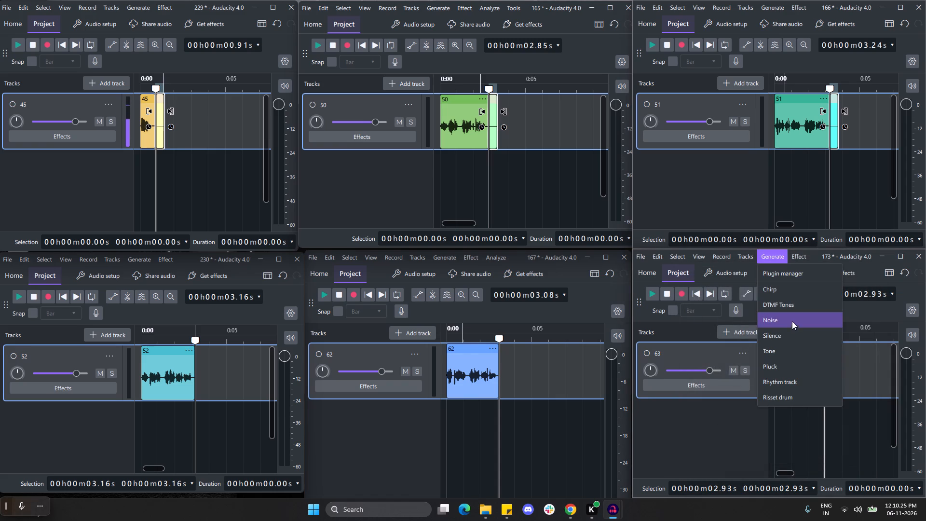
{"action": "left_click", "coordinate": [791, 333]}
{"action": "left_click", "coordinate": [797, 390]}
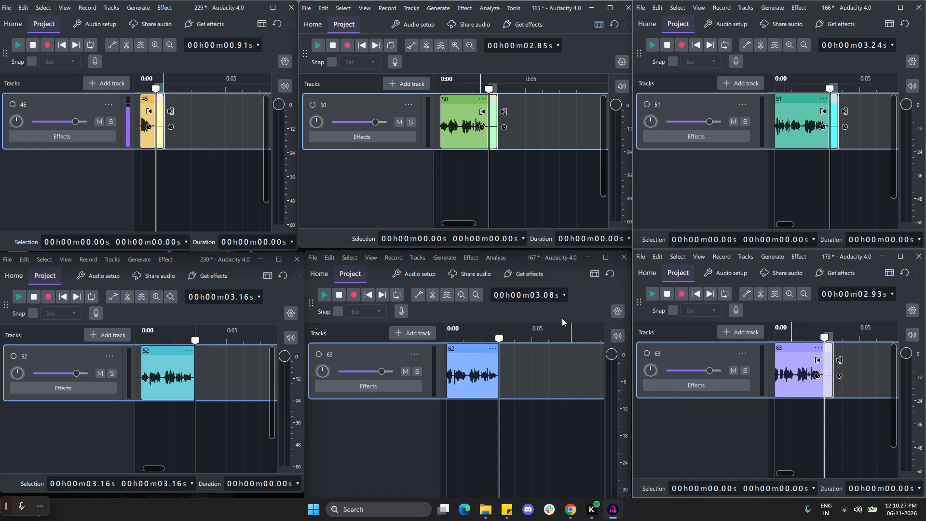
{"action": "left_click", "coordinate": [449, 260]}
{"action": "left_click", "coordinate": [479, 339]}
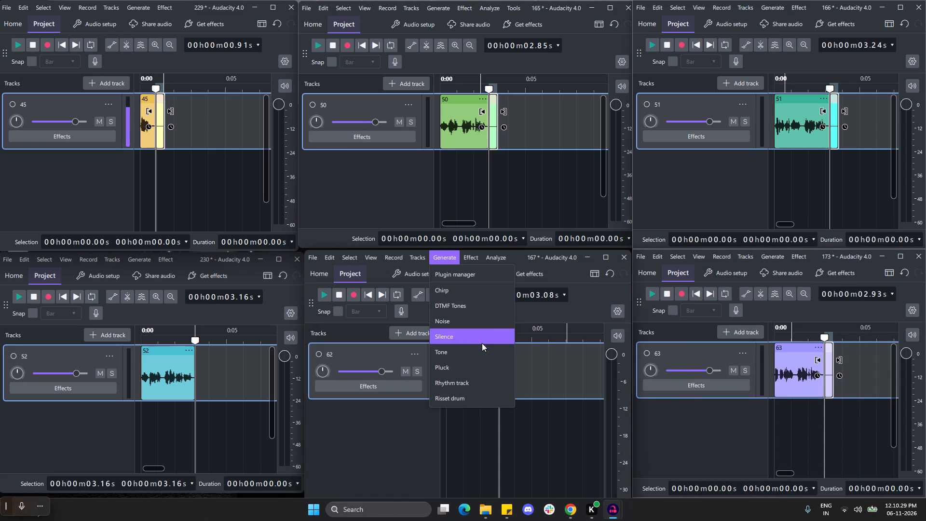
{"action": "left_click", "coordinate": [473, 468]}
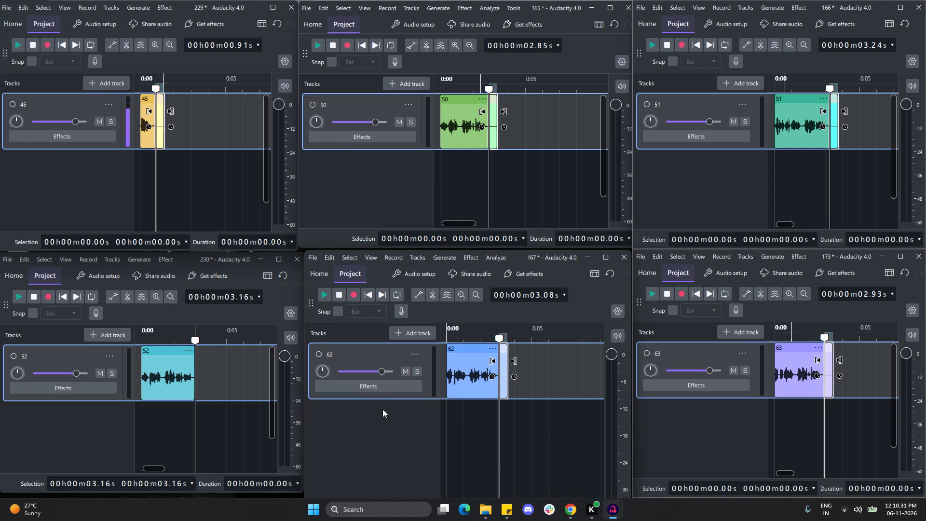
{"action": "left_click", "coordinate": [134, 264]}
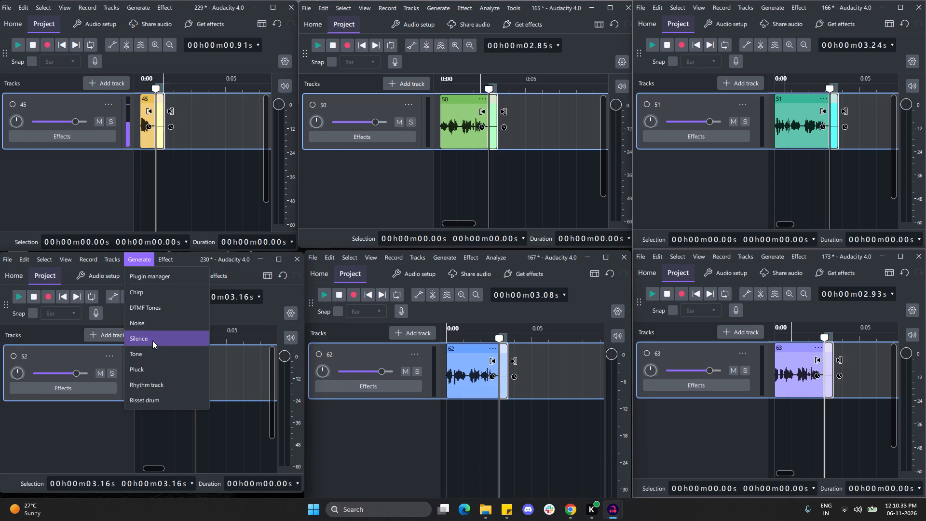
{"action": "left_click", "coordinate": [152, 341]}
{"action": "left_click", "coordinate": [164, 393]}
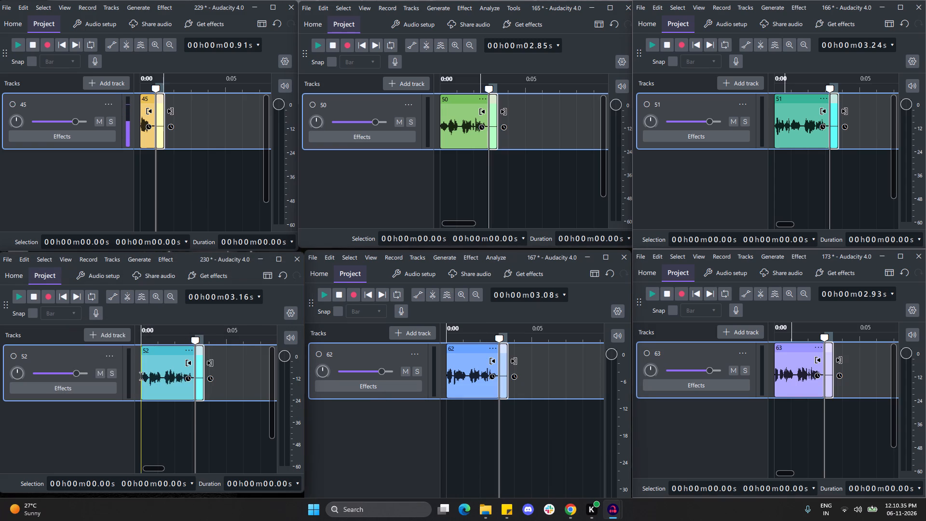
Place the playhead at the start of the audio, 0.00 s, in each of the six projects.
{"action": "left_click", "coordinate": [141, 376]}
{"action": "left_click", "coordinate": [448, 366]}
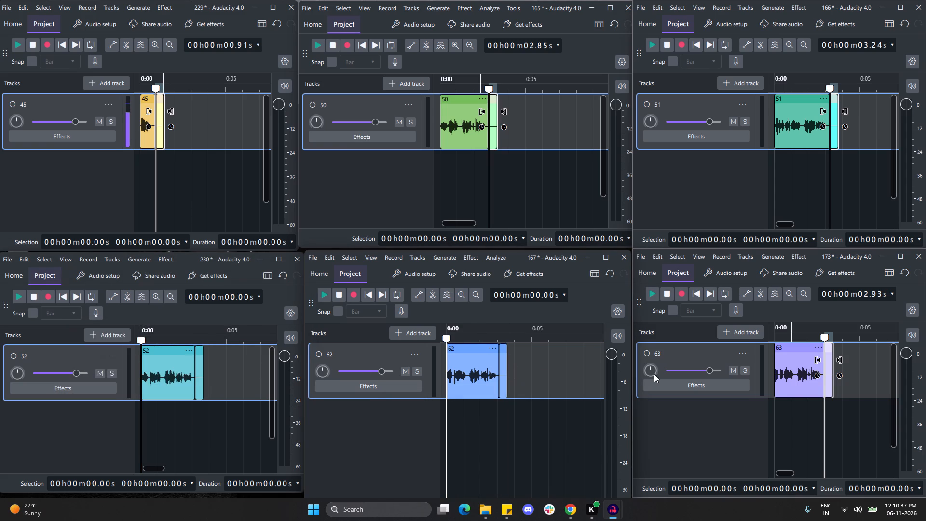
{"action": "left_click", "coordinate": [776, 367]}
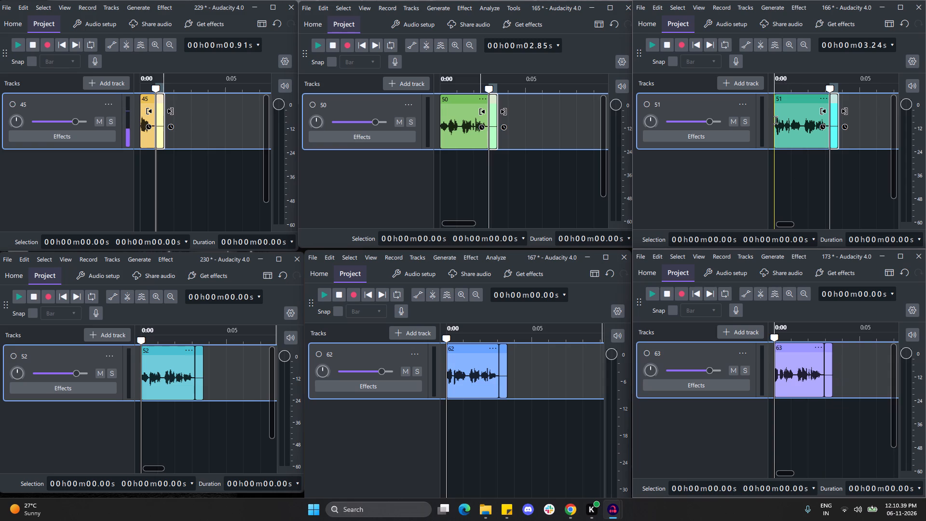
{"action": "left_click", "coordinate": [776, 120]}
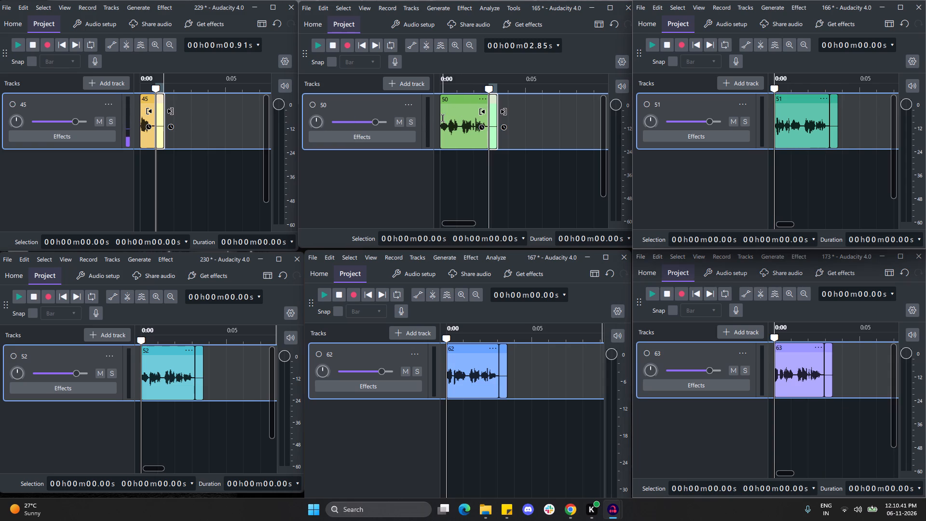
{"action": "left_click", "coordinate": [440, 118]}
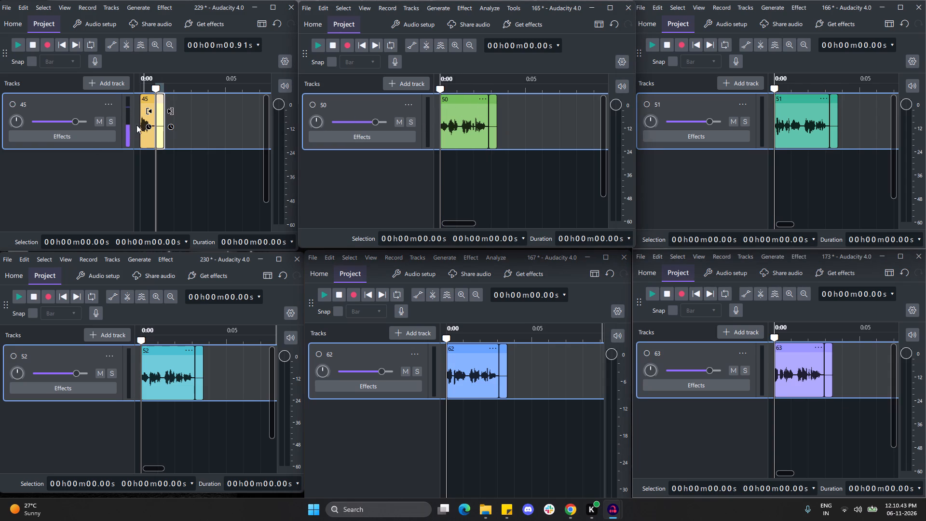
{"action": "left_click", "coordinate": [140, 127]}
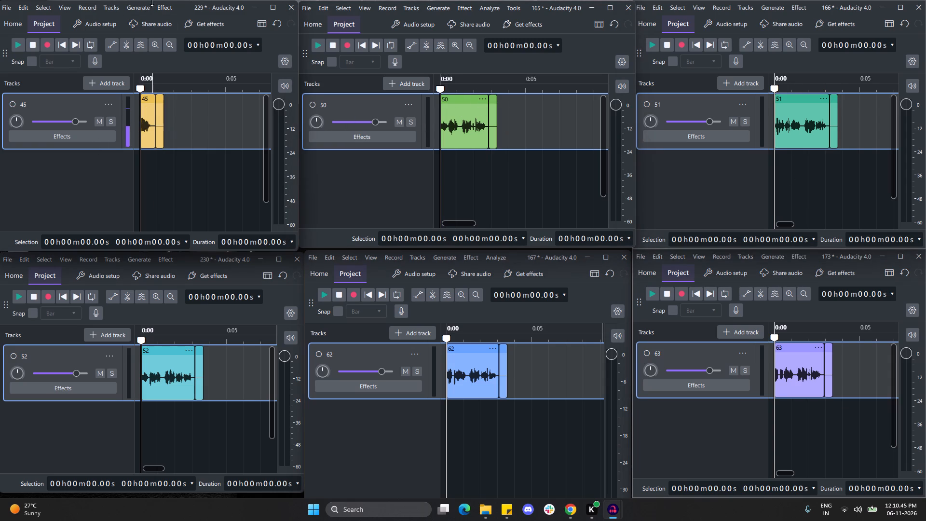
Generate 0.5 s of silence at the start of clips 45, 50 and 51 in projects 229, 165 and 166.
{"action": "left_click", "coordinate": [136, 6]}
{"action": "left_click", "coordinate": [158, 88]}
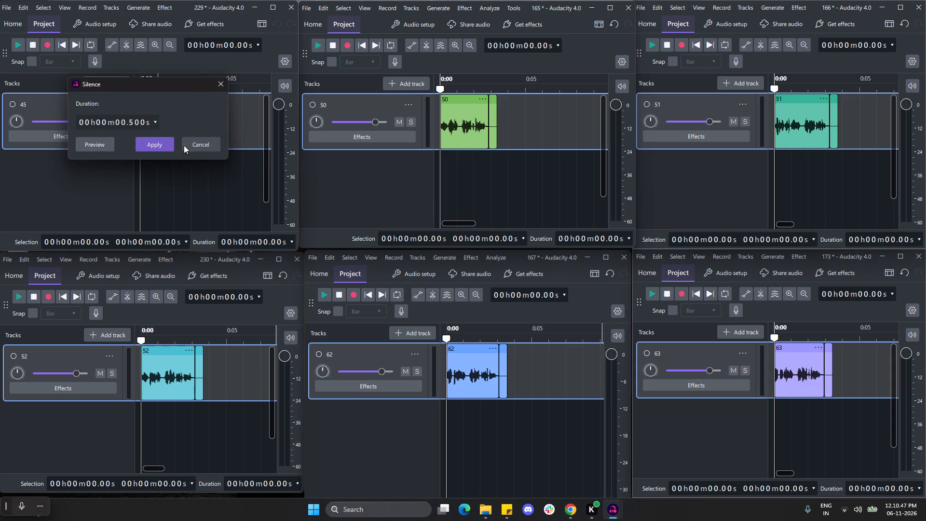
{"action": "left_click", "coordinate": [166, 144]}
{"action": "left_click", "coordinate": [448, 13]}
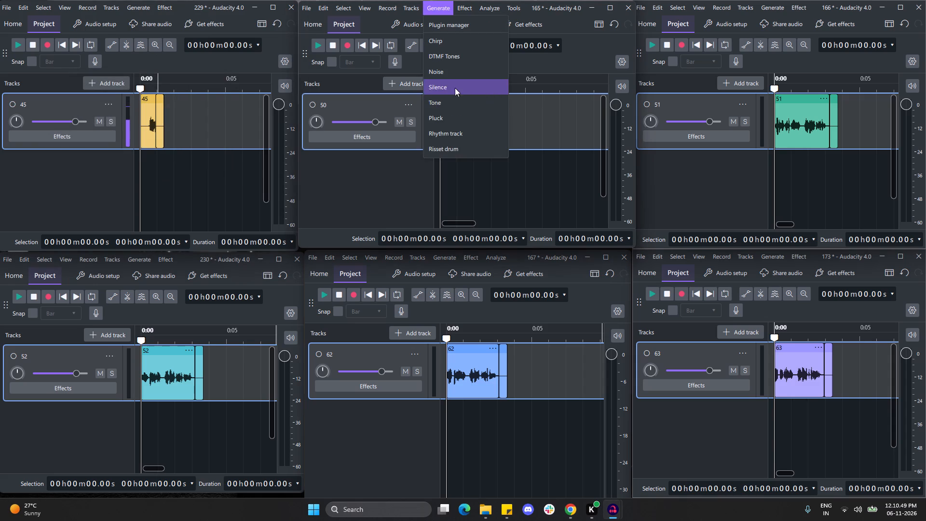
{"action": "left_click", "coordinate": [454, 86]}
{"action": "left_click", "coordinate": [482, 140]}
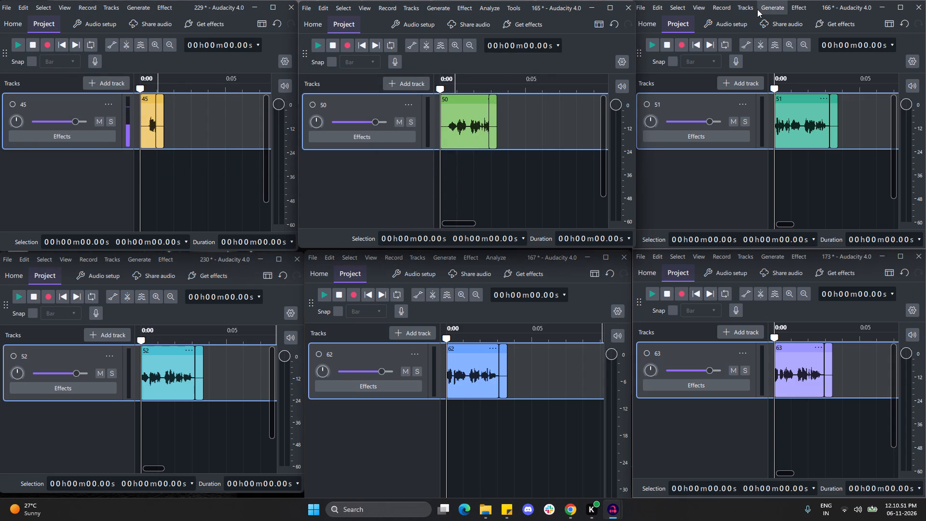
{"action": "left_click", "coordinate": [765, 7]}
{"action": "left_click", "coordinate": [778, 88]}
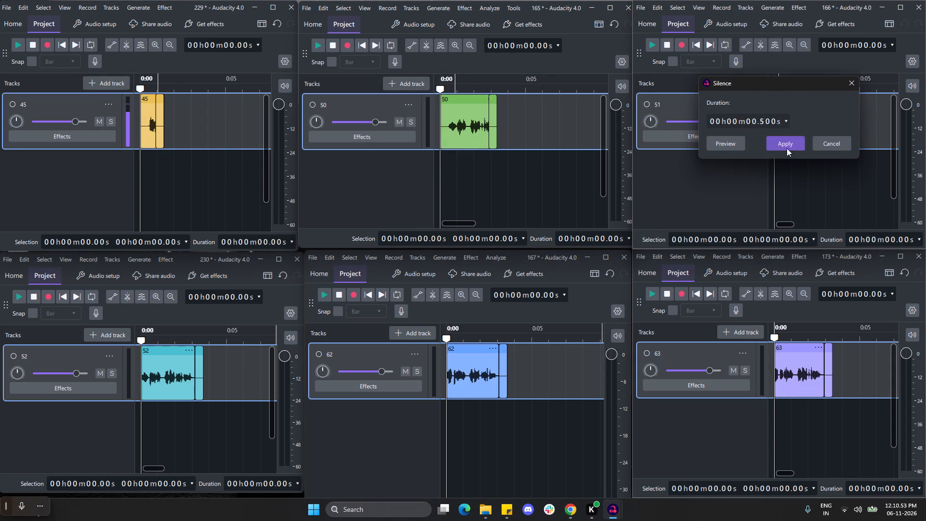
{"action": "left_click", "coordinate": [786, 144]}
Generate 0.5 s of silence at the start of clips 63, 62 and 52 in projects 173, 167 and 230.
{"action": "left_click", "coordinate": [775, 260]}
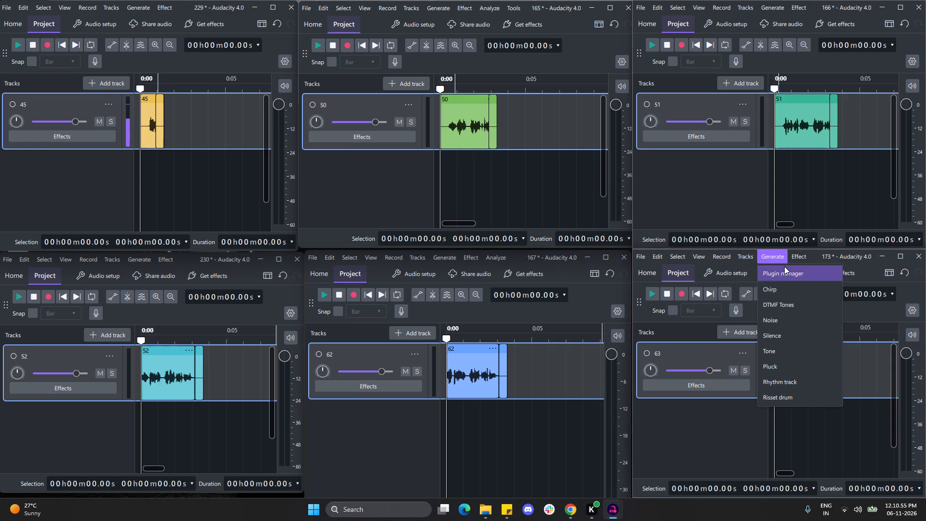
{"action": "left_click", "coordinate": [781, 340]}
{"action": "left_click", "coordinate": [783, 391]}
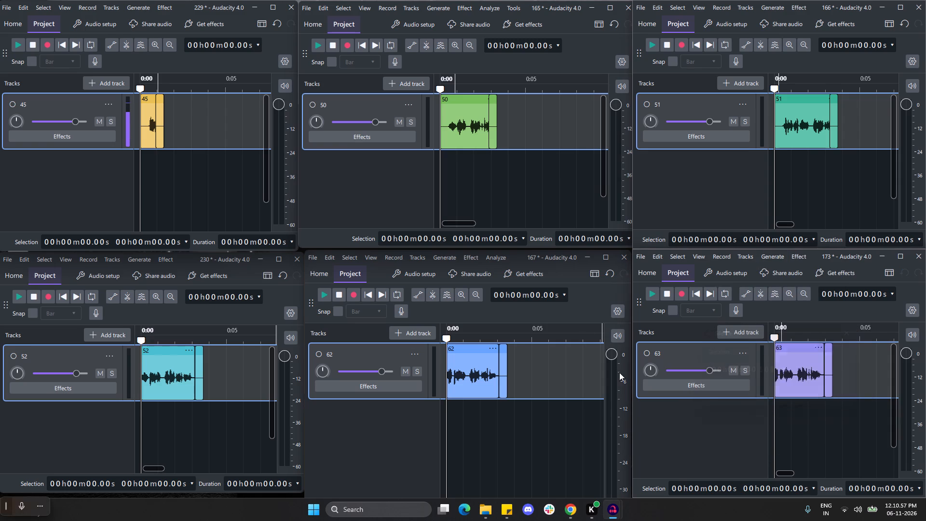
{"action": "left_click", "coordinate": [453, 259]}
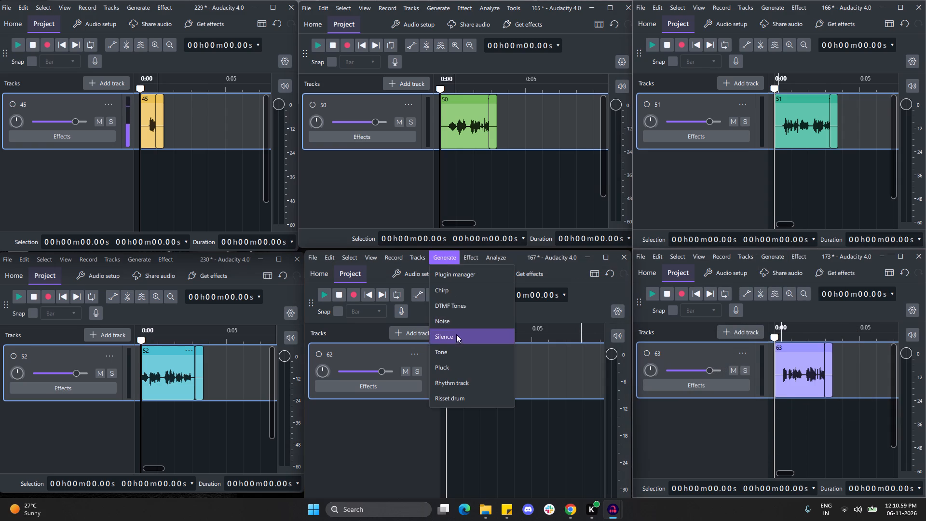
{"action": "left_click", "coordinate": [457, 341]}
{"action": "left_click", "coordinate": [476, 470]}
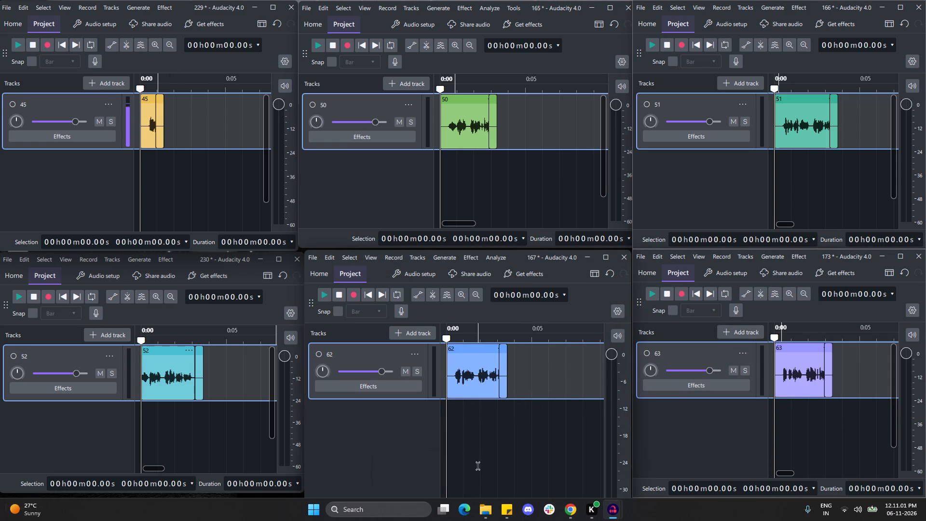
{"action": "left_click", "coordinate": [135, 262]}
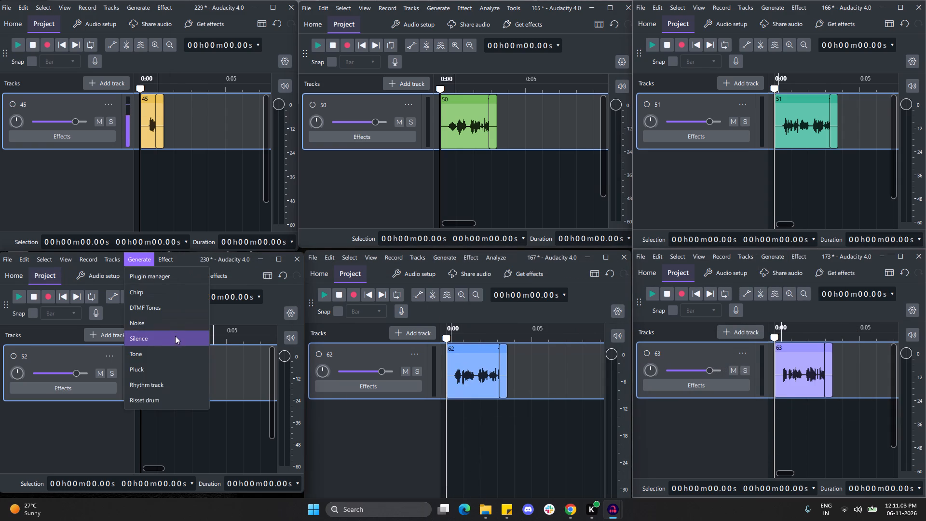
{"action": "left_click", "coordinate": [175, 338]}
{"action": "left_click", "coordinate": [156, 391]}
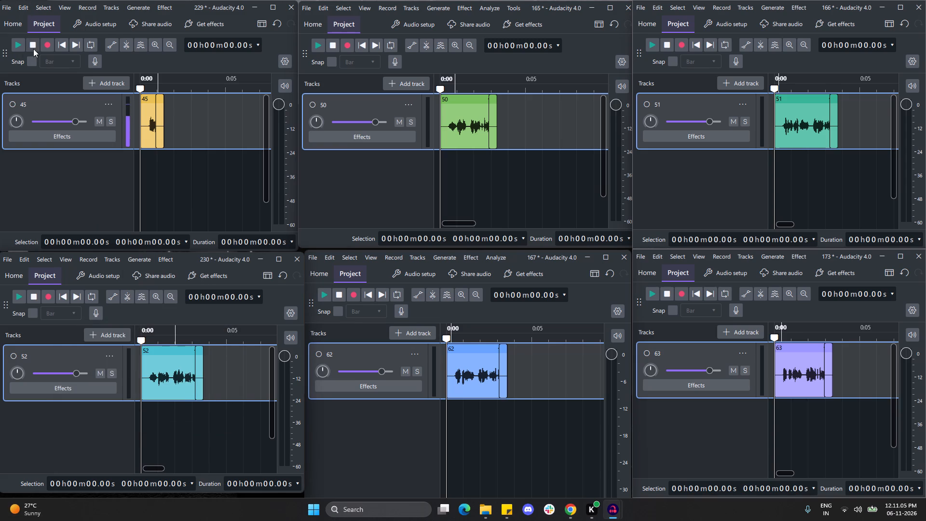
Export the padded clip 45 from project 229 as a WAV file named Ta_sp_1_45 in the batch 2 folder.
{"action": "left_click", "coordinate": [137, 9]}
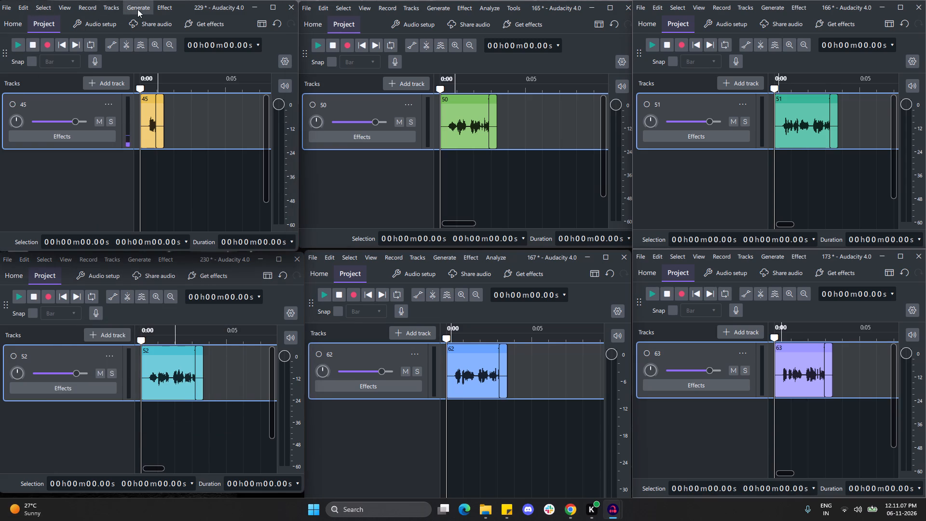
{"action": "left_click", "coordinate": [8, 9]}
{"action": "left_click", "coordinate": [6, 9]}
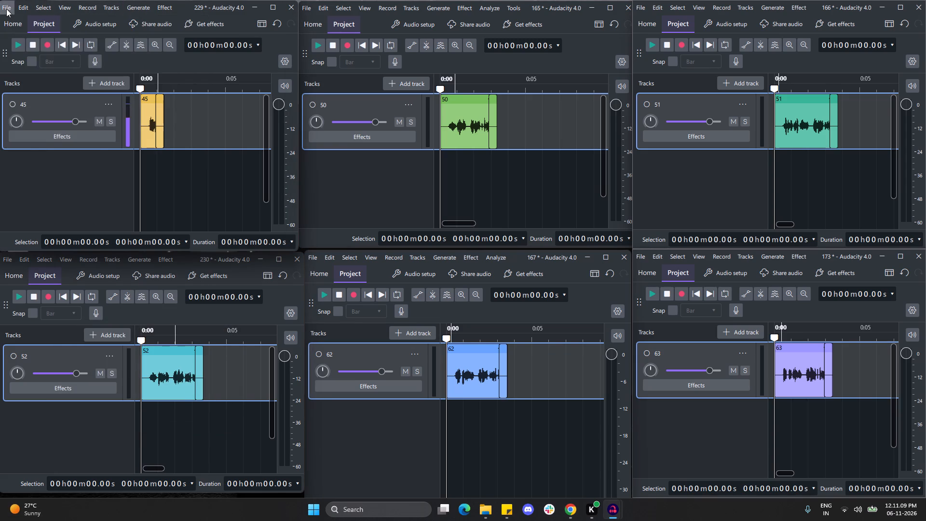
{"action": "double_click", "coordinate": [6, 9]}
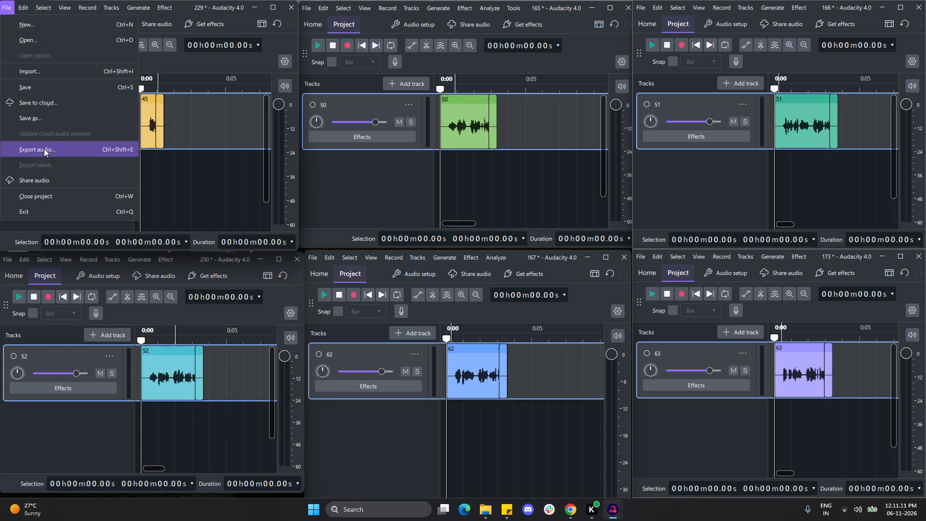
{"action": "left_click", "coordinate": [50, 151]}
{"action": "double_click", "coordinate": [130, 79]}
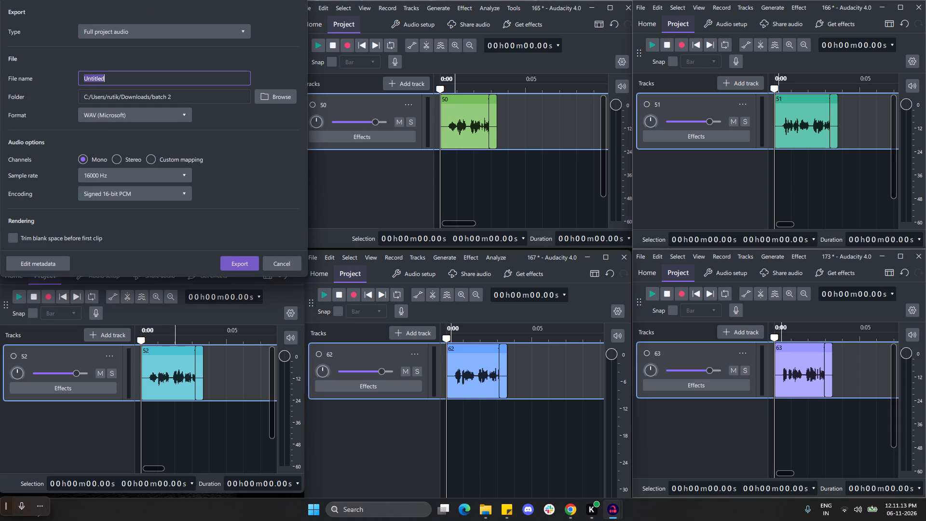
{"action": "key", "text": "ctrl+v"}
{"action": "key", "text": "4"}
{"action": "key", "text": "5"}
{"action": "left_click", "coordinate": [246, 266]}
Export the padded clip 50 from project 165 as a WAV file named Ta_sp_1_50 in the batch 2 folder.
{"action": "left_click", "coordinate": [303, 8]}
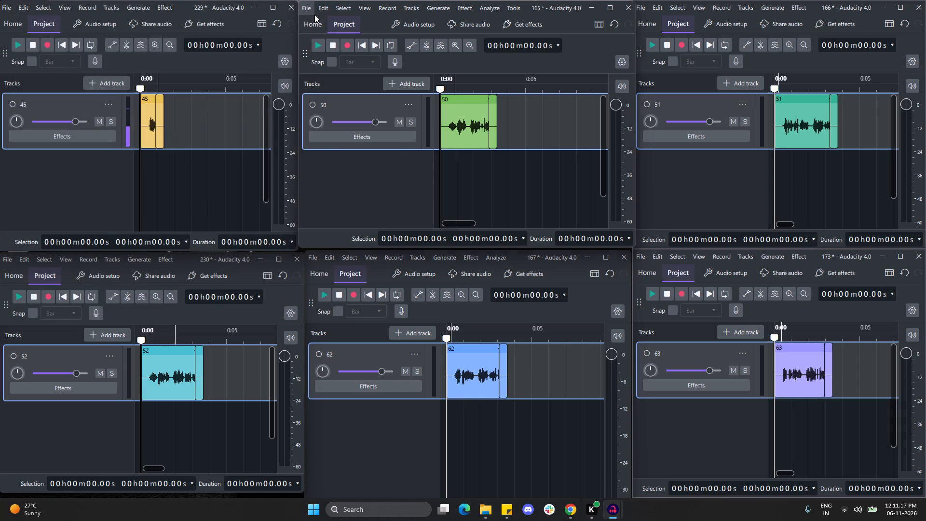
{"action": "left_click", "coordinate": [359, 153]}
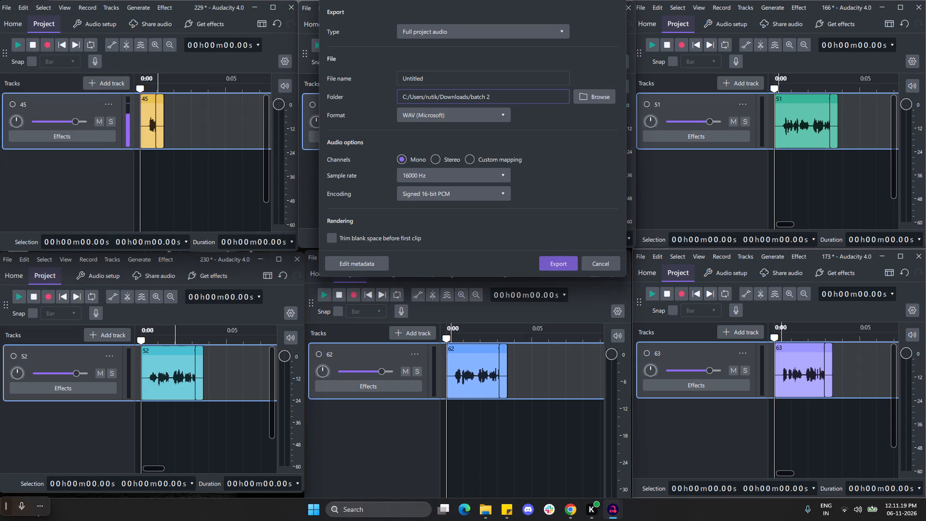
{"action": "left_click", "coordinate": [436, 86], "text": "ctrl"}
{"action": "double_click", "coordinate": [436, 76], "text": "ctrl"}
{"action": "key", "text": "ctrl+v"}
{"action": "key", "text": "5"}
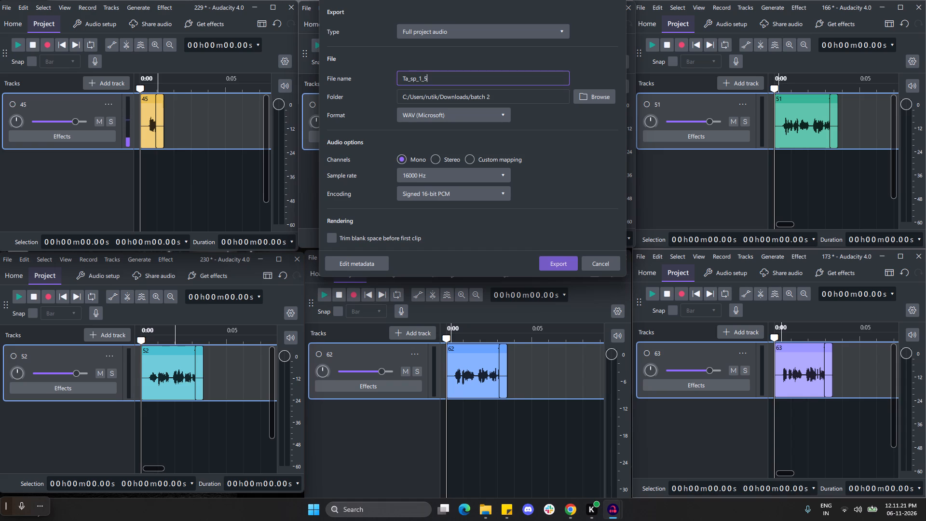
{"action": "key", "text": "0"}
{"action": "left_click", "coordinate": [559, 264]}
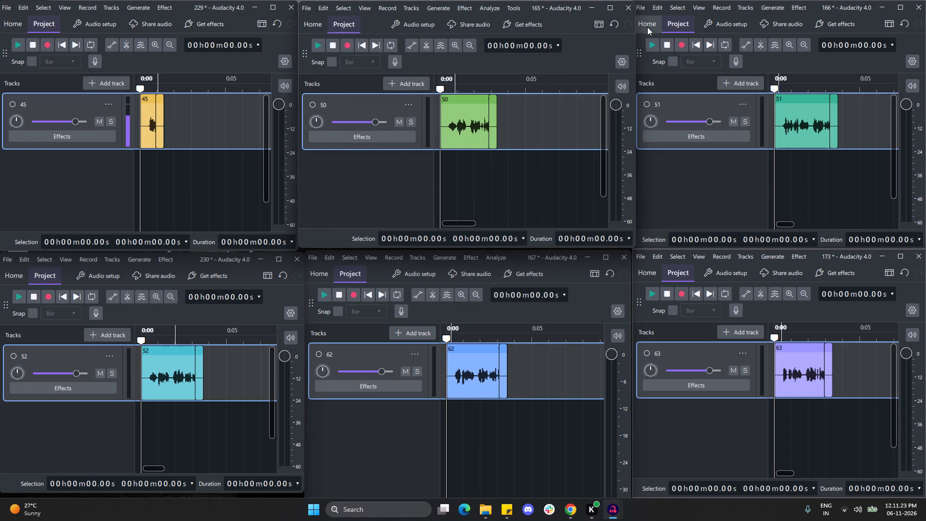
Export the padded clip 51 from project 166 as a WAV file named Ta_sp_1_51 in the batch 2 folder.
{"action": "left_click", "coordinate": [645, 7]}
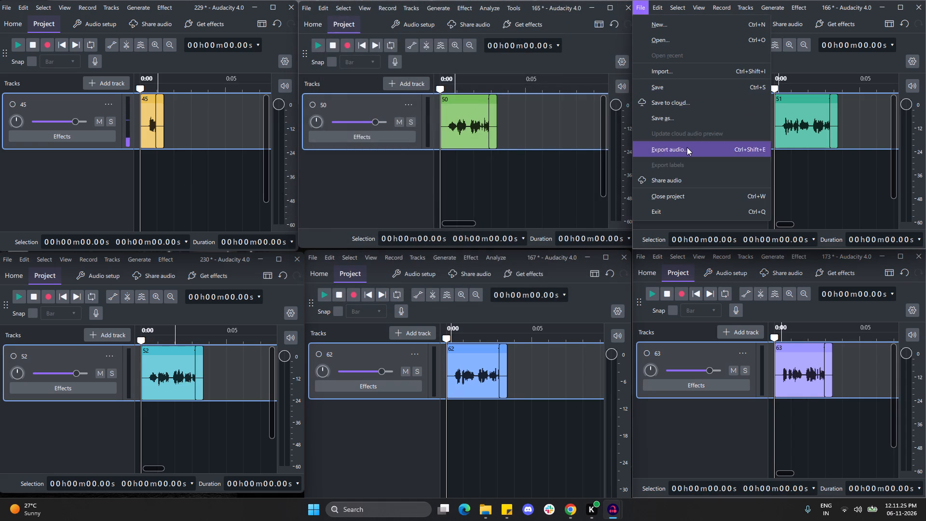
{"action": "left_click", "coordinate": [687, 147]}
{"action": "double_click", "coordinate": [735, 78], "text": "ctrl"}
{"action": "key", "text": "ctrl+v"}
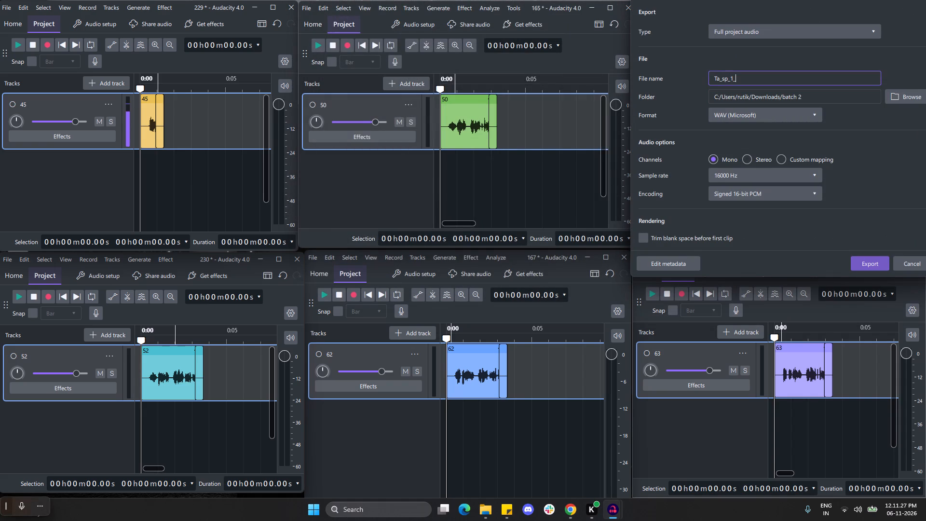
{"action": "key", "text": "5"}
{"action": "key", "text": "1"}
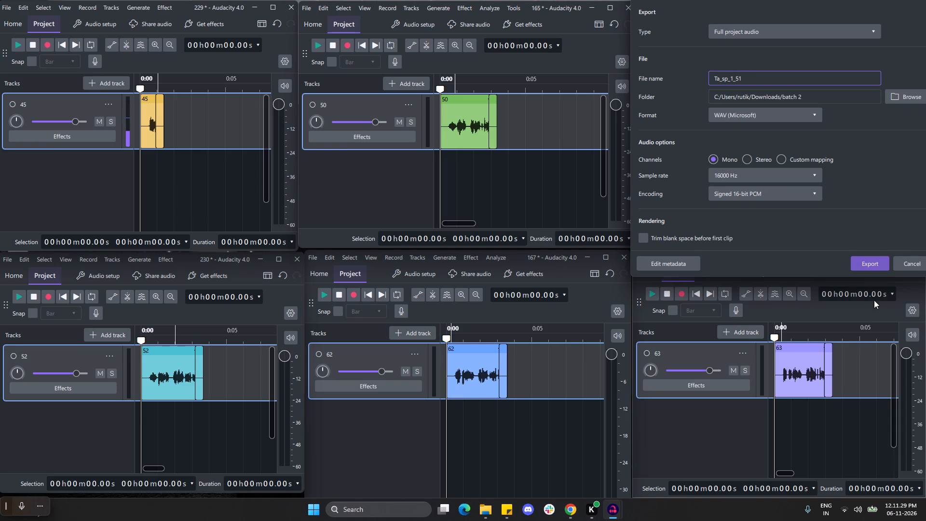
{"action": "left_click", "coordinate": [875, 265]}
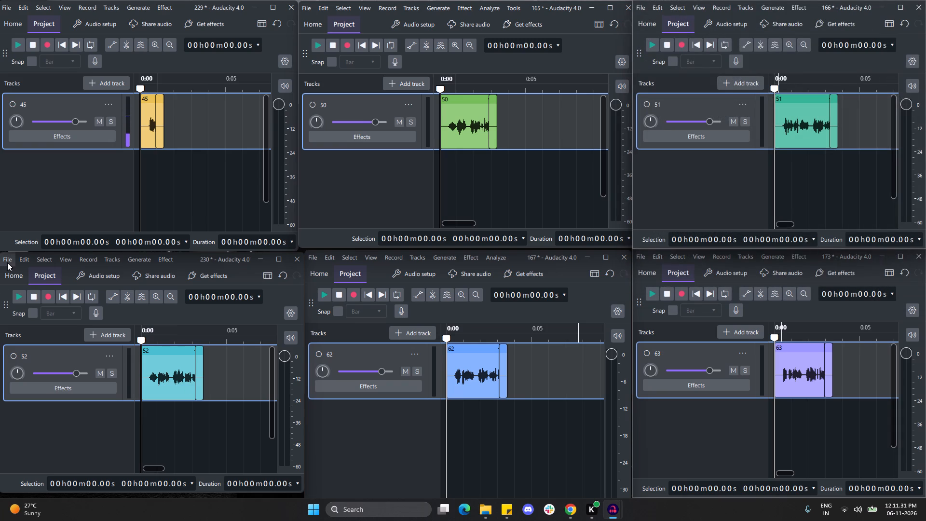
Export the padded clip 52 from project 230 as a WAV file named Ta_sp_1_52 in the batch 2 folder.
{"action": "left_click", "coordinate": [7, 262]}
{"action": "left_click", "coordinate": [41, 407]}
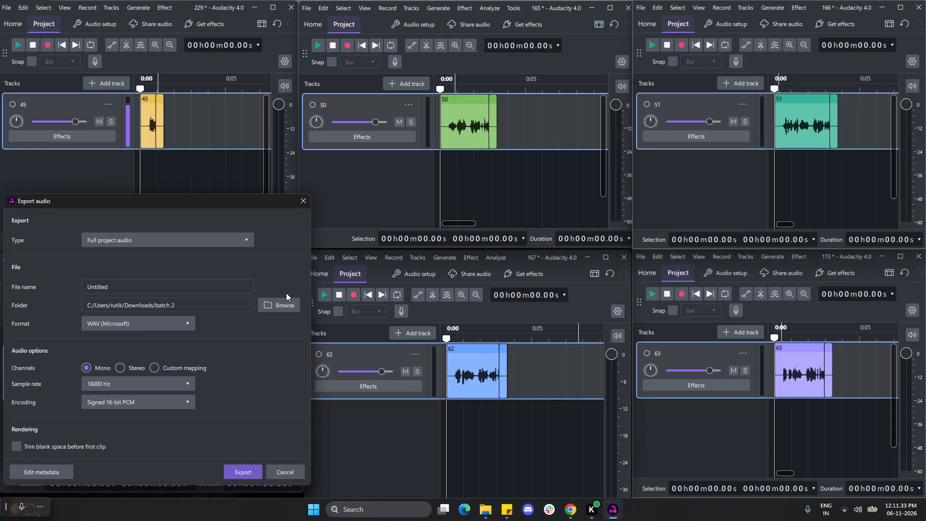
{"action": "double_click", "coordinate": [177, 288]}
{"action": "key", "text": "ctrl+v"}
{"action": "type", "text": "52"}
{"action": "left_click", "coordinate": [233, 474]}
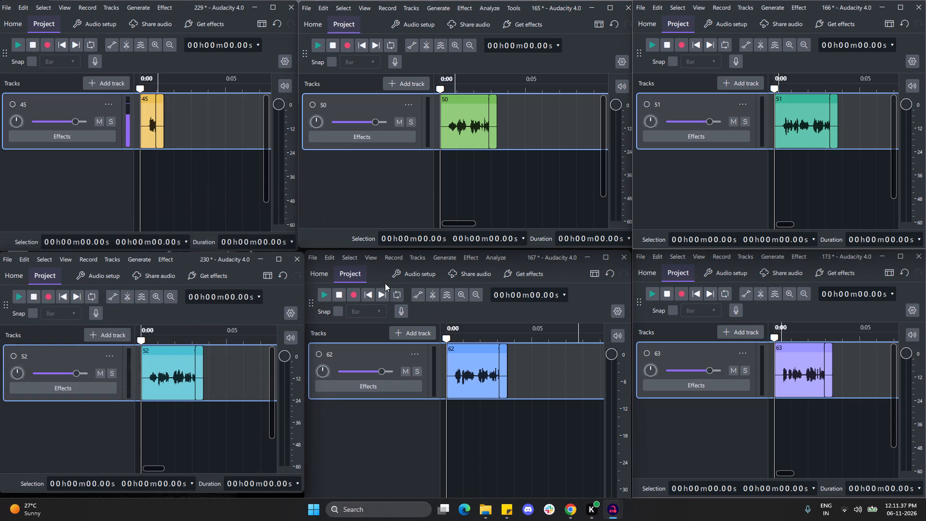
Export the padded clip 62 from project 167 as a WAV file named Ta_sp_1_62 in the batch 2 folder.
{"action": "left_click", "coordinate": [314, 259]}
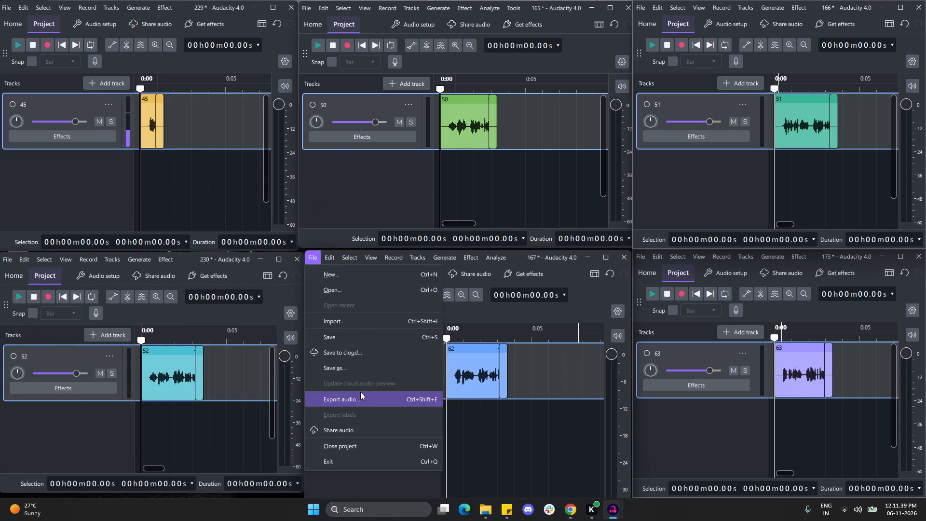
{"action": "left_click", "coordinate": [359, 397]}
{"action": "double_click", "coordinate": [446, 287]}
{"action": "key", "text": "ctrl+v"}
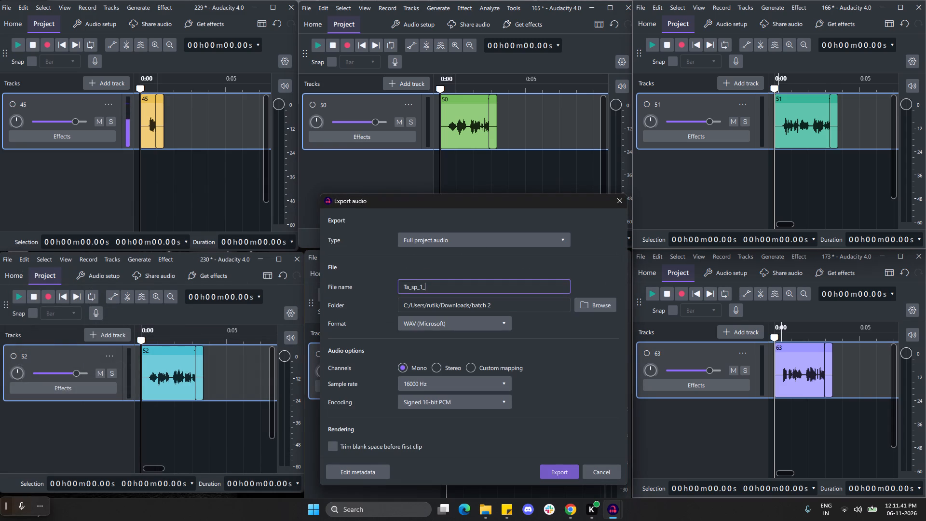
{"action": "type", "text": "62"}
{"action": "left_click", "coordinate": [563, 474]}
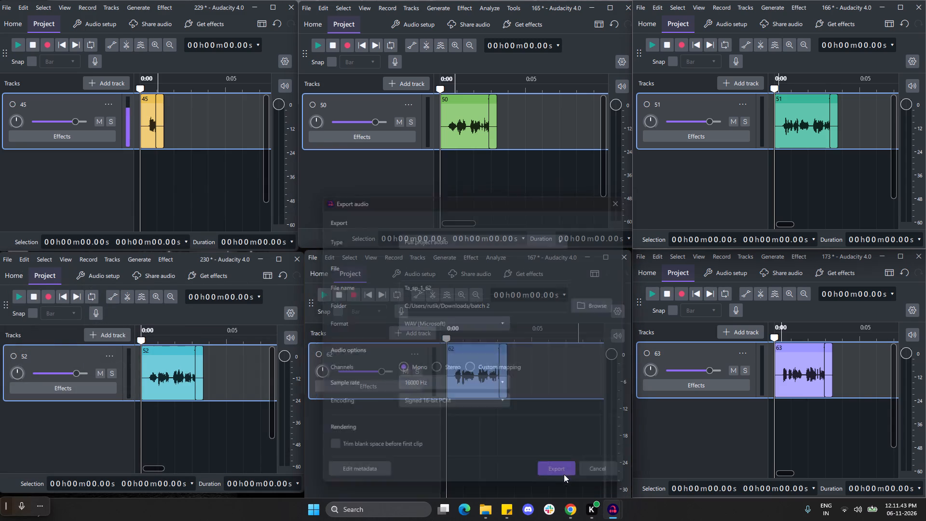
Export the padded clip 63 from project 173 as a WAV file named Ta_sp_1_63 in the batch 2 folder.
{"action": "left_click", "coordinate": [641, 258]}
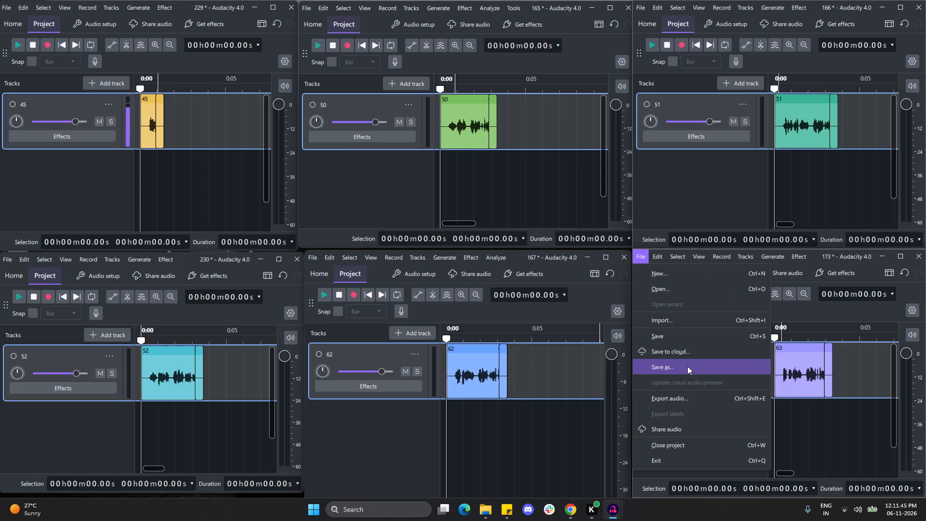
{"action": "left_click", "coordinate": [691, 400]}
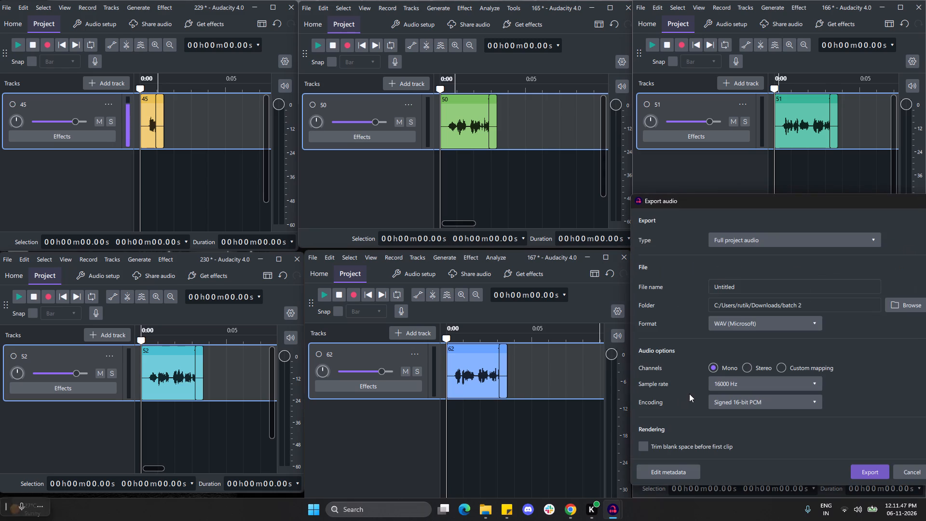
{"action": "double_click", "coordinate": [744, 289]}
{"action": "key", "text": "ctrl+v"}
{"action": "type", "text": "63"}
{"action": "left_click", "coordinate": [866, 471]}
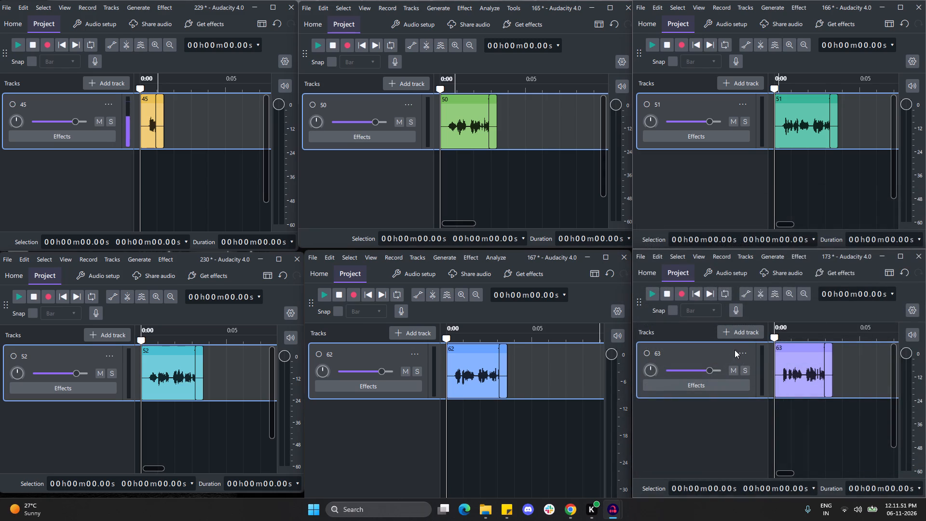
Delete the exported tracks 45 and 50 from projects 229 and 165.
{"action": "left_click", "coordinate": [109, 99]}
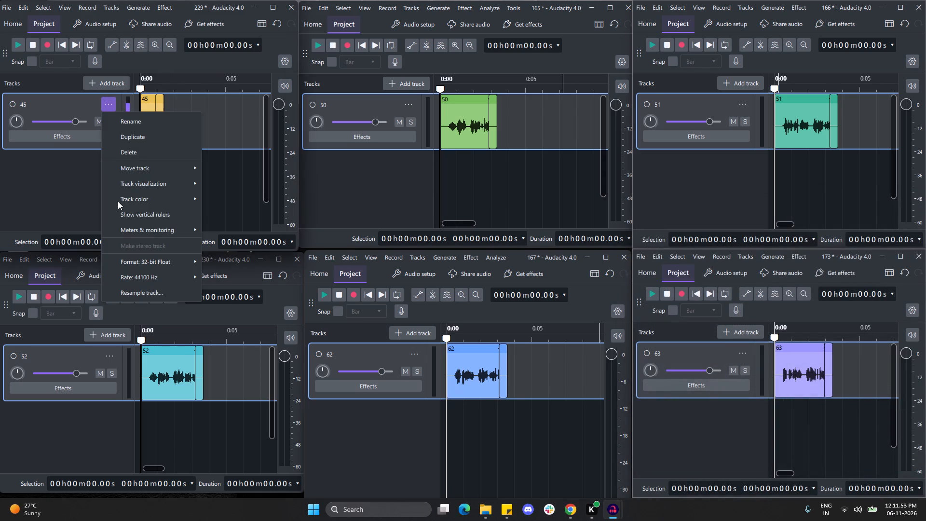
{"action": "left_click", "coordinate": [153, 157]}
{"action": "left_click", "coordinate": [403, 105]}
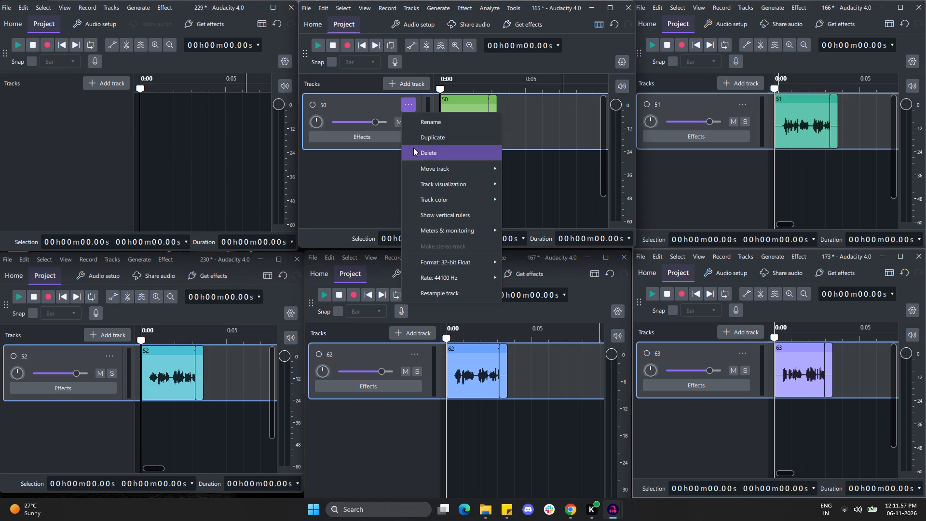
Delete tracks 50, 51, 63, 62 and 52 from projects 165, 166, 173, 167 and 230.
{"action": "left_click", "coordinate": [414, 148]}
{"action": "left_click", "coordinate": [737, 102]}
{"action": "left_click", "coordinate": [762, 149]}
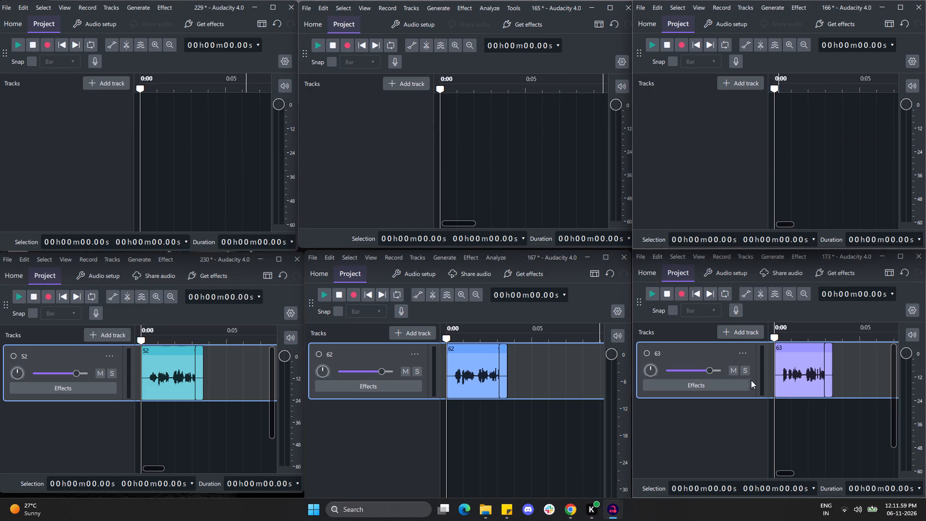
{"action": "left_click", "coordinate": [746, 357]}
{"action": "left_click", "coordinate": [781, 201]}
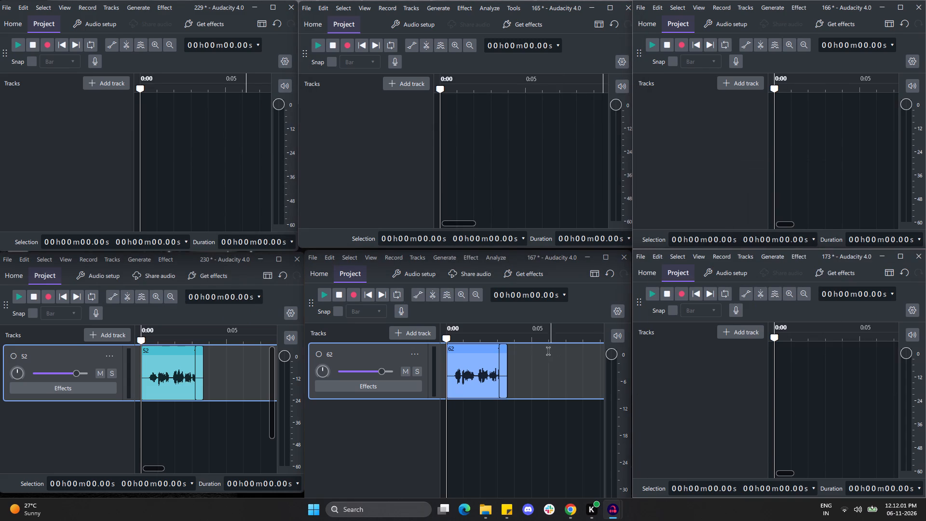
{"action": "left_click", "coordinate": [419, 353]}
{"action": "left_click", "coordinate": [437, 202]}
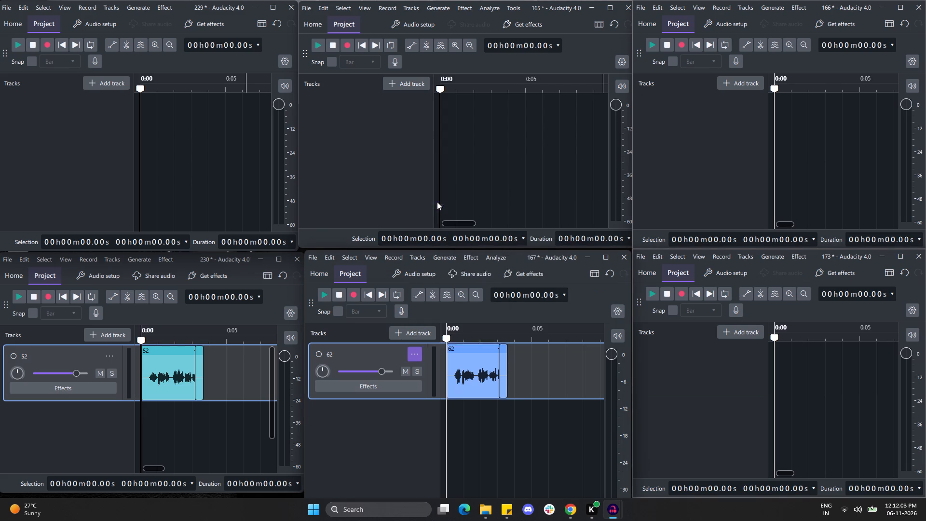
{"action": "left_click", "coordinate": [108, 355]}
{"action": "left_click", "coordinate": [149, 203]}
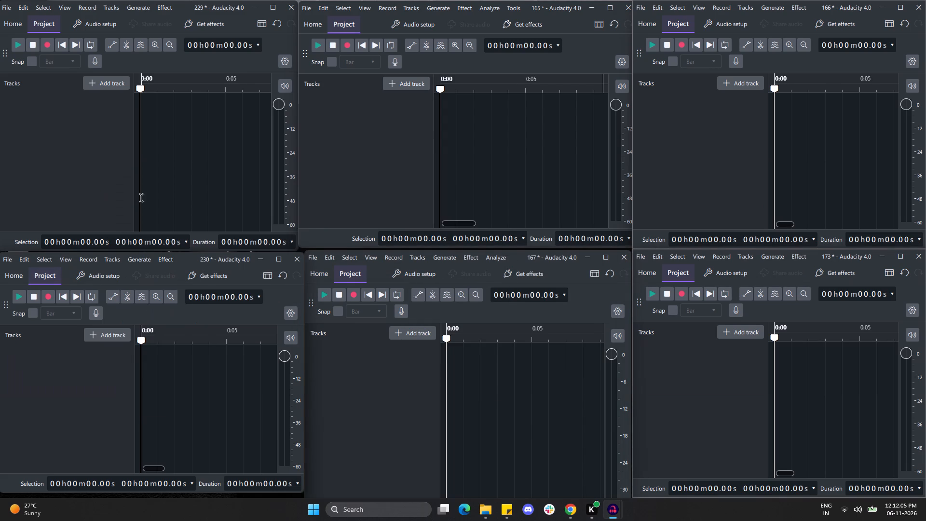
Switch to File Explorer and delete the processed files 45, 50, 51, 52, 62 and 63.mp3 from the Tamil Speaker 1 folder.
{"action": "left_click", "coordinate": [481, 510]}
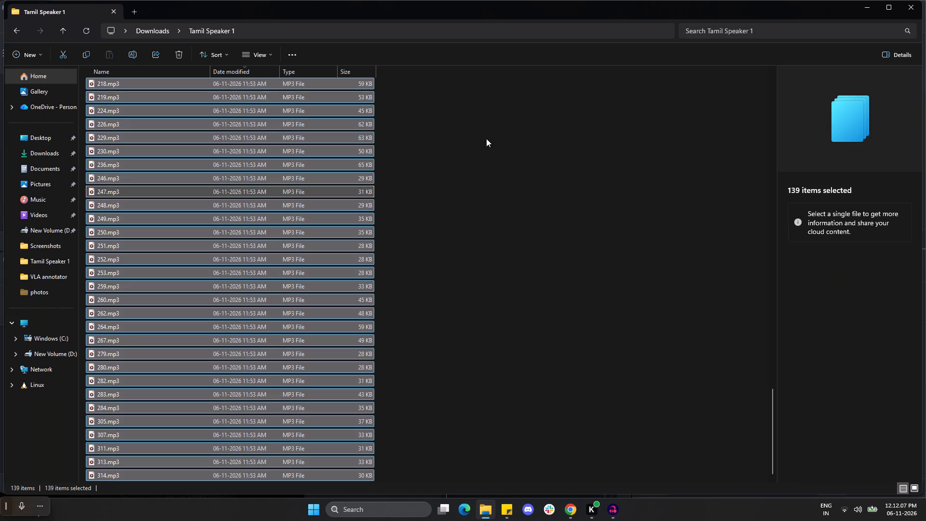
{"action": "left_click", "coordinate": [496, 132]}
{"action": "scroll", "coordinate": [386, 137], "scroll_direction": "up", "scroll_amount": 20}
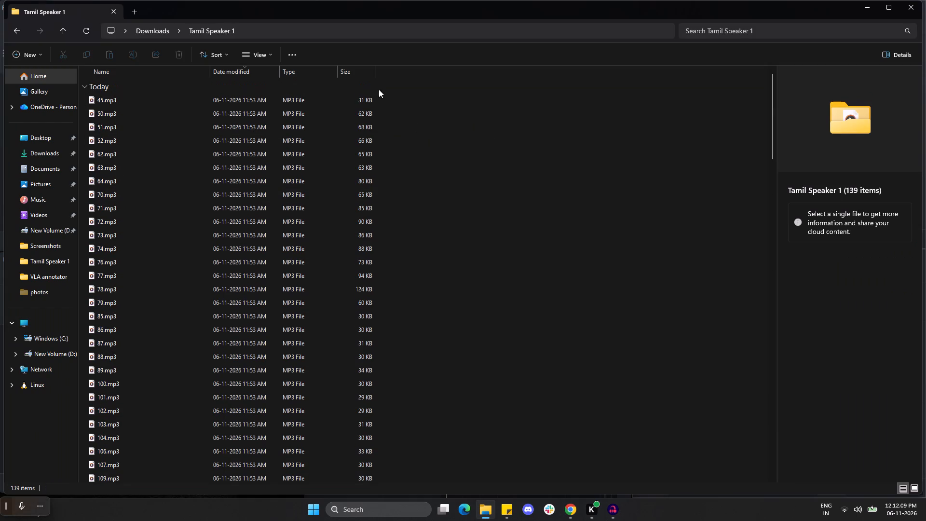
{"action": "left_click_drag", "start_coordinate": [392, 102], "coordinate": [238, 168]}
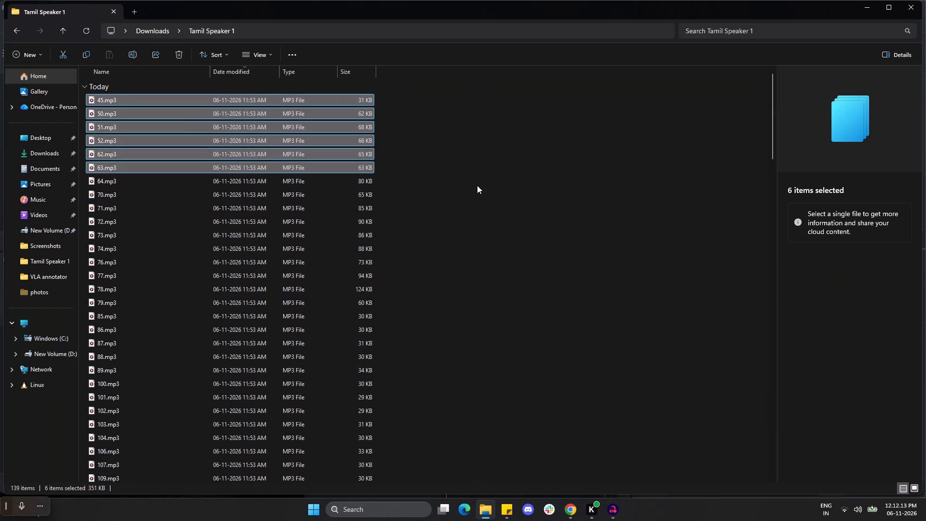
{"action": "key", "text": "Delete"}
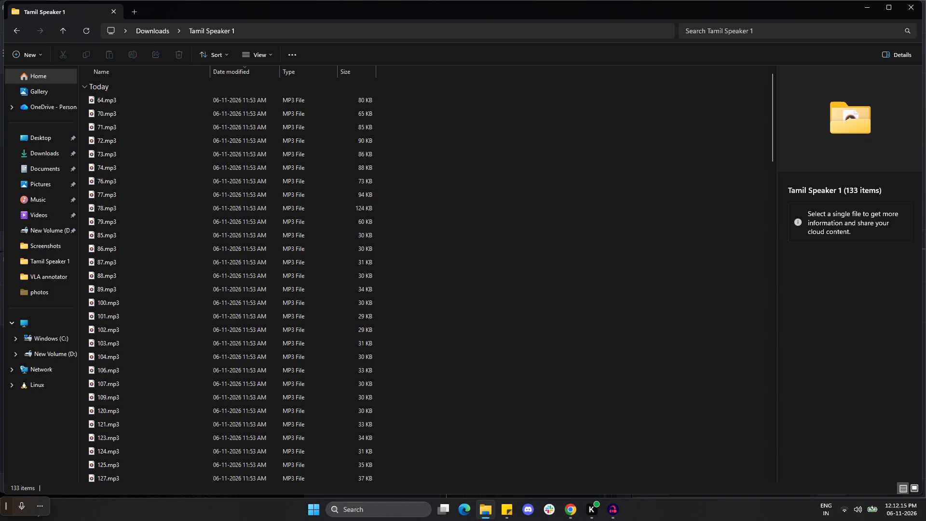
Sort the remaining files in the Tamil Speaker 1 folder by name.
{"action": "left_click", "coordinate": [214, 58]}
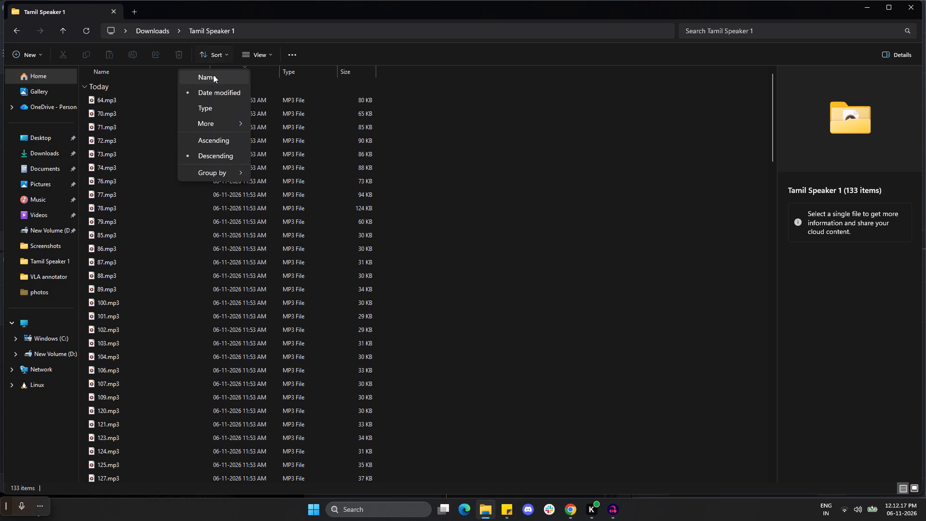
{"action": "left_click", "coordinate": [212, 77]}
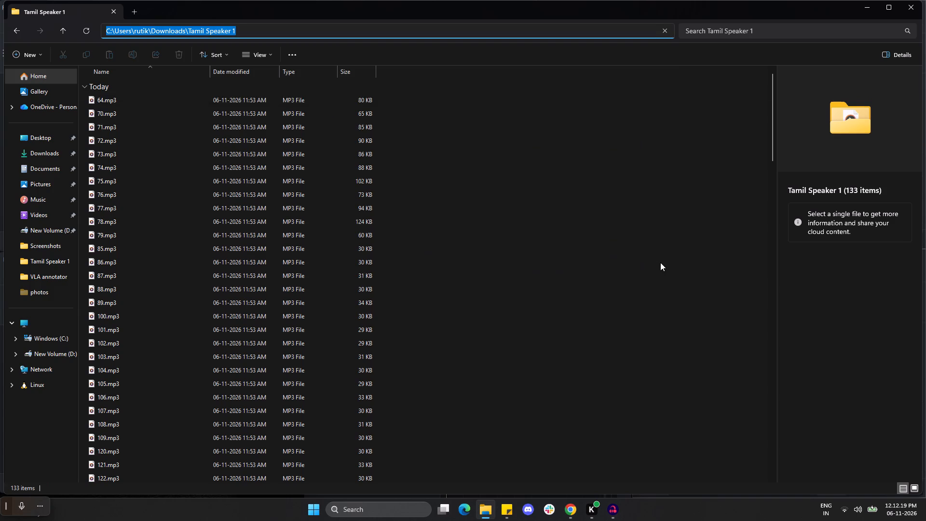
{"action": "left_click", "coordinate": [660, 262]}
{"action": "scroll", "coordinate": [463, 246], "scroll_direction": "up", "scroll_amount": 3}
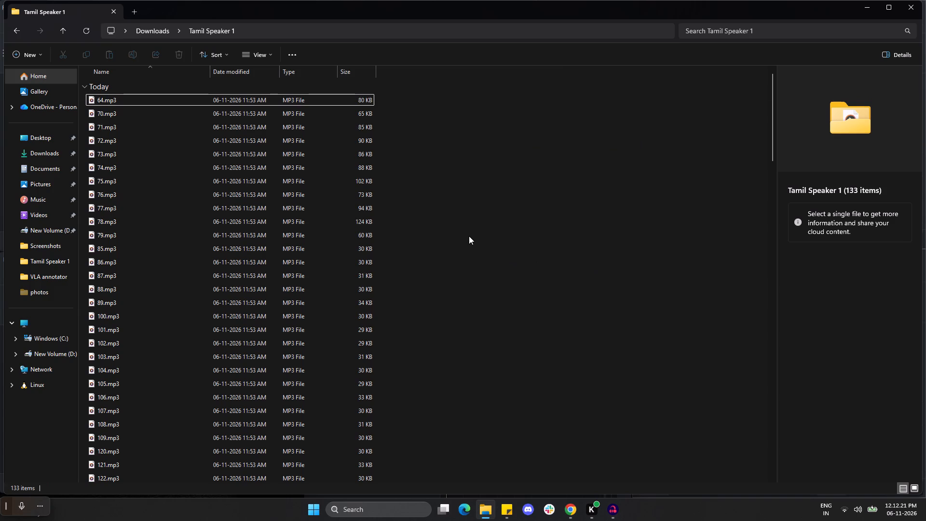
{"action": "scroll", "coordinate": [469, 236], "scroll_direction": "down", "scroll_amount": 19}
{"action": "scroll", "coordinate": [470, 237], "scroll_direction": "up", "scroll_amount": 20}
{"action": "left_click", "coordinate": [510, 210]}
Switch to Audacity and import 64.mp3, 70.mp3 and 71.mp3 from Tamil Speaker 1 into projects 229, 165 and 166 respectively.
{"action": "left_click", "coordinate": [864, 6]}
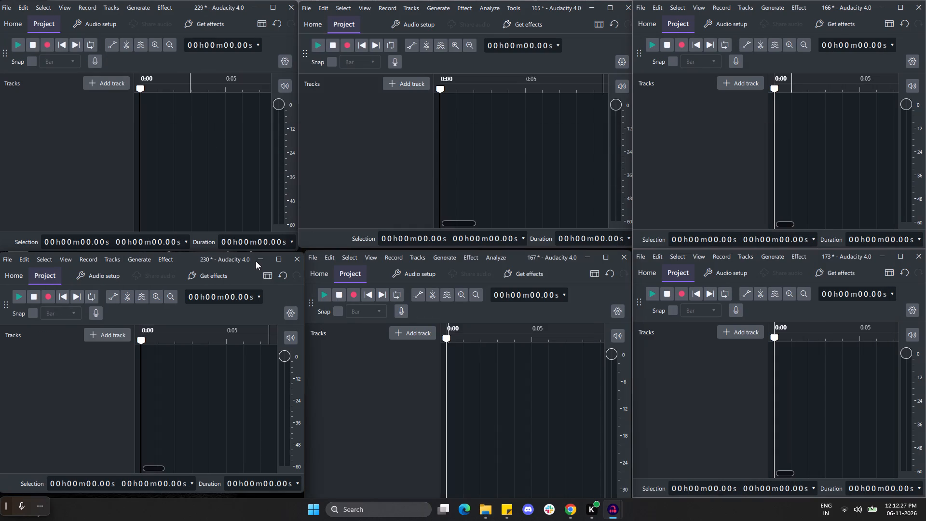
{"action": "left_click", "coordinate": [5, 10]}
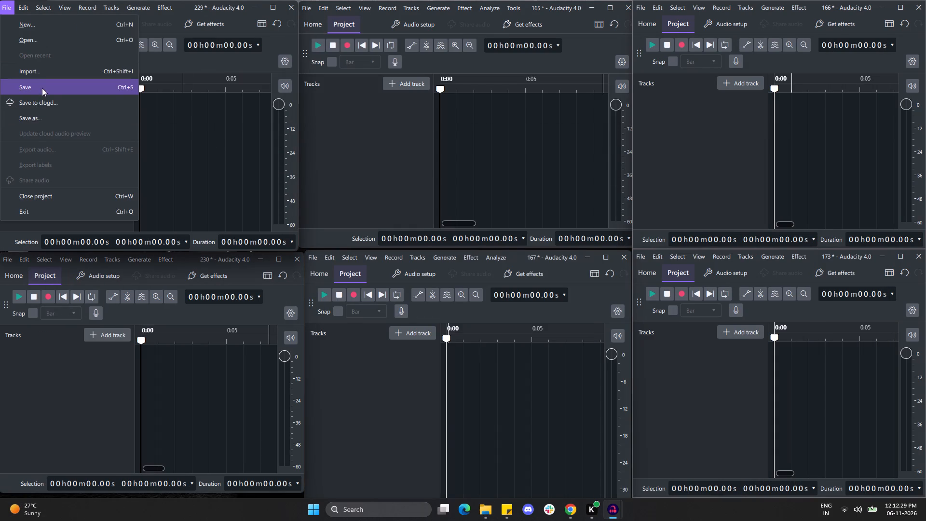
{"action": "left_click", "coordinate": [42, 71]}
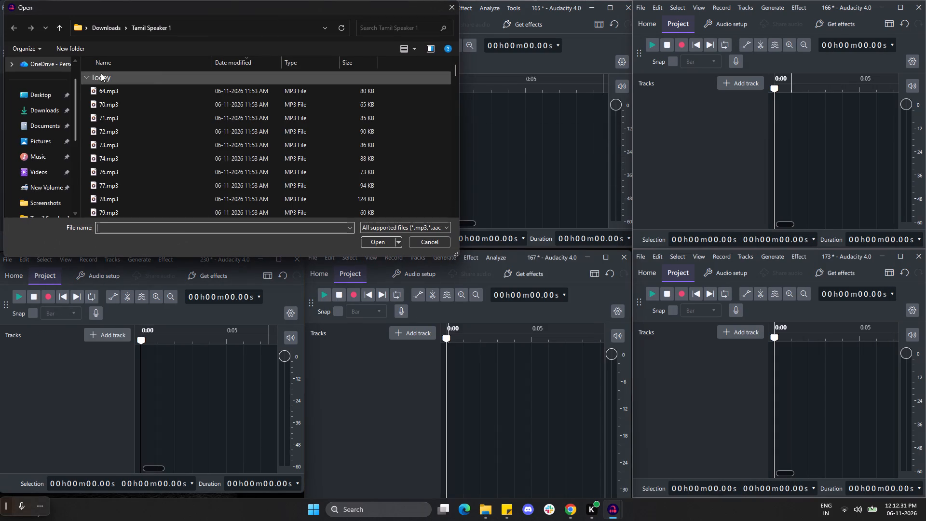
{"action": "left_click", "coordinate": [102, 88]}
{"action": "left_click", "coordinate": [380, 244]}
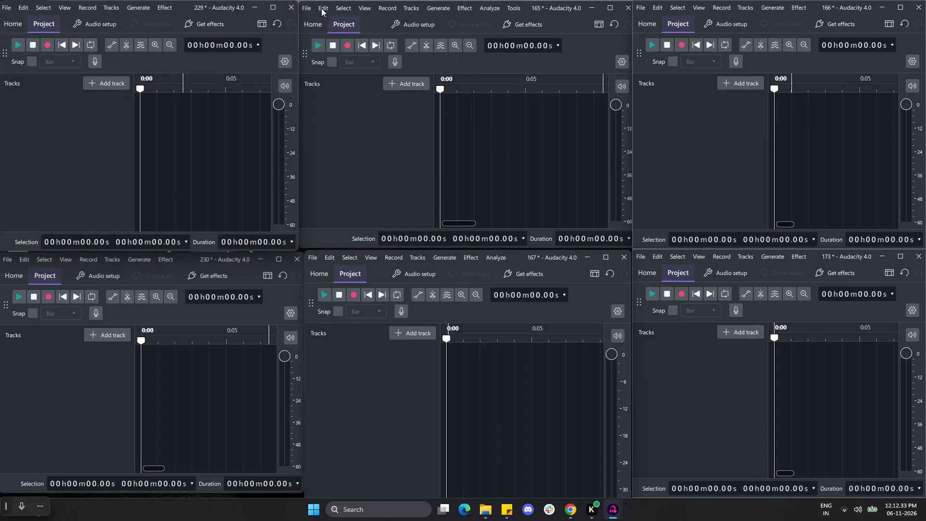
{"action": "left_click", "coordinate": [304, 8]}
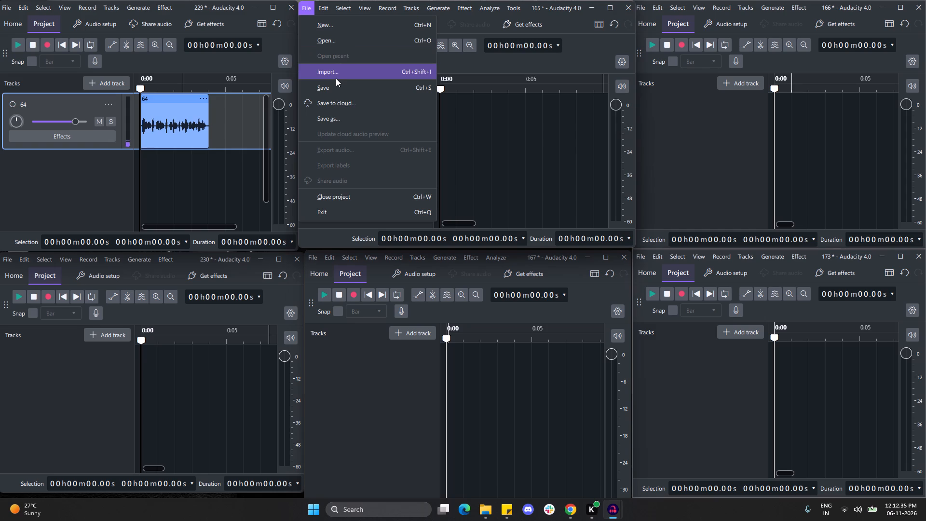
{"action": "left_click", "coordinate": [336, 73]}
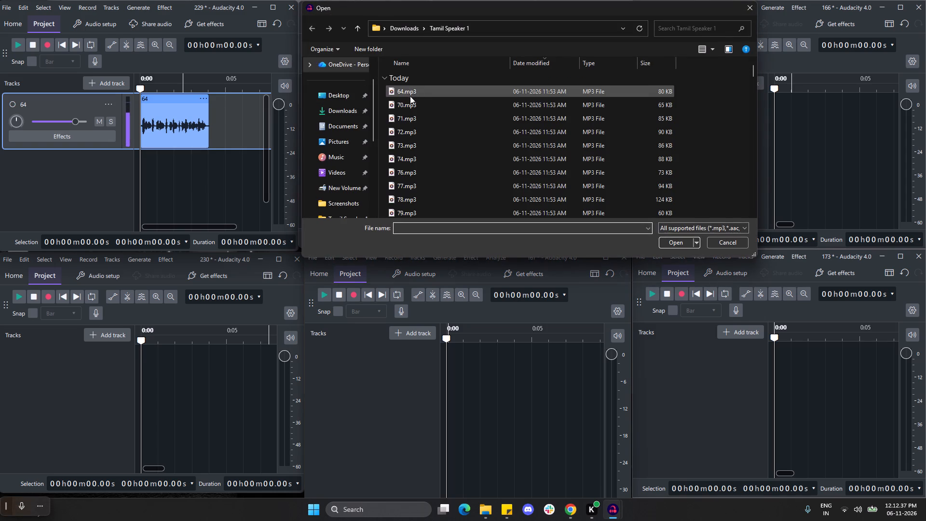
{"action": "left_click", "coordinate": [409, 100]}
{"action": "left_click", "coordinate": [681, 245]}
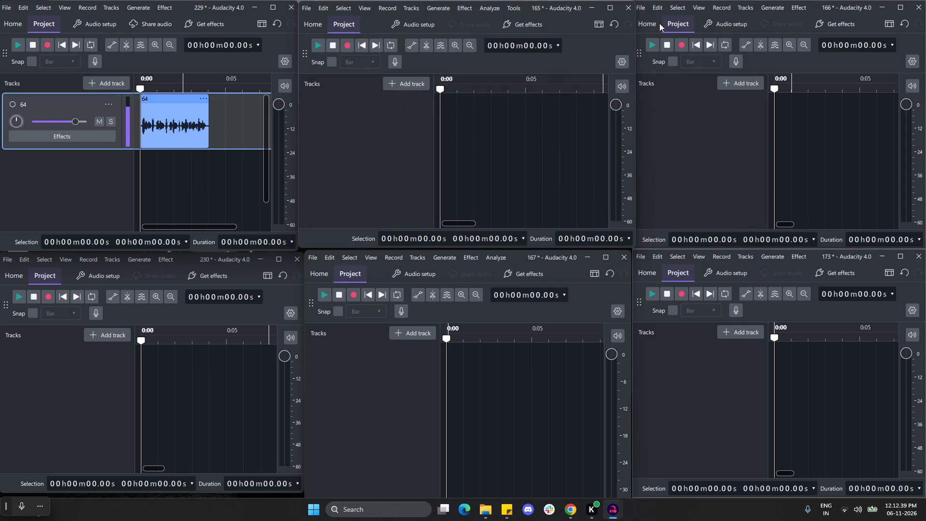
{"action": "left_click", "coordinate": [641, 8]}
{"action": "left_click", "coordinate": [694, 72]}
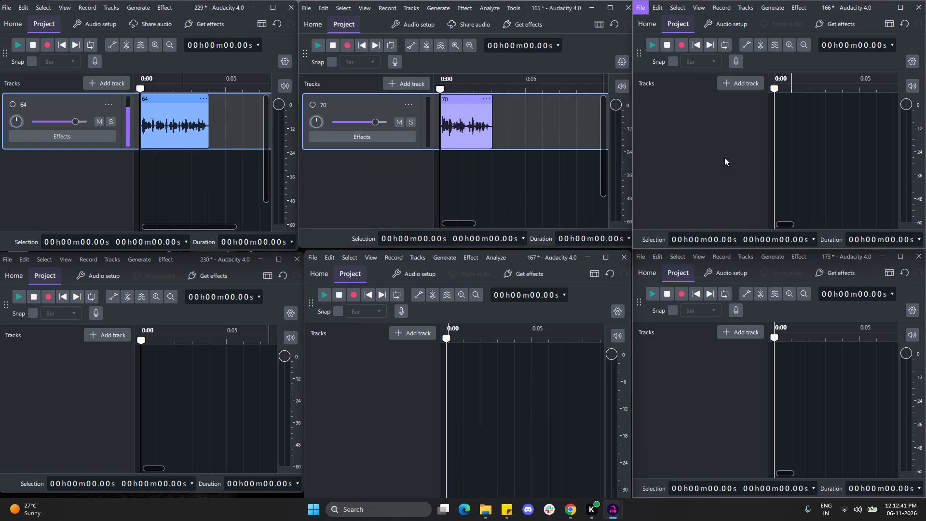
{"action": "left_click", "coordinate": [595, 117]}
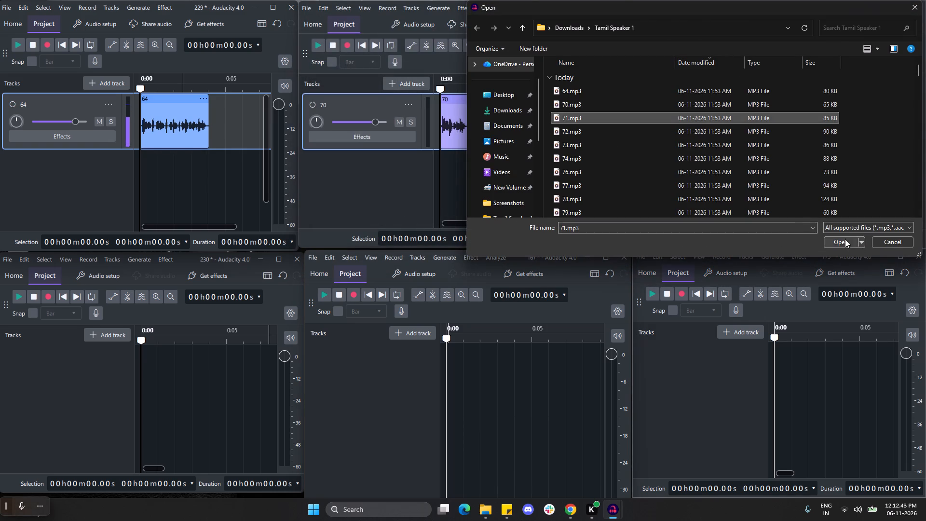
{"action": "left_click", "coordinate": [844, 244]}
Import 72.mp3, 73.mp3 and 74.mp3 from the Tamil Speaker 1 folder into projects 230, 167 and 173 respectively.
{"action": "left_click", "coordinate": [4, 260]}
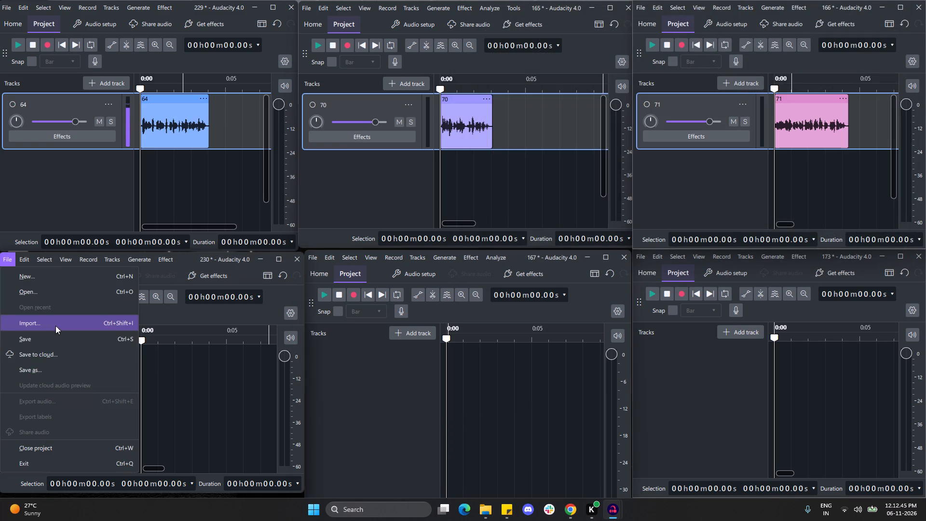
{"action": "left_click", "coordinate": [50, 328]}
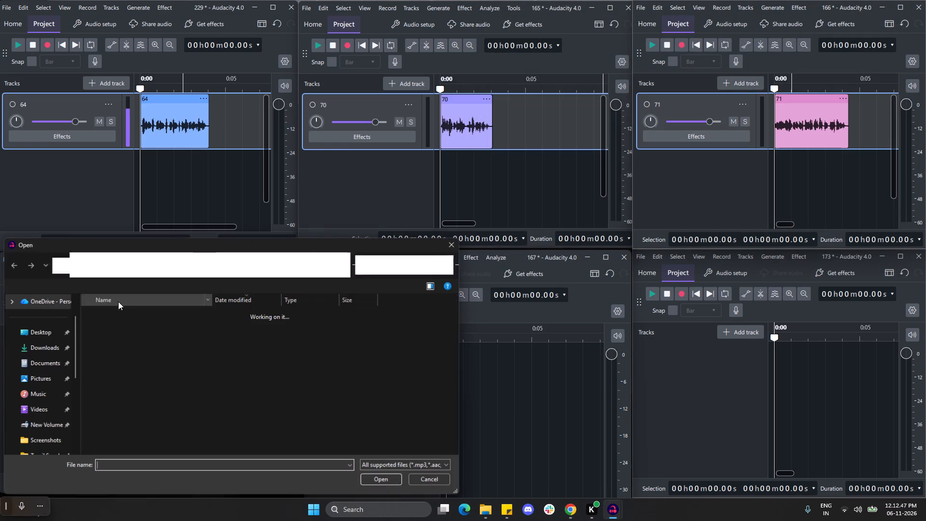
{"action": "left_click", "coordinate": [102, 367]}
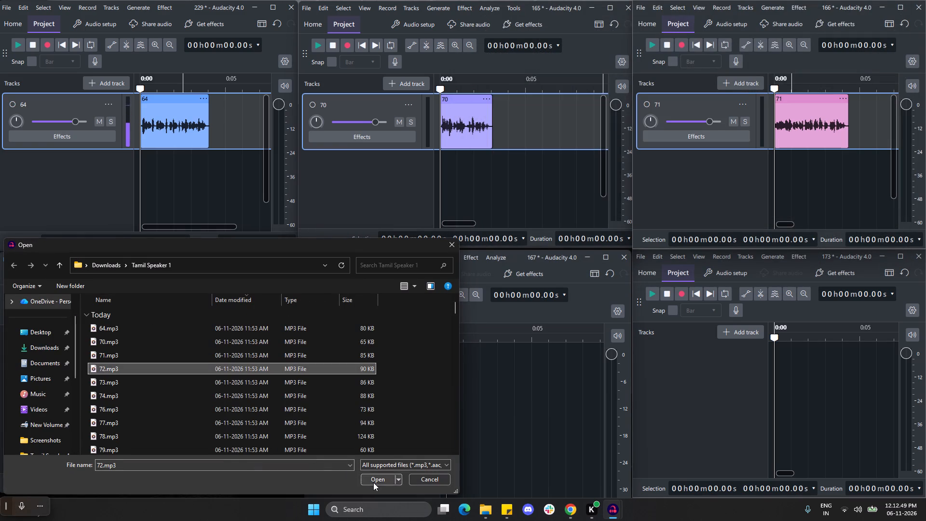
{"action": "left_click", "coordinate": [373, 482]}
{"action": "left_click", "coordinate": [314, 256]}
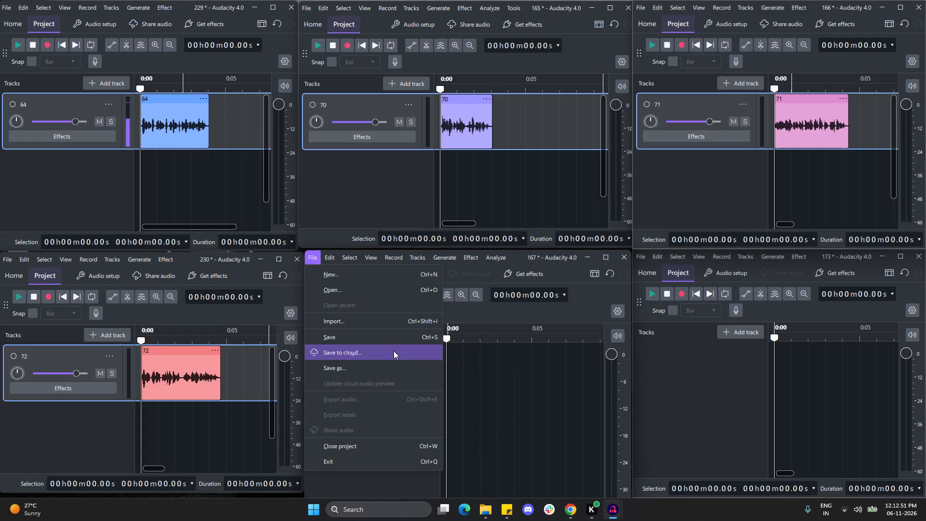
{"action": "left_click", "coordinate": [378, 322]}
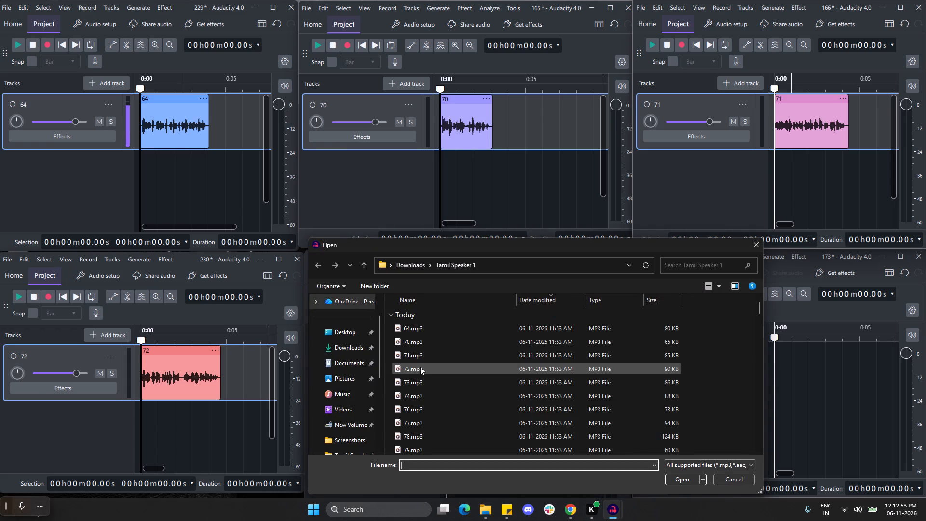
{"action": "left_click", "coordinate": [421, 385]}
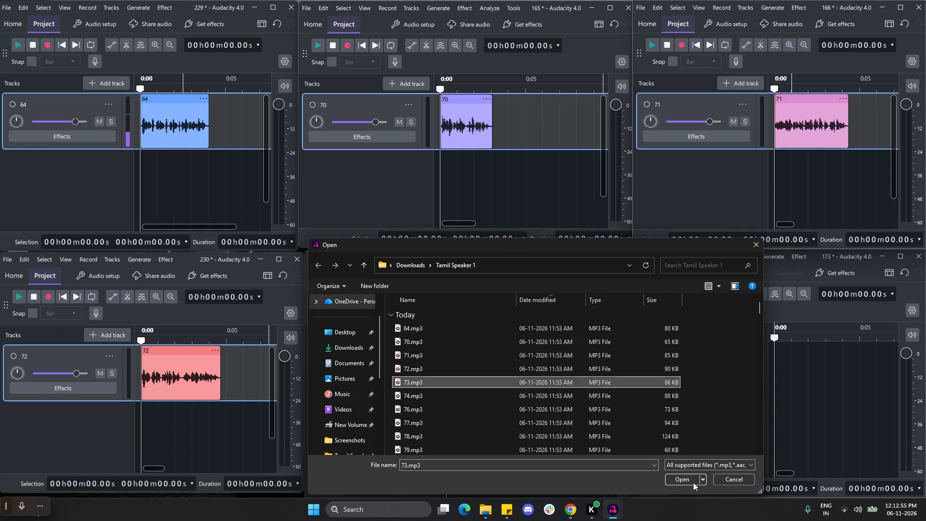
{"action": "left_click", "coordinate": [691, 482]}
{"action": "left_click", "coordinate": [638, 256]}
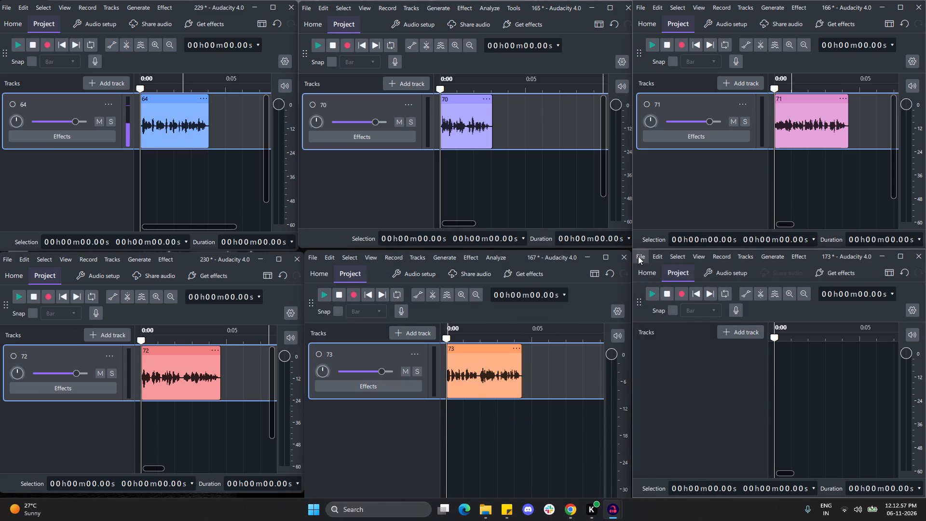
{"action": "left_click", "coordinate": [699, 322]}
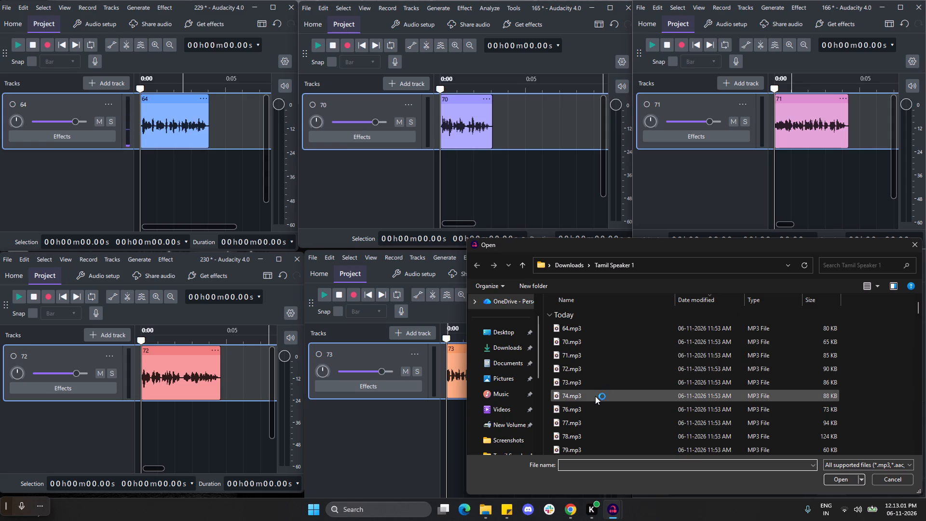
{"action": "left_click", "coordinate": [595, 396]}
{"action": "left_click", "coordinate": [837, 481]}
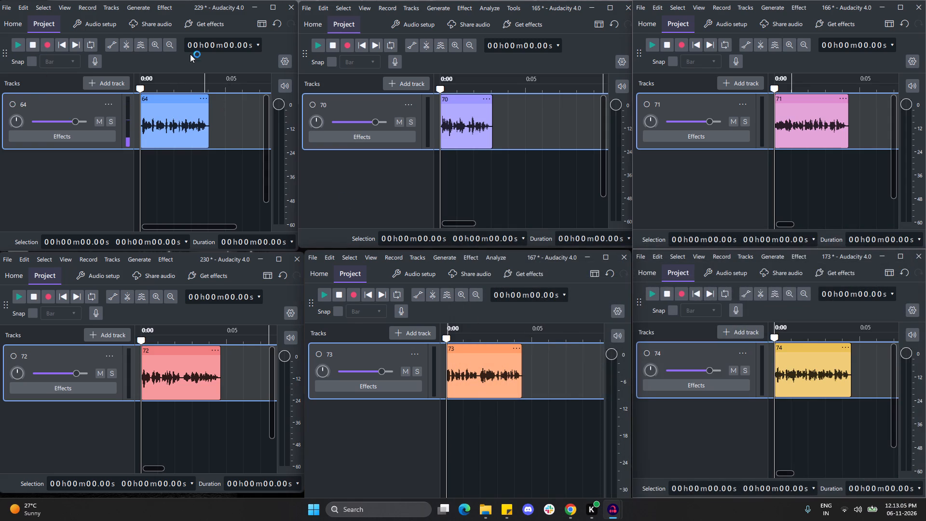
Generate 0.5 s of silence at the start of clips 64, 70 and 71 in projects 229, 165 and 166.
{"action": "left_click", "coordinate": [131, 8]}
{"action": "left_click", "coordinate": [166, 90]}
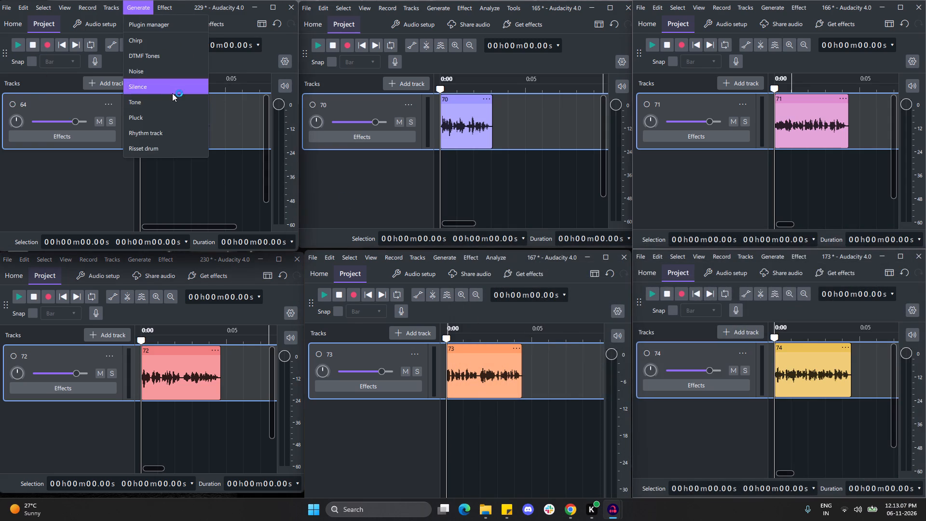
{"action": "left_click", "coordinate": [158, 143]}
{"action": "left_click", "coordinate": [443, 13]}
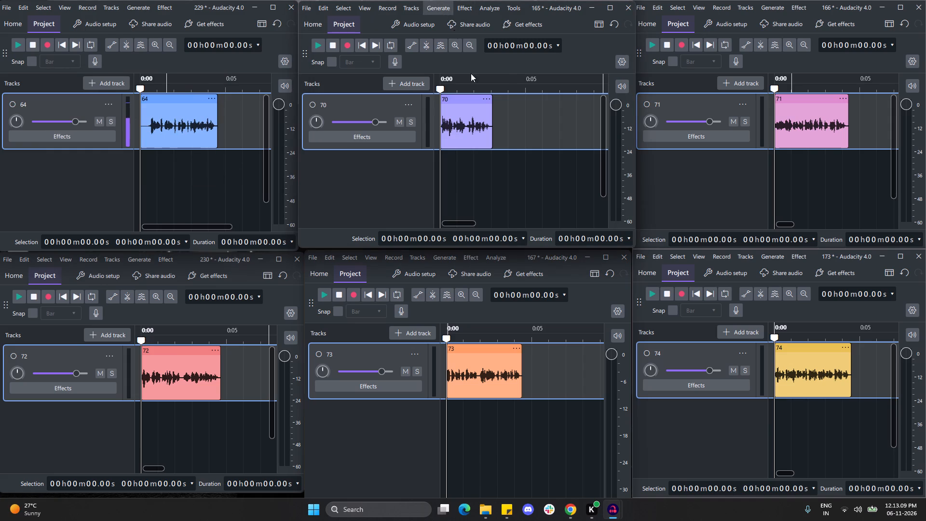
{"action": "left_click", "coordinate": [469, 82]}
{"action": "left_click", "coordinate": [479, 149]}
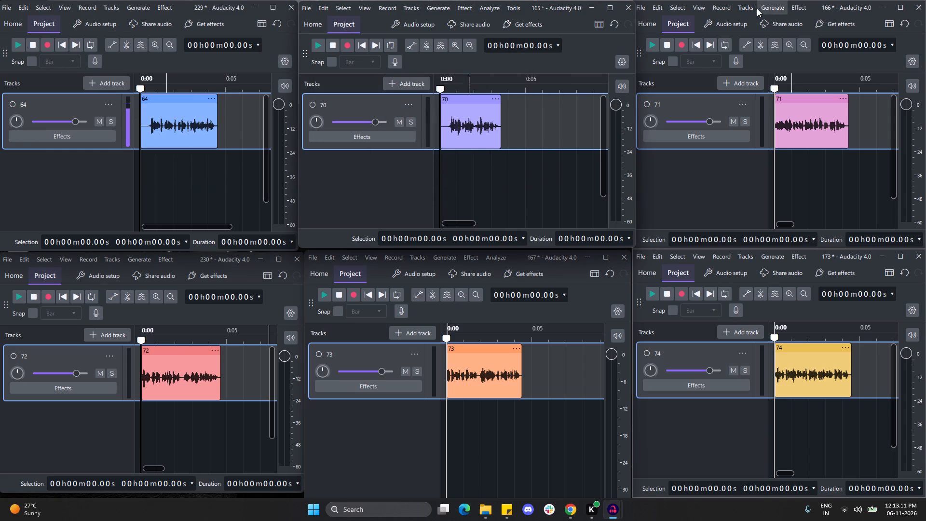
{"action": "left_click", "coordinate": [763, 9]}
{"action": "left_click", "coordinate": [778, 88]}
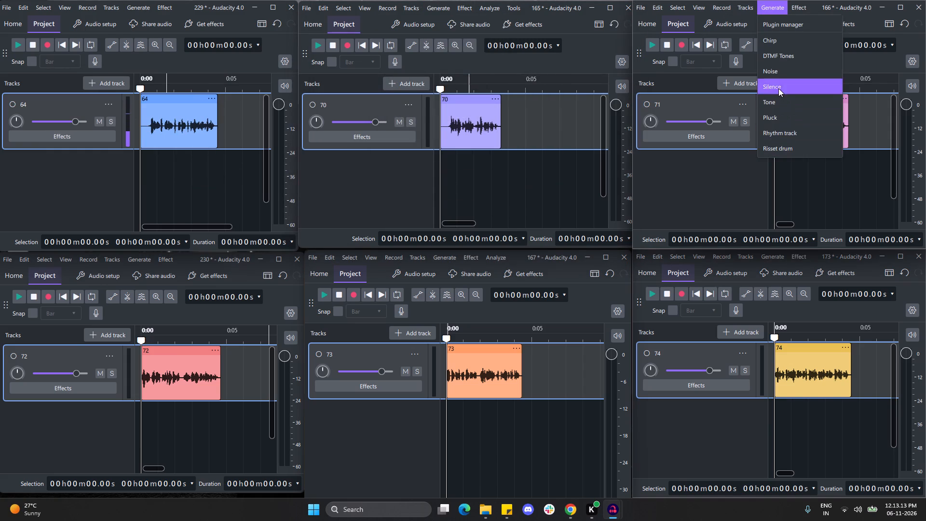
{"action": "left_click", "coordinate": [782, 143]}
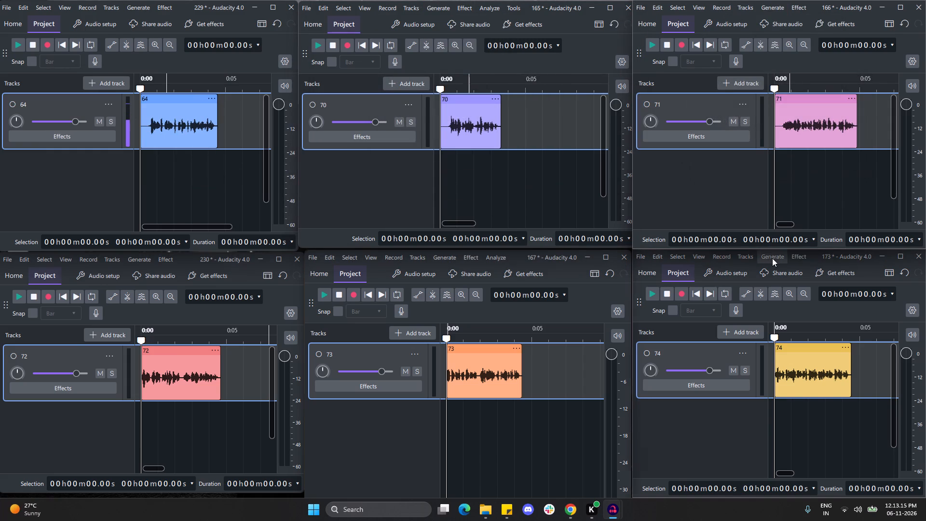
Generate 0.5 s of silence at the start of clips 74, 73 and 72 in projects 173, 167 and 230.
{"action": "left_click", "coordinate": [772, 258]}
{"action": "left_click", "coordinate": [785, 333]}
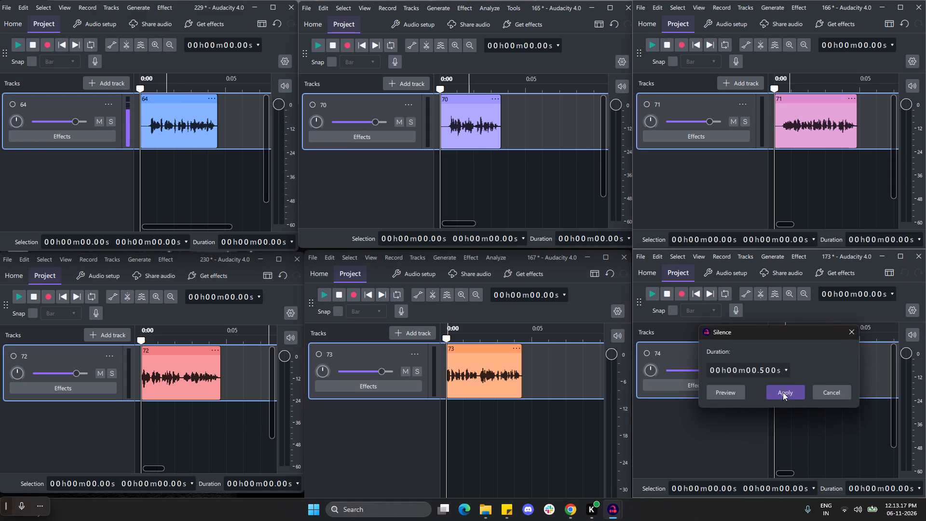
{"action": "left_click", "coordinate": [783, 393]}
{"action": "left_click", "coordinate": [444, 260]}
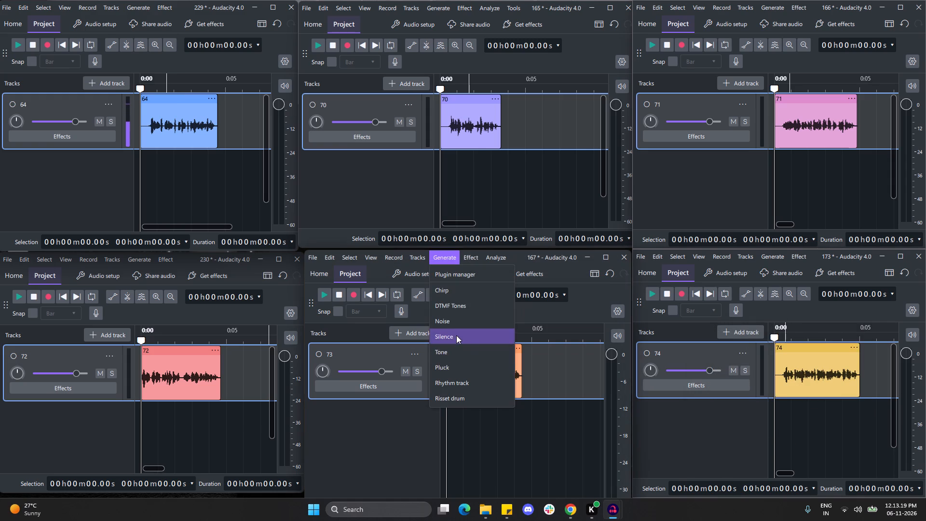
{"action": "left_click", "coordinate": [456, 335]}
{"action": "left_click", "coordinate": [469, 466]}
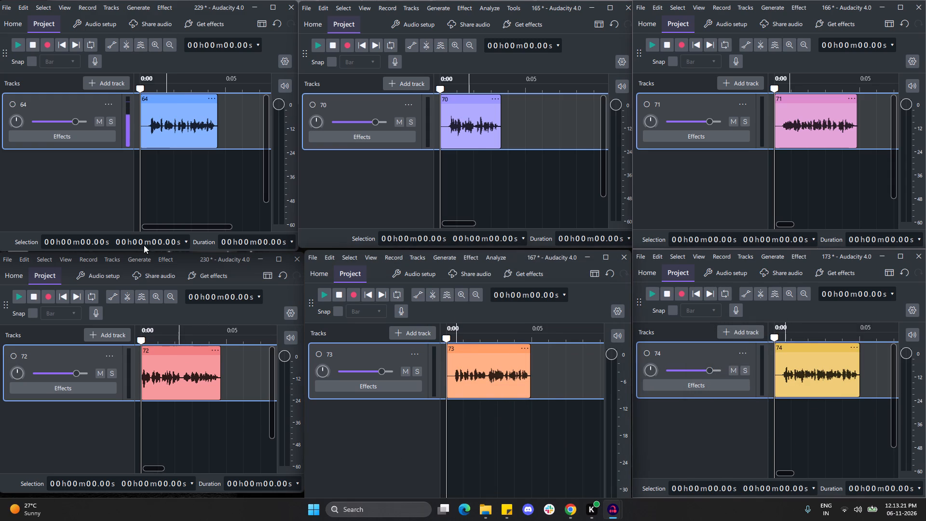
{"action": "left_click", "coordinate": [138, 261]}
{"action": "left_click", "coordinate": [156, 339]}
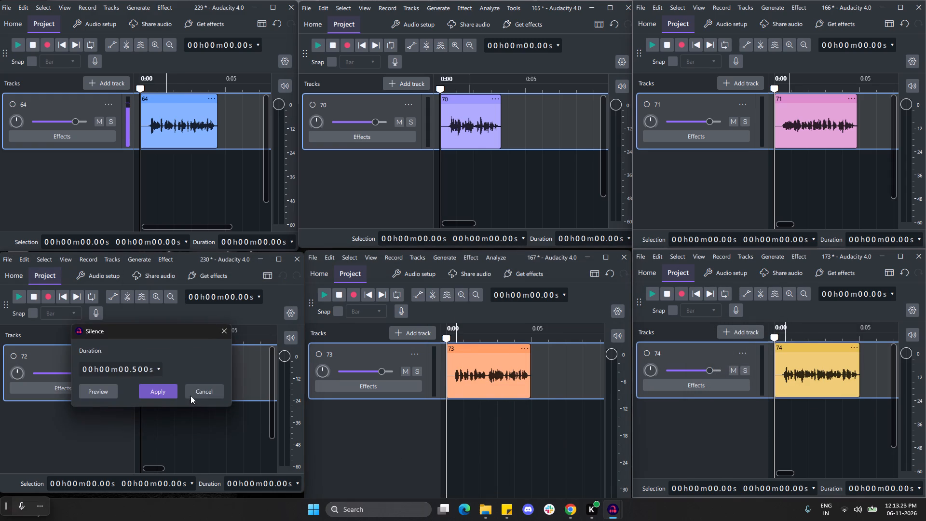
{"action": "left_click", "coordinate": [169, 392]}
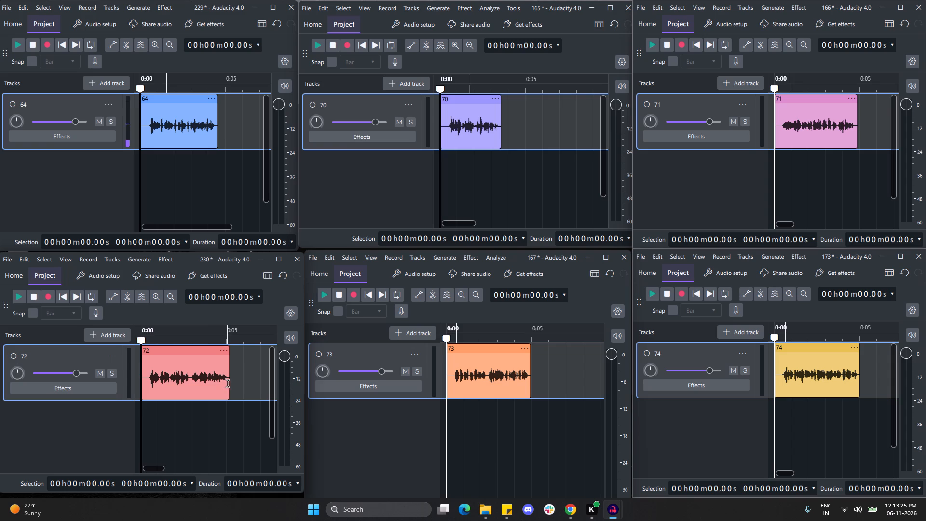
Place the playhead at the end of clips 72, 64, 70, 71, 74 and 73 in their six projects.
{"action": "left_click", "coordinate": [228, 384]}
{"action": "left_click", "coordinate": [218, 118]}
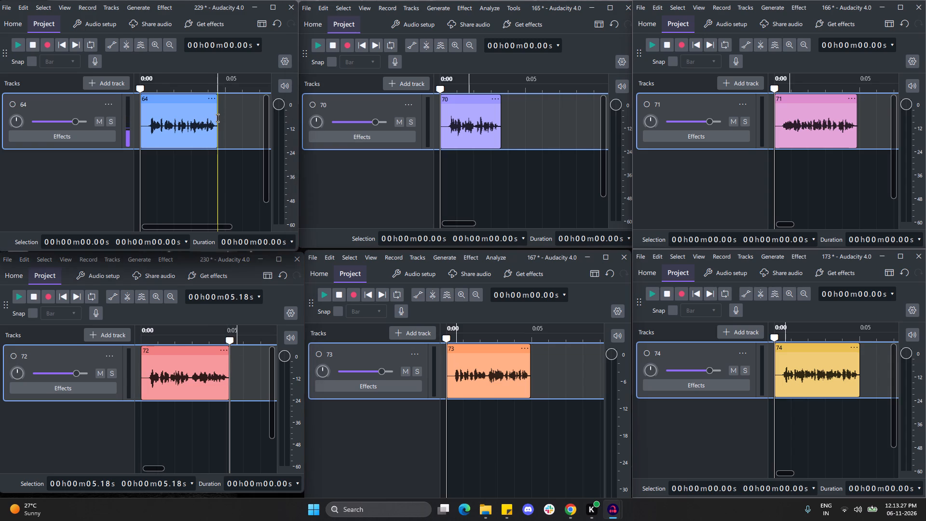
{"action": "left_click", "coordinate": [500, 129]}
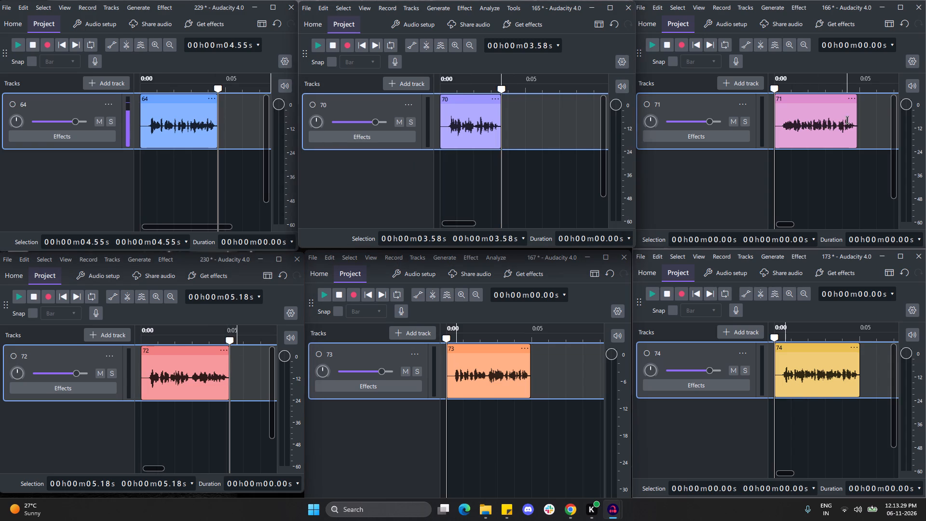
{"action": "left_click", "coordinate": [858, 127]}
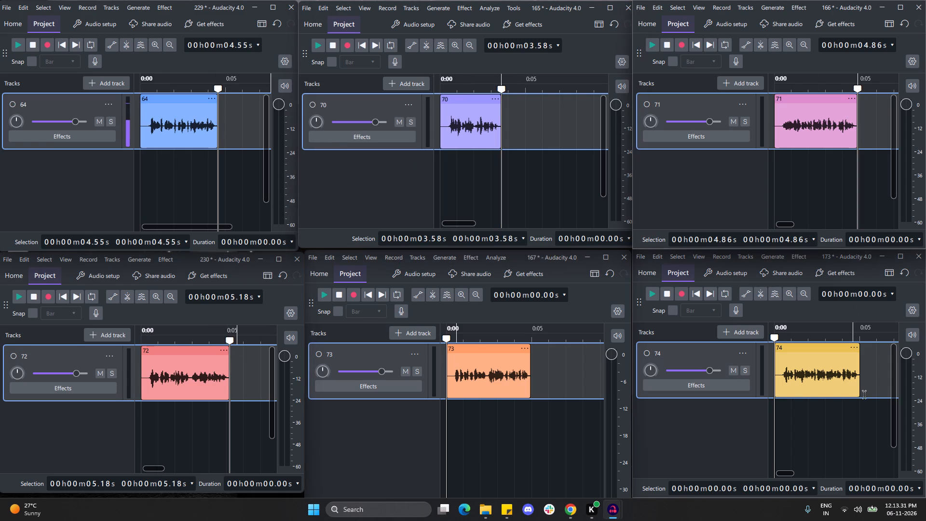
{"action": "left_click", "coordinate": [861, 385]}
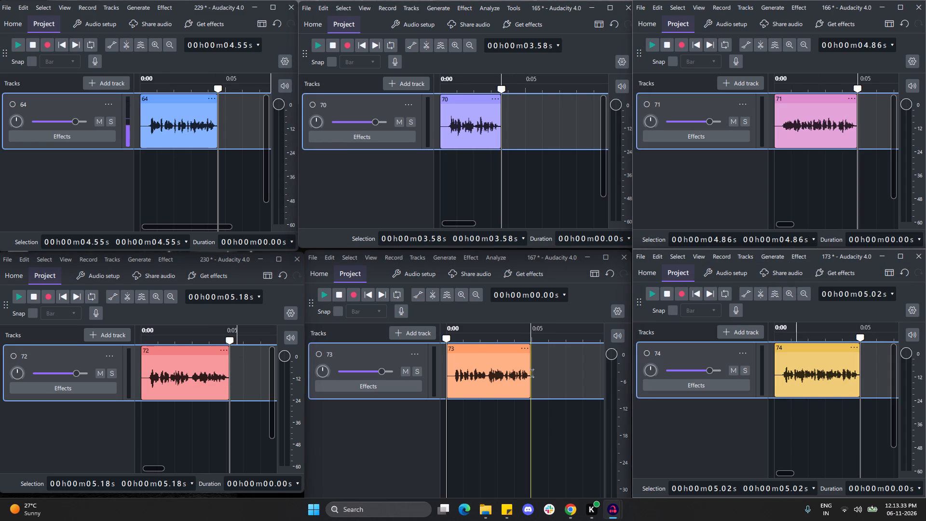
{"action": "left_click", "coordinate": [532, 373]}
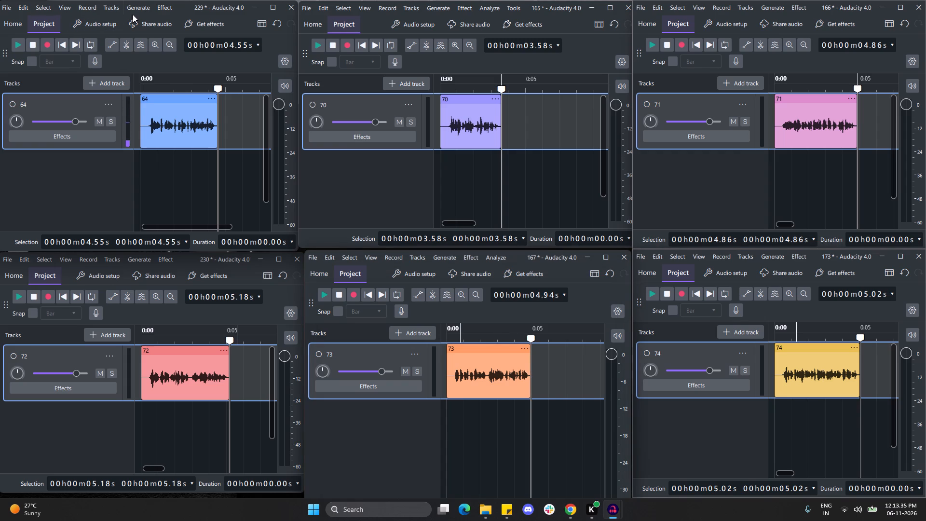
Generate 0.5 s of silence at the end of clips 64, 70 and 71 in projects 229, 165 and 166.
{"action": "left_click", "coordinate": [137, 10]}
{"action": "left_click", "coordinate": [156, 90]}
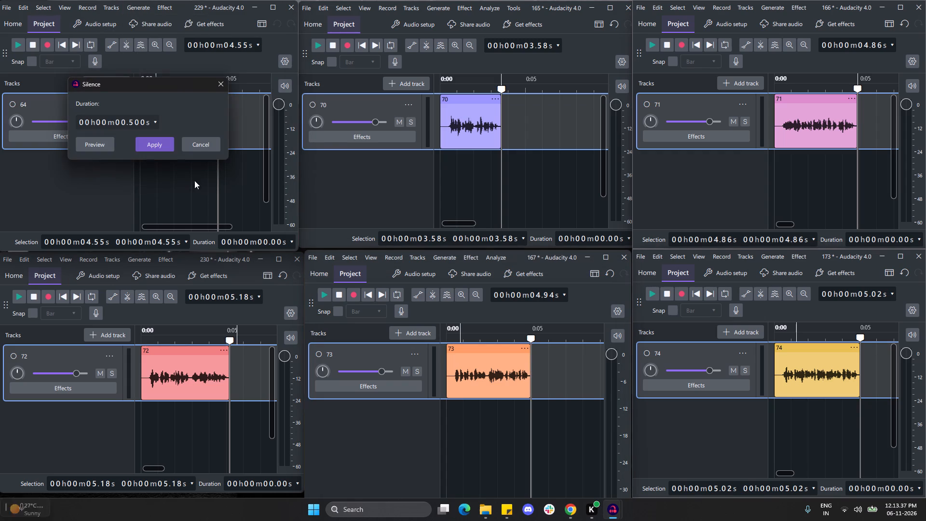
{"action": "left_click", "coordinate": [151, 147]}
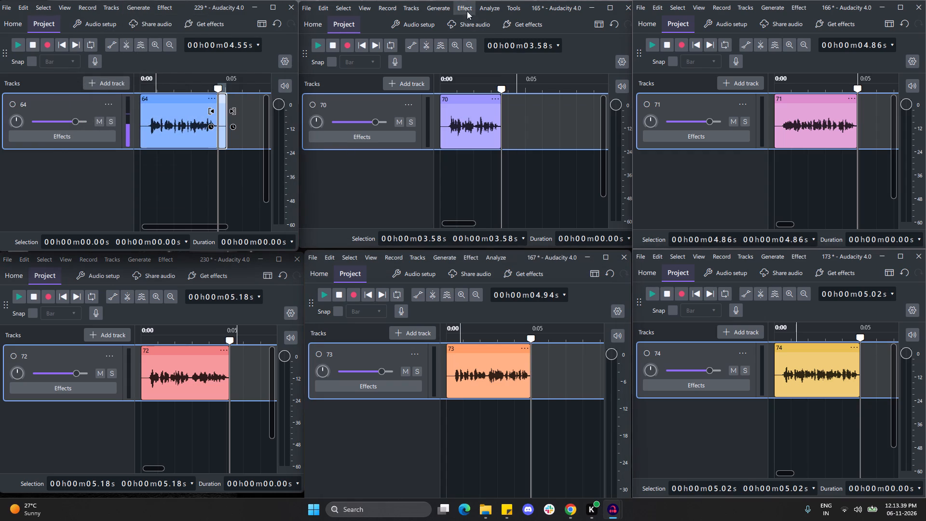
{"action": "left_click", "coordinate": [429, 9]}
{"action": "left_click", "coordinate": [455, 88]}
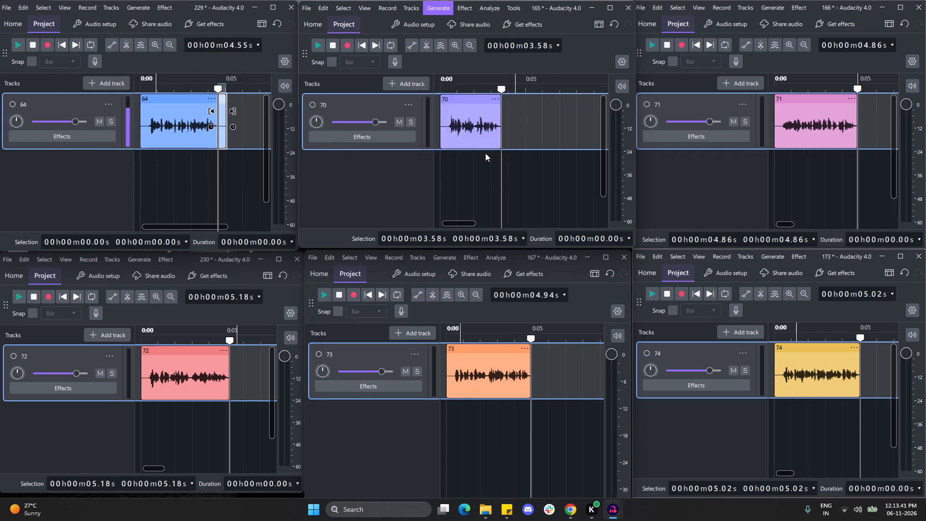
{"action": "left_click", "coordinate": [477, 143]}
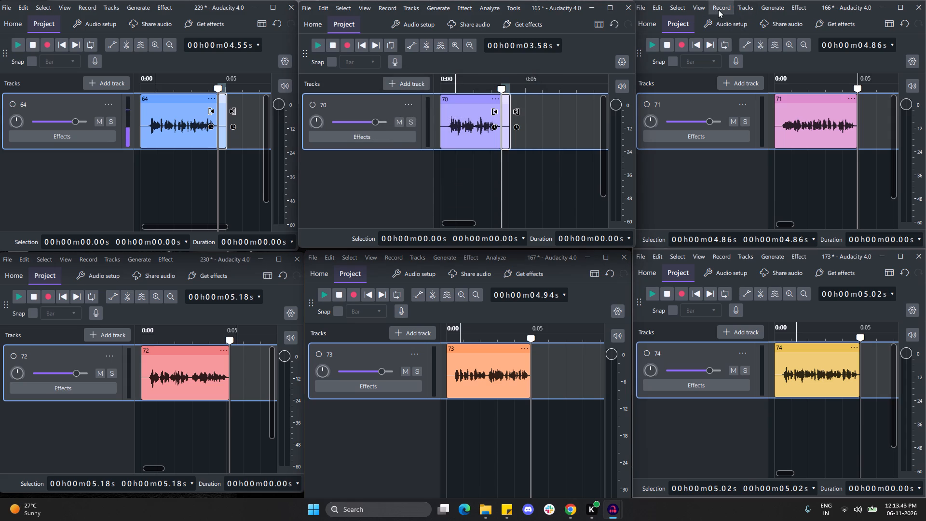
{"action": "left_click", "coordinate": [762, 8]}
{"action": "left_click", "coordinate": [780, 82]}
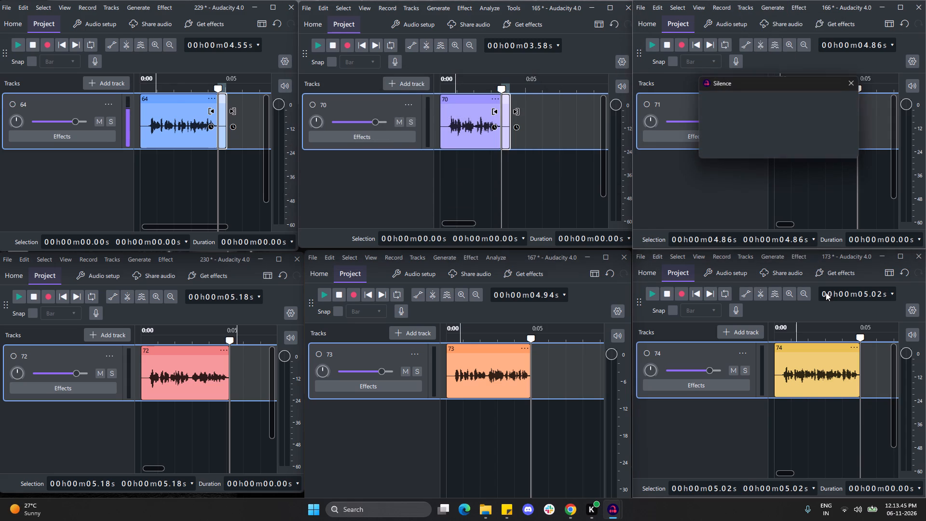
{"action": "left_click", "coordinate": [785, 149]}
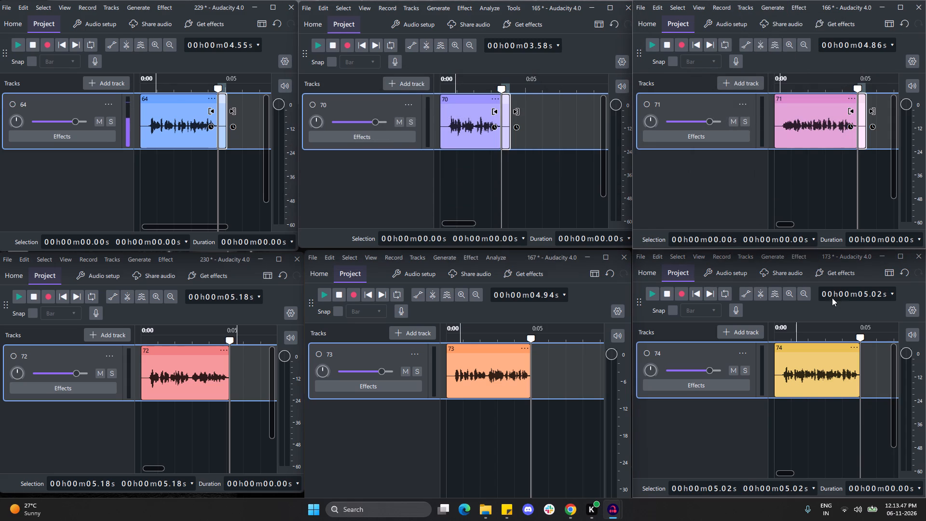
Generate 0.5 s of silence at the end of clips 74, 73 and 72 in projects 173, 167 and 230.
{"action": "left_click", "coordinate": [773, 260]}
{"action": "left_click", "coordinate": [794, 341]}
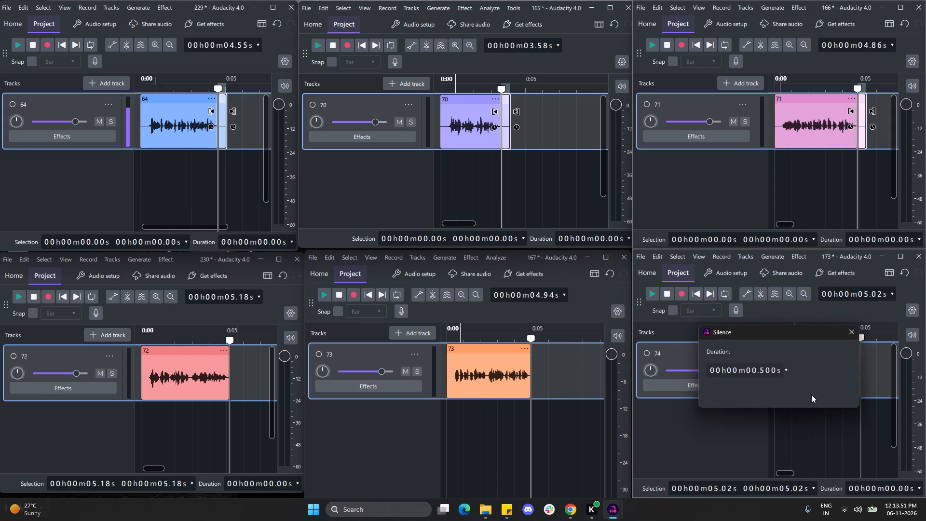
{"action": "left_click", "coordinate": [791, 394]}
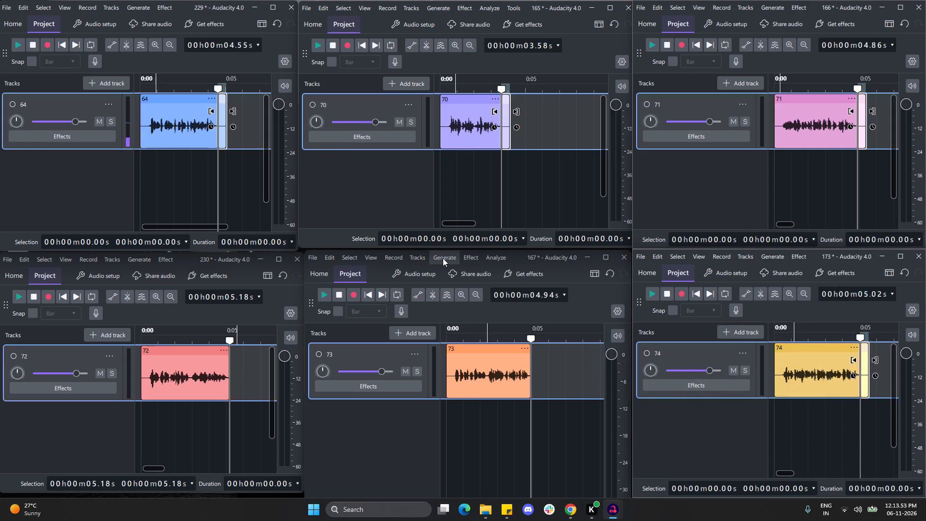
{"action": "left_click", "coordinate": [440, 258]}
{"action": "left_click", "coordinate": [455, 341]}
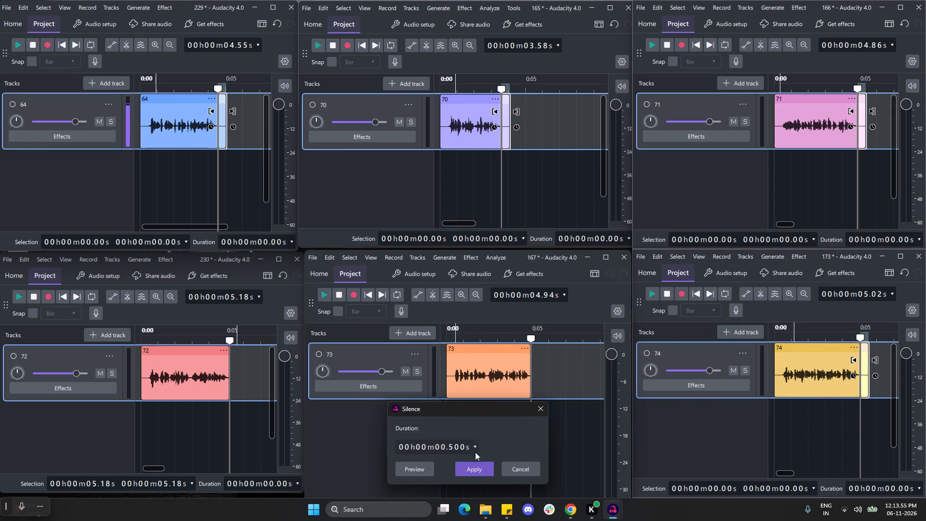
{"action": "left_click", "coordinate": [469, 469]}
{"action": "left_click", "coordinate": [141, 258]}
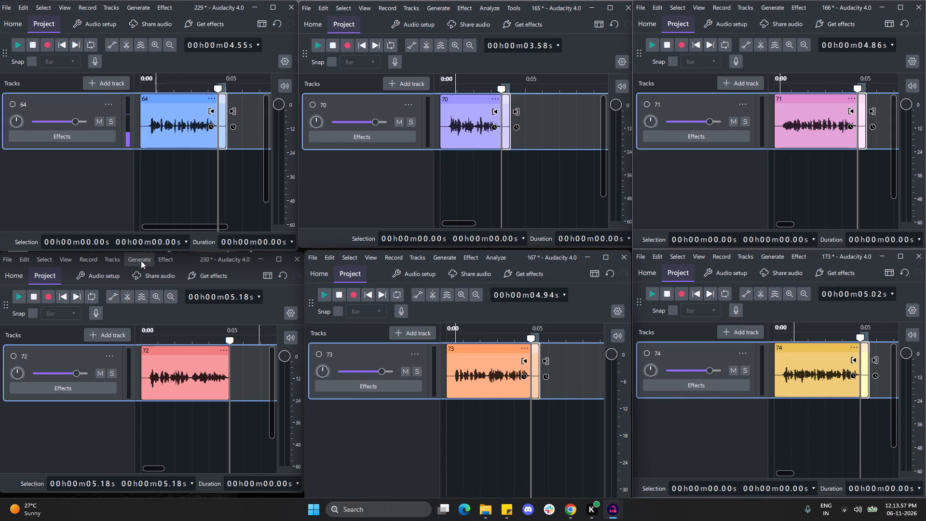
Generate 0.5 s of silence at the end of clip 72 in project 230.
{"action": "left_click", "coordinate": [158, 343]}
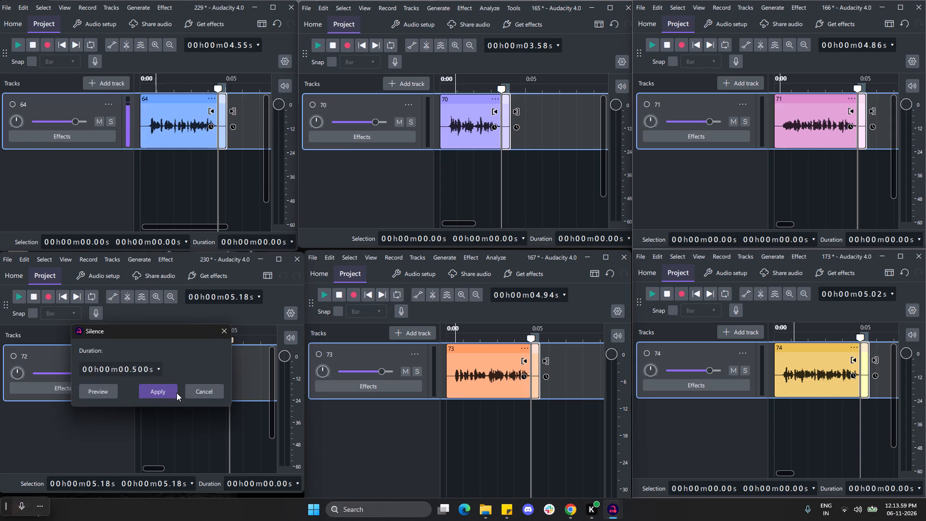
{"action": "left_click", "coordinate": [165, 394]}
Export the full audio of project 229 as the WAV file Ta_sp_1_64 in the batch 2 folder.
{"action": "left_click", "coordinate": [9, 12]}
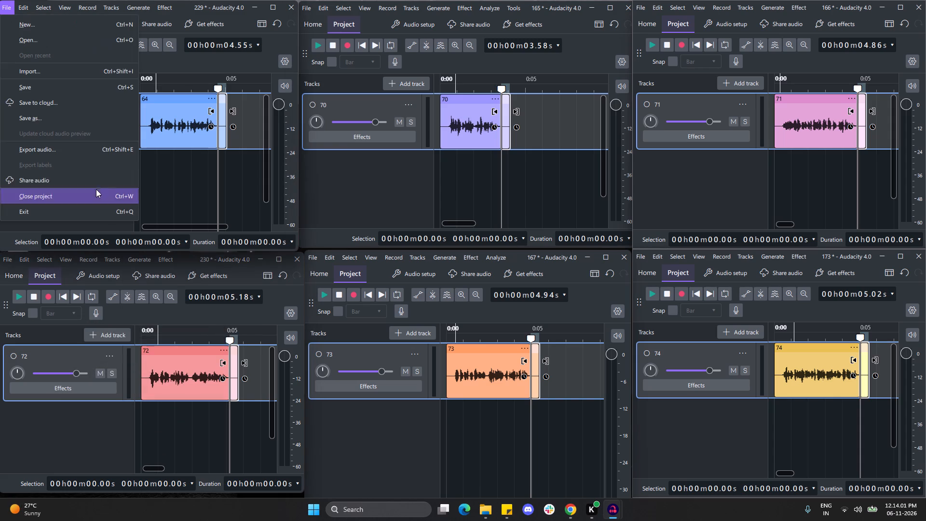
{"action": "left_click", "coordinate": [74, 143]}
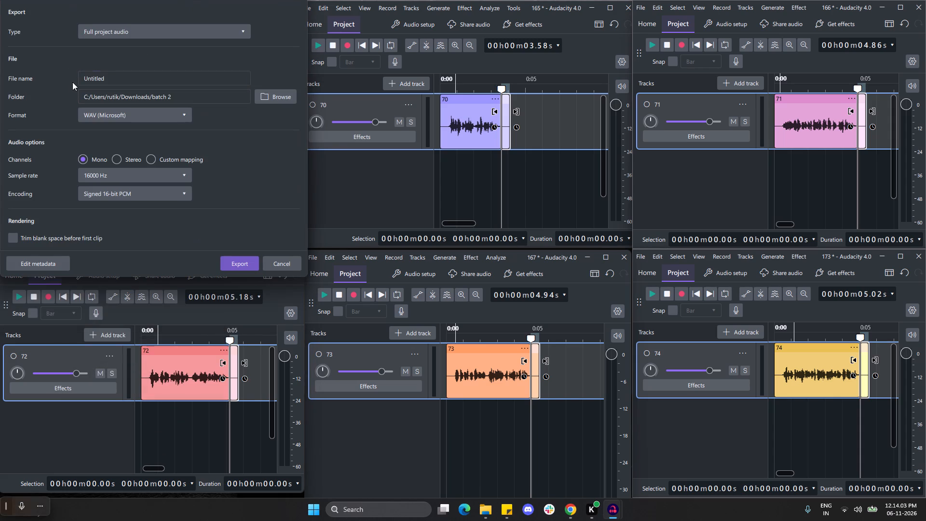
{"action": "left_click", "coordinate": [117, 79]}
{"action": "double_click", "coordinate": [115, 79], "text": "ctrl"}
{"action": "key", "text": "ctrl+v"}
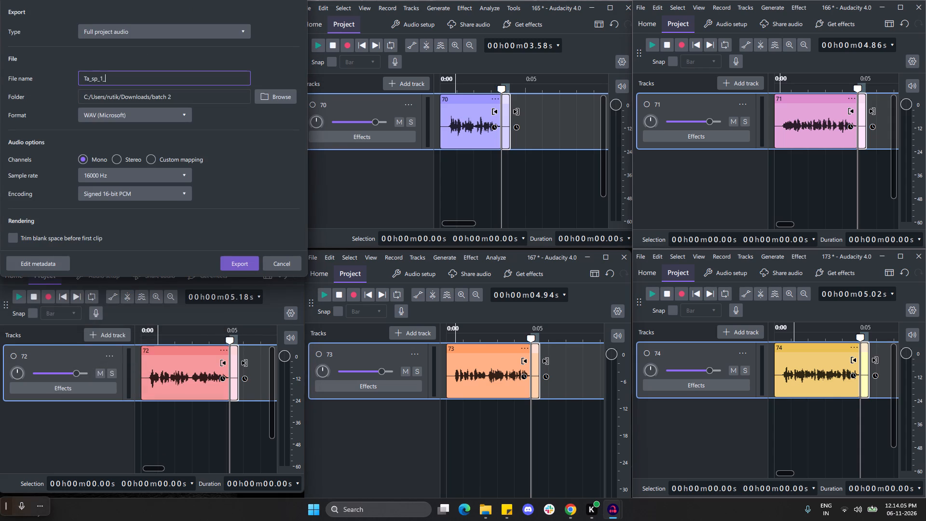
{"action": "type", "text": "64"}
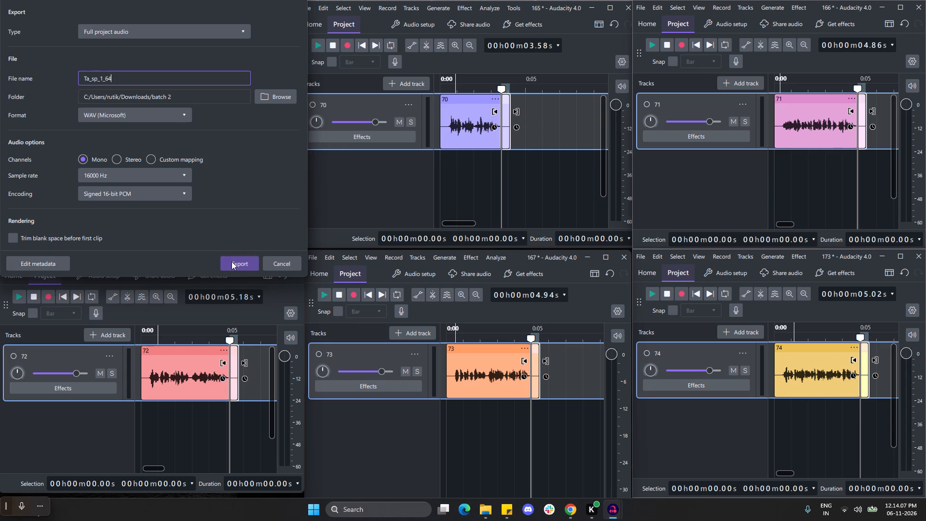
{"action": "left_click", "coordinate": [231, 261]}
Export the full audio of project 165 as the WAV file Ta_sp_1_70 in the batch 2 folder.
{"action": "left_click", "coordinate": [305, 7]}
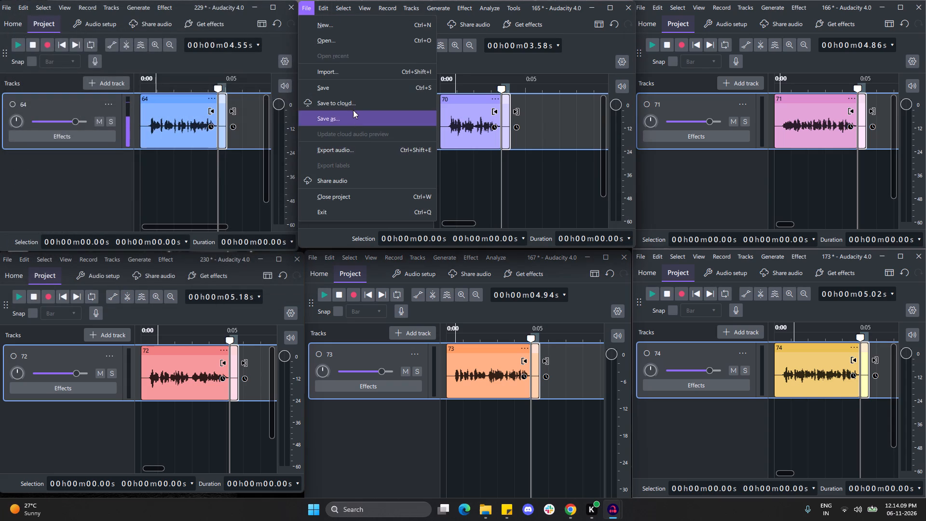
{"action": "left_click", "coordinate": [365, 151]}
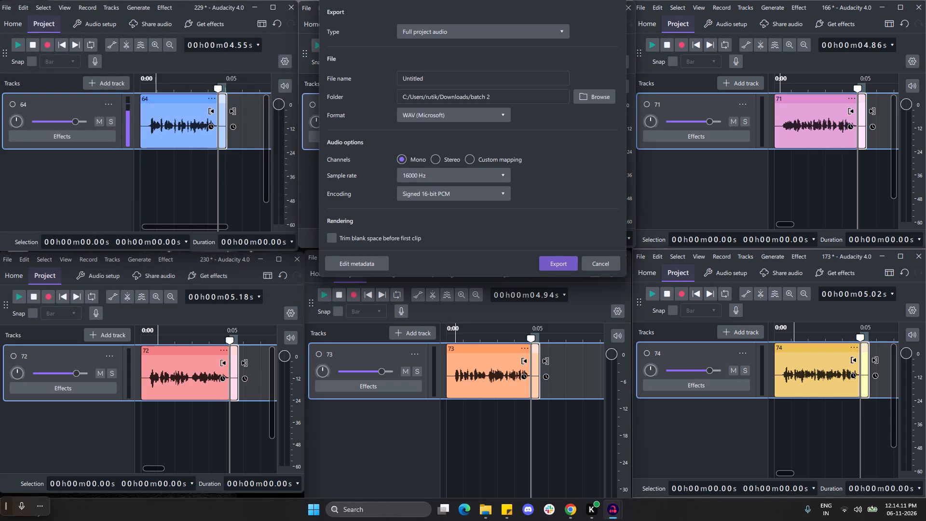
{"action": "left_click", "coordinate": [446, 67]}
{"action": "double_click", "coordinate": [442, 72]}
{"action": "key", "text": "ctrl+v"}
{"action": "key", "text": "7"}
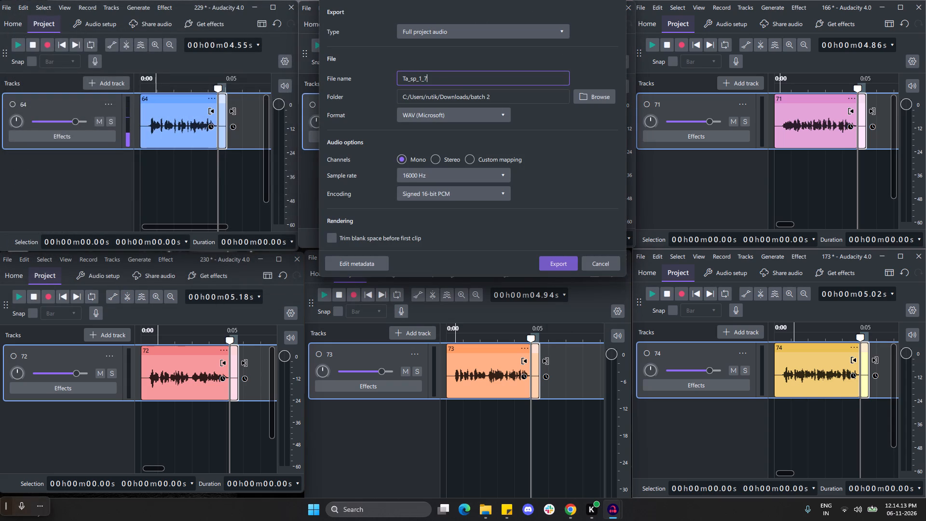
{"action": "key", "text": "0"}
{"action": "left_click", "coordinate": [554, 259]}
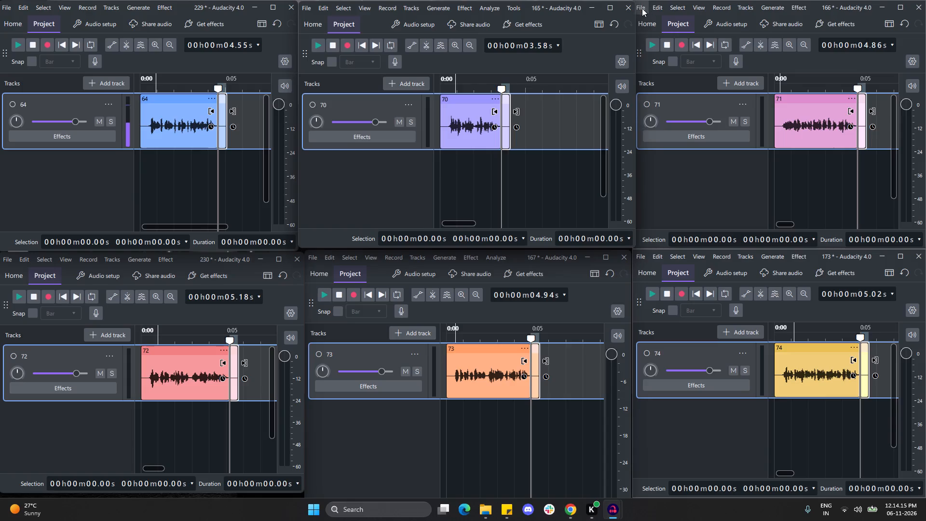
Export the full audio of project 166 as the WAV file Ta_sp_1_71 in the batch 2 folder.
{"action": "left_click", "coordinate": [642, 9]}
{"action": "left_click", "coordinate": [668, 153]}
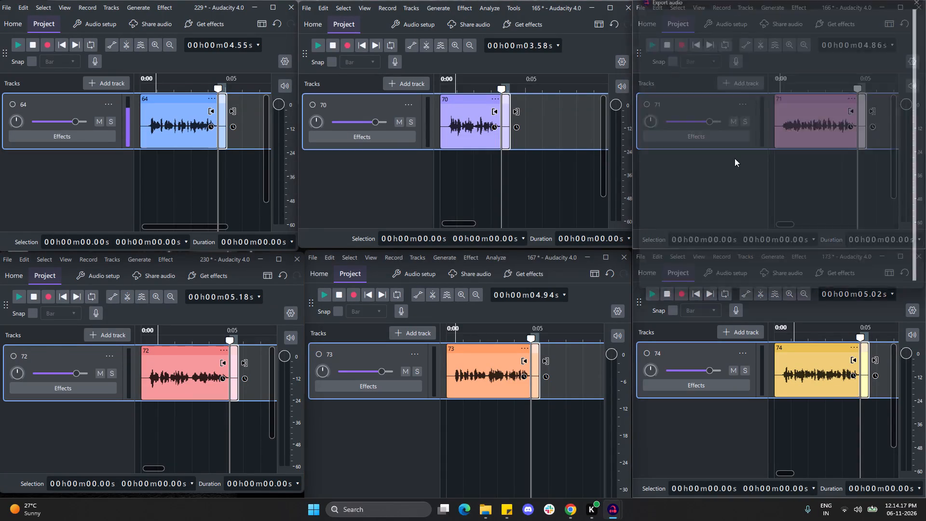
{"action": "double_click", "coordinate": [741, 79]}
{"action": "key", "text": "ctrl+v"}
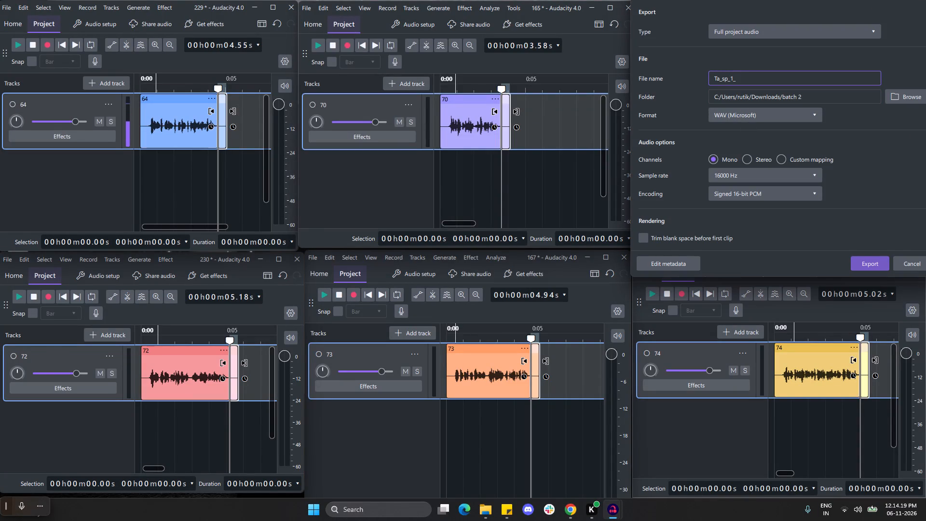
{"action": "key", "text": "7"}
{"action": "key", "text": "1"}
{"action": "left_click", "coordinate": [865, 264]}
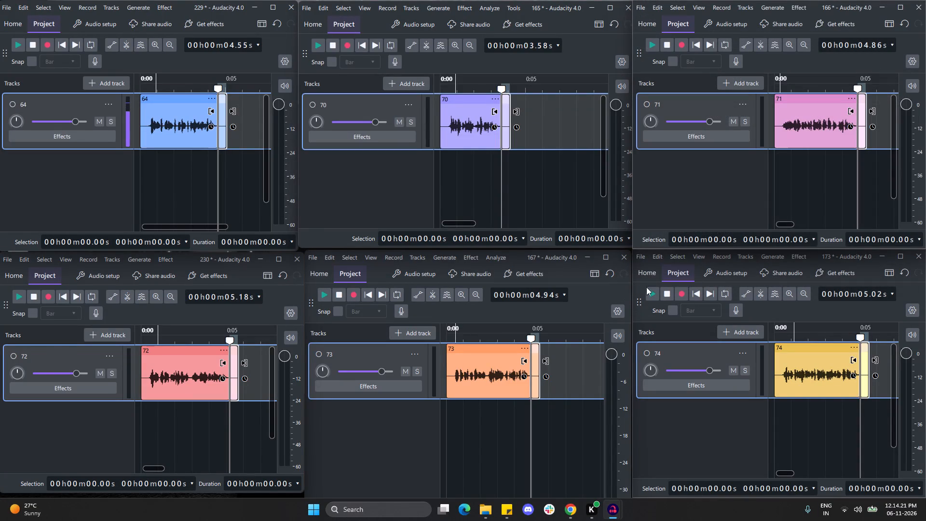
Export the full audio of project 173 as the WAV file Ta_sp_1_74 in the batch 2 folder.
{"action": "left_click", "coordinate": [642, 261]}
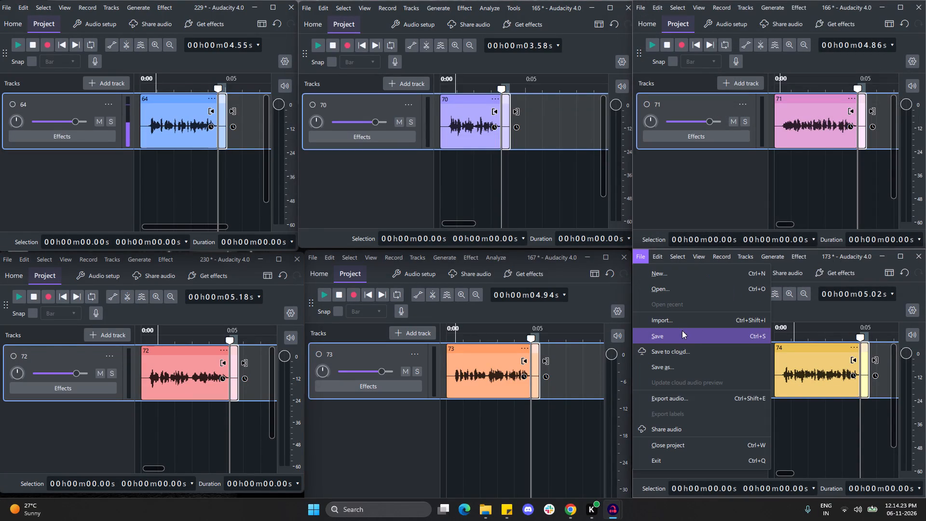
{"action": "left_click", "coordinate": [677, 396]}
{"action": "double_click", "coordinate": [733, 286]}
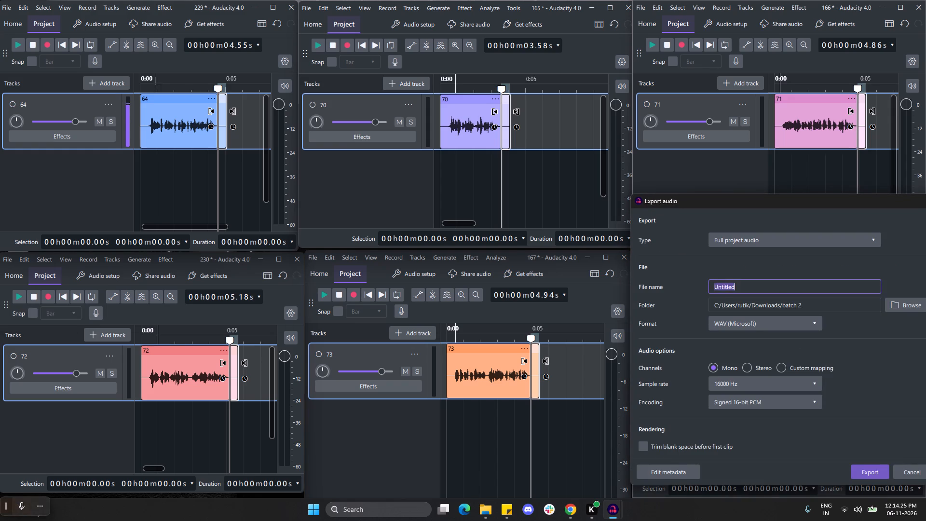
{"action": "key", "text": "ctrl+v"}
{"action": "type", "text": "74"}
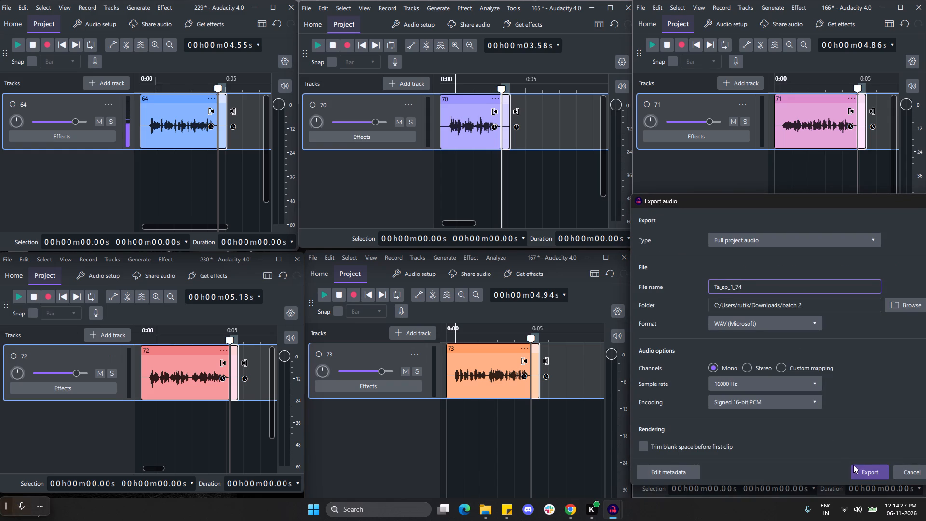
{"action": "left_click", "coordinate": [864, 472]}
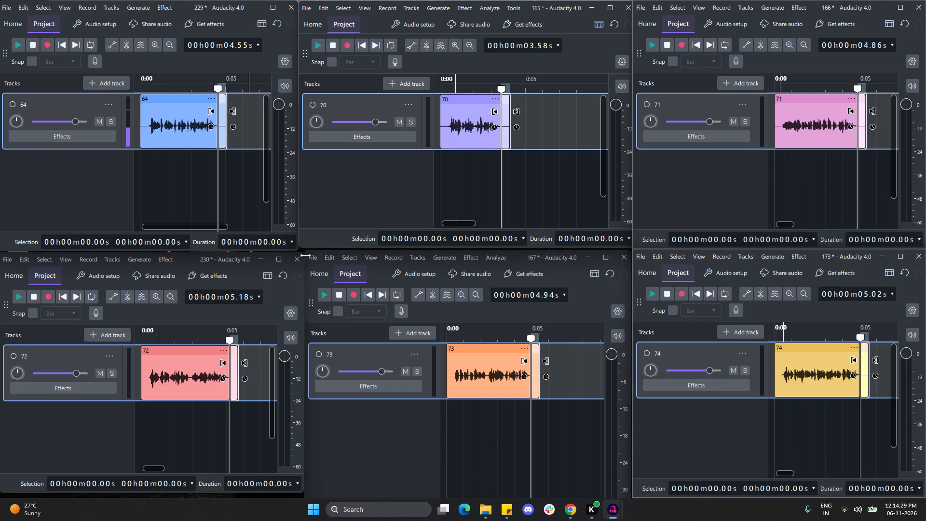
Export the full audio of project 167 as the WAV file Ta_sp_1_73 in the batch 2 folder.
{"action": "left_click", "coordinate": [311, 258]}
{"action": "left_click", "coordinate": [377, 402]}
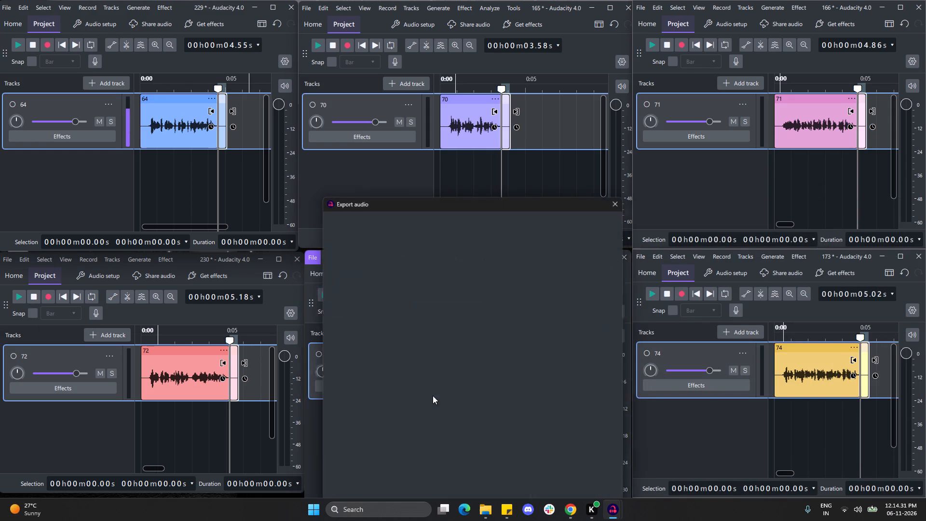
{"action": "triple_click", "coordinate": [427, 287]}
{"action": "key", "text": "ctrl+v"}
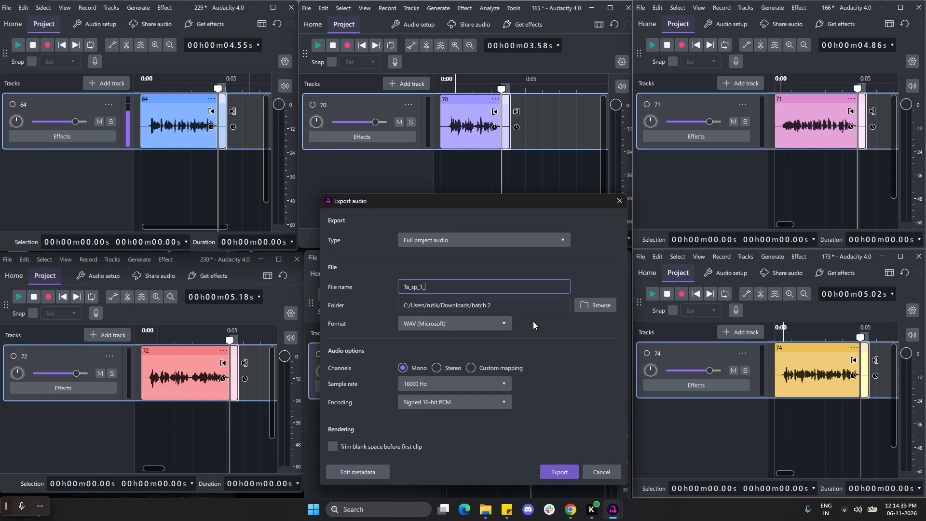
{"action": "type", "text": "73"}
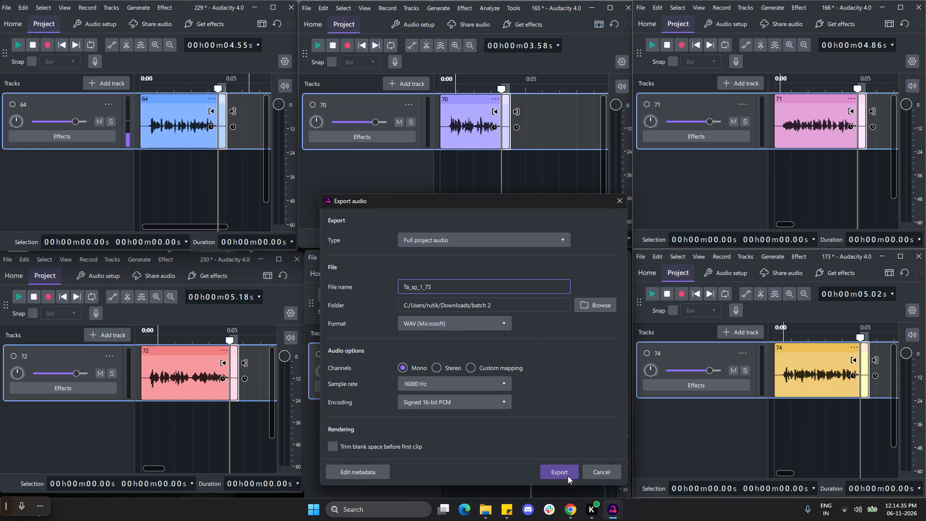
{"action": "left_click", "coordinate": [559, 472]}
Export the full audio of project 230 as the WAV file Ta_sp_1_72 in the batch 2 folder.
{"action": "left_click", "coordinate": [10, 259]}
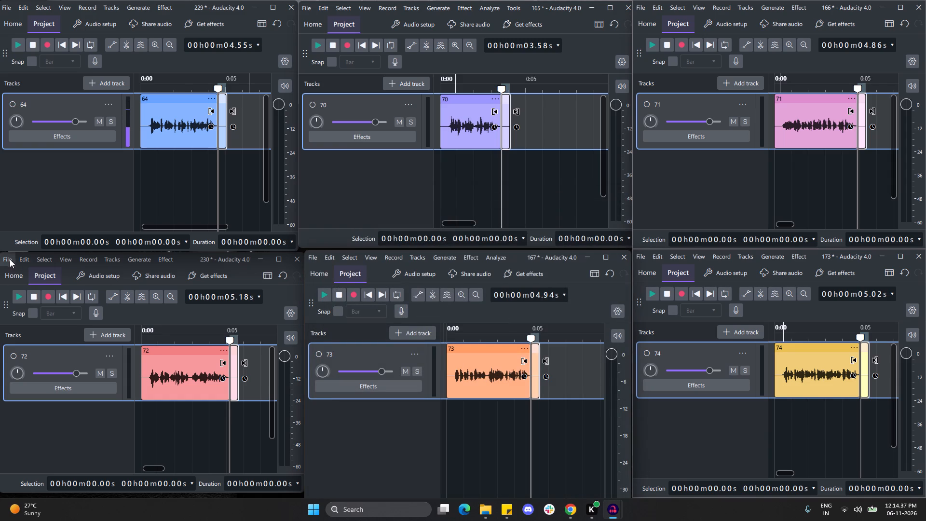
{"action": "left_click", "coordinate": [54, 397]}
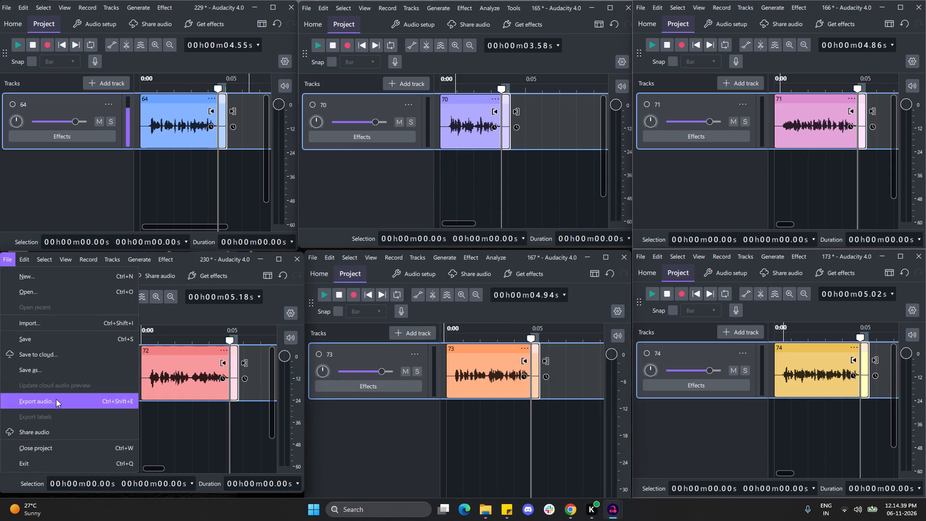
{"action": "double_click", "coordinate": [127, 286]}
{"action": "key", "text": "ctrl+v"}
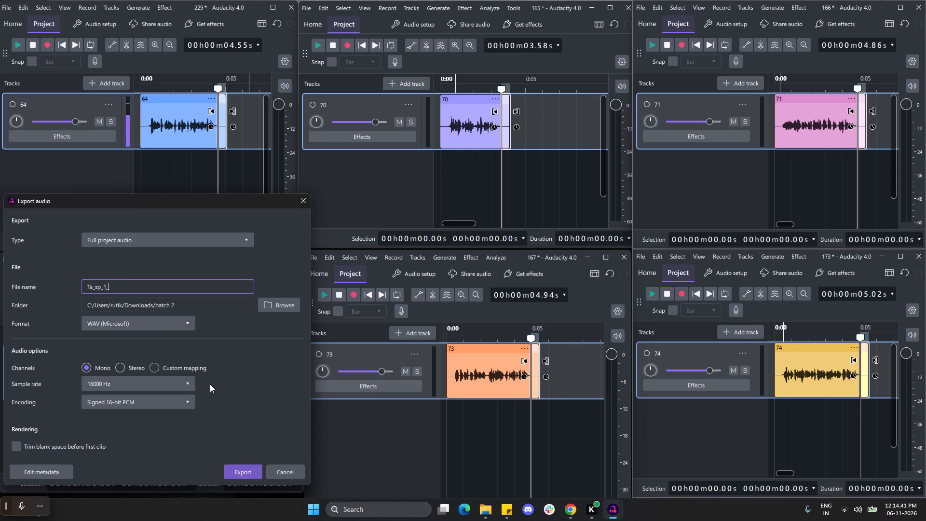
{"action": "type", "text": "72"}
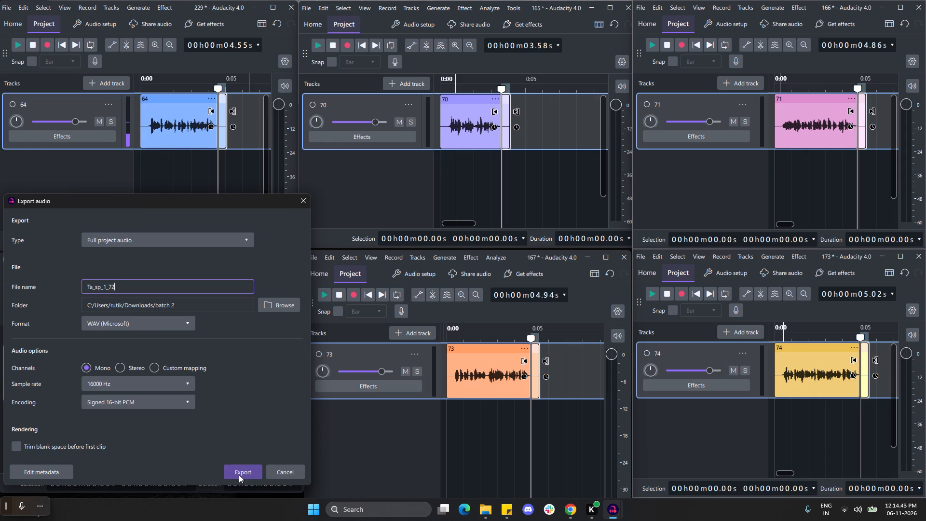
{"action": "left_click", "coordinate": [239, 475]}
Delete the exported tracks 64, 72 and 70 from projects 229, 230 and 165.
{"action": "left_click", "coordinate": [106, 103]}
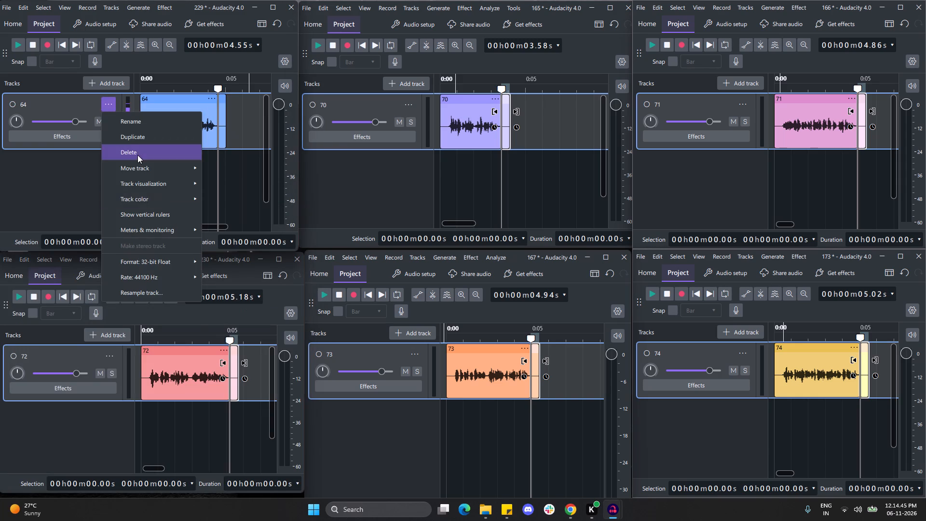
{"action": "left_click", "coordinate": [137, 155]}
{"action": "left_click", "coordinate": [114, 364]}
{"action": "left_click", "coordinate": [108, 356]}
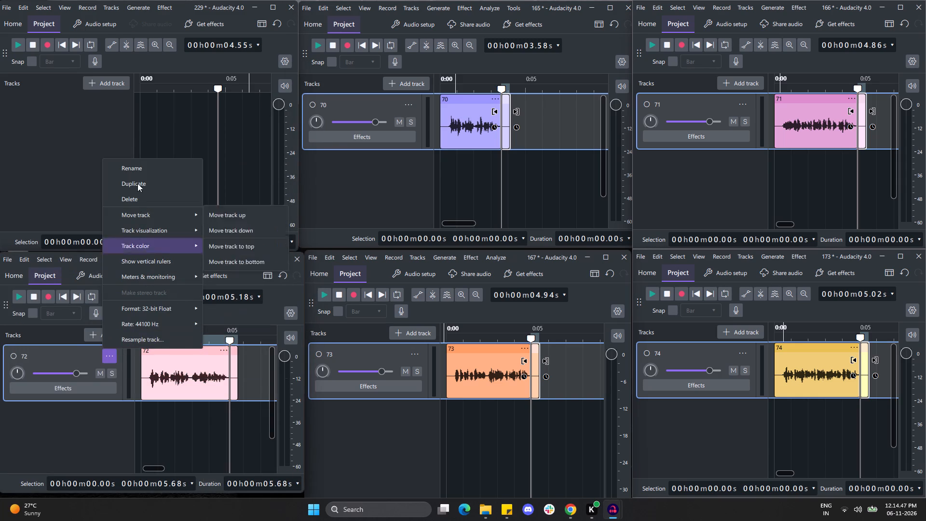
{"action": "left_click", "coordinate": [137, 198]}
{"action": "left_click", "coordinate": [407, 105]}
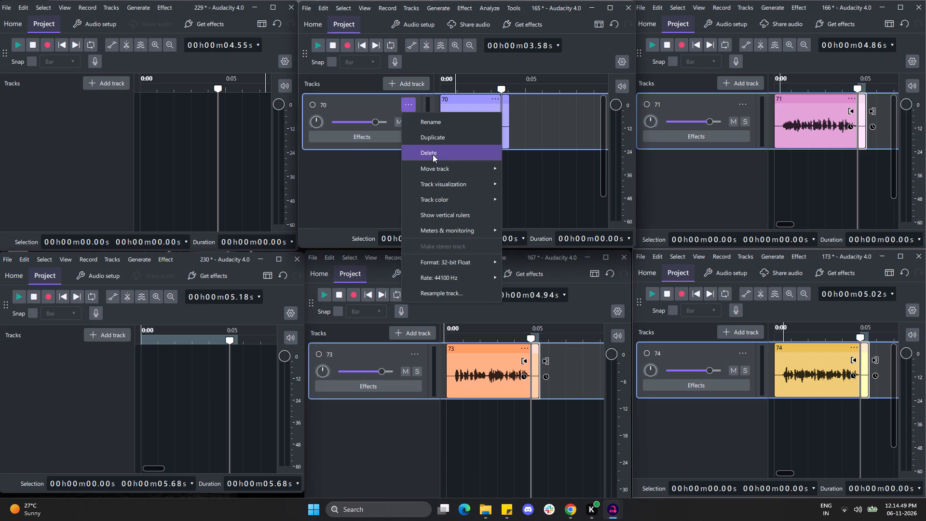
Delete tracks 70, 73 and 71 from projects 165, 167 and 166.
{"action": "left_click", "coordinate": [433, 154]}
{"action": "left_click", "coordinate": [413, 355]}
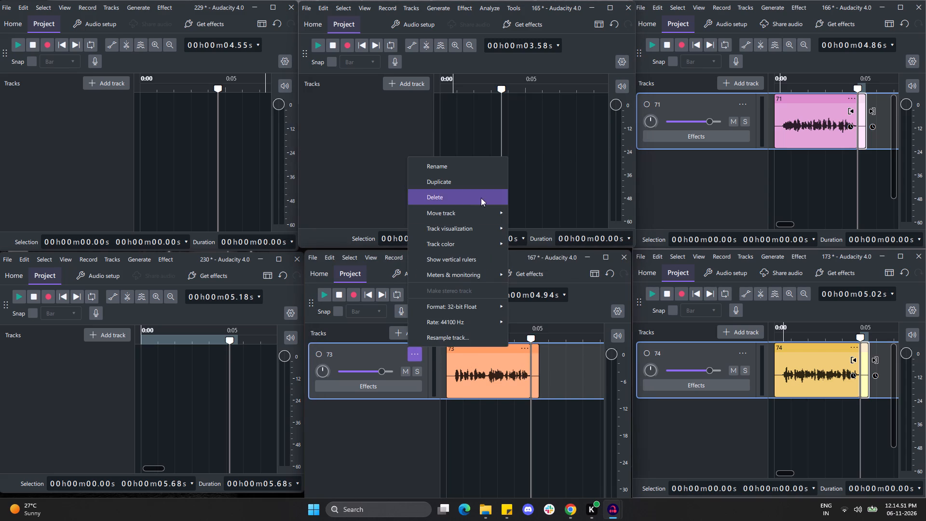
{"action": "left_click", "coordinate": [475, 195]}
{"action": "left_click", "coordinate": [750, 105]}
{"action": "left_click", "coordinate": [745, 105]}
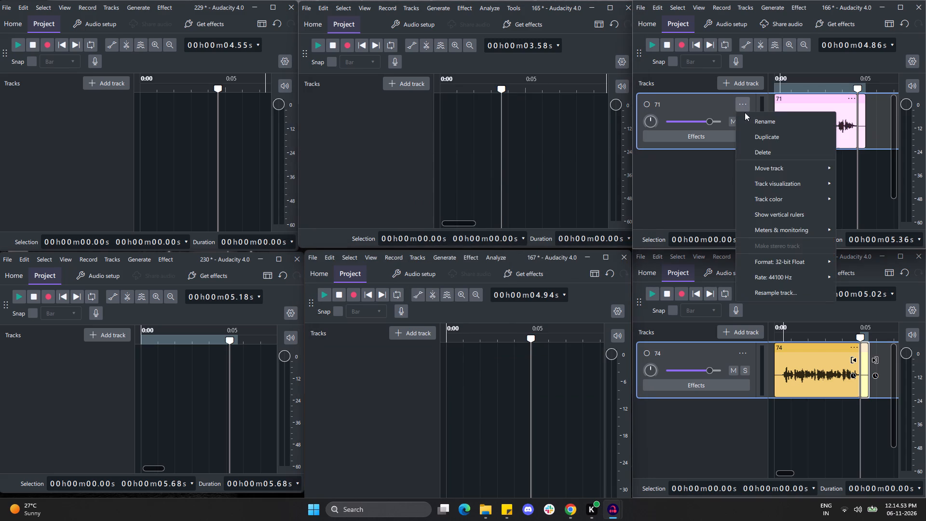
{"action": "left_click", "coordinate": [754, 148]}
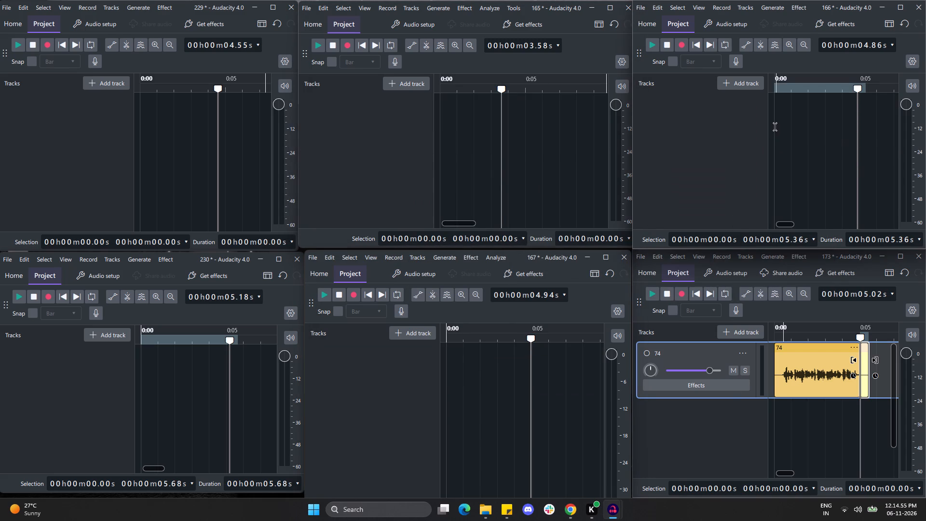
Return the playhead to 0 s in the emptied projects 166, 165, 229, 230 and 167.
{"action": "left_click", "coordinate": [775, 127]}
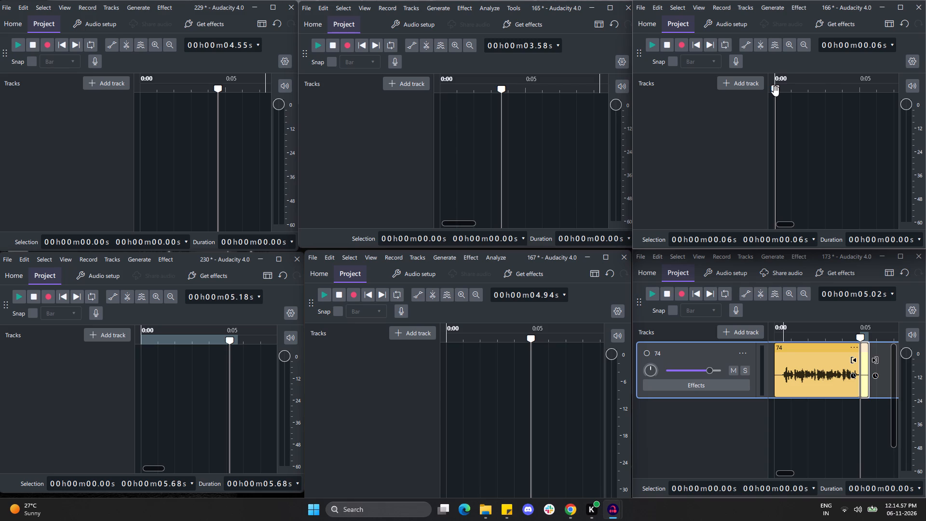
{"action": "left_click_drag", "start_coordinate": [776, 91], "coordinate": [705, 91]}
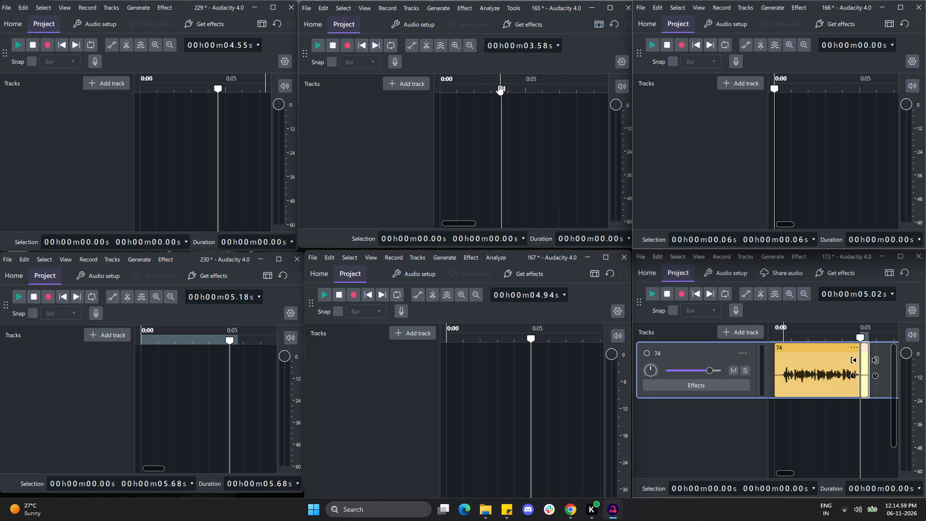
{"action": "left_click_drag", "start_coordinate": [500, 90], "coordinate": [419, 93]}
{"action": "left_click_drag", "start_coordinate": [219, 91], "coordinate": [123, 88]}
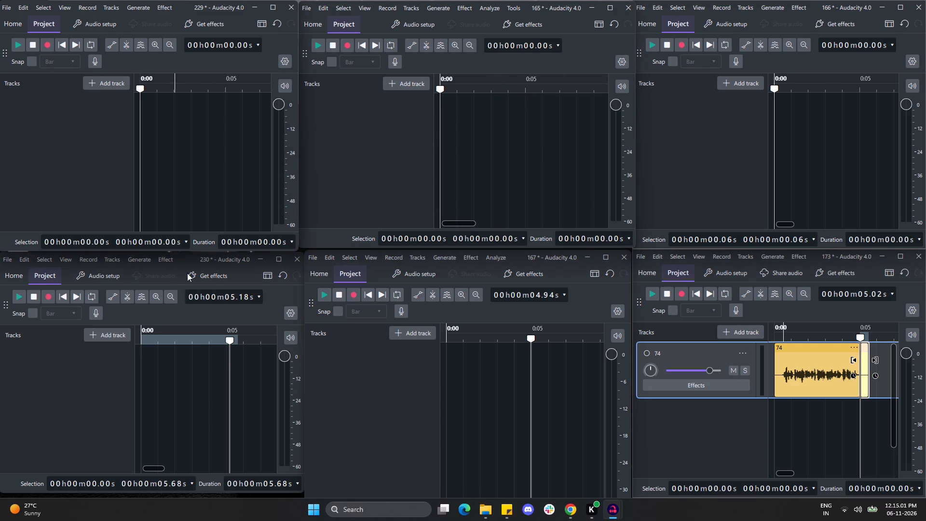
{"action": "left_click_drag", "start_coordinate": [231, 343], "coordinate": [82, 335]}
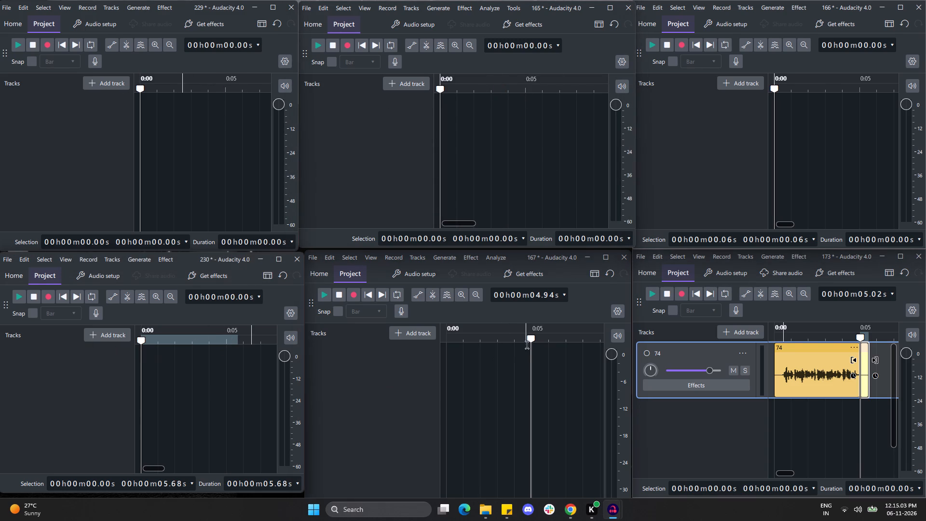
{"action": "left_click_drag", "start_coordinate": [531, 343], "coordinate": [422, 337]}
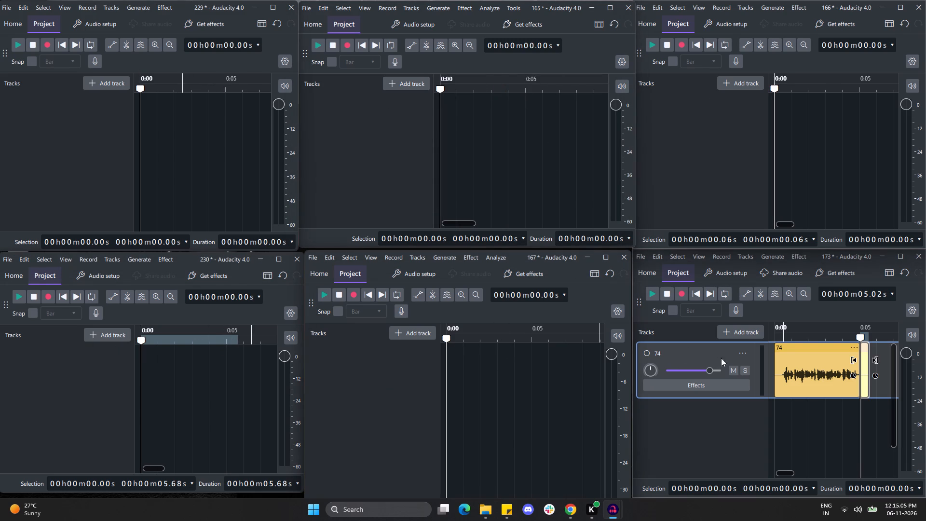
Delete track 74 from project 173 and return its playhead to 0 s.
{"action": "left_click", "coordinate": [739, 353]}
{"action": "left_click", "coordinate": [763, 199]}
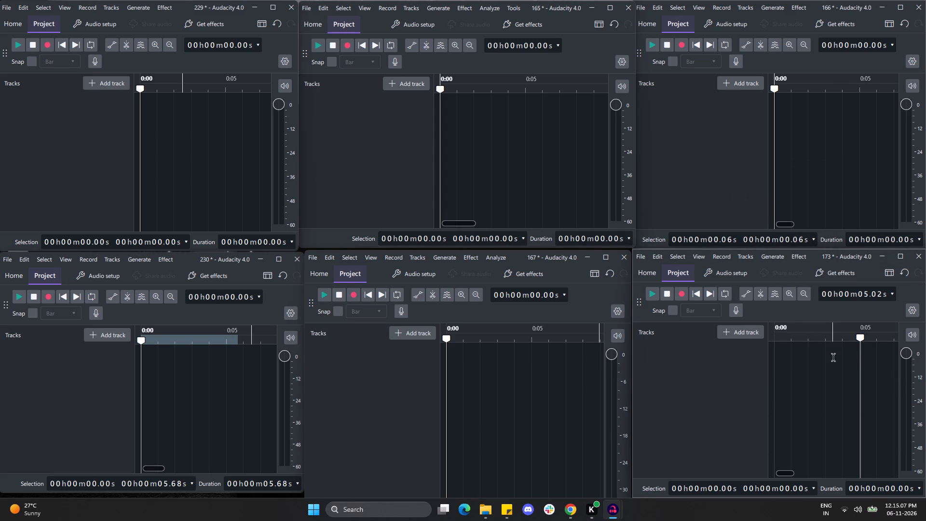
{"action": "left_click", "coordinate": [774, 338]}
{"action": "left_click_drag", "start_coordinate": [774, 338], "coordinate": [738, 340]}
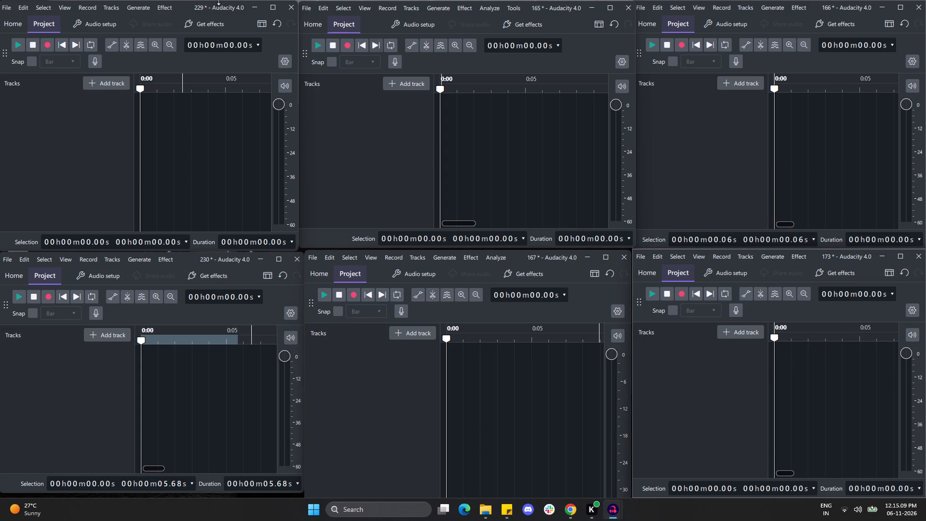
Import 76.mp3, 77.mp3 and 78.mp3 from the Tamil Speaker 1 folder into projects 229, 165 and 166 respectively.
{"action": "left_click", "coordinate": [0, 13]}
{"action": "left_click", "coordinate": [2, 9]}
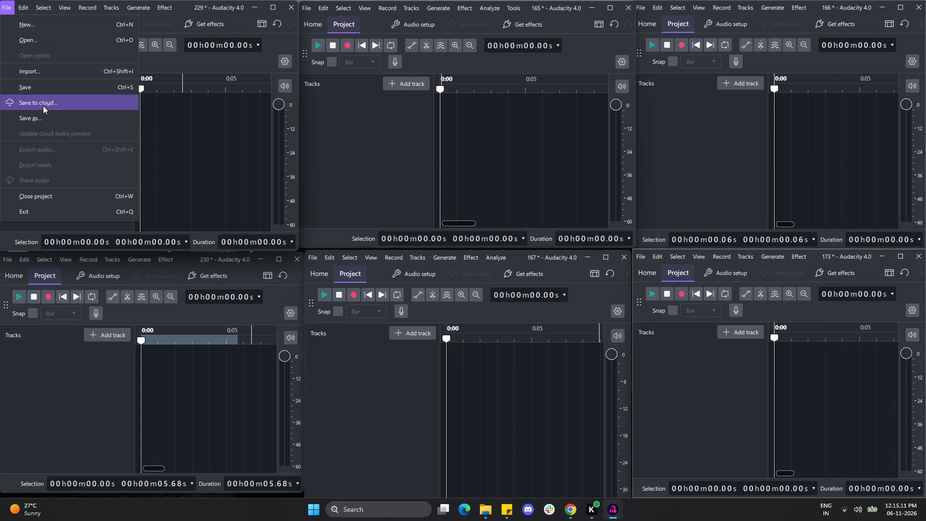
{"action": "left_click", "coordinate": [45, 70]}
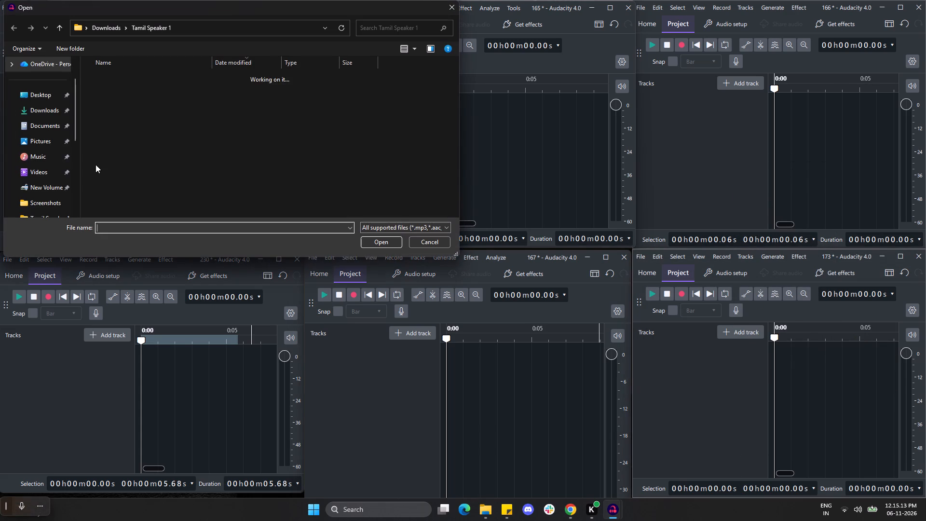
{"action": "left_click", "coordinate": [142, 167]}
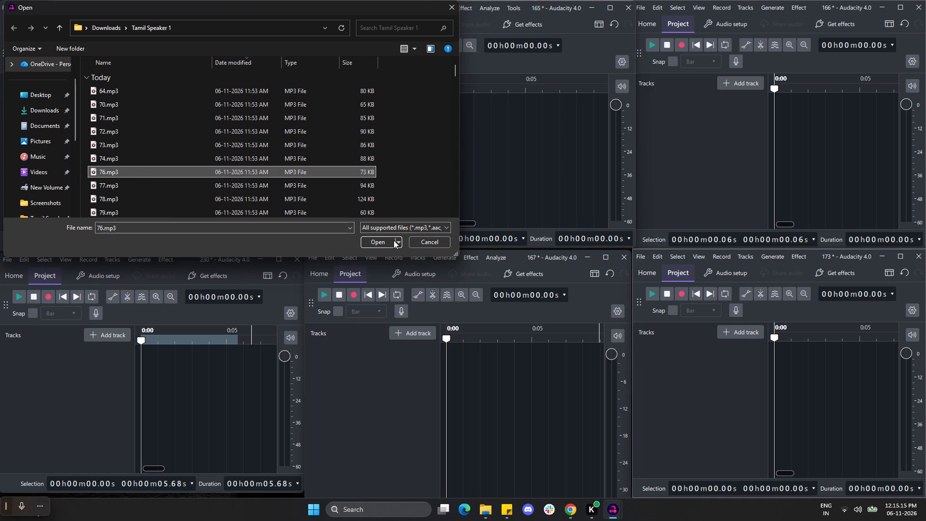
{"action": "left_click", "coordinate": [382, 242]}
{"action": "left_click", "coordinate": [306, 7]}
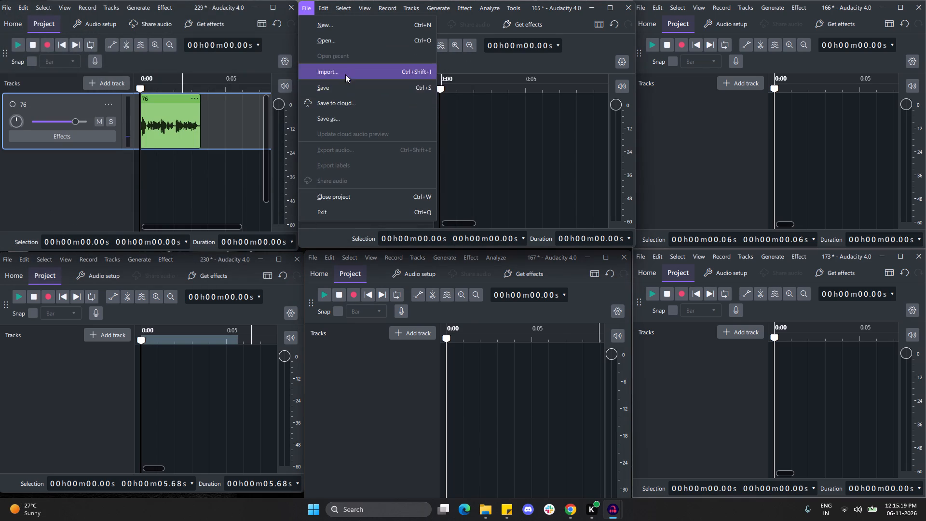
{"action": "left_click", "coordinate": [344, 68]}
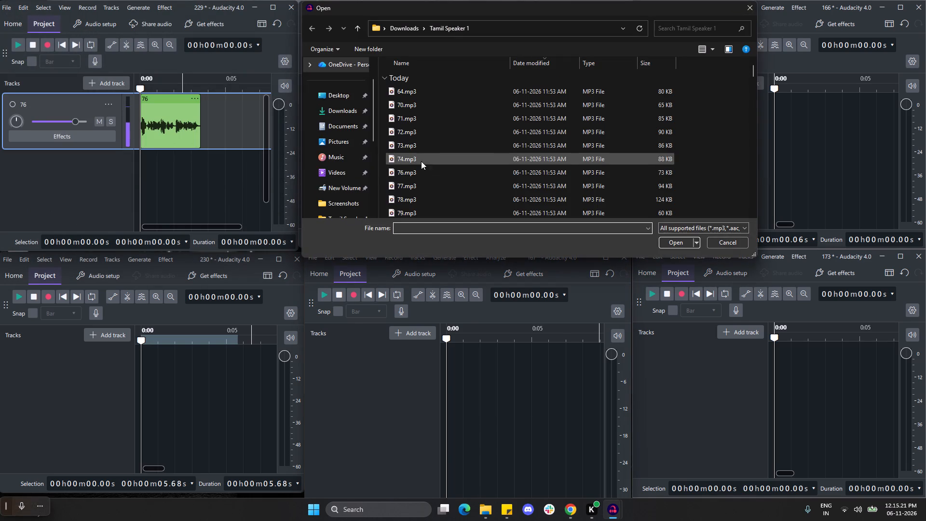
{"action": "left_click", "coordinate": [421, 185]}
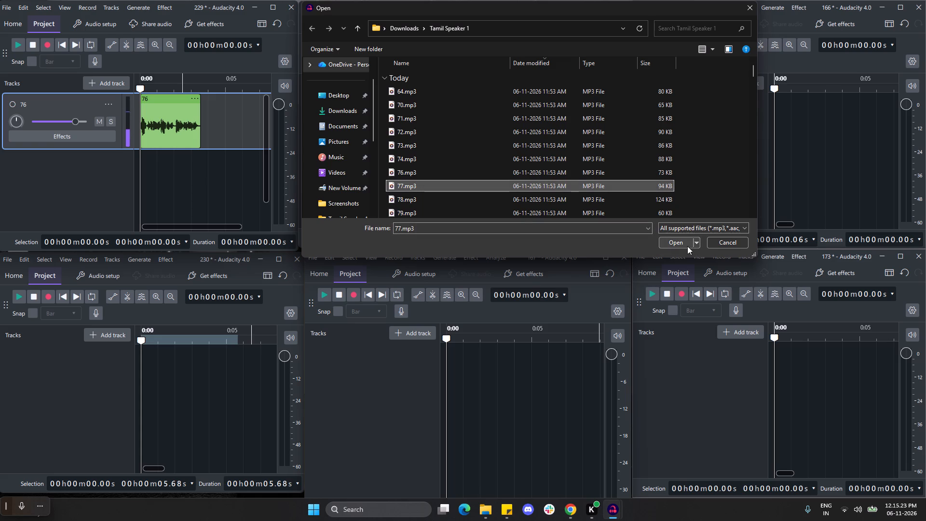
{"action": "left_click", "coordinate": [678, 244]}
{"action": "left_click", "coordinate": [644, 7]}
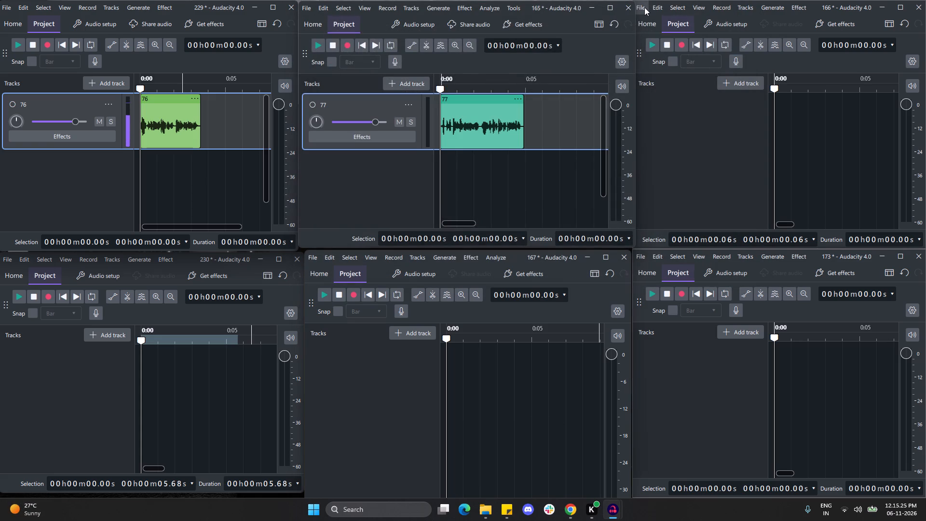
{"action": "left_click", "coordinate": [689, 69]}
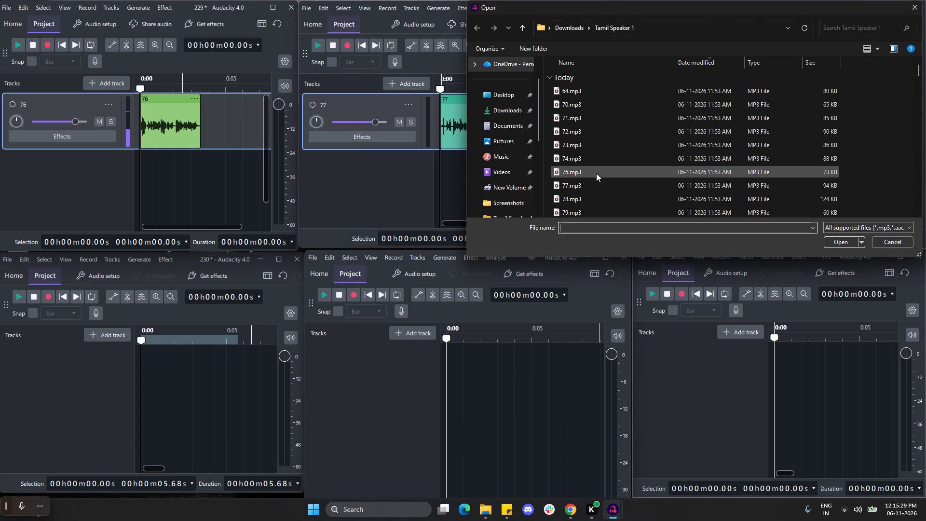
{"action": "left_click", "coordinate": [599, 200]}
{"action": "left_click", "coordinate": [839, 241]}
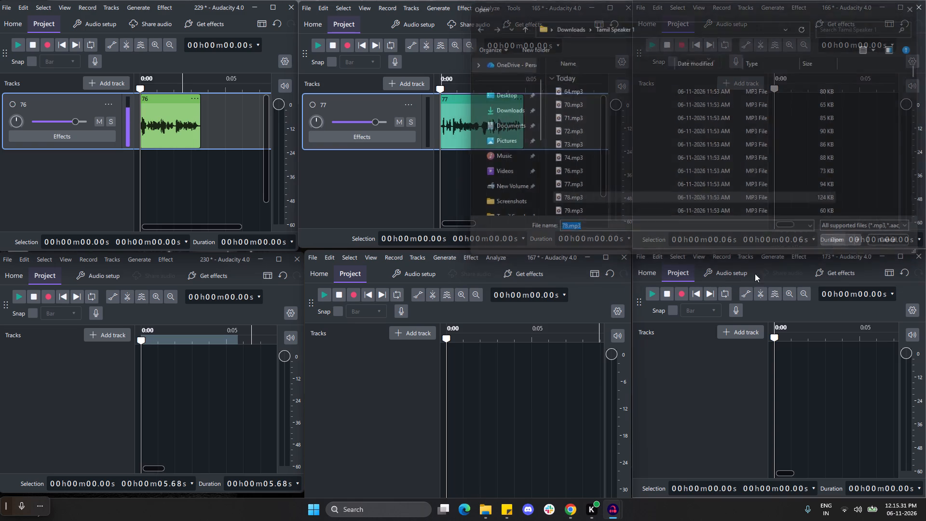
Import 79.mp3, 85.mp3 and 86.mp3 from the Tamil Speaker 1 folder into projects 230, 167 and 173 respectively.
{"action": "left_click", "coordinate": [10, 261]}
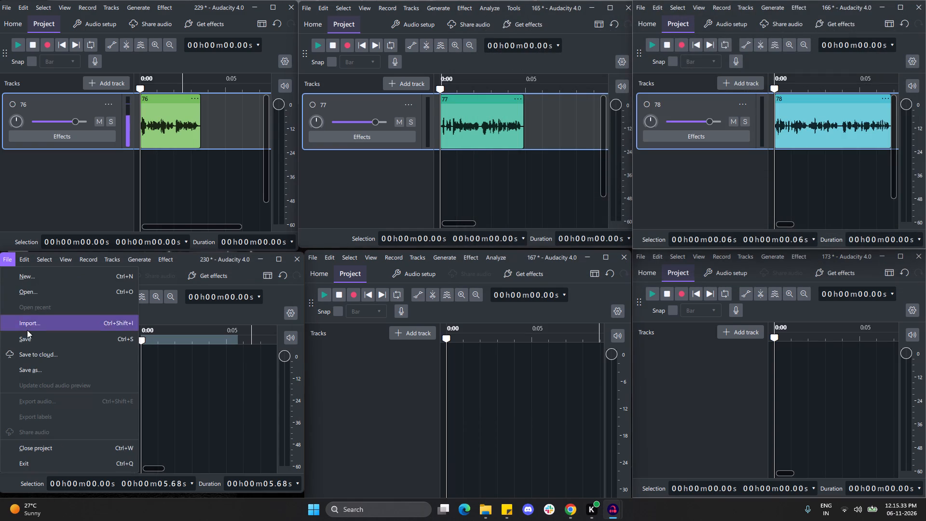
{"action": "left_click", "coordinate": [33, 329]}
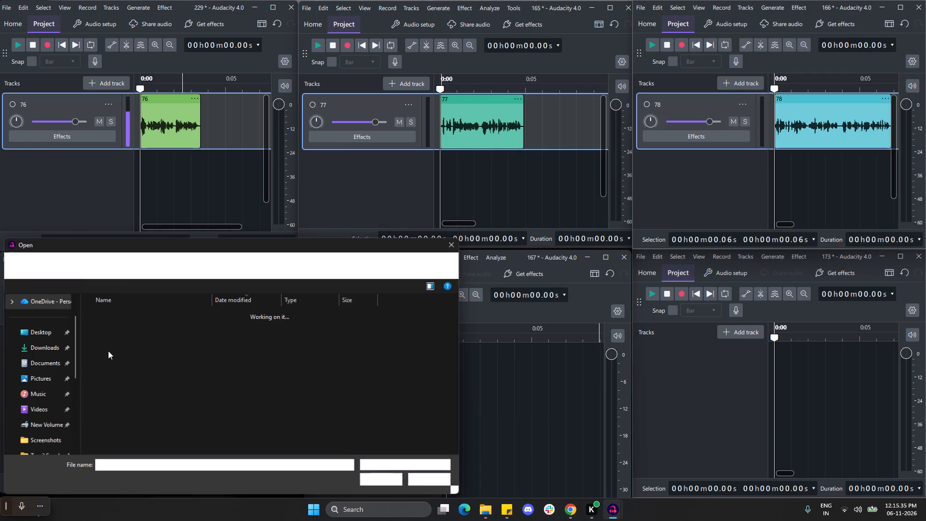
{"action": "left_click", "coordinate": [122, 445]}
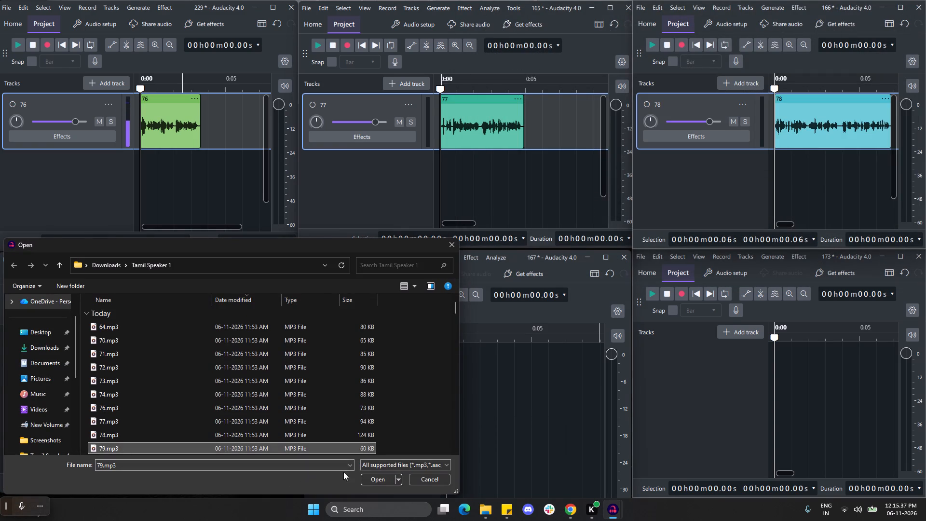
{"action": "left_click", "coordinate": [369, 475]}
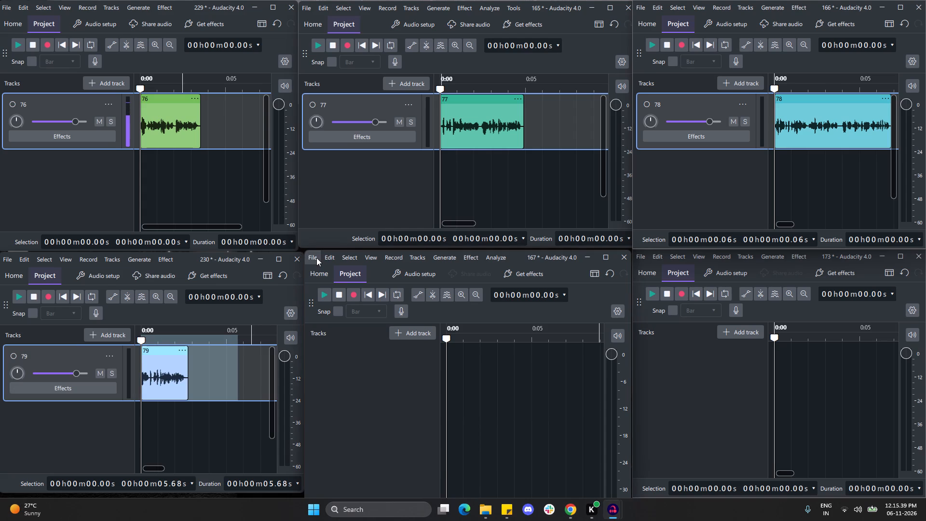
{"action": "left_click", "coordinate": [316, 258]}
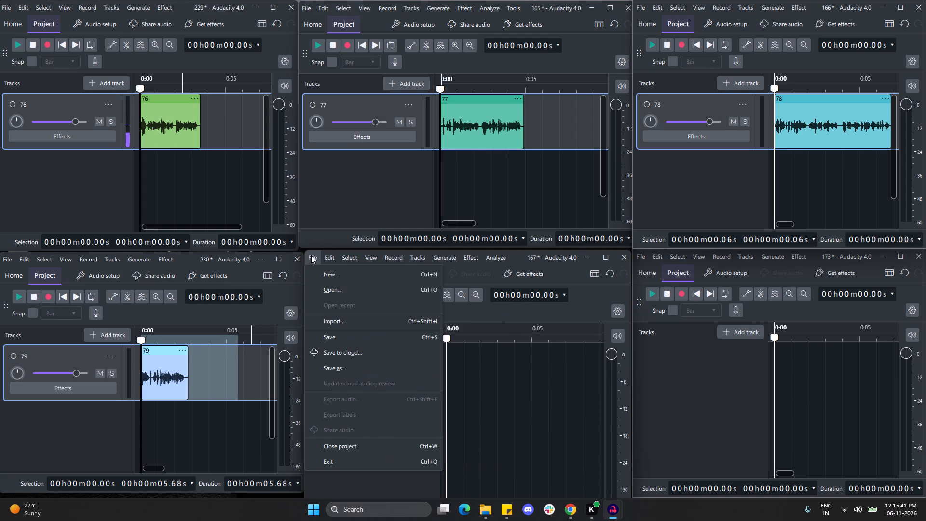
{"action": "left_click", "coordinate": [342, 321]}
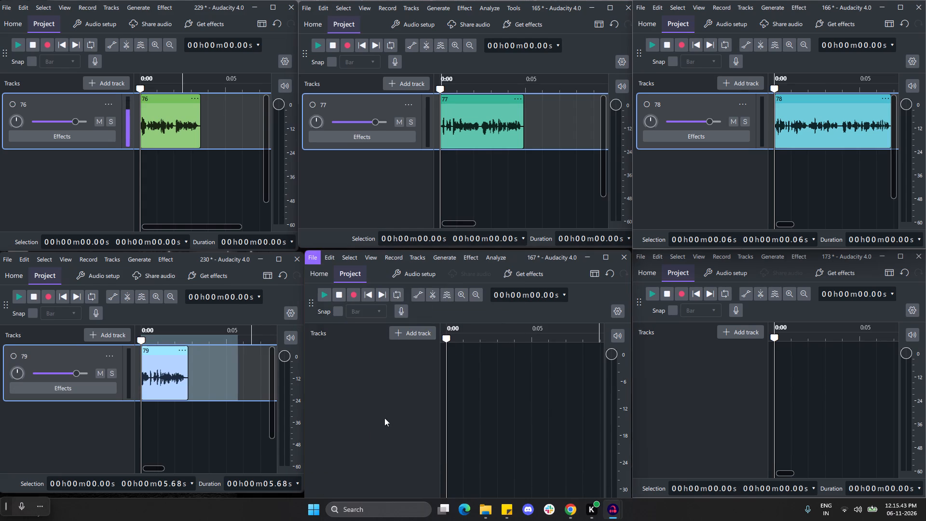
{"action": "scroll", "coordinate": [443, 413], "scroll_direction": "down", "scroll_amount": 1}
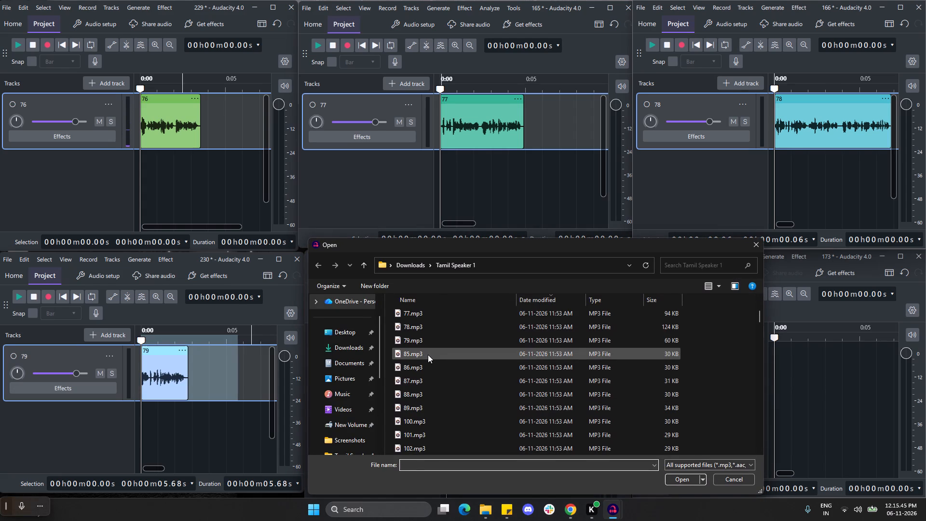
{"action": "left_click", "coordinate": [428, 355]}
{"action": "left_click", "coordinate": [675, 479]}
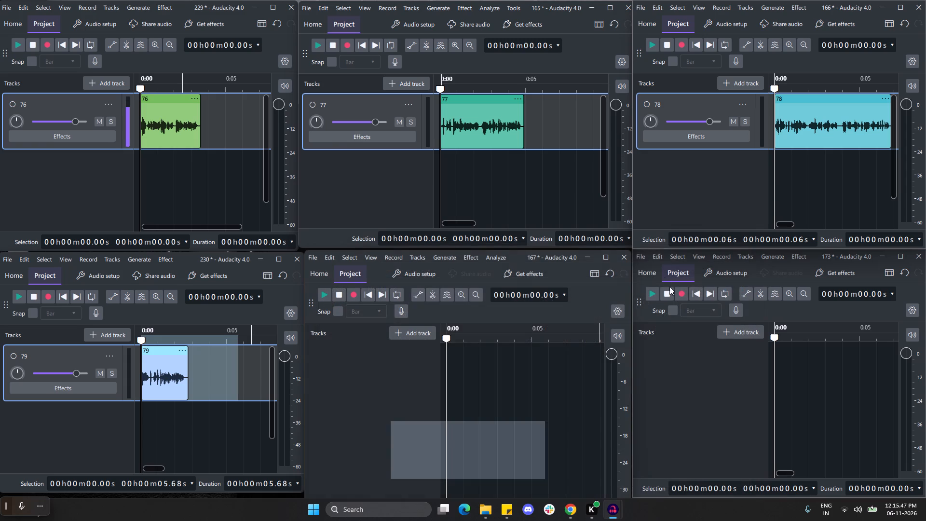
{"action": "left_click", "coordinate": [641, 258]}
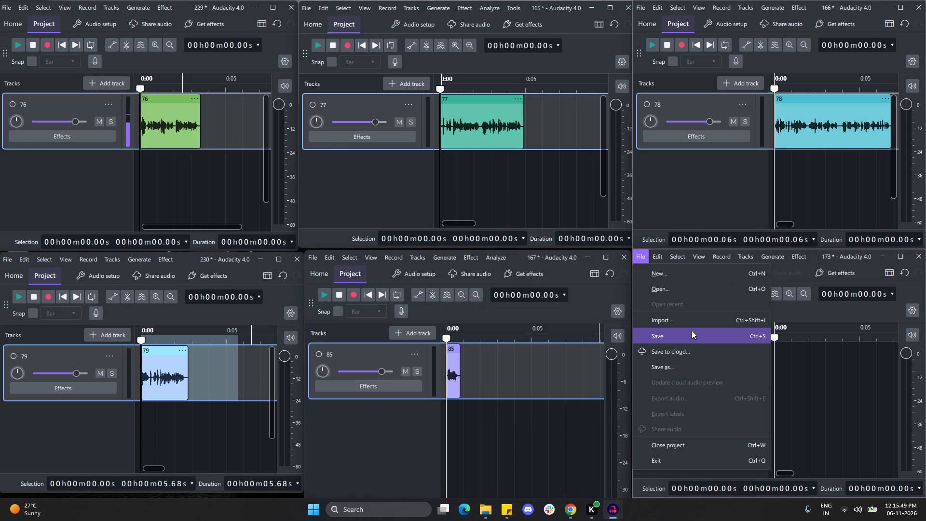
{"action": "left_click", "coordinate": [691, 326]}
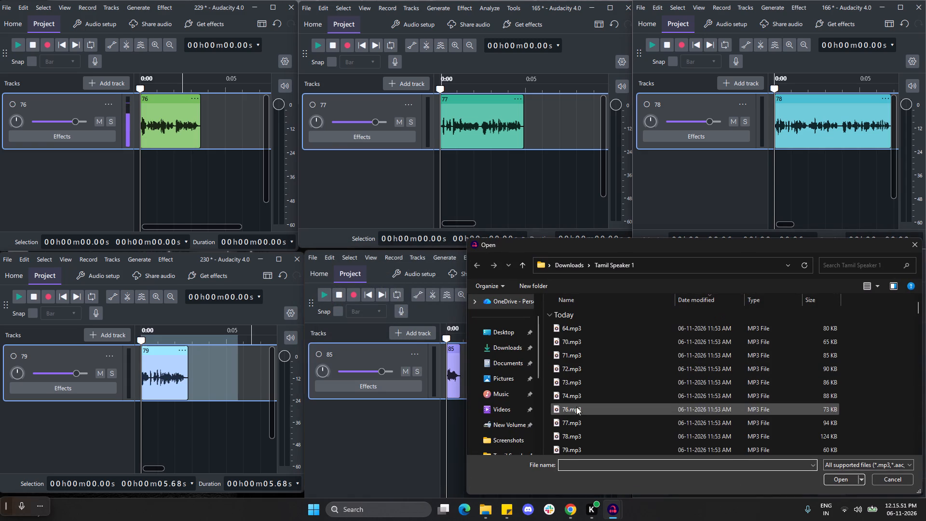
{"action": "scroll", "coordinate": [576, 407], "scroll_direction": "down", "scroll_amount": 1}
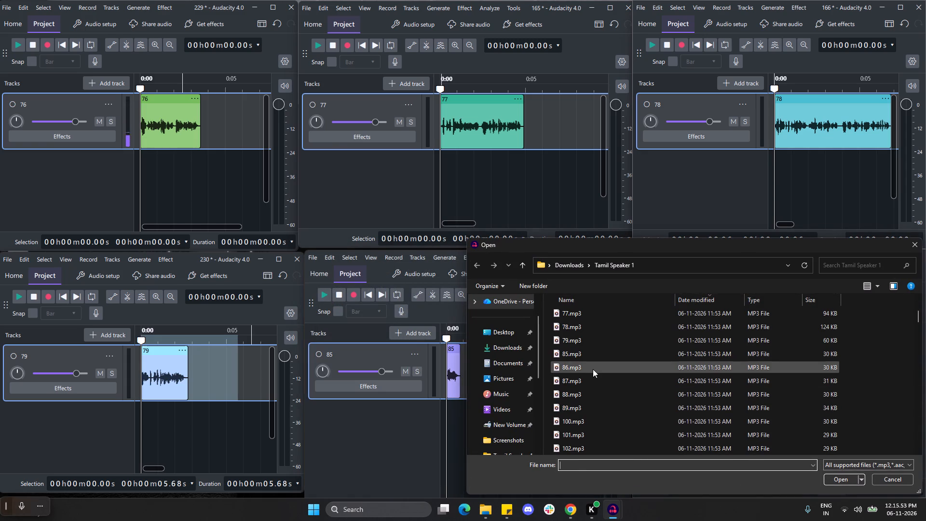
{"action": "left_click", "coordinate": [593, 369]}
{"action": "left_click", "coordinate": [841, 477]}
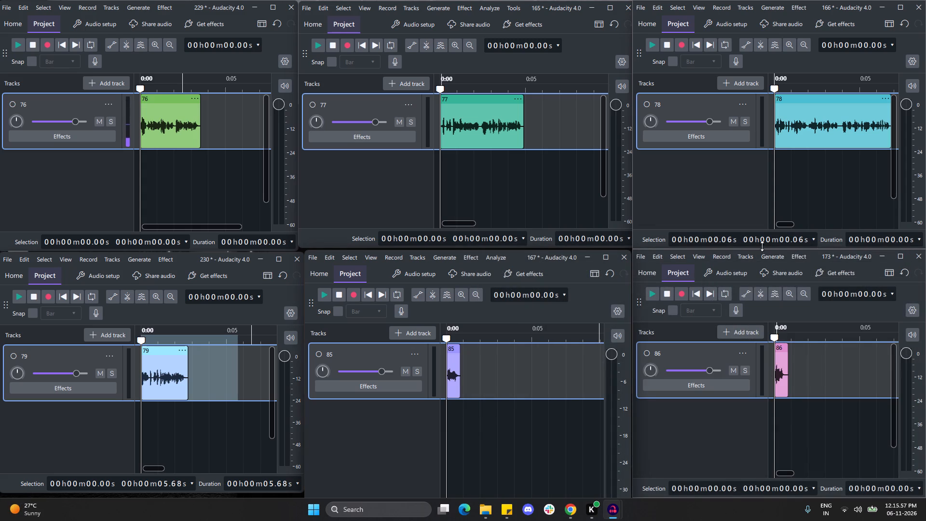
Insert 0.500 s of silence at the start of track 86 in project 173 and track 85 in project 167.
{"action": "left_click", "coordinate": [778, 260]}
{"action": "left_click", "coordinate": [785, 333]}
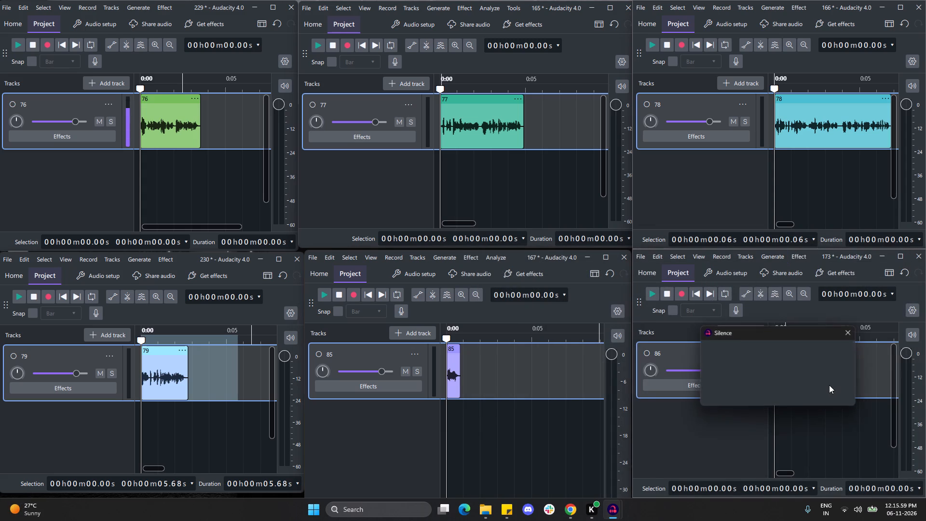
{"action": "left_click", "coordinate": [793, 390]}
{"action": "left_click", "coordinate": [447, 260]}
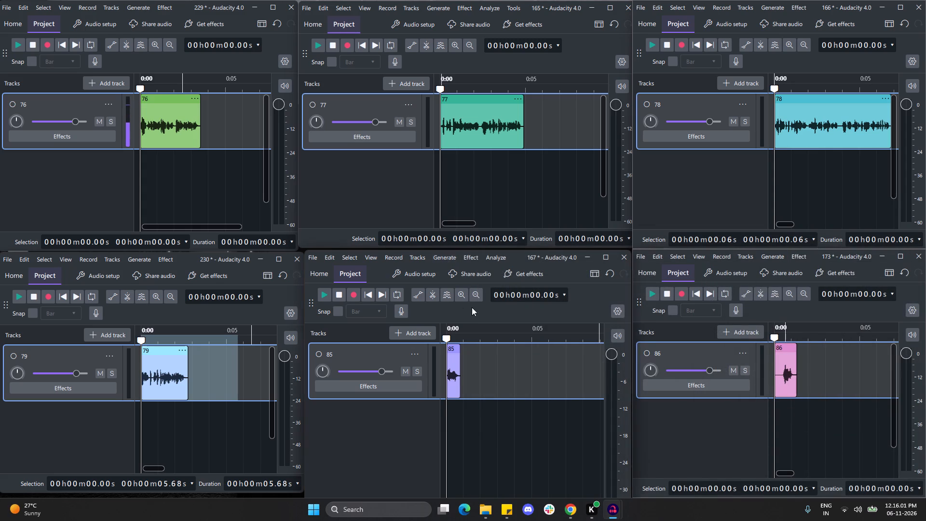
{"action": "left_click", "coordinate": [471, 336]}
{"action": "left_click", "coordinate": [472, 468]}
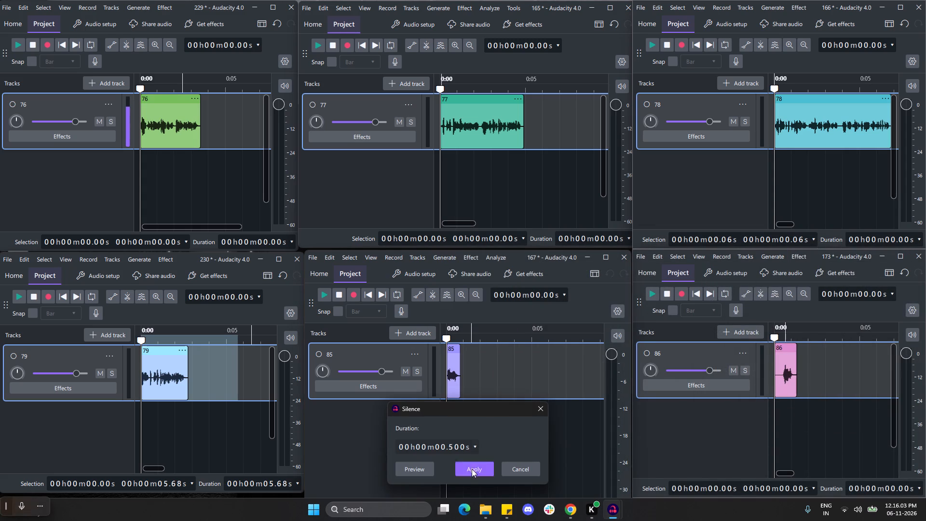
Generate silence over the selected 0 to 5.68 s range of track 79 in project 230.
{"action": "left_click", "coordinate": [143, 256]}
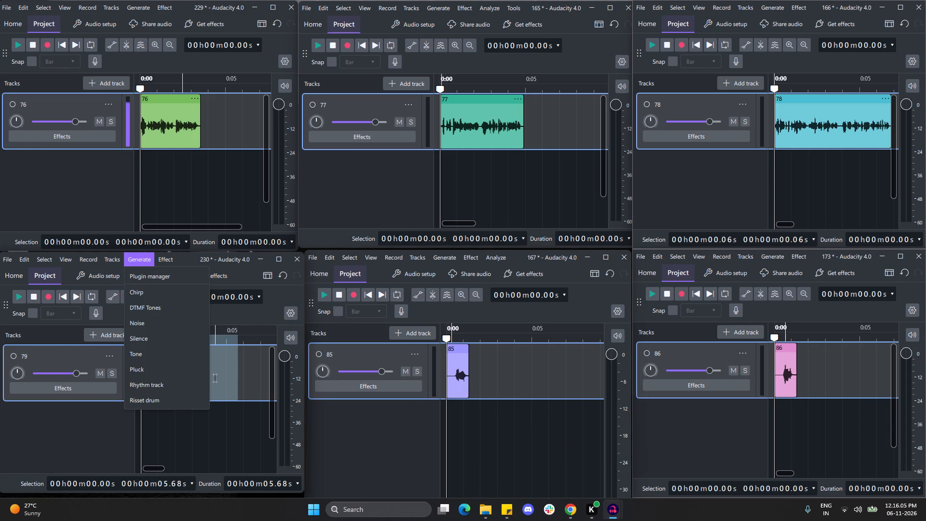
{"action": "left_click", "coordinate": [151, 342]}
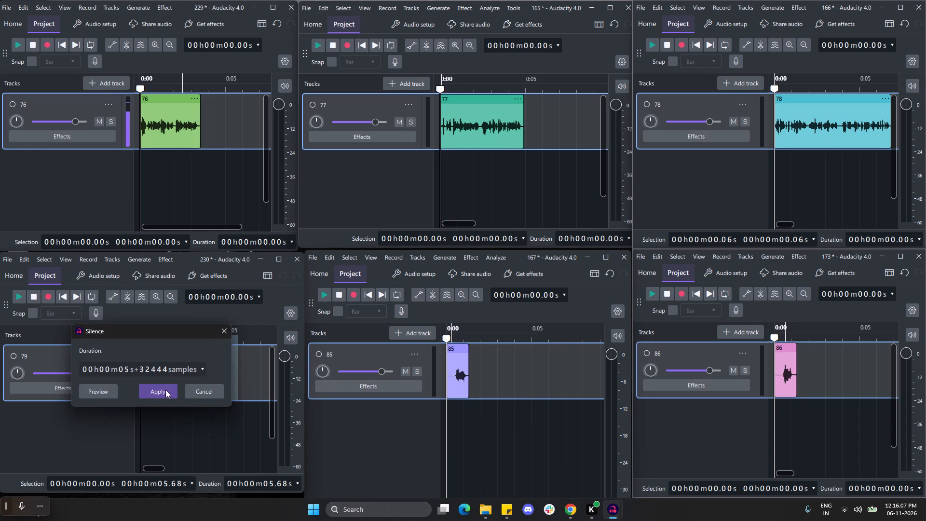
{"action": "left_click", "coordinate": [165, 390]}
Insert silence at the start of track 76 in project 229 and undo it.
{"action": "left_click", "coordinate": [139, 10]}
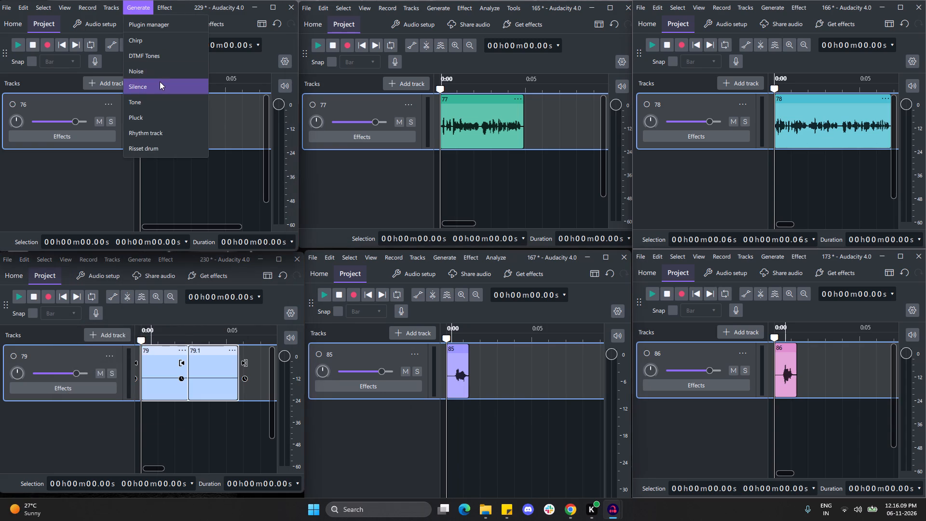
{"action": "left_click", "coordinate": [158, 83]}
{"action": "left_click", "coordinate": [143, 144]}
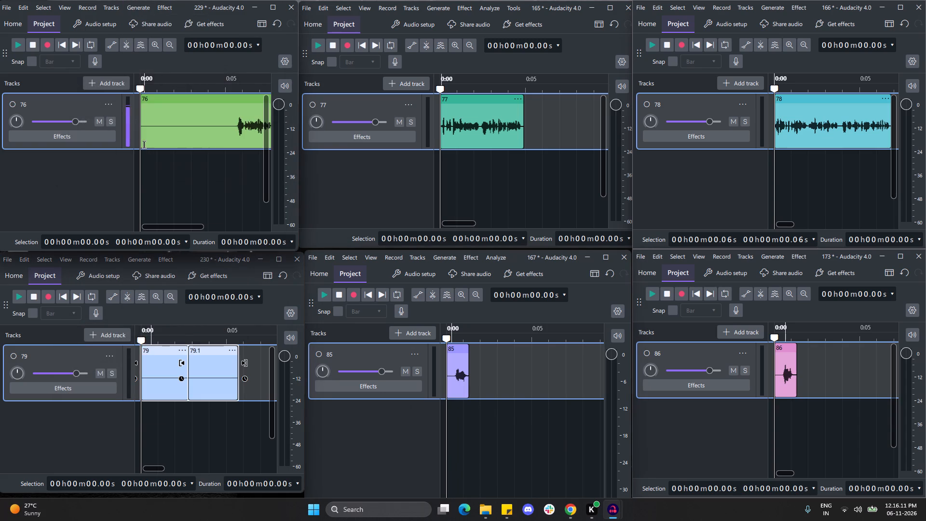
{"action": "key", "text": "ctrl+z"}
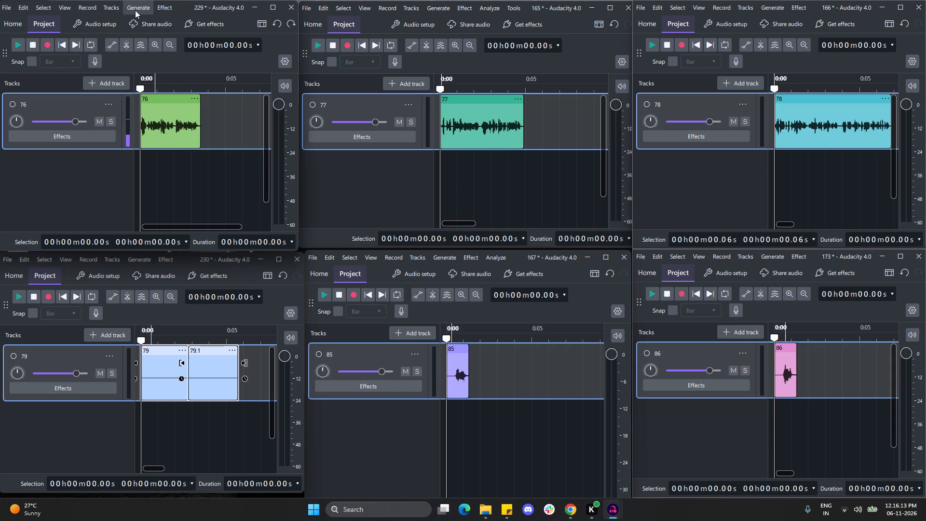
Insert 5.000 s of silence at the start of track 76 in project 229.
{"action": "left_click", "coordinate": [136, 10]}
{"action": "left_click", "coordinate": [158, 83]}
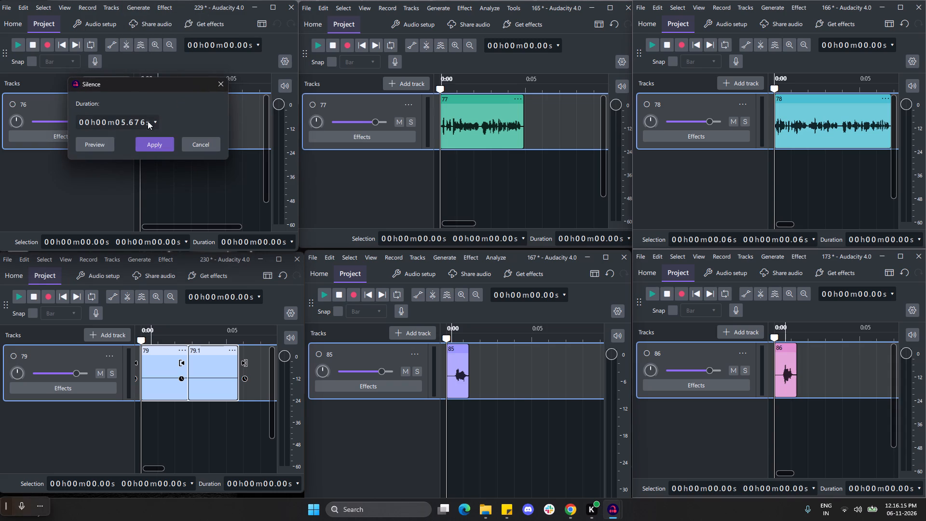
{"action": "left_click", "coordinate": [130, 126]}
{"action": "key", "text": "0"}
{"action": "key", "text": "0"}
{"action": "key", "text": "0"}
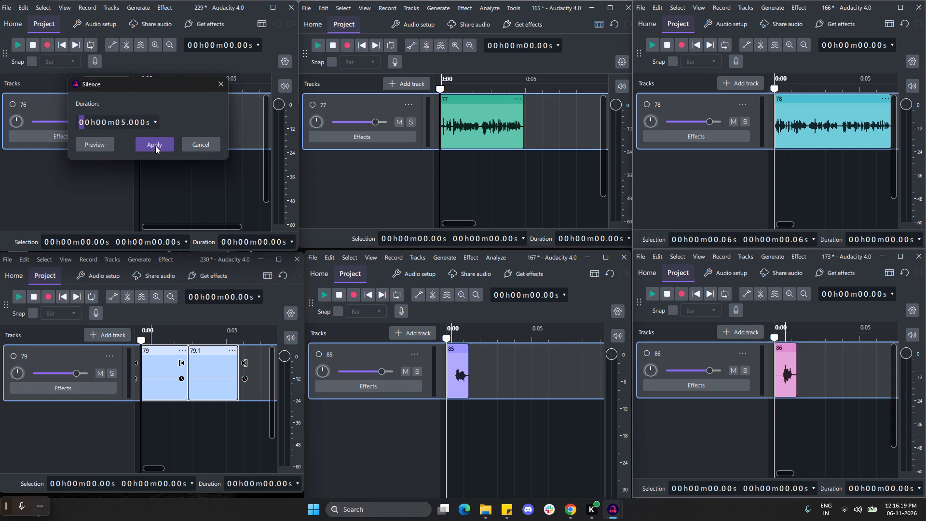
{"action": "left_click", "coordinate": [155, 146]}
{"action": "left_click", "coordinate": [158, 145]}
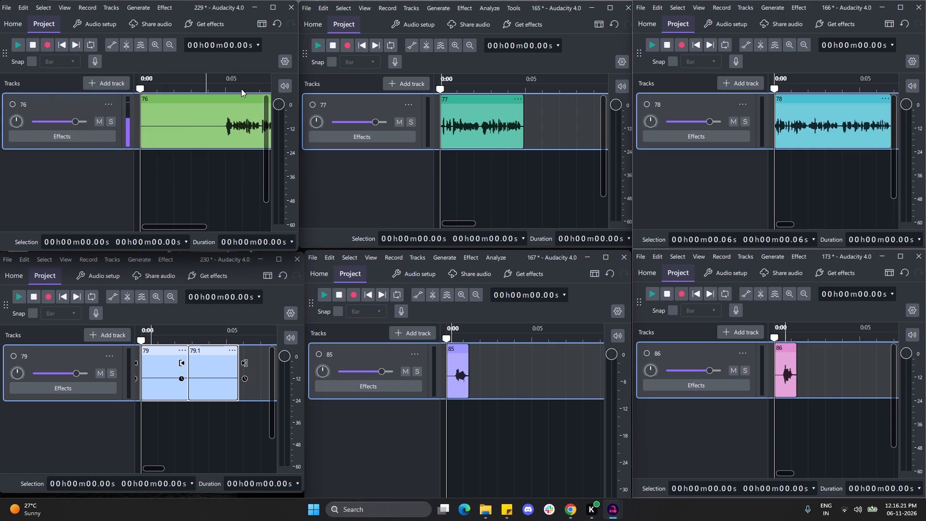
Place the playhead at the end of clip 76 in project 229, at about 8.55 s.
{"action": "left_click_drag", "start_coordinate": [168, 227], "coordinate": [195, 227]}
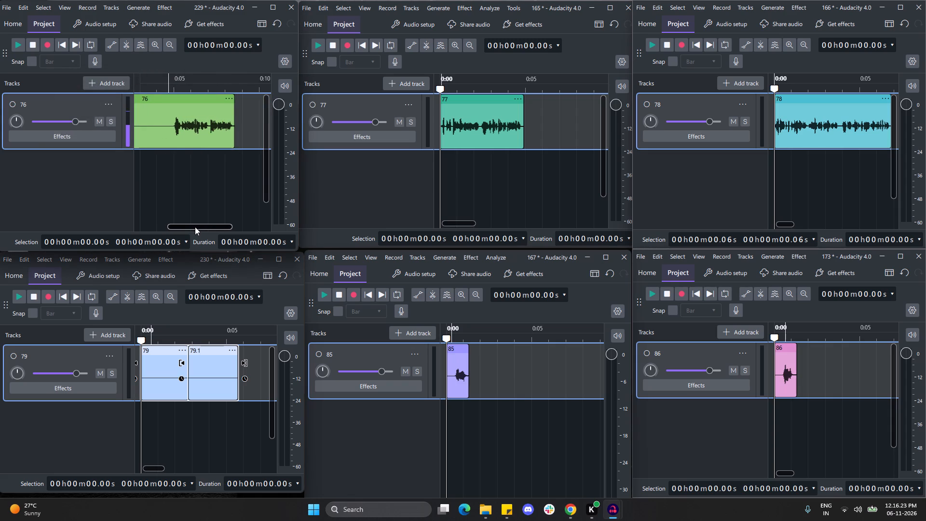
{"action": "left_click_drag", "start_coordinate": [195, 227], "coordinate": [199, 227]}
{"action": "left_click", "coordinate": [223, 143]}
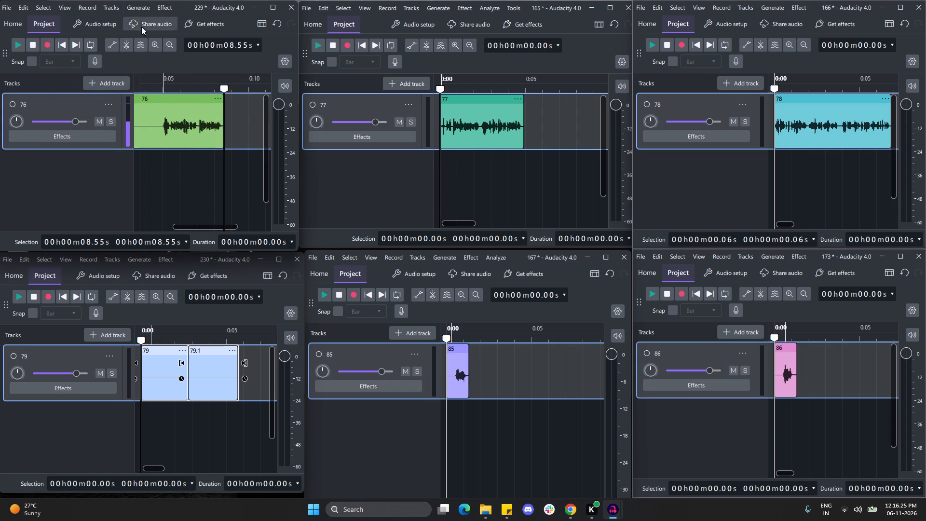
{"action": "left_click", "coordinate": [128, 0]}
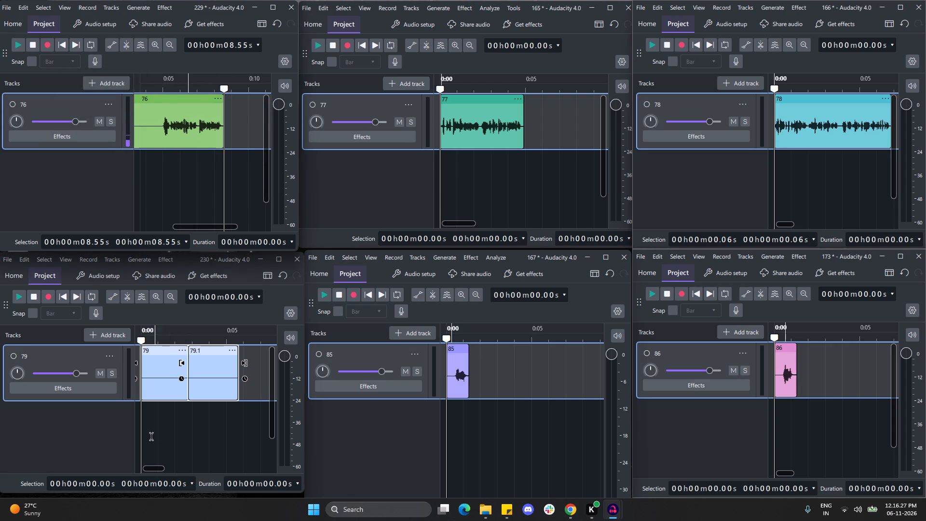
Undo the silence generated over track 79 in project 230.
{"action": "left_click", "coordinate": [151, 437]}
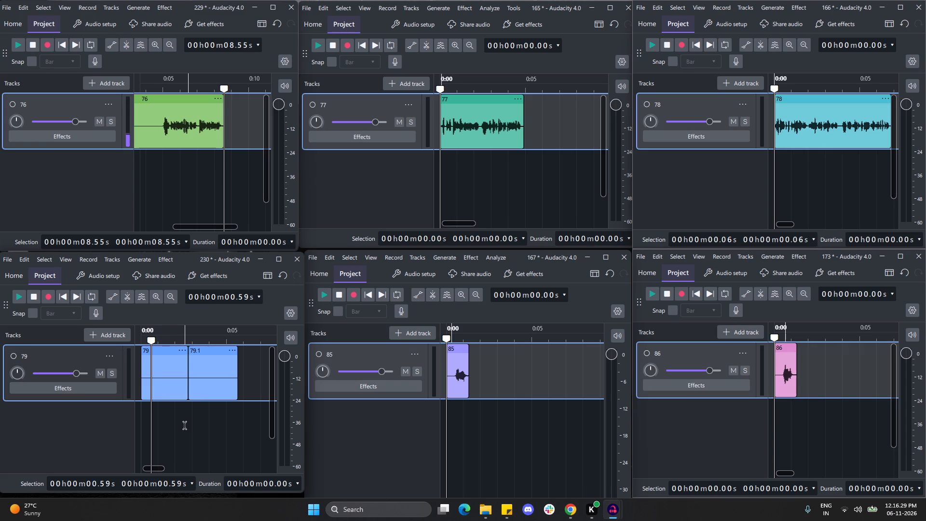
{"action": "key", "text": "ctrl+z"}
Clear the time selection in project 230 and return its playhead to 0 s.
{"action": "left_click", "coordinate": [141, 398]}
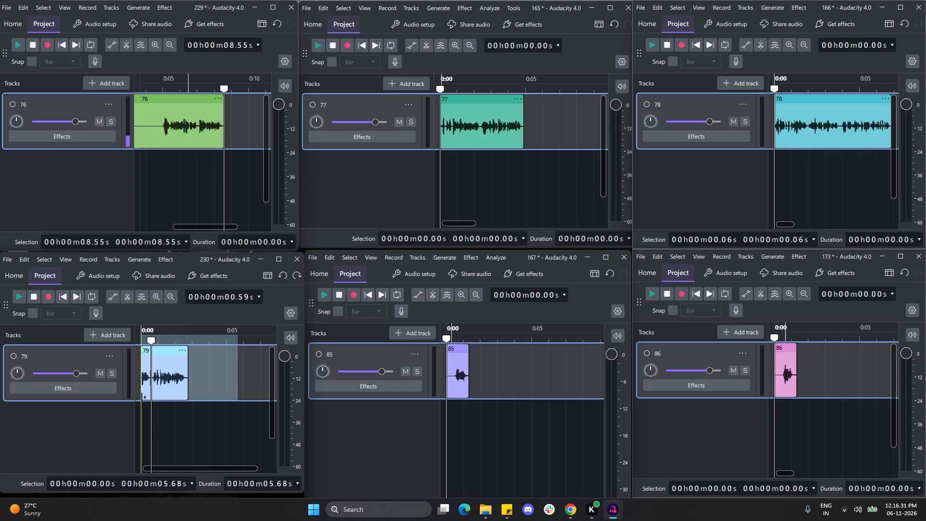
{"action": "left_click_drag", "start_coordinate": [153, 347], "coordinate": [127, 347]}
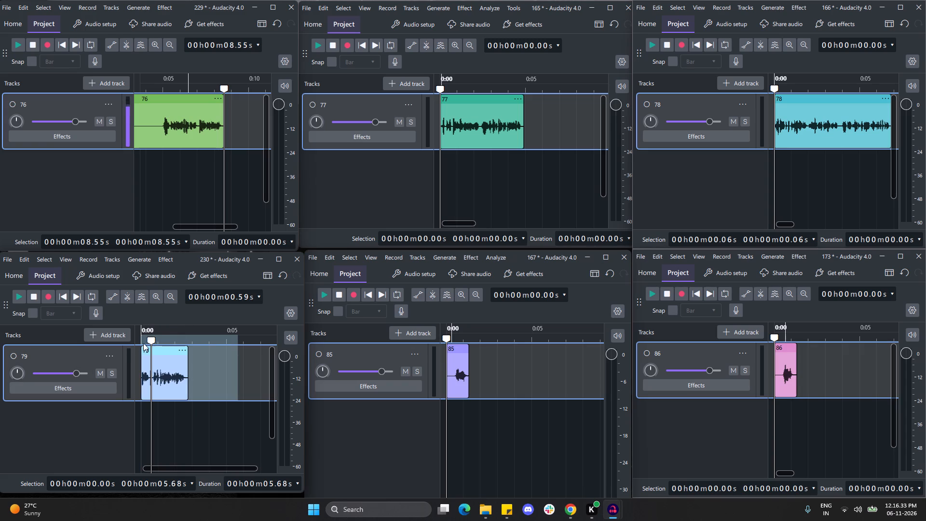
{"action": "left_click_drag", "start_coordinate": [152, 342], "coordinate": [127, 343]}
{"action": "left_click", "coordinate": [114, 442]}
{"action": "left_click", "coordinate": [178, 439]}
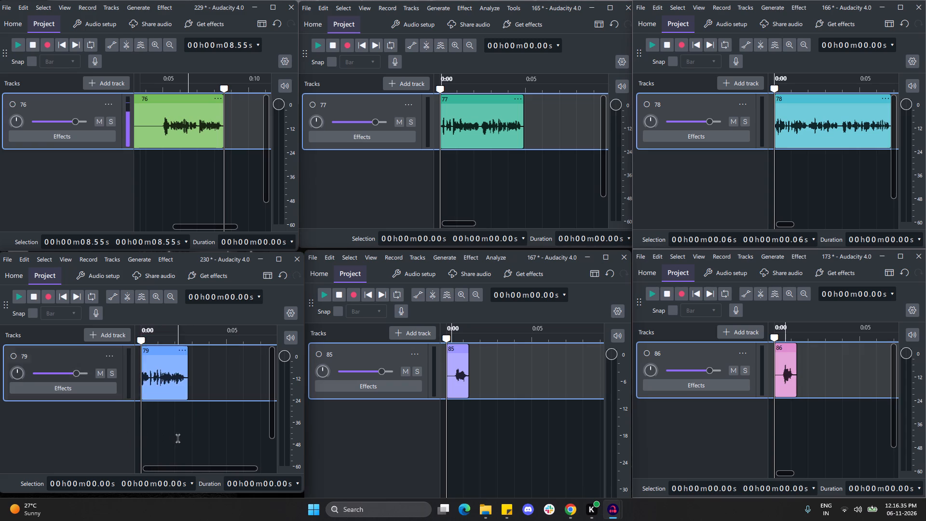
{"action": "left_click", "coordinate": [142, 345]}
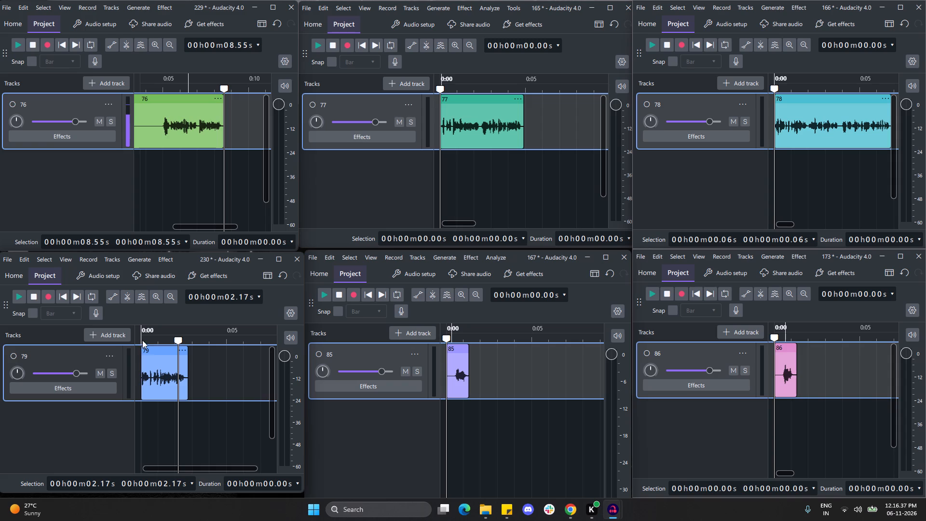
{"action": "left_click", "coordinate": [142, 340]}
{"action": "left_click", "coordinate": [142, 340]}
{"action": "left_click_drag", "start_coordinate": [142, 340], "coordinate": [132, 341]}
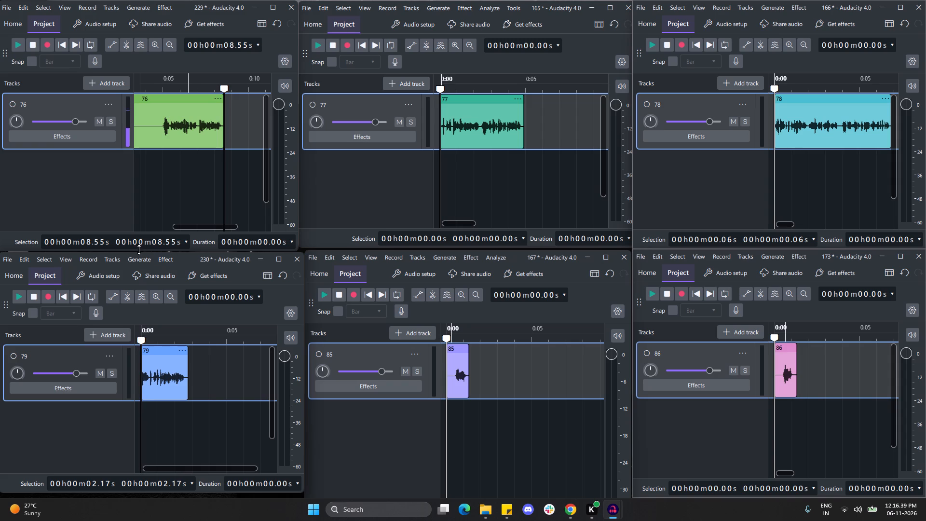
Generate silence in track 79 of project 230 at the 2.17 s selection point.
{"action": "left_click", "coordinate": [125, 261]}
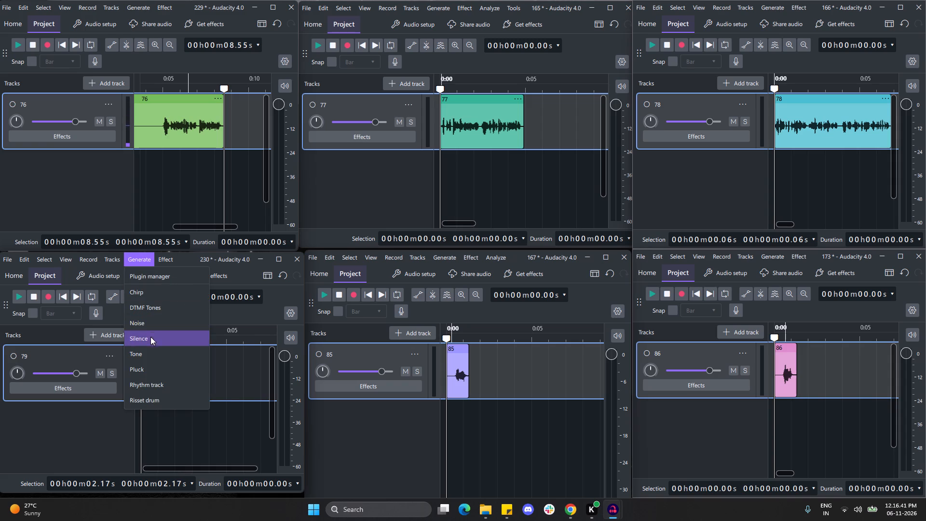
{"action": "left_click", "coordinate": [150, 337]}
{"action": "left_click", "coordinate": [153, 392]}
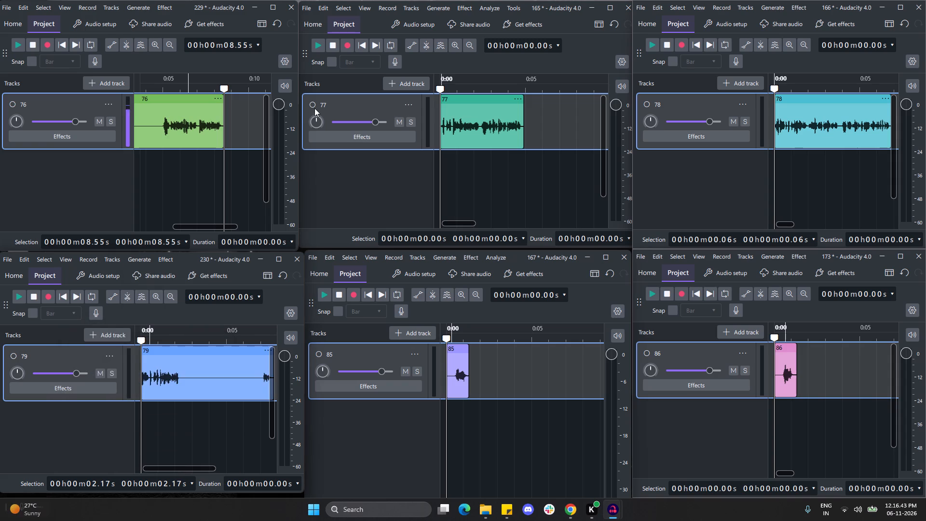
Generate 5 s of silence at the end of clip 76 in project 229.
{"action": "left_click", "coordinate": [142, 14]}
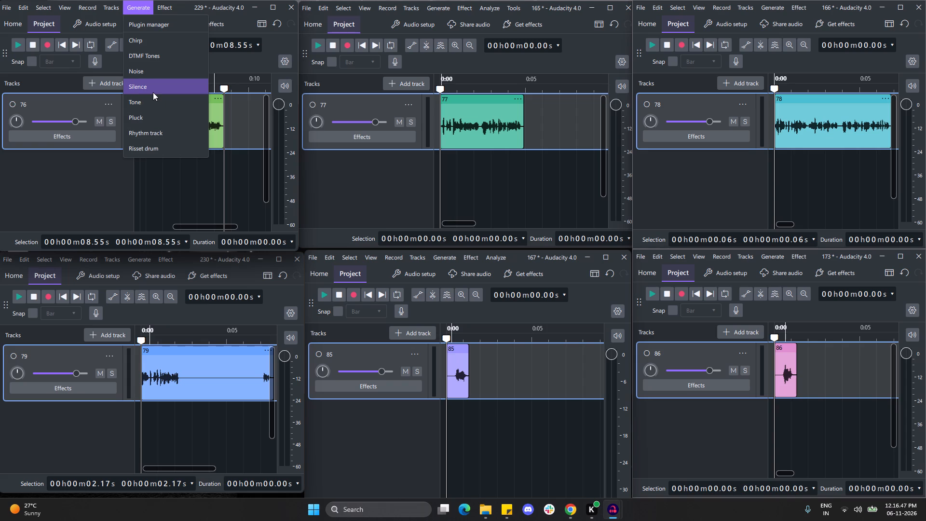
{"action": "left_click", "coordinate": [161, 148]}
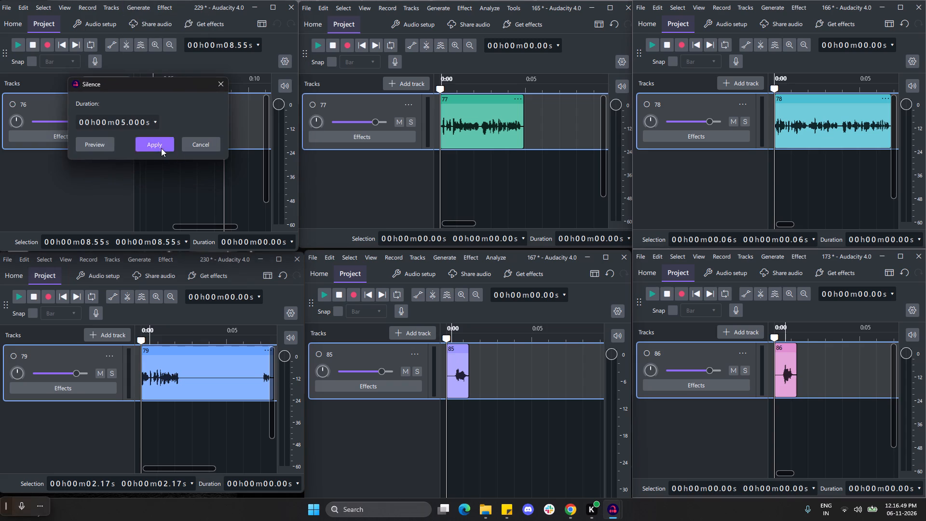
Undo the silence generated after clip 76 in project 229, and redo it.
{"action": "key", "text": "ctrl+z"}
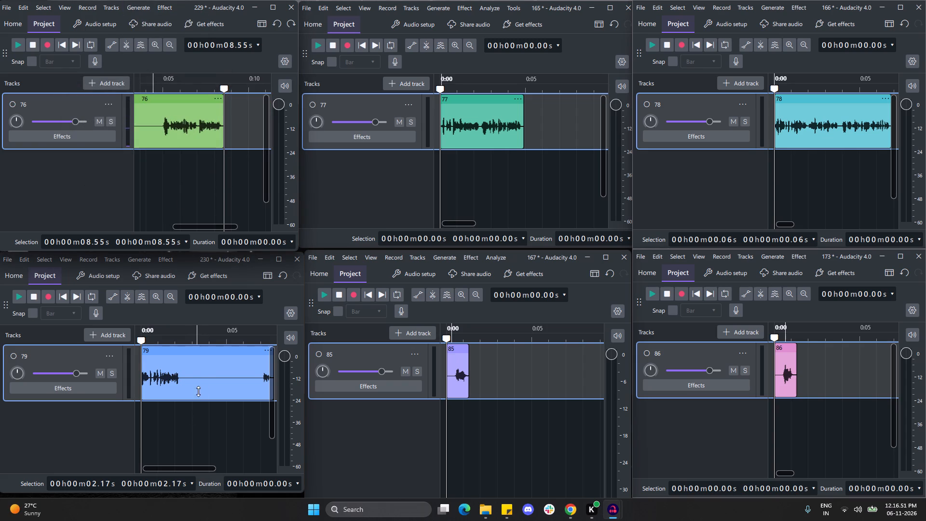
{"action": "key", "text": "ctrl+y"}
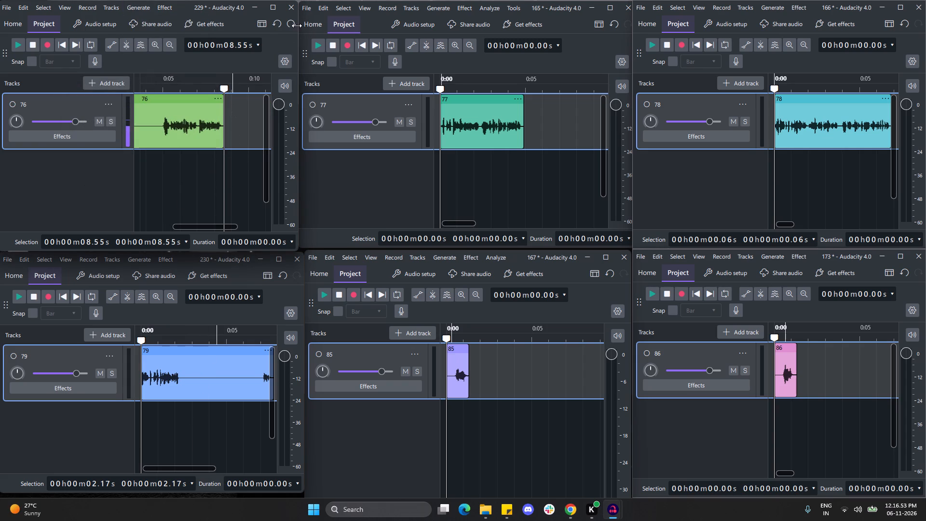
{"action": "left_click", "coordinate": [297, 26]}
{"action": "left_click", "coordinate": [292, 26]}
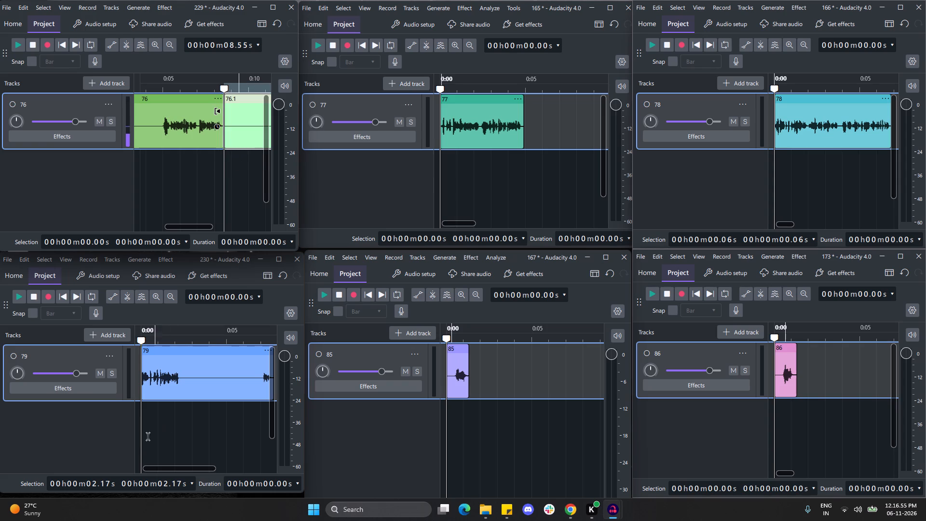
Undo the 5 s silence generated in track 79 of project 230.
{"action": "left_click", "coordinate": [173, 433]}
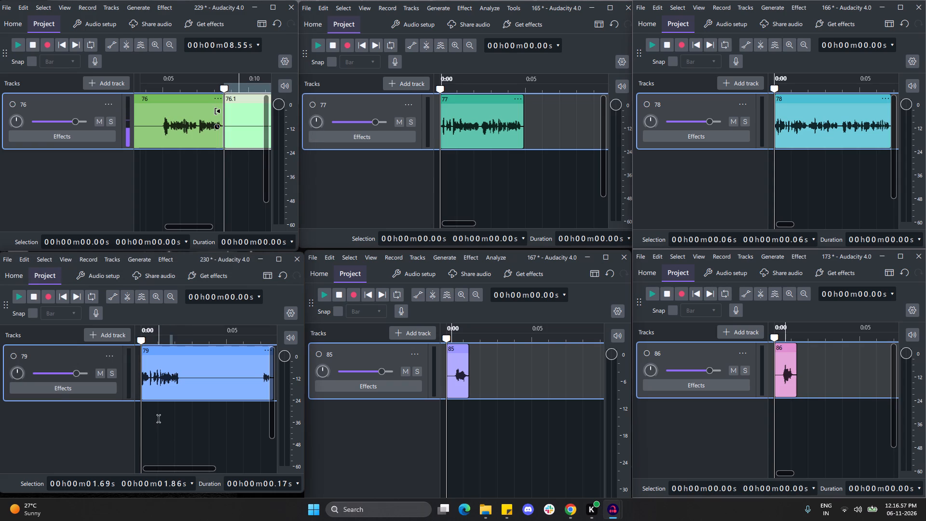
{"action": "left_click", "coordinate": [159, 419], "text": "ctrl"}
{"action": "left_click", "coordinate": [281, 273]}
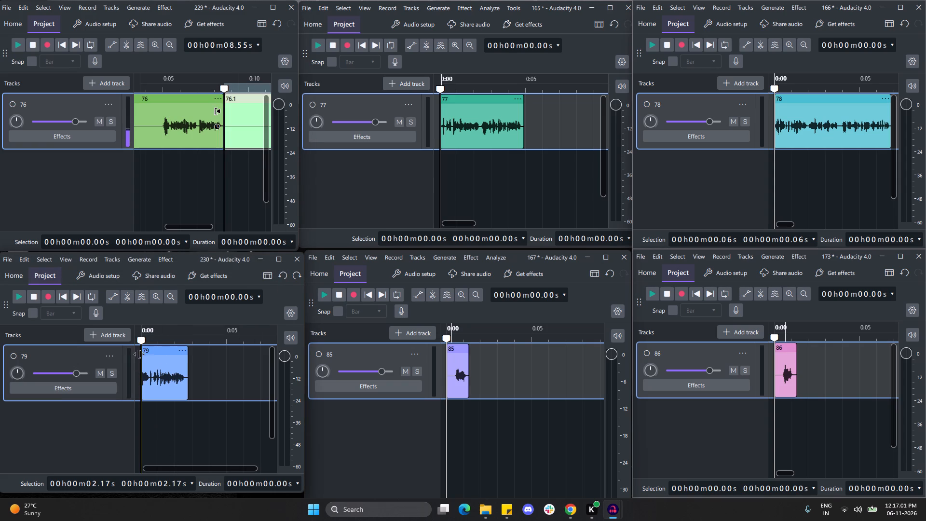
Generate 0.5 s of silence in track 79 of project 230 at the 2.17 s selection point.
{"action": "left_click_drag", "start_coordinate": [141, 342], "coordinate": [135, 342]}
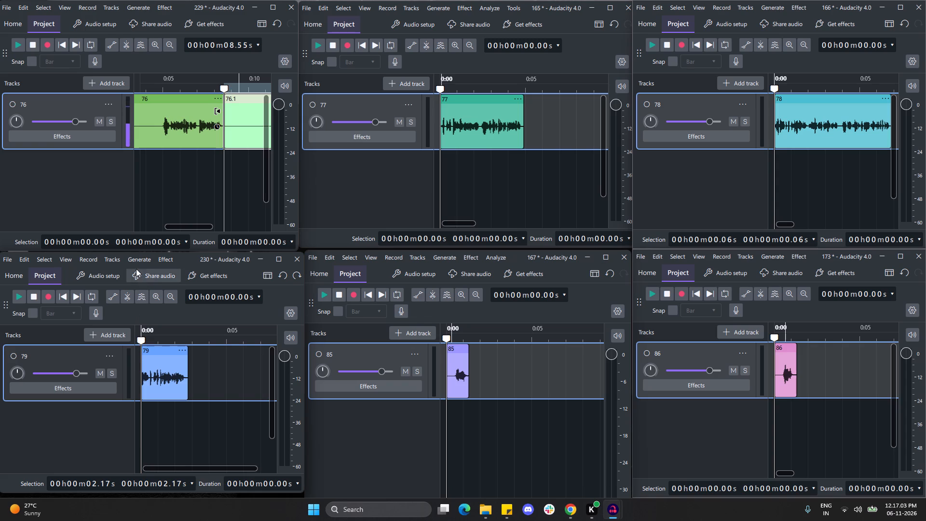
{"action": "left_click", "coordinate": [134, 263]}
{"action": "left_click", "coordinate": [159, 341]}
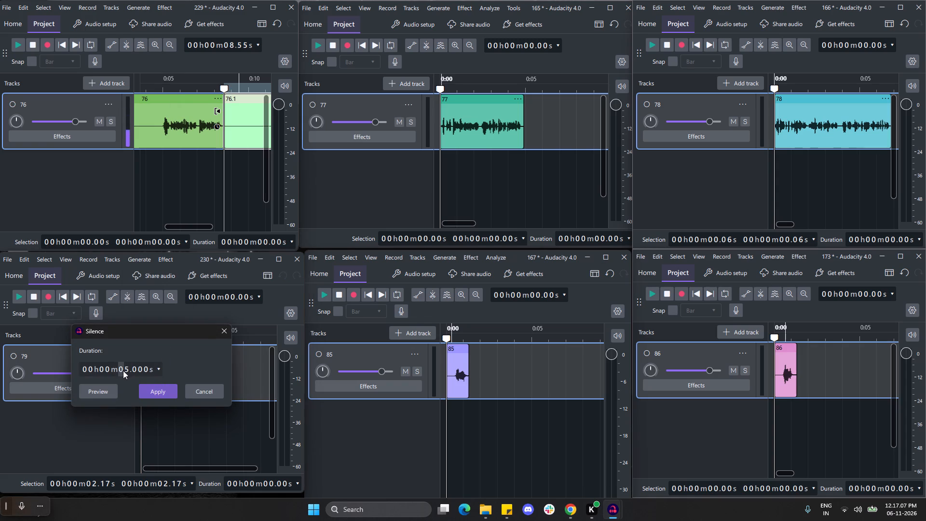
{"action": "left_click", "coordinate": [127, 370]}
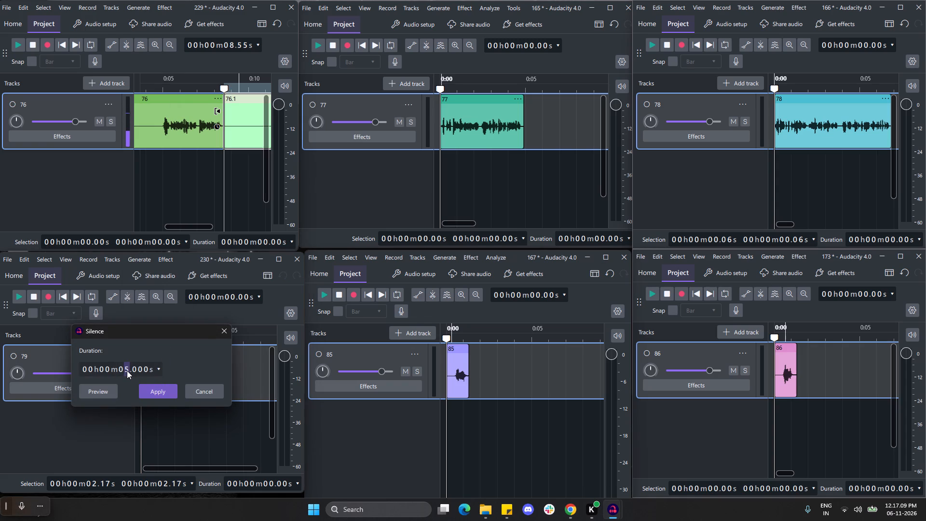
{"action": "key", "text": "0"}
{"action": "left_click", "coordinate": [133, 370]}
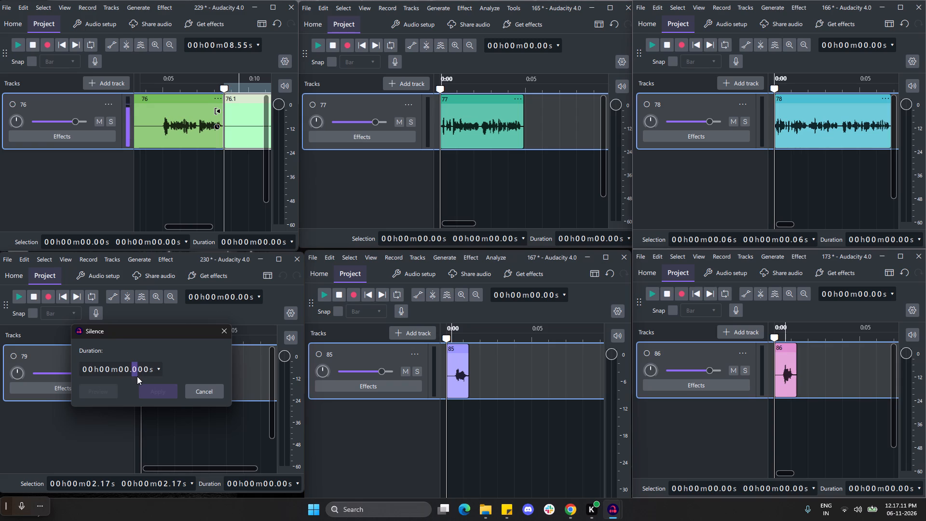
{"action": "key", "text": "5"}
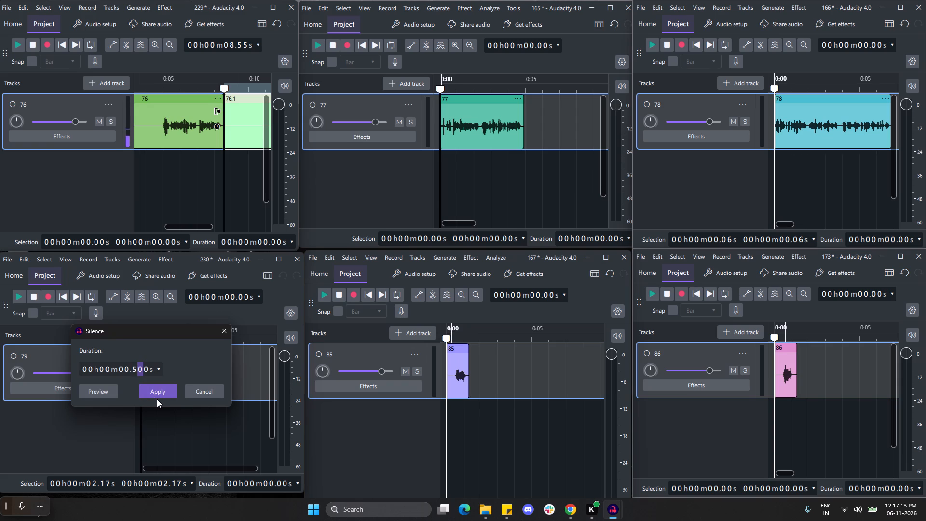
{"action": "left_click", "coordinate": [158, 396]}
{"action": "left_click", "coordinate": [162, 393]}
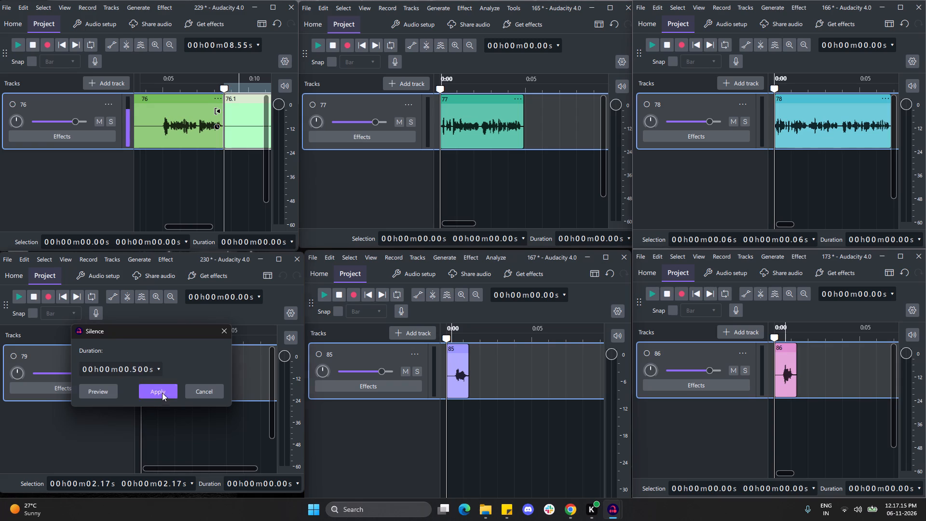
Place the playhead at the end of clip 79 in project 230, at about 3.27 s.
{"action": "left_click", "coordinate": [197, 386]}
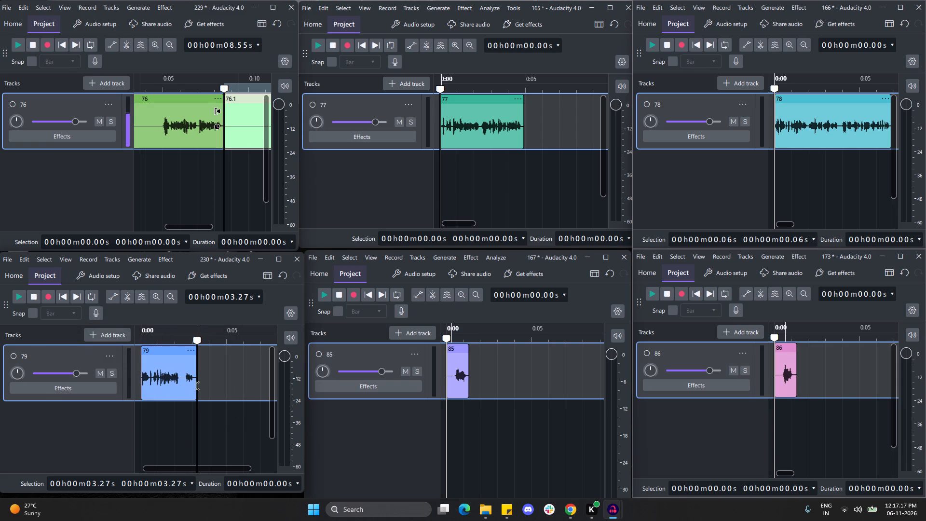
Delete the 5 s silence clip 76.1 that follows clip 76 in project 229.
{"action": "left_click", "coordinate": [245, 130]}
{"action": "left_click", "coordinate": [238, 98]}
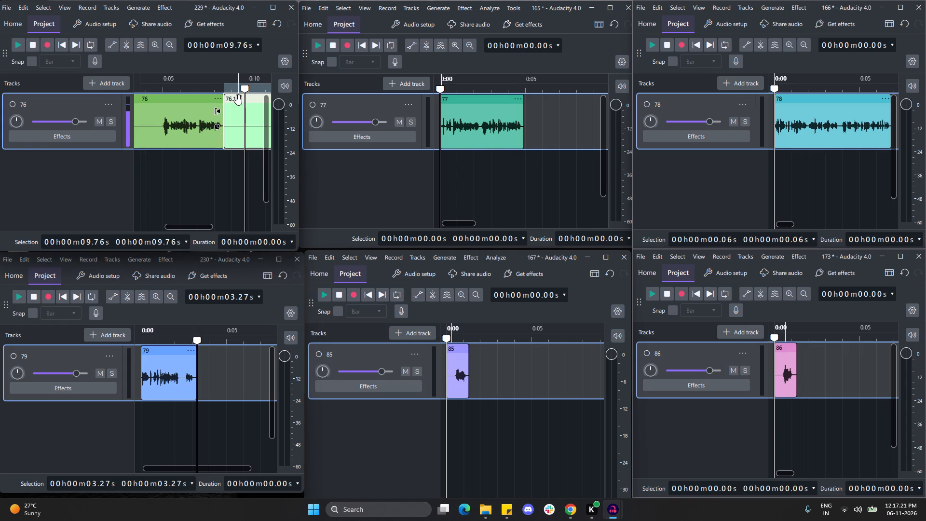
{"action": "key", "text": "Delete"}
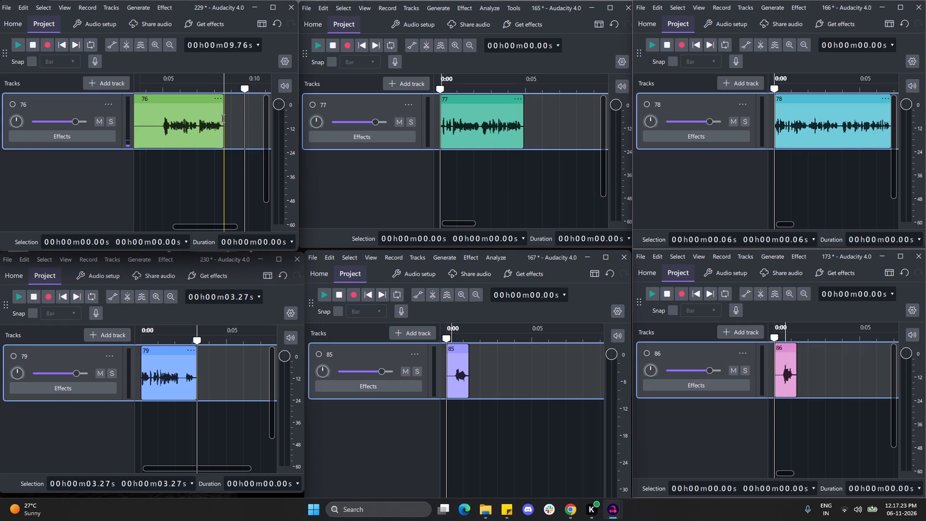
Generate 0.5 s of silence at the end of clip 76 in project 229, at 8.55 s.
{"action": "left_click", "coordinate": [223, 119]}
{"action": "left_click", "coordinate": [141, 10]}
{"action": "left_click", "coordinate": [156, 90]}
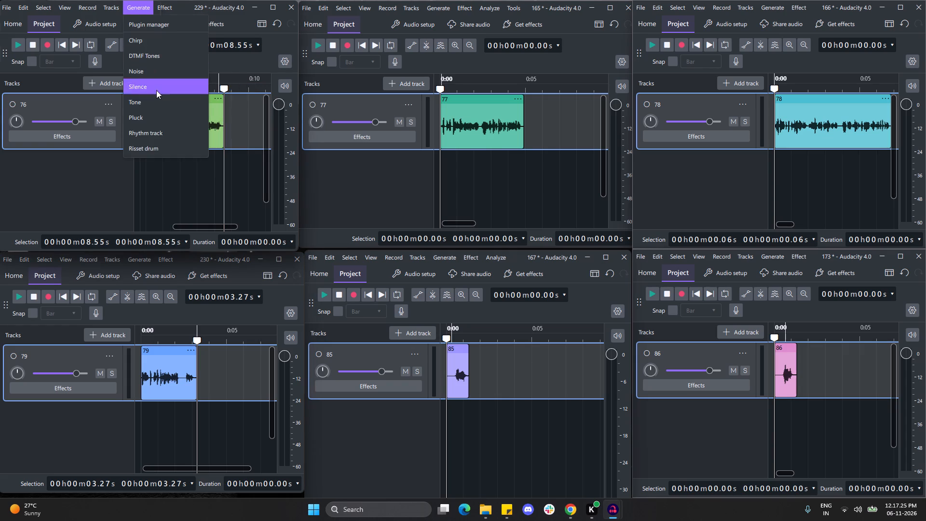
{"action": "left_click", "coordinate": [148, 145]}
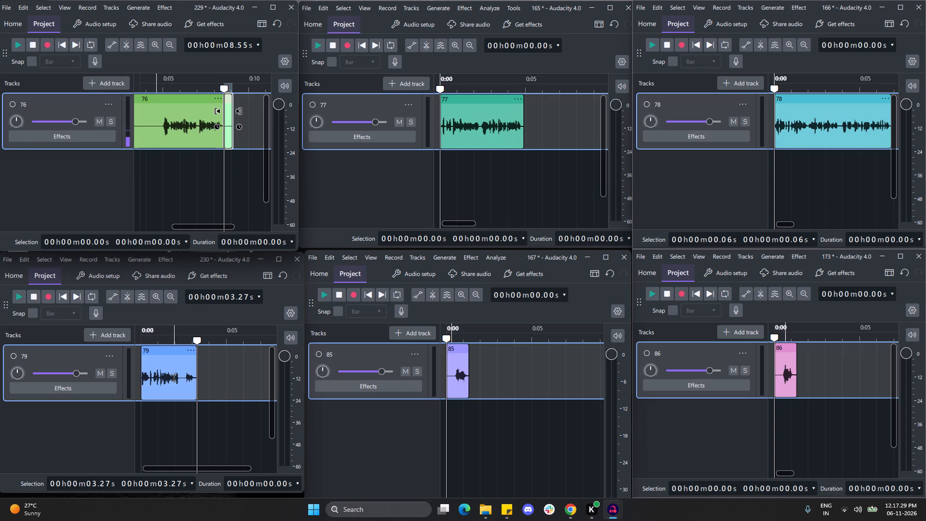
Move project 230's playhead to 0 s and generate 0.5 s of silence at the 3.27 s selection point in track 79.
{"action": "left_click", "coordinate": [141, 358]}
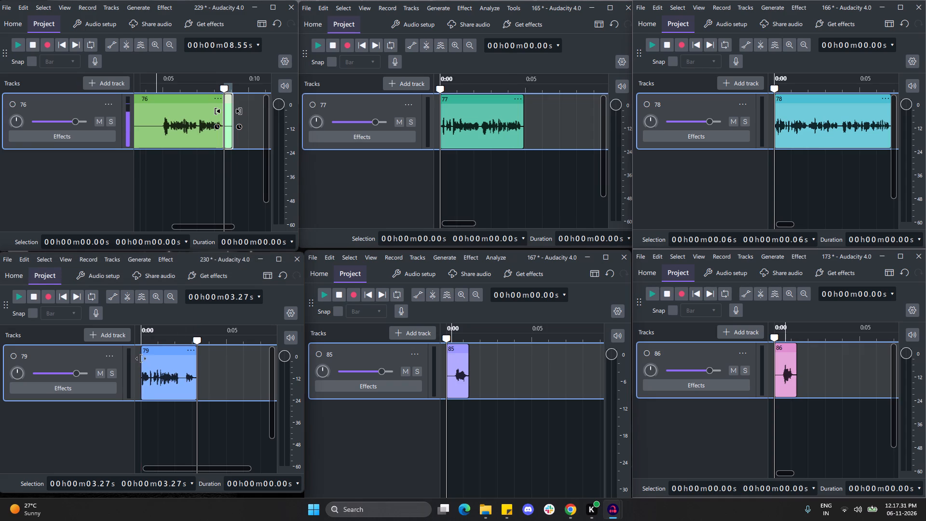
{"action": "left_click", "coordinate": [142, 352]}
{"action": "left_click_drag", "start_coordinate": [152, 467], "coordinate": [133, 469]}
{"action": "left_click_drag", "start_coordinate": [198, 342], "coordinate": [124, 345]}
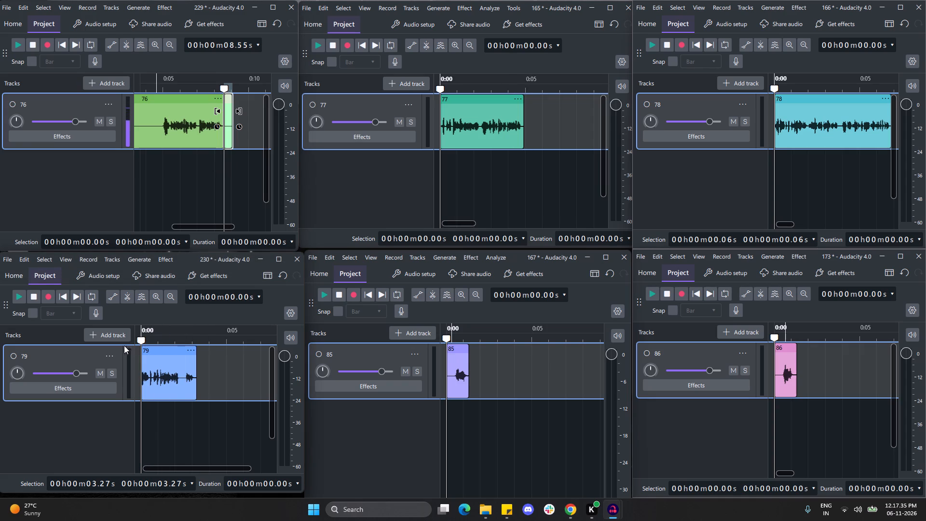
{"action": "left_click_drag", "start_coordinate": [124, 345], "coordinate": [111, 346]}
{"action": "left_click", "coordinate": [146, 263]}
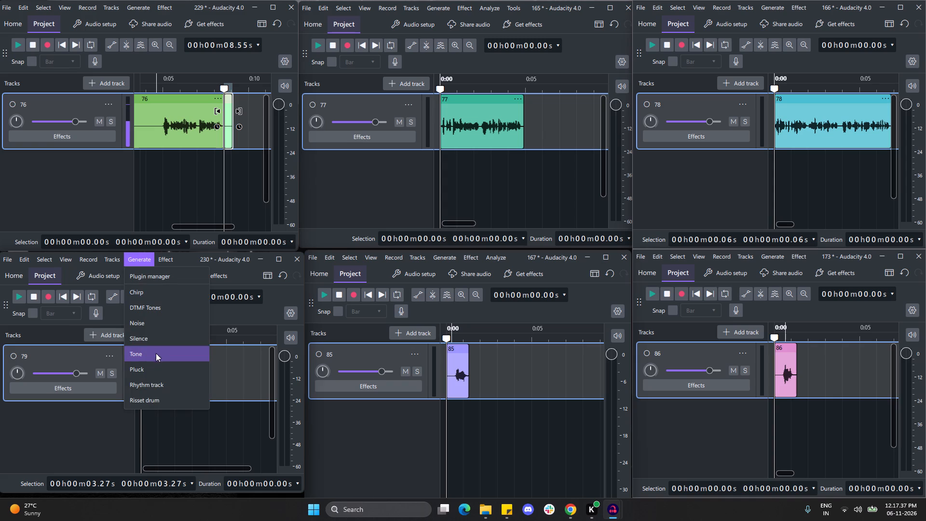
{"action": "left_click", "coordinate": [156, 342]}
{"action": "left_click", "coordinate": [159, 393]}
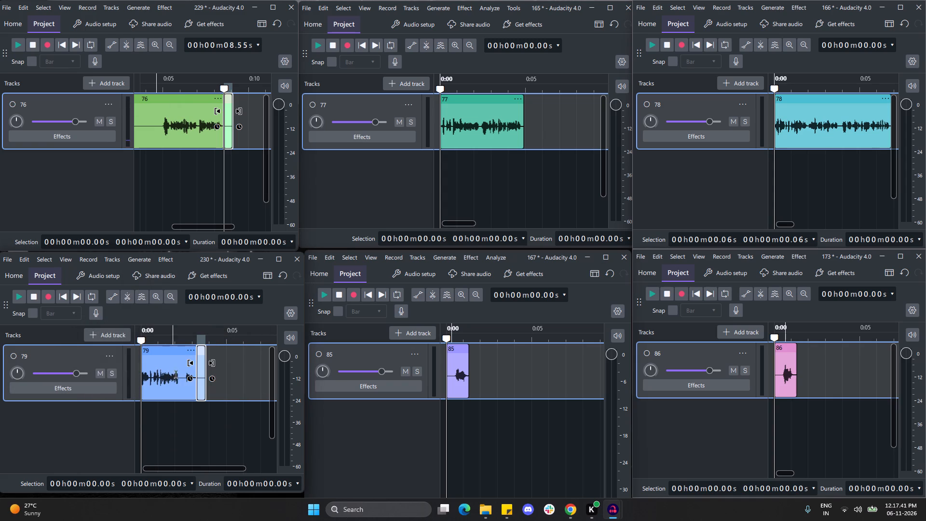
Set the selection to 0 s in project 230 and generate 0.5 s of silence at the start of track 79.
{"action": "left_click_drag", "start_coordinate": [142, 339], "coordinate": [130, 341]}
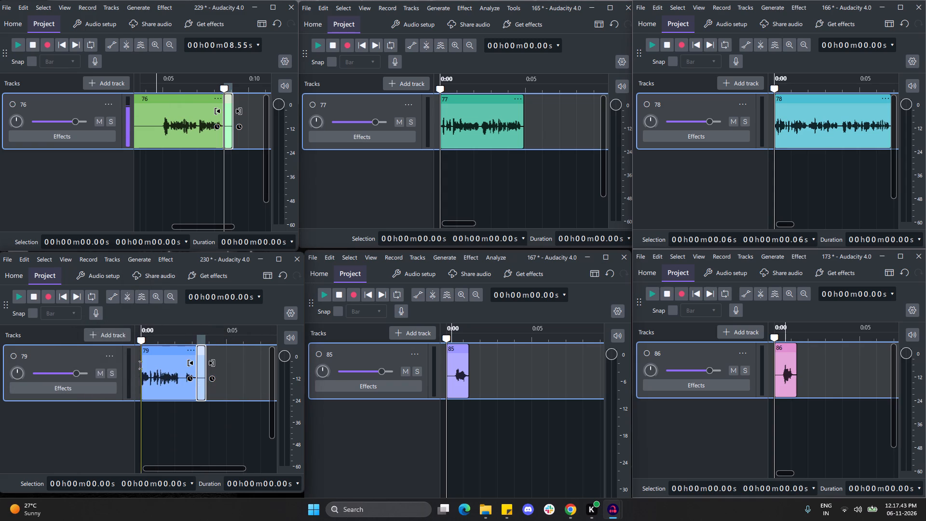
{"action": "left_click", "coordinate": [85, 428]}
{"action": "left_click", "coordinate": [142, 425]}
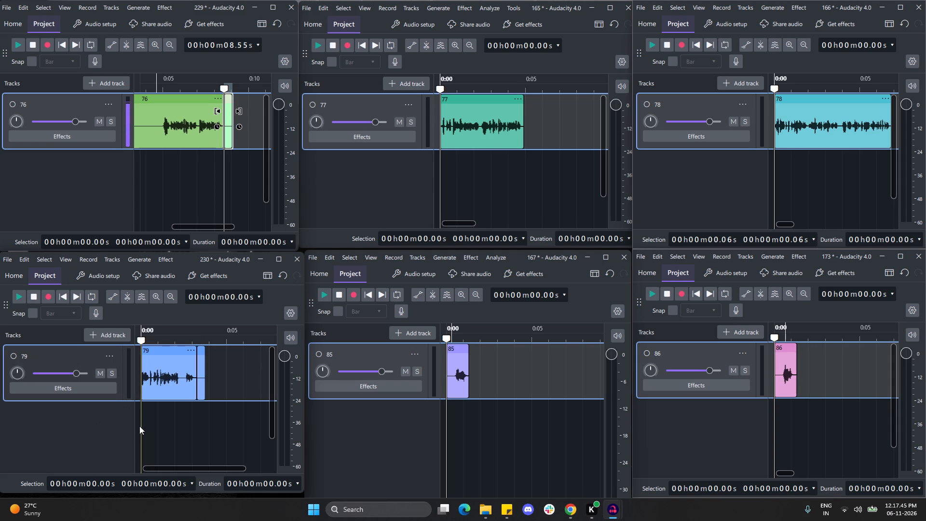
{"action": "left_click", "coordinate": [130, 261]}
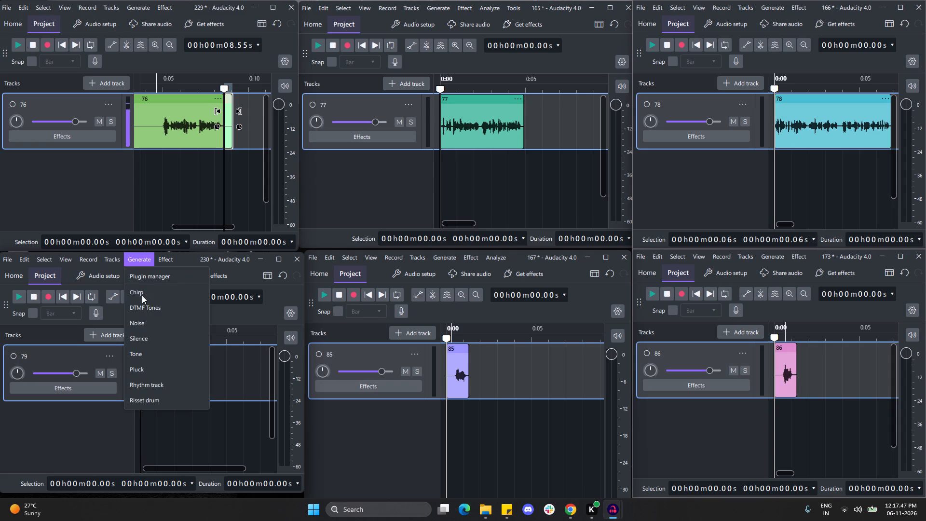
{"action": "left_click", "coordinate": [153, 340]}
{"action": "left_click", "coordinate": [161, 391]}
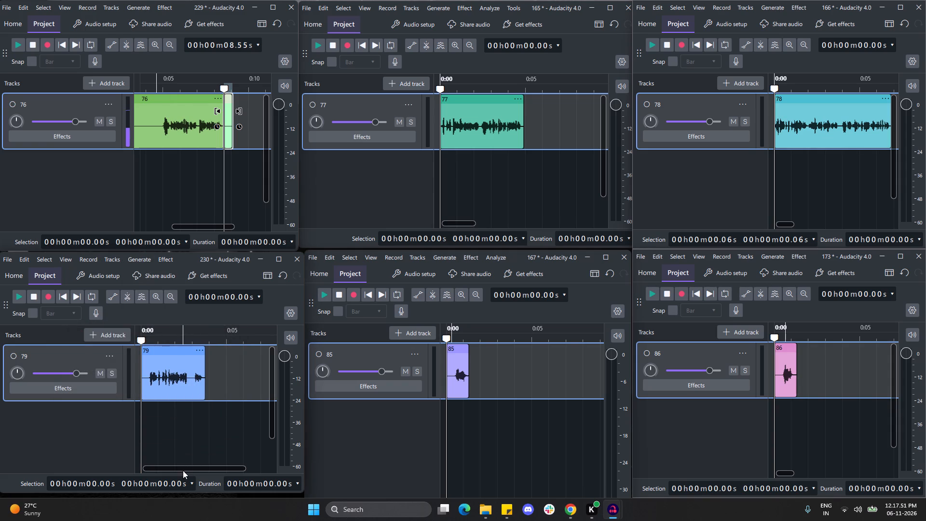
Generate 0.5 s of silence in track 79 of project 230 at about 3.77 s.
{"action": "left_click_drag", "start_coordinate": [183, 470], "coordinate": [150, 469]}
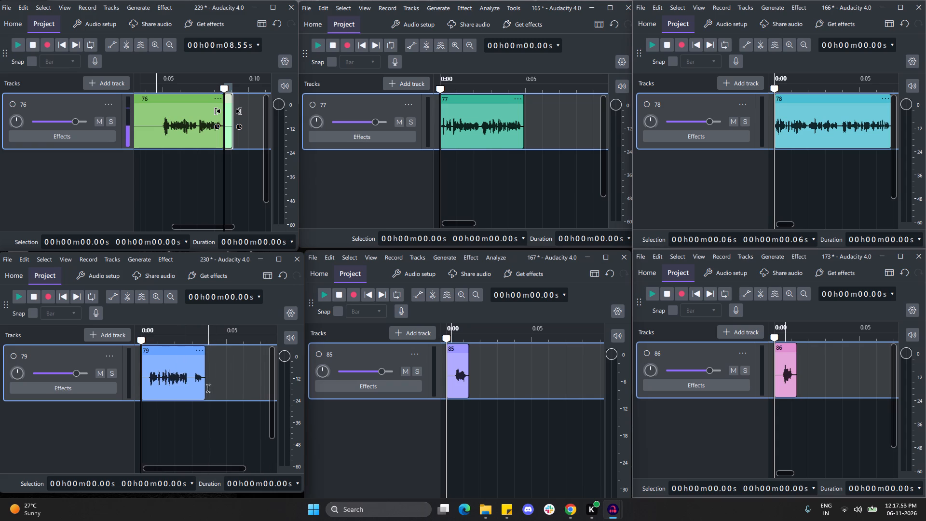
{"action": "left_click", "coordinate": [204, 382]}
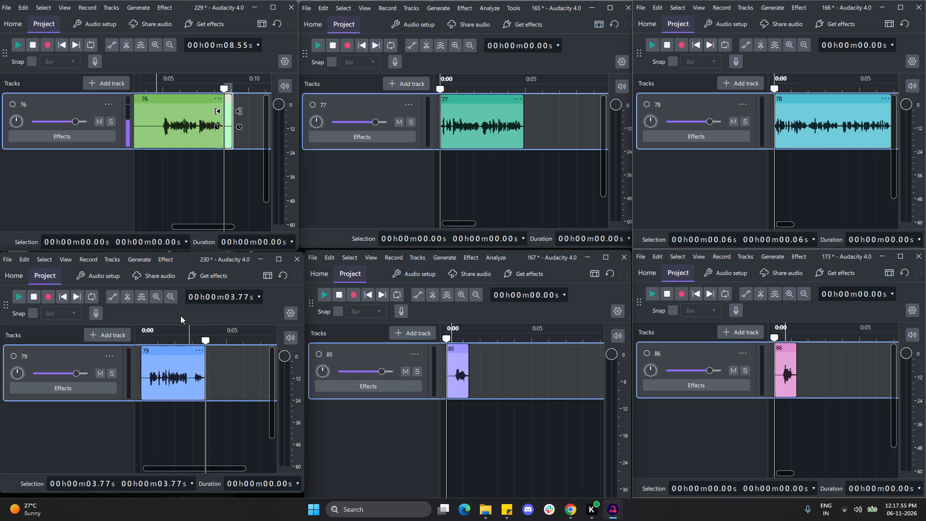
{"action": "left_click", "coordinate": [146, 260]}
{"action": "left_click", "coordinate": [154, 338]}
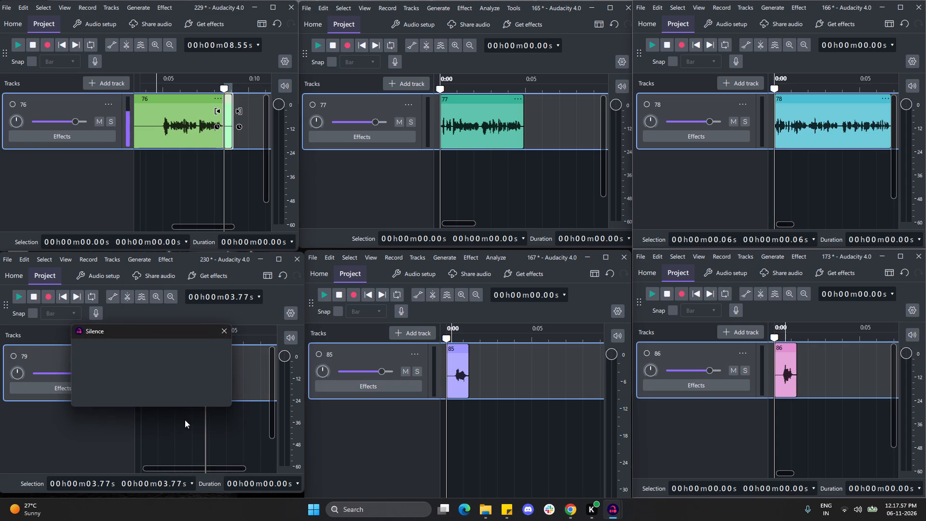
{"action": "left_click", "coordinate": [157, 393]}
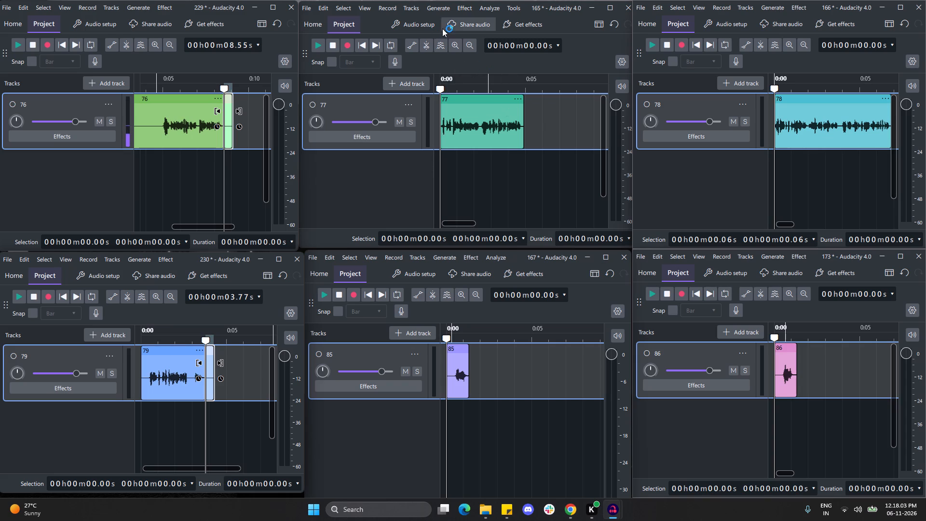
Generate 0.5 s of silence at the start of track 77 in project 165.
{"action": "left_click", "coordinate": [438, 10]}
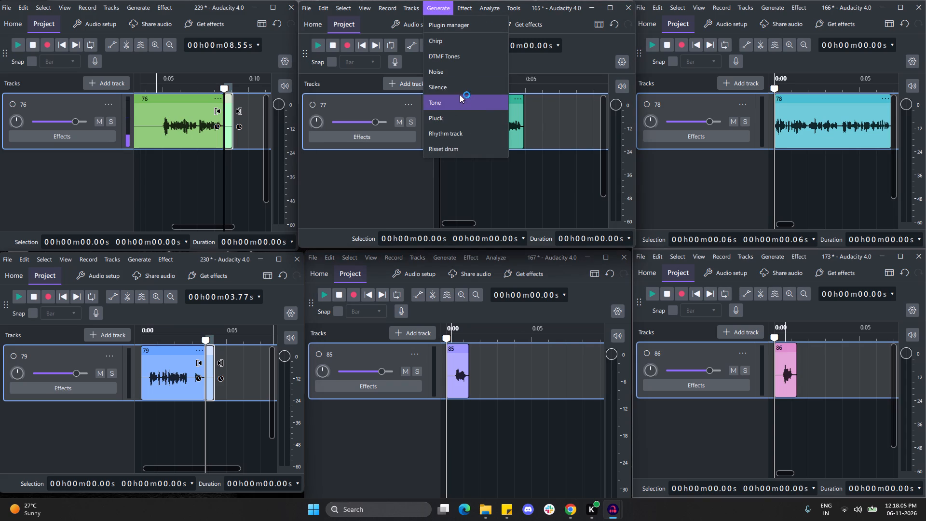
{"action": "left_click", "coordinate": [460, 95]}
{"action": "left_click", "coordinate": [552, 18]}
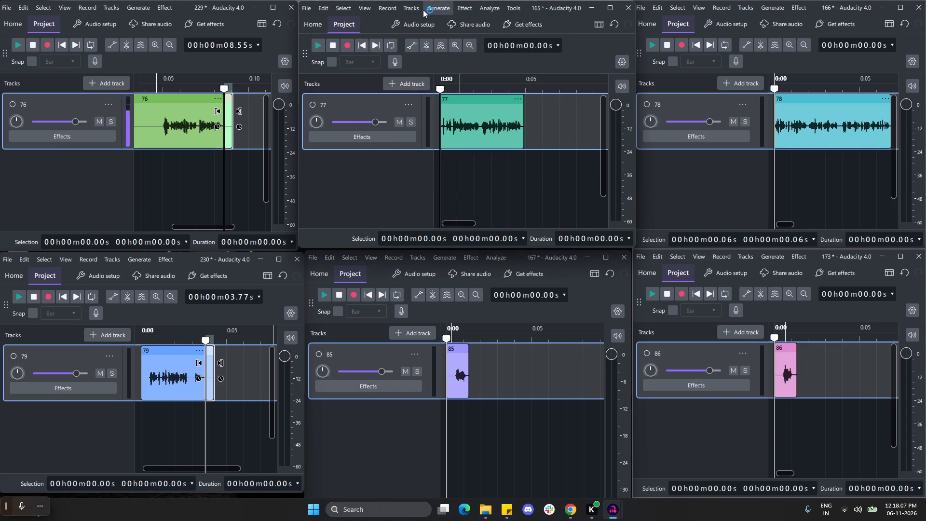
{"action": "left_click", "coordinate": [423, 10]}
{"action": "left_click", "coordinate": [435, 9]}
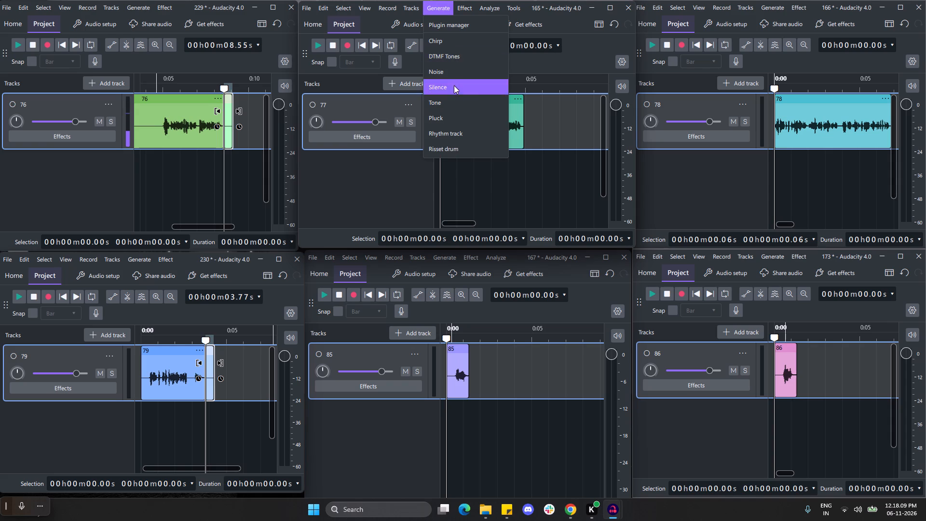
{"action": "left_click", "coordinate": [454, 85]}
{"action": "left_click", "coordinate": [477, 142]}
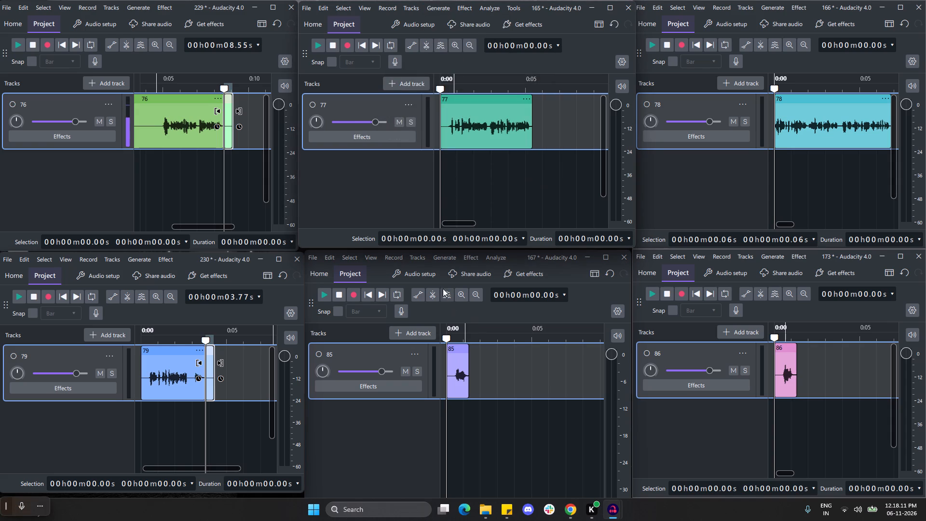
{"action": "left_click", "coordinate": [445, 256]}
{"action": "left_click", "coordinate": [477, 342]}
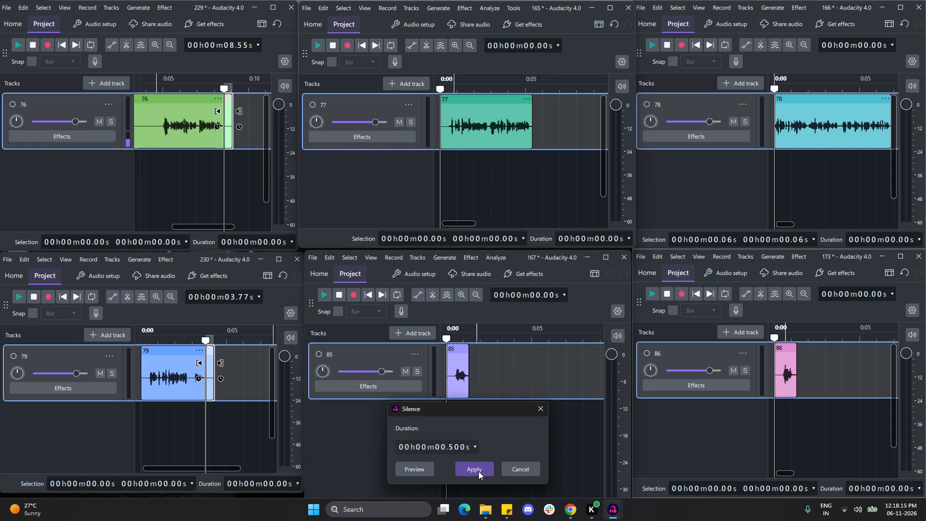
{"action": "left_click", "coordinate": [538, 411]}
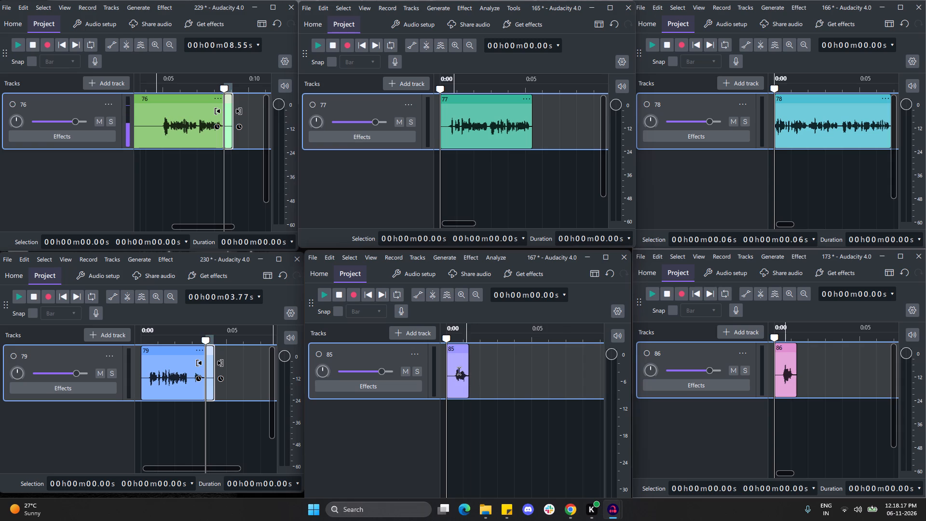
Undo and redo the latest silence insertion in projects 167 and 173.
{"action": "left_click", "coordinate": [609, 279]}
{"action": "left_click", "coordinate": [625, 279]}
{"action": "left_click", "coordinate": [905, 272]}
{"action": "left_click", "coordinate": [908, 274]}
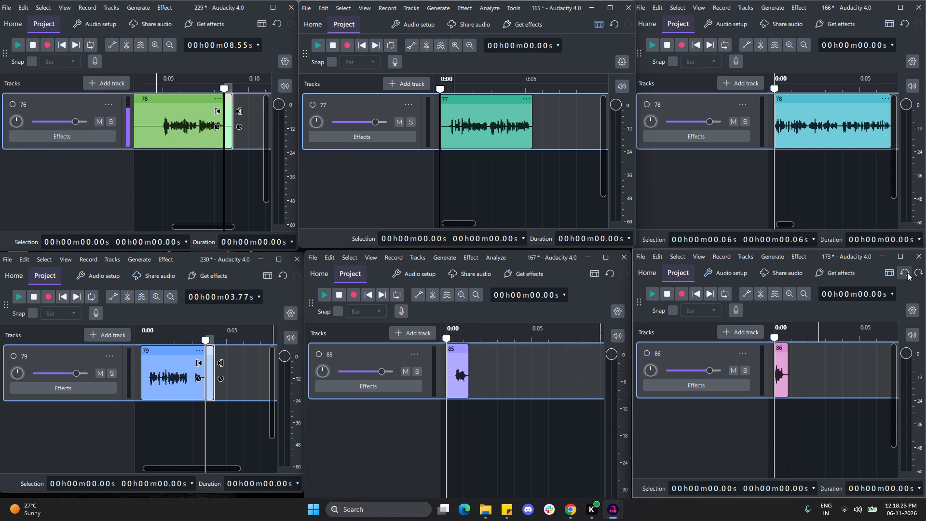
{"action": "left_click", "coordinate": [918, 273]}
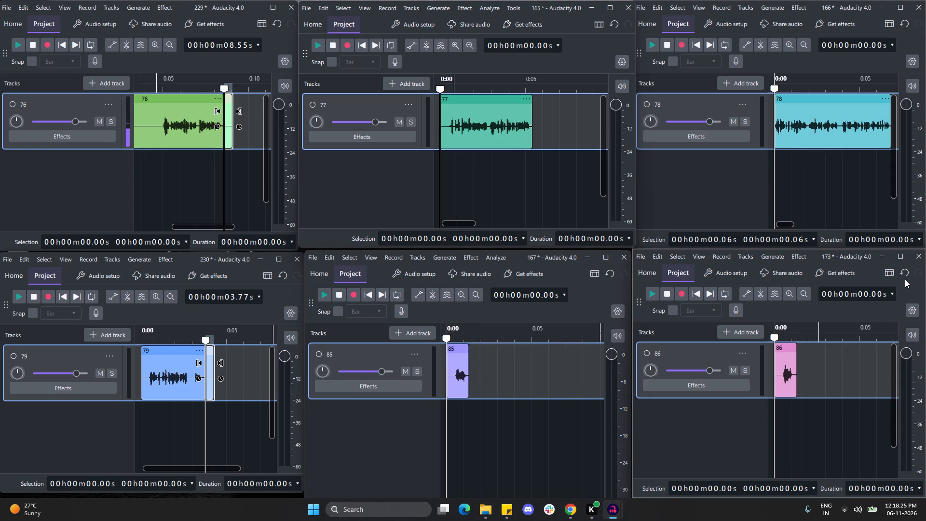
Generate 0.5 s of silence at the start of track 78 in project 166.
{"action": "left_click", "coordinate": [776, 6]}
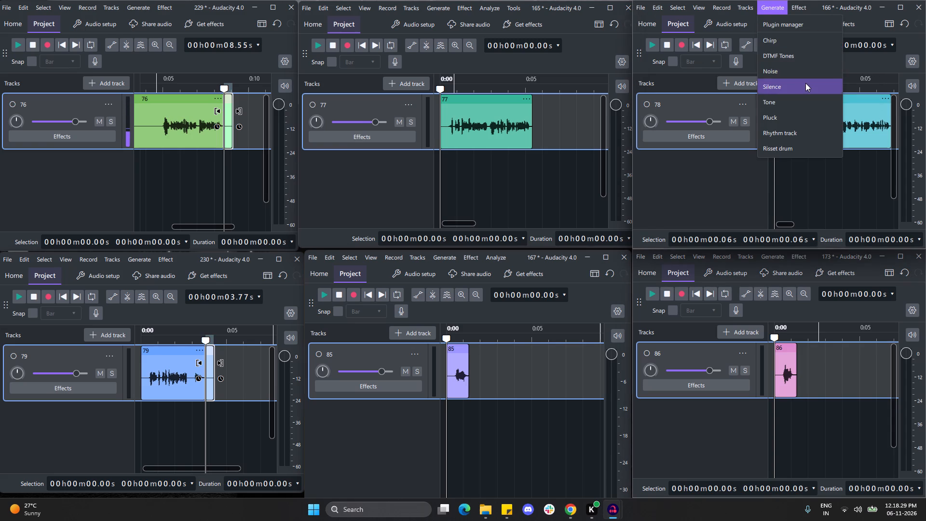
{"action": "left_click", "coordinate": [805, 83]}
{"action": "left_click", "coordinate": [787, 145]}
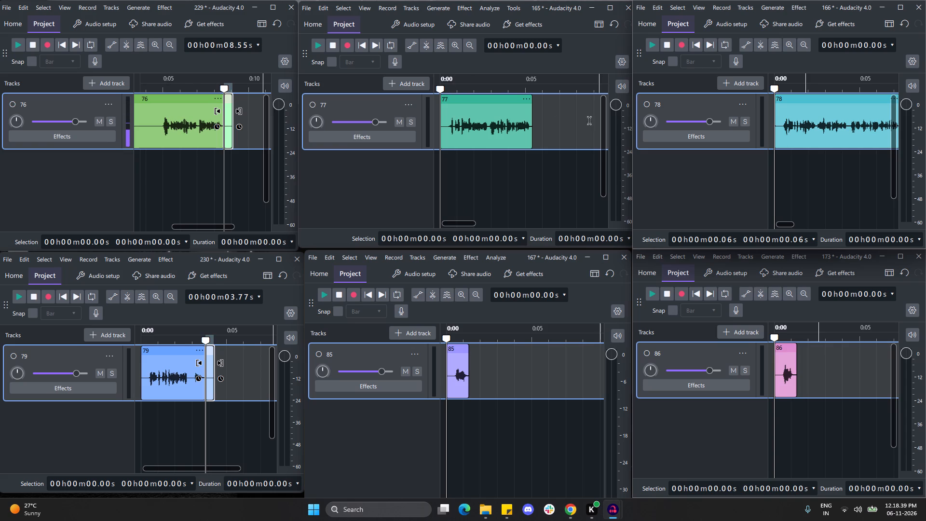
Place the playhead at the clip end in project 165 (about 5.41 s) and in projects 167 and 173 (about 1.34 s).
{"action": "left_click", "coordinate": [534, 128]}
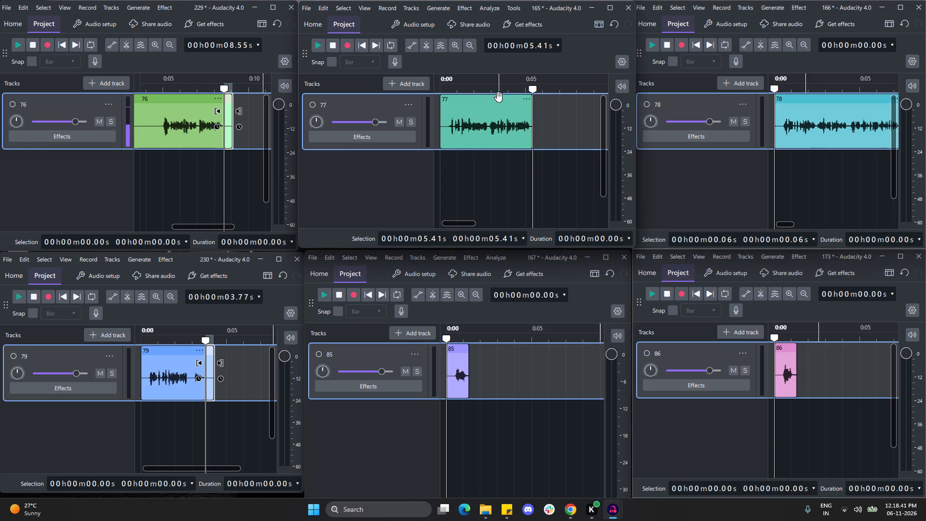
{"action": "left_click", "coordinate": [470, 379]}
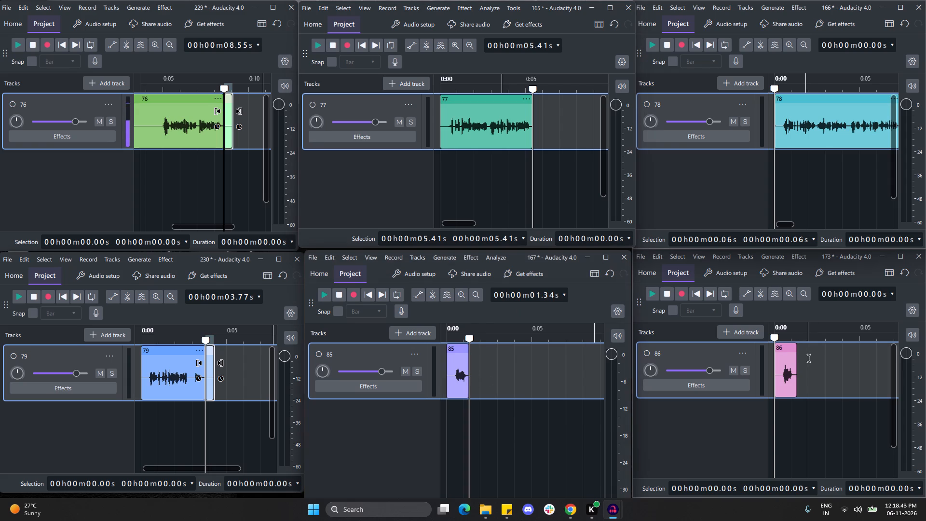
{"action": "left_click", "coordinate": [796, 364]}
Place the playhead at the end of clip 78 in project 166, about 7.34 s, and generate 0.5 s of silence there.
{"action": "left_click_drag", "start_coordinate": [788, 225], "coordinate": [803, 224]}
{"action": "left_click", "coordinate": [793, 143]}
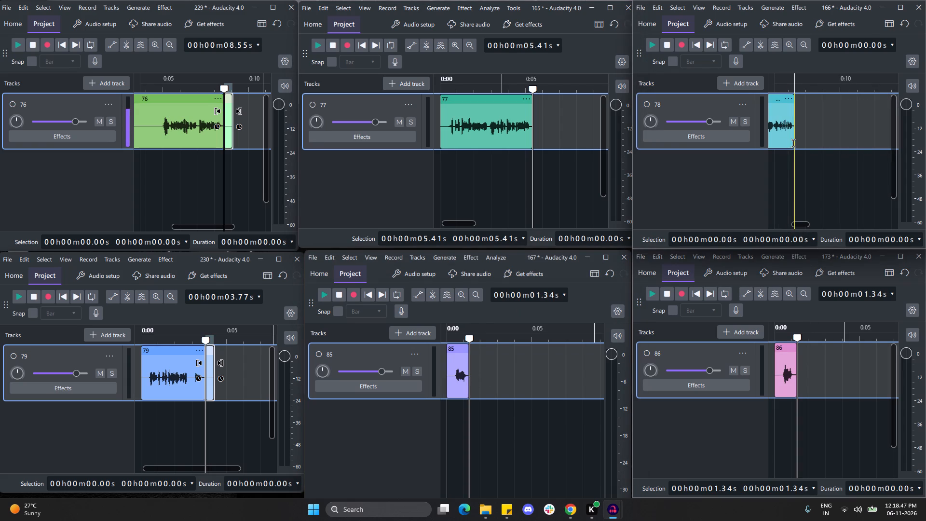
{"action": "left_click", "coordinate": [766, 8]}
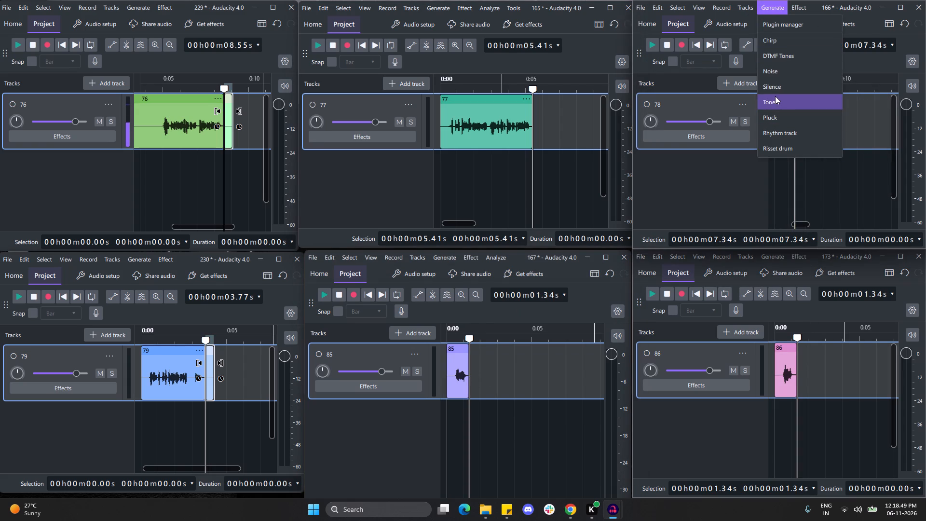
{"action": "left_click", "coordinate": [776, 90]}
{"action": "left_click", "coordinate": [787, 144]}
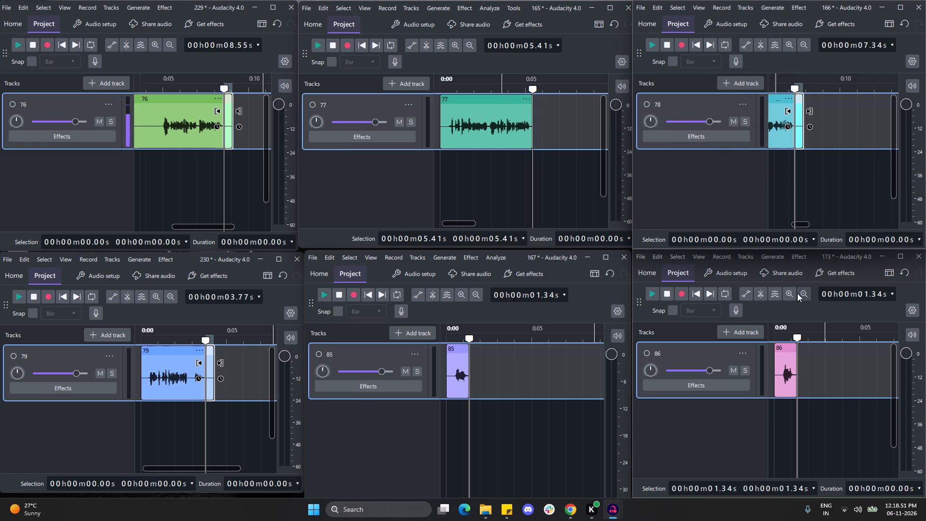
Generate 0.5 s of silence at the end of clip 86 in project 173.
{"action": "left_click", "coordinate": [772, 260]}
{"action": "left_click", "coordinate": [781, 342]}
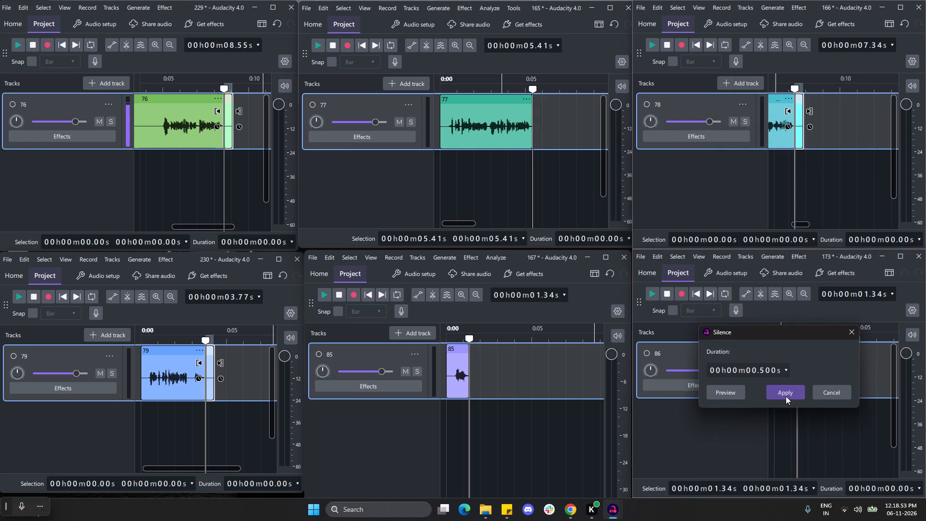
{"action": "left_click", "coordinate": [786, 393]}
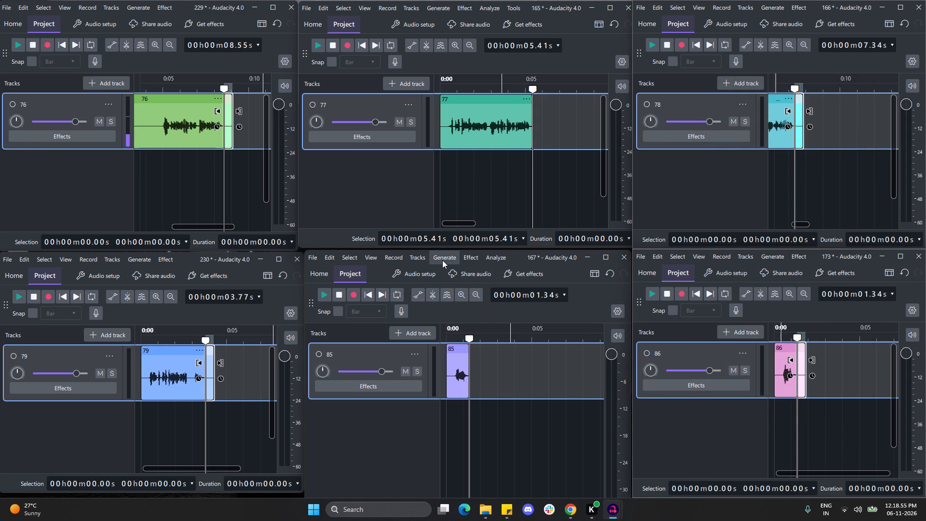
Generate 0.5 s of silence at the end of clip 85 in project 167.
{"action": "left_click", "coordinate": [442, 260]}
{"action": "left_click", "coordinate": [460, 330]}
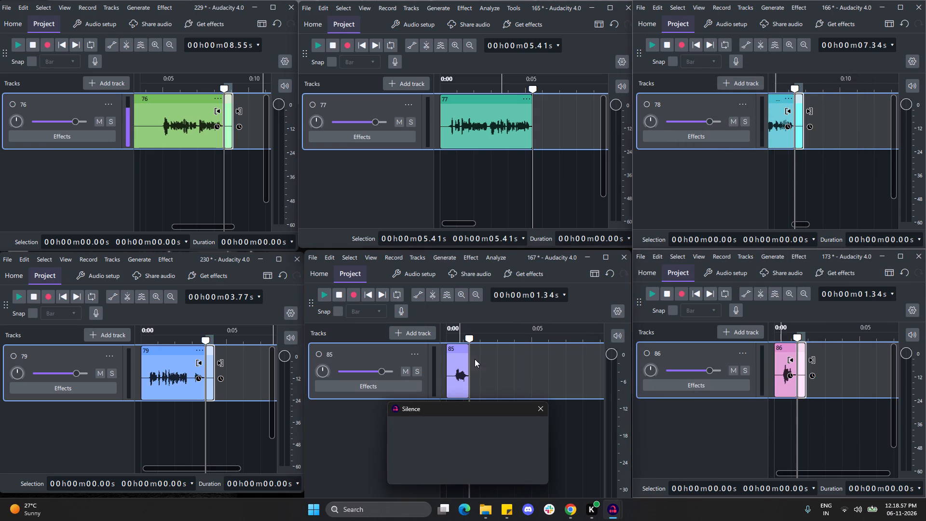
{"action": "left_click", "coordinate": [474, 466]}
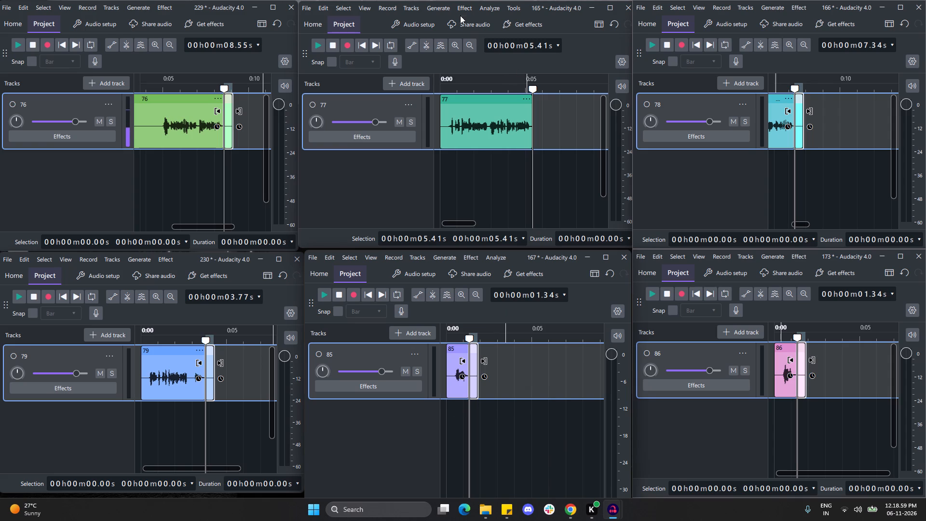
Generate 0.5 s of silence at the end of clip 77 in project 165.
{"action": "left_click", "coordinate": [420, 4]}
{"action": "left_click", "coordinate": [440, 11]}
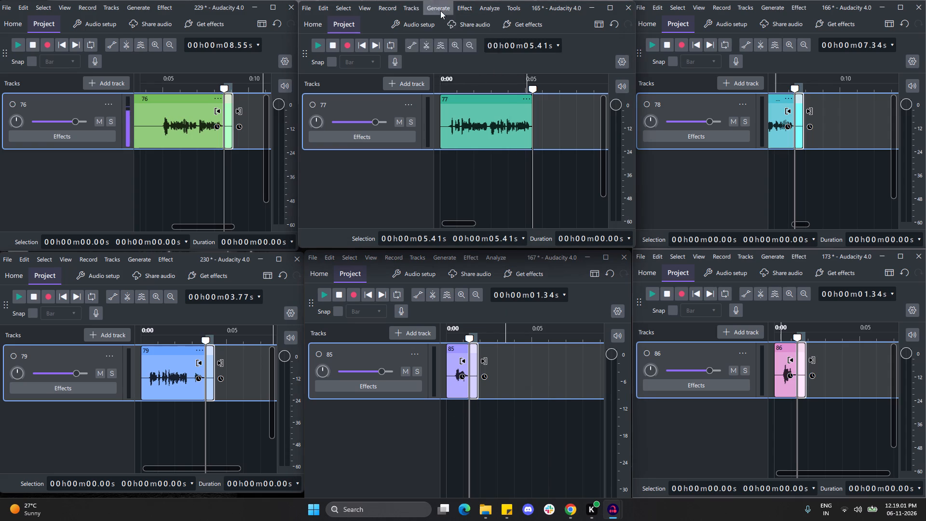
{"action": "left_click", "coordinate": [460, 87]}
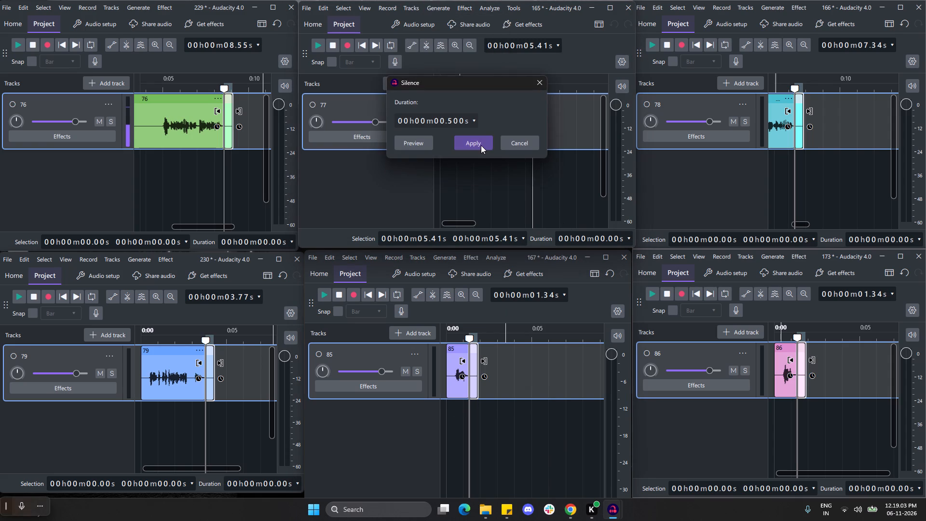
{"action": "left_click", "coordinate": [481, 143]}
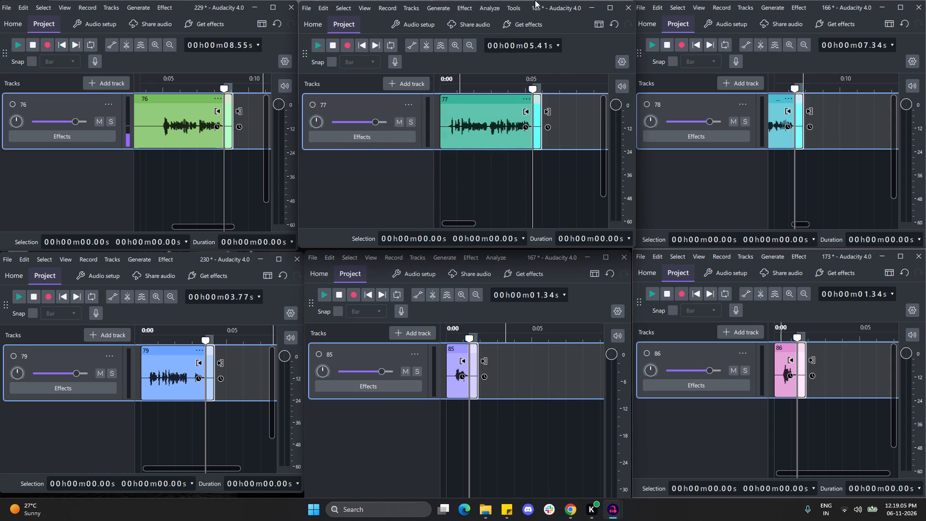
Export project 229, holding clip 76, as a WAV named Ta_sp_1_76 into the batch 2 folder.
{"action": "left_click", "coordinate": [3, 7]}
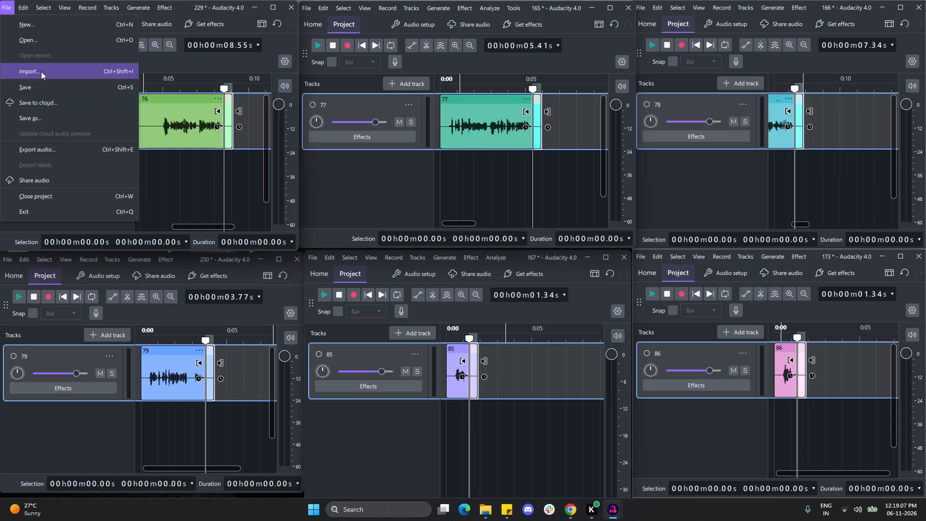
{"action": "left_click", "coordinate": [54, 150]}
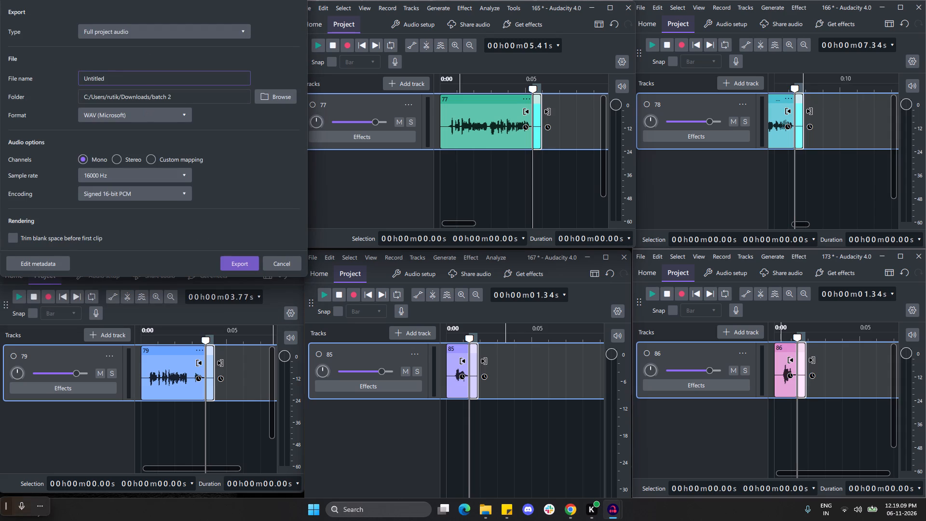
{"action": "double_click", "coordinate": [146, 76]}
{"action": "key", "text": "ctrl+v"}
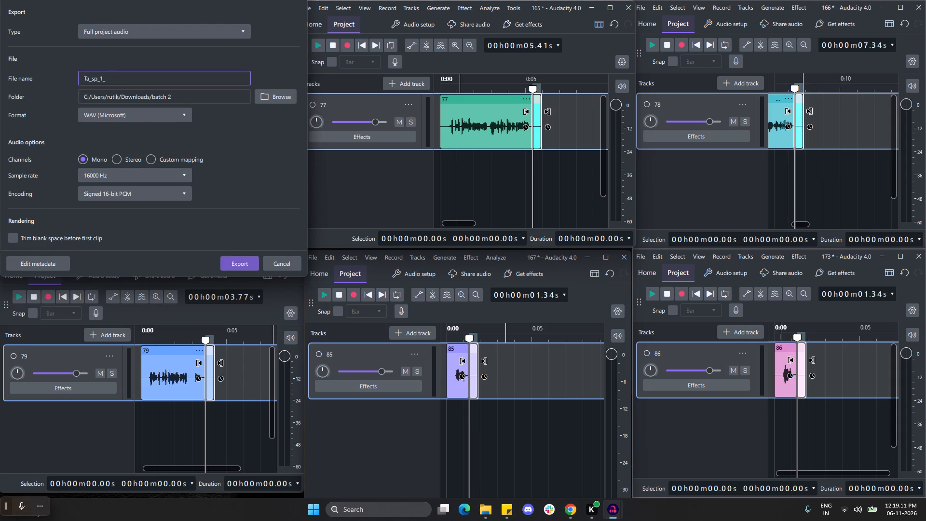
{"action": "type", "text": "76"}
{"action": "left_click", "coordinate": [239, 262]}
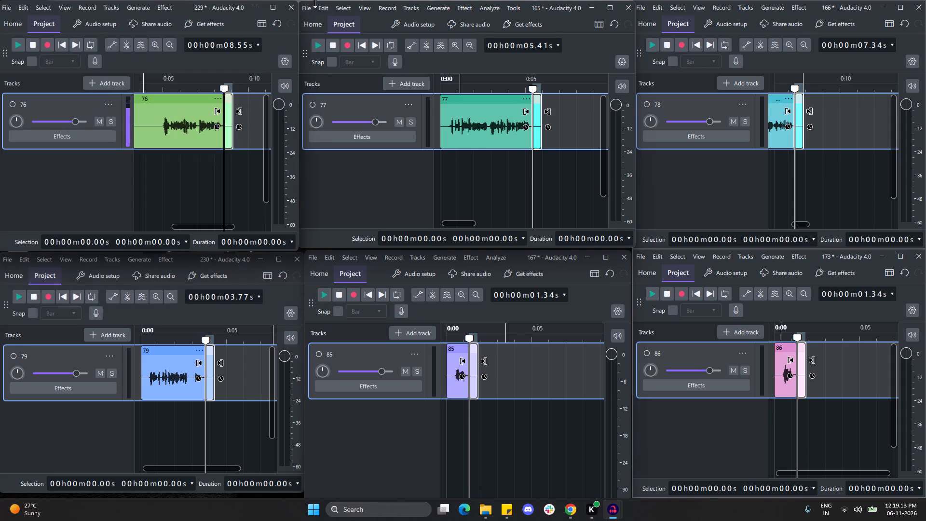
Export project 165, holding clip 77, as a WAV named Ta_sp_1_77 into the batch 2 folder.
{"action": "left_click", "coordinate": [303, 5]}
{"action": "left_click", "coordinate": [375, 145]}
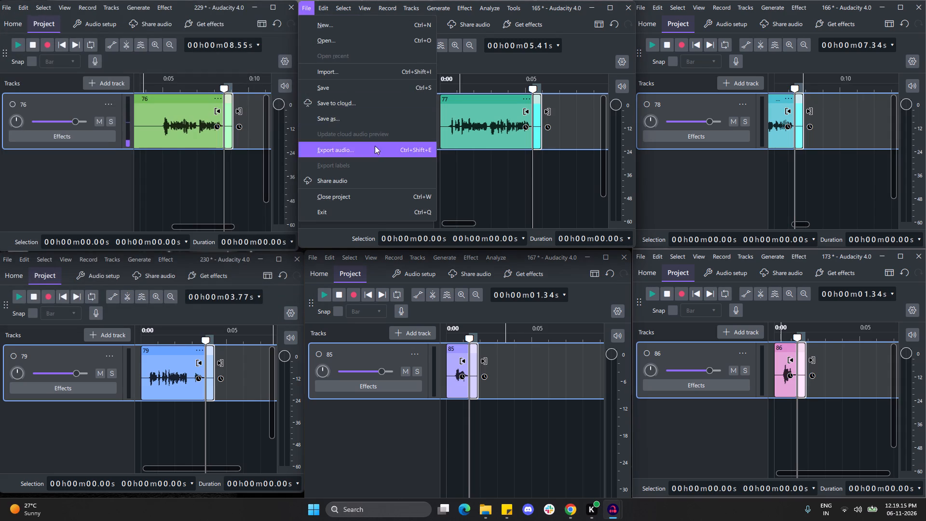
{"action": "double_click", "coordinate": [448, 80]}
{"action": "key", "text": "ctrl+v"}
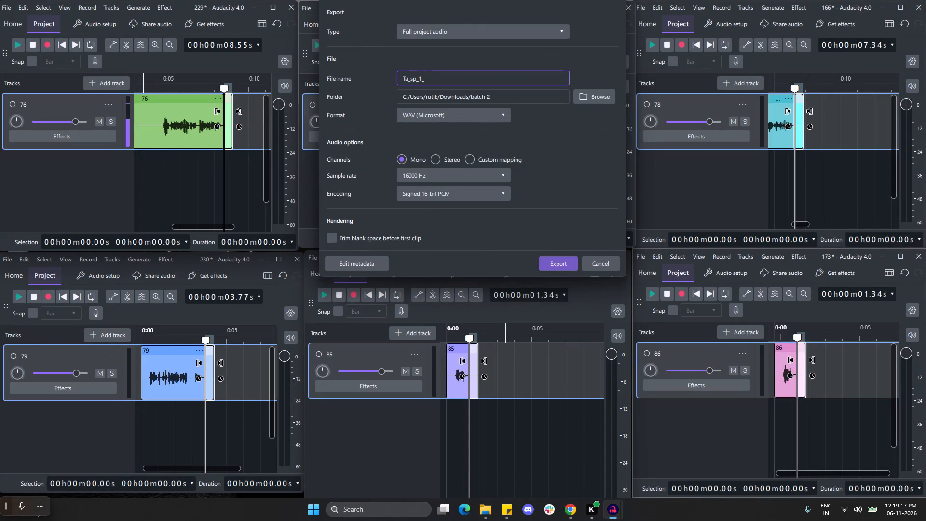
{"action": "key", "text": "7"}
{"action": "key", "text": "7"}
{"action": "left_click", "coordinate": [557, 261]}
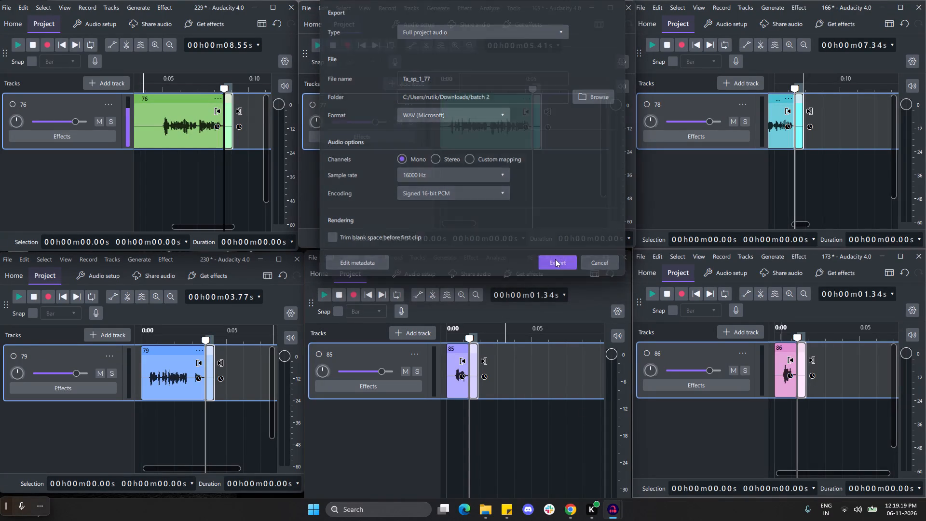
Start exporting the audio of project 166, which holds clip 78.
{"action": "left_click", "coordinate": [640, 6]}
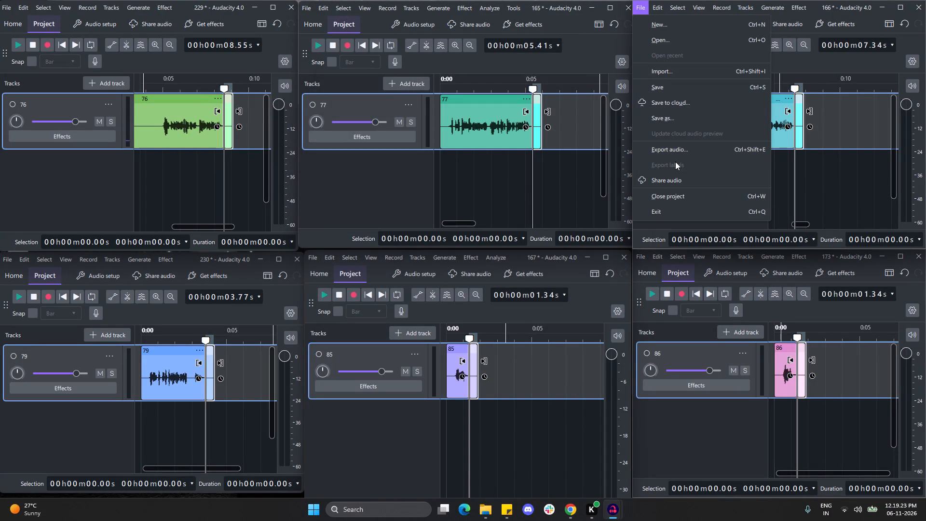
Export the full audio of project 166 as WAV file Ta_sp_1_78 to the batch 2 folder.
{"action": "left_click", "coordinate": [668, 147]}
{"action": "double_click", "coordinate": [744, 76]}
{"action": "key", "text": "ctrl+v"}
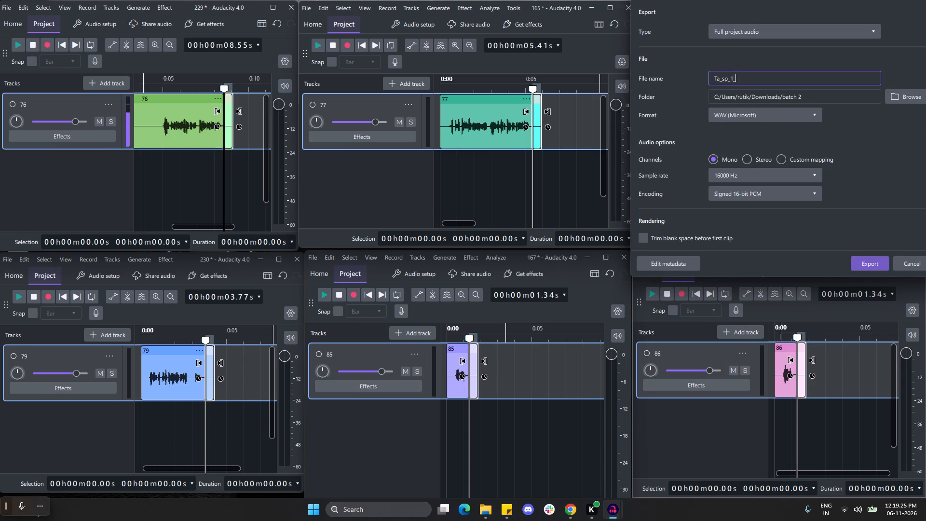
{"action": "type", "text": "78"}
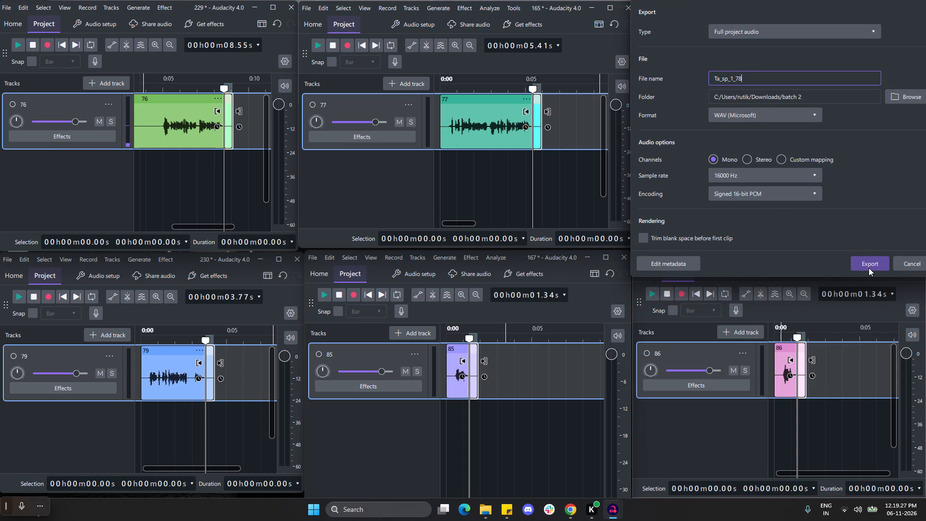
{"action": "left_click", "coordinate": [869, 268]}
Export the full audio of project 173 as WAV file Ta_sp_1_86 to the batch 2 folder.
{"action": "left_click", "coordinate": [639, 253]}
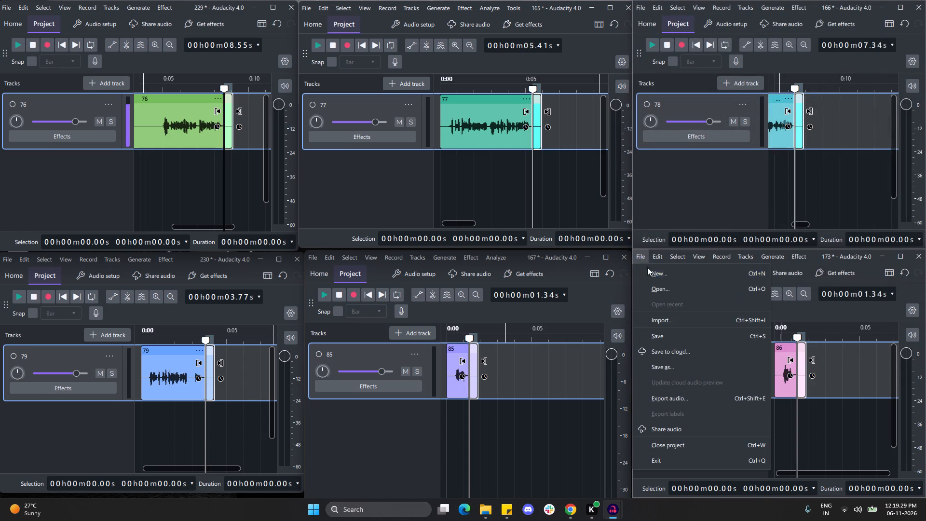
{"action": "left_click", "coordinate": [672, 394]}
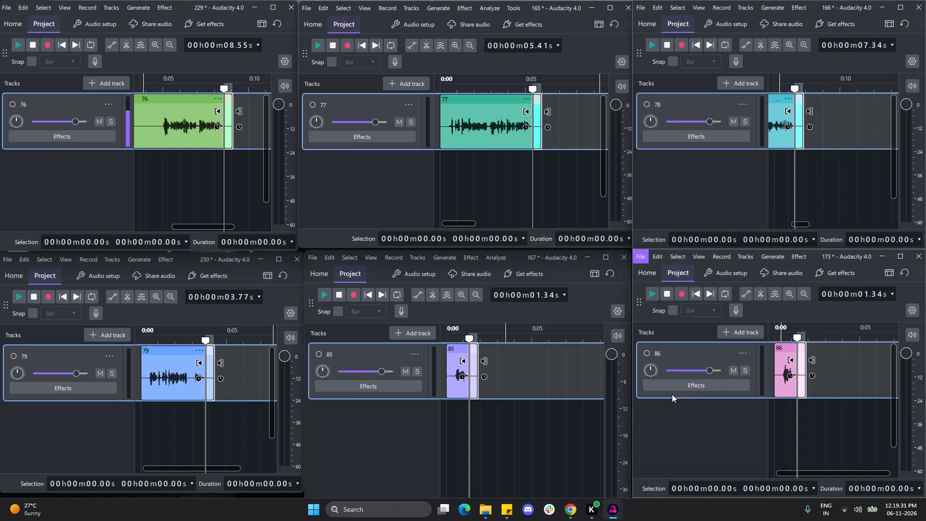
{"action": "double_click", "coordinate": [741, 287]}
{"action": "key", "text": "ctrl+v"}
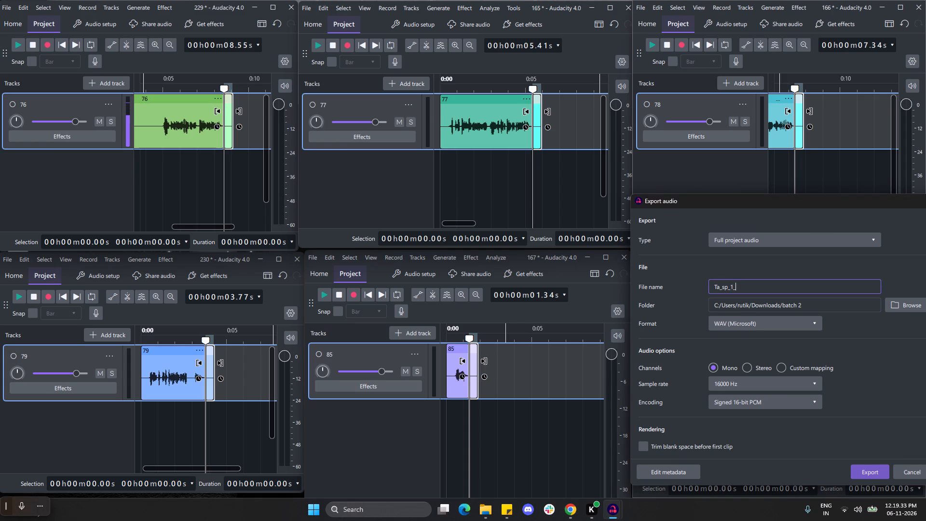
{"action": "type", "text": "86"}
{"action": "left_click", "coordinate": [872, 474]}
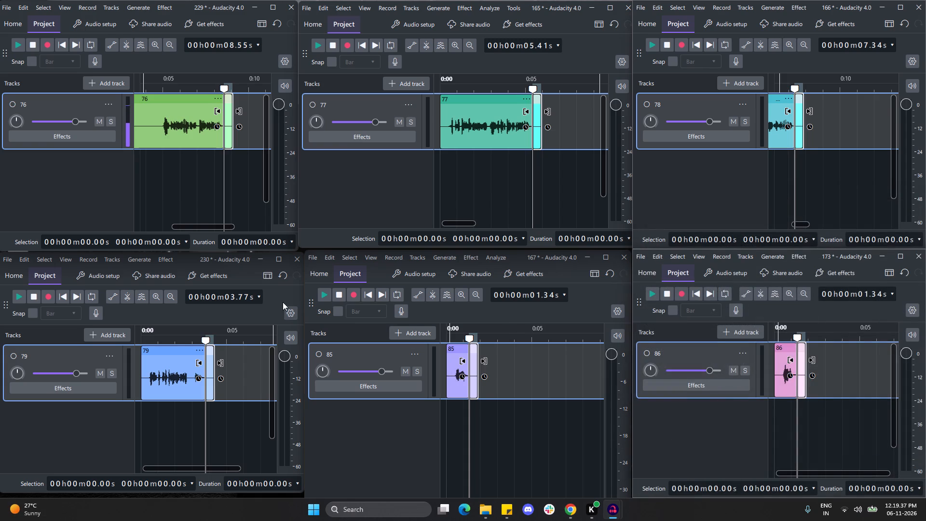
Export the full audio of project 167 as WAV file Ta_sp_1_85 to the batch 2 folder.
{"action": "left_click", "coordinate": [310, 260]}
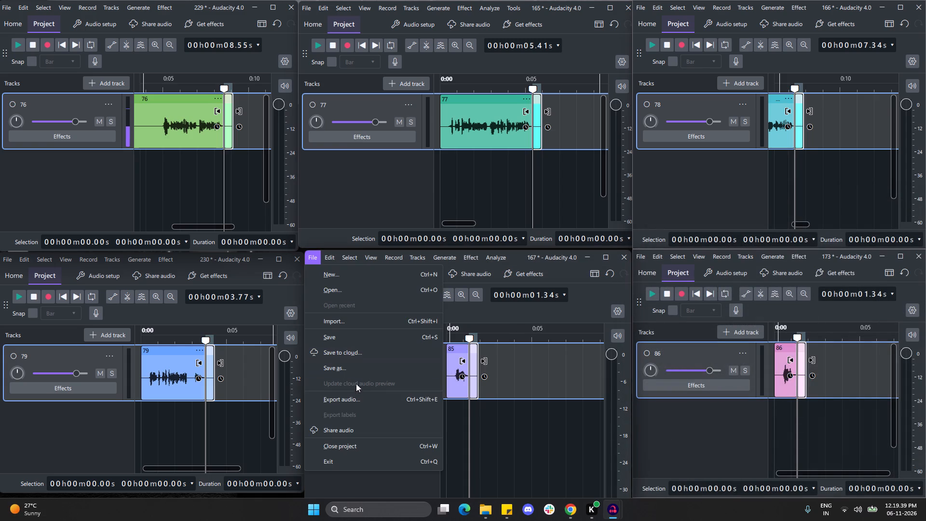
{"action": "left_click", "coordinate": [354, 398]}
{"action": "double_click", "coordinate": [429, 286]}
{"action": "key", "text": "ctrl+v"}
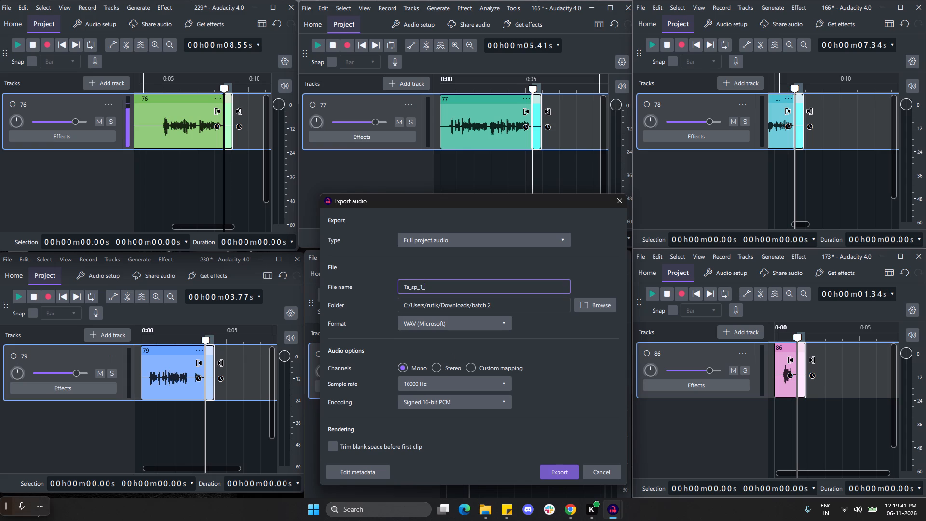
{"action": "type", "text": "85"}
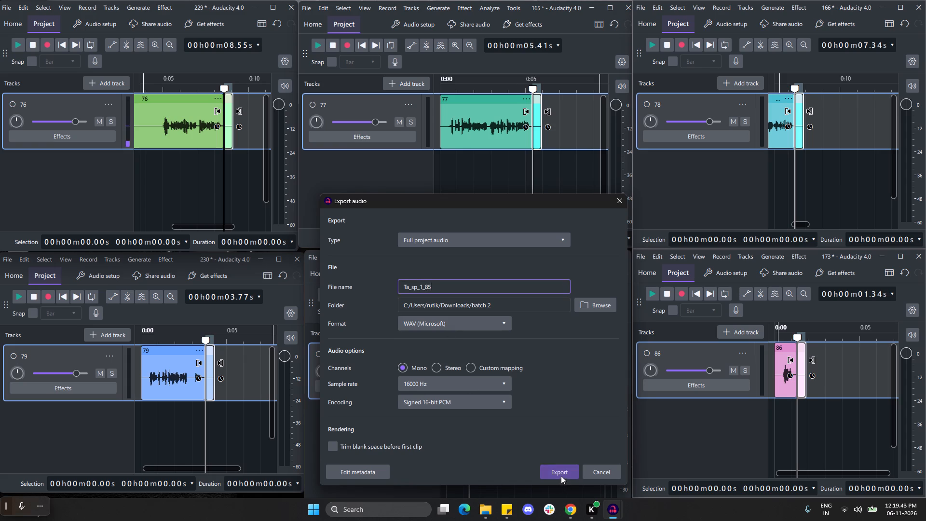
{"action": "left_click", "coordinate": [561, 476]}
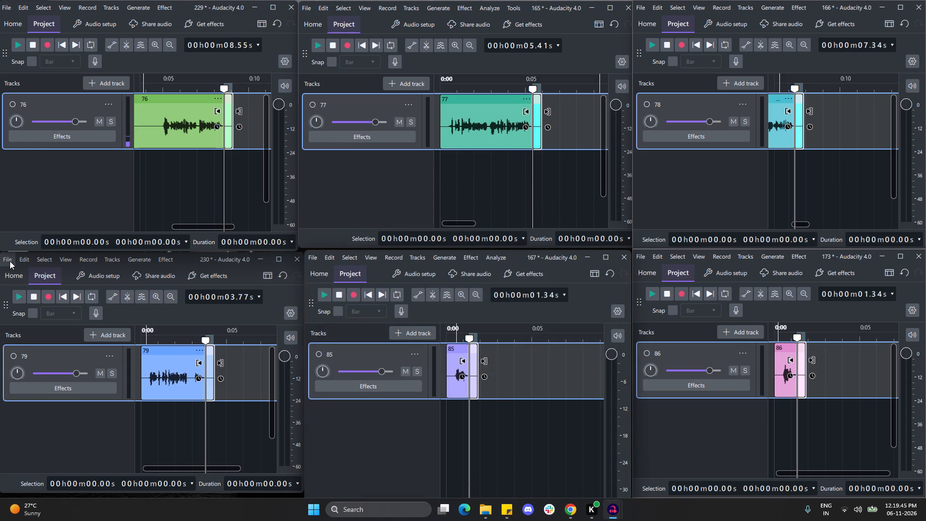
Export the full audio of project 230 as WAV file Ta_sp_1_79 to the batch 2 folder.
{"action": "left_click", "coordinate": [10, 261]}
{"action": "left_click", "coordinate": [48, 395]}
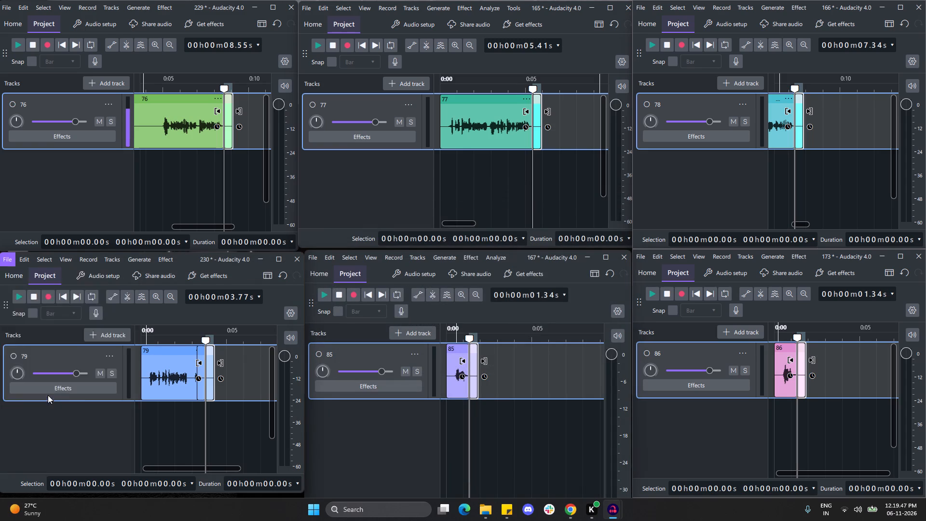
{"action": "double_click", "coordinate": [121, 288]}
{"action": "key", "text": "ctrl+v"}
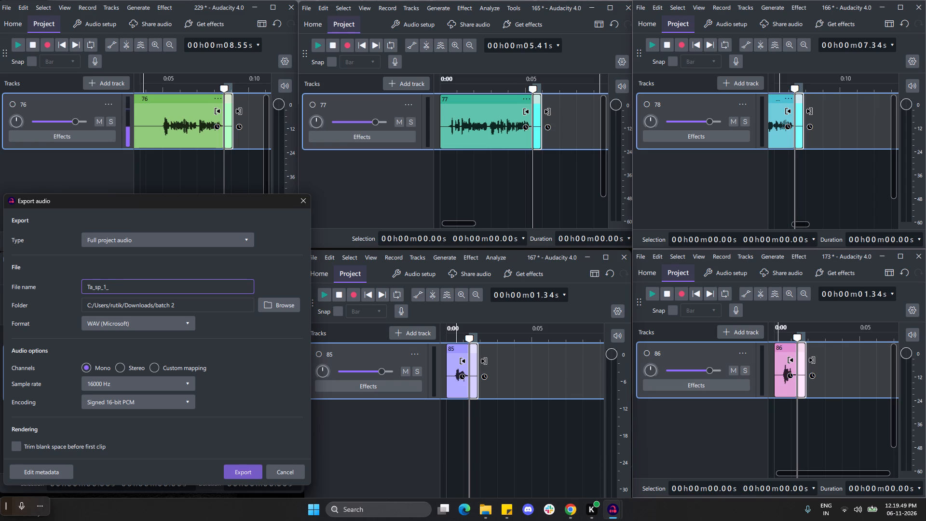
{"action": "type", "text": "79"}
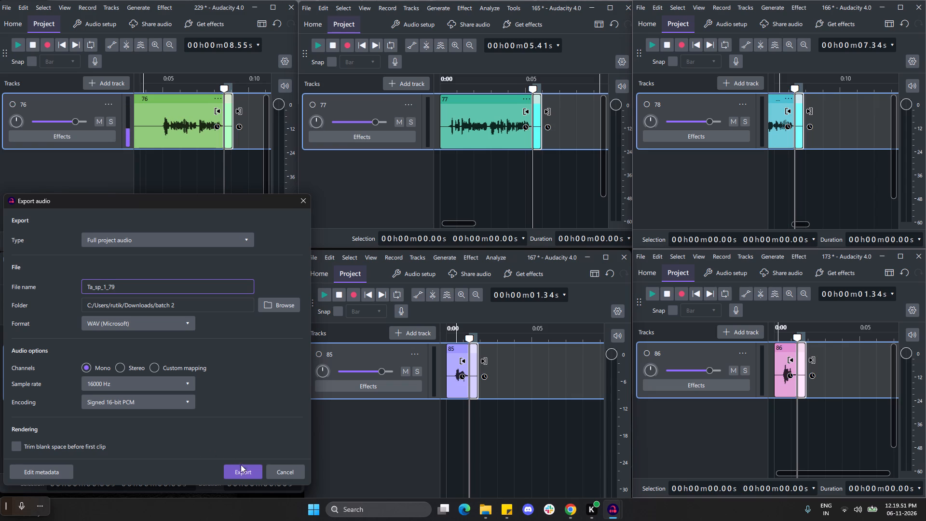
{"action": "left_click", "coordinate": [241, 469]}
Delete the exported tracks: 76 from project 229, 79 from project 230 and 77 from project 165.
{"action": "left_click", "coordinate": [106, 105]}
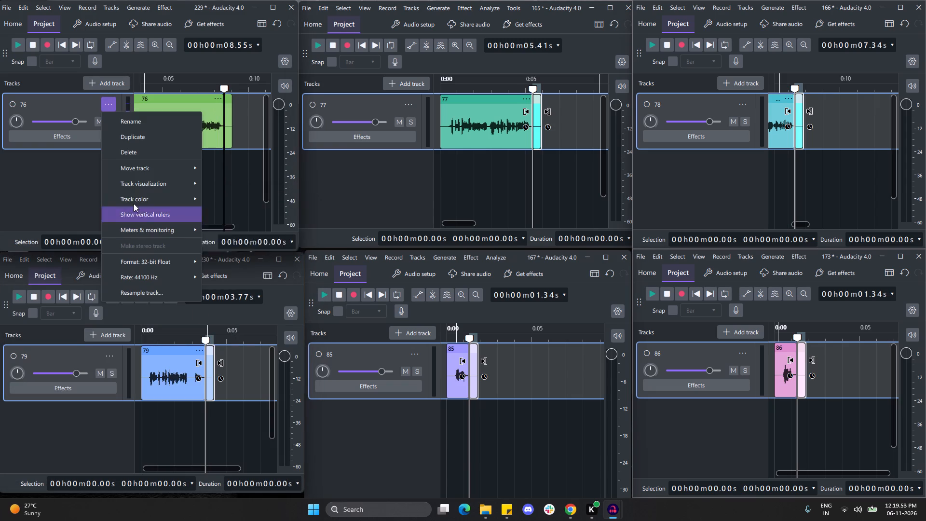
{"action": "left_click", "coordinate": [140, 156]}
{"action": "left_click", "coordinate": [111, 355]}
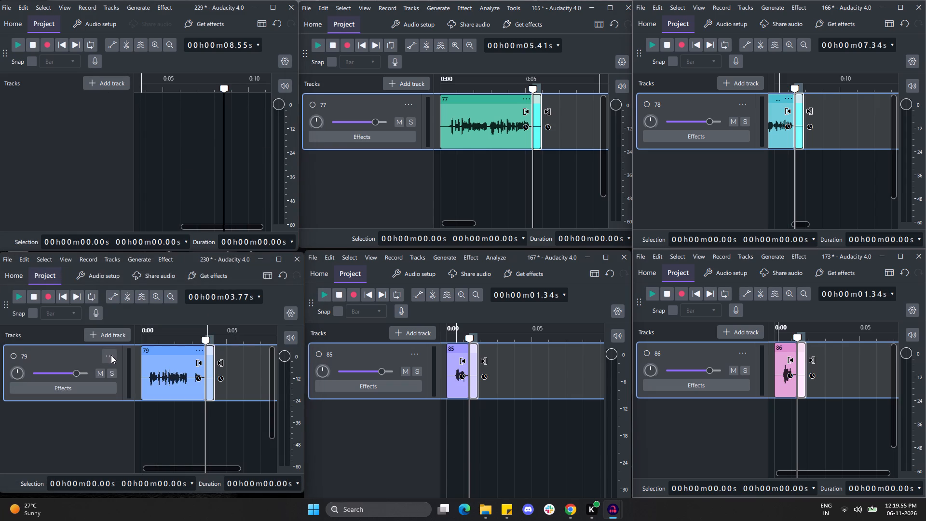
{"action": "left_click", "coordinate": [138, 194]}
{"action": "left_click", "coordinate": [409, 99]}
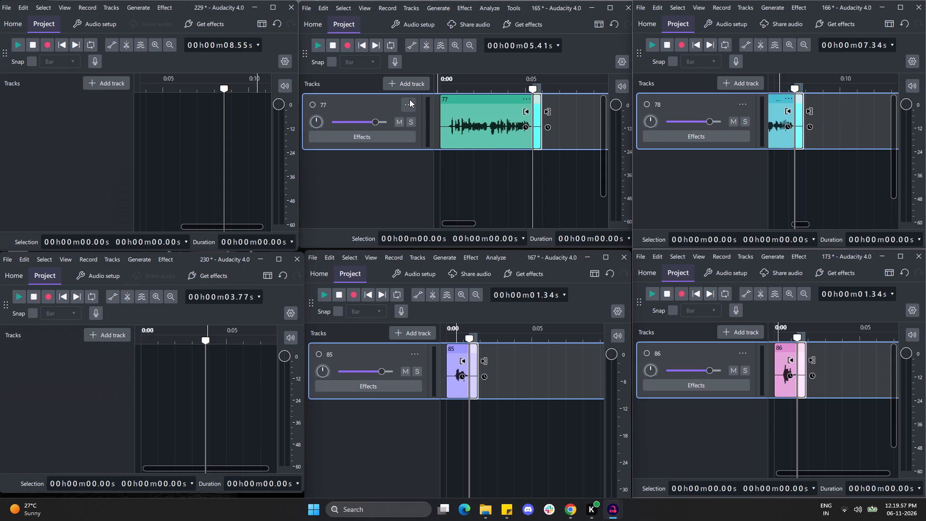
Delete tracks 77, 78, 85 and 86 from projects 165, 166, 167 and 173.
{"action": "left_click", "coordinate": [438, 160]}
{"action": "left_click", "coordinate": [740, 103]}
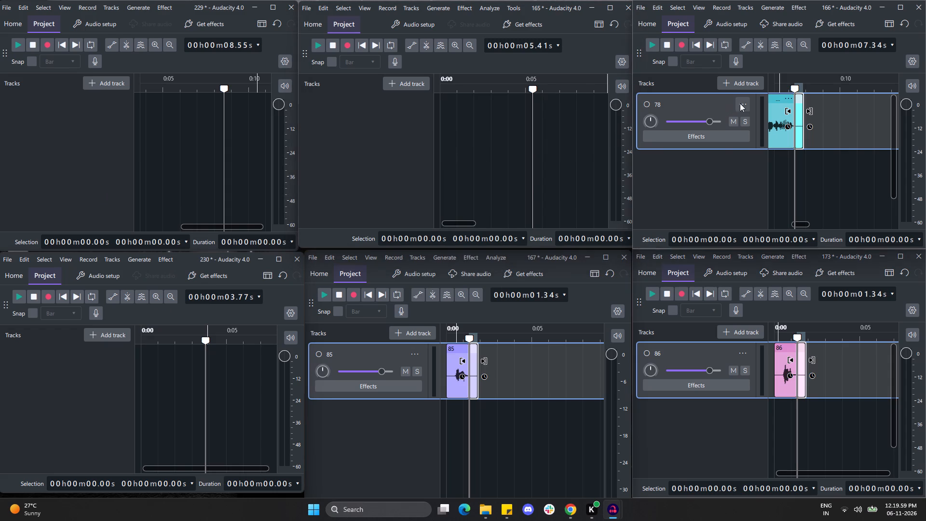
{"action": "left_click", "coordinate": [749, 152]}
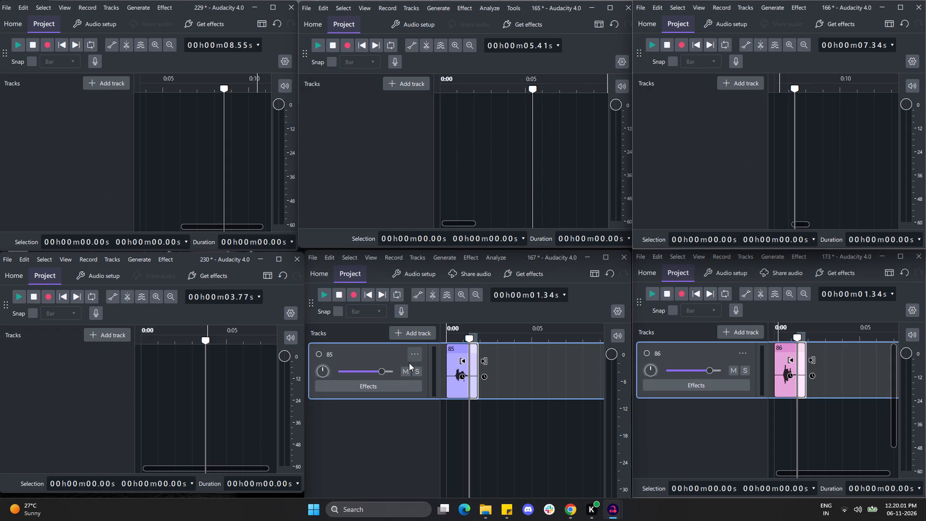
{"action": "left_click", "coordinate": [411, 355]}
{"action": "left_click", "coordinate": [466, 192]}
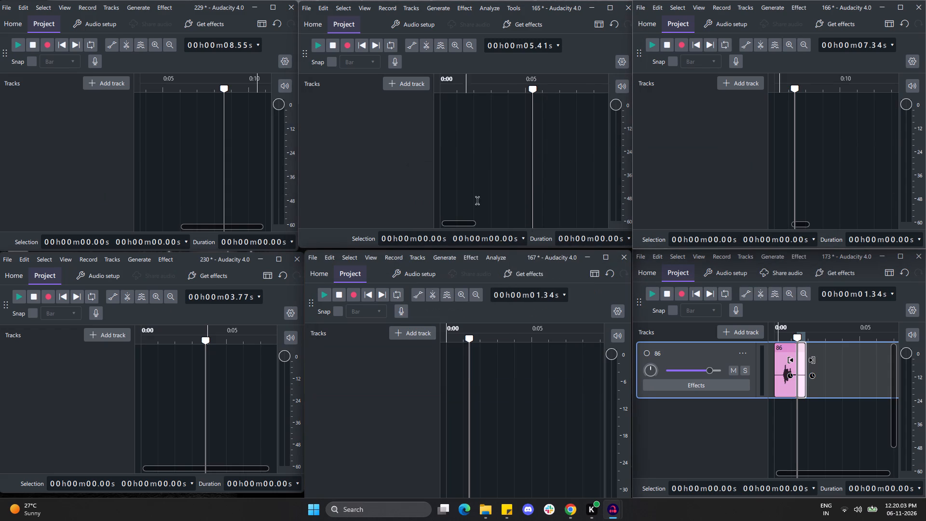
{"action": "left_click", "coordinate": [742, 354]}
{"action": "left_click", "coordinate": [776, 199]}
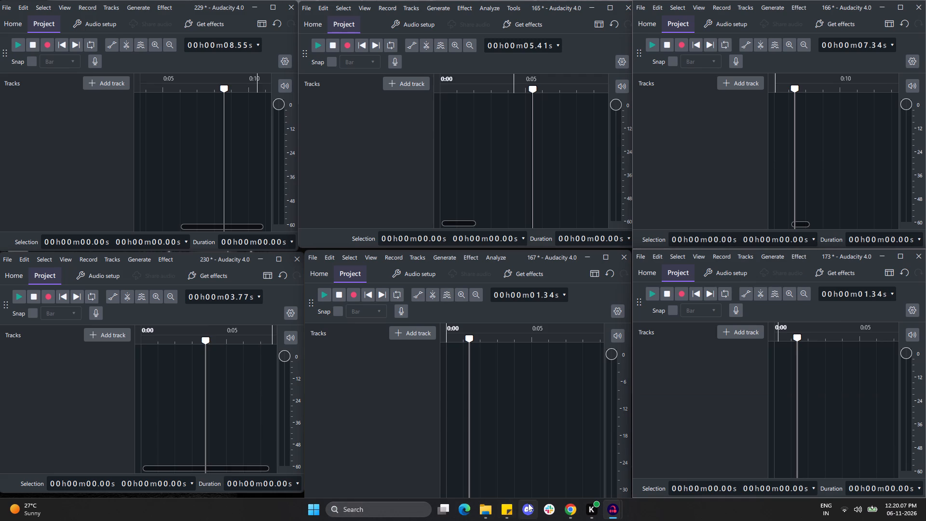
In File Explorer, delete the processed clips 64.mp3 through 86.mp3 from the Tamil Speaker 1 folder and return to Audacity.
{"action": "left_click", "coordinate": [481, 508]}
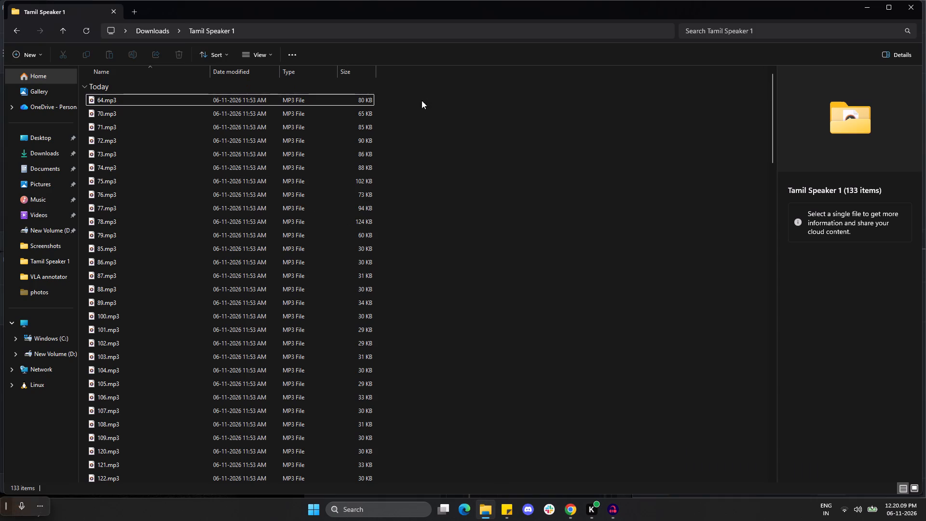
{"action": "left_click_drag", "start_coordinate": [421, 100], "coordinate": [259, 263]}
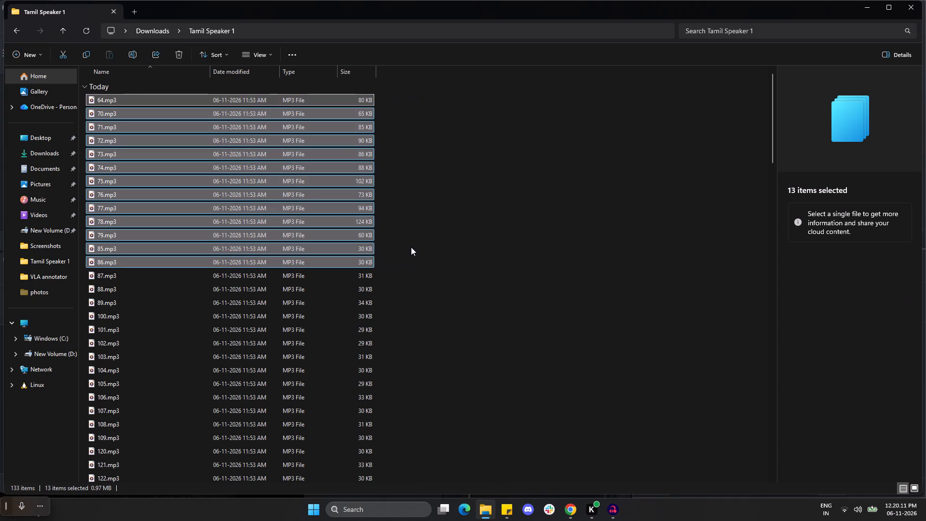
{"action": "key", "text": "Delete"}
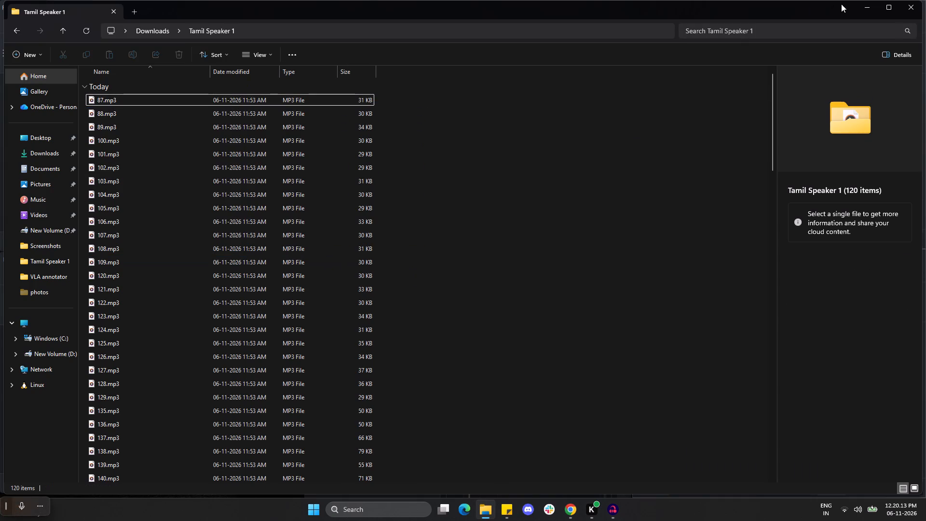
{"action": "left_click", "coordinate": [866, 6]}
Import 87.mp3 from the Tamil Speaker 1 folder into project 229.
{"action": "left_click", "coordinate": [5, 5]}
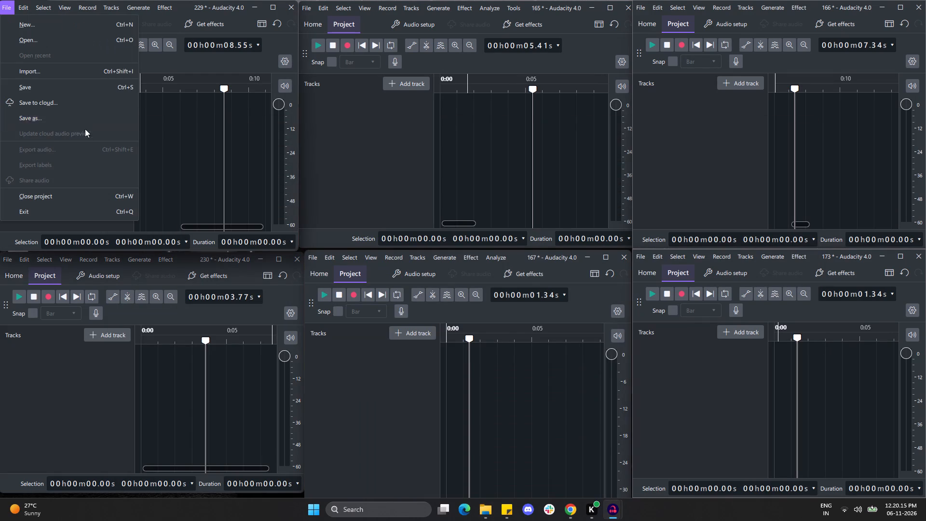
{"action": "left_click", "coordinate": [30, 75]}
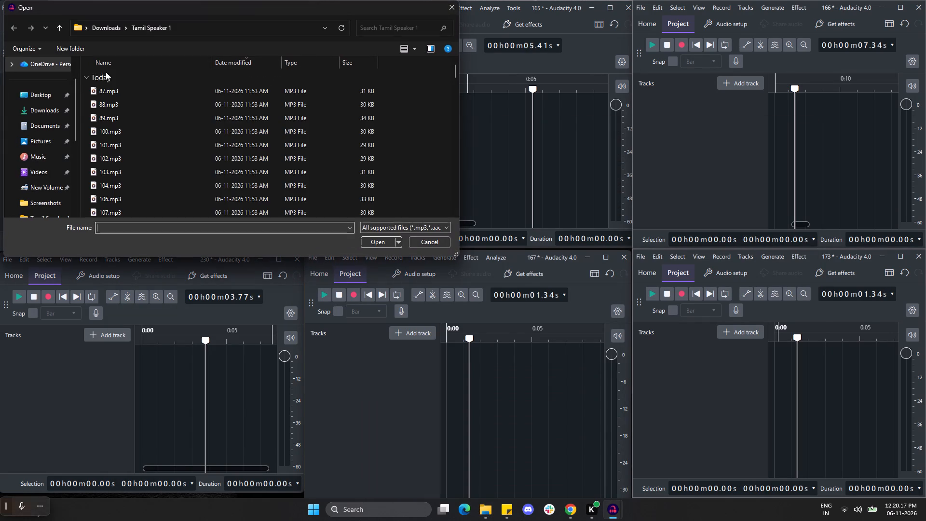
{"action": "left_click", "coordinate": [107, 83]}
{"action": "left_click", "coordinate": [107, 87]}
{"action": "left_click", "coordinate": [331, 141]}
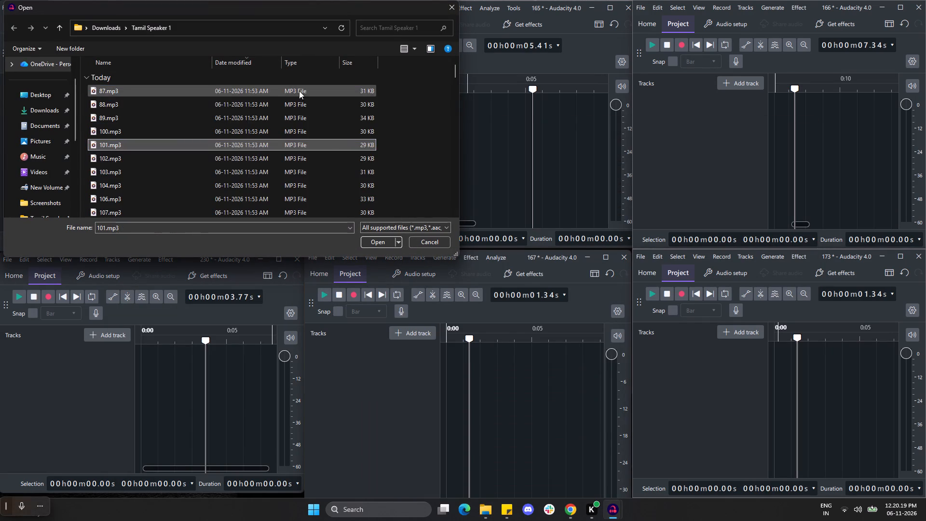
{"action": "left_click", "coordinate": [299, 93]}
{"action": "left_click", "coordinate": [368, 242]}
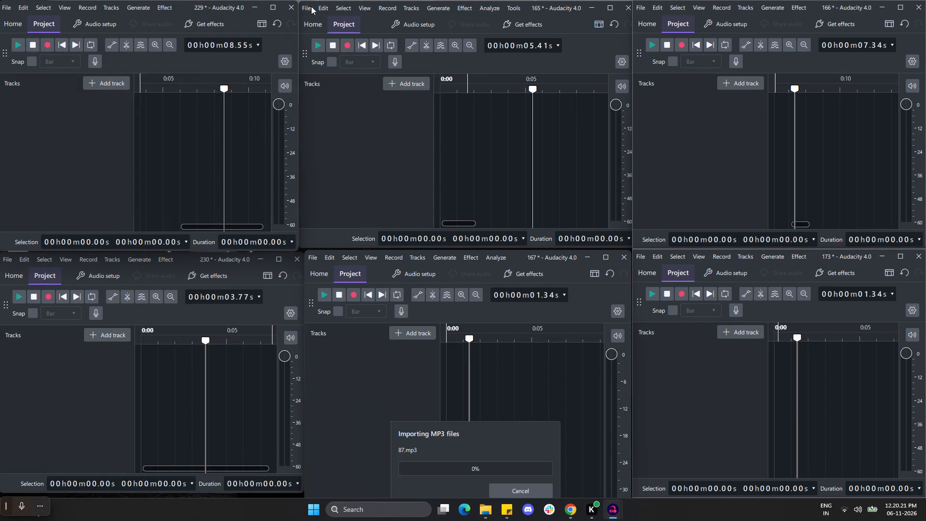
Import 88.mp3 into project 165 and 89.mp3 into project 166 from the Tamil Speaker 1 folder.
{"action": "left_click", "coordinate": [308, 8]}
{"action": "left_click", "coordinate": [353, 79]}
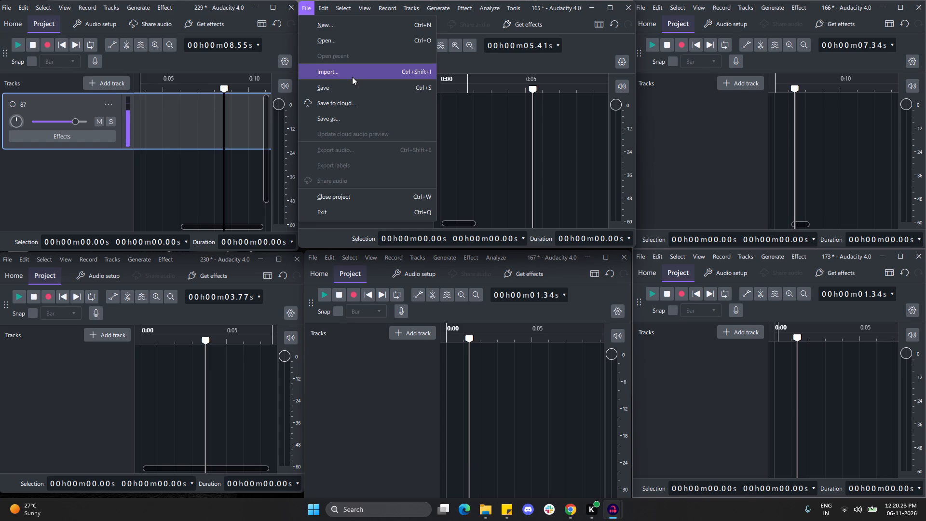
{"action": "left_click", "coordinate": [352, 77]}
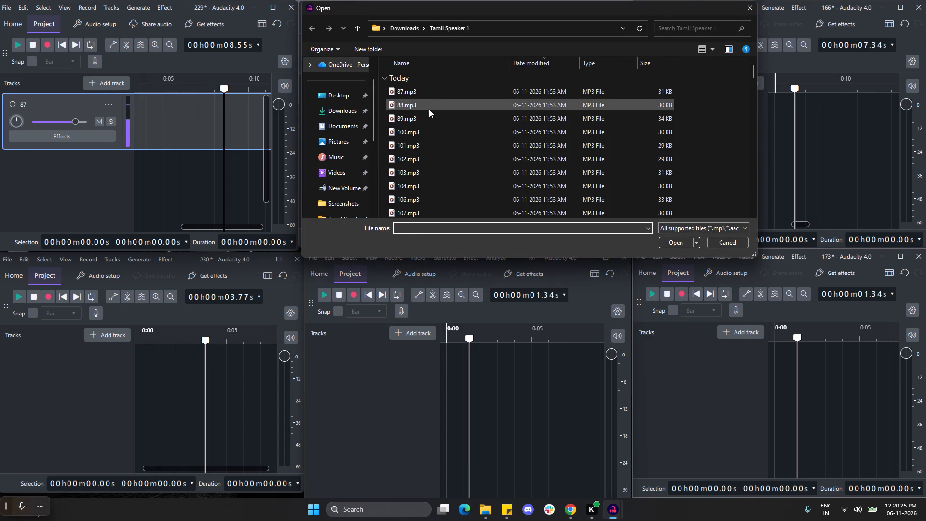
{"action": "left_click", "coordinate": [429, 109]}
{"action": "left_click", "coordinate": [679, 240]}
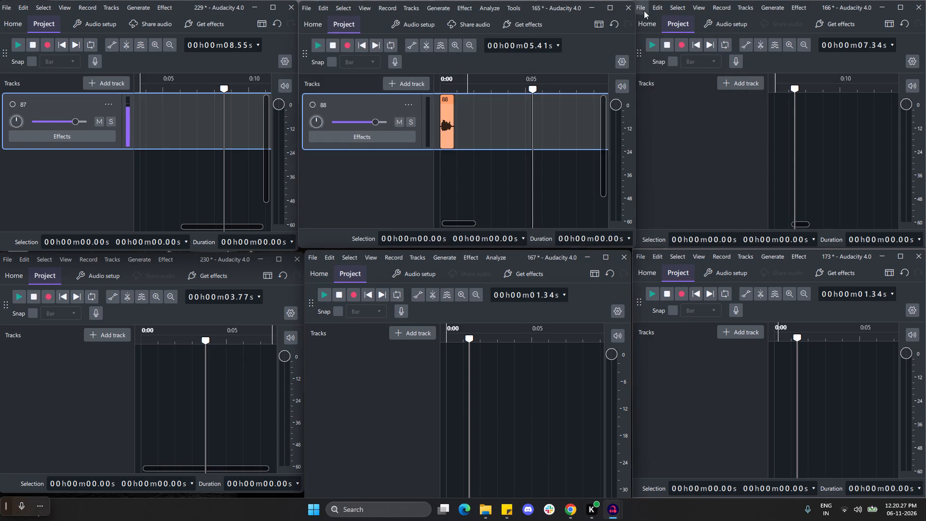
{"action": "left_click", "coordinate": [641, 9]}
{"action": "left_click", "coordinate": [712, 68]}
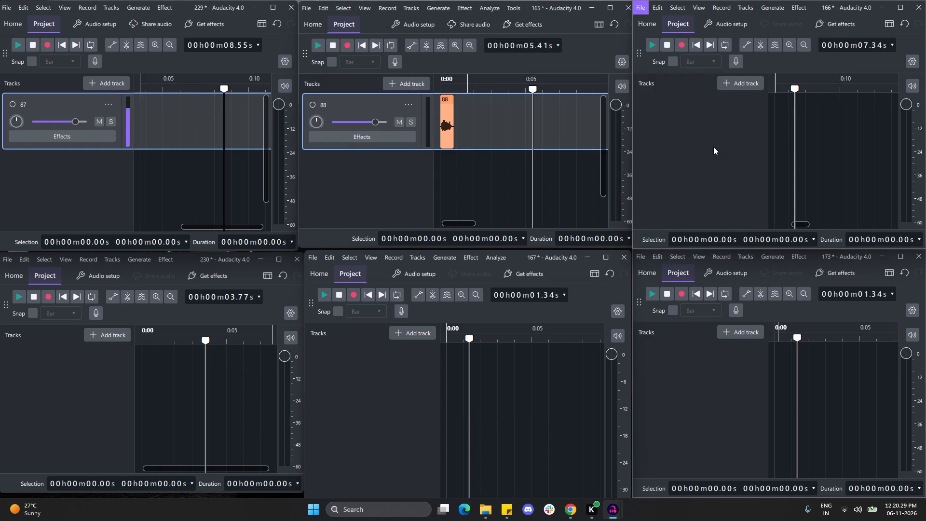
{"action": "left_click", "coordinate": [596, 122]}
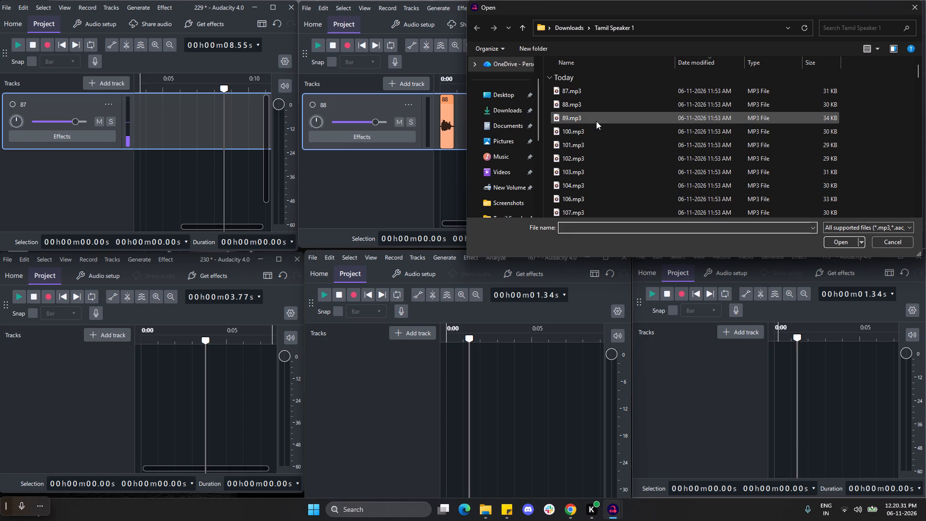
{"action": "left_click", "coordinate": [842, 246]}
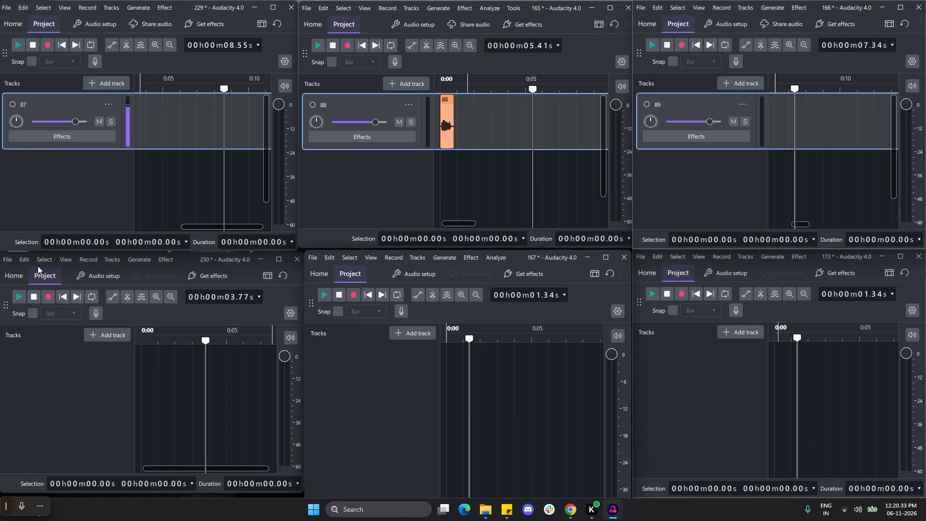
Import 100.mp3, 101.mp3 and 102.mp3 from the Tamil Speaker 1 folder into projects 230, 167 and 173 respectively.
{"action": "left_click", "coordinate": [10, 260]}
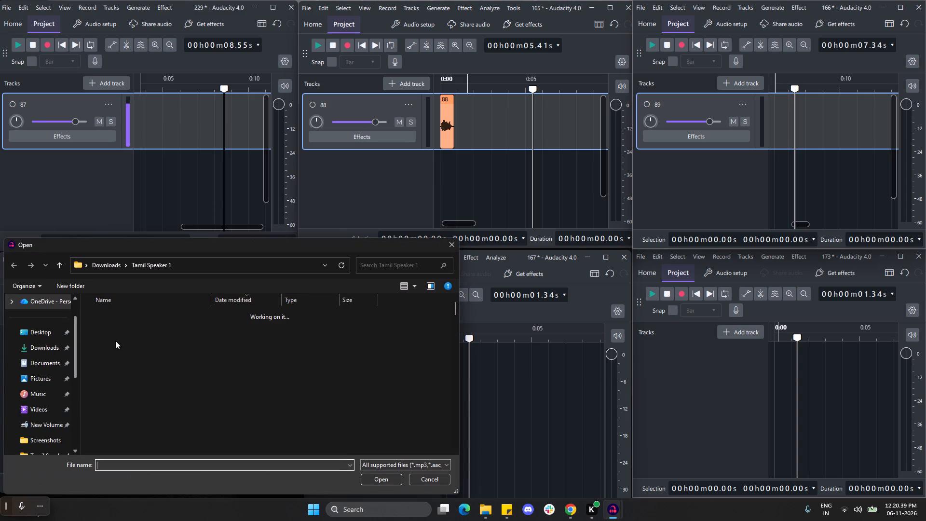
{"action": "left_click", "coordinate": [120, 371]}
{"action": "left_click", "coordinate": [374, 478]}
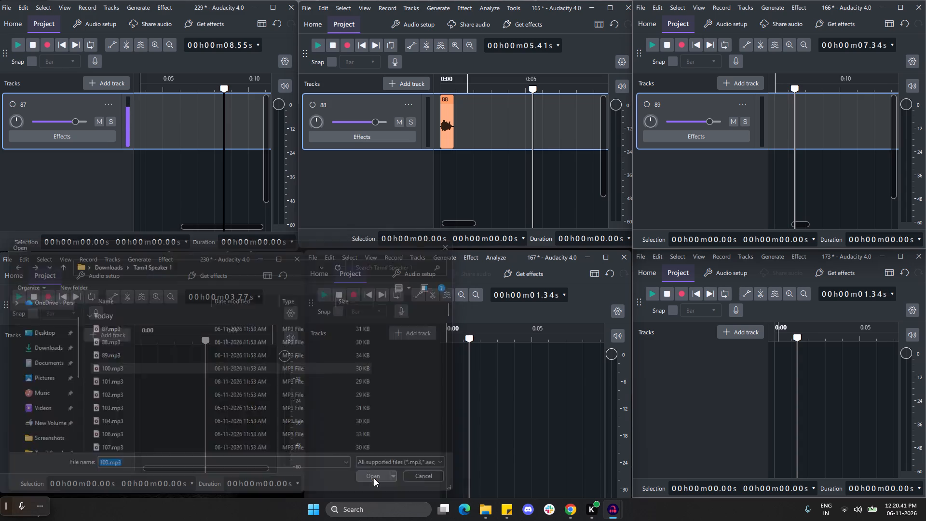
{"action": "left_click", "coordinate": [317, 256]}
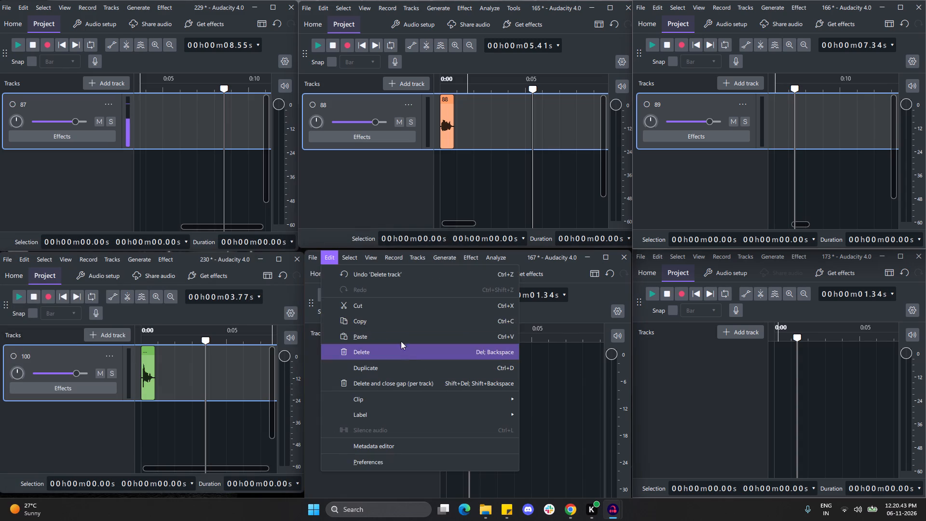
{"action": "left_click", "coordinate": [326, 321]}
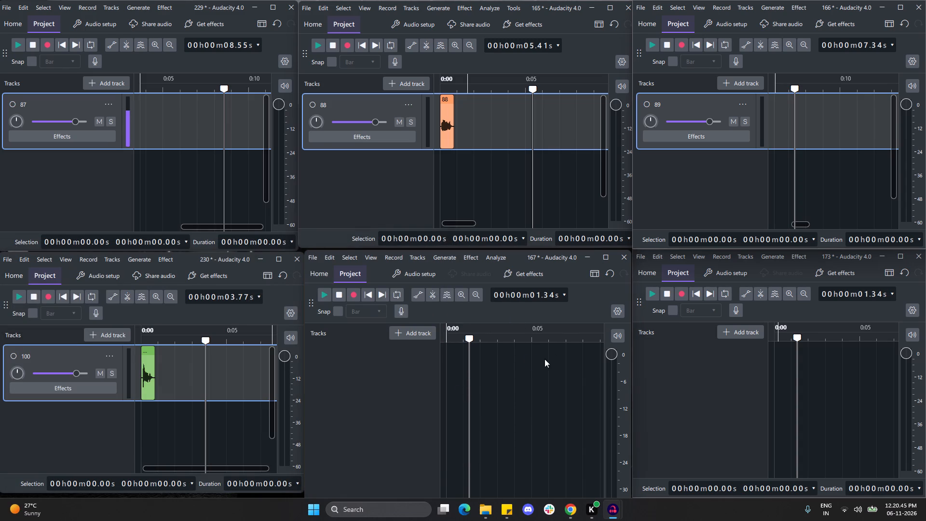
{"action": "left_click", "coordinate": [424, 382]}
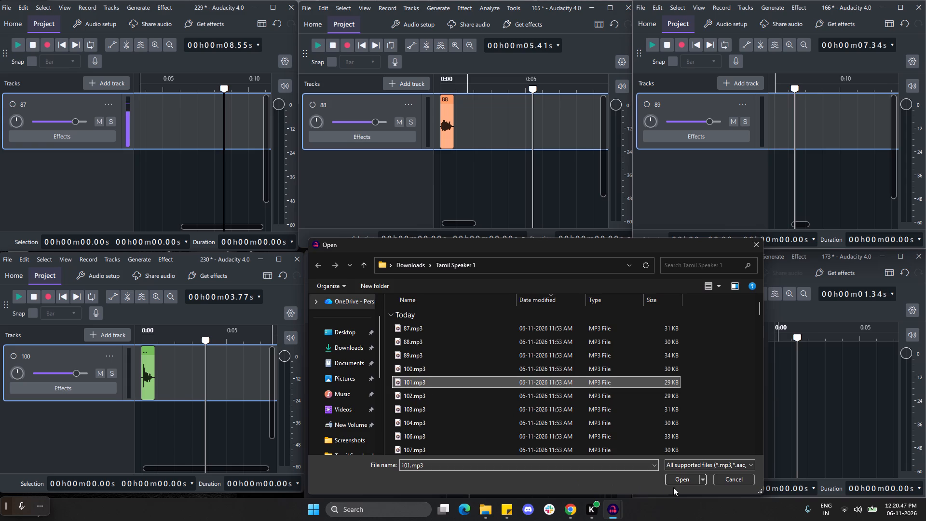
{"action": "left_click", "coordinate": [678, 480]}
{"action": "left_click", "coordinate": [641, 257]}
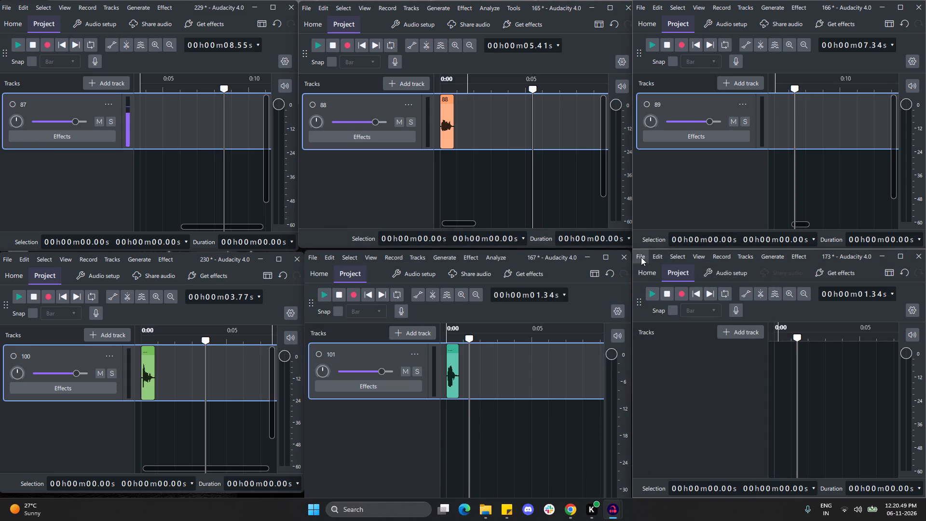
{"action": "left_click", "coordinate": [682, 321]}
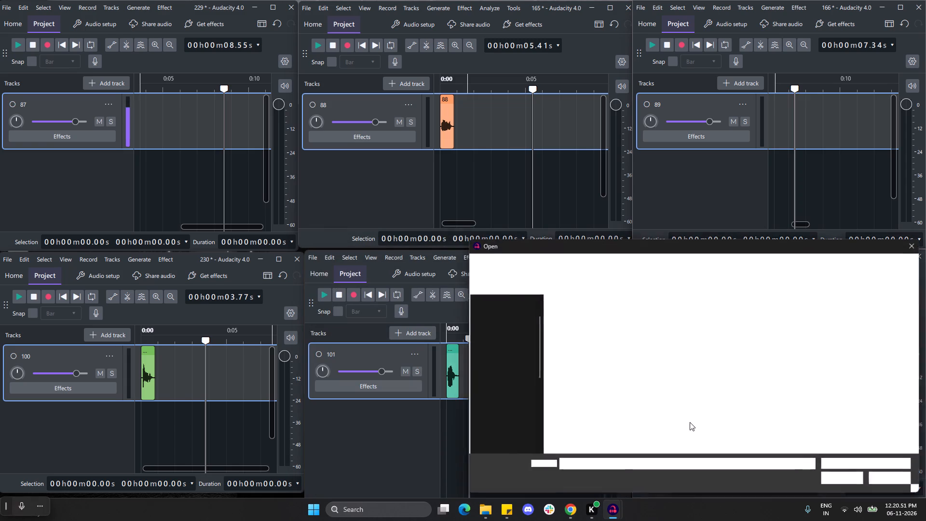
{"action": "left_click", "coordinate": [582, 398]}
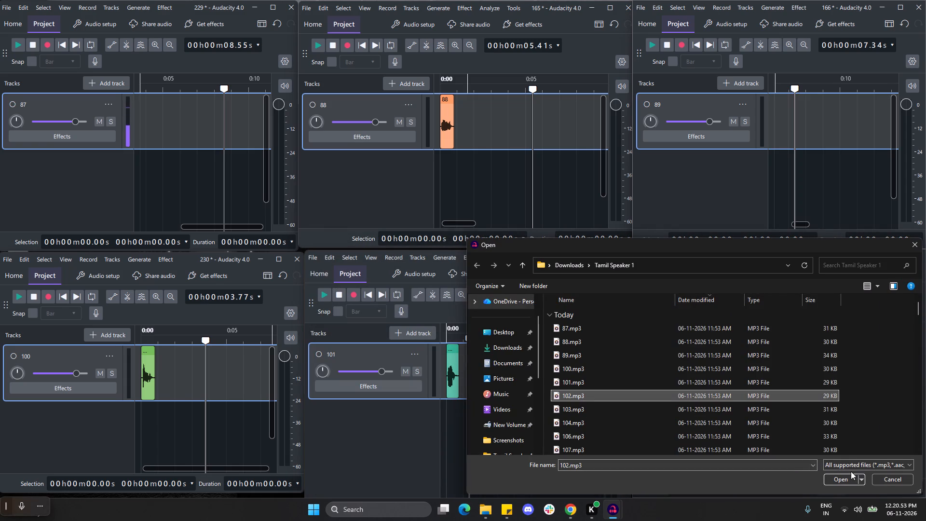
{"action": "left_click", "coordinate": [837, 478]}
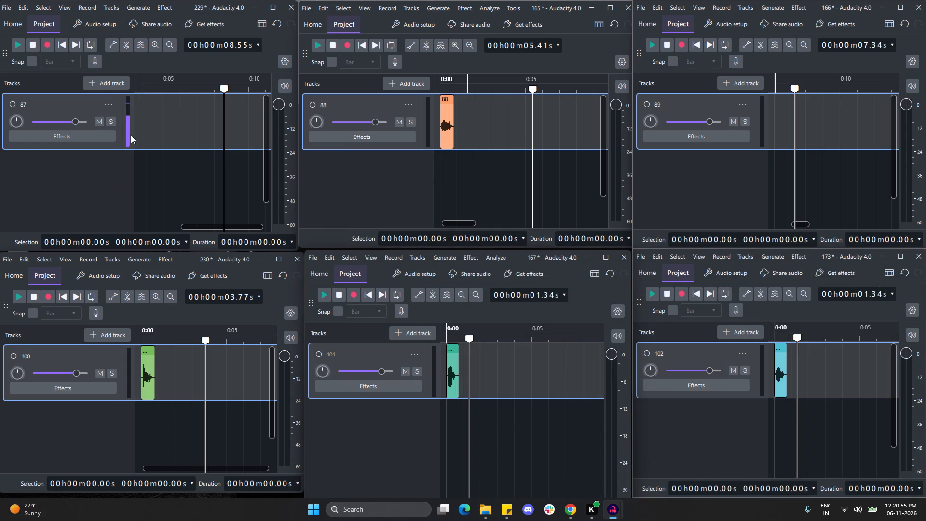
Place the playhead at the end of the imported clip in all six projects: 165, 229, 166, 173, 167 and 230.
{"action": "left_click_drag", "start_coordinate": [187, 226], "coordinate": [167, 227]}
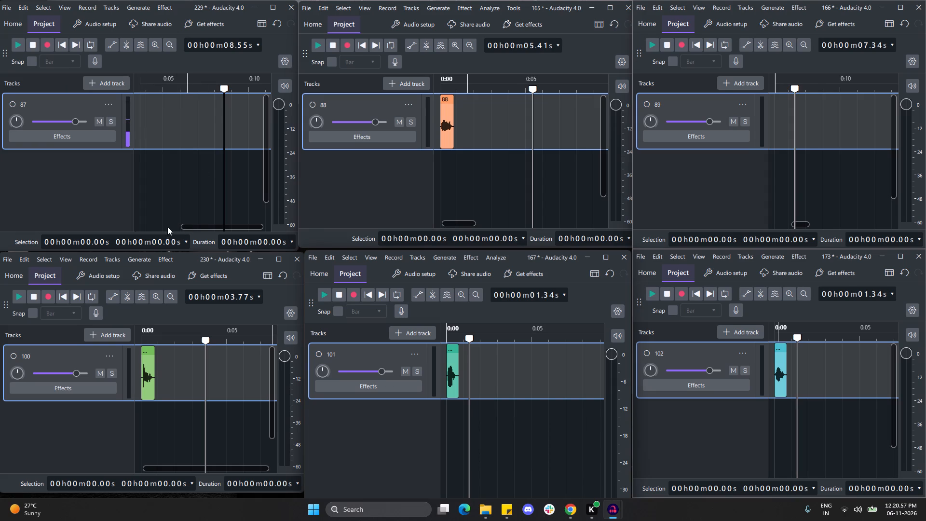
{"action": "left_click_drag", "start_coordinate": [167, 227], "coordinate": [111, 218]}
{"action": "left_click_drag", "start_coordinate": [803, 227], "coordinate": [777, 226]}
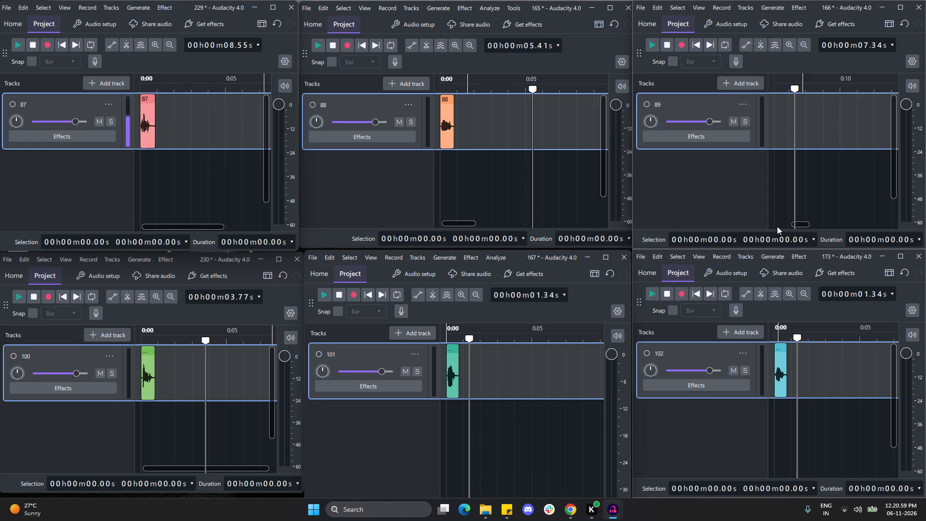
{"action": "left_click_drag", "start_coordinate": [777, 226], "coordinate": [772, 226]}
{"action": "left_click_drag", "start_coordinate": [799, 223], "coordinate": [747, 225]}
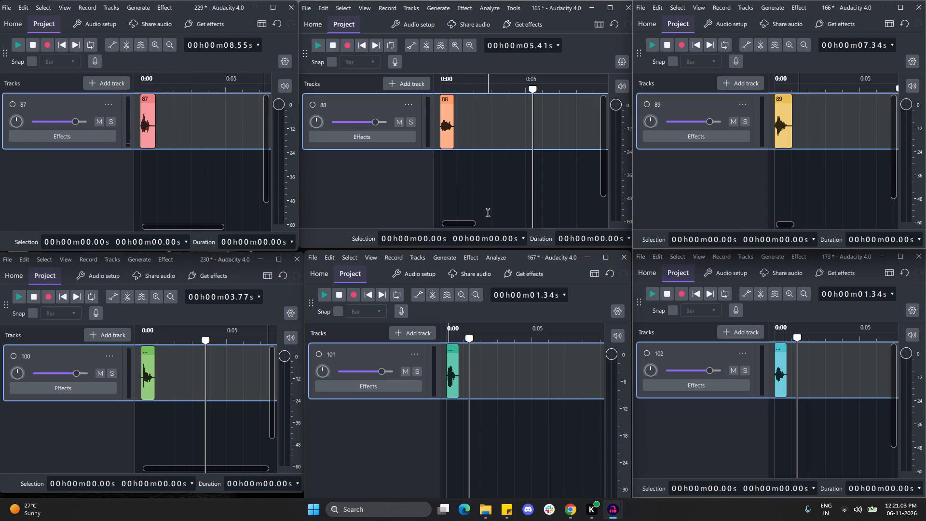
{"action": "scroll", "coordinate": [483, 208], "scroll_direction": "right", "scroll_amount": 4}
{"action": "left_click", "coordinate": [454, 119]}
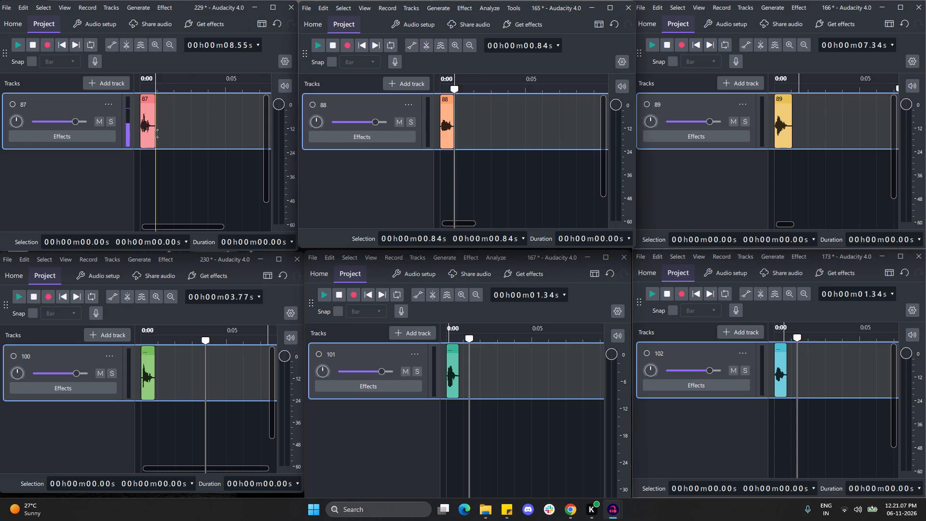
{"action": "left_click", "coordinate": [156, 134]}
{"action": "left_click", "coordinate": [794, 122]}
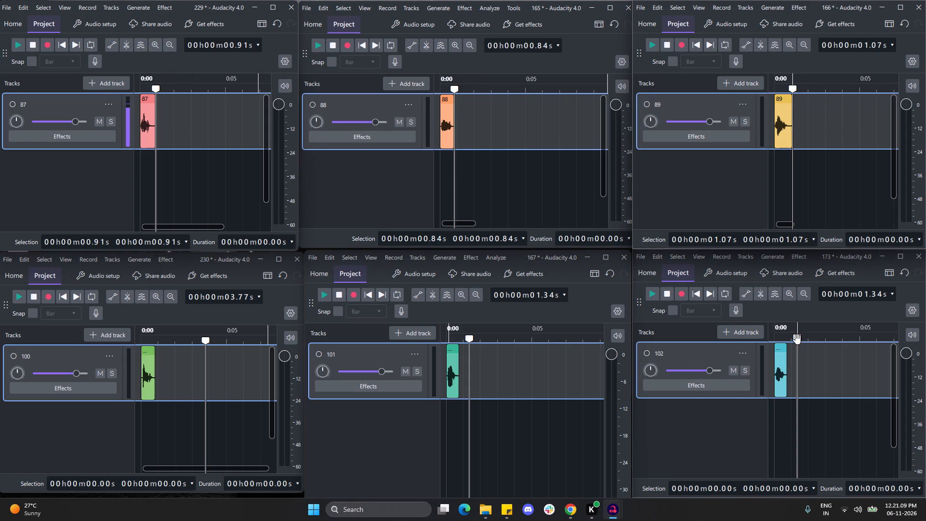
{"action": "left_click", "coordinate": [788, 365]}
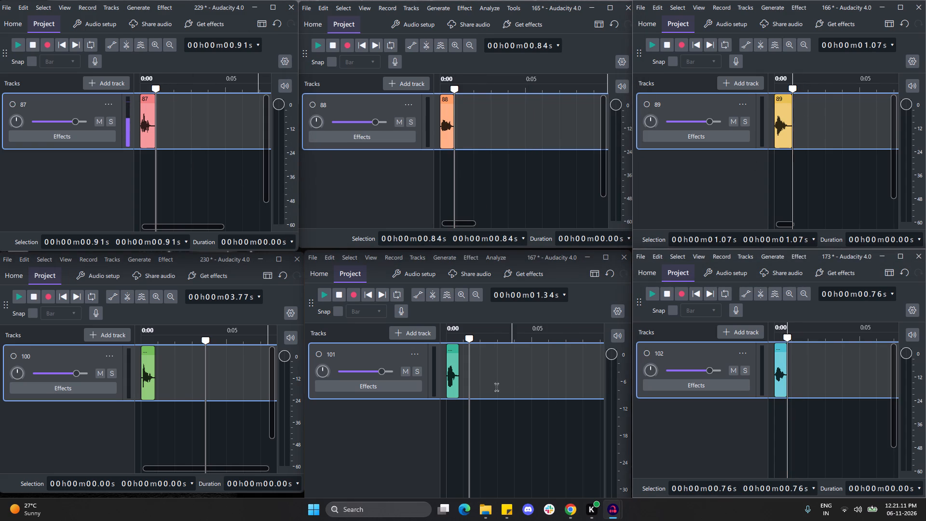
{"action": "left_click", "coordinate": [459, 379]}
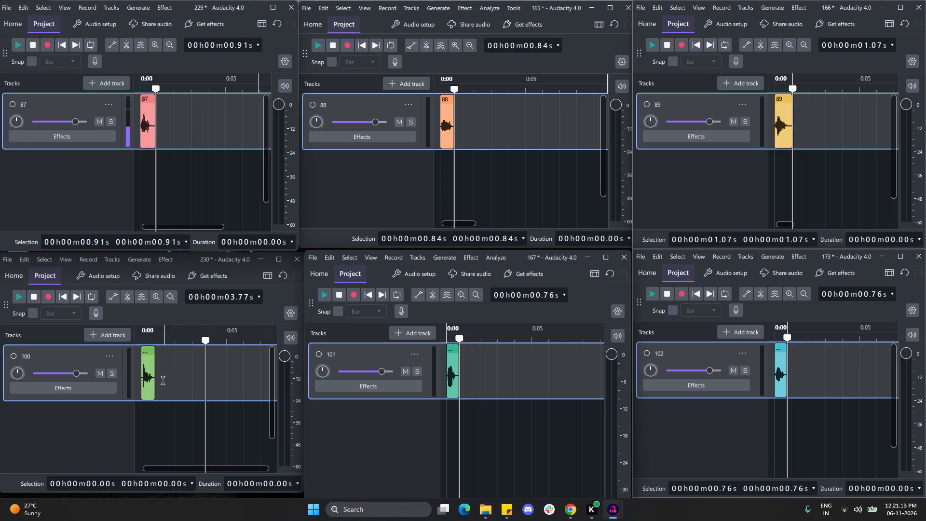
{"action": "left_click", "coordinate": [154, 381]}
Generate 0.5 s of silence at the end of clips 100, 87, 88 and 89 in projects 230, 229, 165 and 166.
{"action": "left_click", "coordinate": [133, 263]}
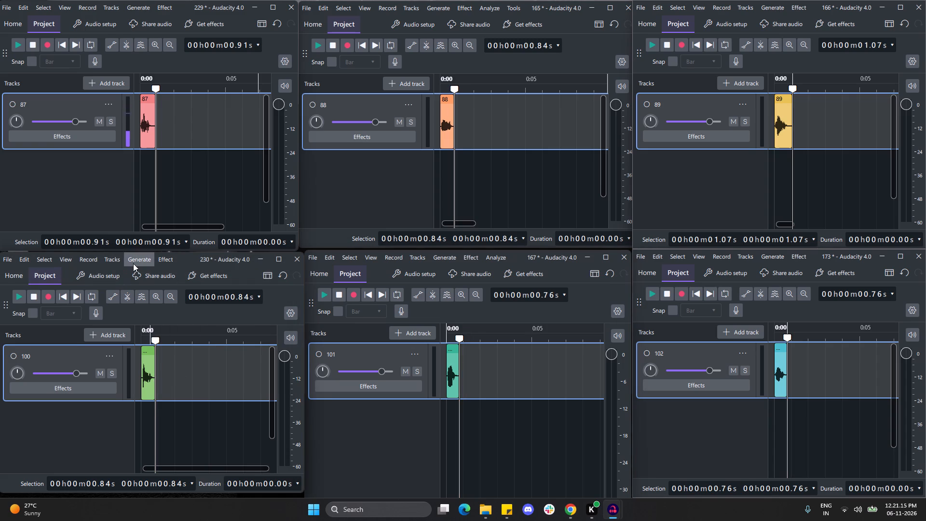
{"action": "left_click", "coordinate": [160, 333]}
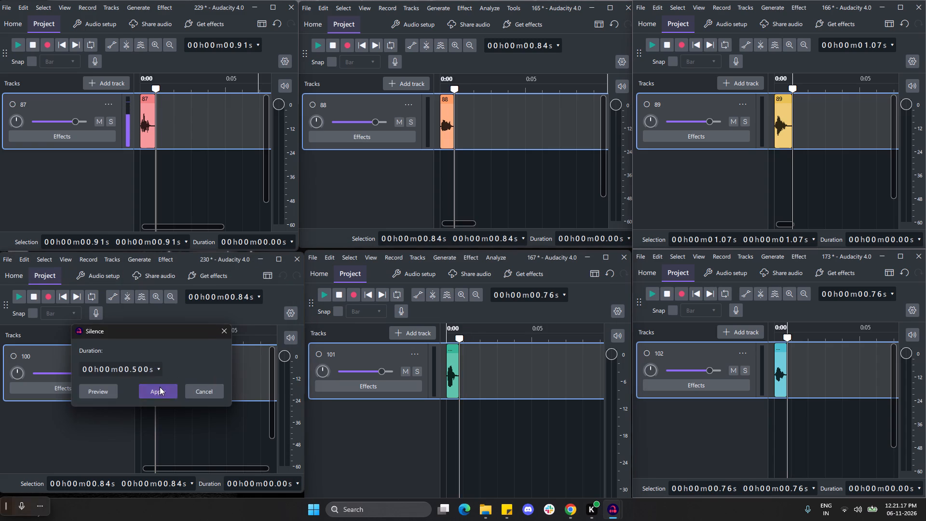
{"action": "left_click", "coordinate": [160, 387]}
{"action": "left_click", "coordinate": [145, 9]}
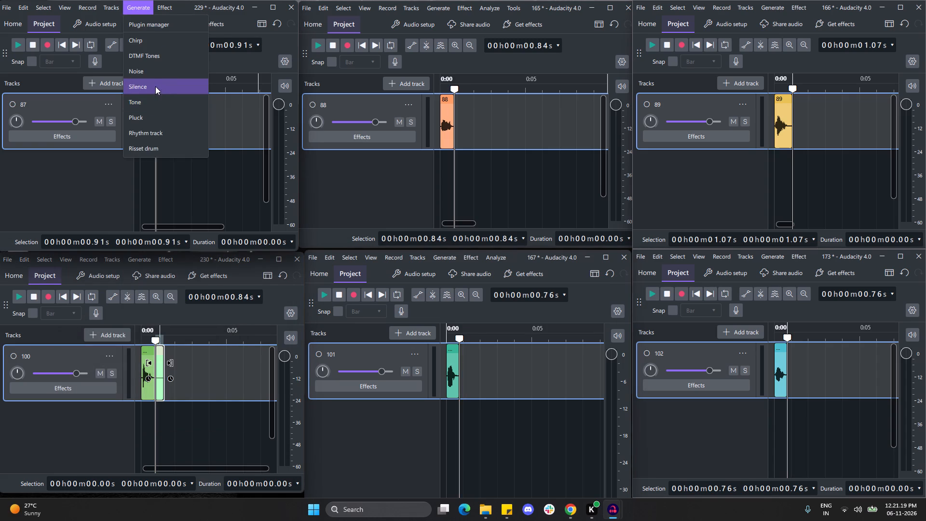
{"action": "left_click", "coordinate": [155, 86]}
{"action": "left_click", "coordinate": [157, 147]}
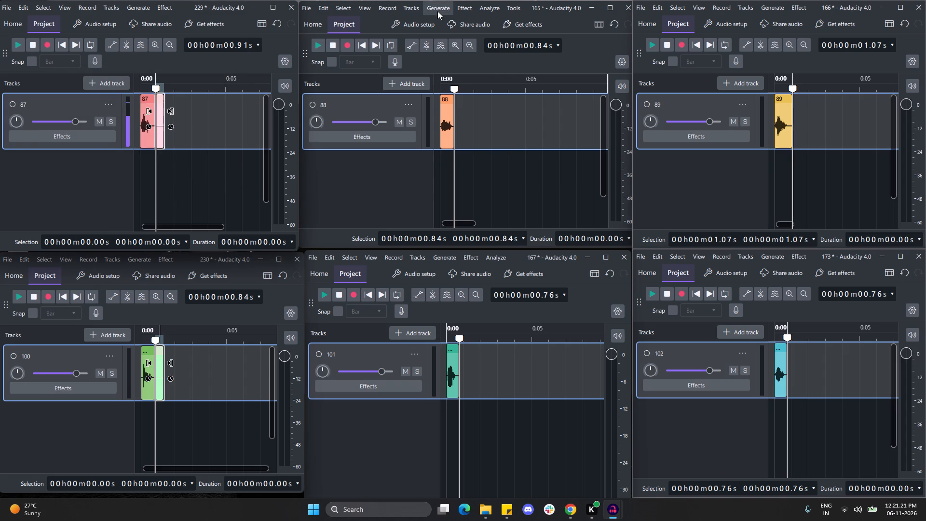
{"action": "left_click", "coordinate": [437, 11]}
{"action": "left_click", "coordinate": [453, 86]}
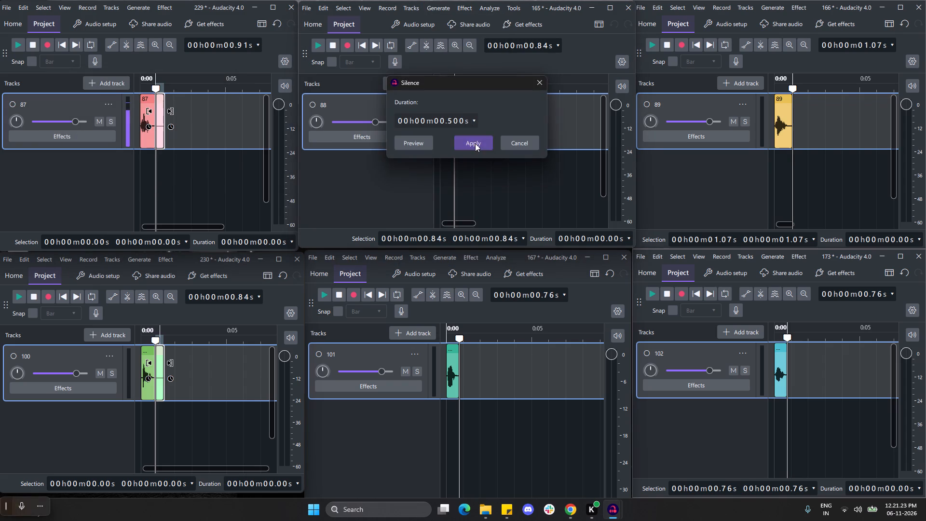
{"action": "left_click", "coordinate": [475, 143]}
{"action": "left_click", "coordinate": [765, 12]}
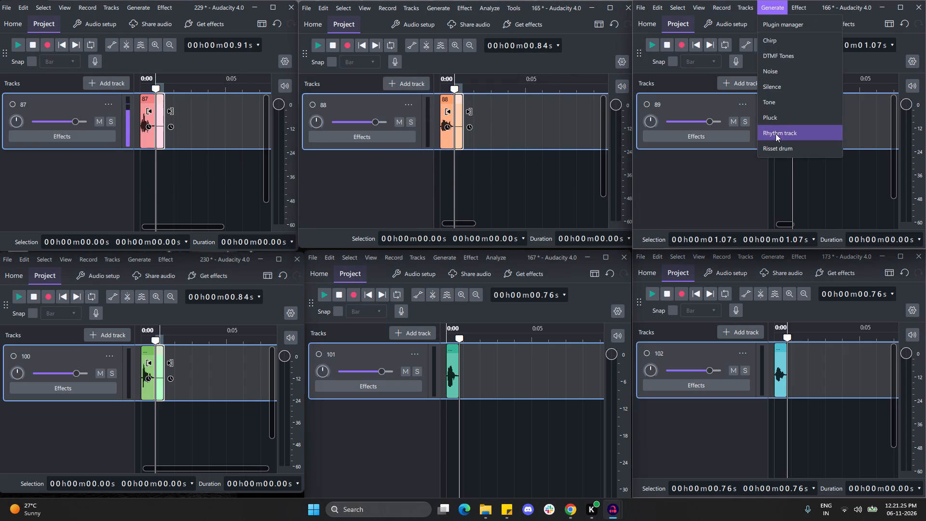
{"action": "left_click", "coordinate": [775, 81]}
{"action": "left_click", "coordinate": [791, 147]}
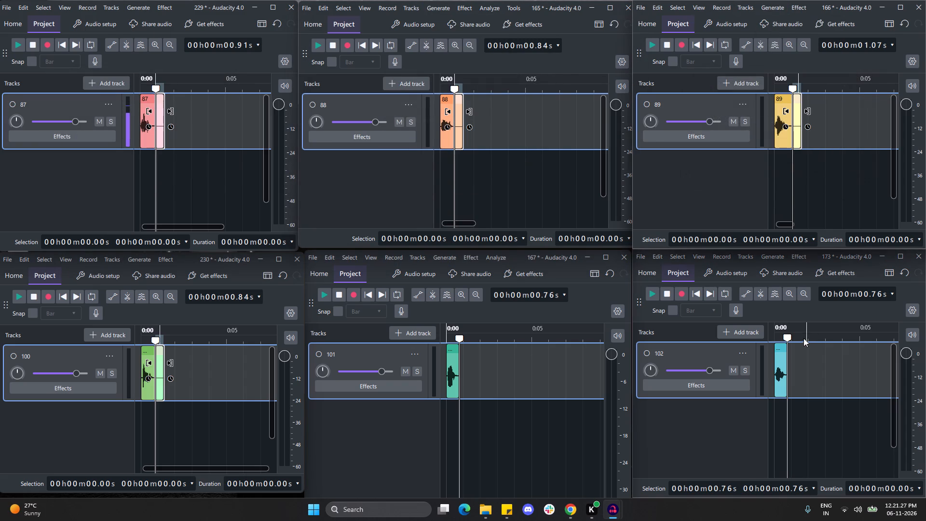
Generate 0.5 s of silence at the end of clip 102 in project 173.
{"action": "left_click", "coordinate": [765, 257]}
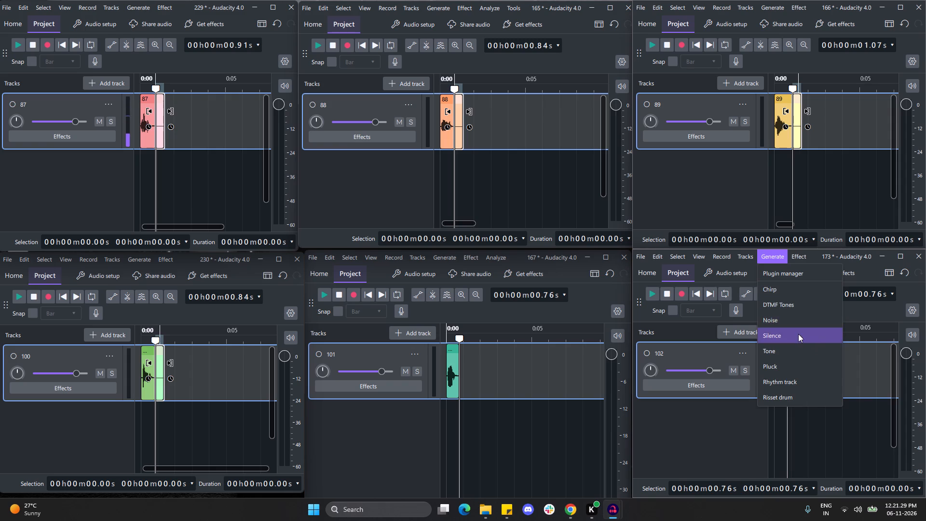
{"action": "left_click", "coordinate": [798, 334]}
{"action": "left_click", "coordinate": [785, 388]}
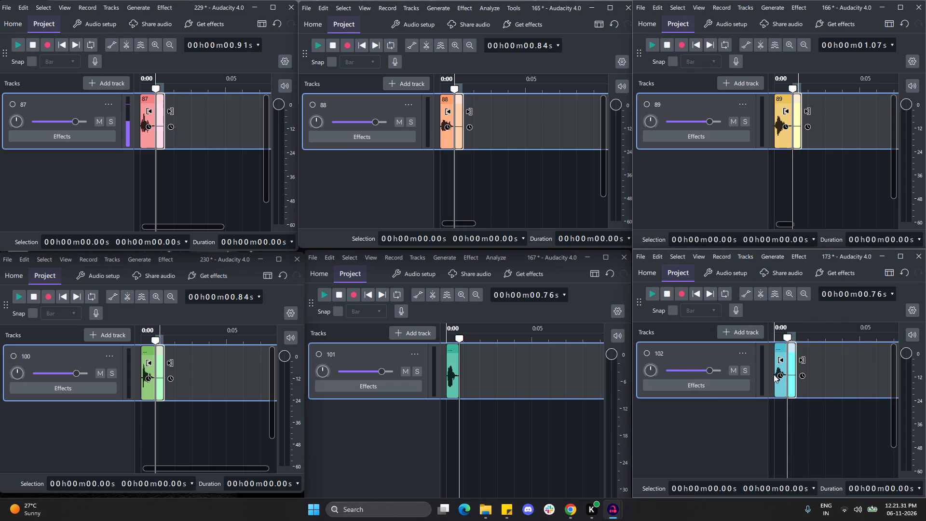
Place the playhead at the start of the clip in all six projects: 173, 166, 165, 229, 230 and 167.
{"action": "left_click", "coordinate": [774, 378]}
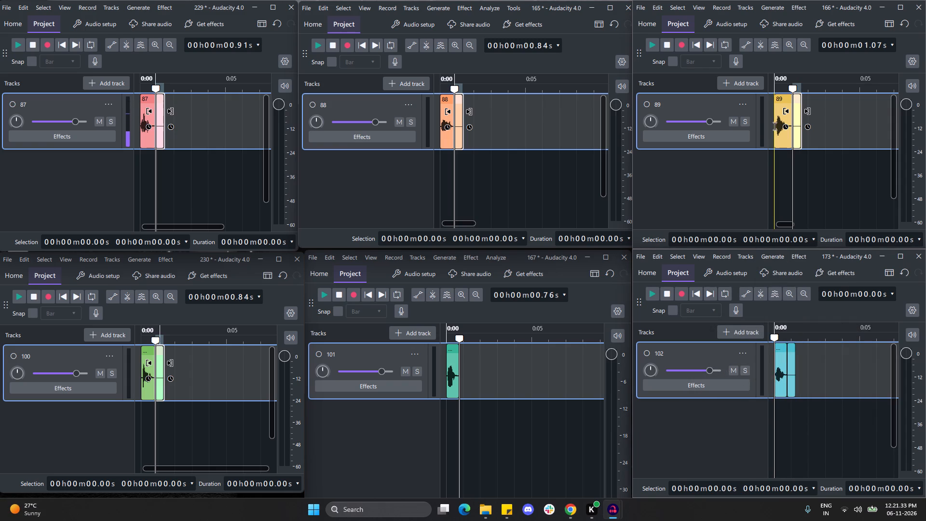
{"action": "left_click", "coordinate": [775, 127]}
{"action": "left_click", "coordinate": [439, 129]}
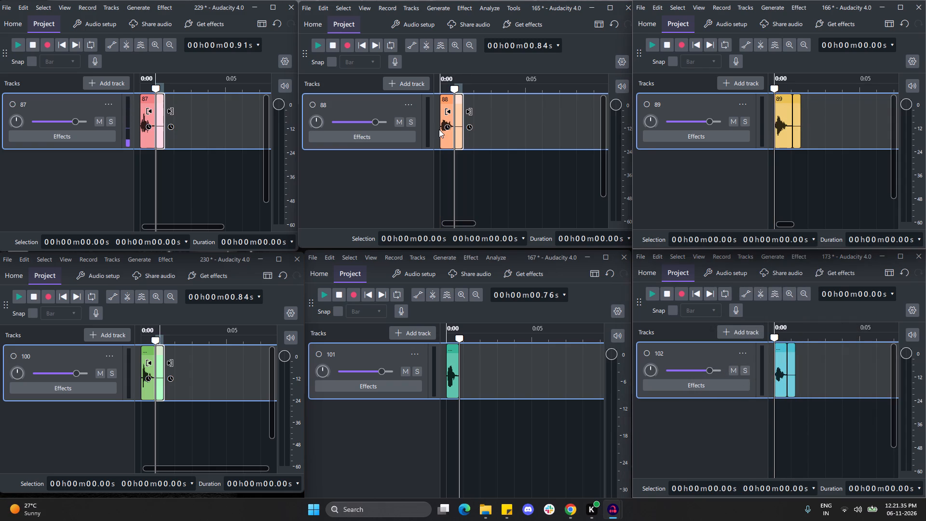
{"action": "left_click", "coordinate": [440, 134]}
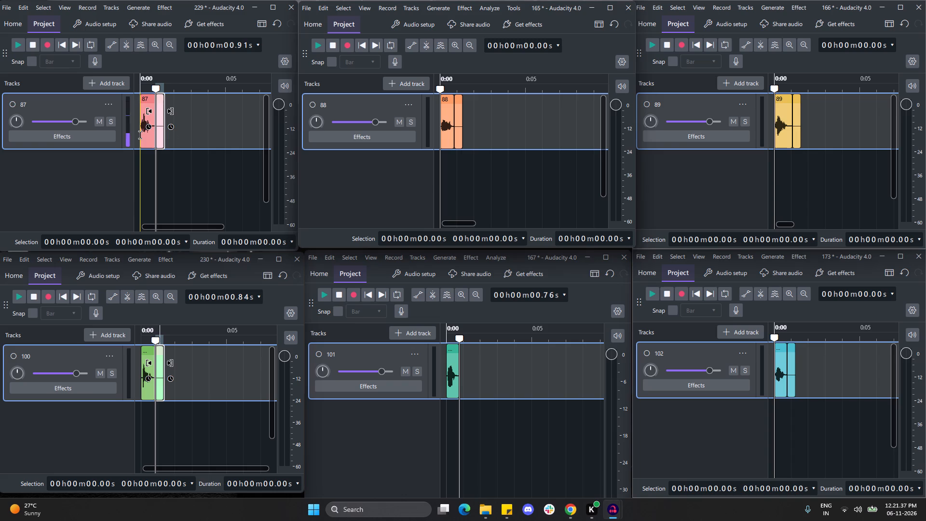
{"action": "left_click", "coordinate": [140, 136]}
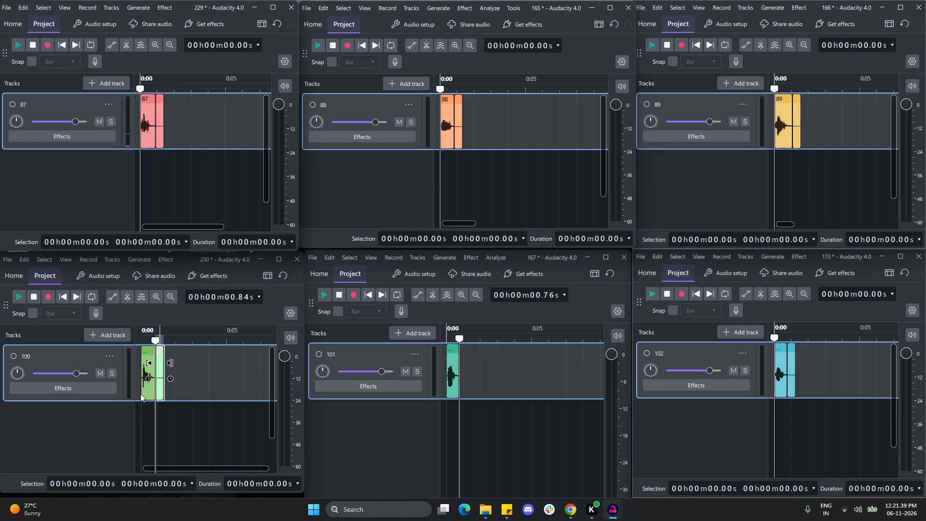
{"action": "left_click", "coordinate": [141, 391]}
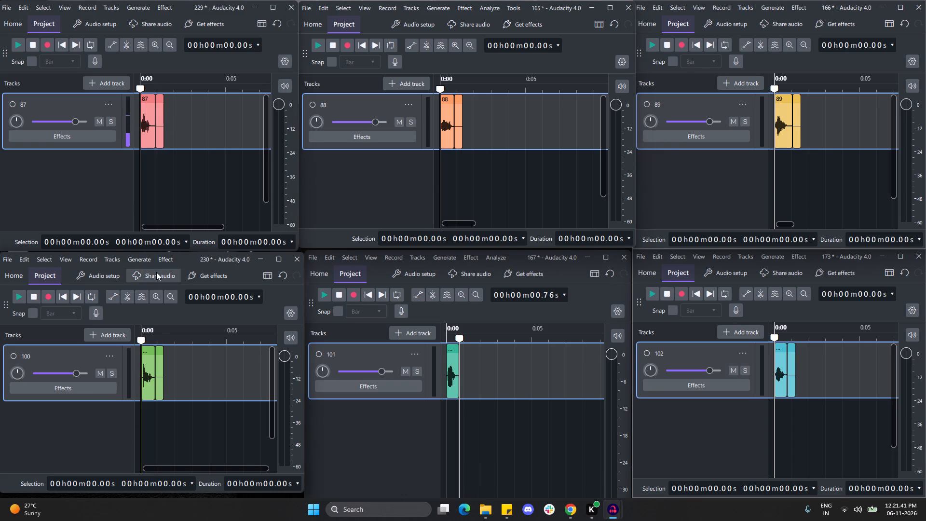
{"action": "left_click", "coordinate": [445, 358]}
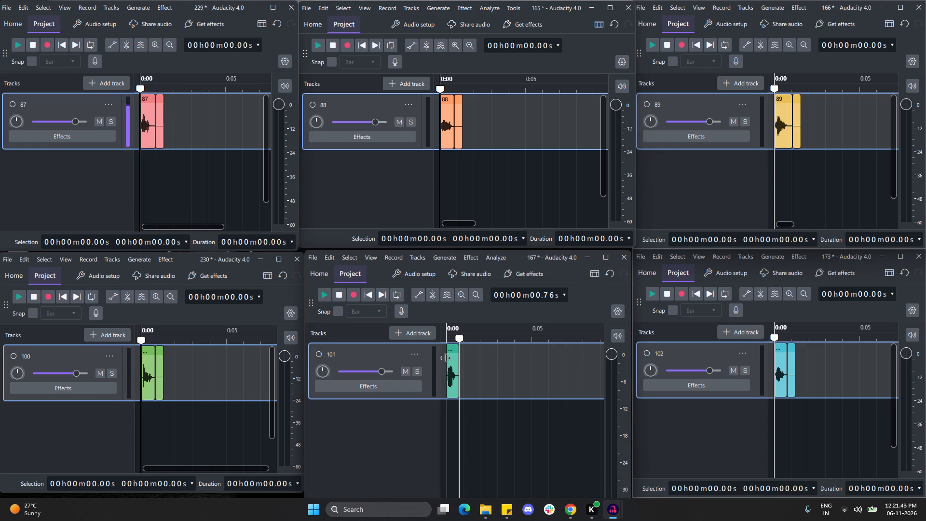
{"action": "left_click", "coordinate": [448, 391]}
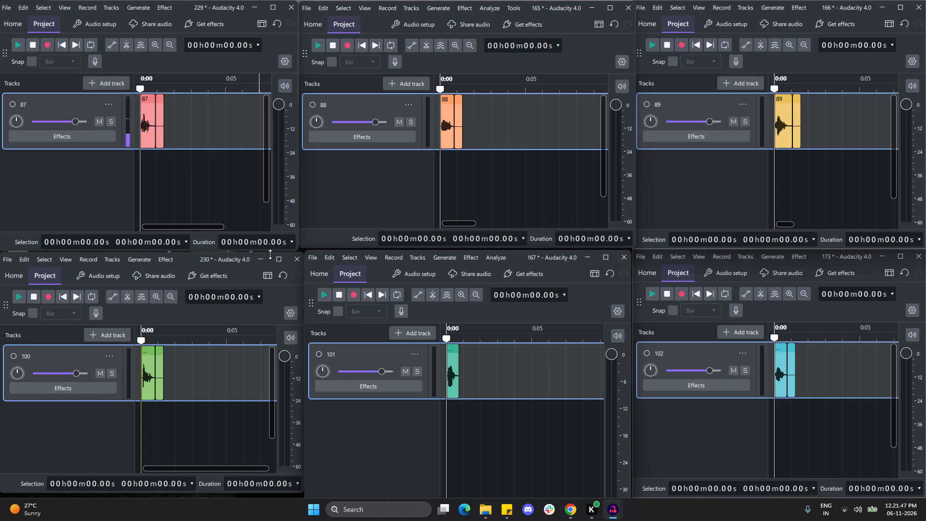
Generate 0.5 s of silence at the start of clips 87, 88 and 89 in projects 229, 165 and 166.
{"action": "left_click", "coordinate": [142, 10]}
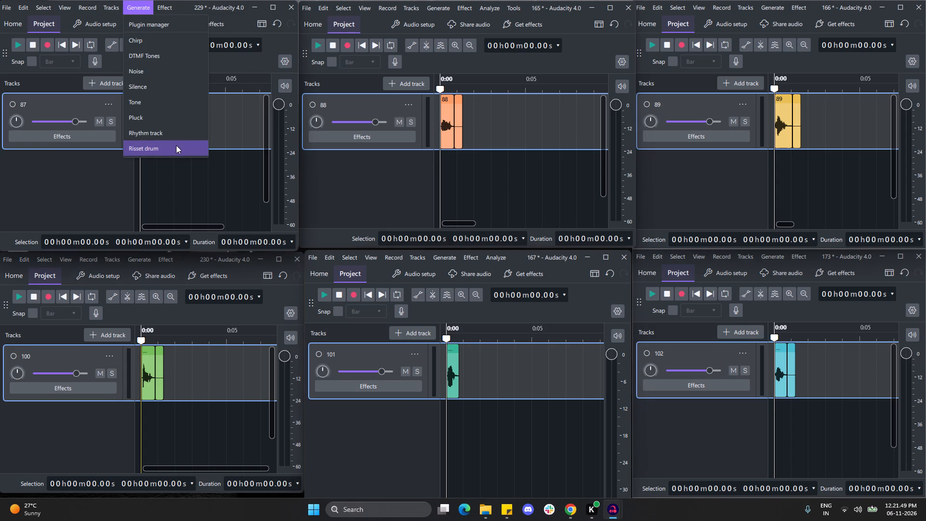
{"action": "left_click", "coordinate": [158, 87]}
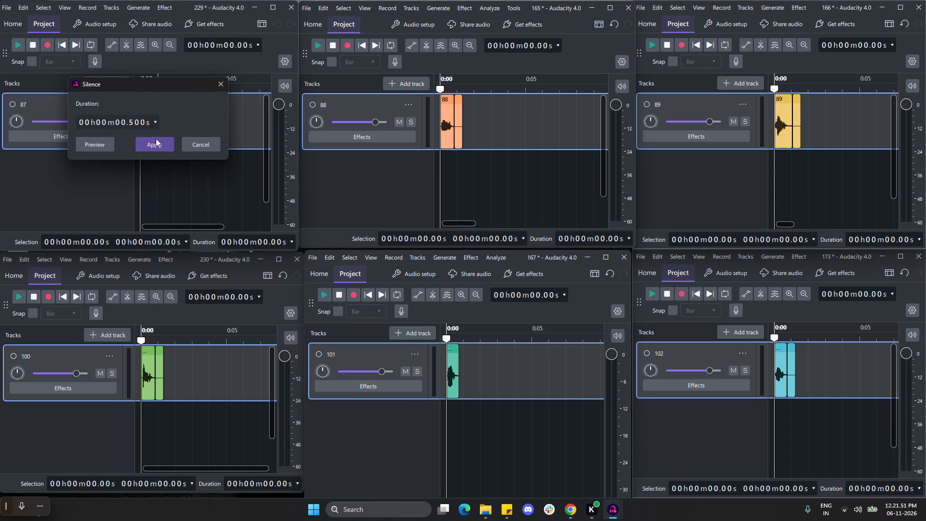
{"action": "left_click", "coordinate": [156, 138]}
{"action": "left_click", "coordinate": [432, 13]}
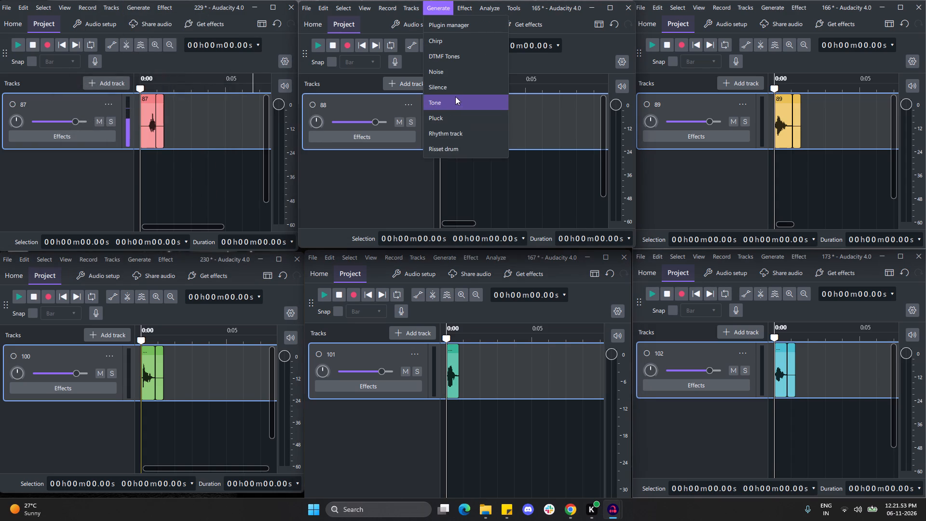
{"action": "left_click", "coordinate": [454, 90]}
{"action": "left_click", "coordinate": [476, 138]}
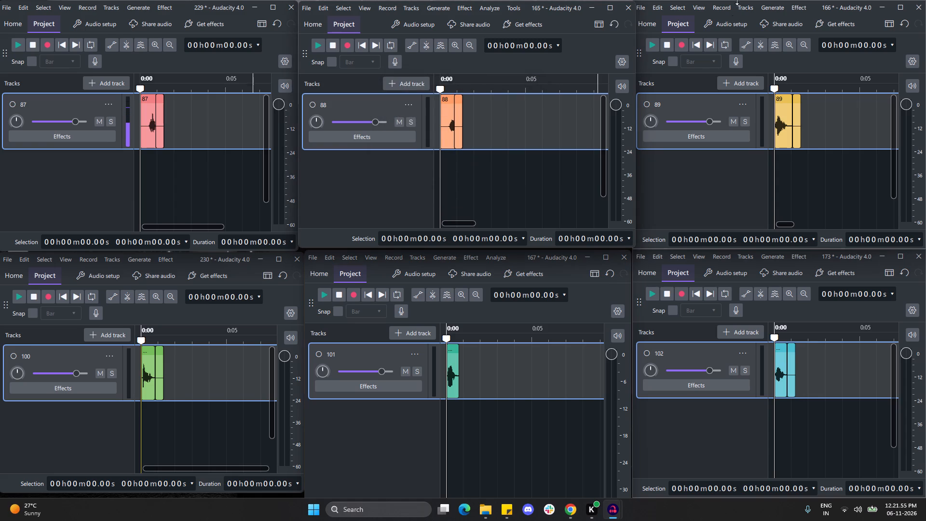
{"action": "left_click", "coordinate": [768, 10]}
{"action": "left_click", "coordinate": [778, 86]}
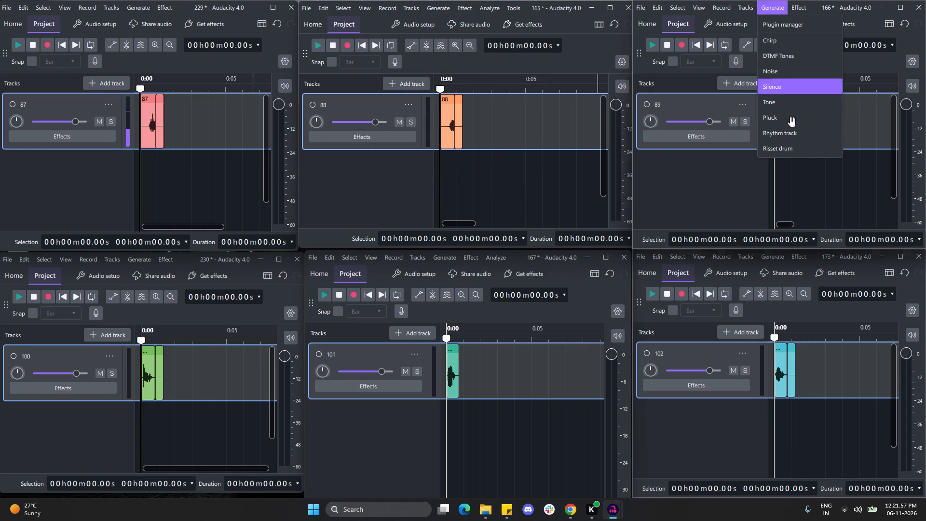
{"action": "left_click", "coordinate": [790, 142]}
Generate 0.5 s of silence at the start of clips 102, 101 and 100 in projects 173, 167 and 230.
{"action": "left_click", "coordinate": [772, 260]}
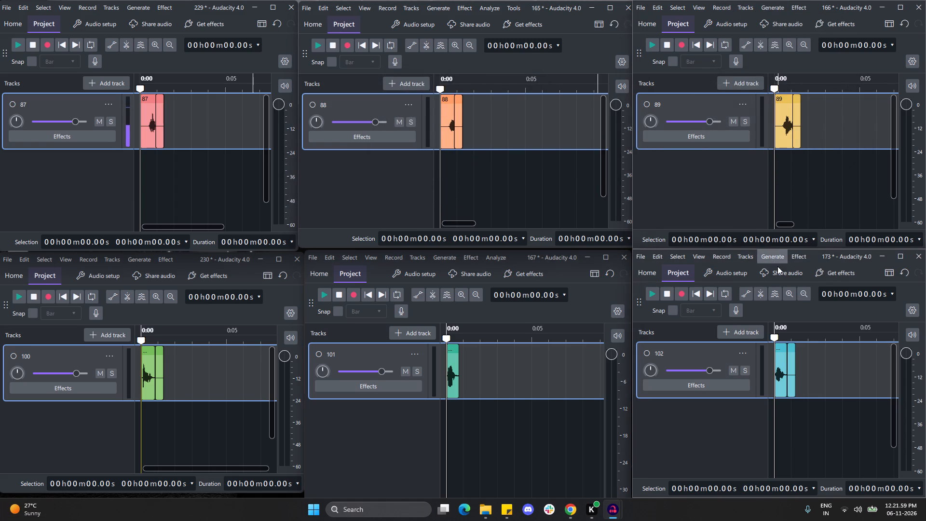
{"action": "left_click", "coordinate": [784, 340]}
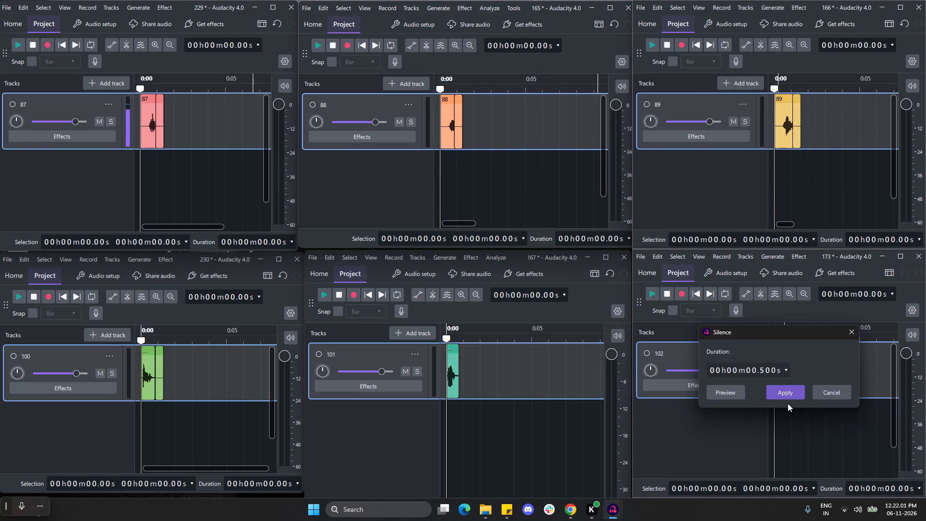
{"action": "left_click", "coordinate": [790, 395]}
{"action": "left_click", "coordinate": [444, 260]}
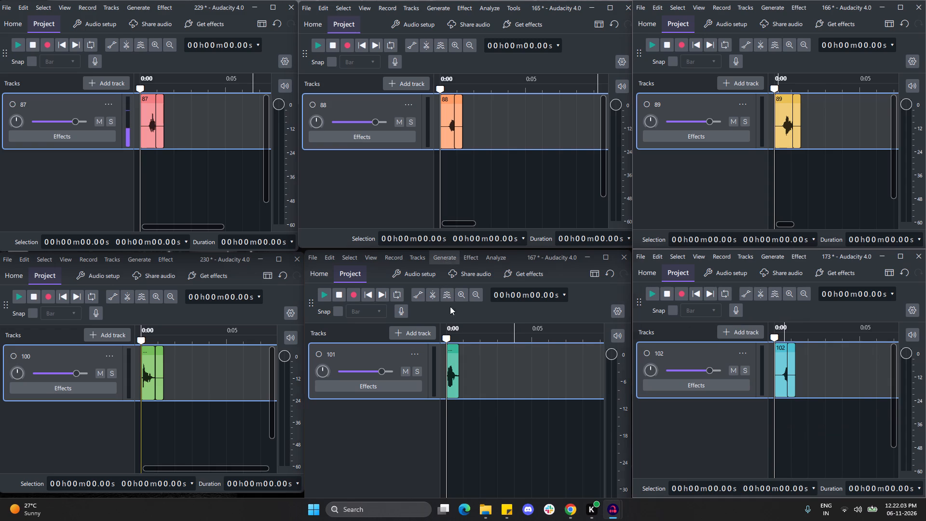
{"action": "left_click", "coordinate": [454, 342]}
{"action": "left_click", "coordinate": [478, 467]}
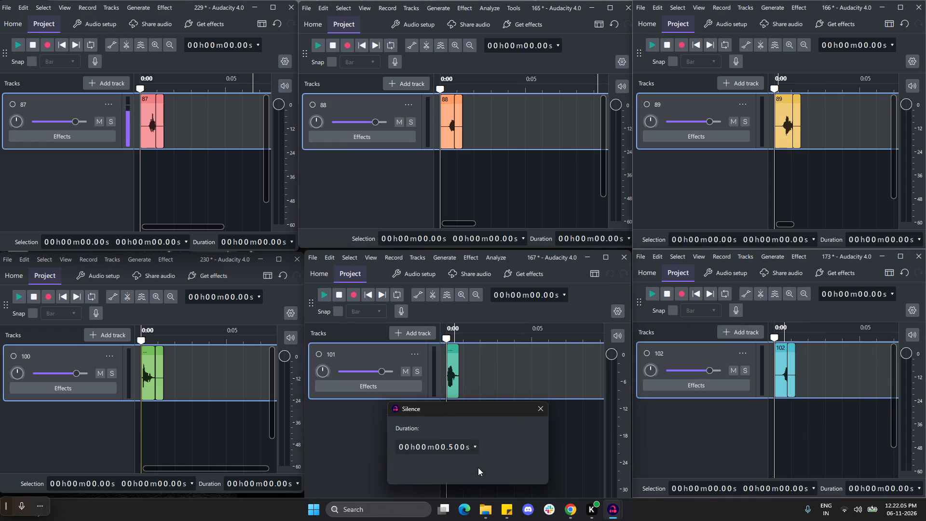
{"action": "left_click", "coordinate": [130, 262]}
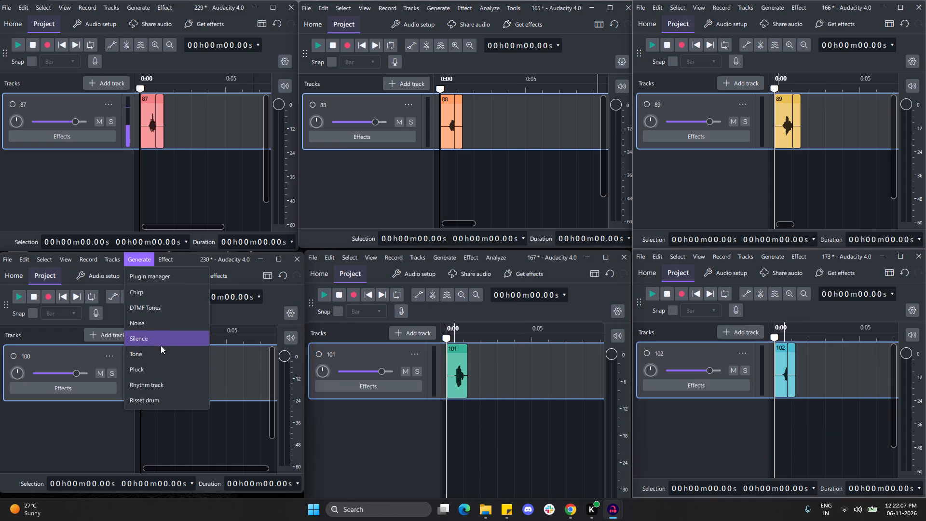
{"action": "left_click", "coordinate": [161, 345]}
{"action": "left_click", "coordinate": [162, 389]}
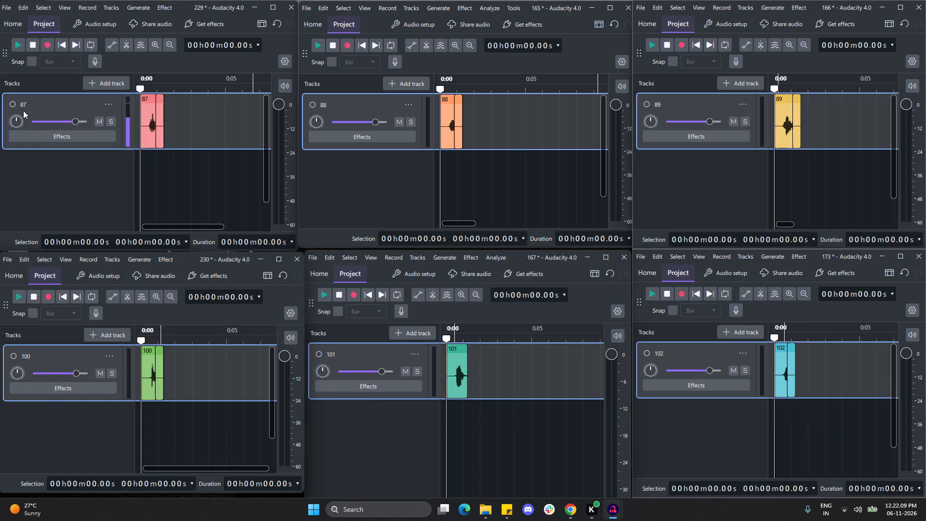
Export project 229's audio as a WAV file named Ta_sp_1_87.
{"action": "left_click", "coordinate": [5, 6]}
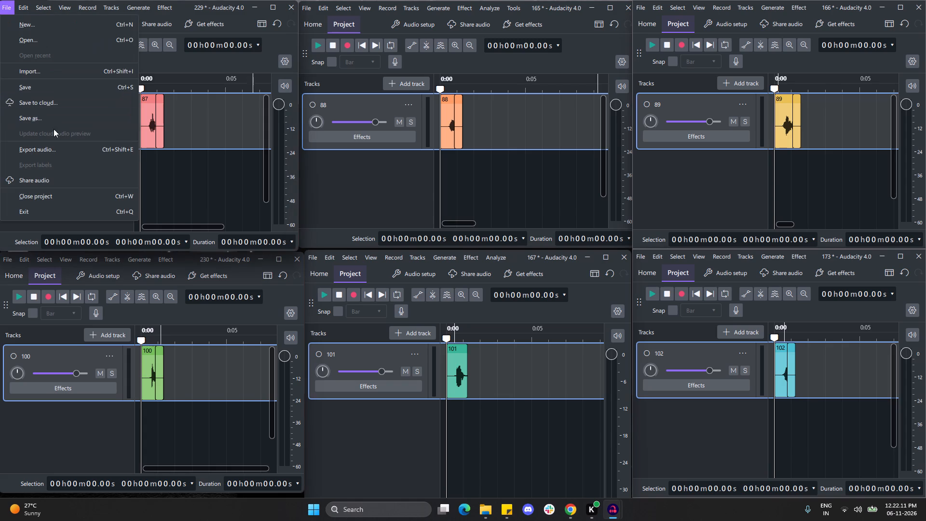
{"action": "left_click", "coordinate": [44, 151]}
{"action": "left_click", "coordinate": [128, 74]}
{"action": "left_click", "coordinate": [123, 76]}
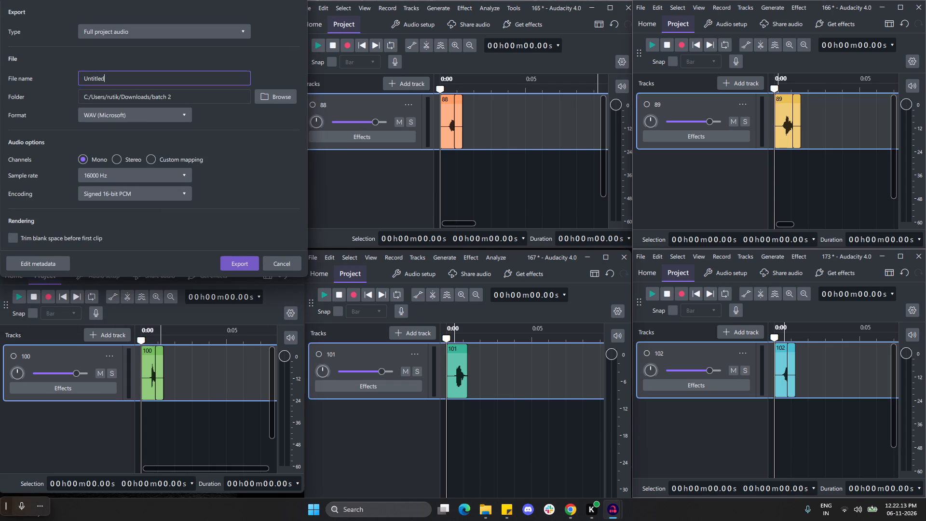
{"action": "key", "text": "ctrl+v"}
{"action": "key", "text": "ctrl+a"}
{"action": "key", "text": "ctrl+v"}
{"action": "type", "text": "87"}
{"action": "left_click", "coordinate": [238, 263]}
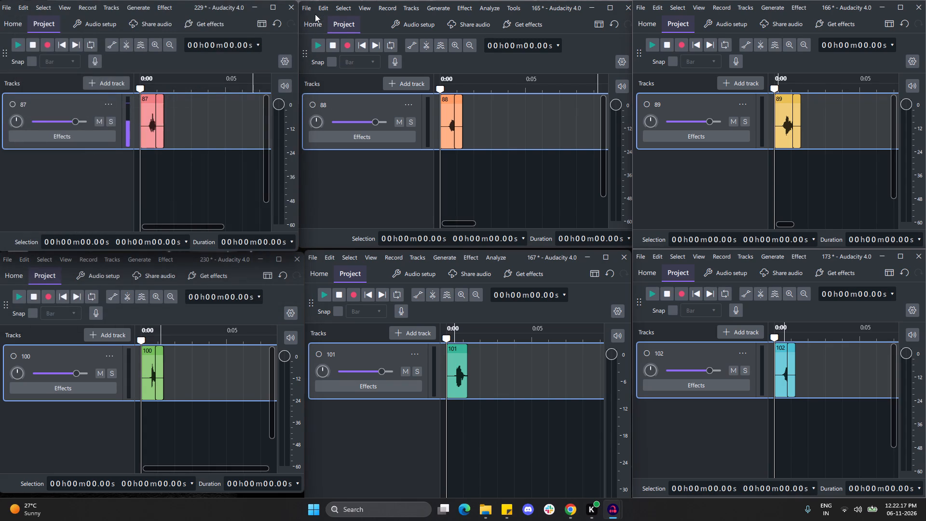
Export project 165's audio as a WAV file named Ta_sp_1_88.
{"action": "left_click", "coordinate": [310, 5]}
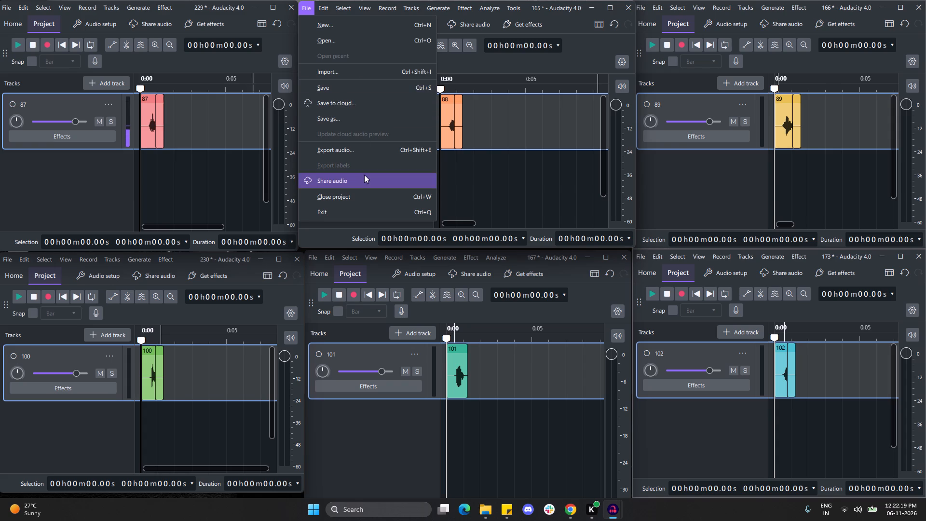
{"action": "left_click", "coordinate": [358, 153]}
{"action": "double_click", "coordinate": [426, 77], "text": "ctrl"}
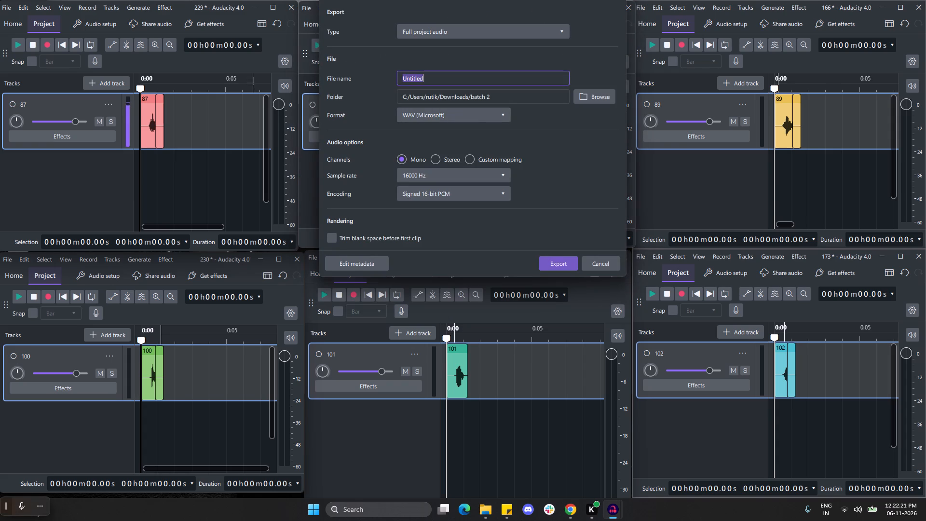
{"action": "key", "text": "ctrl+v"}
{"action": "key", "text": "8"}
{"action": "key", "text": "8"}
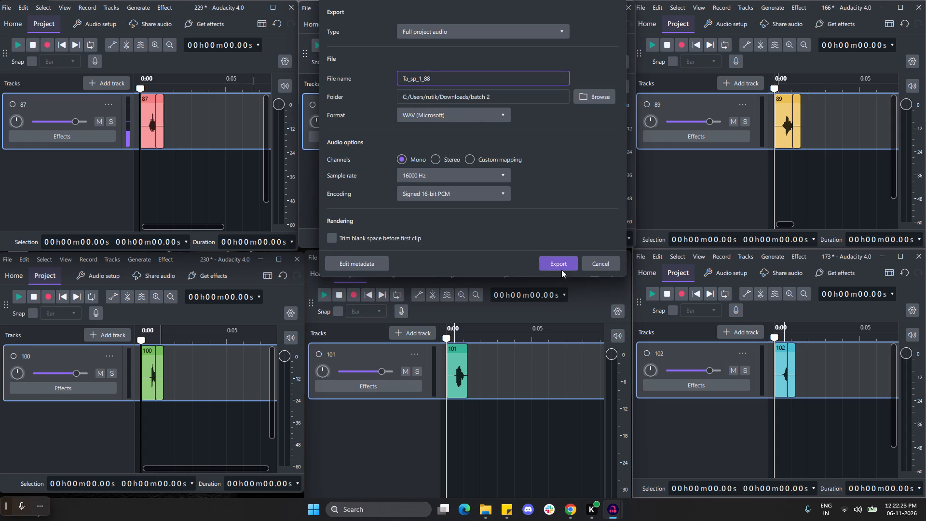
{"action": "left_click", "coordinate": [561, 266]}
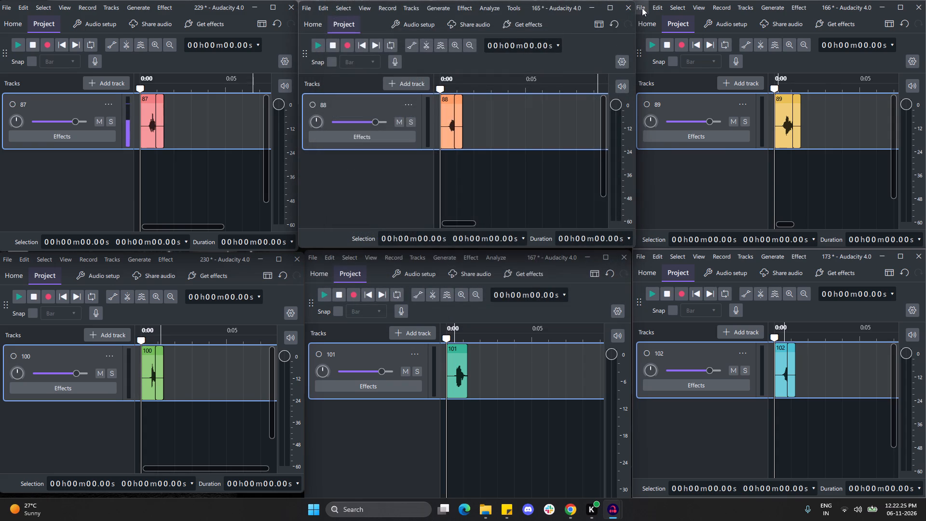
Export project 166's audio as a WAV file named Ta_sp_1_89.
{"action": "left_click", "coordinate": [641, 8]}
{"action": "left_click", "coordinate": [681, 147]}
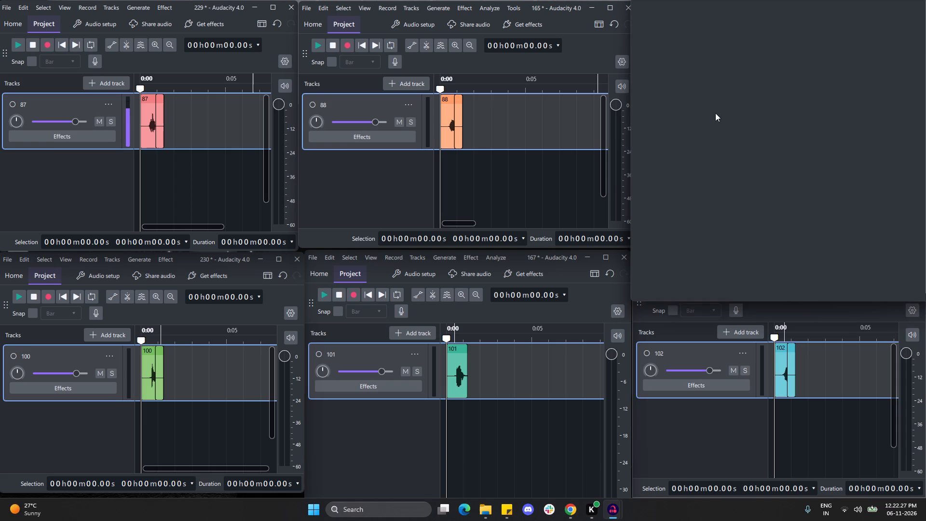
{"action": "double_click", "coordinate": [740, 71]}
{"action": "key", "text": "ctrl+v"}
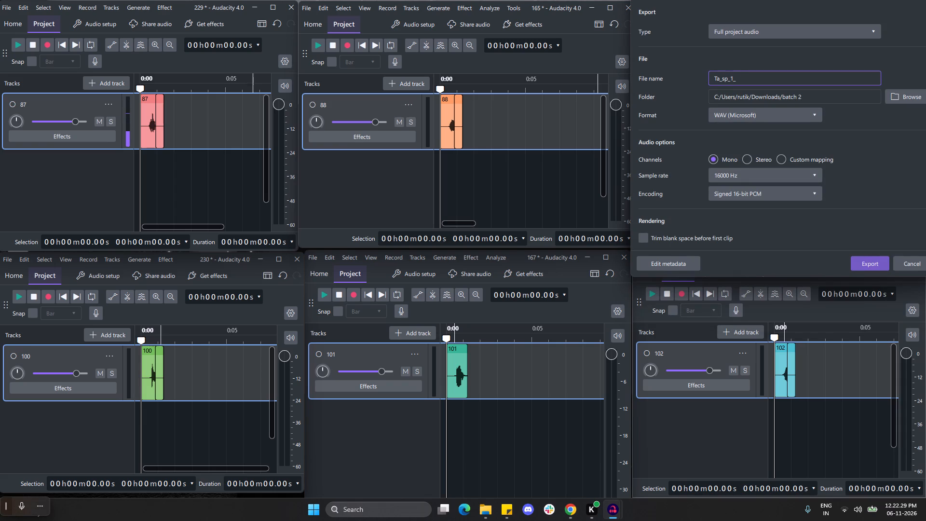
{"action": "type", "text": "89"}
{"action": "left_click", "coordinate": [875, 266]}
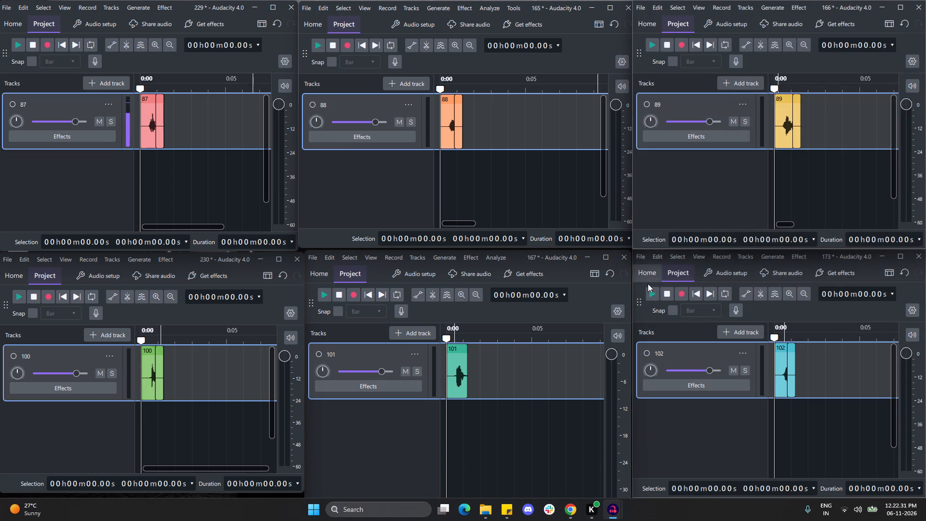
Export project 173's audio as a WAV file named Ta_sp_1_102.
{"action": "left_click", "coordinate": [641, 259]}
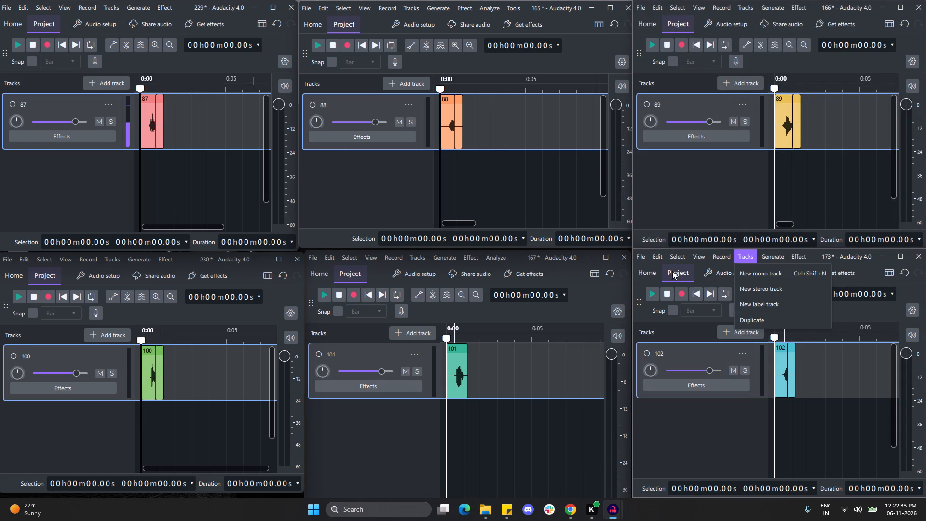
{"action": "left_click", "coordinate": [664, 394]}
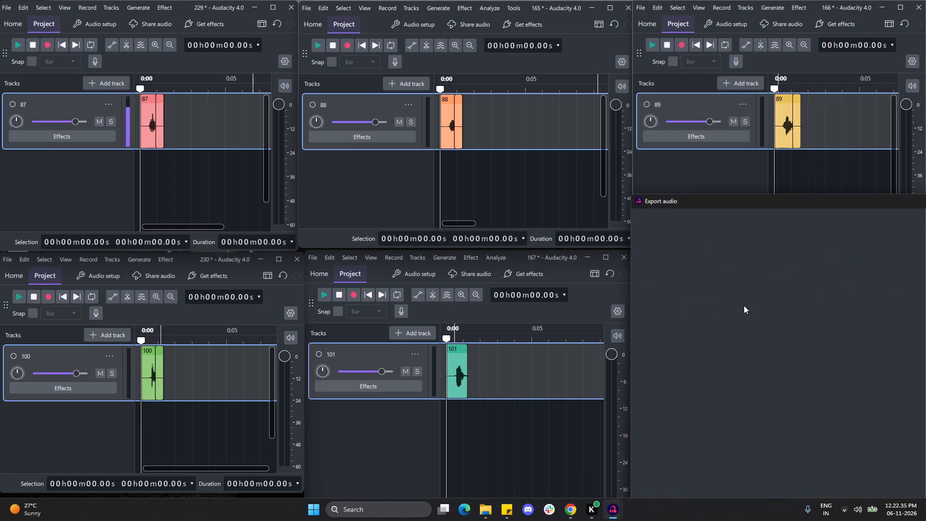
{"action": "left_click", "coordinate": [745, 279]}
{"action": "key", "text": "ctrl+v"}
{"action": "type", "text": "102"}
{"action": "left_click", "coordinate": [866, 471]}
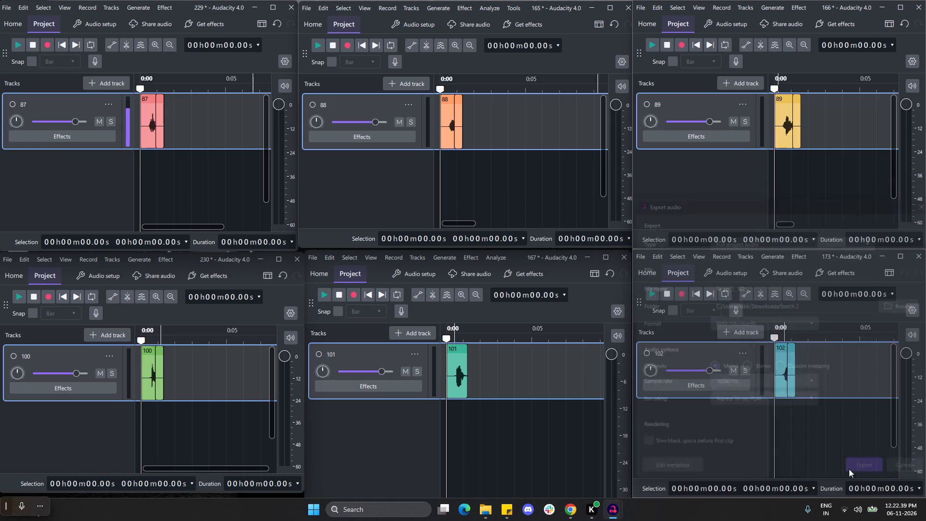
Export project 167's audio as a WAV file named Ta_sp_1_101.
{"action": "left_click", "coordinate": [313, 260]}
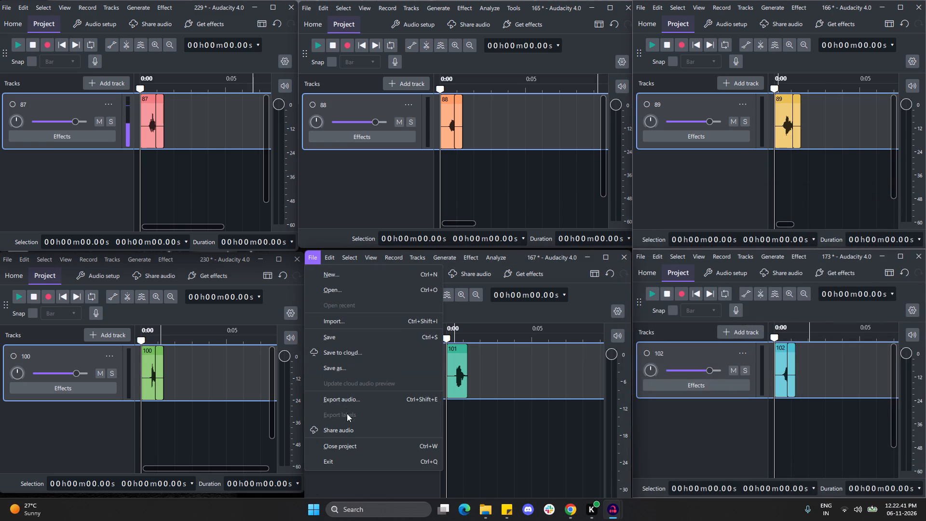
{"action": "left_click", "coordinate": [343, 396]}
{"action": "double_click", "coordinate": [456, 287]}
{"action": "key", "text": "ctrl+v"}
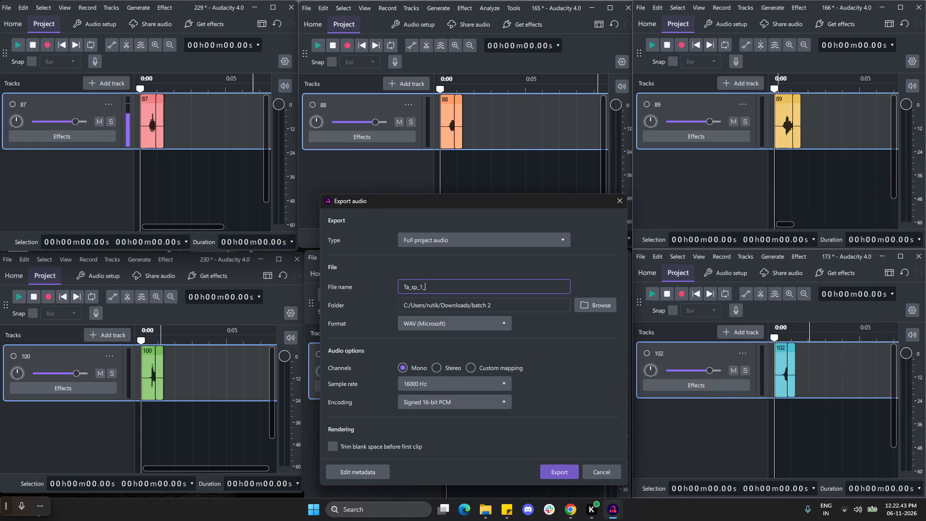
{"action": "type", "text": "101"}
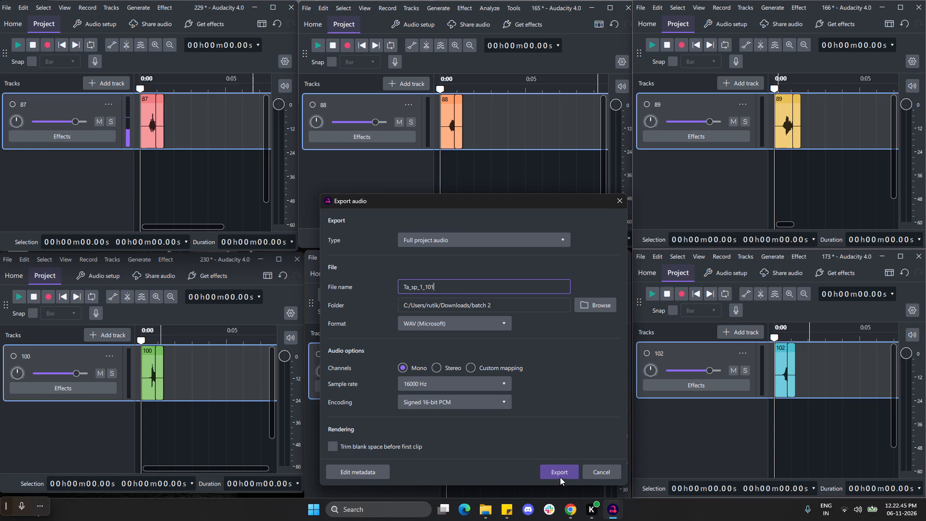
{"action": "left_click", "coordinate": [560, 473]}
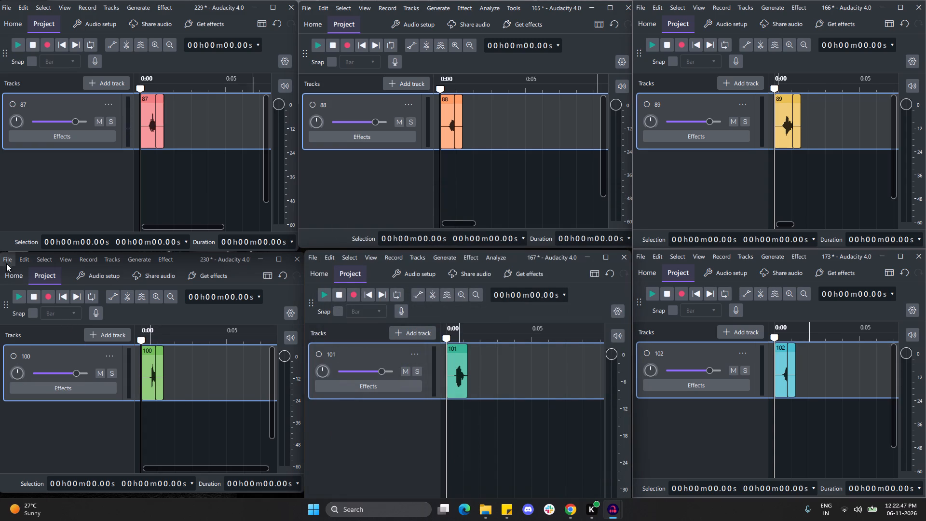
Export project 230's audio as a WAV file named Ta_sp_1_100.
{"action": "left_click", "coordinate": [5, 261]}
{"action": "left_click", "coordinate": [44, 404]}
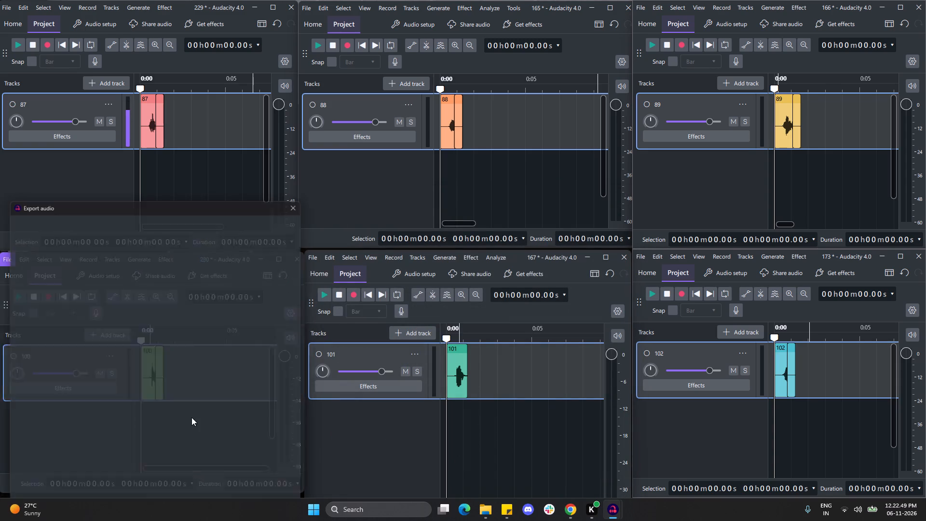
{"action": "double_click", "coordinate": [126, 290]}
{"action": "key", "text": "ctrl+v"}
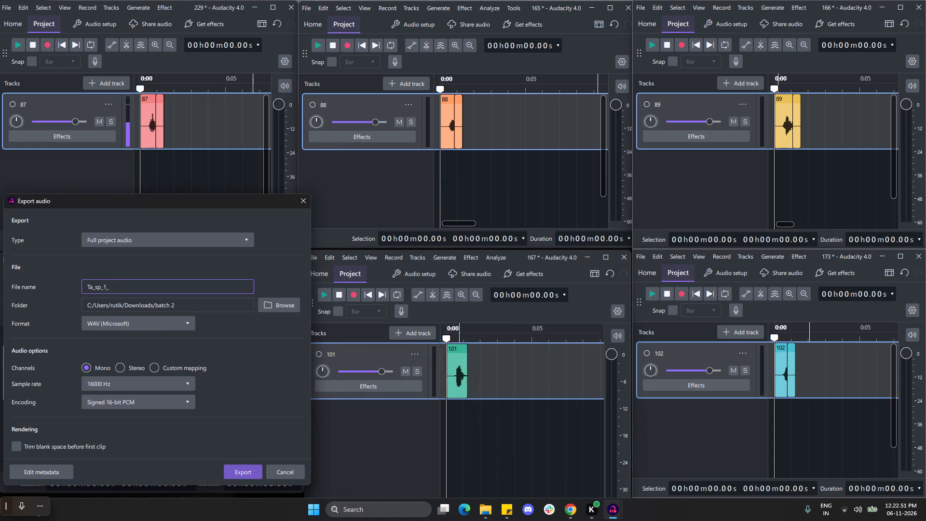
{"action": "type", "text": "10"}
{"action": "key", "text": "0"}
{"action": "left_click", "coordinate": [242, 472]}
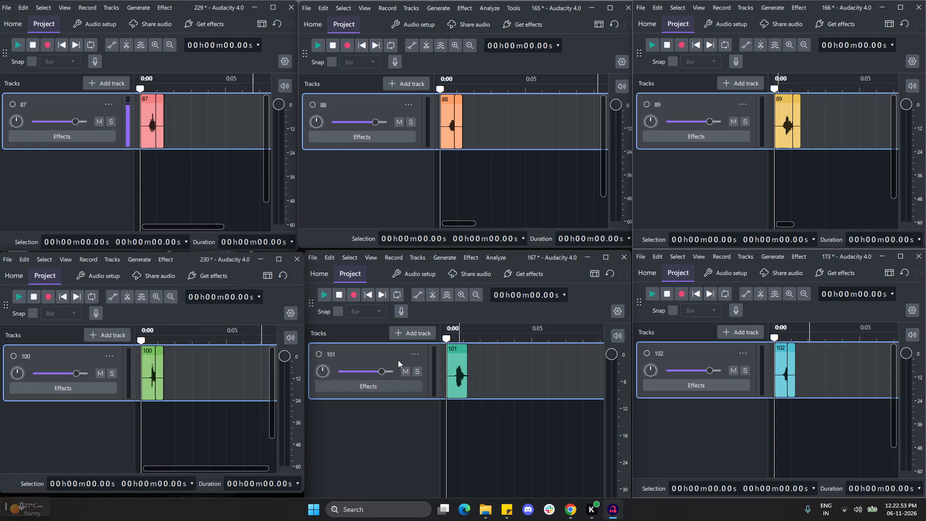
Delete the exported tracks 87, 88, 89, 102, 101 and 100 from the six open projects.
{"action": "left_click", "coordinate": [106, 107]}
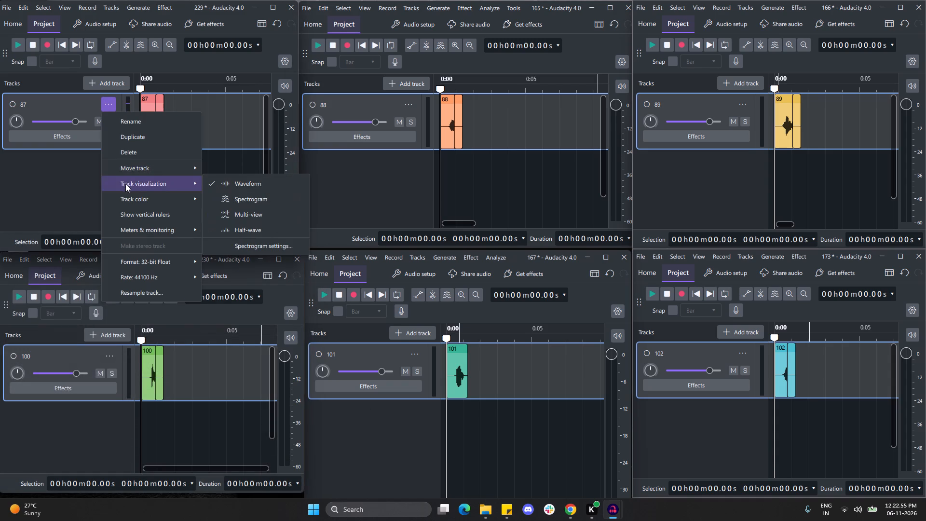
{"action": "left_click", "coordinate": [134, 154]}
{"action": "left_click", "coordinate": [409, 101]}
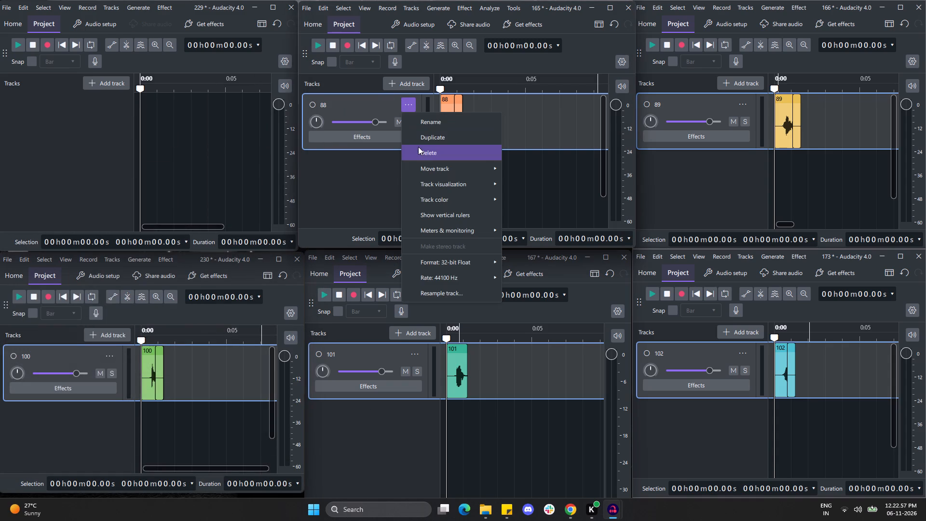
{"action": "left_click", "coordinate": [420, 150]}
{"action": "left_click", "coordinate": [746, 99]}
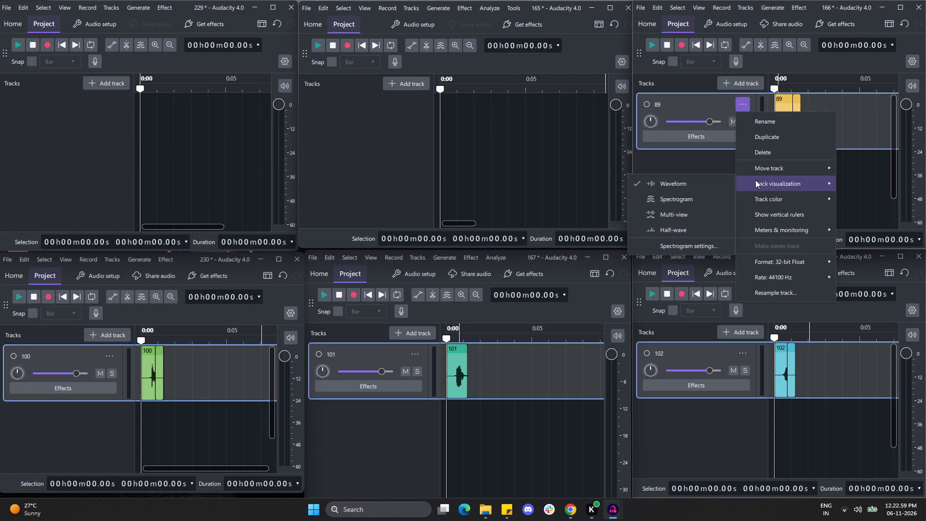
{"action": "left_click", "coordinate": [760, 156]}
{"action": "left_click", "coordinate": [745, 354]}
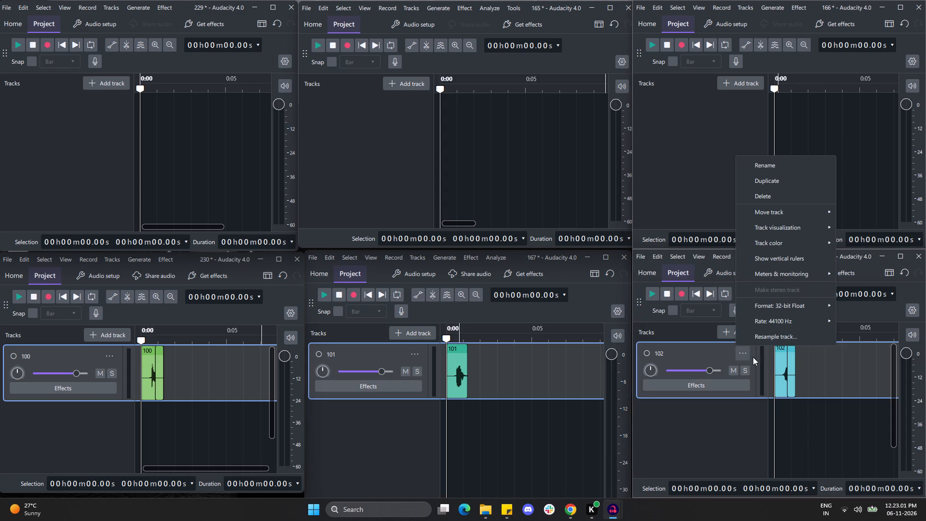
{"action": "left_click", "coordinate": [758, 199]}
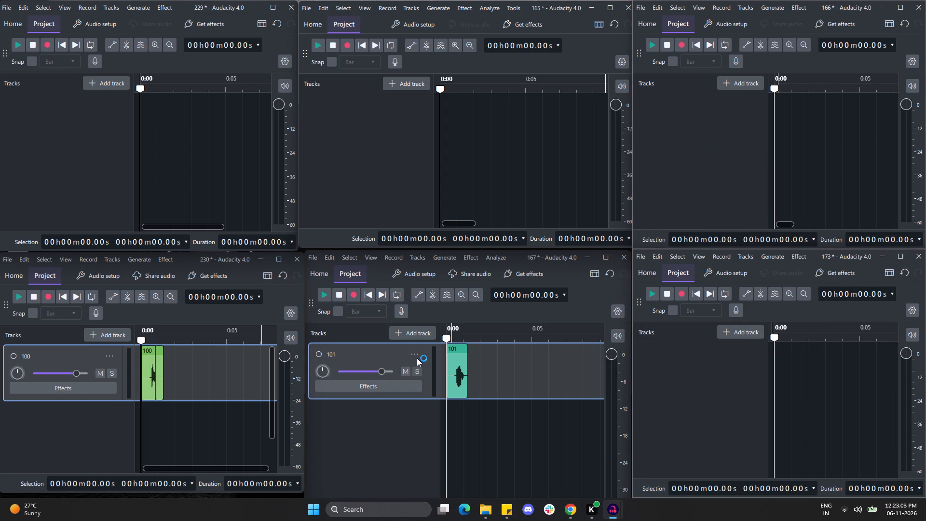
{"action": "left_click", "coordinate": [417, 358]}
{"action": "left_click", "coordinate": [447, 197]}
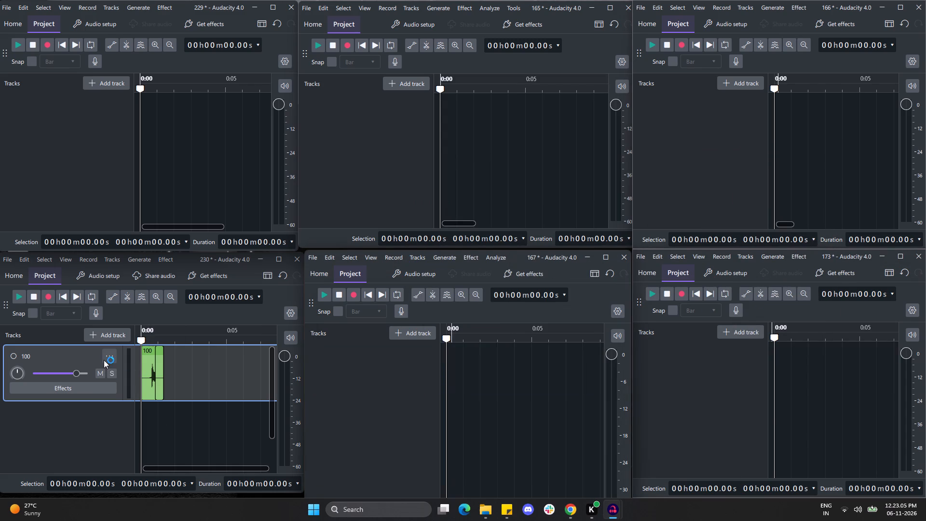
{"action": "left_click", "coordinate": [103, 358]}
{"action": "left_click", "coordinate": [120, 195]}
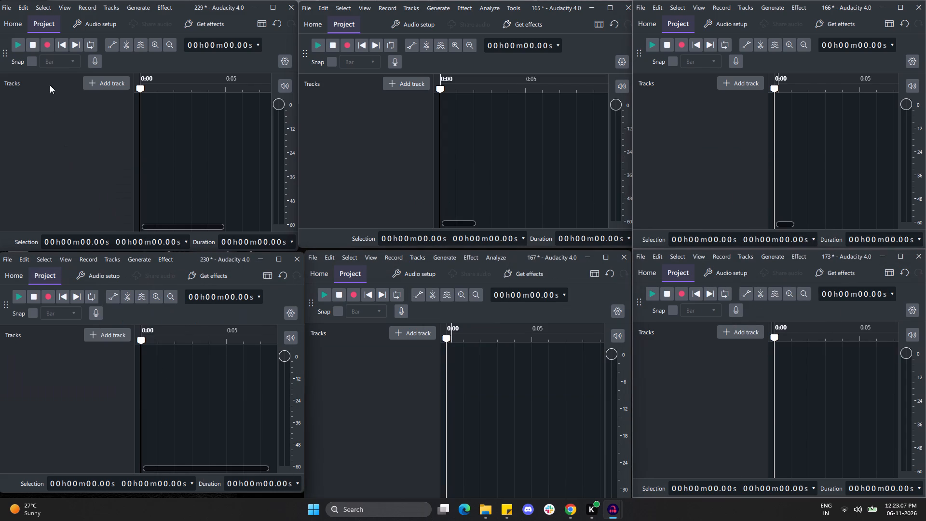
Import 103.mp3 from the Tamil Speaker 1 folder into project 229.
{"action": "left_click", "coordinate": [7, 7]}
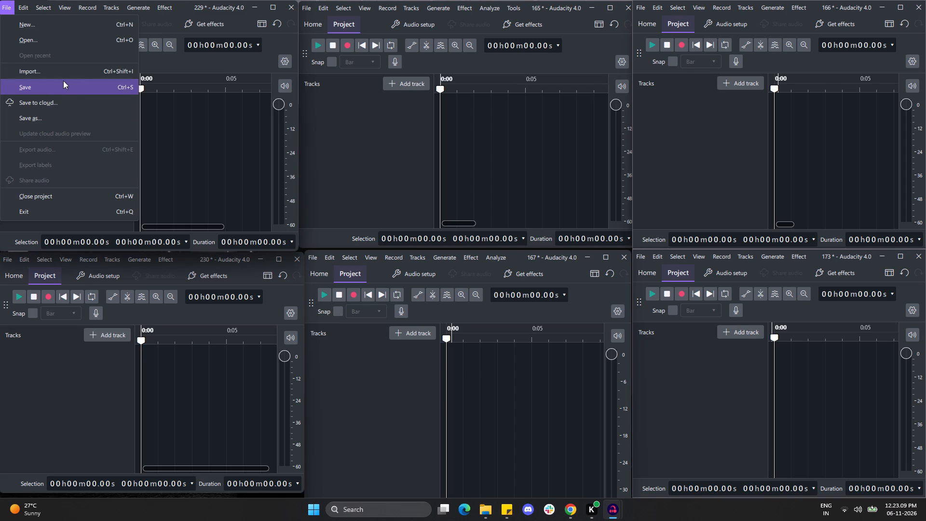
{"action": "left_click", "coordinate": [62, 75]}
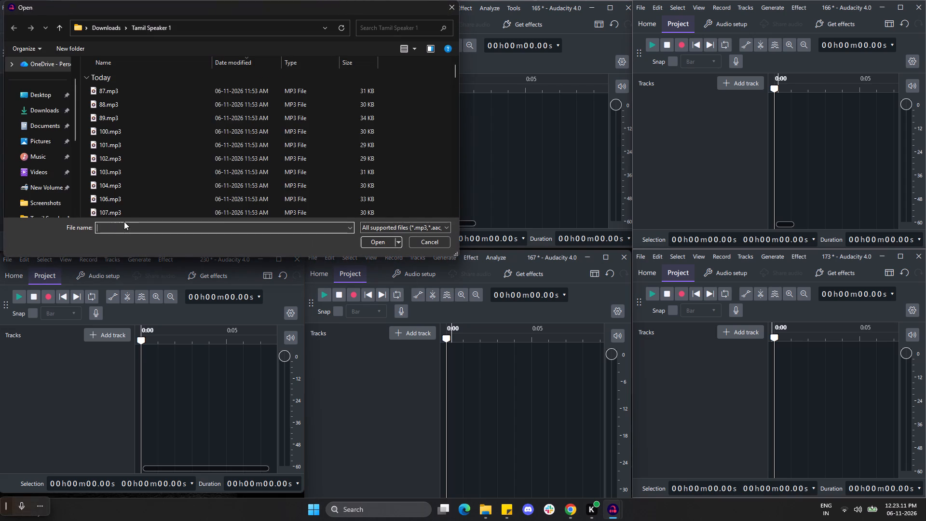
{"action": "left_click", "coordinate": [128, 170]}
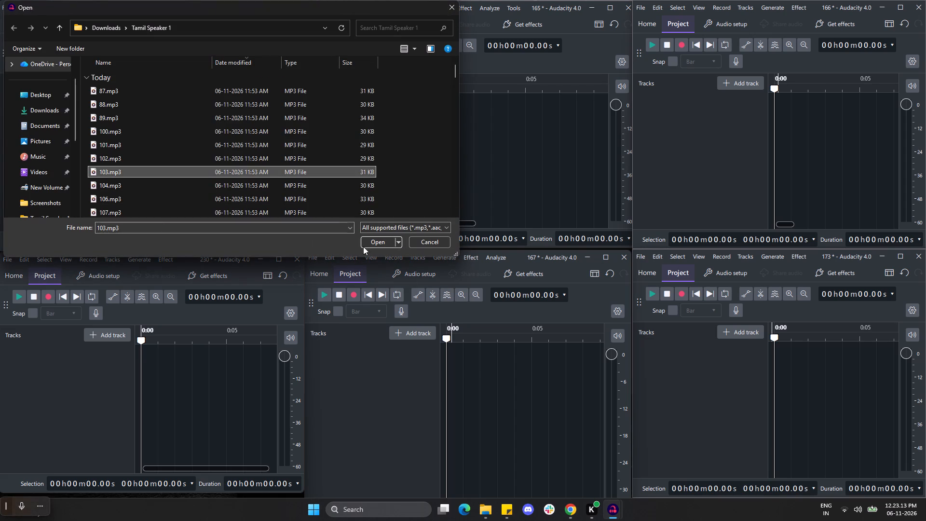
{"action": "left_click", "coordinate": [379, 244]}
Import 104.mp3 from the Tamil Speaker 1 folder into project 165.
{"action": "left_click", "coordinate": [304, 6]}
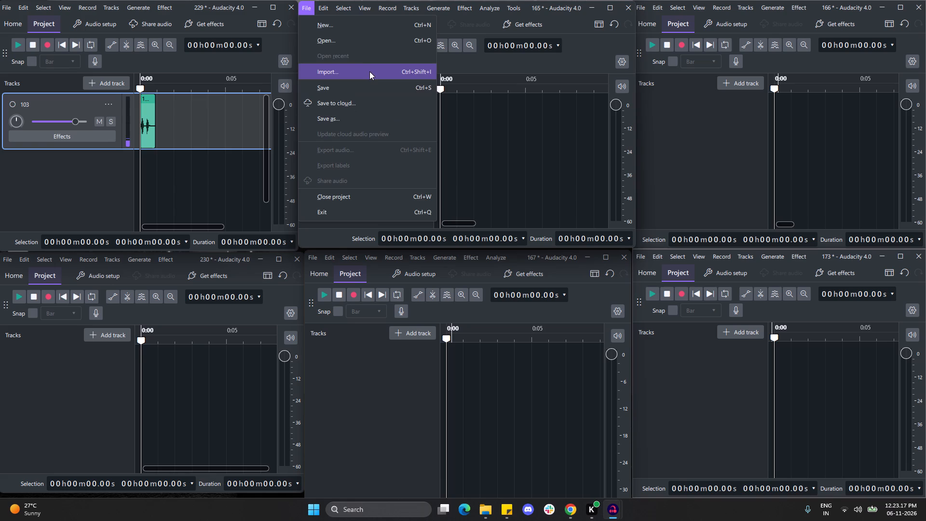
{"action": "left_click", "coordinate": [369, 75]}
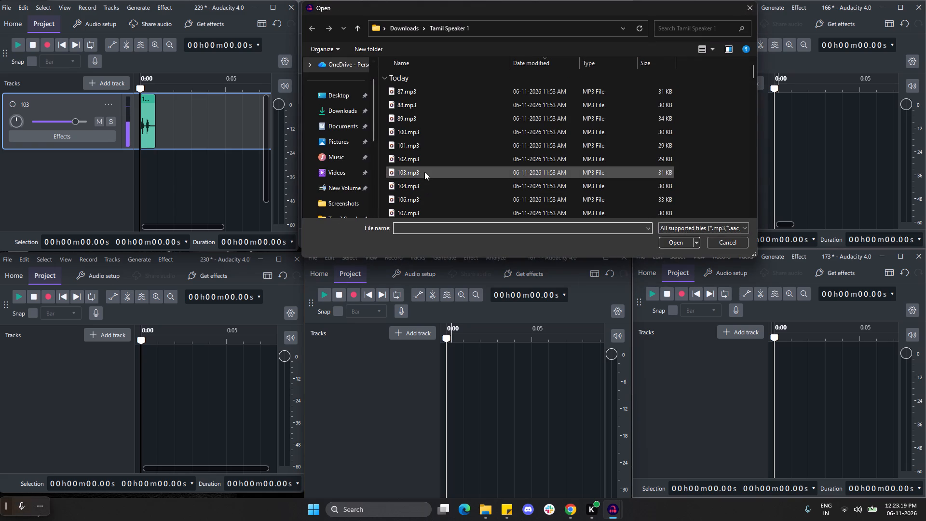
{"action": "left_click", "coordinate": [422, 186]}
{"action": "left_click", "coordinate": [675, 243]}
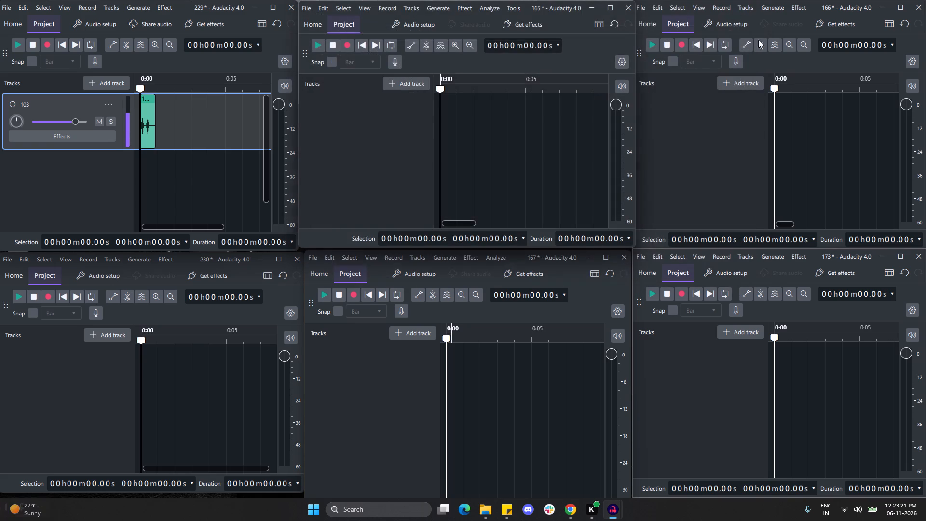
Import 106.mp3 from the Tamil Speaker 1 folder into project 166.
{"action": "left_click", "coordinate": [644, 9]}
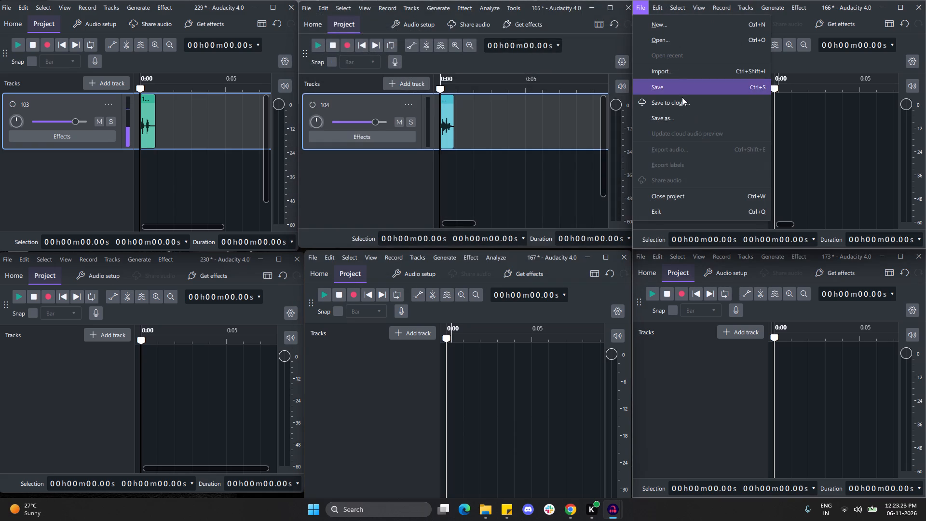
{"action": "left_click", "coordinate": [685, 69]}
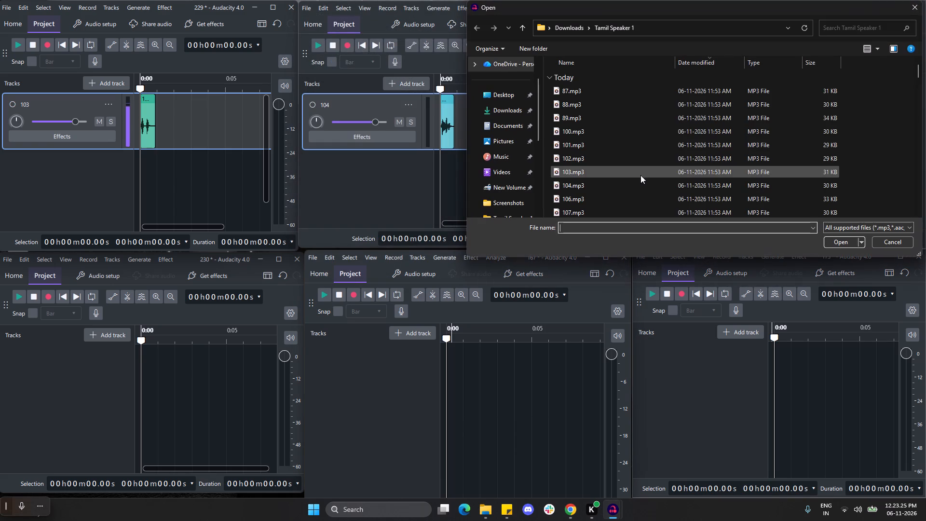
{"action": "left_click", "coordinate": [623, 199]}
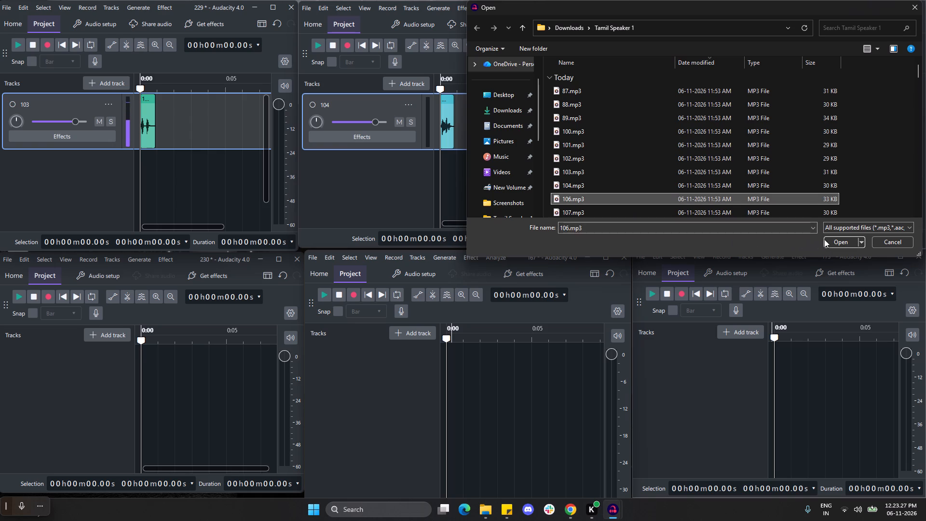
{"action": "left_click", "coordinate": [831, 241]}
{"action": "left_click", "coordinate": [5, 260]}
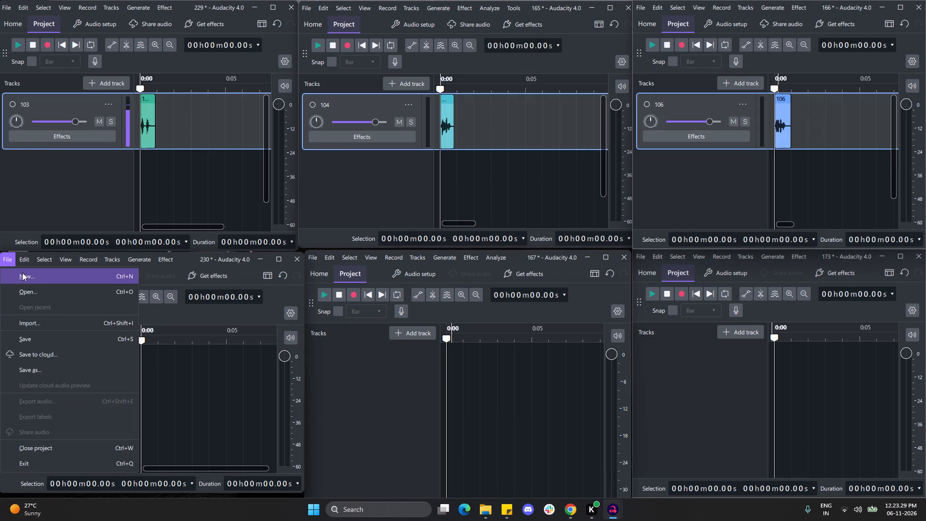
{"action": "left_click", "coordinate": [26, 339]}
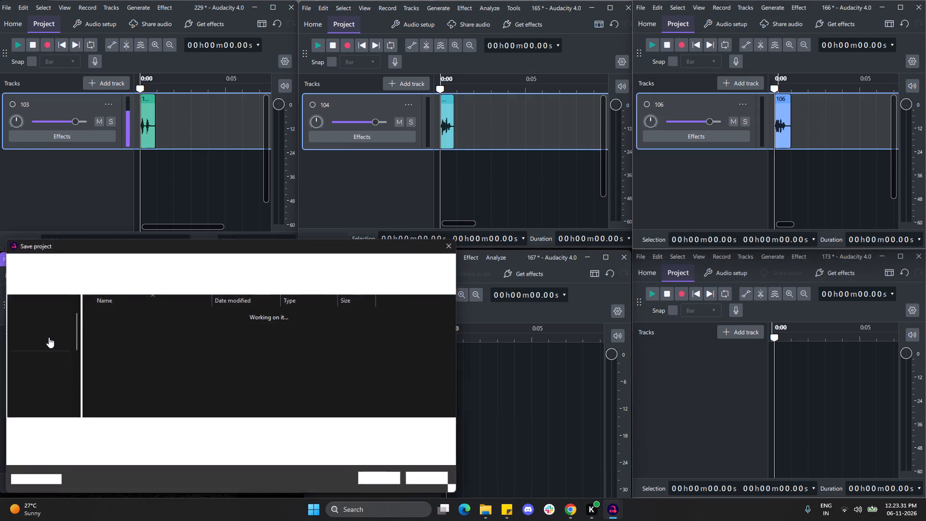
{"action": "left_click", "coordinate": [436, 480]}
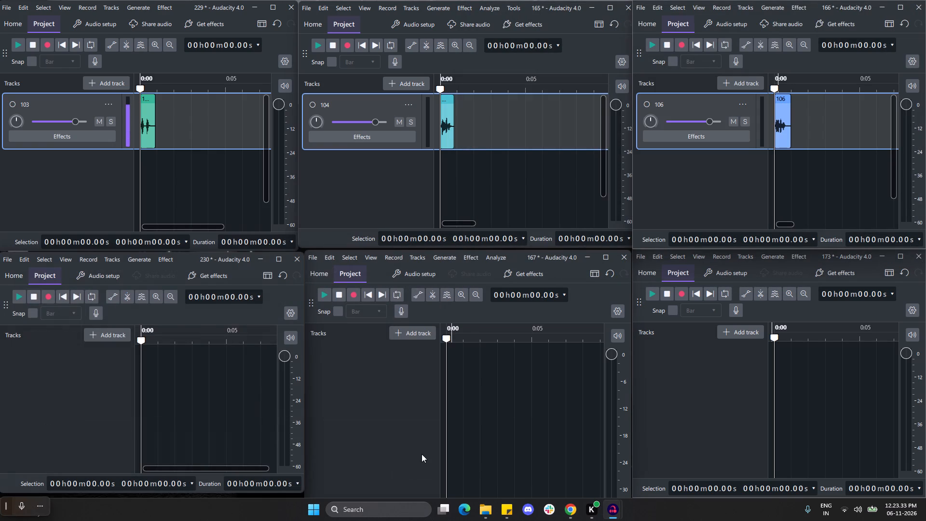
Import 107.mp3 from the Tamil Speaker 1 folder into project 230.
{"action": "left_click", "coordinate": [7, 260]}
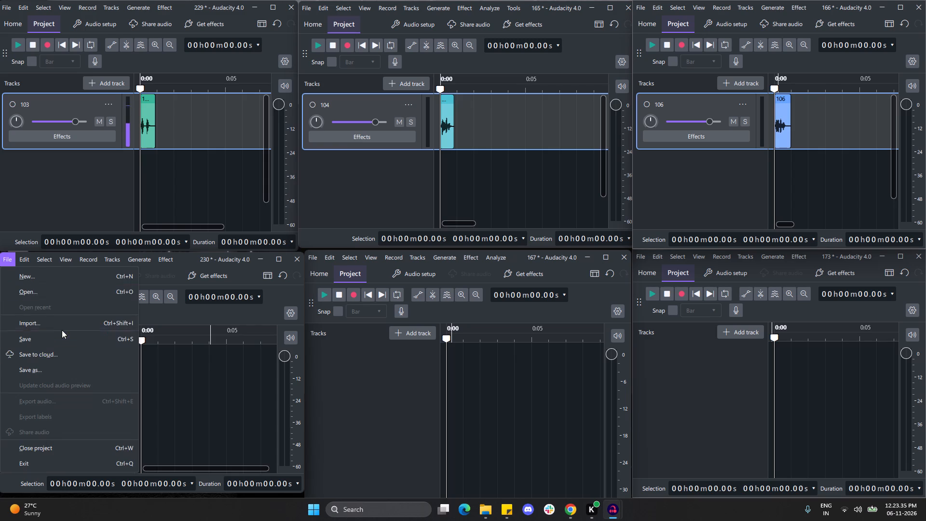
{"action": "left_click", "coordinate": [59, 328]}
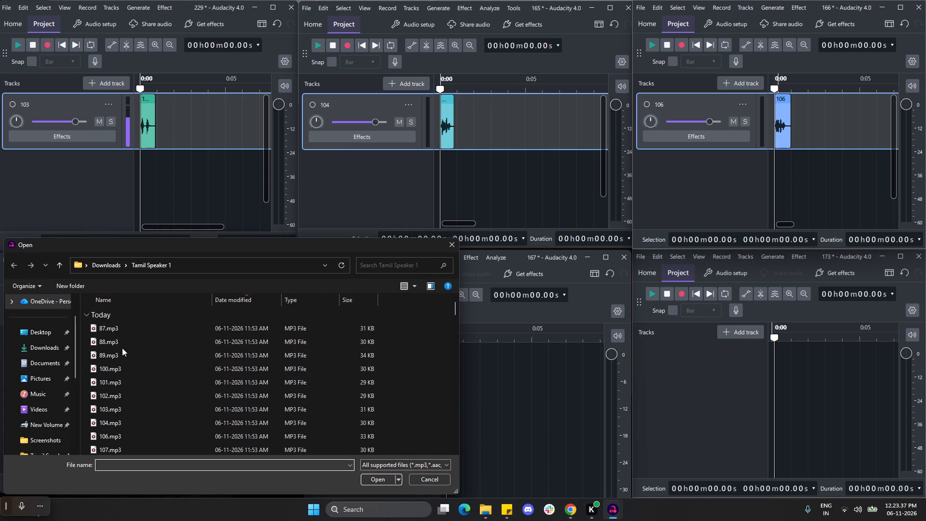
{"action": "left_click", "coordinate": [125, 449]}
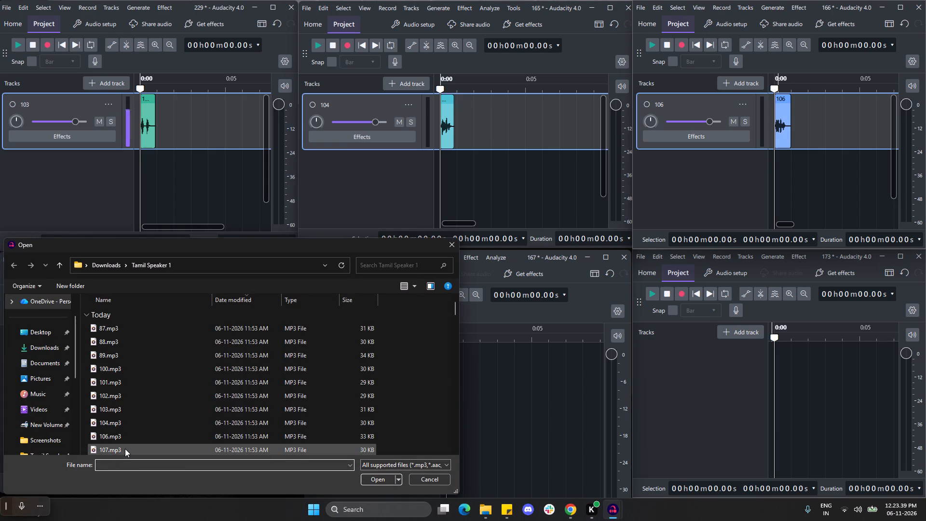
{"action": "left_click", "coordinate": [375, 480]}
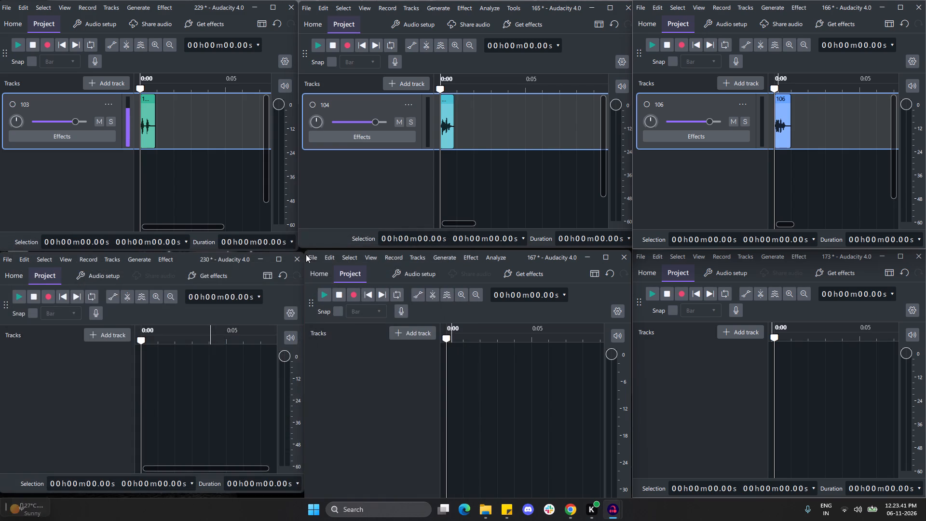
Import 109.mp3 from the Tamil Speaker 1 folder into project 167.
{"action": "left_click", "coordinate": [310, 258]}
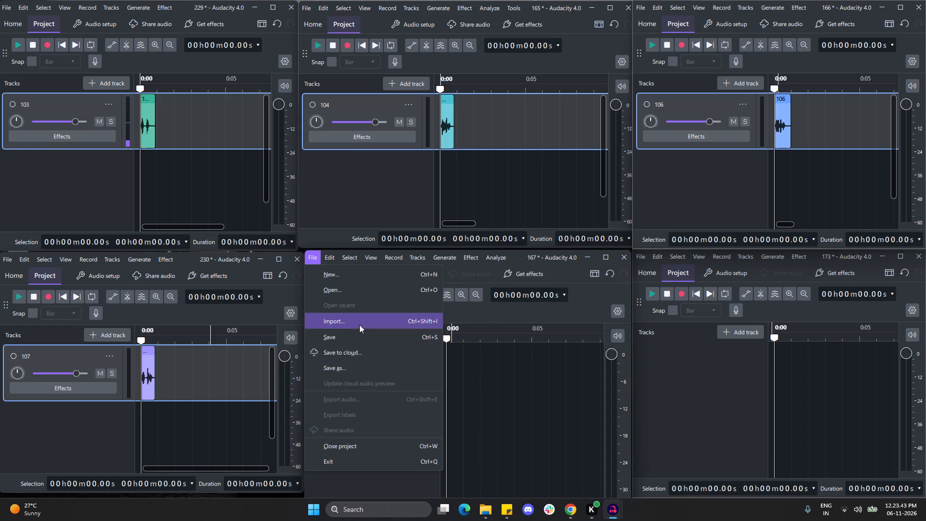
{"action": "left_click", "coordinate": [359, 325]}
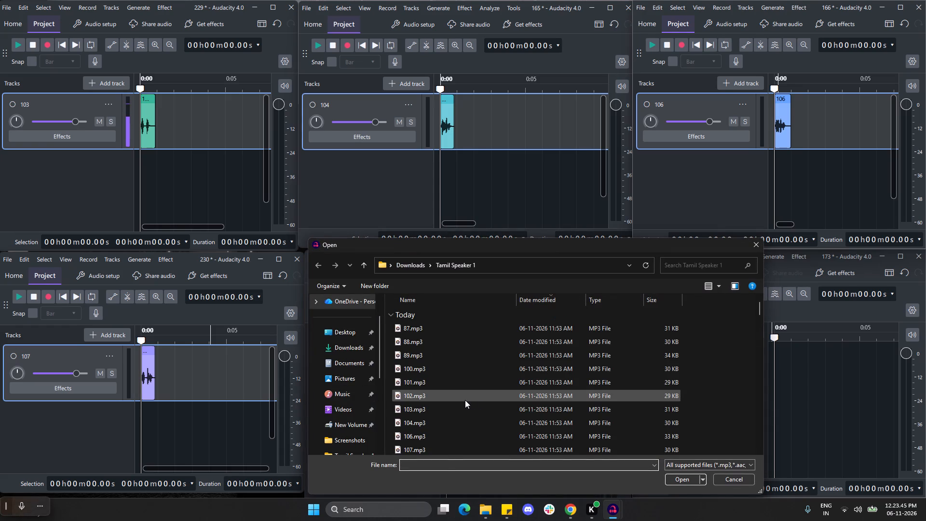
{"action": "scroll", "coordinate": [444, 429], "scroll_direction": "down", "scroll_amount": 1}
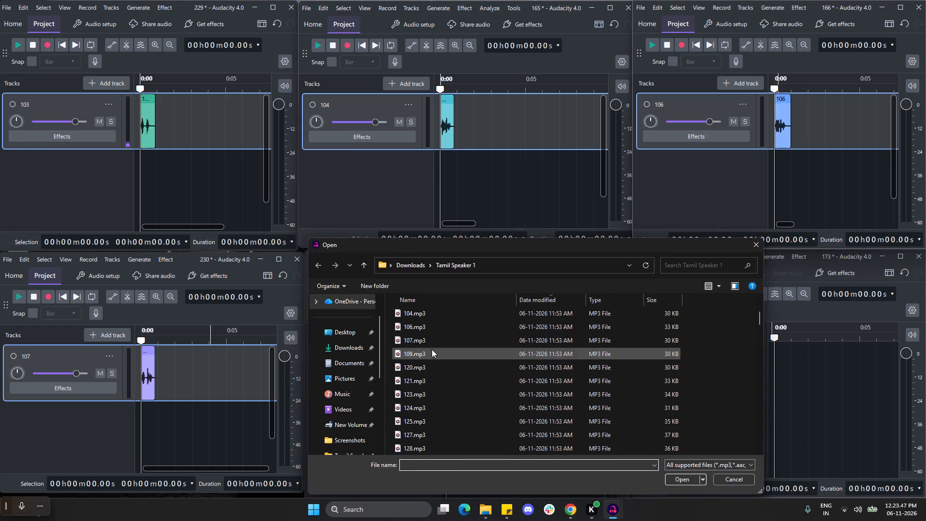
{"action": "left_click", "coordinate": [432, 351]}
{"action": "left_click", "coordinate": [688, 480]}
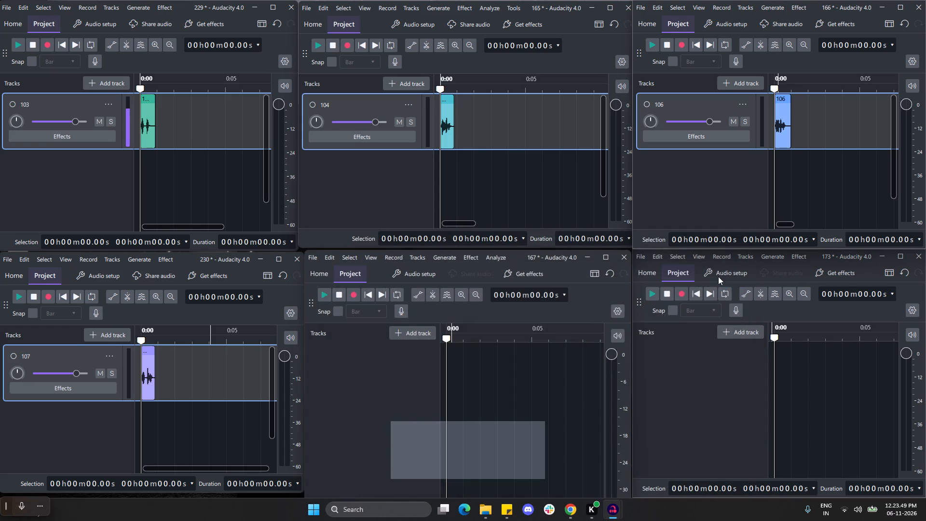
Import 120.mp3 from the Tamil Speaker 1 folder into project 173.
{"action": "left_click", "coordinate": [642, 255]}
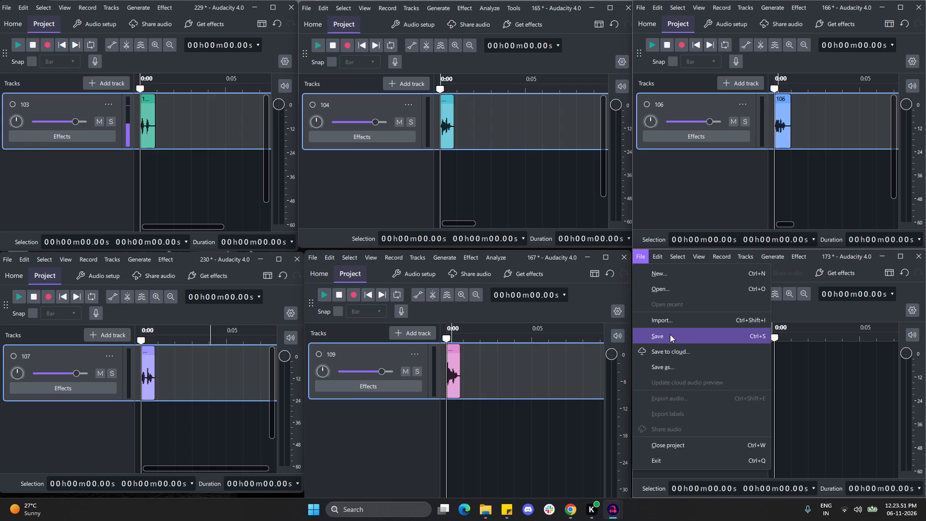
{"action": "left_click", "coordinate": [670, 323]}
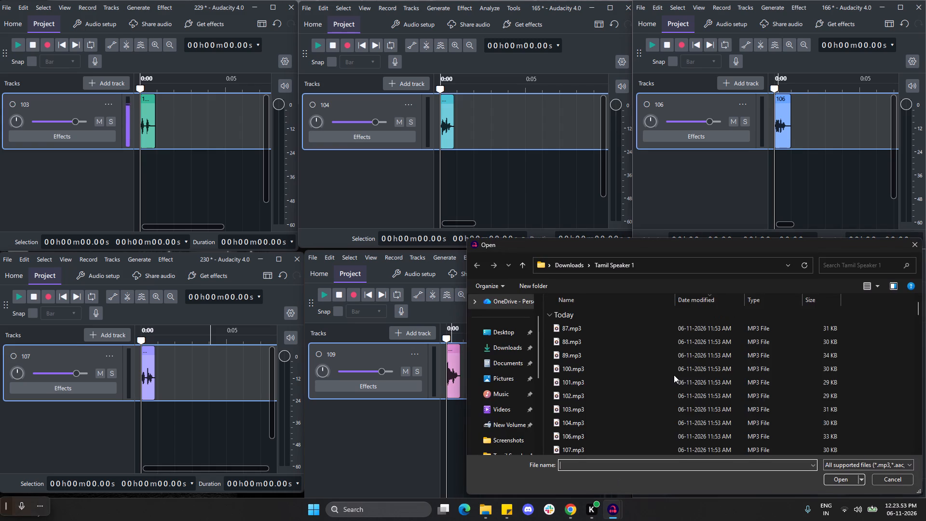
{"action": "scroll", "coordinate": [674, 375], "scroll_direction": "down", "scroll_amount": 1}
{"action": "left_click", "coordinate": [583, 370]}
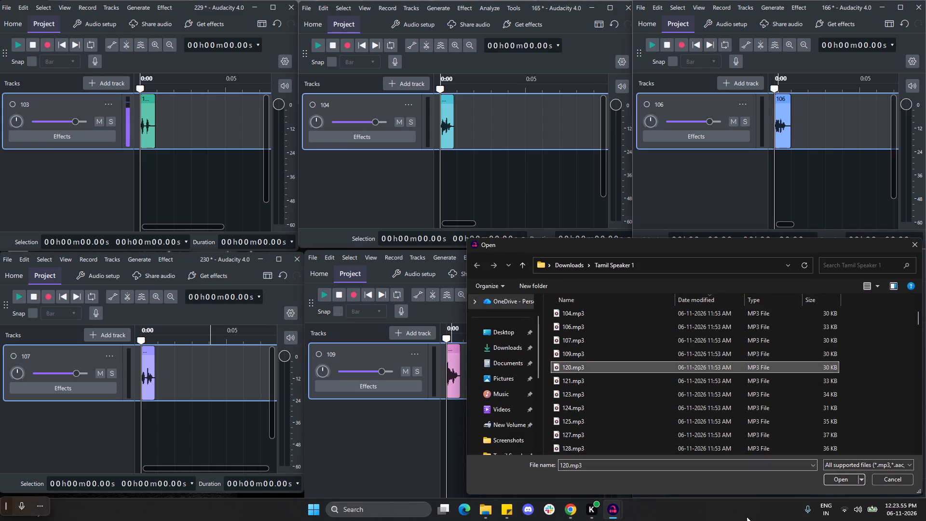
{"action": "left_click", "coordinate": [845, 480]}
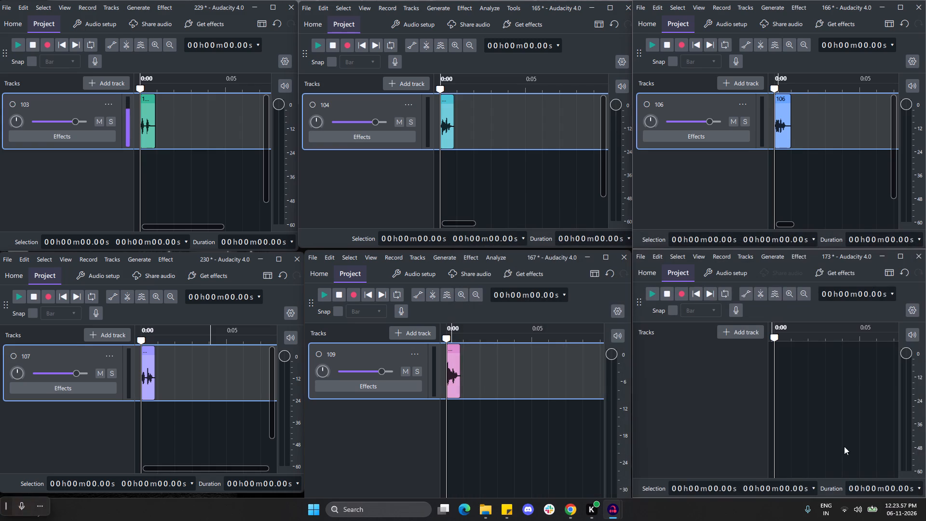
Generate 0.5 s of silence at the start of clips 120, 109 and 107 in projects 173, 167 and 230.
{"action": "left_click", "coordinate": [777, 259]}
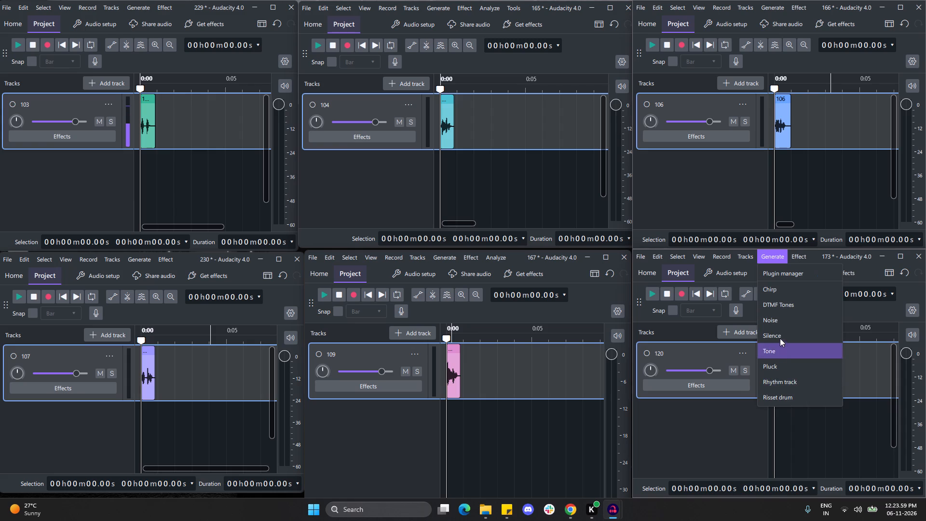
{"action": "left_click", "coordinate": [780, 337]}
{"action": "left_click", "coordinate": [787, 395]}
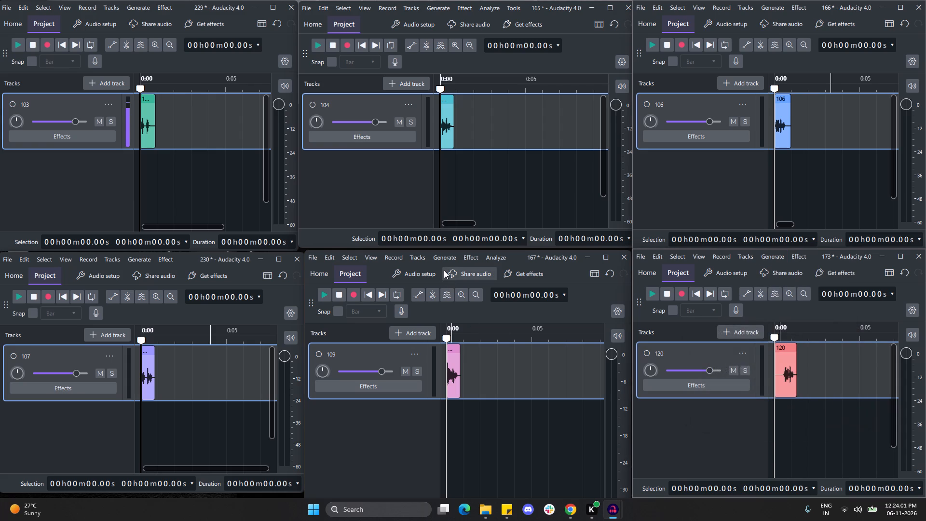
{"action": "left_click", "coordinate": [446, 262]}
{"action": "left_click", "coordinate": [453, 331]}
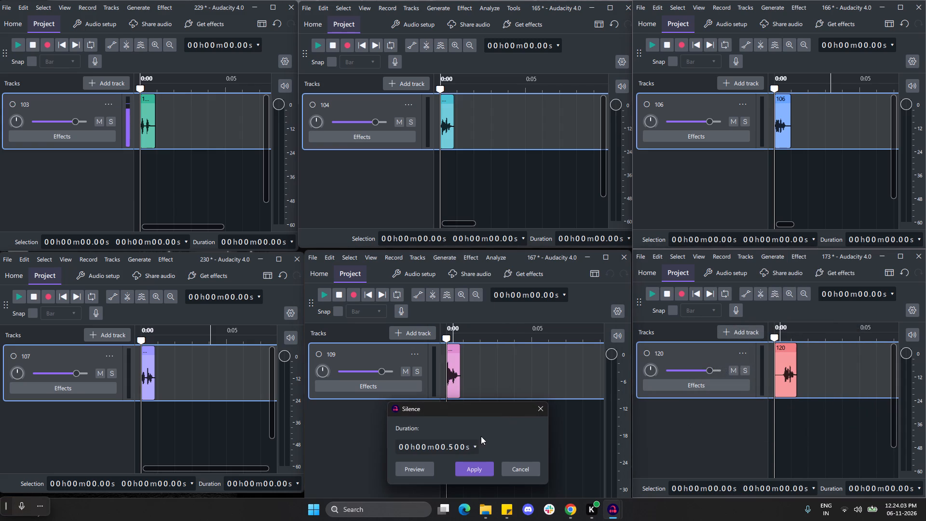
{"action": "left_click", "coordinate": [472, 468]}
{"action": "left_click", "coordinate": [136, 261]}
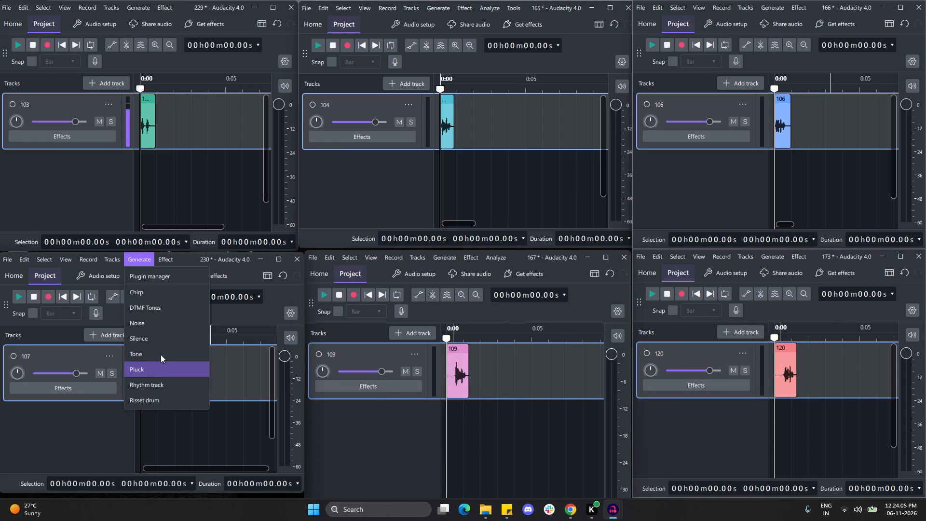
{"action": "left_click", "coordinate": [153, 336]}
{"action": "left_click", "coordinate": [165, 388]}
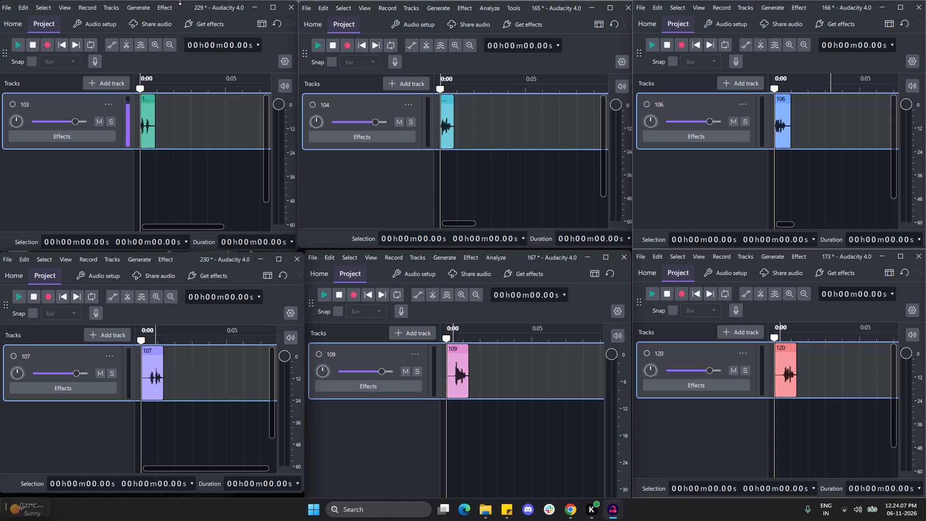
Generate 0.5 s of silence at the start of clips 103, 104 and 106 in projects 229, 165 and 166.
{"action": "left_click", "coordinate": [136, 9]}
{"action": "left_click", "coordinate": [147, 88]}
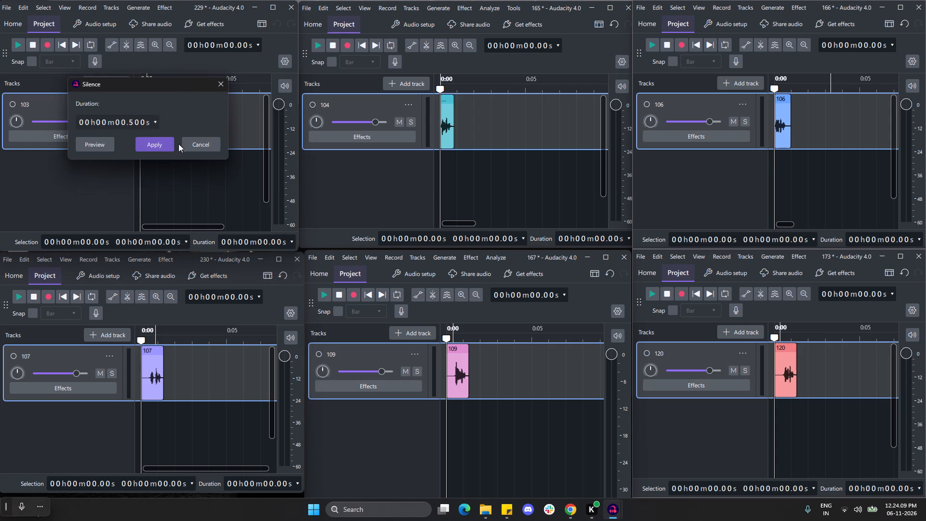
{"action": "left_click", "coordinate": [163, 145]}
{"action": "left_click", "coordinate": [441, 14]}
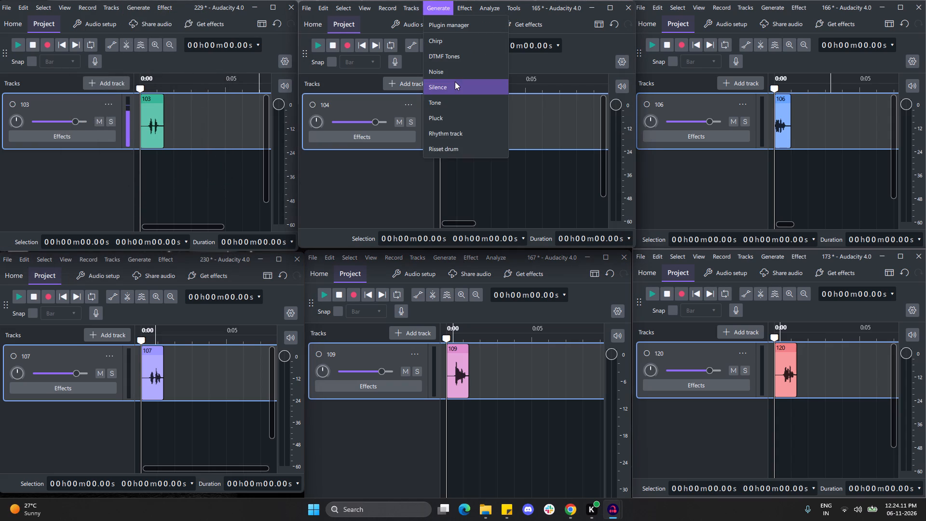
{"action": "left_click", "coordinate": [454, 83]}
{"action": "left_click", "coordinate": [473, 145]}
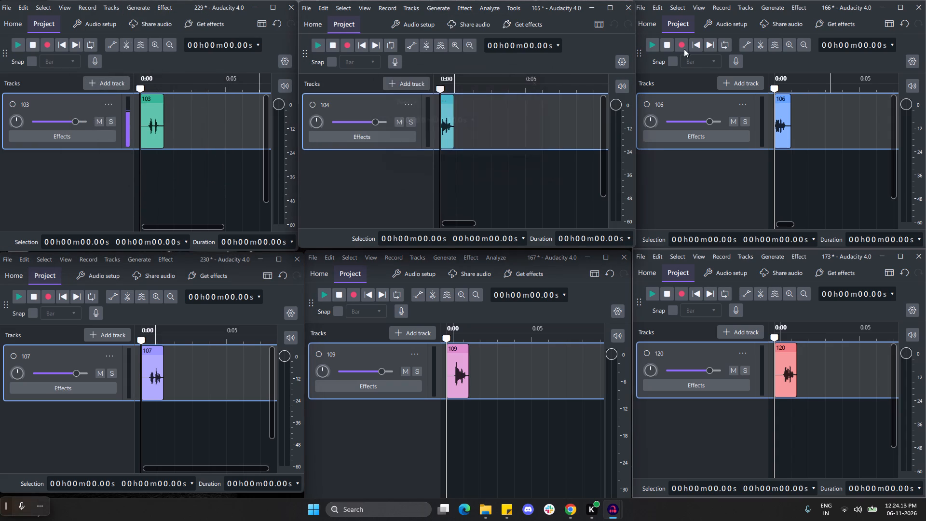
{"action": "left_click", "coordinate": [773, 9]}
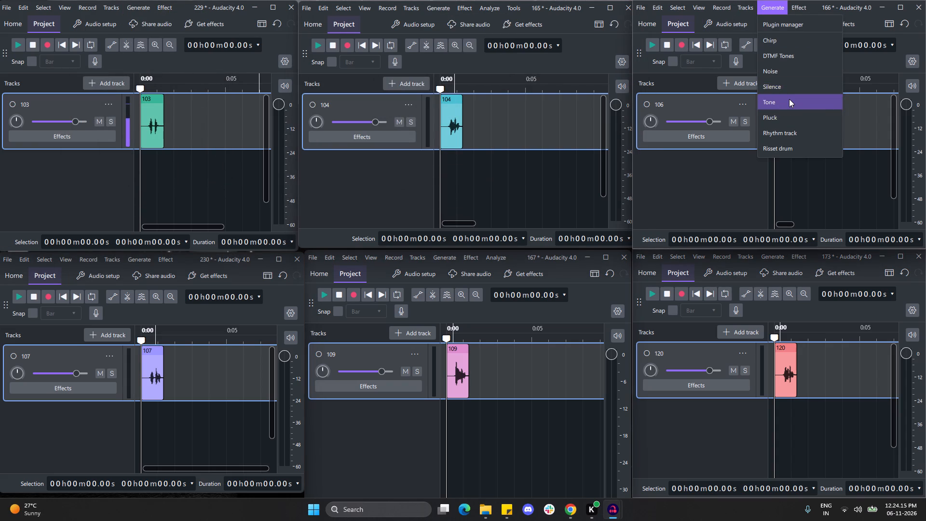
{"action": "left_click", "coordinate": [786, 83]}
{"action": "left_click", "coordinate": [783, 142]}
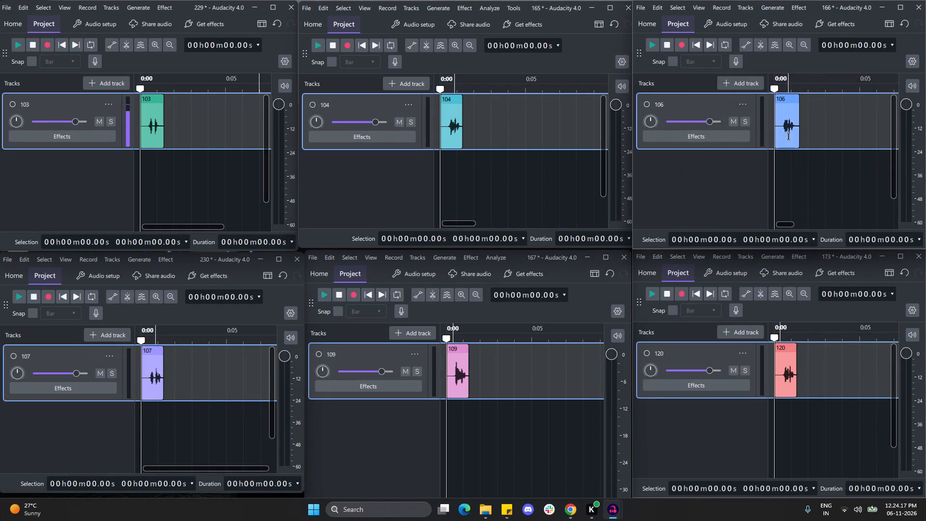
Place the playhead at the end of the clip in each of the six projects, from clip 106 through clip 120.
{"action": "left_click", "coordinate": [799, 133]}
{"action": "left_click", "coordinate": [462, 116]}
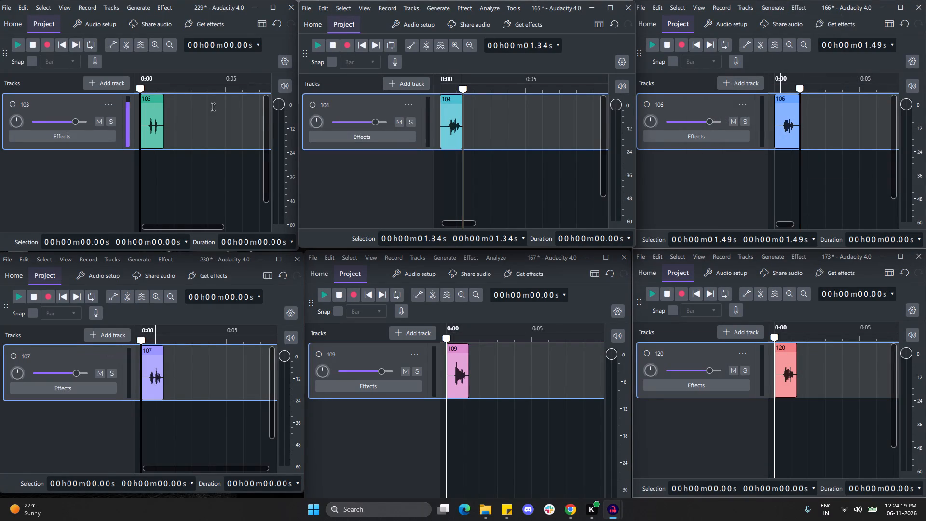
{"action": "left_click", "coordinate": [164, 119]}
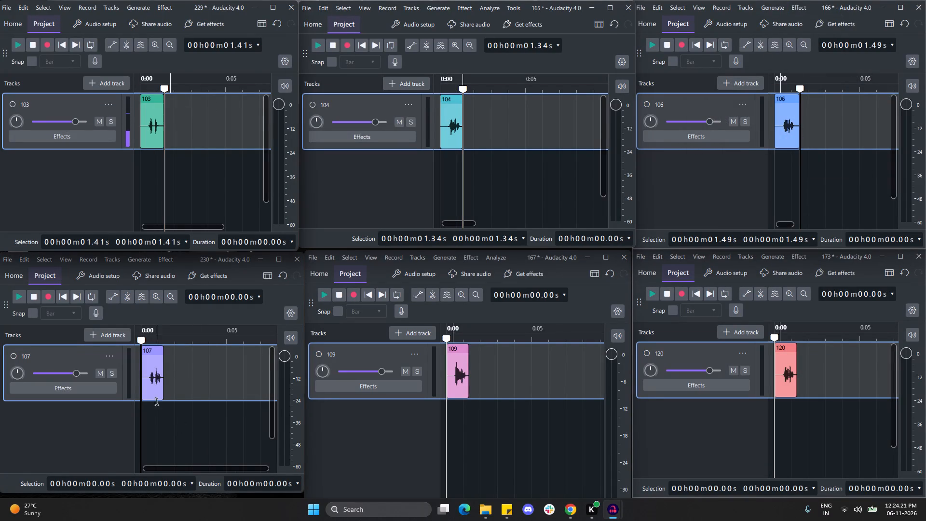
{"action": "left_click", "coordinate": [162, 392]}
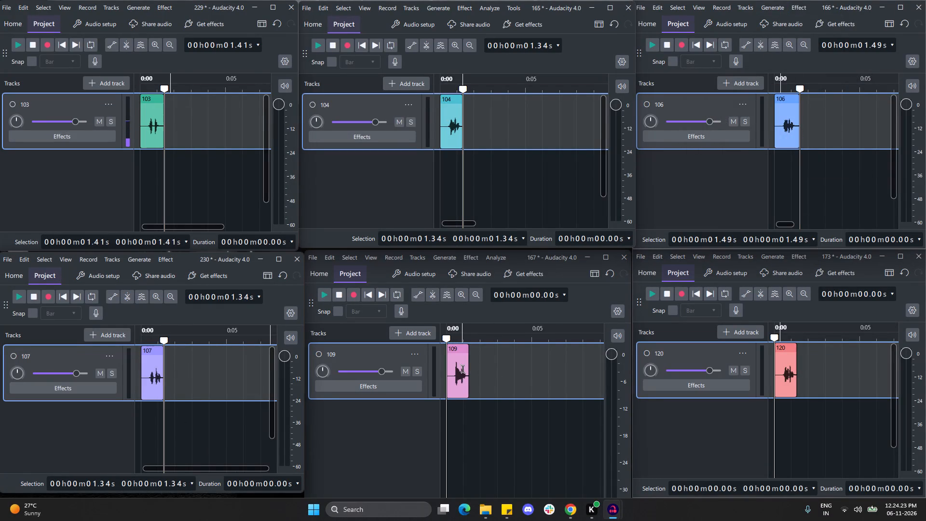
{"action": "left_click", "coordinate": [468, 372]}
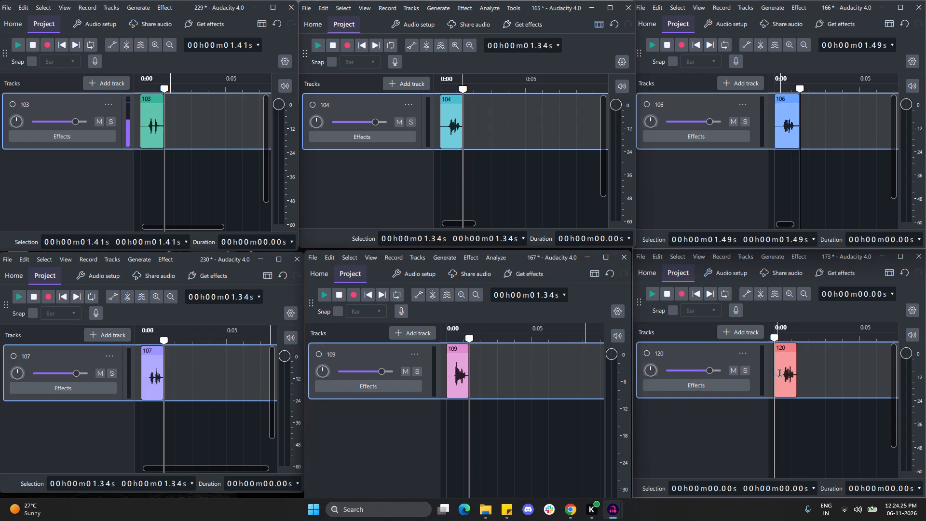
{"action": "left_click", "coordinate": [796, 370]}
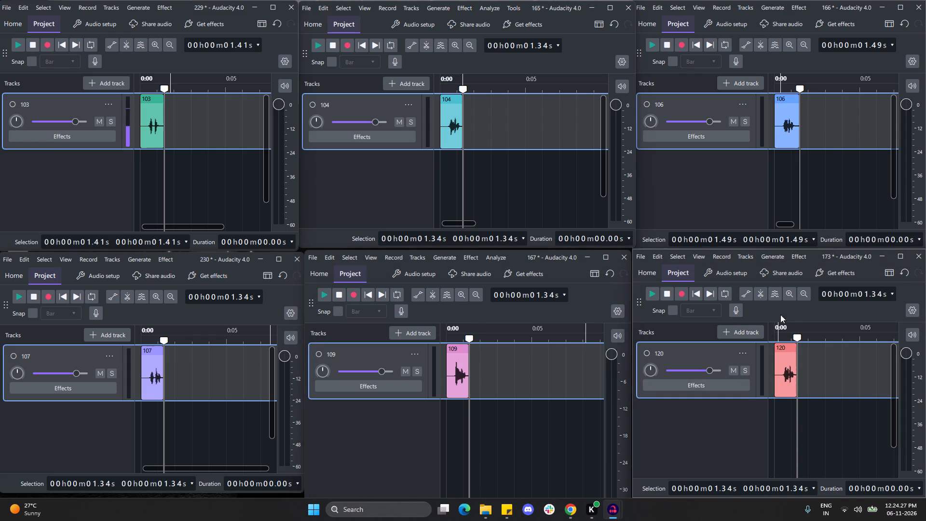
Generate 0.5 s of silence at the end of clips 103, 104, 106 and 120 in projects 229, 165, 166 and 173.
{"action": "left_click", "coordinate": [133, 6]}
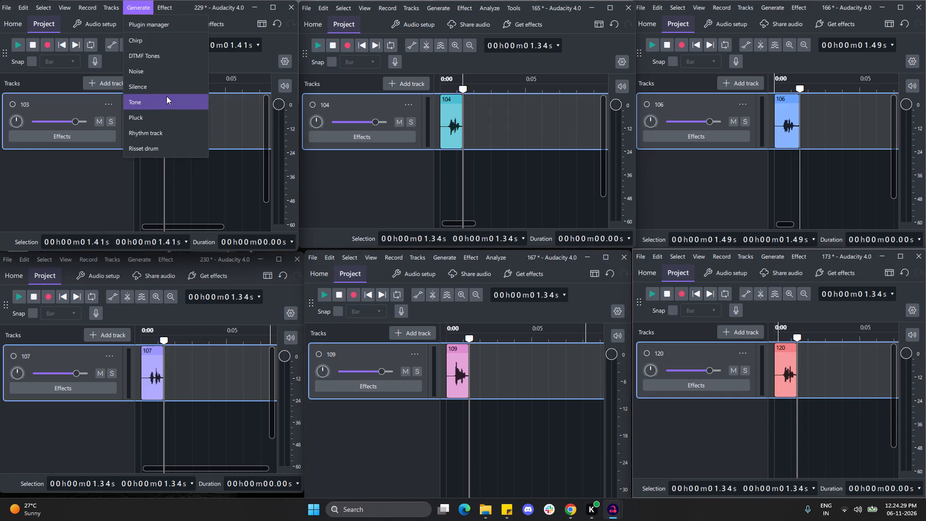
{"action": "left_click", "coordinate": [164, 88]}
{"action": "left_click", "coordinate": [156, 144]}
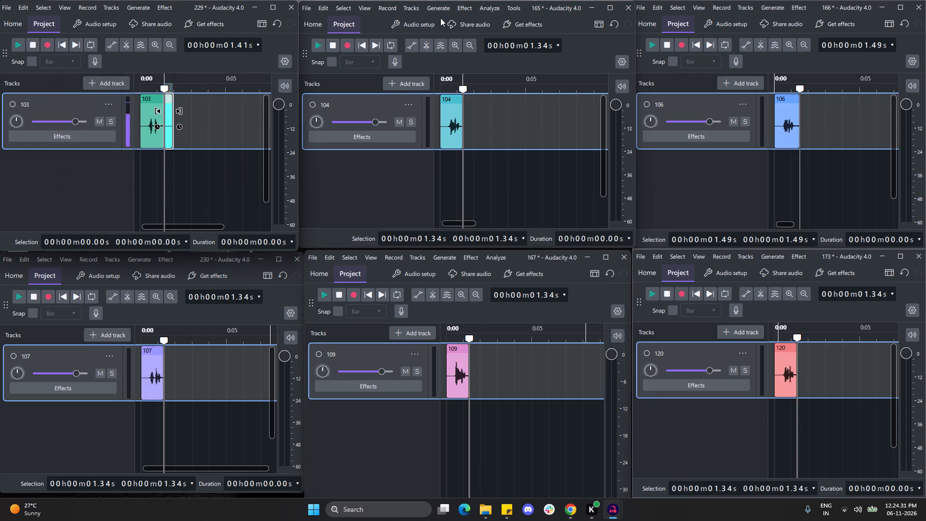
{"action": "left_click", "coordinate": [440, 14]}
{"action": "left_click", "coordinate": [463, 88]}
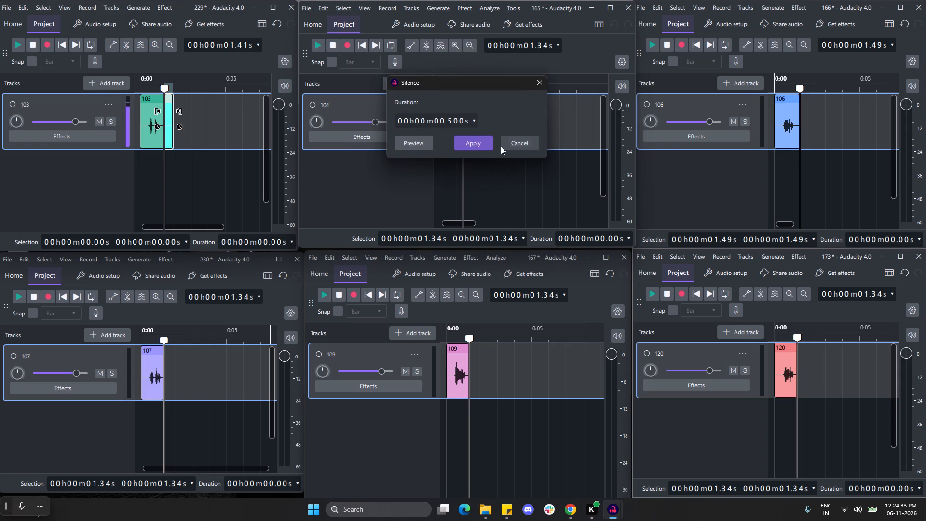
{"action": "left_click", "coordinate": [473, 141]}
{"action": "left_click", "coordinate": [781, 10]}
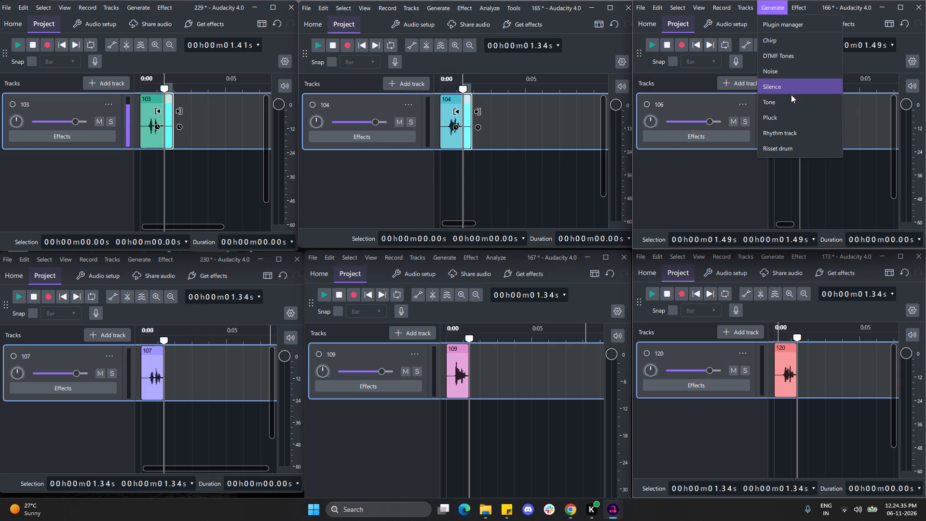
{"action": "left_click", "coordinate": [784, 86]}
{"action": "left_click", "coordinate": [788, 146]}
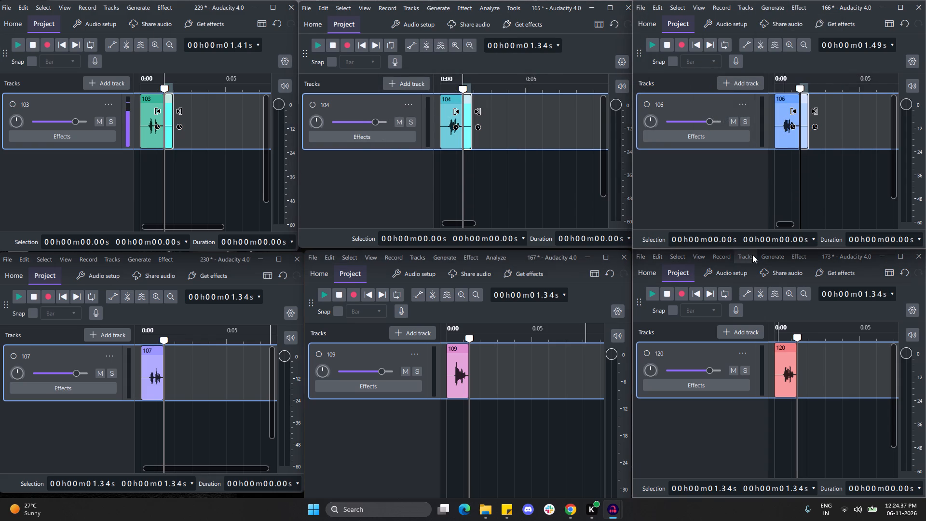
{"action": "left_click", "coordinate": [763, 257]}
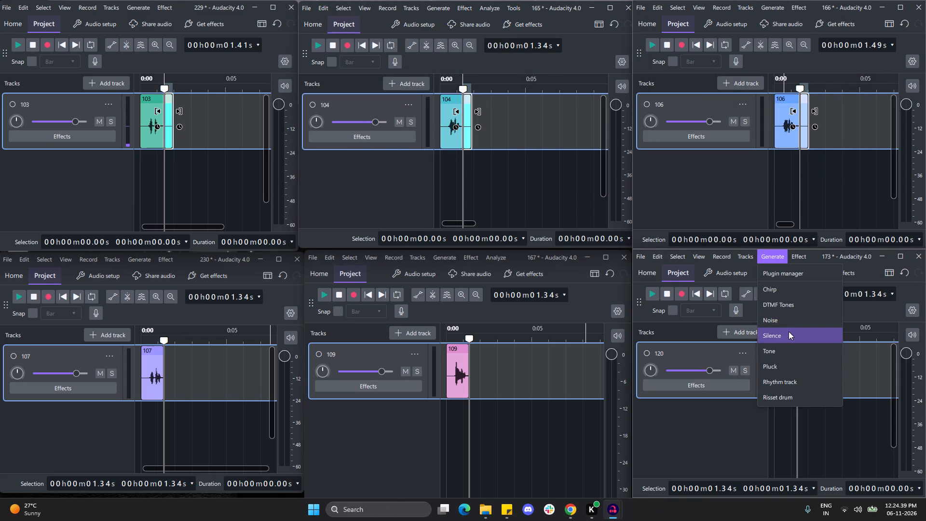
{"action": "left_click", "coordinate": [788, 331]}
{"action": "left_click", "coordinate": [775, 395]}
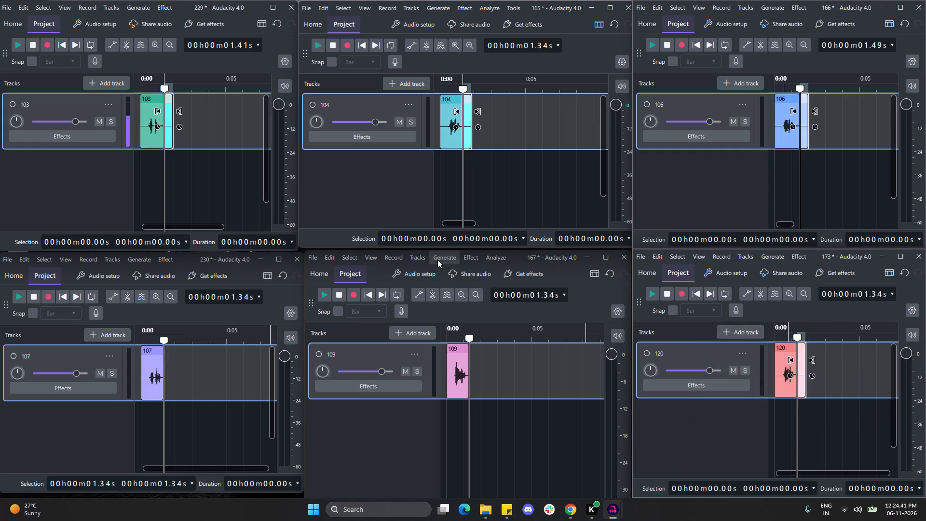
Generate 0.5 s of silence at the end of clips 109 and 107 in projects 167 and 230.
{"action": "left_click", "coordinate": [437, 260]}
{"action": "left_click", "coordinate": [458, 340]}
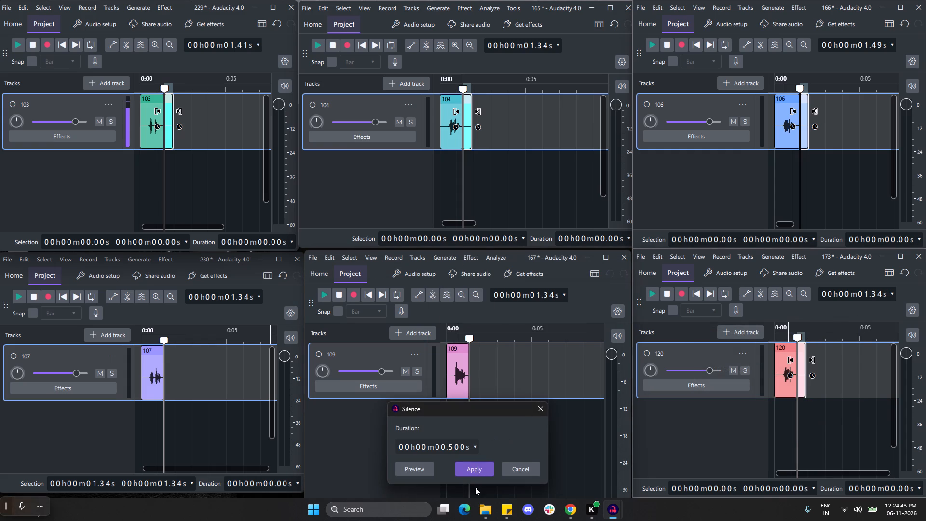
{"action": "left_click", "coordinate": [477, 468]}
{"action": "left_click", "coordinate": [131, 259]}
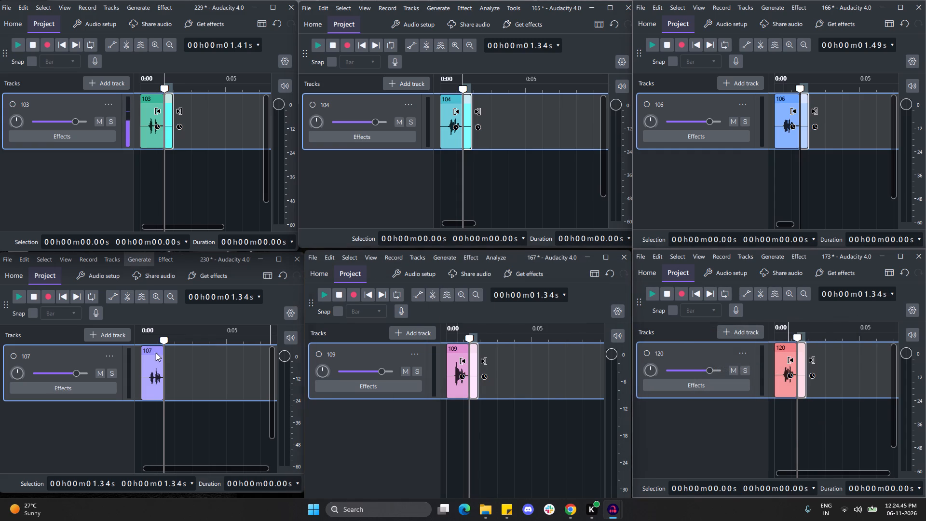
Generate 0.5 s of silence at the end of clip 107 in project 230.
{"action": "left_click", "coordinate": [150, 337]}
{"action": "left_click", "coordinate": [166, 391]}
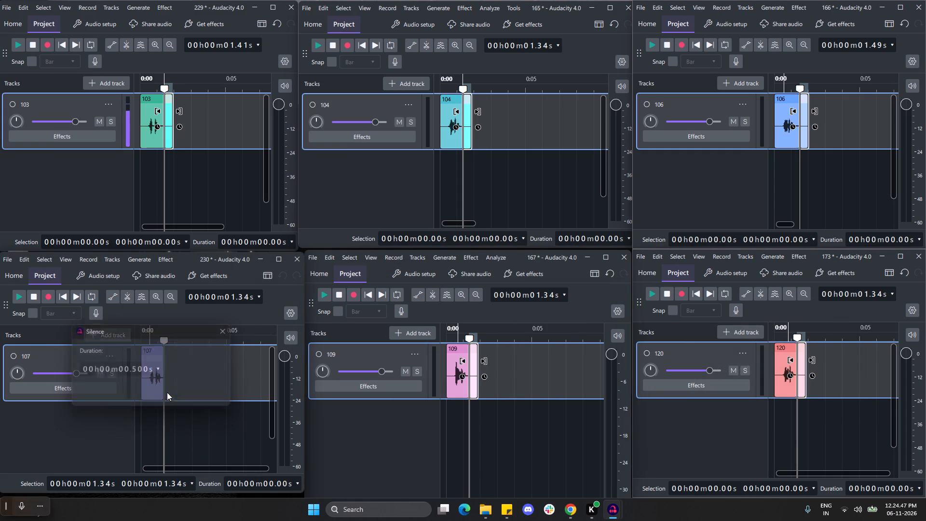
Export the audio of project 229 (clip 103) as a WAV named Ta_sp_1_103 in the batch 2 folder.
{"action": "left_click", "coordinate": [4, 10]}
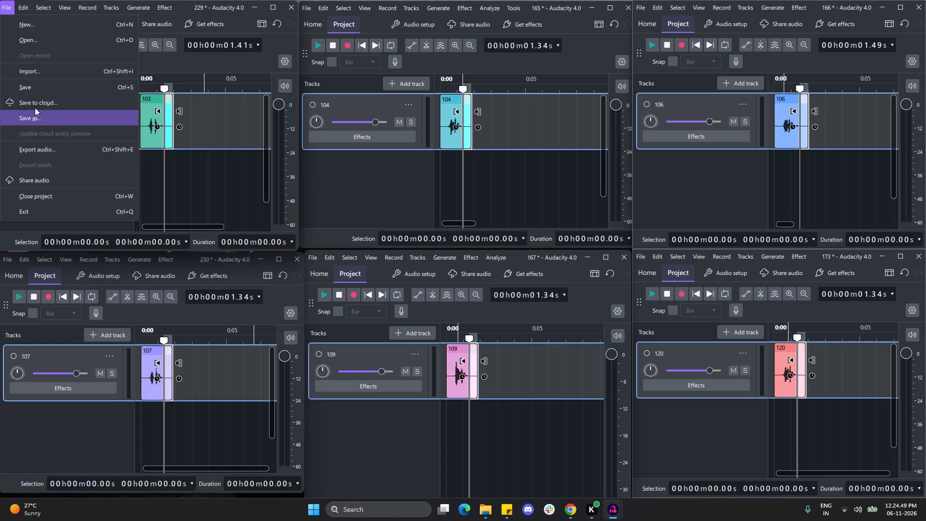
{"action": "left_click", "coordinate": [39, 150]}
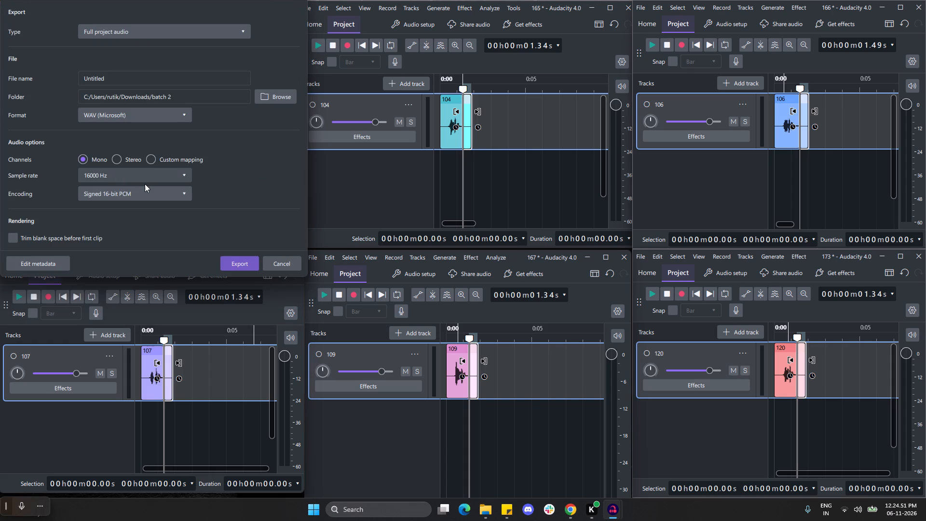
{"action": "double_click", "coordinate": [124, 79]}
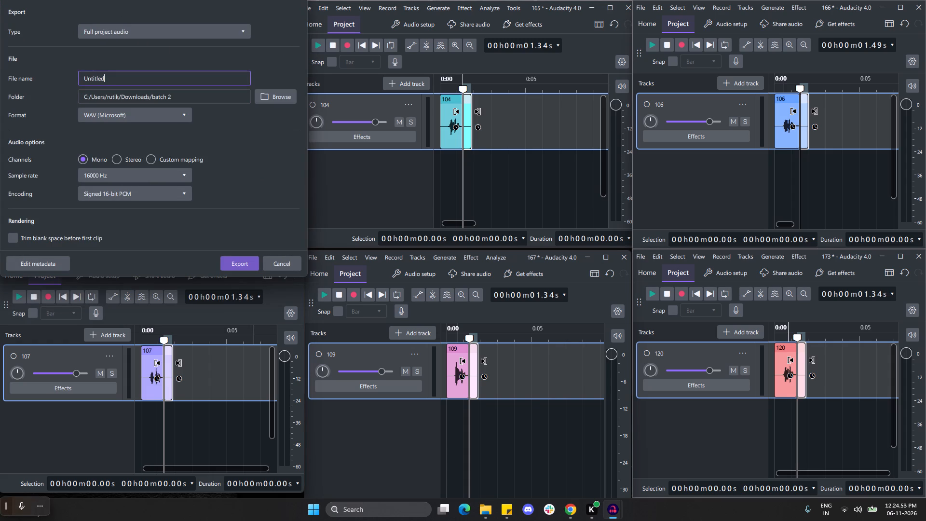
{"action": "key", "text": "ctrl+v"}
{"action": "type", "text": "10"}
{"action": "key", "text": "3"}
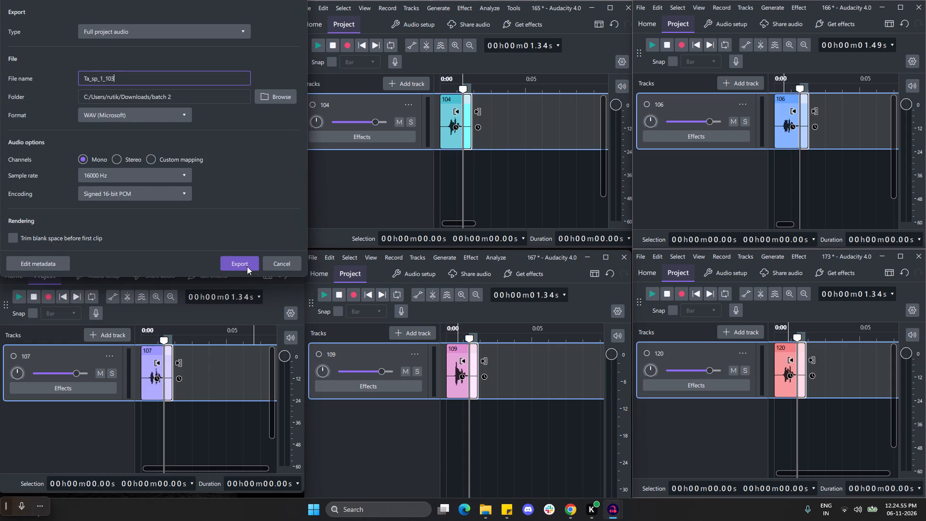
{"action": "left_click", "coordinate": [241, 264]}
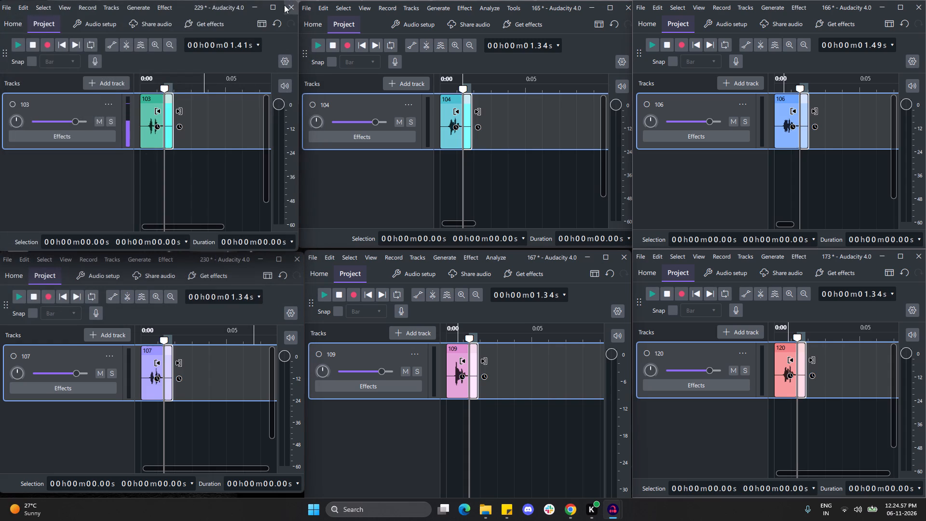
Export the audio of project 165 (clip 104) as a WAV named Ta_sp_1_104 in the batch 2 folder.
{"action": "left_click", "coordinate": [303, 6]}
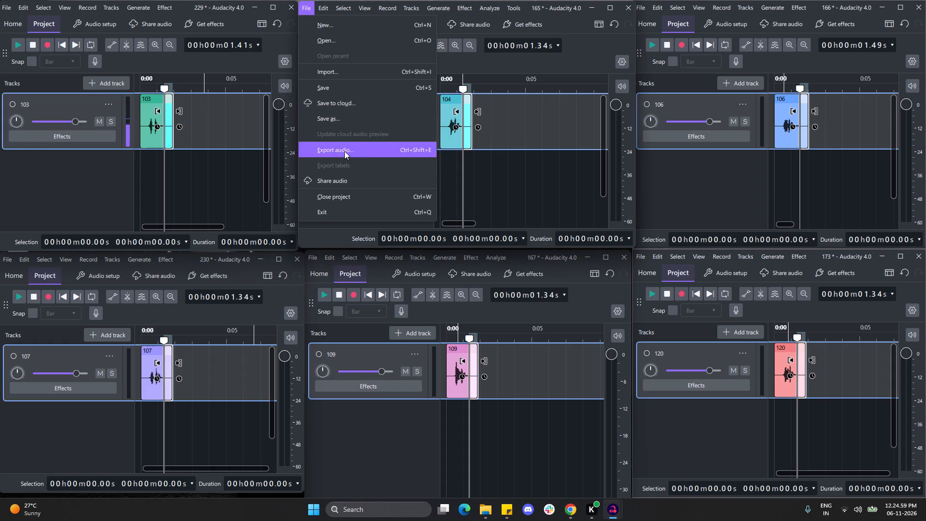
{"action": "left_click", "coordinate": [344, 151]}
{"action": "double_click", "coordinate": [429, 76]}
{"action": "key", "text": "ctrl+v"}
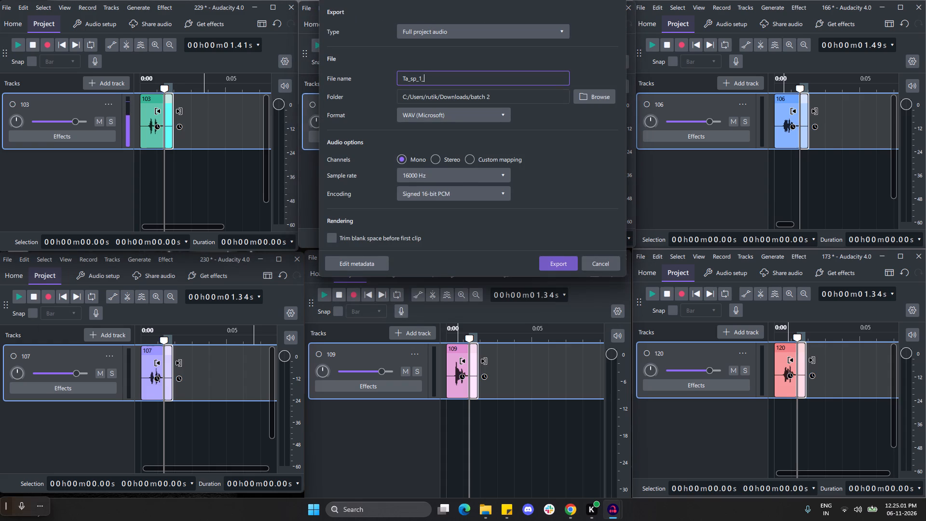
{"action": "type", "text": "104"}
{"action": "left_click", "coordinate": [552, 260]}
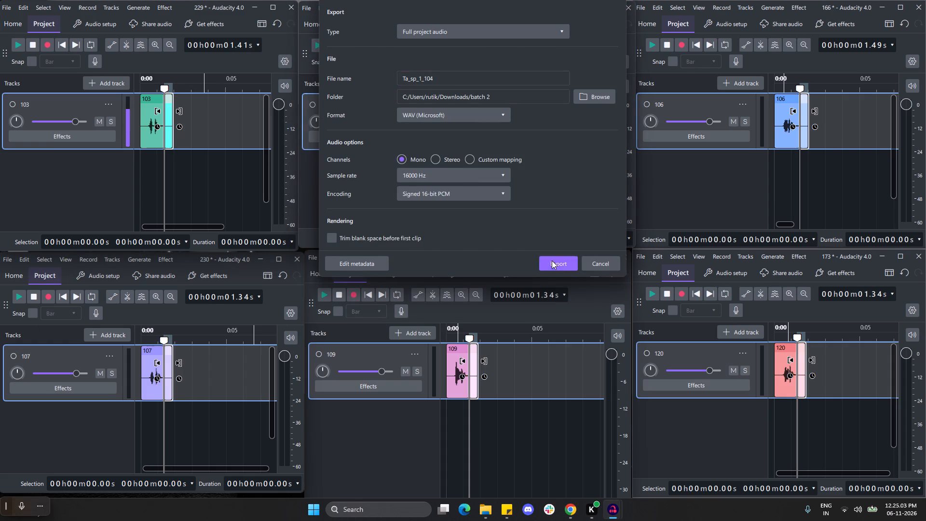
Export the audio of project 166 (clip 106) as a WAV named Ta_sp_1_106 in the batch 2 folder.
{"action": "left_click", "coordinate": [643, 5]}
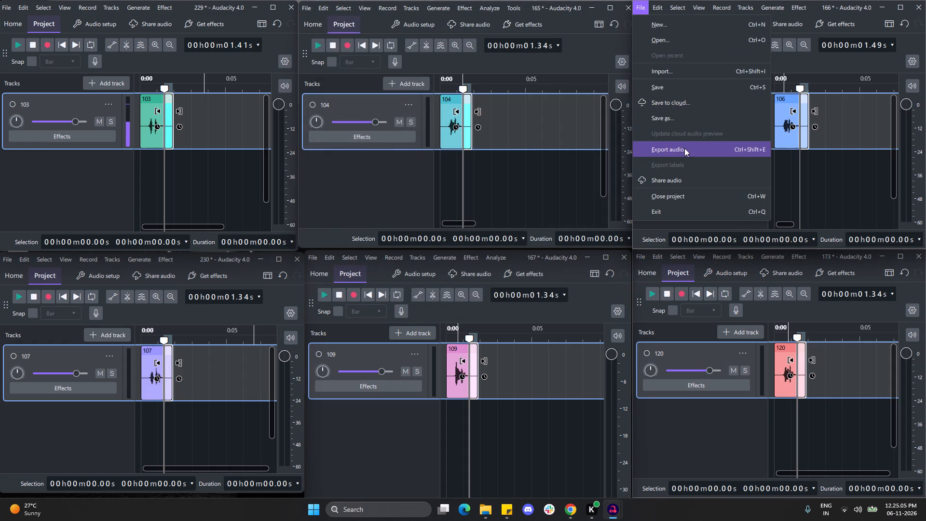
{"action": "left_click", "coordinate": [684, 148]}
{"action": "double_click", "coordinate": [737, 73]}
{"action": "key", "text": "ctrl+v"}
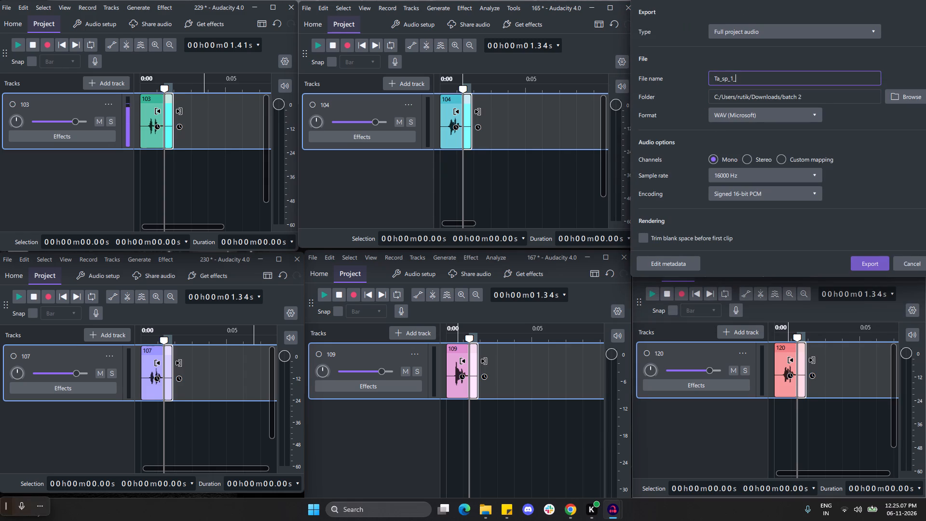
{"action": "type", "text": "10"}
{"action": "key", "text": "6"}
{"action": "left_click", "coordinate": [875, 264]}
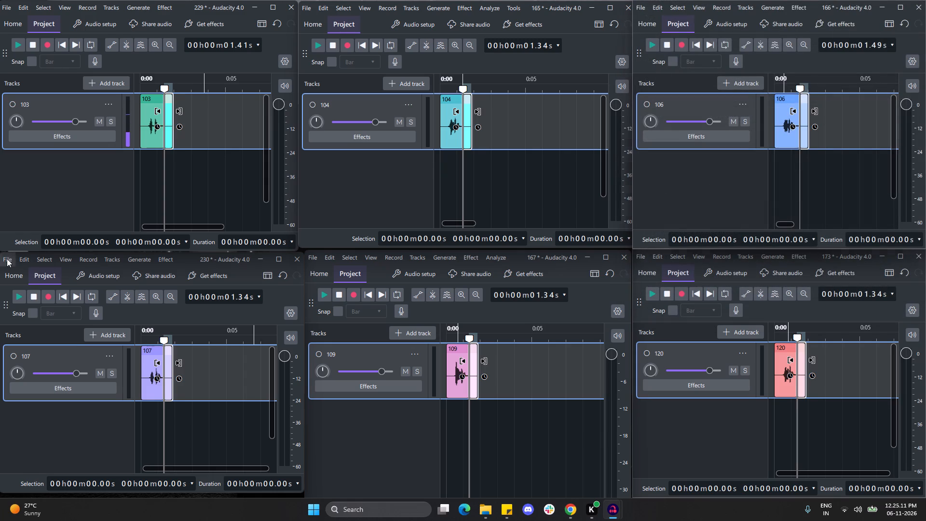
Export the audio of project 230 (clip 107) as a WAV named Ta_sp_1_107 in the batch 2 folder.
{"action": "left_click", "coordinate": [7, 259]}
{"action": "left_click", "coordinate": [34, 406]}
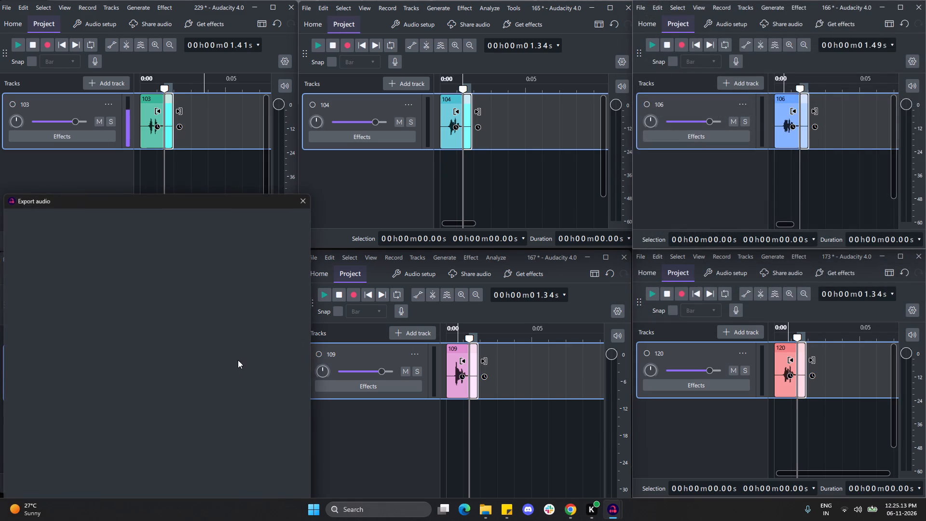
{"action": "double_click", "coordinate": [136, 288]}
{"action": "key", "text": "ctrl+v"}
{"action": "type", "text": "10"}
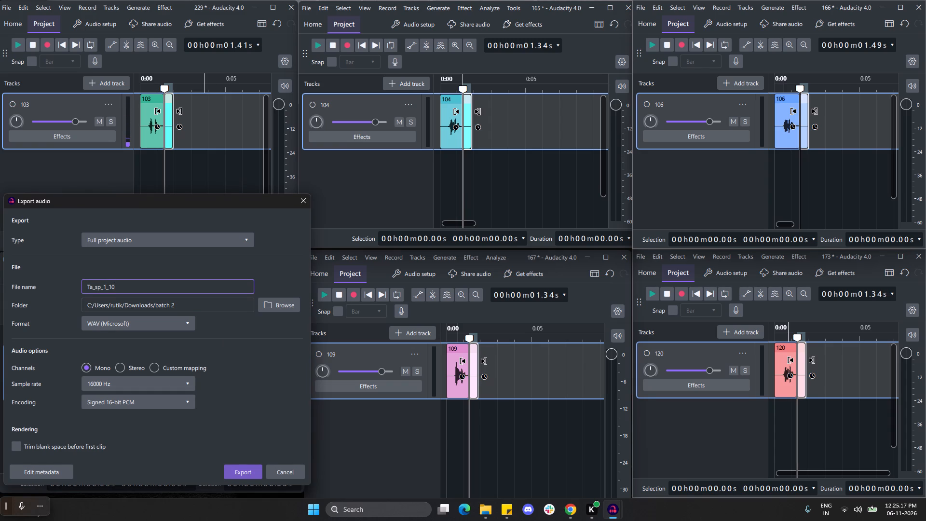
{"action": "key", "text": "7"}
{"action": "left_click", "coordinate": [239, 474]}
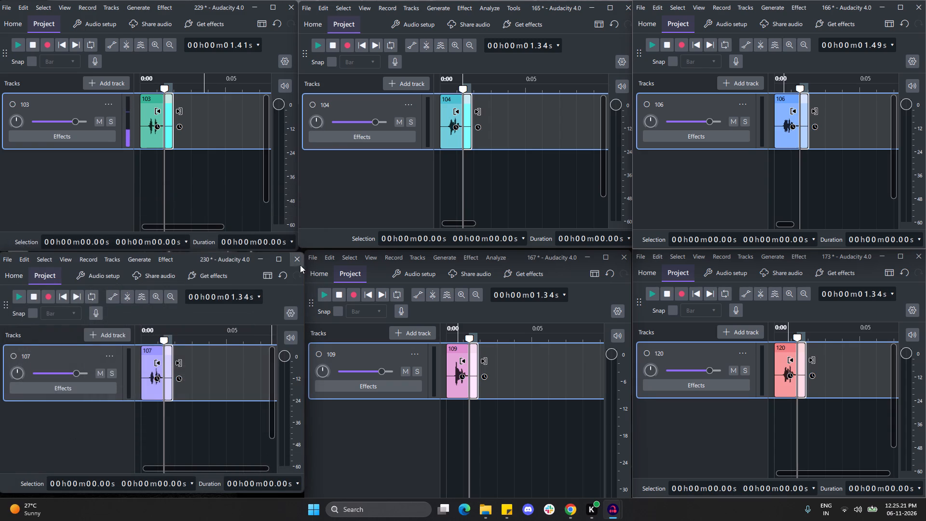
Export the audio of project 167 (clip 109) as a WAV named Ta_sp_1_109 in the batch 2 folder.
{"action": "left_click", "coordinate": [313, 260]}
{"action": "left_click", "coordinate": [367, 399]}
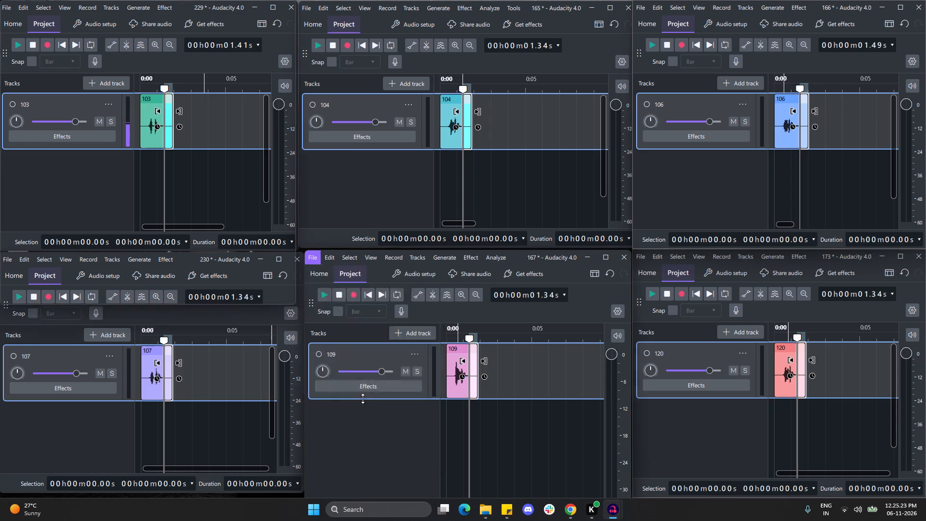
{"action": "double_click", "coordinate": [426, 285]}
{"action": "key", "text": "ctrl+v"}
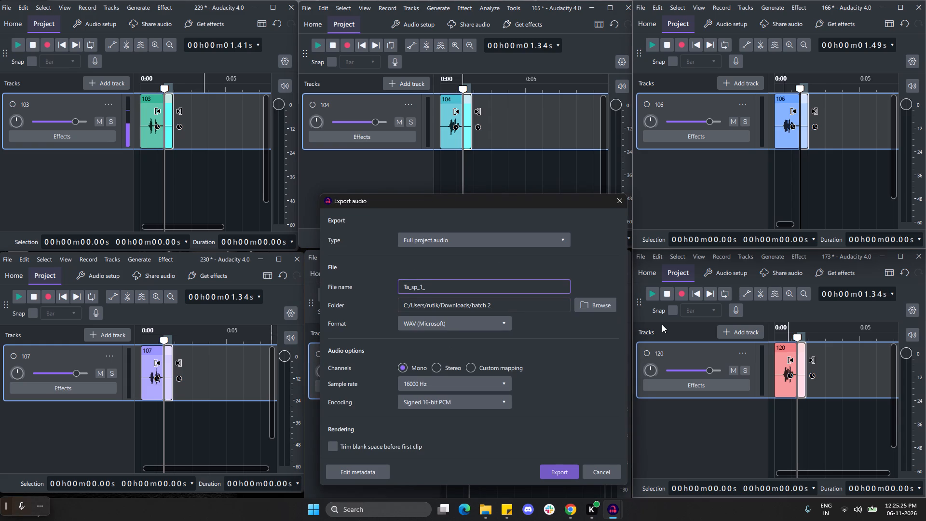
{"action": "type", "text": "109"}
{"action": "left_click", "coordinate": [560, 477]}
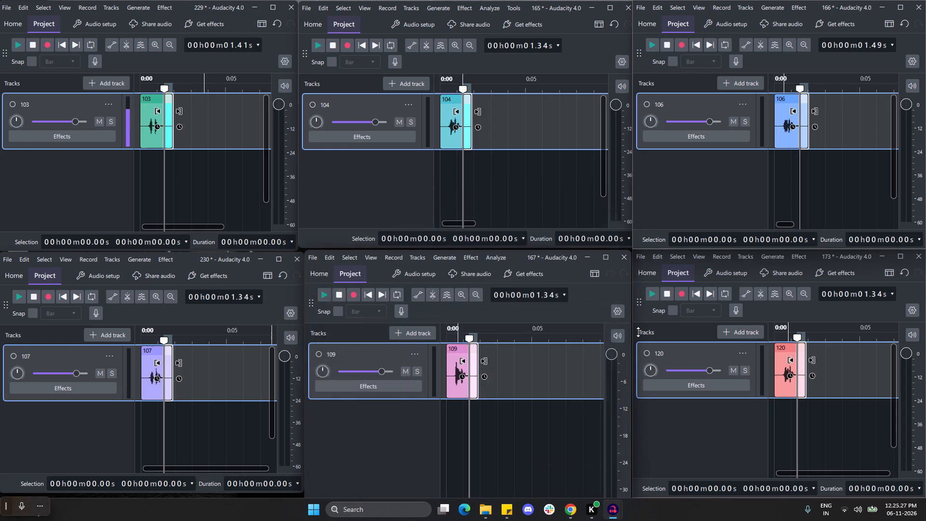
Export the audio of project 173 (clip 120) as a WAV named Ta_sp_1_120 in the batch 2 folder.
{"action": "left_click", "coordinate": [643, 258]}
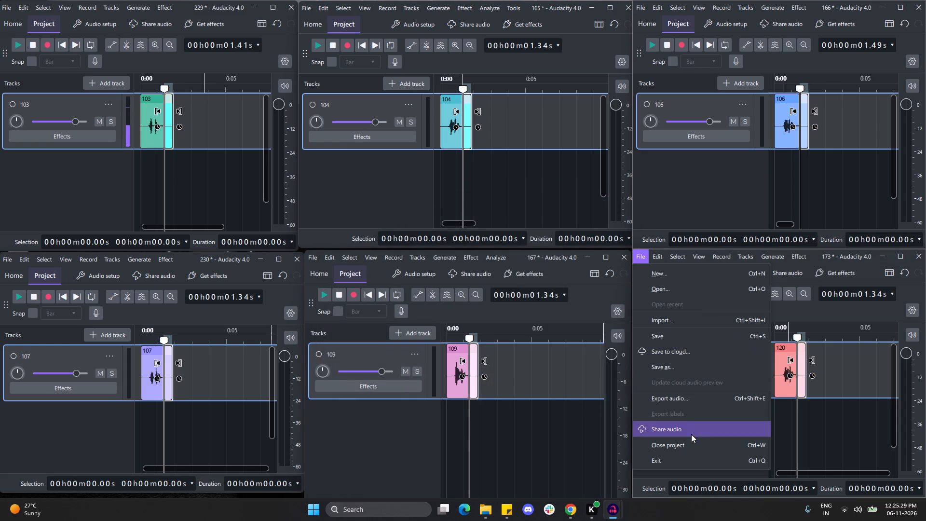
{"action": "left_click", "coordinate": [680, 398]}
{"action": "double_click", "coordinate": [750, 288]}
{"action": "key", "text": "ctrl+v"}
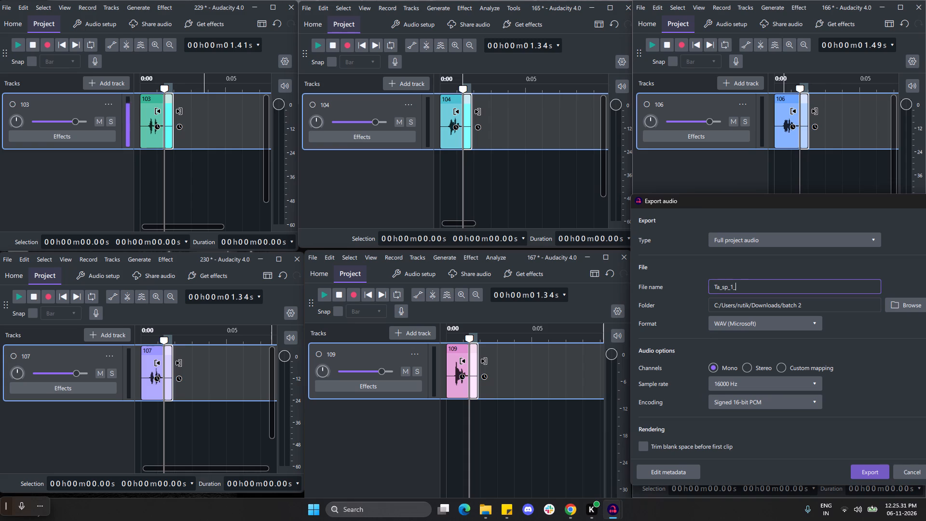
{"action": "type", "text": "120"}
{"action": "left_click", "coordinate": [865, 471]}
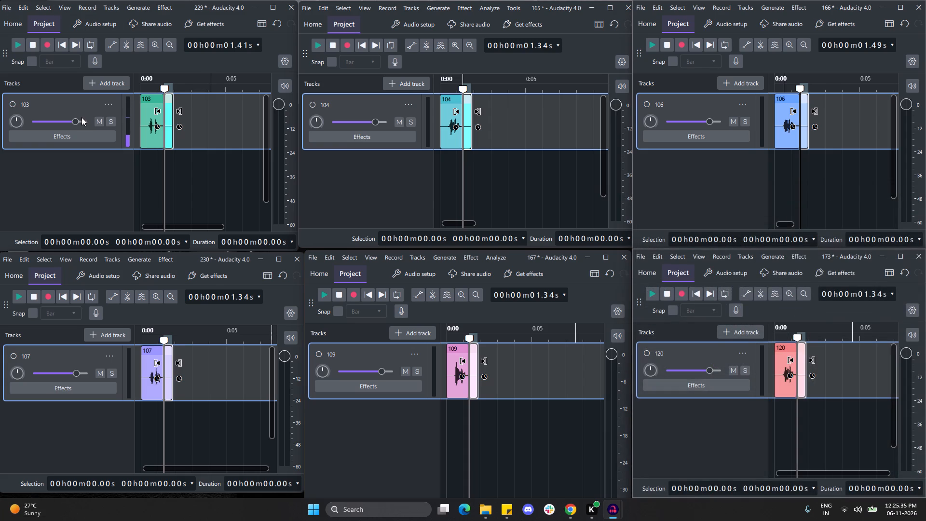
Delete the tracks 103, 104, 106, 120, 109 and 107 from the six open projects.
{"action": "left_click", "coordinate": [106, 108]}
{"action": "left_click", "coordinate": [136, 150]}
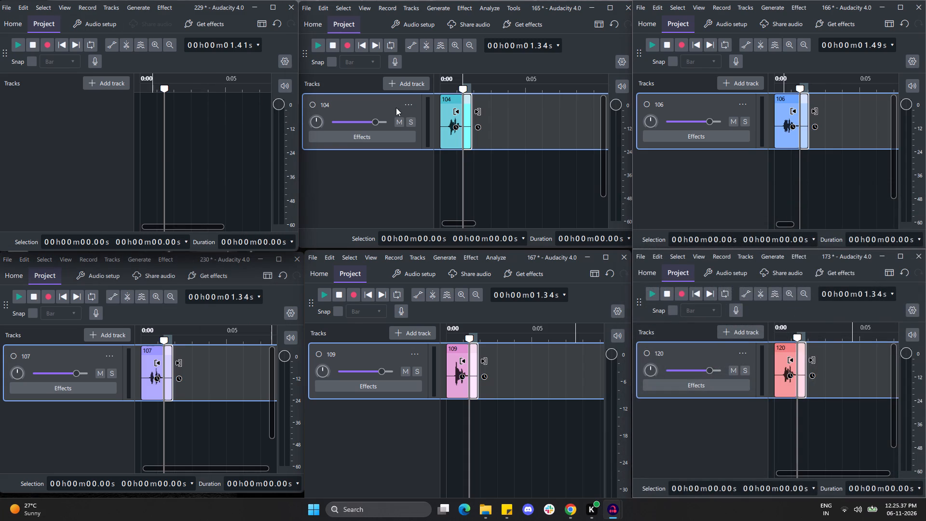
{"action": "left_click", "coordinate": [411, 104]}
{"action": "left_click", "coordinate": [445, 154]}
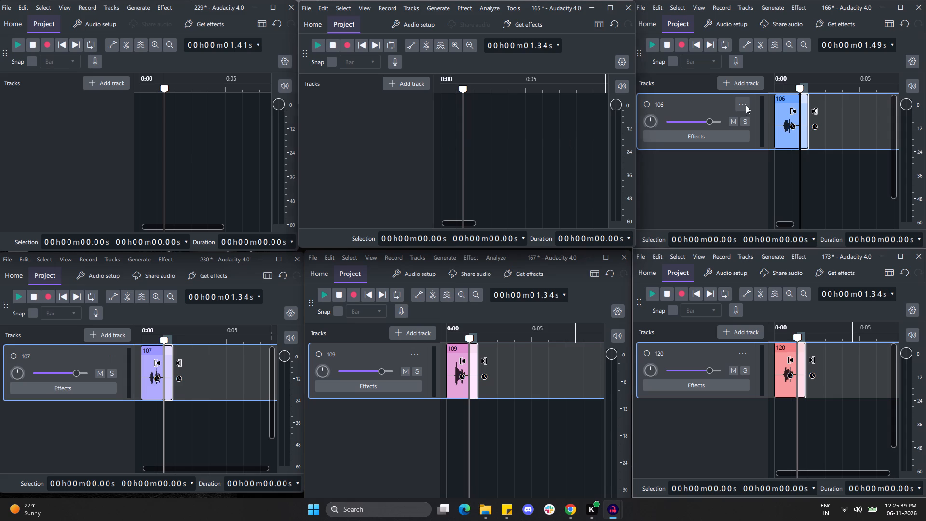
{"action": "left_click", "coordinate": [746, 105]}
{"action": "left_click", "coordinate": [771, 152]}
{"action": "left_click", "coordinate": [737, 351]}
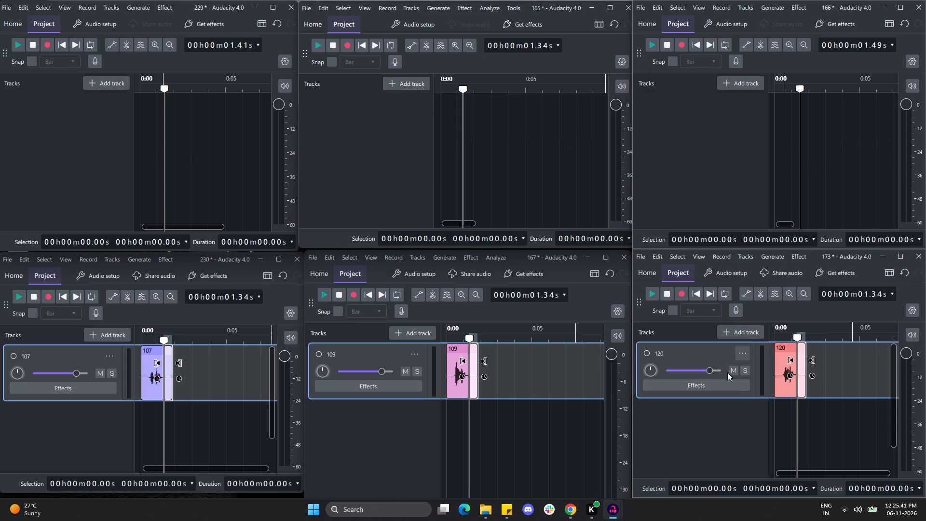
{"action": "left_click", "coordinate": [757, 194]}
{"action": "left_click", "coordinate": [418, 353]}
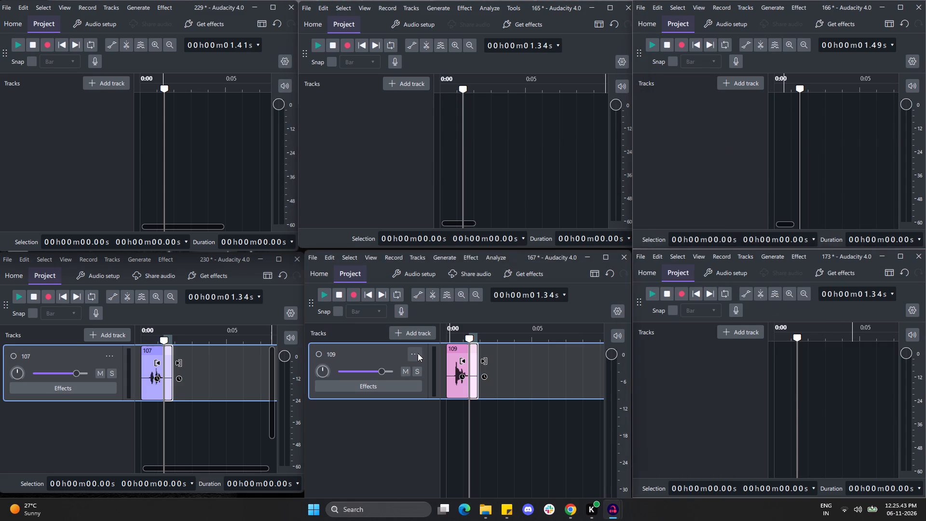
{"action": "left_click", "coordinate": [459, 196]}
{"action": "left_click", "coordinate": [110, 354]}
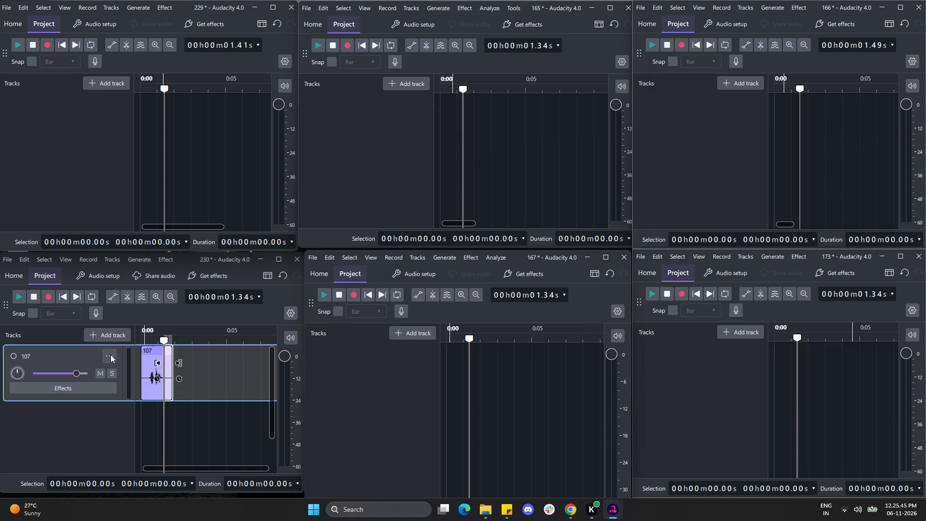
{"action": "left_click", "coordinate": [147, 203]}
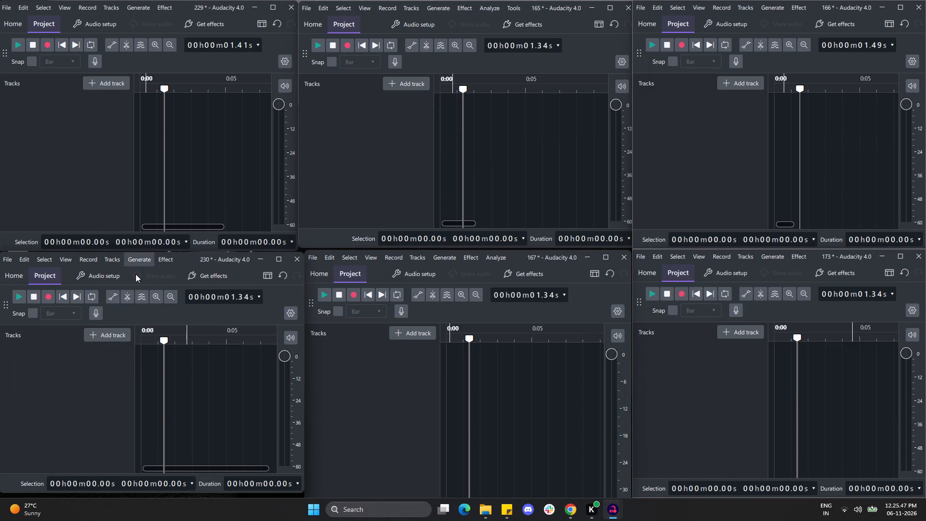
{"action": "left_click", "coordinate": [0, 10]}
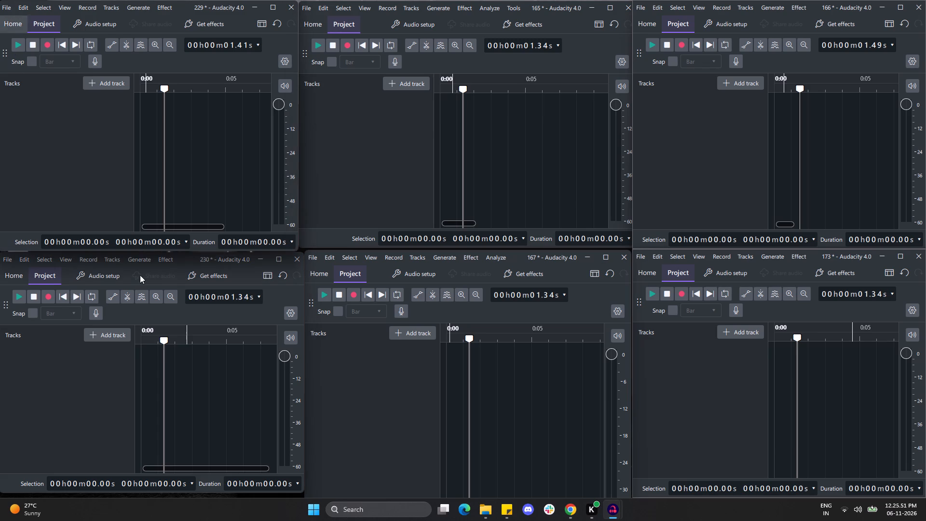
Switch to File Explorer and delete the source files from 87.mp3 through 120.mp3 in the Tamil Speaker 1 folder.
{"action": "left_click", "coordinate": [490, 511]}
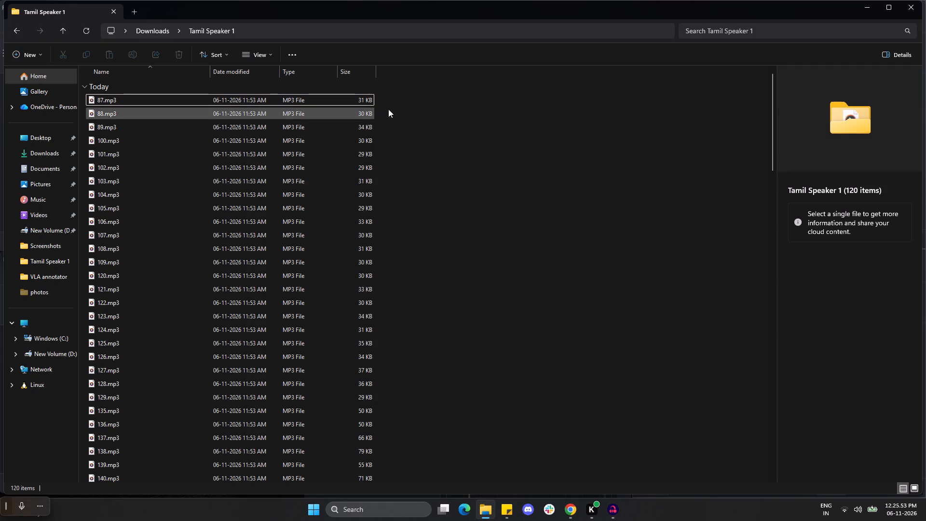
{"action": "left_click_drag", "start_coordinate": [407, 102], "coordinate": [306, 273]}
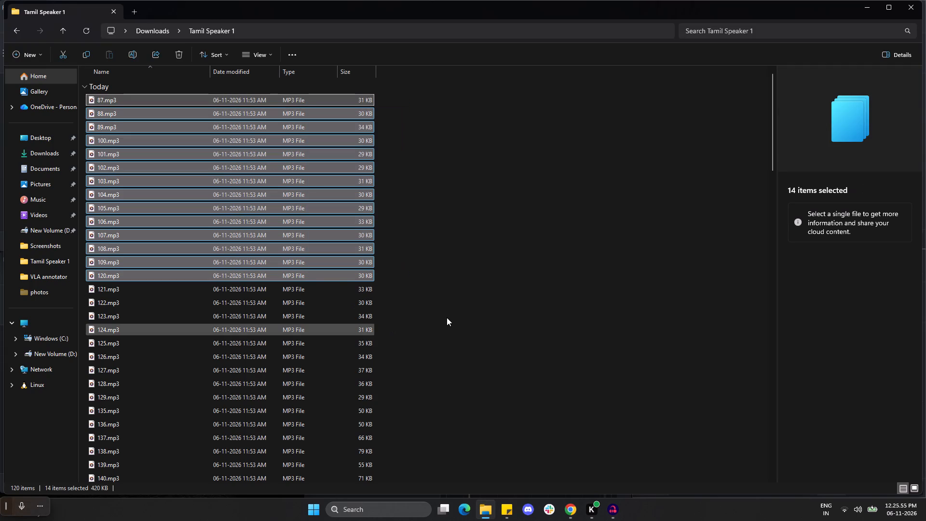
{"action": "key", "text": "Delete"}
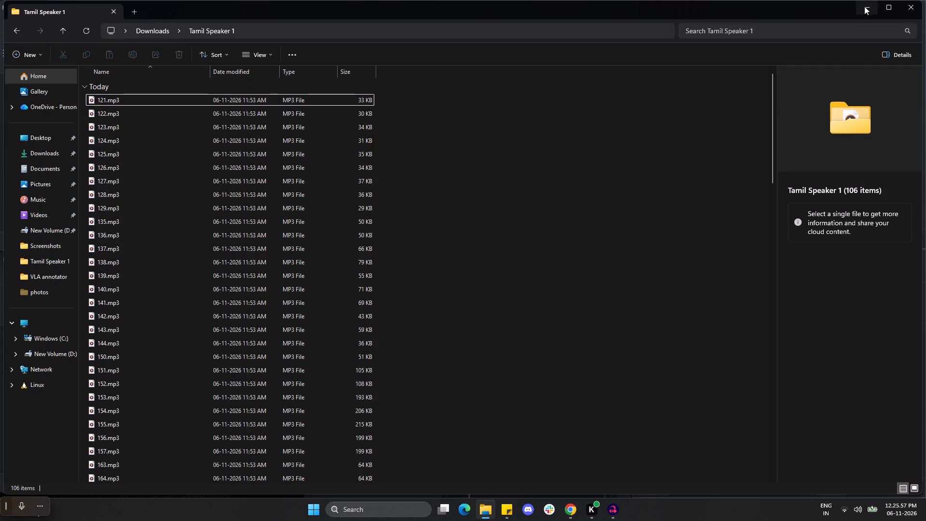
{"action": "left_click", "coordinate": [434, 340]}
{"action": "left_click", "coordinate": [866, 9]}
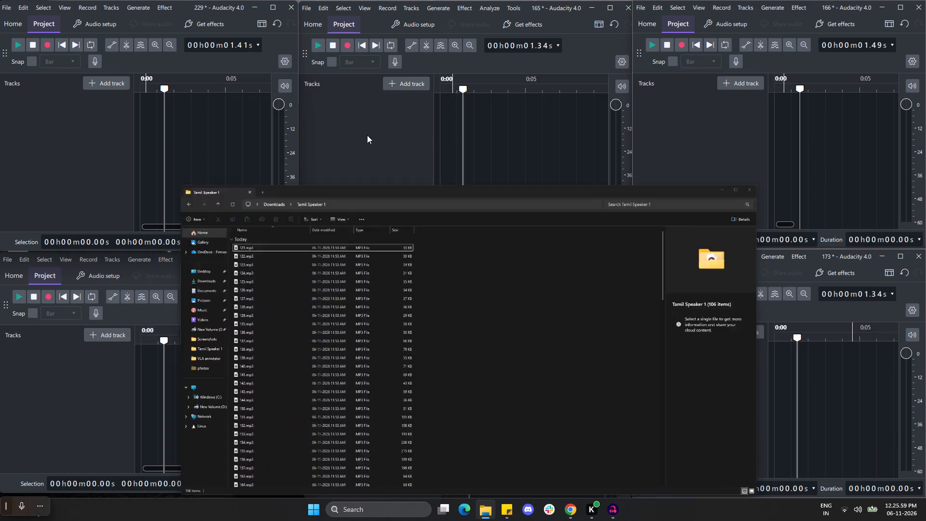
Back in Audacity, import 121.mp3 into project 229 and 123.mp3 into project 165.
{"action": "left_click", "coordinate": [5, 6]}
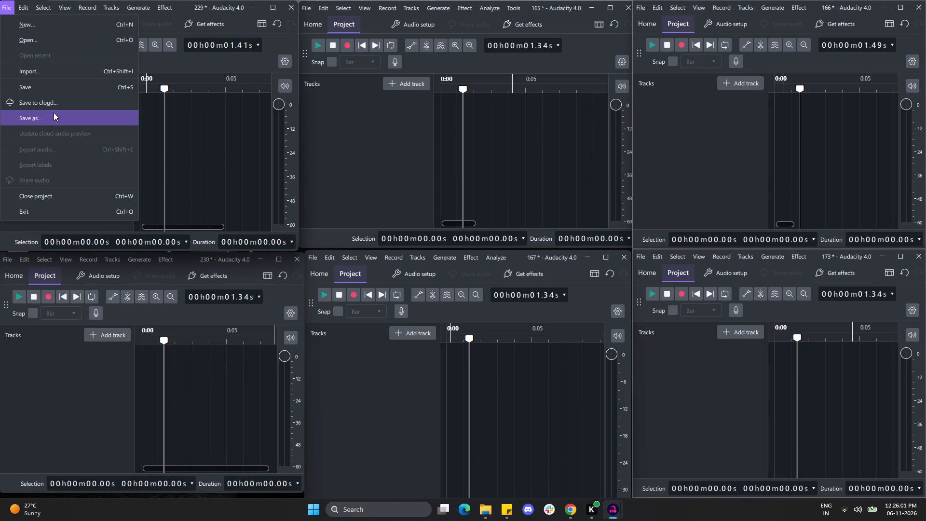
{"action": "left_click", "coordinate": [46, 72]}
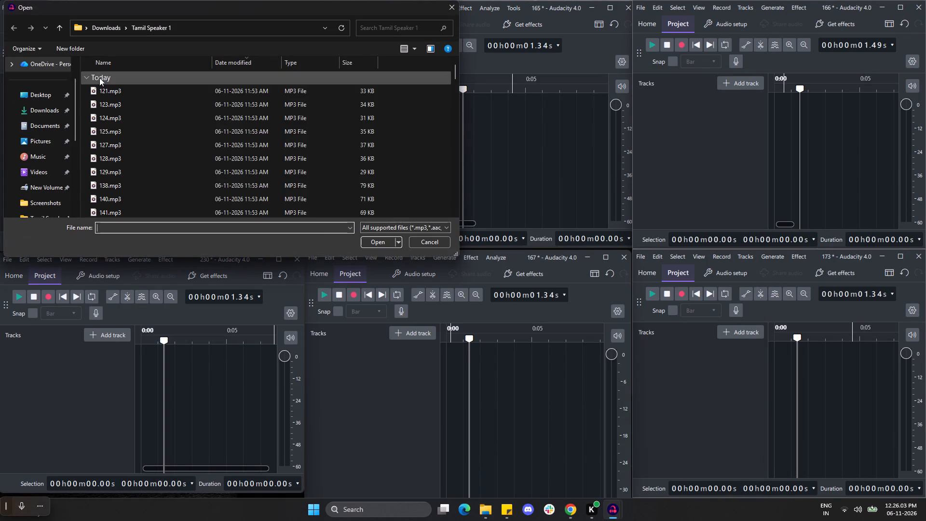
{"action": "left_click", "coordinate": [100, 78]}
{"action": "left_click", "coordinate": [105, 82]}
{"action": "left_click", "coordinate": [106, 90]}
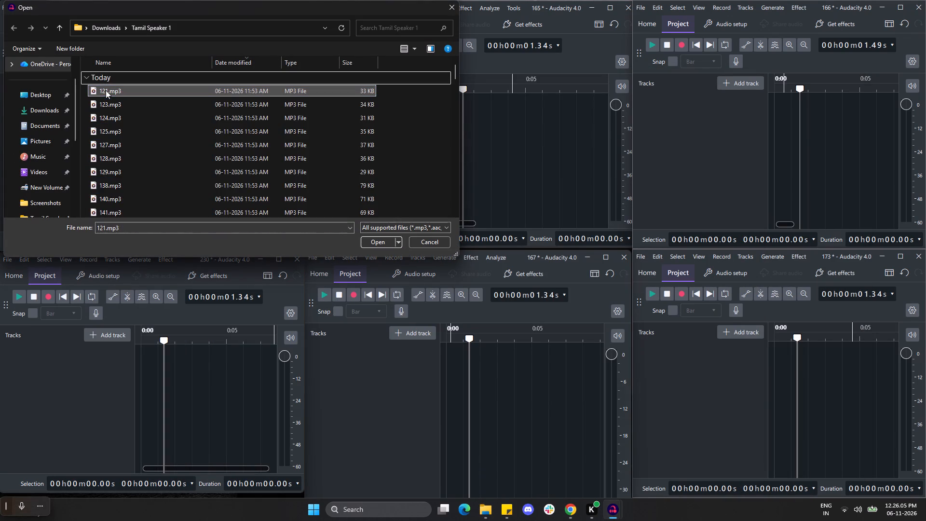
{"action": "left_click", "coordinate": [375, 242]}
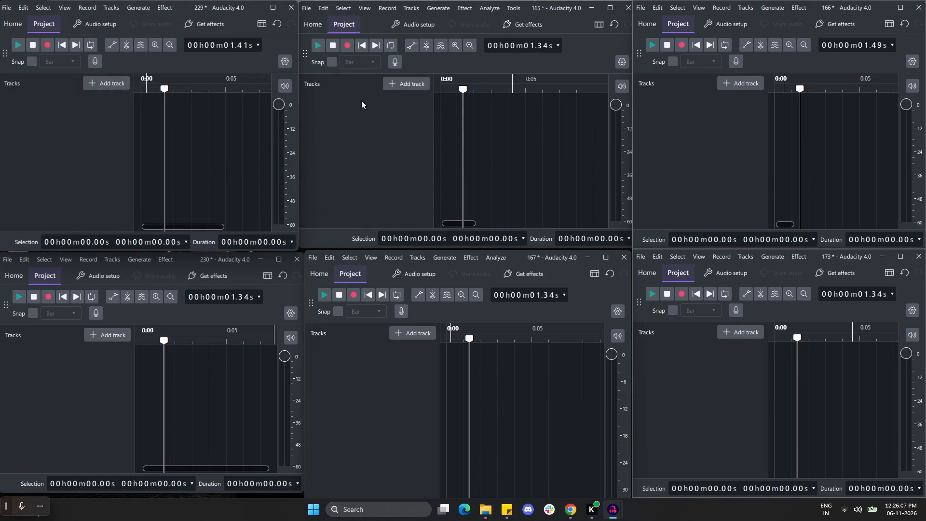
{"action": "left_click", "coordinate": [384, 128]}
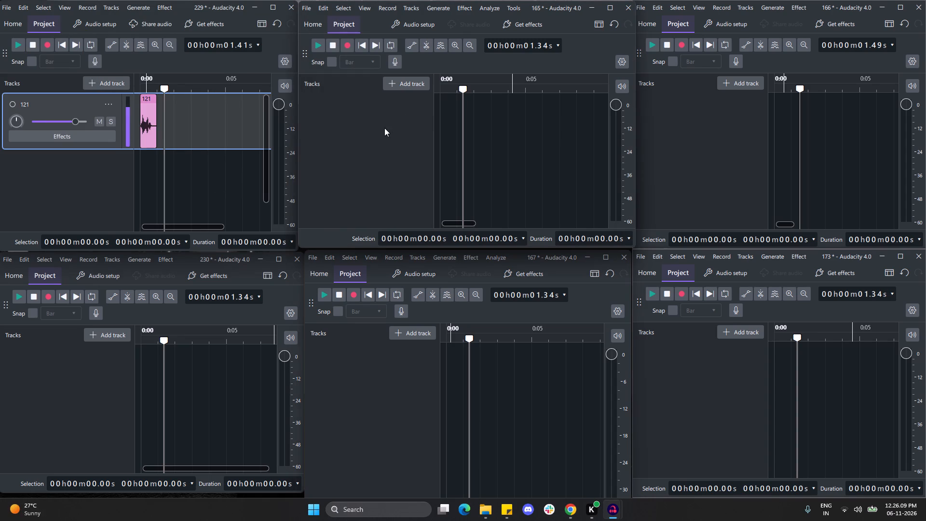
{"action": "left_click", "coordinate": [309, 12]}
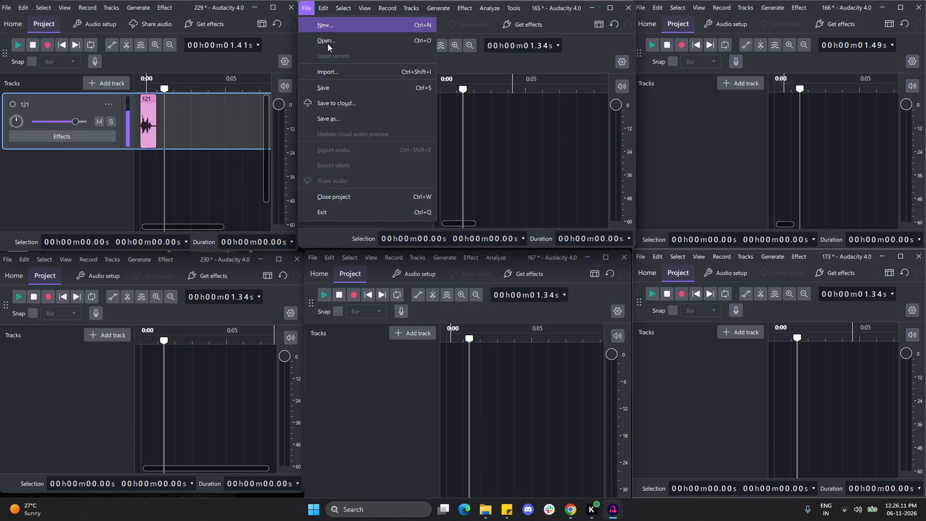
{"action": "left_click", "coordinate": [356, 76]}
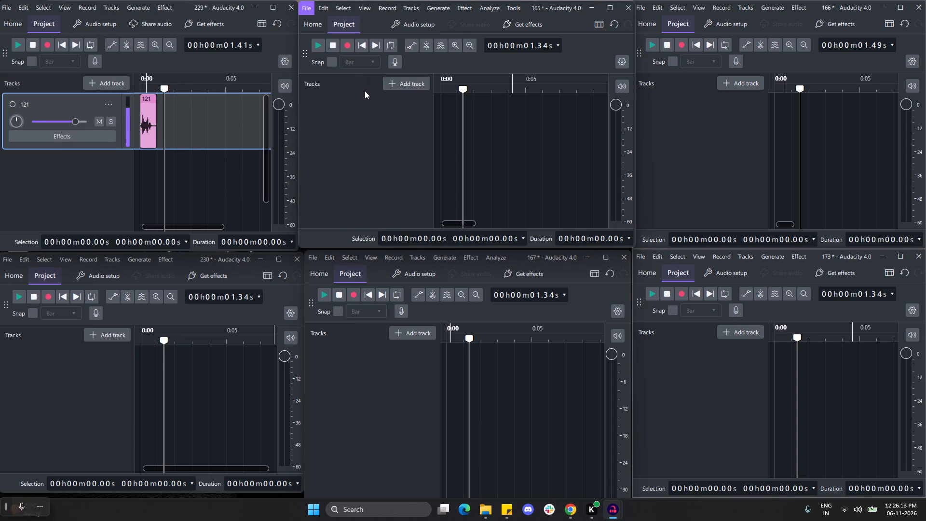
{"action": "left_click", "coordinate": [415, 105]}
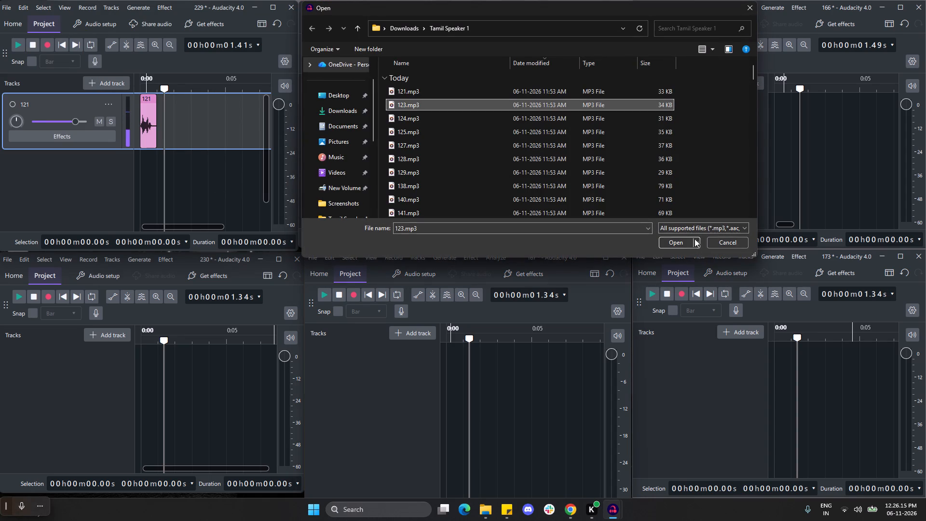
{"action": "left_click", "coordinate": [668, 240]}
Import 124.mp3 into project 166 and 125.mp3 into project 230.
{"action": "left_click", "coordinate": [641, 10]}
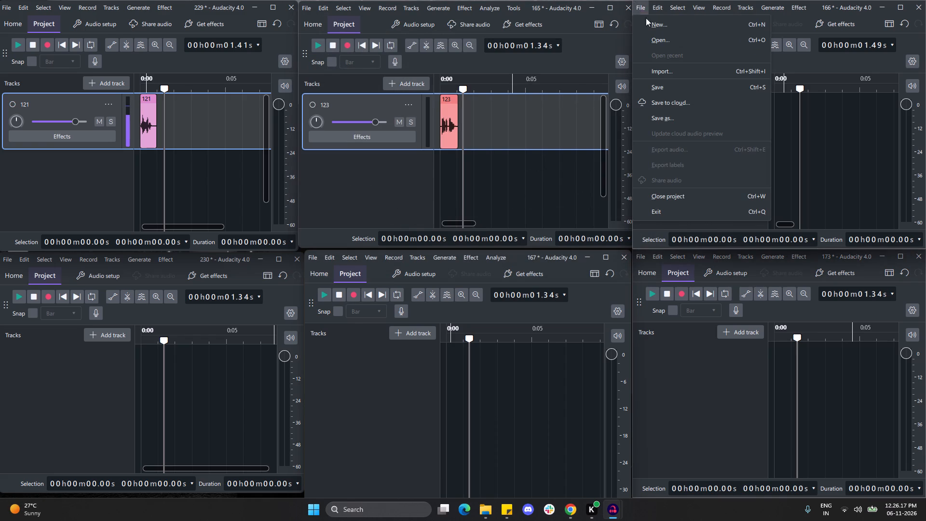
{"action": "left_click", "coordinate": [670, 76]}
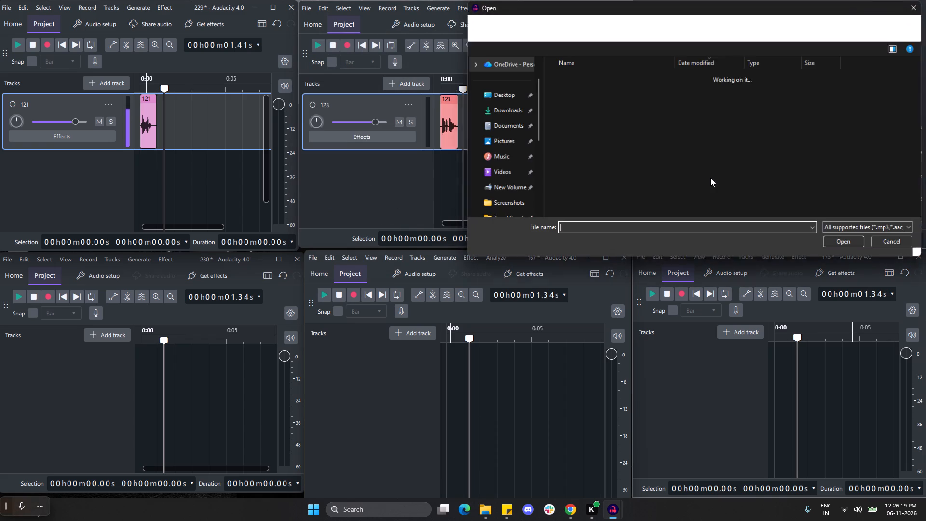
{"action": "left_click", "coordinate": [592, 111]}
{"action": "left_click", "coordinate": [593, 114]}
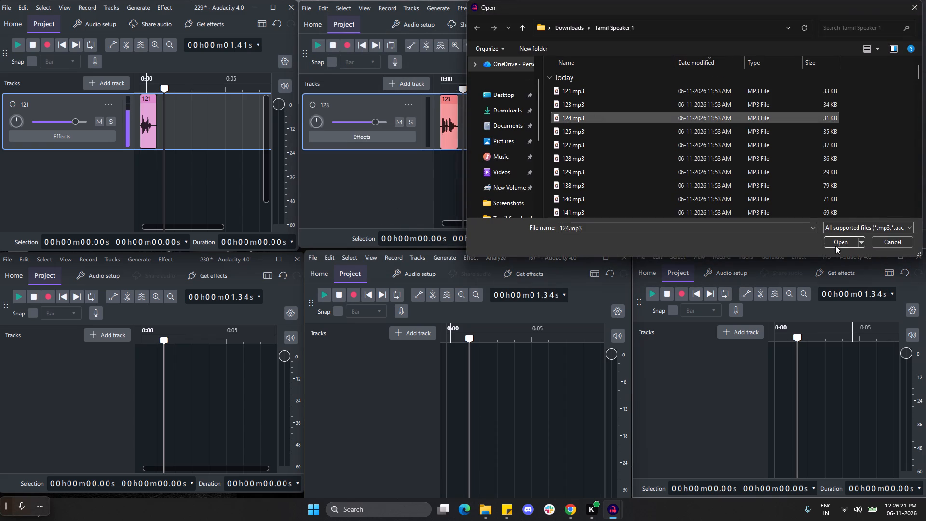
{"action": "left_click", "coordinate": [838, 244]}
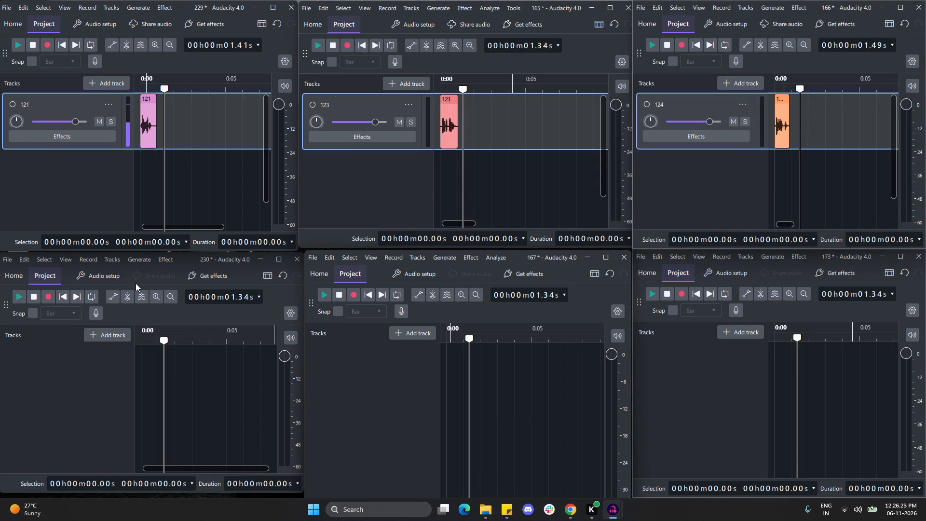
{"action": "left_click", "coordinate": [6, 260]}
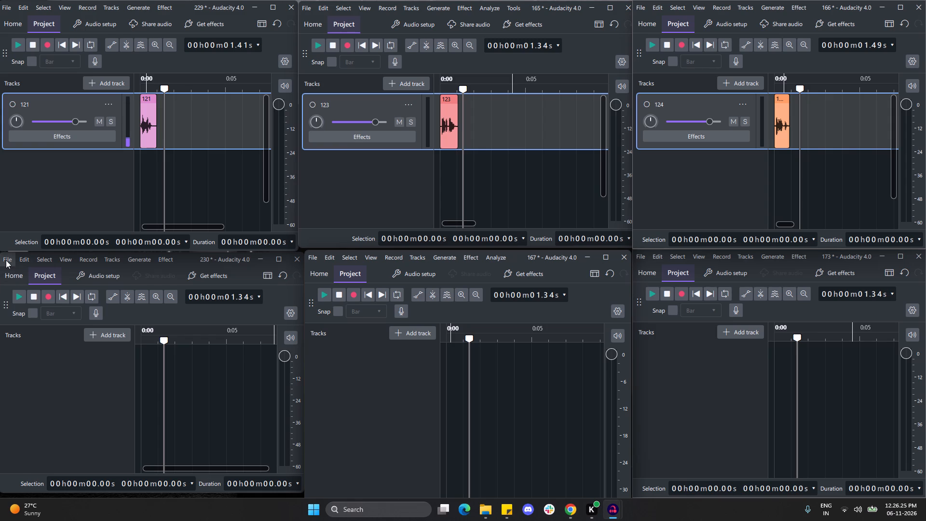
{"action": "left_click", "coordinate": [41, 324]}
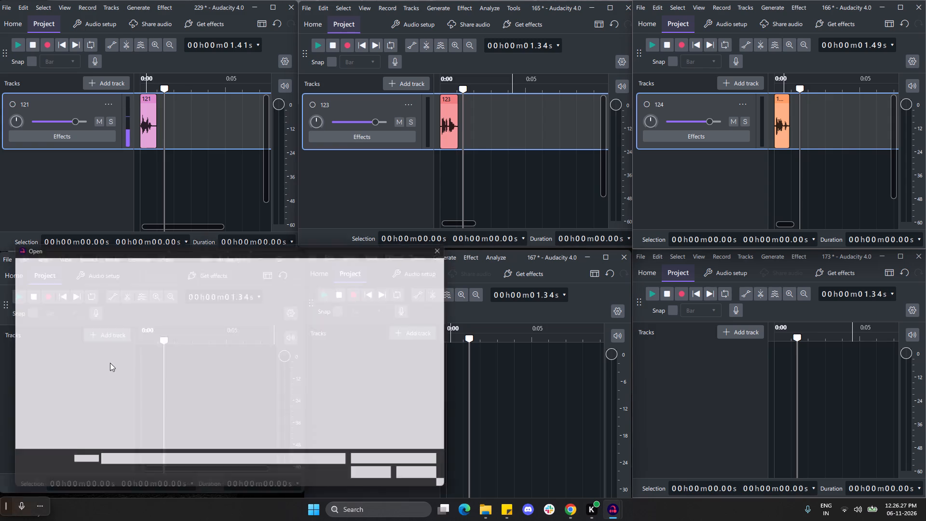
{"action": "left_click", "coordinate": [120, 370]}
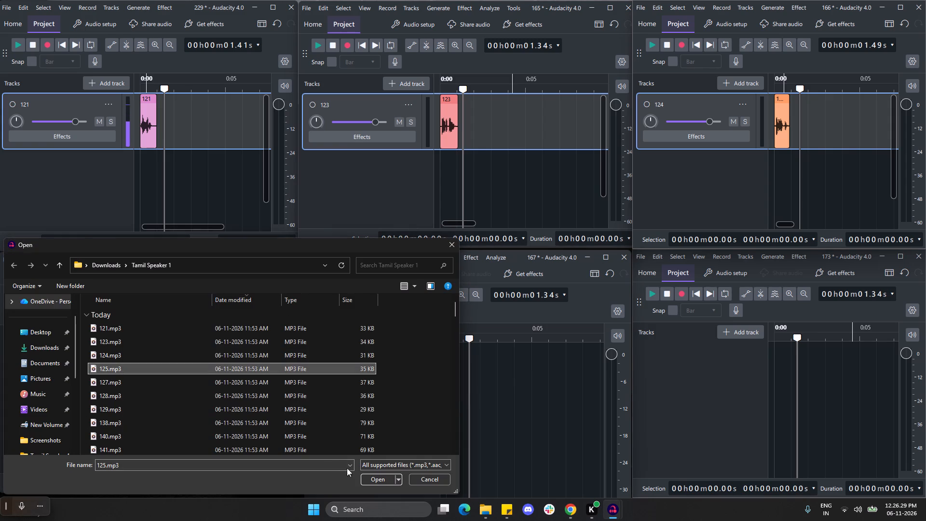
{"action": "left_click", "coordinate": [373, 481]}
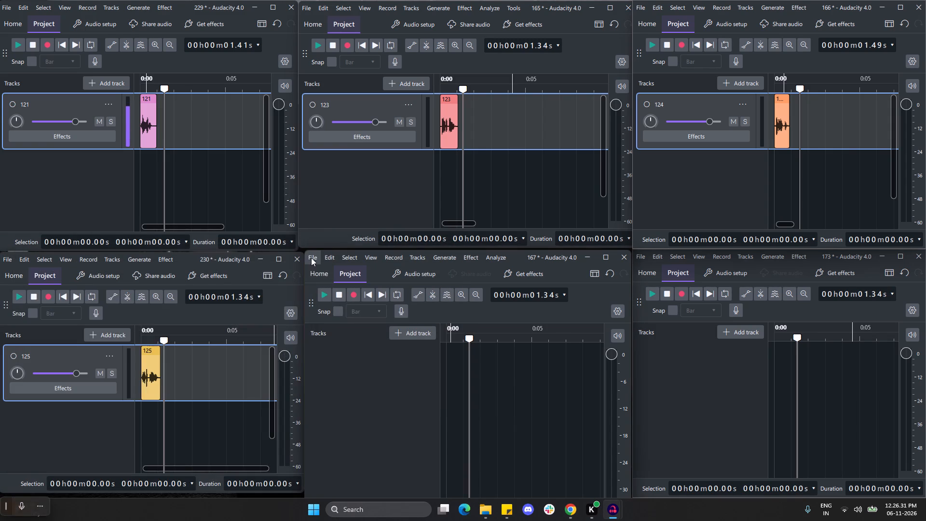
Import 127.mp3 into project 167 and 128.mp3 into project 173.
{"action": "left_click", "coordinate": [311, 258]}
{"action": "left_click", "coordinate": [357, 324]}
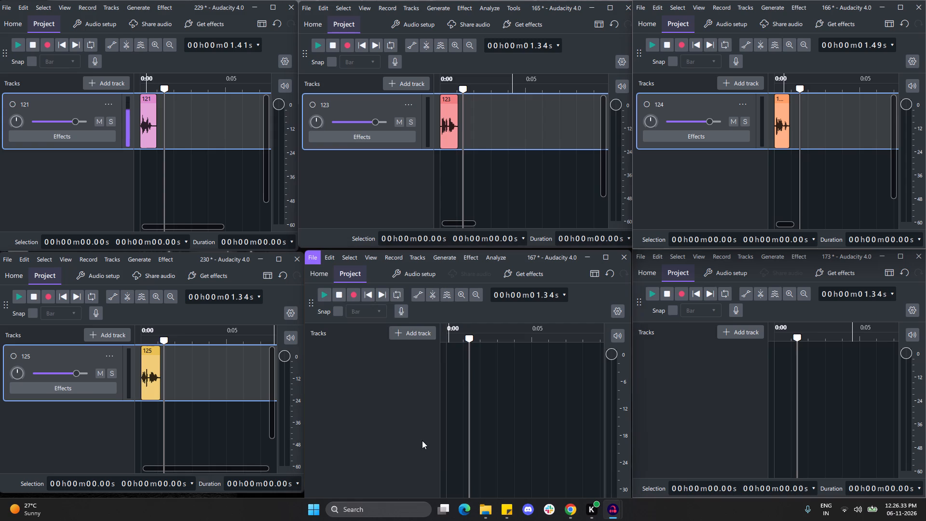
{"action": "left_click", "coordinate": [454, 380]}
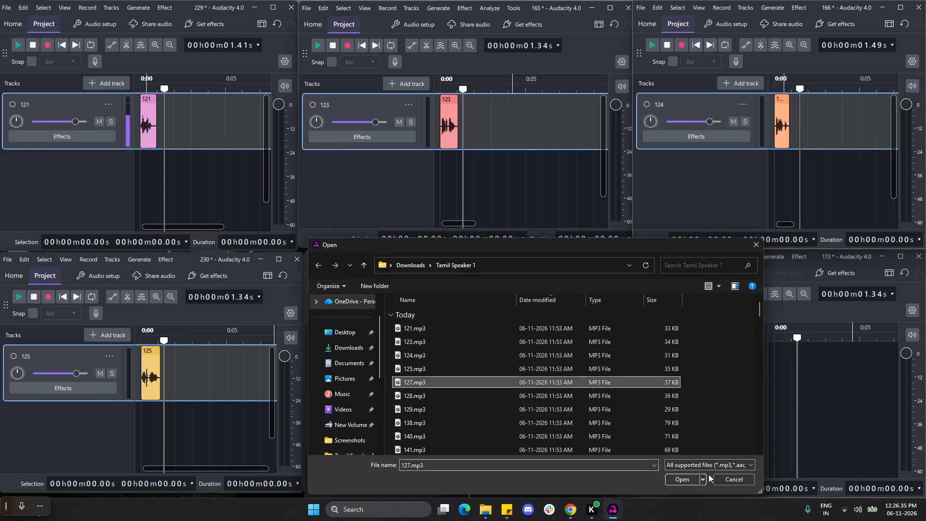
{"action": "left_click", "coordinate": [693, 478]}
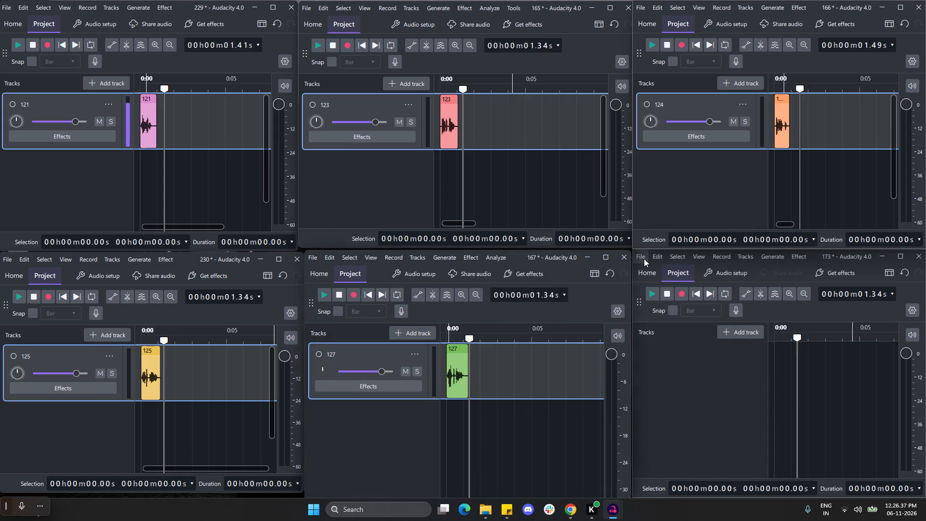
{"action": "left_click", "coordinate": [644, 259]}
{"action": "left_click", "coordinate": [683, 325]}
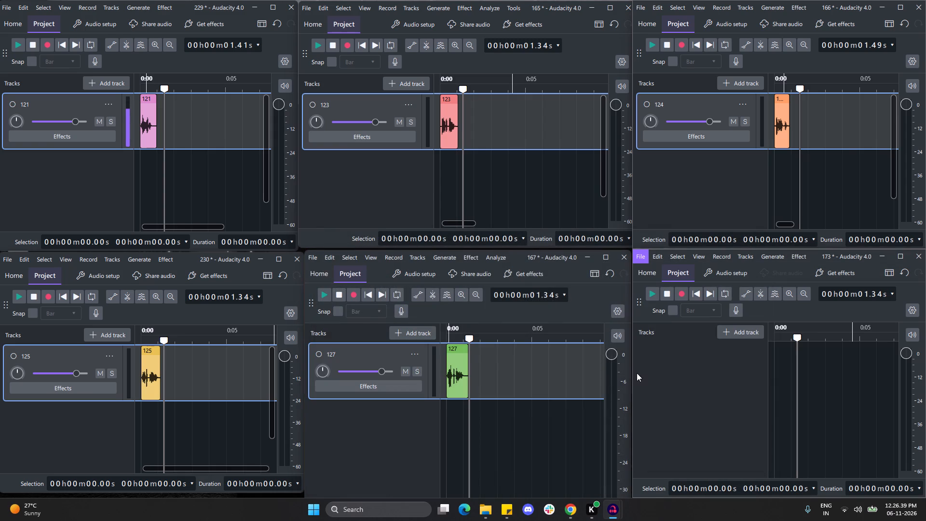
{"action": "left_click", "coordinate": [589, 393]}
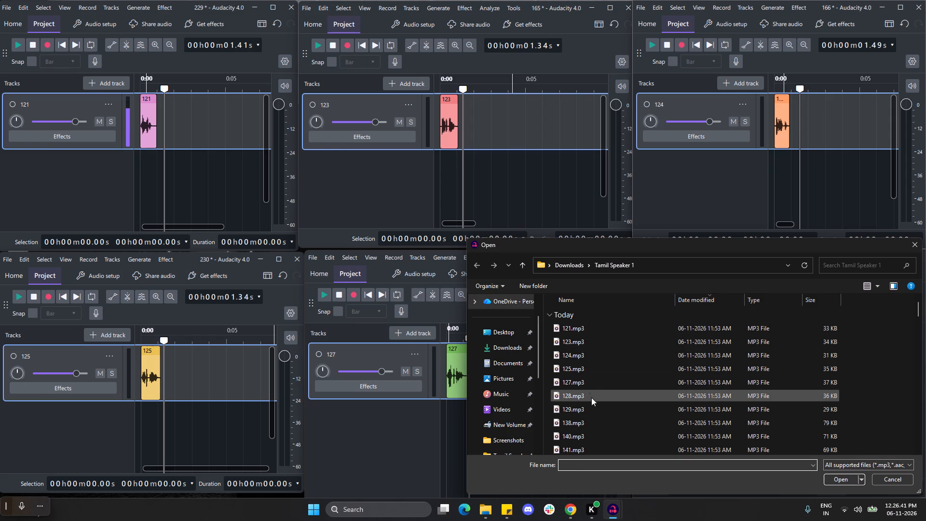
{"action": "left_click", "coordinate": [839, 479]}
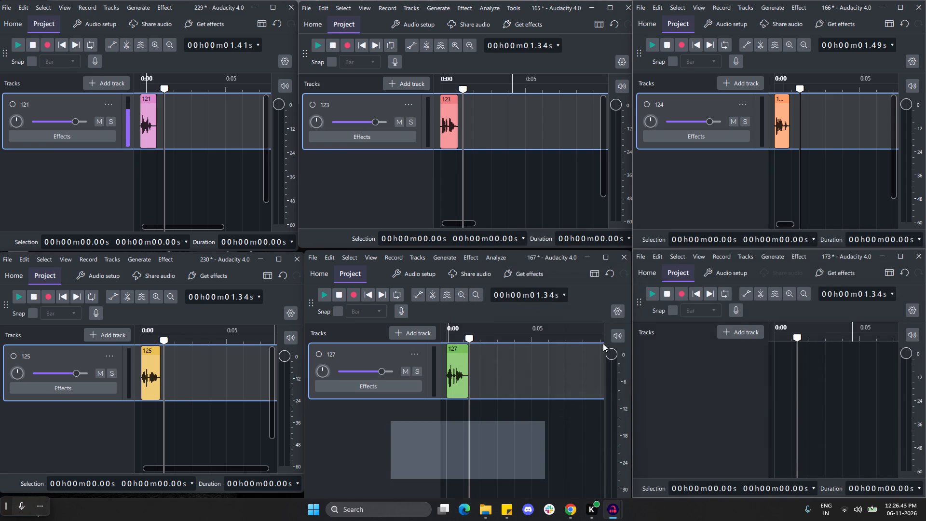
Set the playhead at the end of all six clips and append 0.5 s of silence to clip 124 in project 166.
{"action": "left_click", "coordinate": [458, 129]}
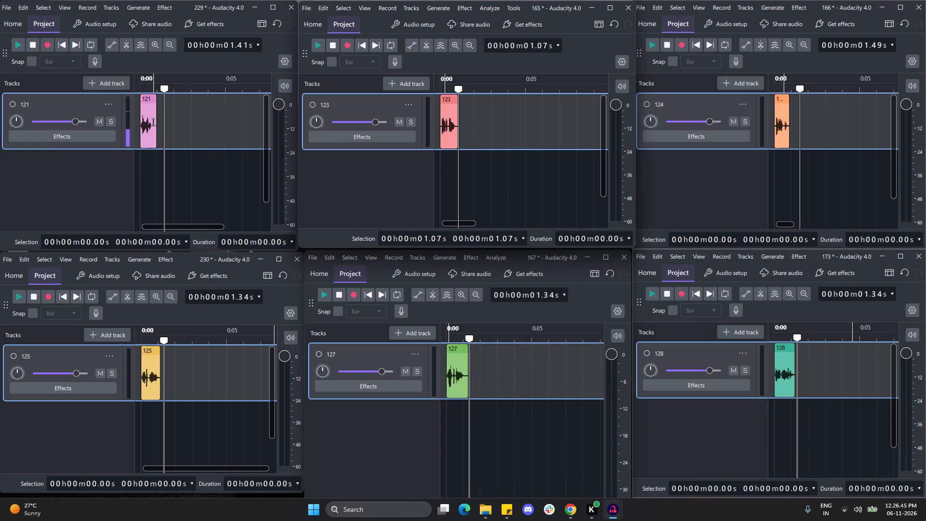
{"action": "left_click", "coordinate": [156, 125]}
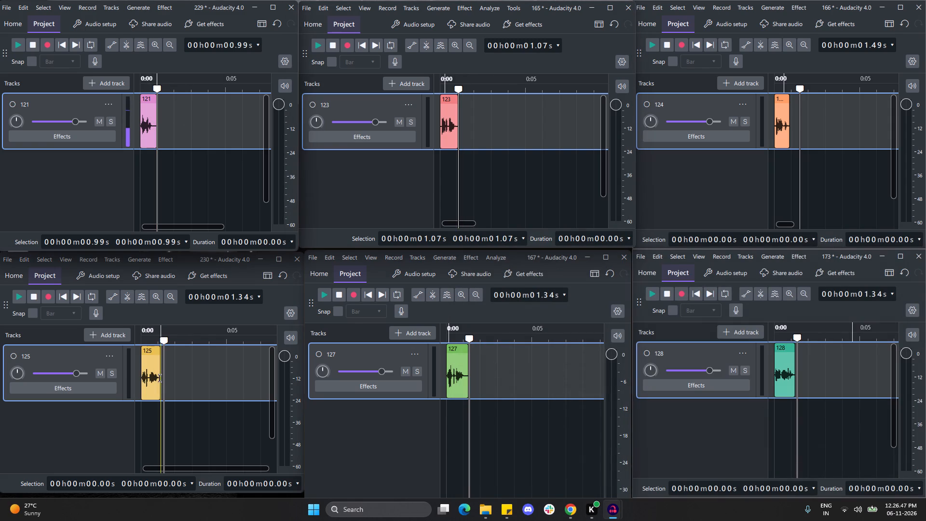
{"action": "left_click", "coordinate": [159, 378]}
{"action": "left_click", "coordinate": [467, 369]}
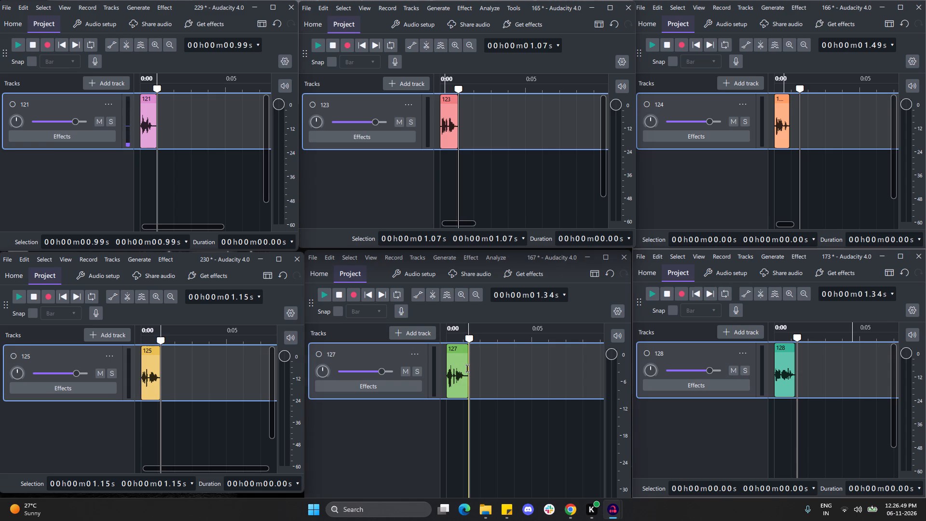
{"action": "left_click", "coordinate": [794, 379]}
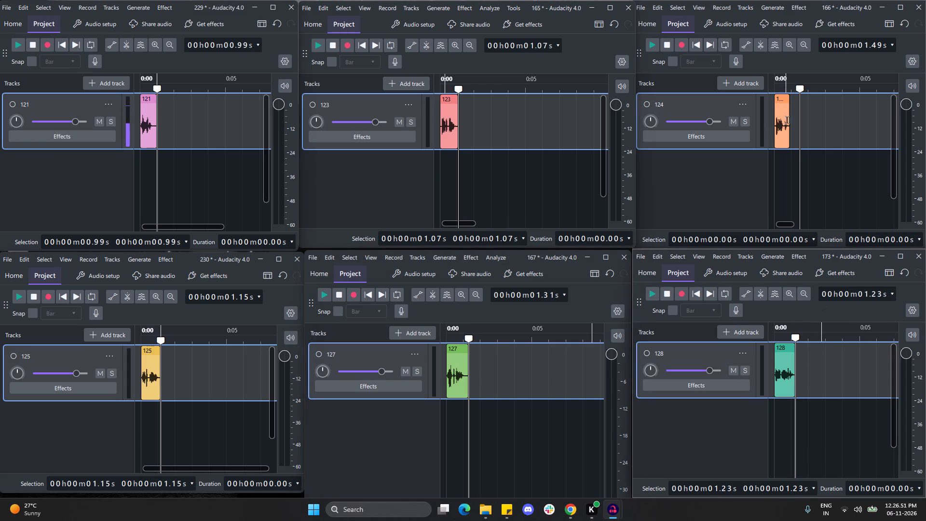
{"action": "left_click", "coordinate": [789, 120]}
{"action": "left_click", "coordinate": [767, 7]}
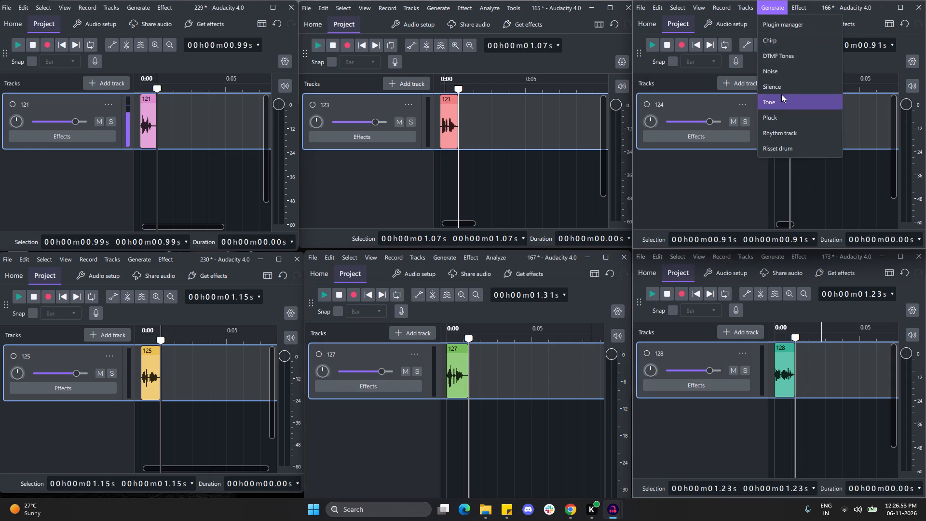
{"action": "left_click", "coordinate": [781, 87]}
{"action": "left_click", "coordinate": [790, 143]}
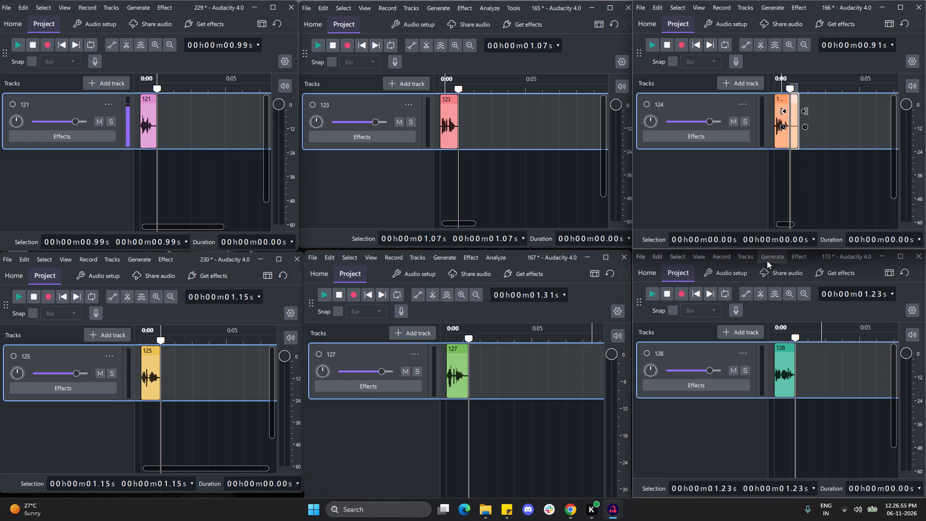
Append 0.5 s of silence to clips 128 and 127, and return the playheads in projects 173, 166 and 167 to the start.
{"action": "left_click", "coordinate": [766, 260]}
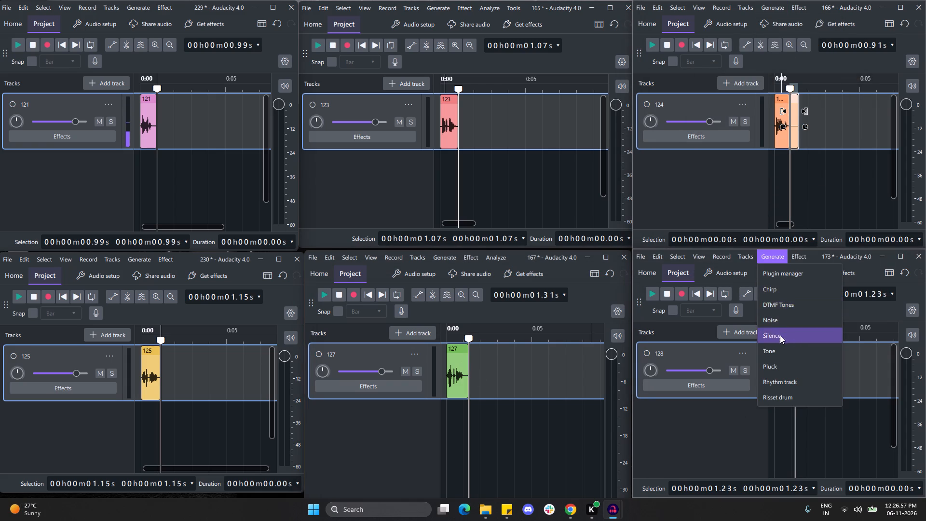
{"action": "left_click", "coordinate": [780, 335]}
{"action": "left_click", "coordinate": [789, 395]}
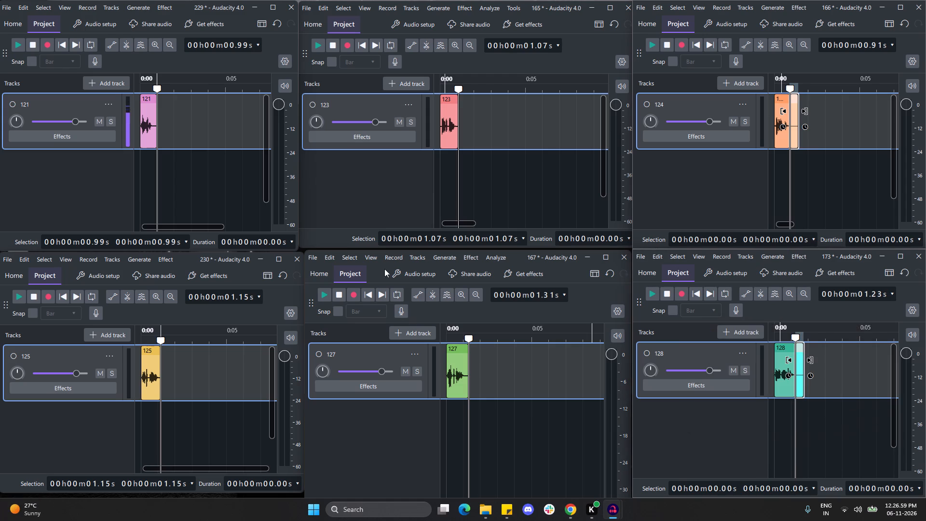
{"action": "left_click", "coordinate": [450, 257]}
{"action": "left_click", "coordinate": [461, 336]}
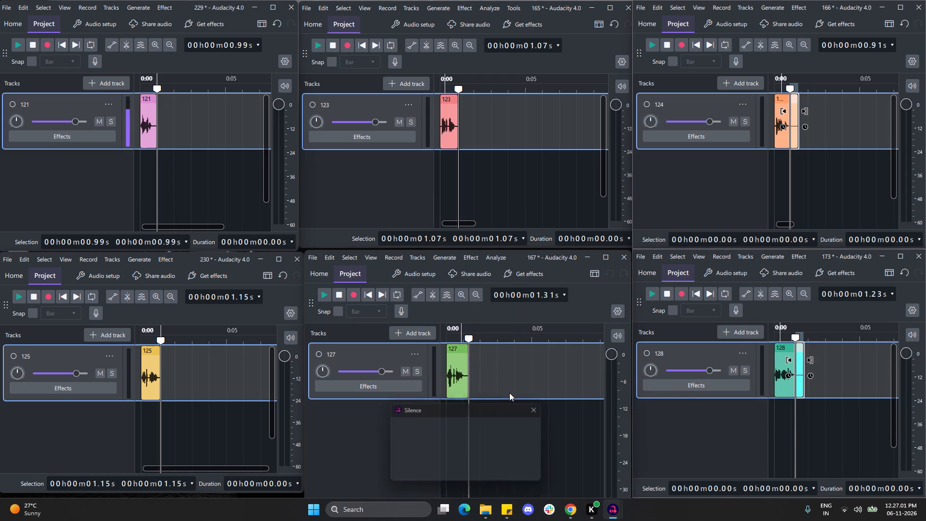
{"action": "left_click", "coordinate": [474, 473]}
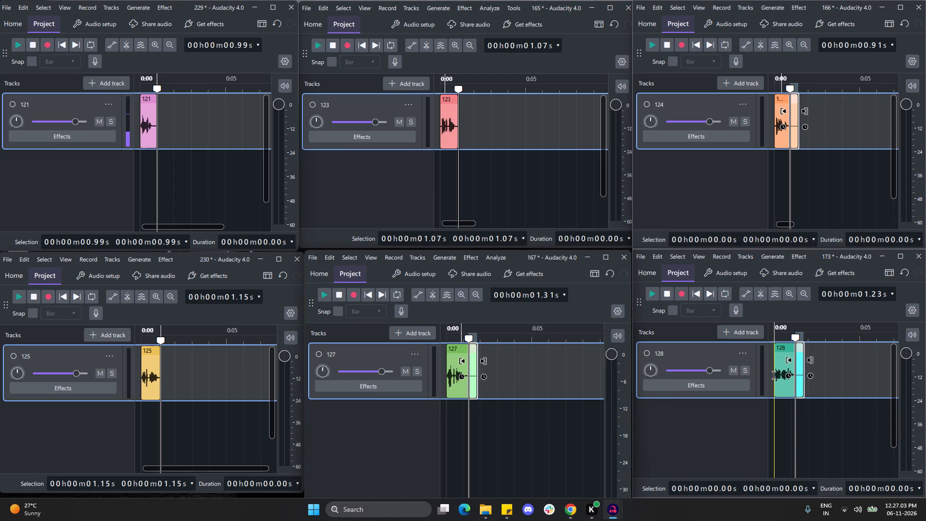
{"action": "left_click", "coordinate": [774, 375]}
{"action": "left_click", "coordinate": [774, 117]}
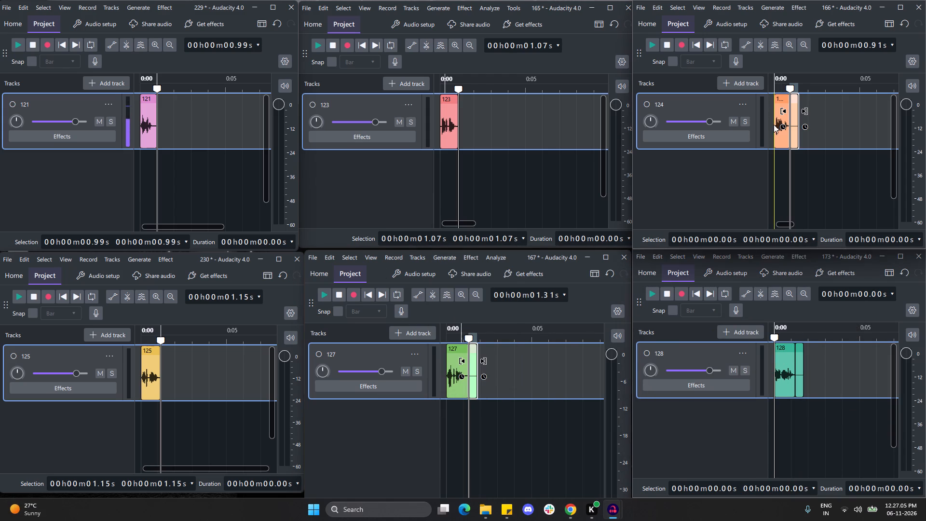
{"action": "left_click", "coordinate": [774, 132]}
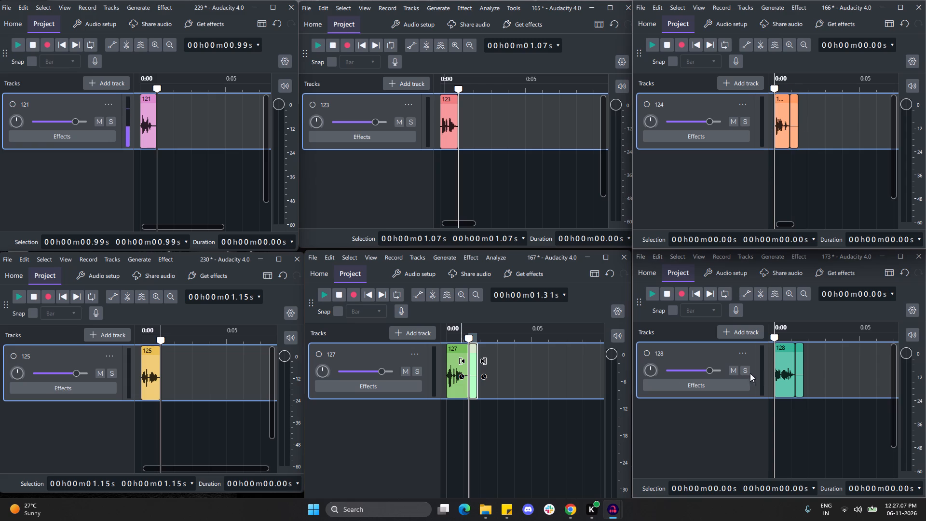
{"action": "left_click", "coordinate": [447, 379]}
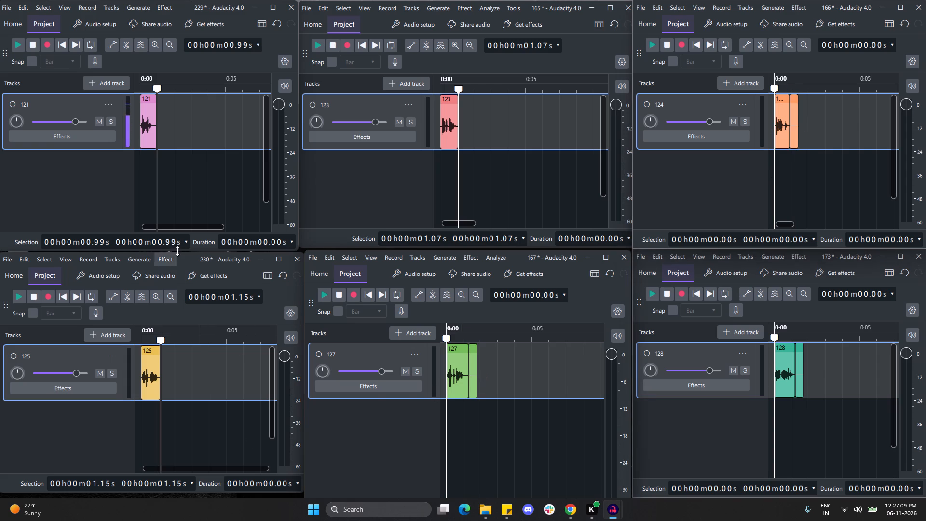
Pad clip 125 in project 230 with 0.5 s of silence at its end and at its start.
{"action": "left_click", "coordinate": [142, 258]}
{"action": "left_click", "coordinate": [156, 335]}
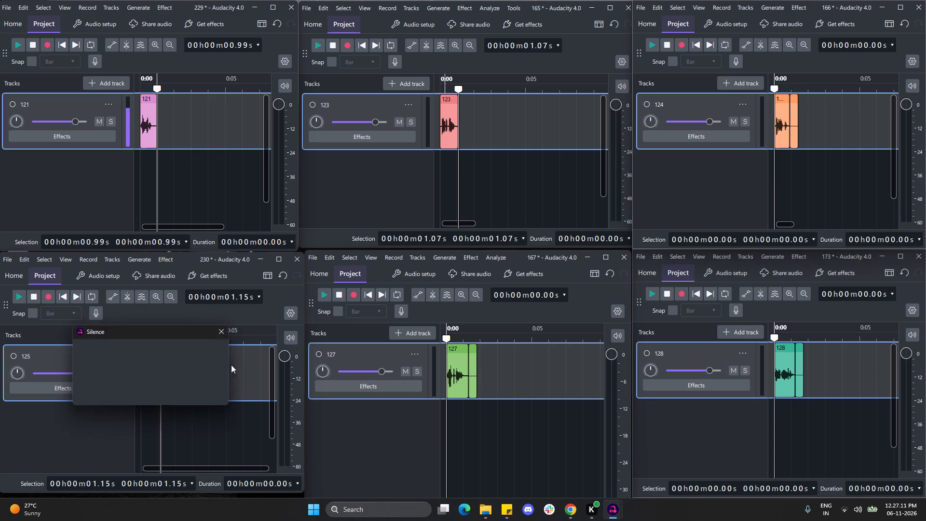
{"action": "left_click", "coordinate": [156, 394]}
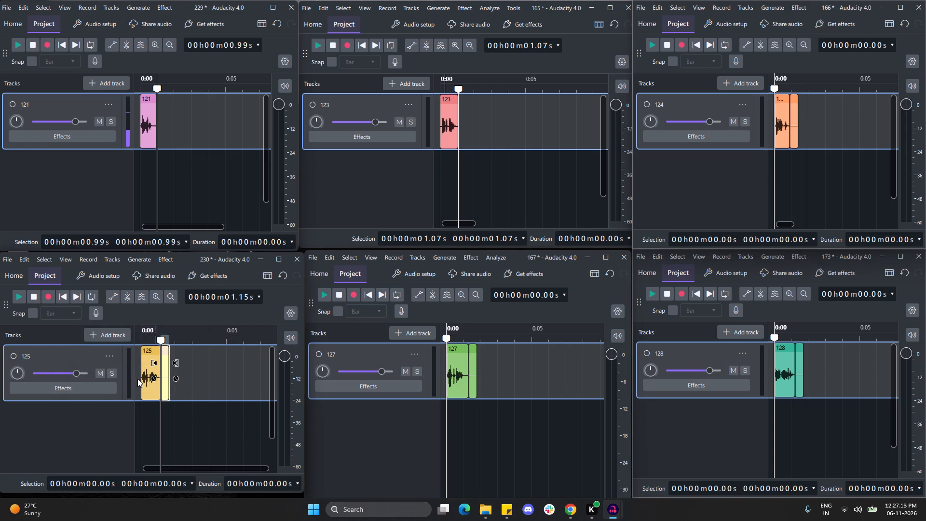
{"action": "left_click", "coordinate": [141, 379]}
{"action": "left_click", "coordinate": [144, 262]}
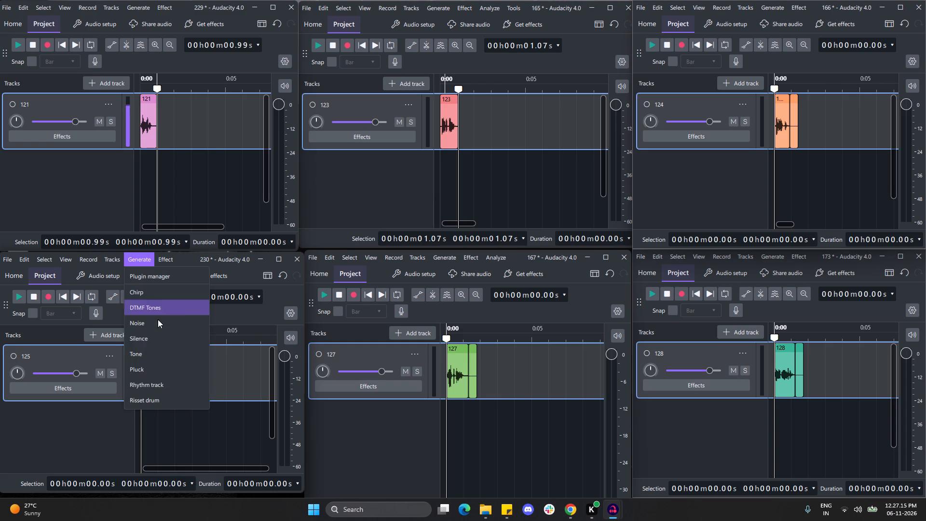
{"action": "left_click", "coordinate": [159, 333]}
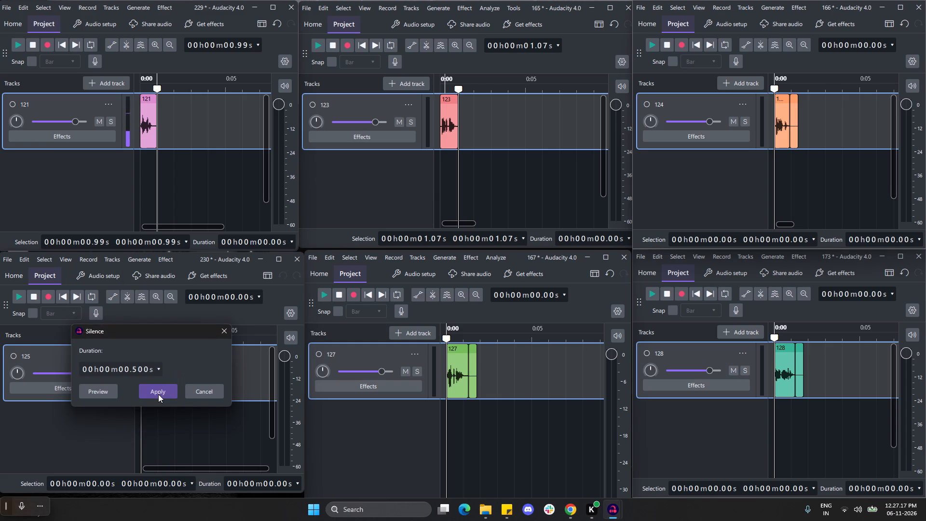
{"action": "left_click", "coordinate": [158, 394]}
Insert 0.5 s of silence at the start of clips 127, 128 and 124 in projects 167, 173 and 166.
{"action": "left_click", "coordinate": [448, 260]}
{"action": "left_click", "coordinate": [468, 335]}
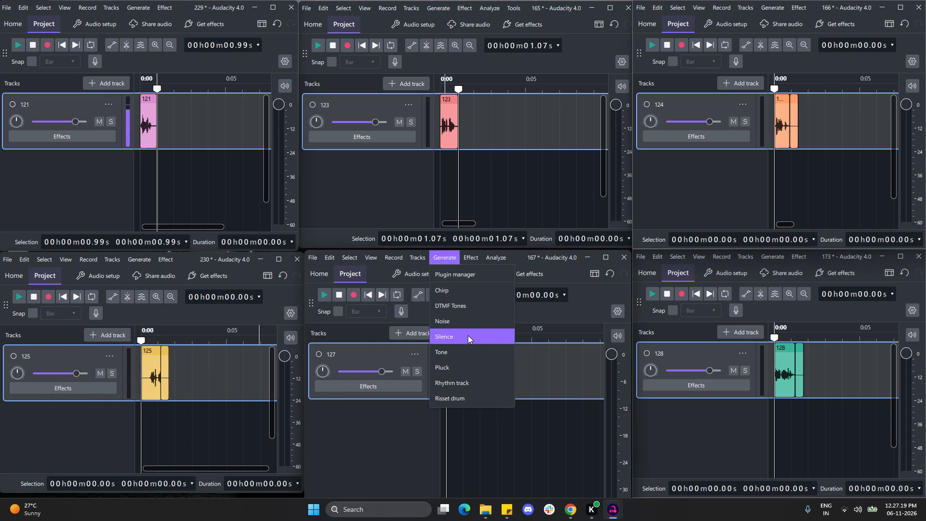
{"action": "left_click", "coordinate": [477, 470]}
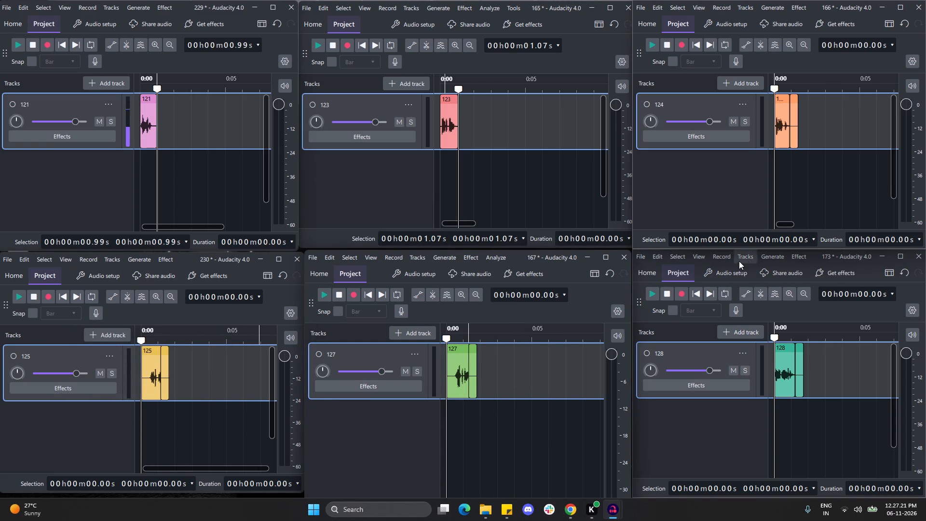
{"action": "left_click", "coordinate": [768, 256]}
{"action": "left_click", "coordinate": [770, 338]}
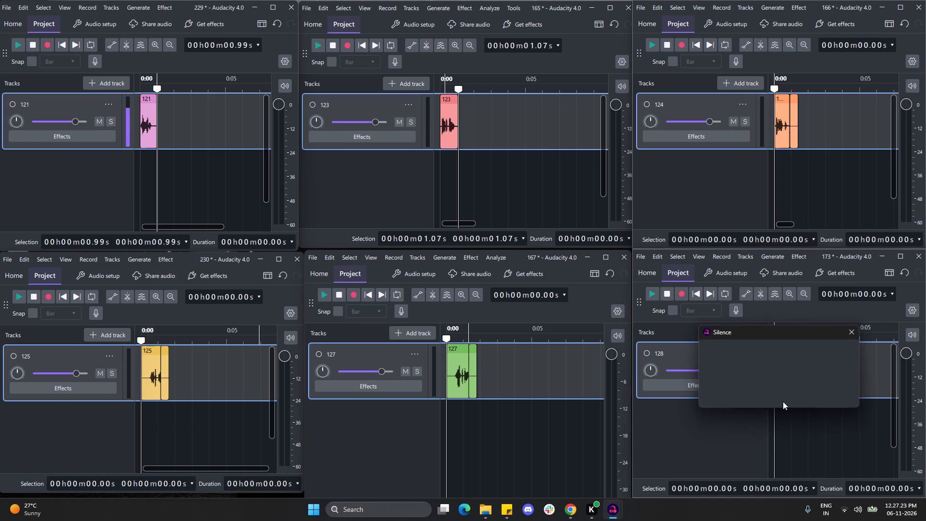
{"action": "left_click", "coordinate": [781, 389]}
{"action": "left_click", "coordinate": [760, 12]}
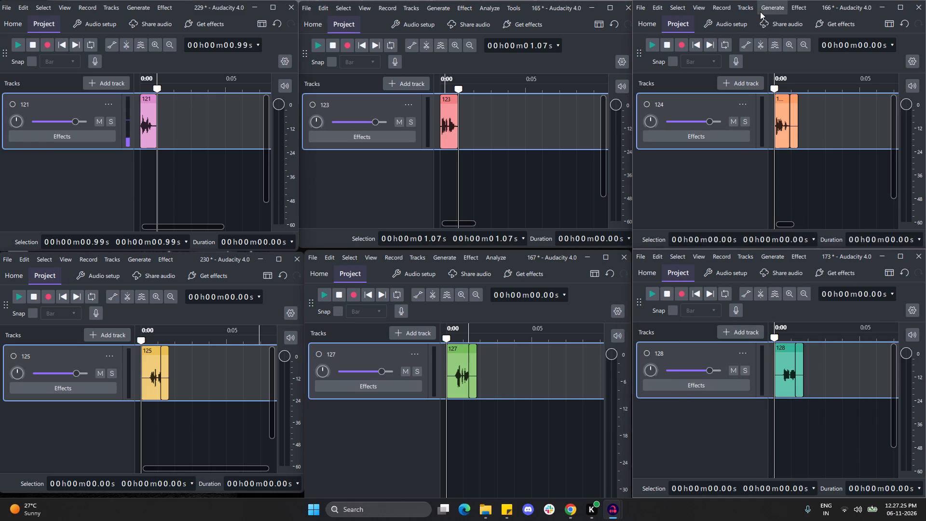
{"action": "left_click", "coordinate": [774, 84]}
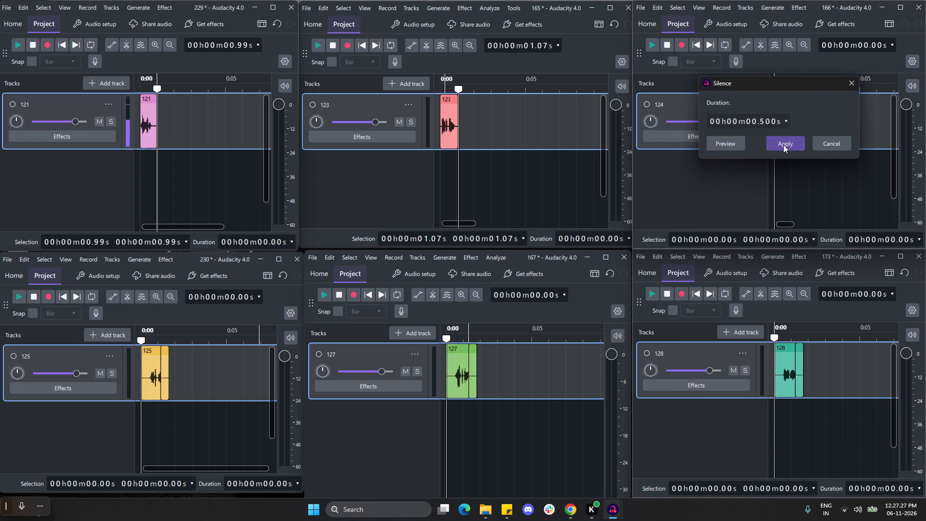
{"action": "left_click", "coordinate": [784, 145]}
Pad clip 123 in project 165 with 0.5 s of silence at its end and at its start.
{"action": "left_click", "coordinate": [442, 10]}
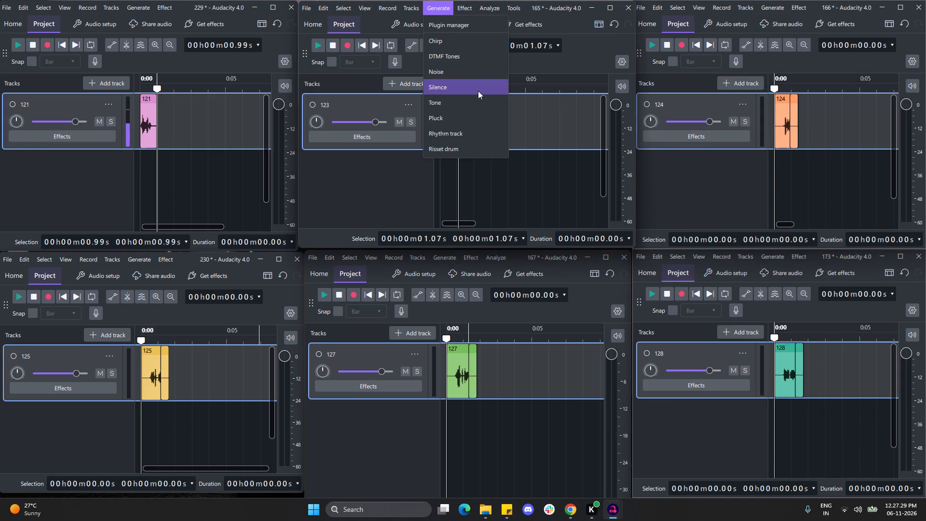
{"action": "left_click", "coordinate": [478, 91]}
{"action": "left_click", "coordinate": [479, 145]}
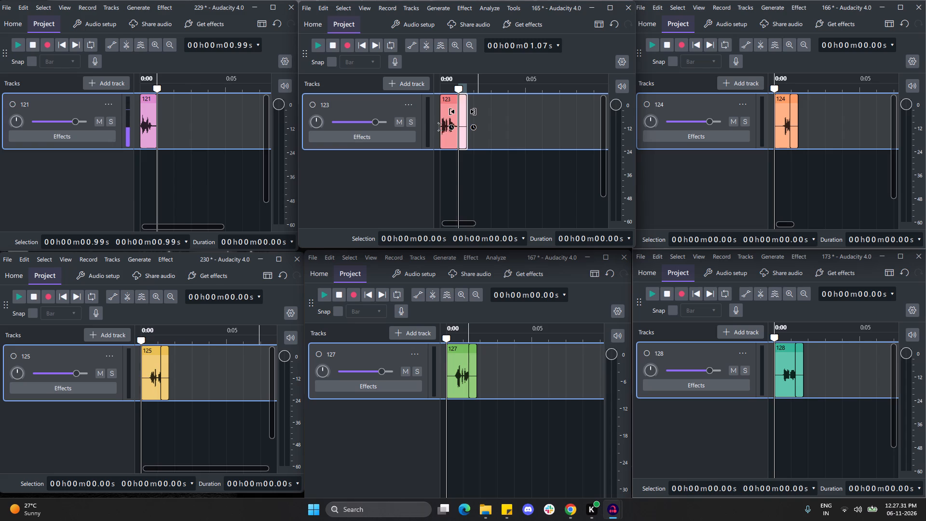
{"action": "left_click", "coordinate": [440, 127]}
{"action": "left_click", "coordinate": [446, 12]}
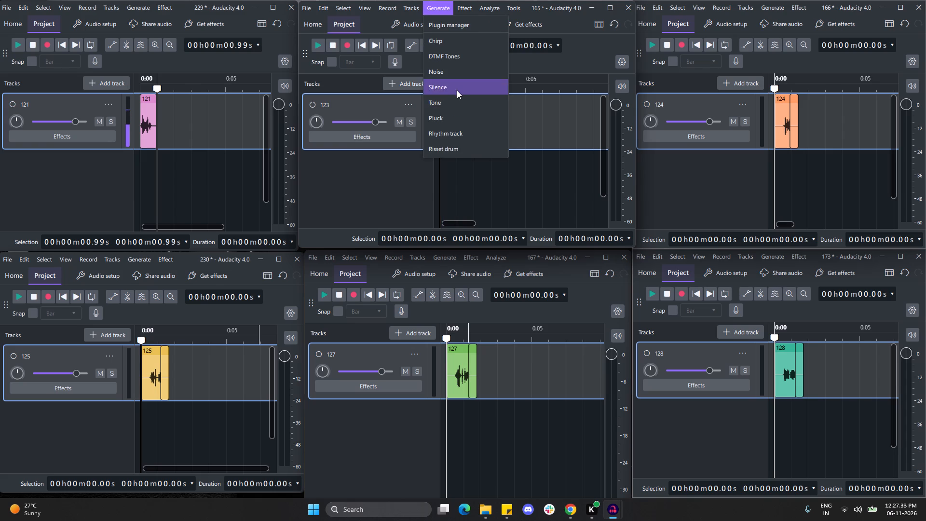
{"action": "left_click", "coordinate": [457, 90]}
{"action": "left_click", "coordinate": [466, 143]}
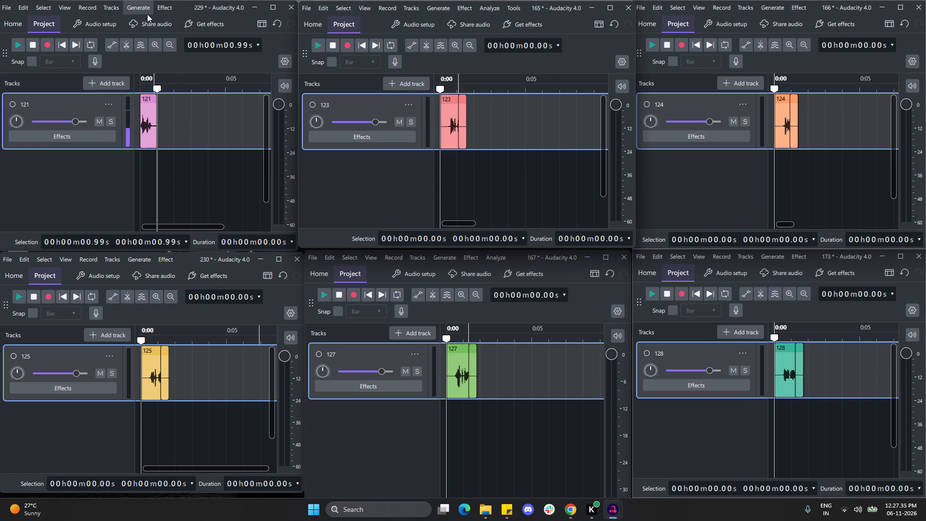
Pad clip 121 in project 229 with 0.5 s of silence at its end and at its start.
{"action": "left_click", "coordinate": [147, 14]}
{"action": "left_click", "coordinate": [162, 91]}
{"action": "left_click", "coordinate": [160, 143]}
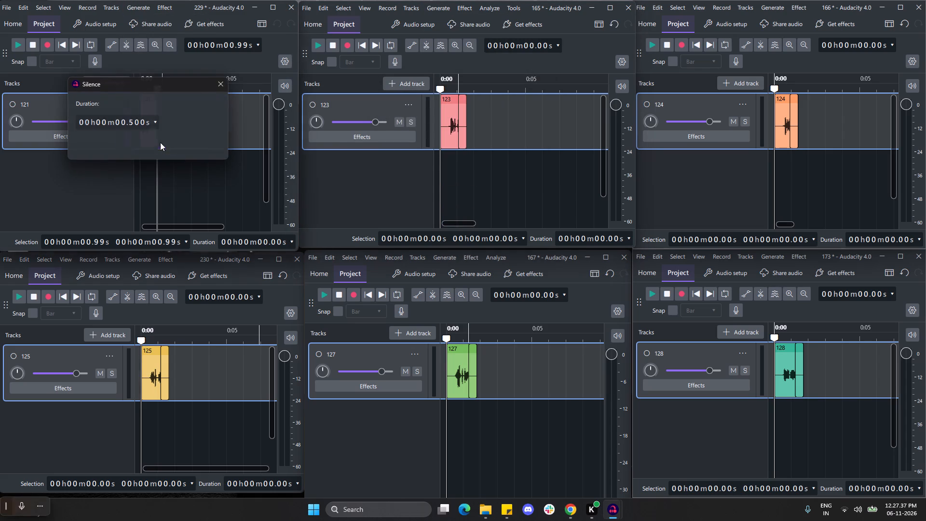
{"action": "left_click", "coordinate": [143, 121]}
{"action": "left_click", "coordinate": [141, 120]}
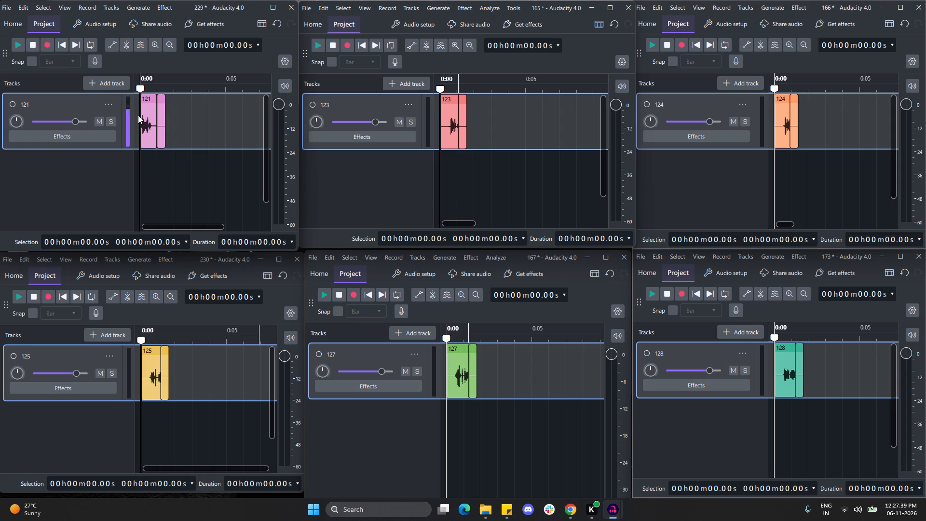
{"action": "left_click", "coordinate": [135, 13]}
{"action": "left_click", "coordinate": [151, 87]}
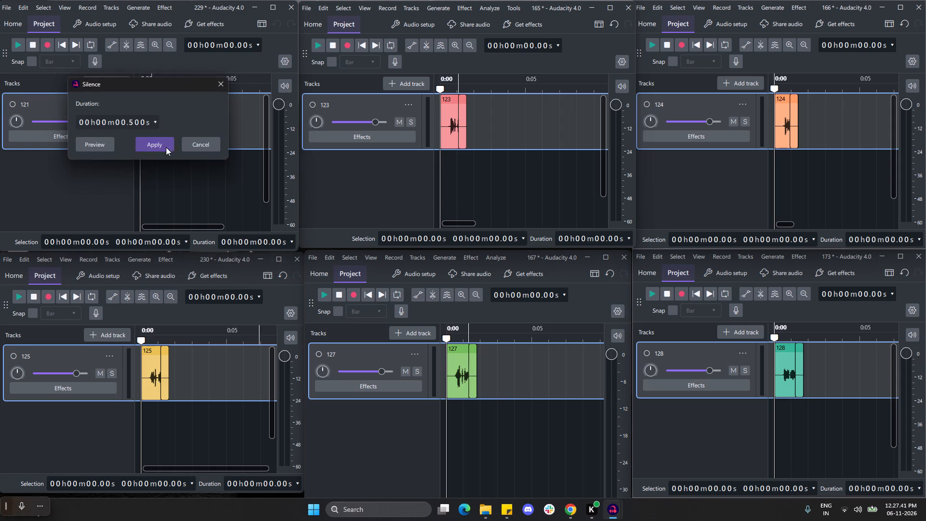
Apply the 0.5 s silence to clip 121 in project 229.
{"action": "left_click", "coordinate": [162, 146]}
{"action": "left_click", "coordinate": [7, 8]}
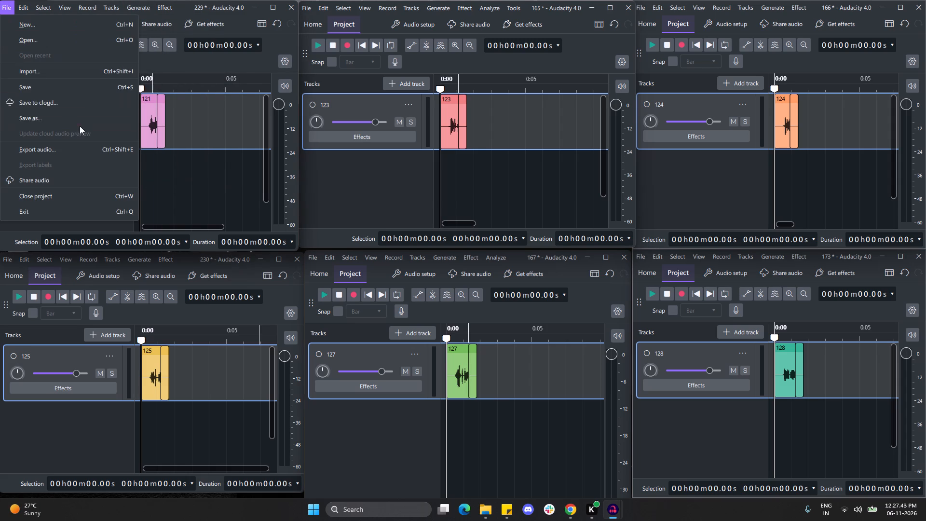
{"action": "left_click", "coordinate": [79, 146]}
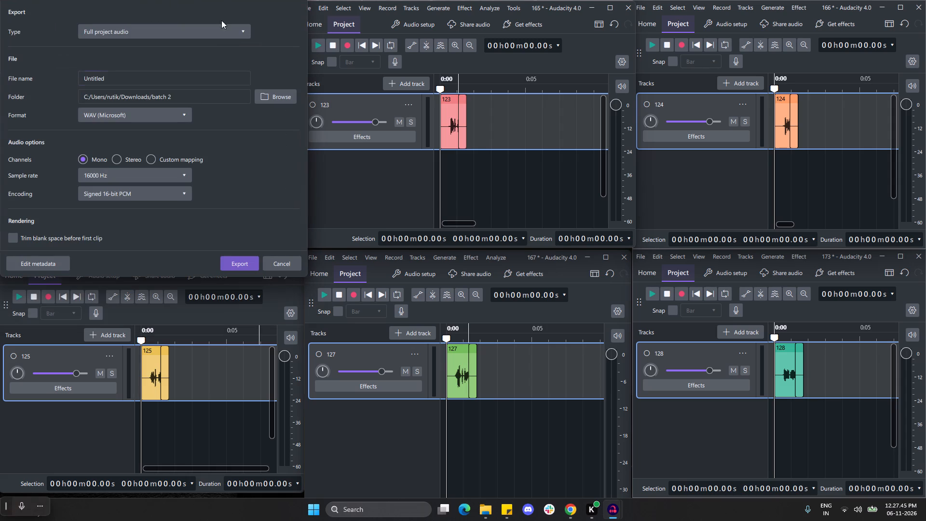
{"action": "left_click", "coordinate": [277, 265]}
Export clip 121 from project 229 as WAV file Ta_sp_1_121 into batch 2 with a 16000 Hz sample rate.
{"action": "left_click", "coordinate": [8, 6]}
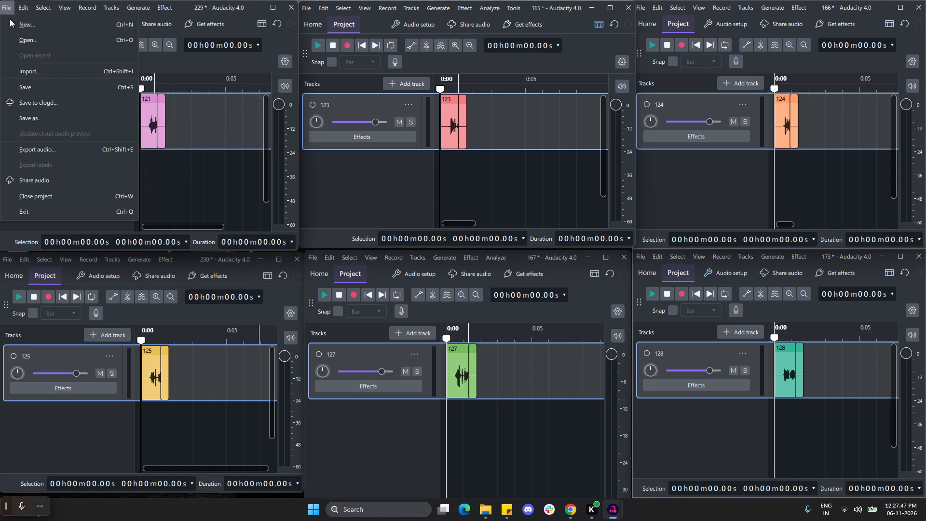
{"action": "left_click", "coordinate": [56, 154]}
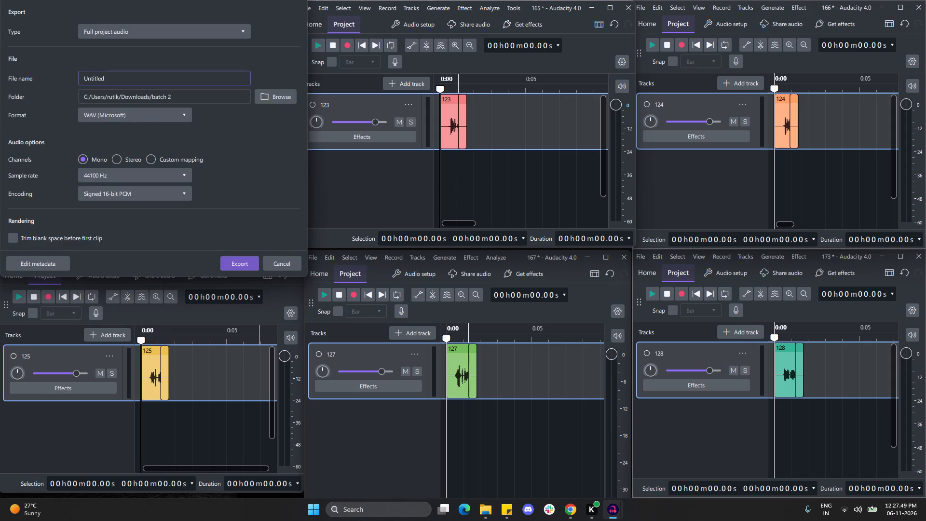
{"action": "double_click", "coordinate": [156, 81]}
{"action": "key", "text": "ctrl+c"}
{"action": "key", "text": "ctrl+v"}
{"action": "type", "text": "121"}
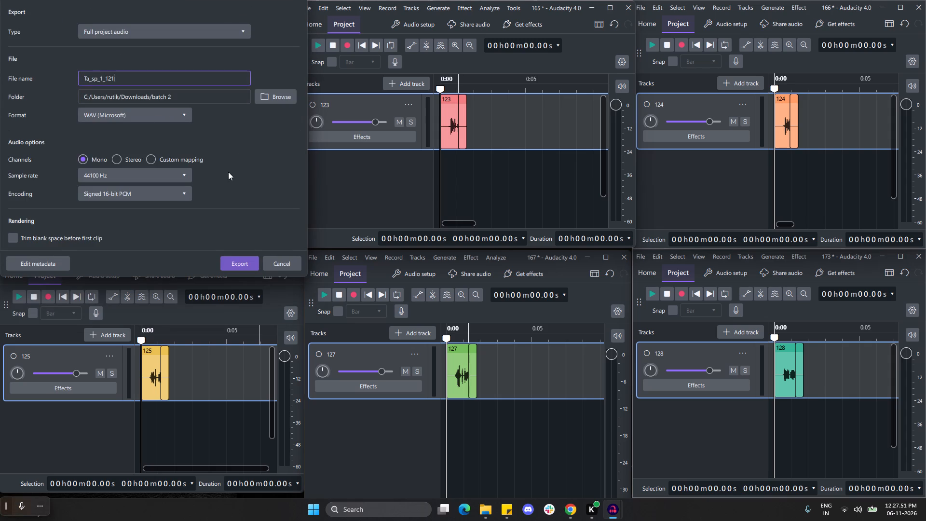
{"action": "left_click", "coordinate": [155, 171]}
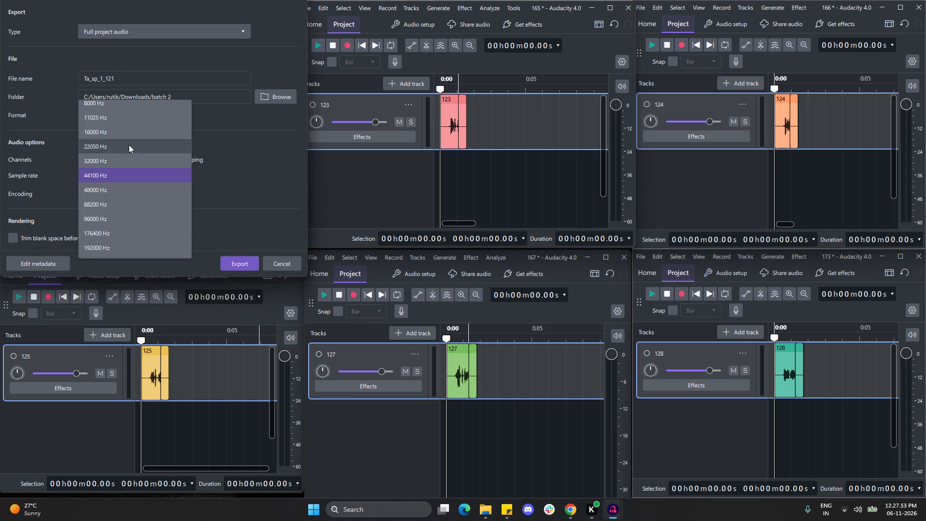
{"action": "left_click", "coordinate": [129, 134]}
{"action": "left_click", "coordinate": [243, 261]}
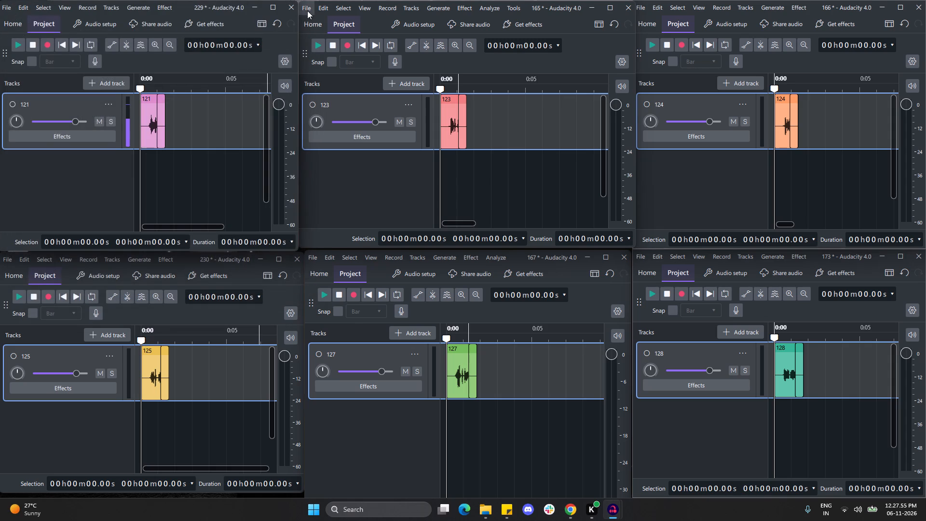
Export clip 123 from project 165 as WAV file Ta_sp_1_123 into batch 2.
{"action": "left_click", "coordinate": [307, 8]}
{"action": "left_click", "coordinate": [337, 152]}
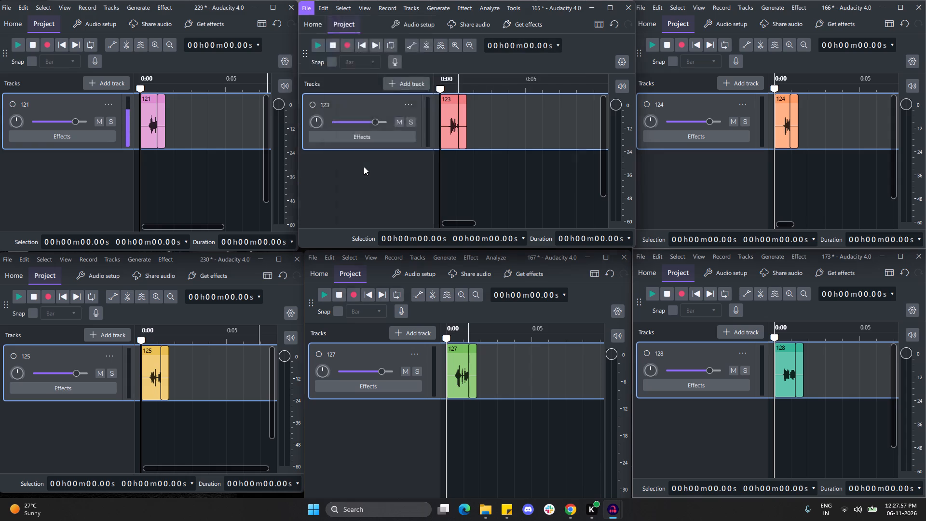
{"action": "double_click", "coordinate": [427, 83]}
{"action": "key", "text": "ctrl+v"}
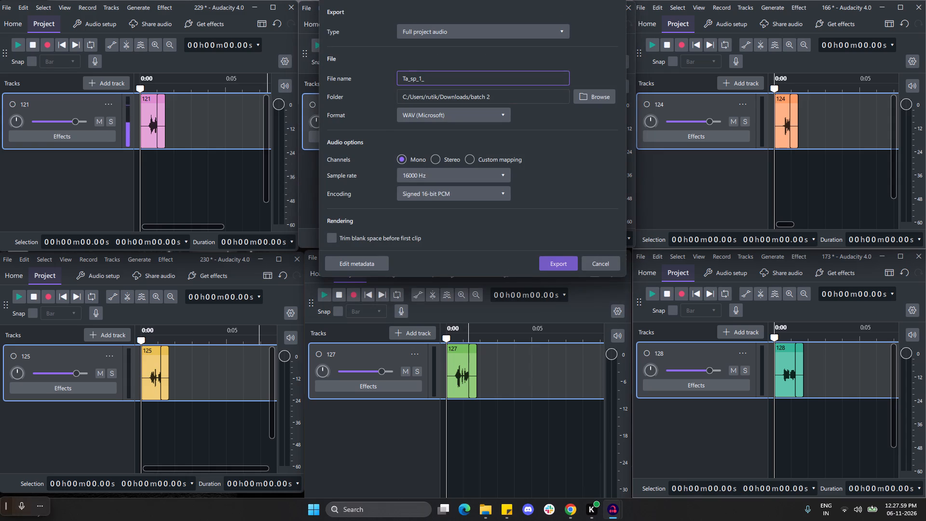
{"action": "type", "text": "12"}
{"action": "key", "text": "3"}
{"action": "left_click", "coordinate": [558, 264]}
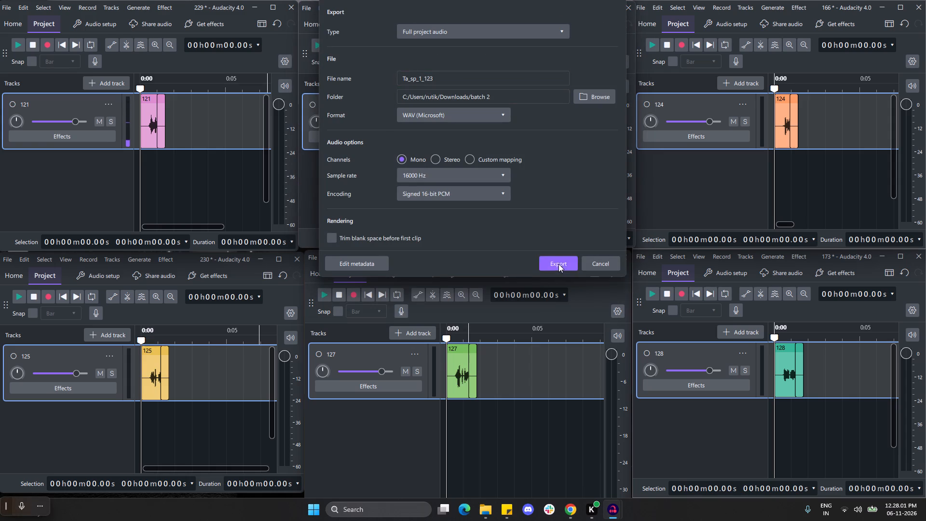
Export clip 124 from project 166 as WAV file Ta_sp_1_124 into batch 2.
{"action": "left_click", "coordinate": [642, 13]}
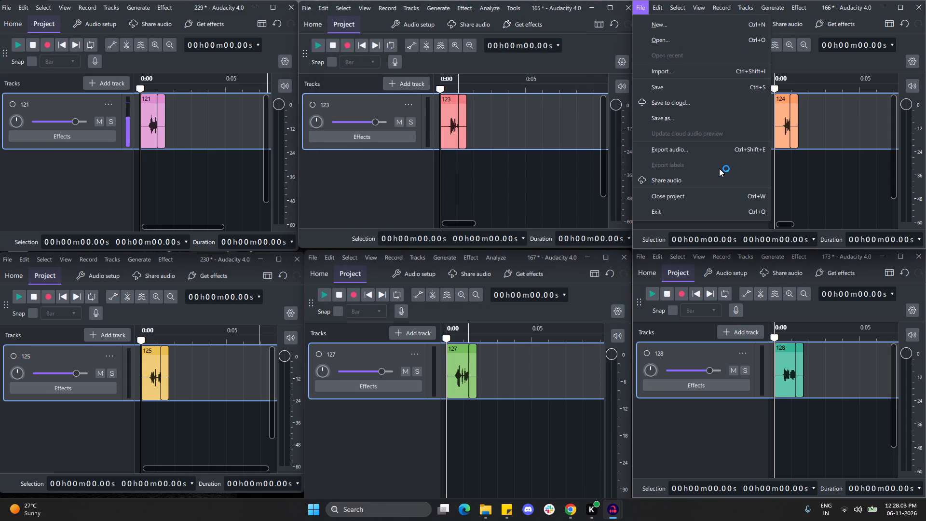
{"action": "left_click", "coordinate": [692, 146]}
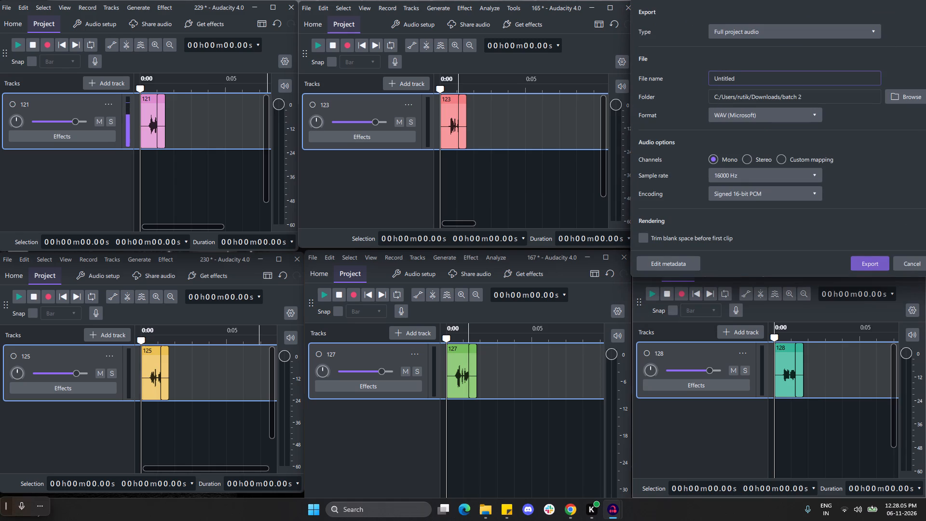
{"action": "double_click", "coordinate": [749, 74]}
{"action": "key", "text": "ctrl+v"}
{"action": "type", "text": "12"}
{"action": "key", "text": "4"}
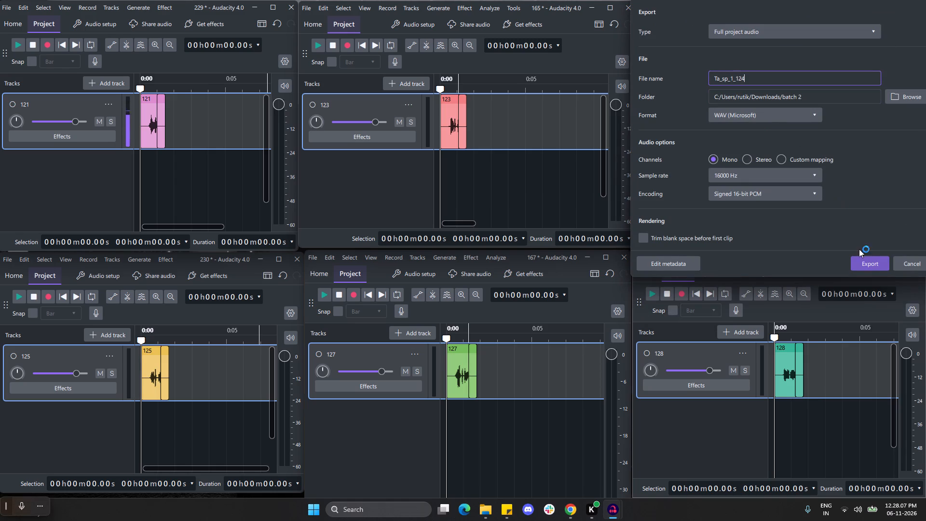
{"action": "left_click", "coordinate": [867, 263]}
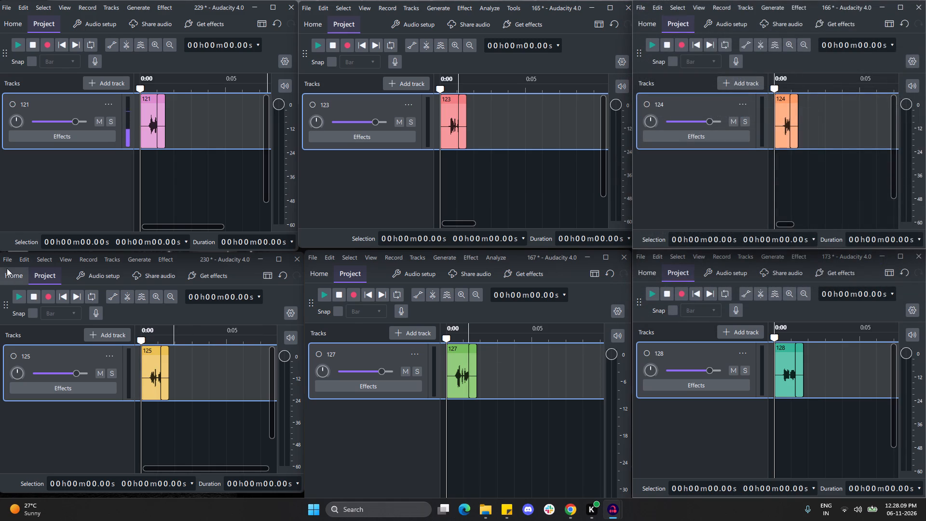
Export clip 125 from project 230 as WAV file Ta_sp_1_125 into batch 2.
{"action": "left_click", "coordinate": [7, 261]}
{"action": "left_click", "coordinate": [52, 399]}
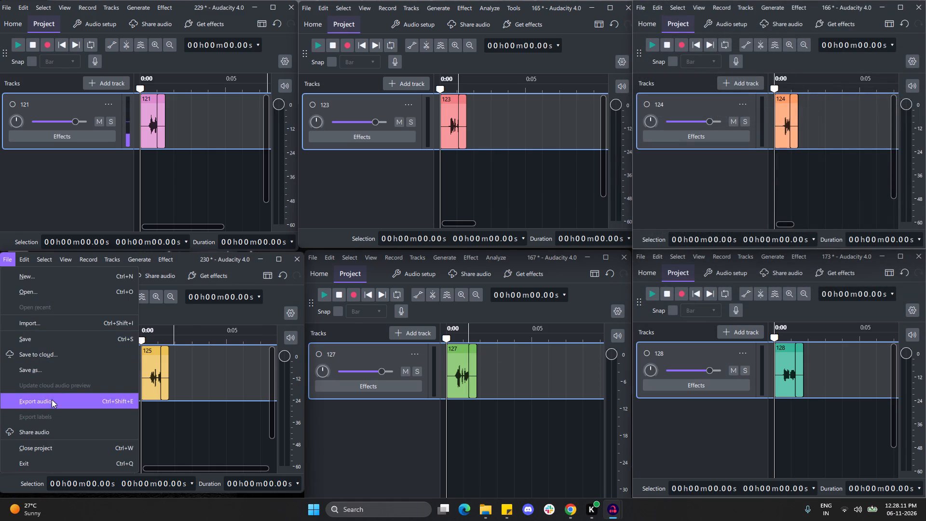
{"action": "double_click", "coordinate": [150, 291]}
{"action": "key", "text": "ctrl+v"}
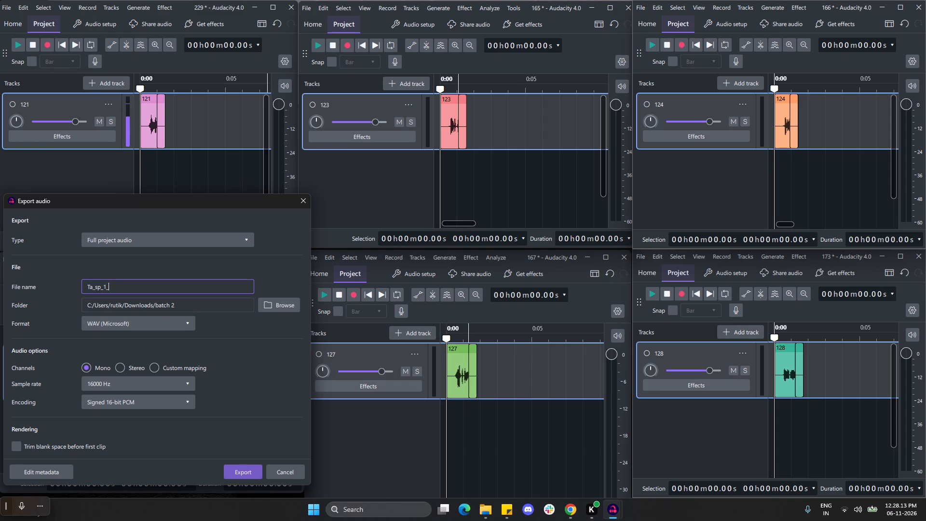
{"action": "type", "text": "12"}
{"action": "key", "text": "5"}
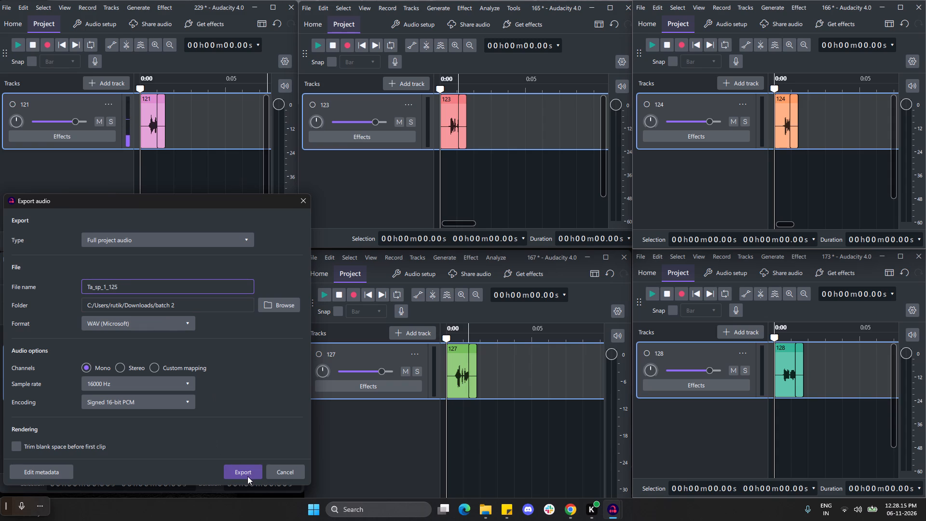
{"action": "left_click", "coordinate": [245, 473]}
Export clip 127 from project 167 as WAV file Ta_sp_1_126 into batch 2.
{"action": "left_click", "coordinate": [311, 259]}
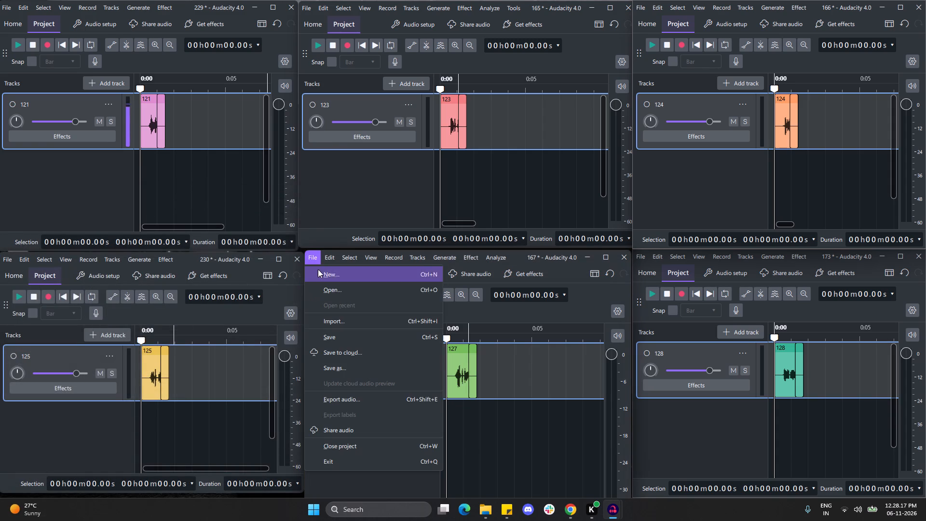
{"action": "left_click", "coordinate": [350, 395]}
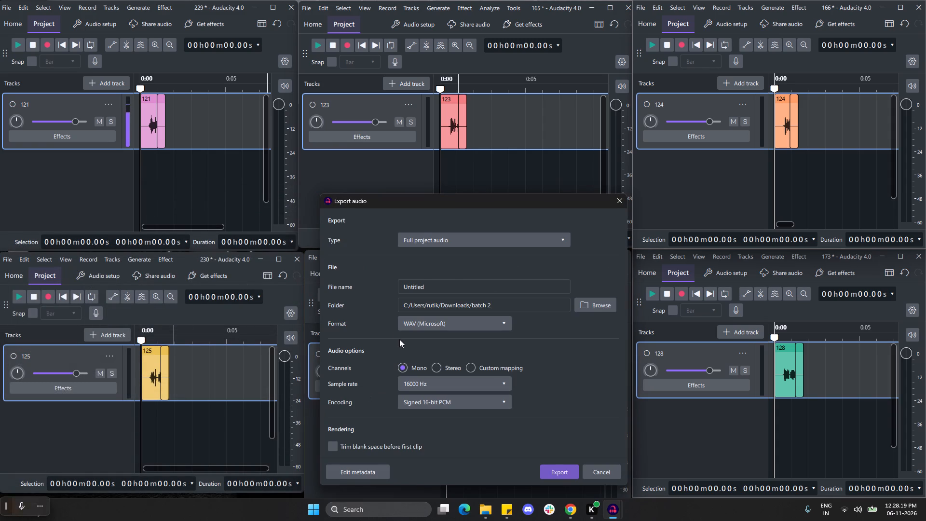
{"action": "double_click", "coordinate": [450, 288]}
{"action": "key", "text": "ctrl+v"}
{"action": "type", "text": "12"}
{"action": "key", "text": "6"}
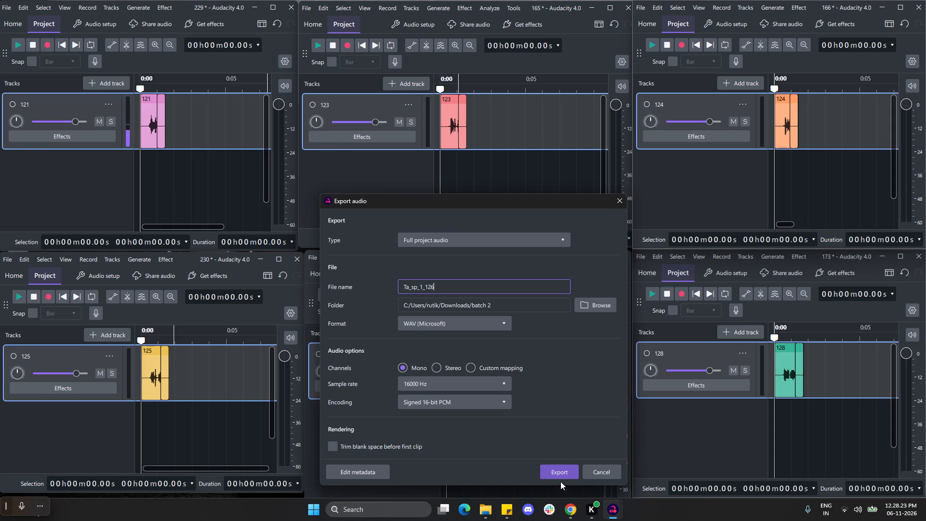
{"action": "left_click", "coordinate": [554, 474]}
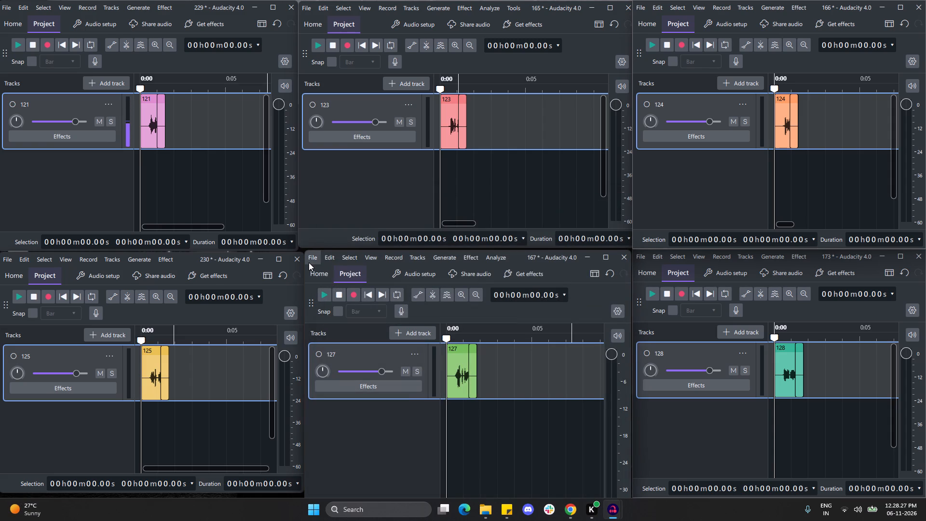
Switch to File Explorer.
{"action": "left_click", "coordinate": [490, 512]}
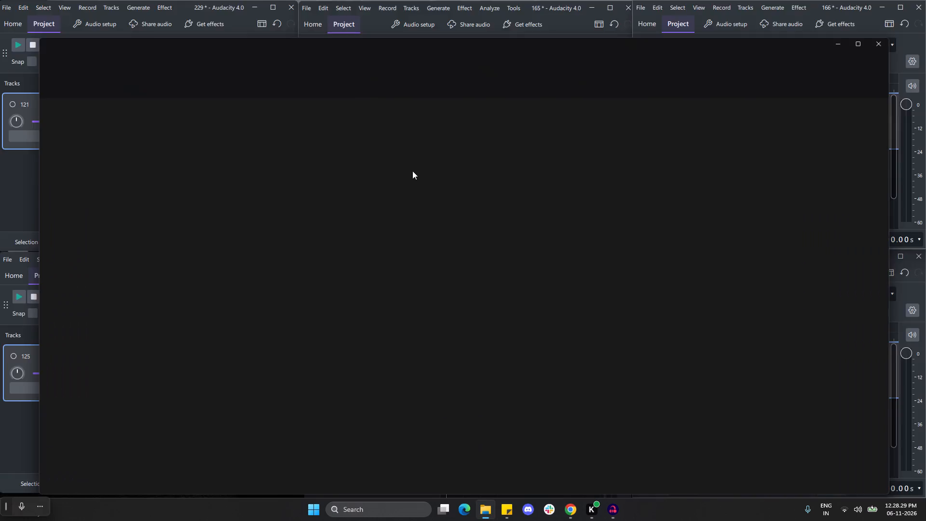
In File Explorer, rename Ta_sp_1_126.wav in the Downloads batch 2 folder as Ta_sp_1_127.wav and close the window.
{"action": "left_click", "coordinate": [144, 31]}
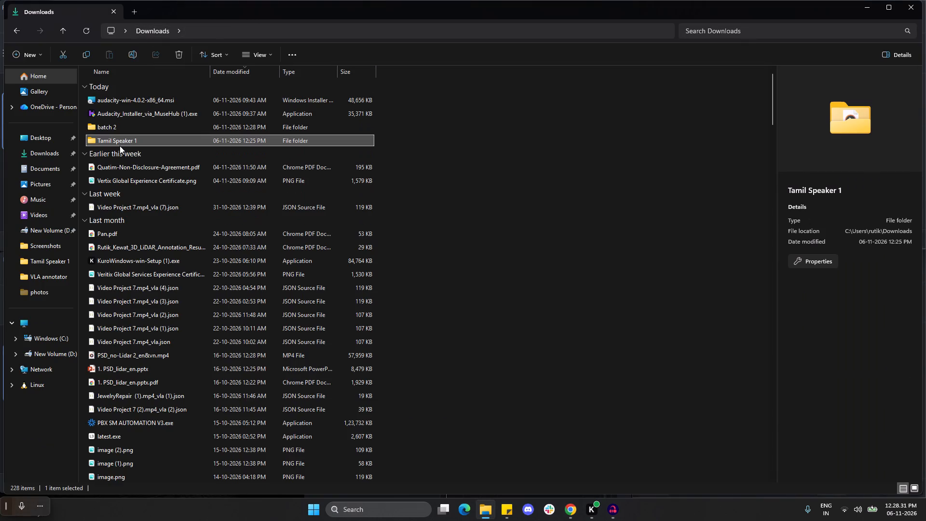
{"action": "double_click", "coordinate": [126, 124]}
{"action": "scroll", "coordinate": [245, 293], "scroll_direction": "down", "scroll_amount": 11}
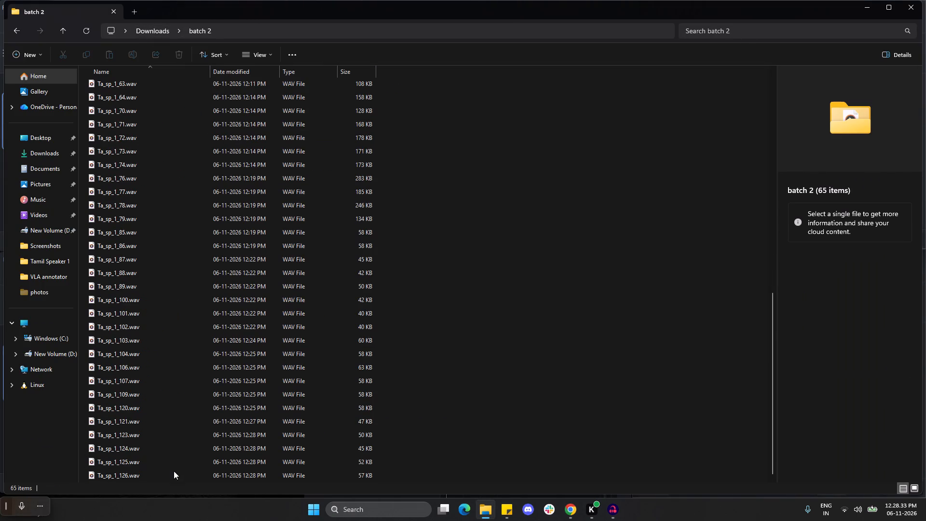
{"action": "left_click", "coordinate": [174, 471]}
{"action": "left_click", "coordinate": [132, 58]}
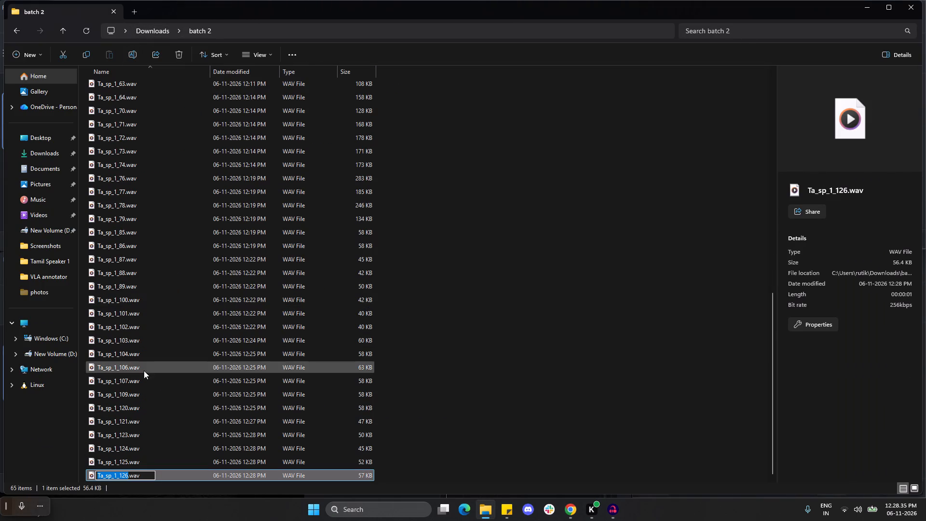
{"action": "left_click", "coordinate": [125, 478]}
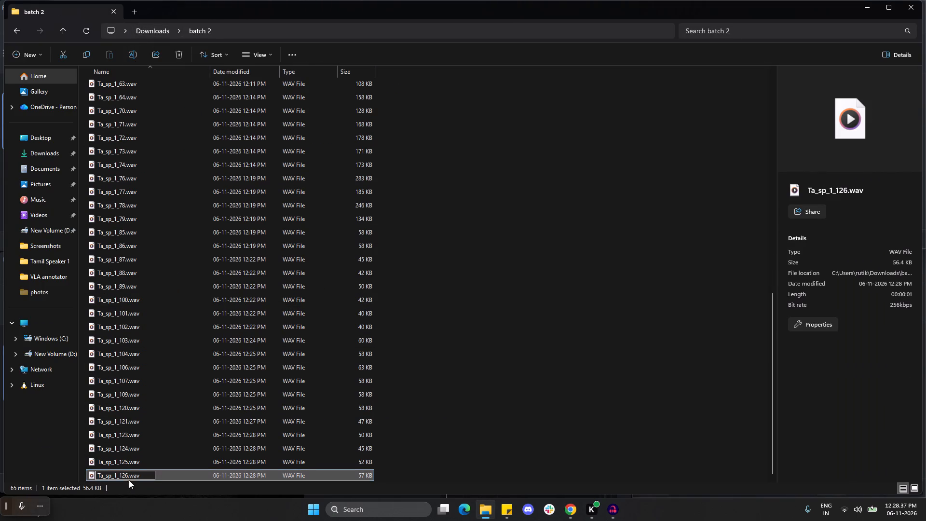
{"action": "key", "text": "Delete"}
{"action": "key", "text": "7"}
{"action": "left_click", "coordinate": [473, 404]}
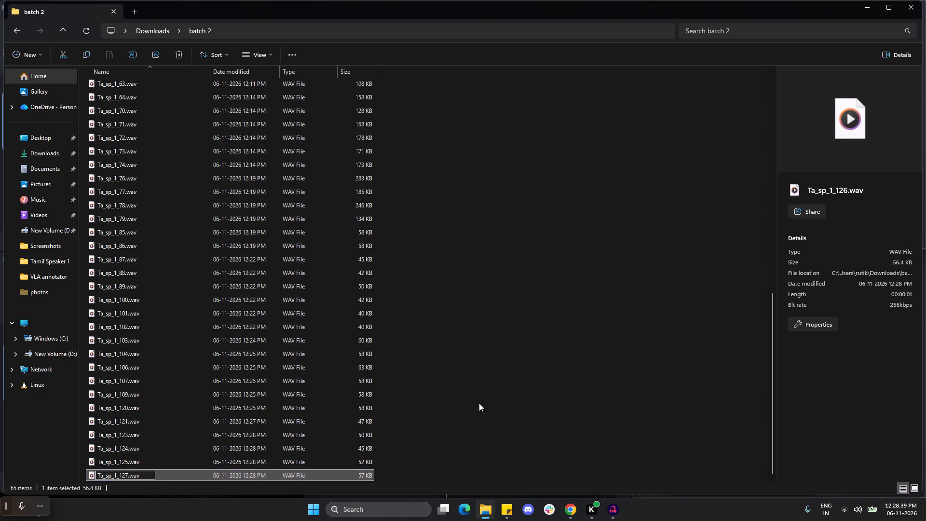
{"action": "left_click", "coordinate": [909, 9]}
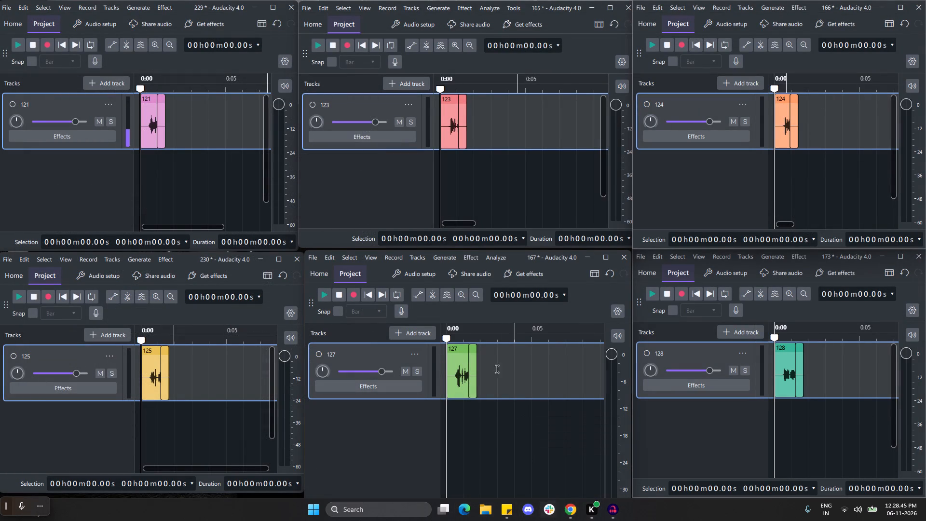
Export clip 128 from project 173 as a WAV file named Ta_sp_1_128 in the Downloads batch 2 folder.
{"action": "left_click", "coordinate": [640, 258]}
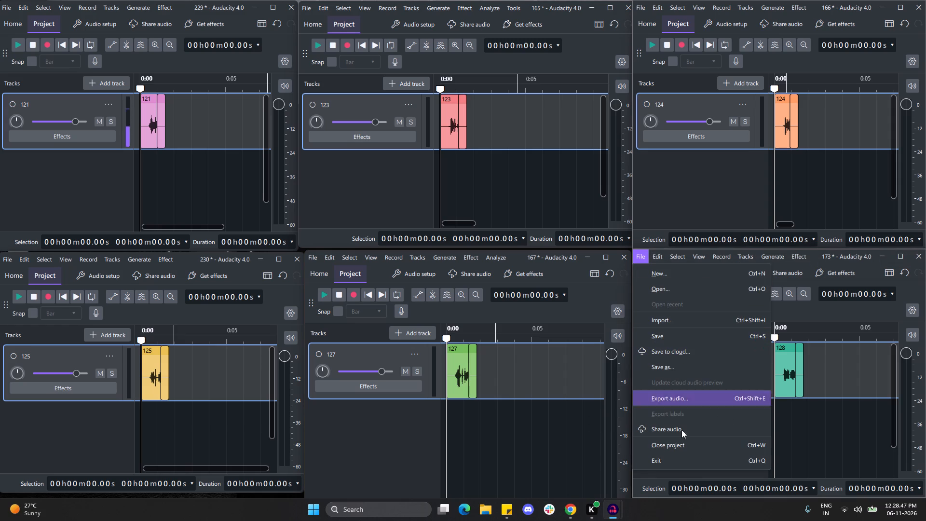
{"action": "left_click", "coordinate": [679, 403]}
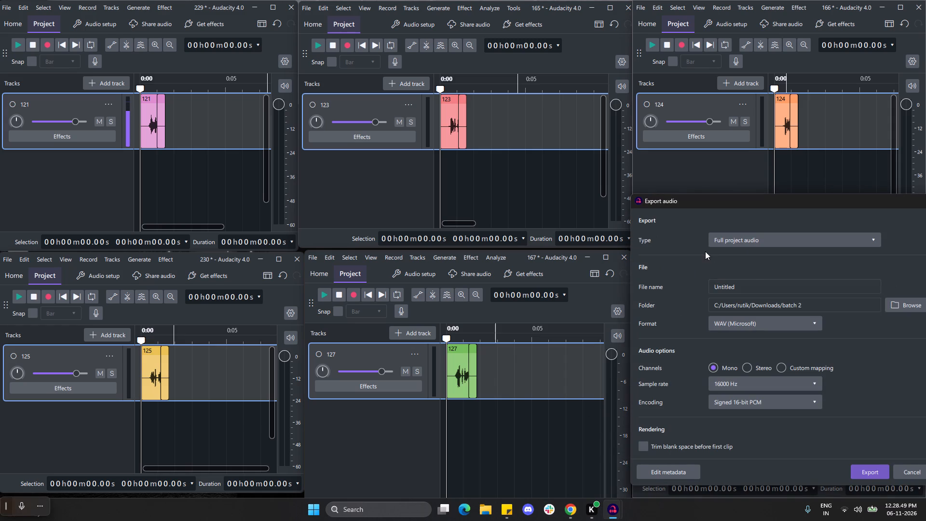
{"action": "left_click", "coordinate": [743, 289]}
{"action": "key", "text": "ctrl+v"}
{"action": "key", "text": "ctrl+a"}
{"action": "key", "text": "ctrl+v"}
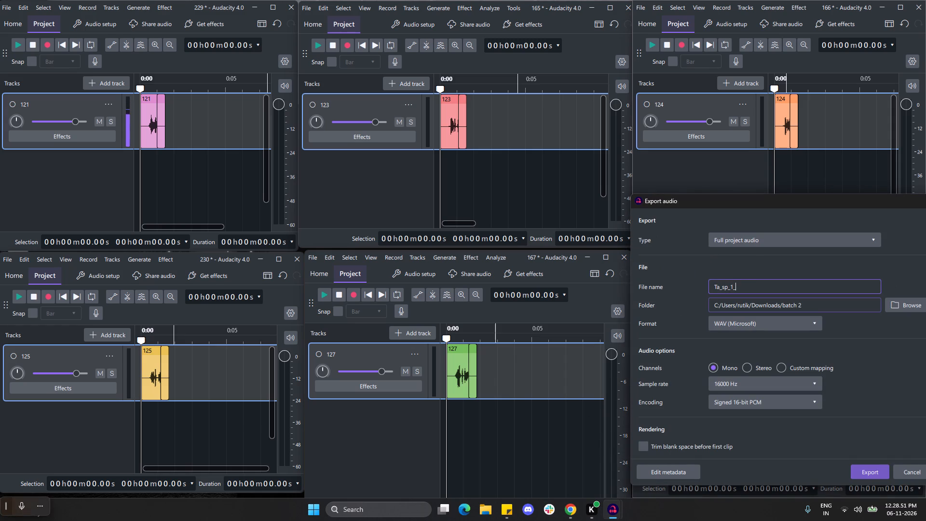
{"action": "type", "text": "128"}
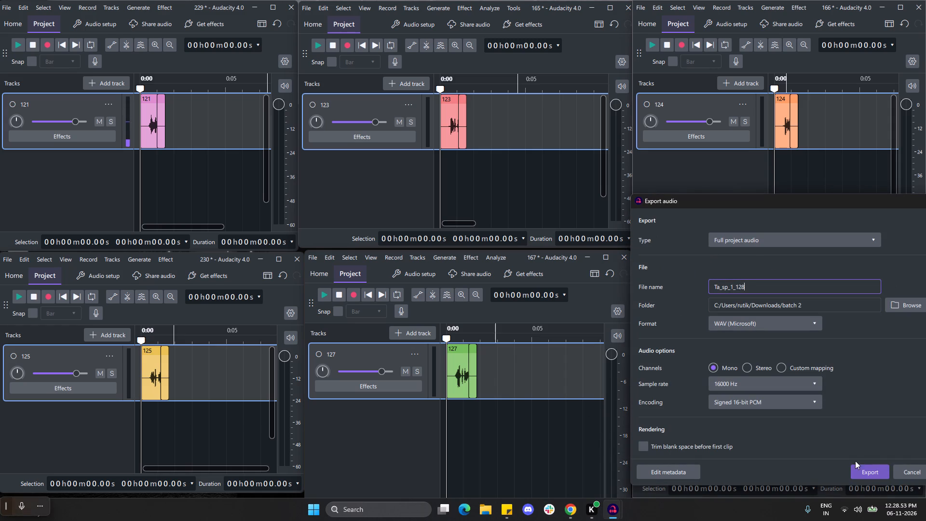
{"action": "left_click", "coordinate": [863, 472]}
Delete tracks 121, 123, 124, 125, 127 and 128 from projects 229, 165, 166, 230, 167 and 173.
{"action": "left_click", "coordinate": [111, 96]}
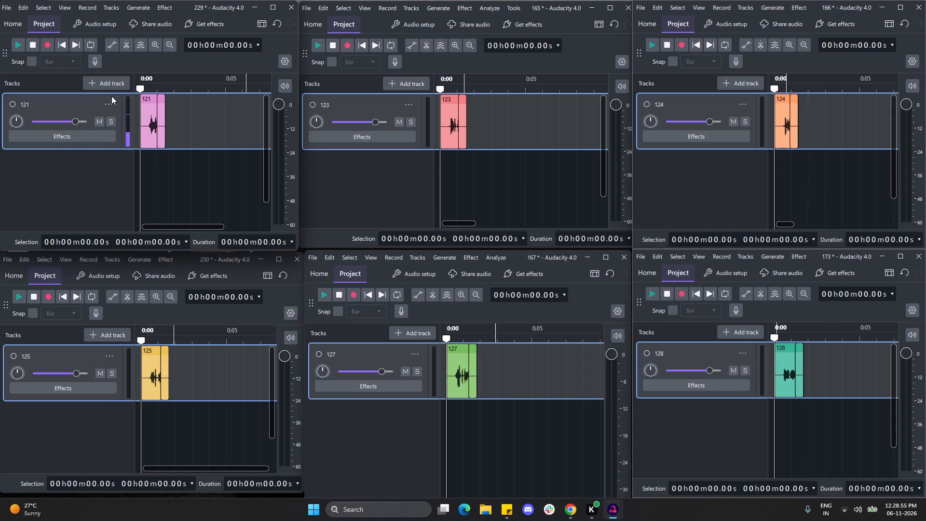
{"action": "left_click", "coordinate": [112, 102]}
{"action": "left_click", "coordinate": [151, 149]}
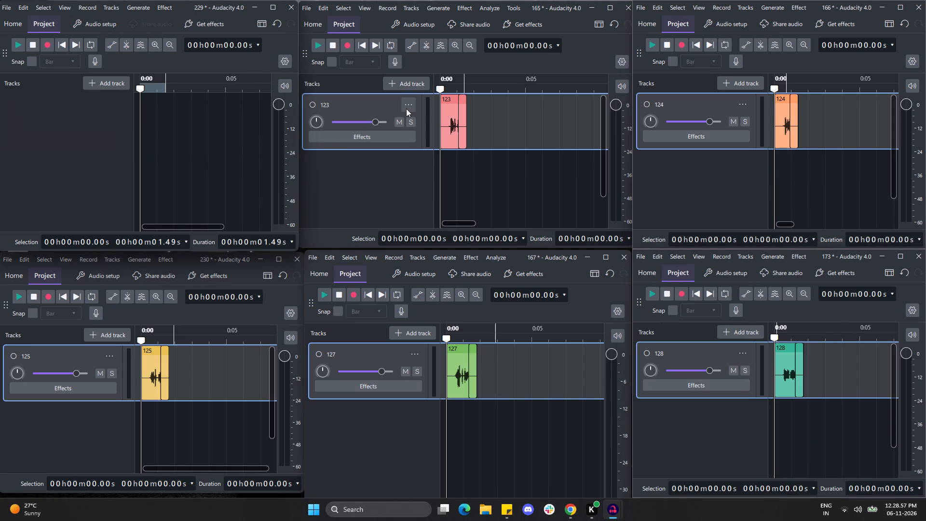
{"action": "left_click", "coordinate": [404, 108]}
{"action": "left_click_drag", "start_coordinate": [457, 157], "coordinate": [463, 157]}
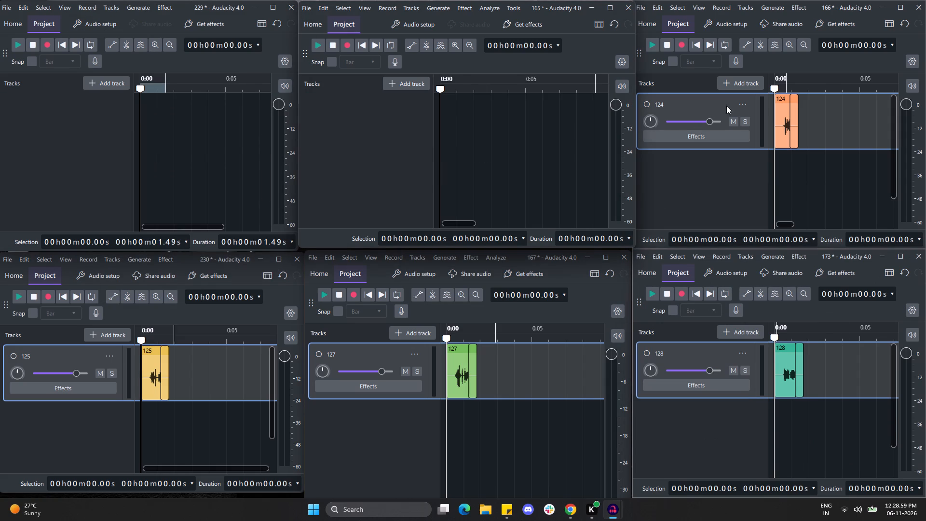
{"action": "left_click", "coordinate": [735, 107]}
{"action": "left_click", "coordinate": [743, 106]}
{"action": "left_click", "coordinate": [754, 156]}
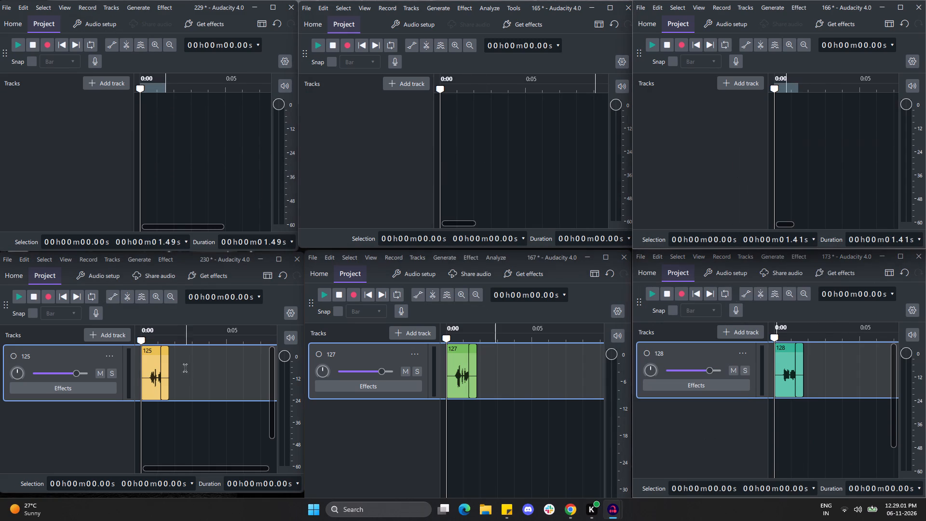
{"action": "left_click", "coordinate": [109, 356]}
{"action": "left_click", "coordinate": [181, 201]}
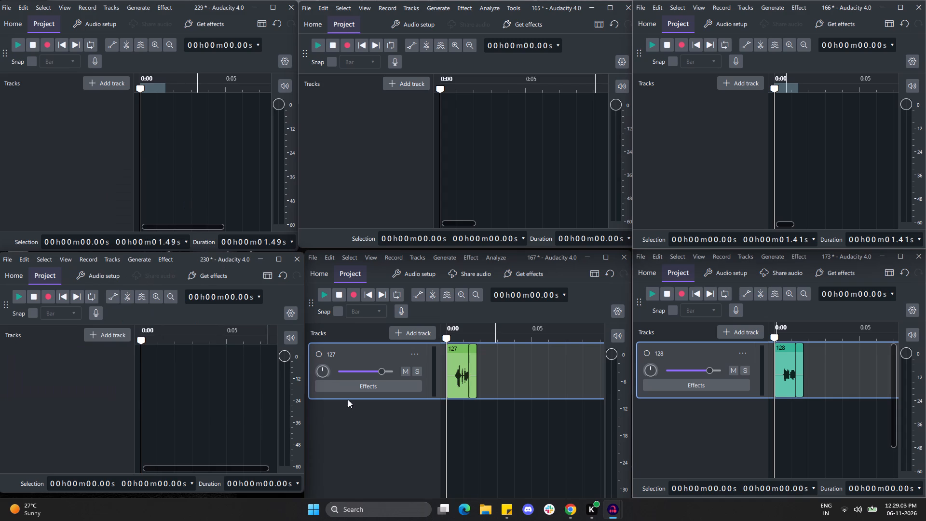
{"action": "left_click", "coordinate": [417, 356]}
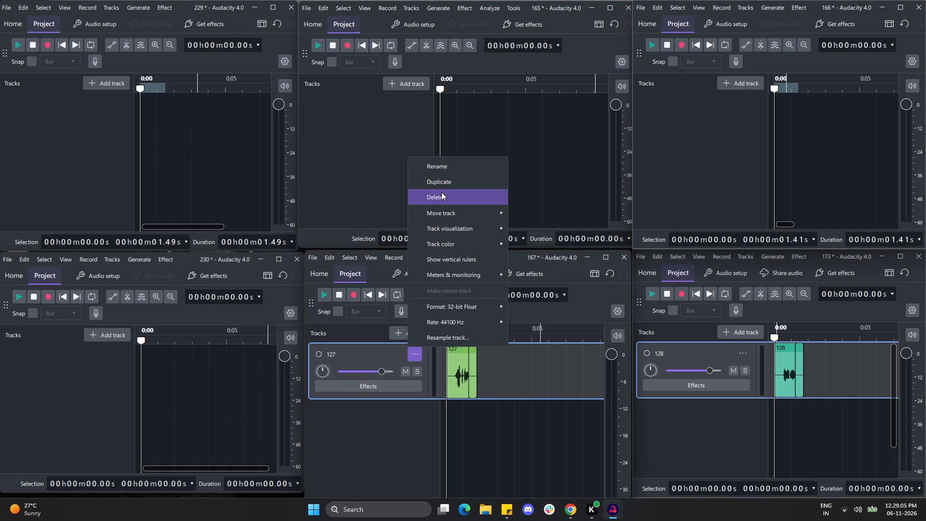
{"action": "left_click", "coordinate": [441, 193]}
{"action": "left_click", "coordinate": [740, 356]}
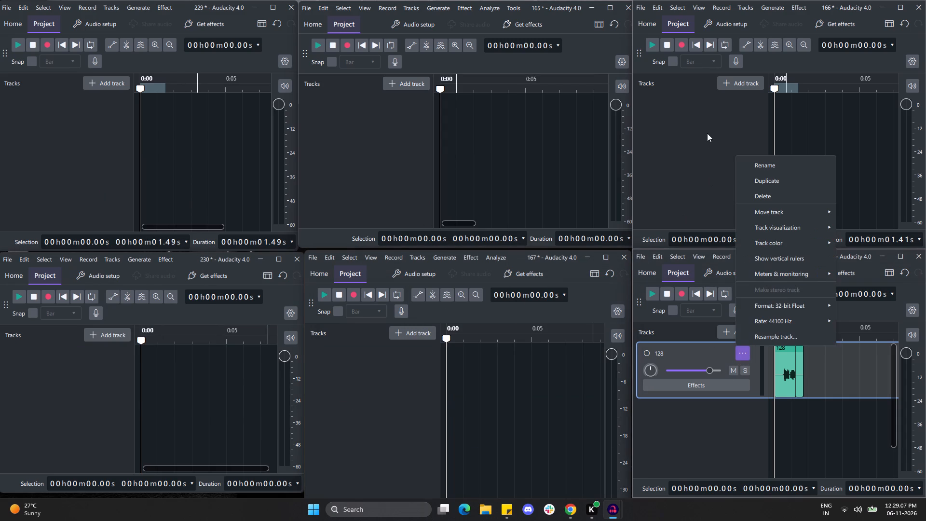
{"action": "left_click", "coordinate": [773, 203]}
While starting an import in project 229, delete source files 121, 123, 124, 125, 127 and 128.mp3 from the Tamil Speaker 1 folder.
{"action": "left_click", "coordinate": [10, 9]}
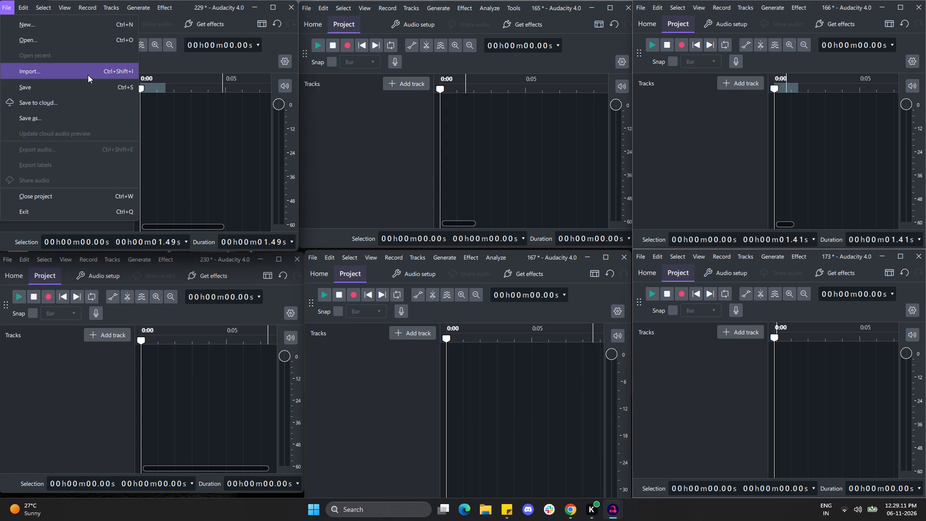
{"action": "left_click", "coordinate": [88, 75]}
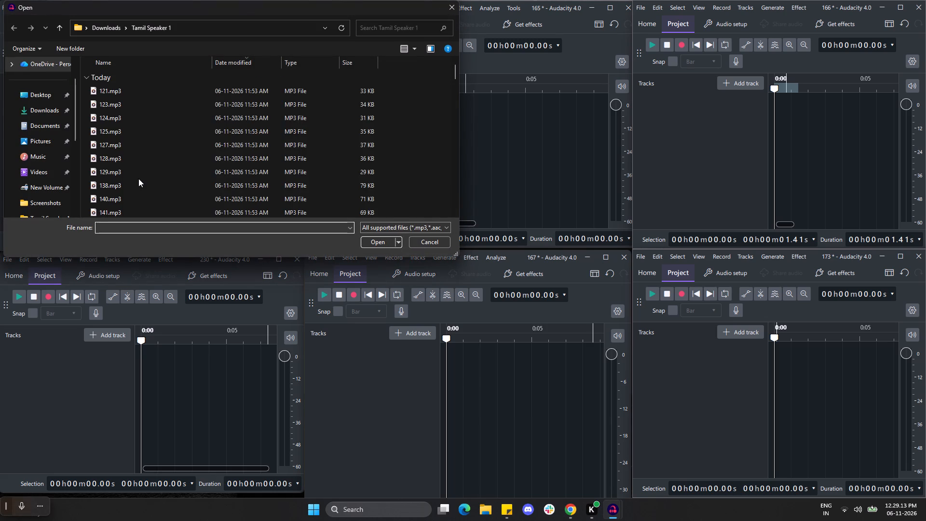
{"action": "left_click_drag", "start_coordinate": [392, 88], "coordinate": [309, 134]}
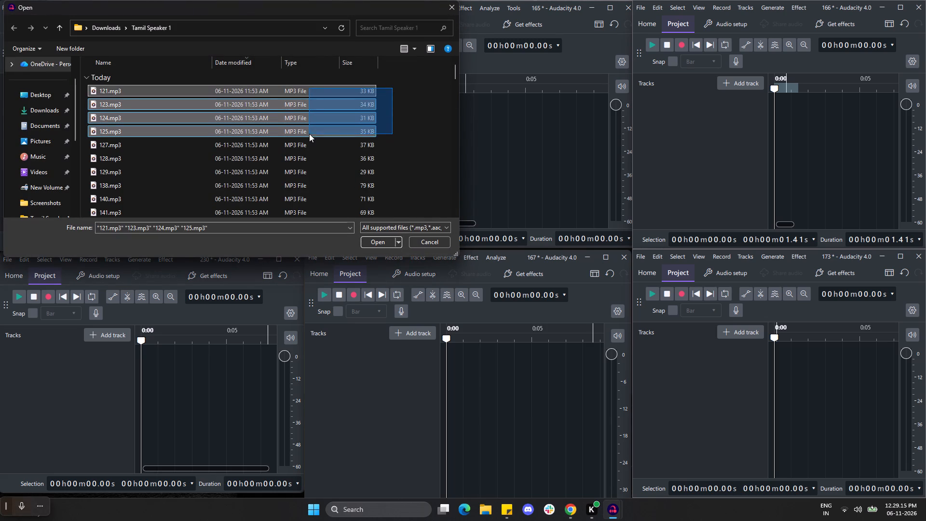
{"action": "left_click_drag", "start_coordinate": [309, 134], "coordinate": [309, 147]}
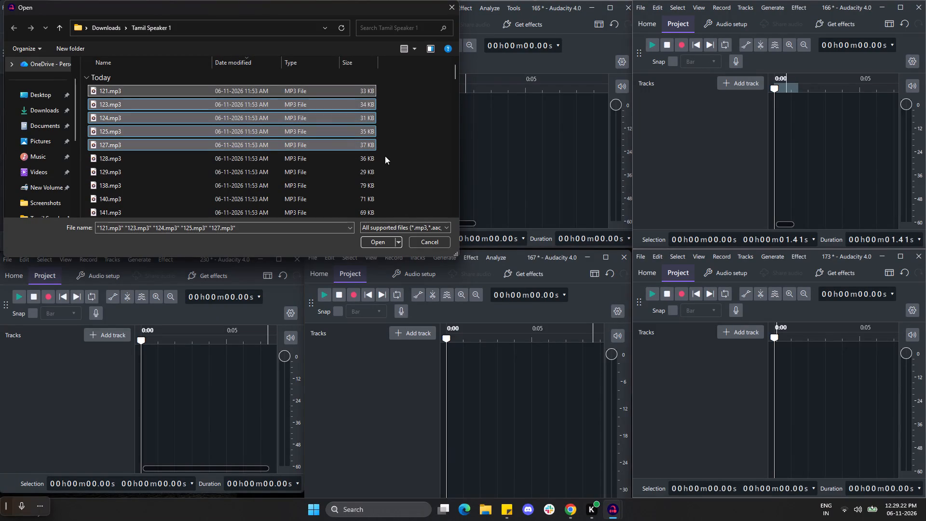
{"action": "left_click_drag", "start_coordinate": [389, 158], "coordinate": [313, 92]}
{"action": "key", "text": "Delete"}
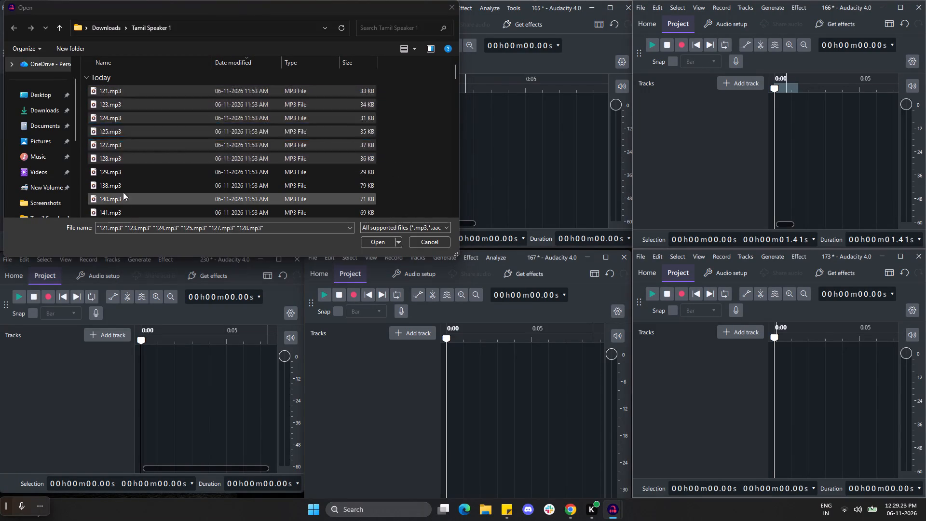
Import 129.mp3 into project 229, 138.mp3 into project 165 and 140.mp3 into project 166.
{"action": "left_click", "coordinate": [121, 90]}
{"action": "left_click", "coordinate": [378, 244]}
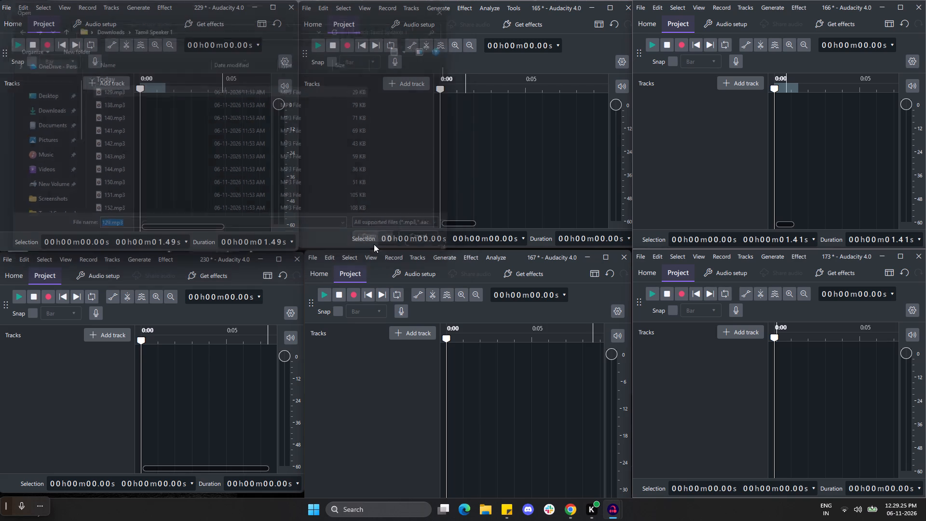
{"action": "left_click", "coordinate": [305, 6]}
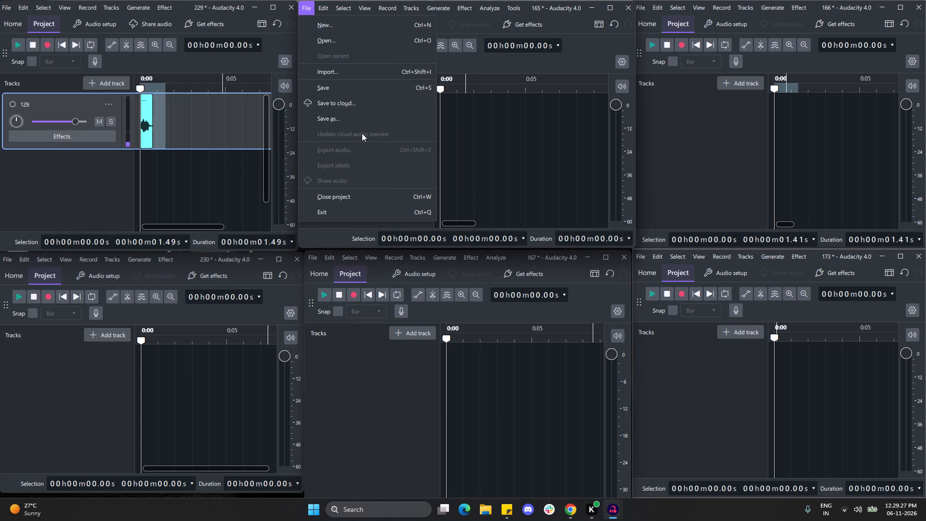
{"action": "left_click", "coordinate": [343, 77]}
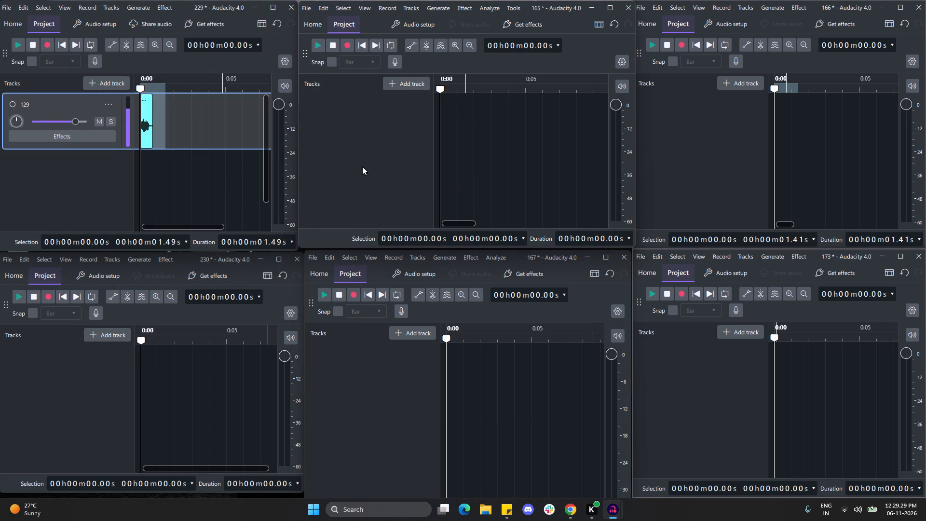
{"action": "left_click", "coordinate": [420, 102]}
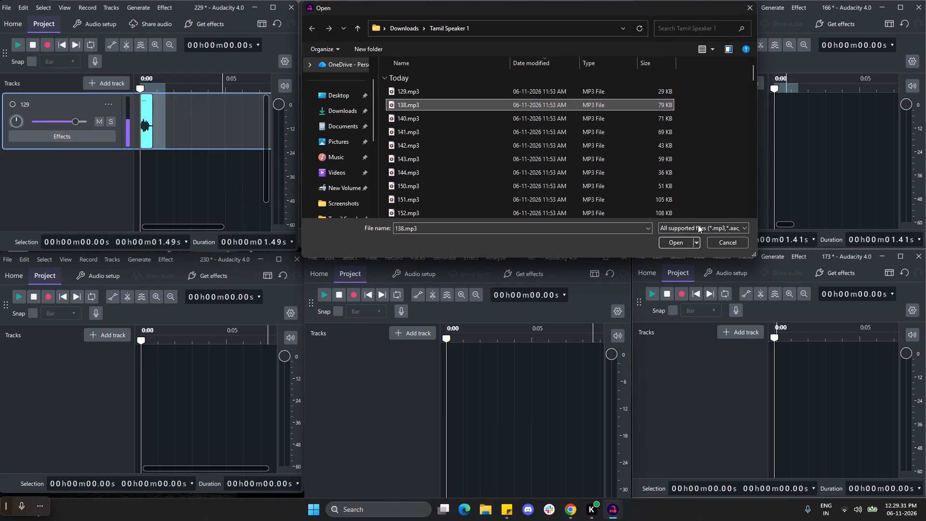
{"action": "left_click", "coordinate": [677, 243]}
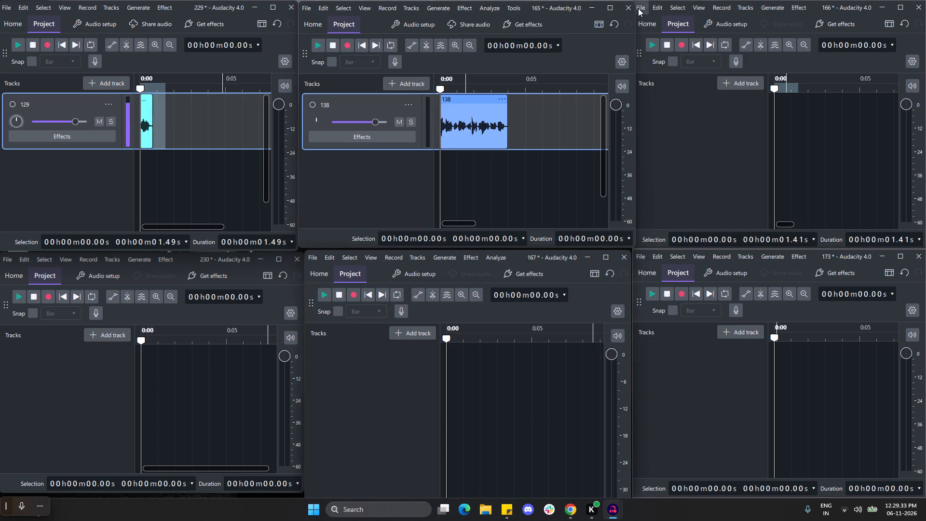
{"action": "left_click", "coordinate": [638, 8]}
{"action": "left_click", "coordinate": [669, 76]}
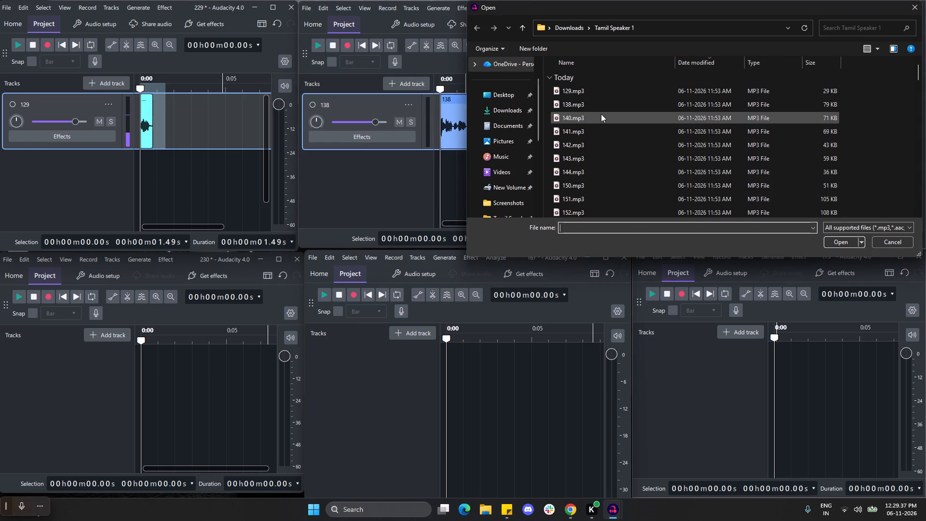
{"action": "left_click", "coordinate": [601, 114]}
{"action": "left_click", "coordinate": [837, 239]}
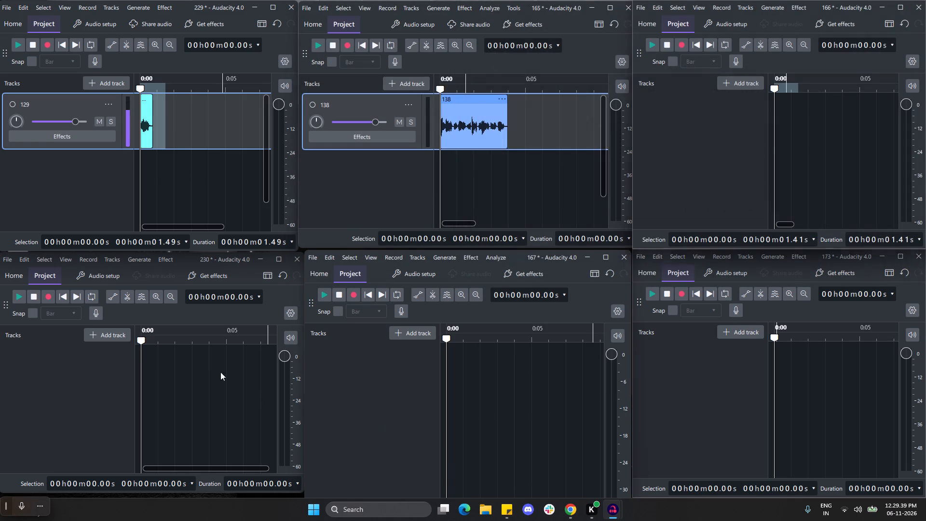
Import 141.mp3 into project 230, 142.mp3 into project 167 and 143.mp3 into project 173.
{"action": "left_click", "coordinate": [6, 261]}
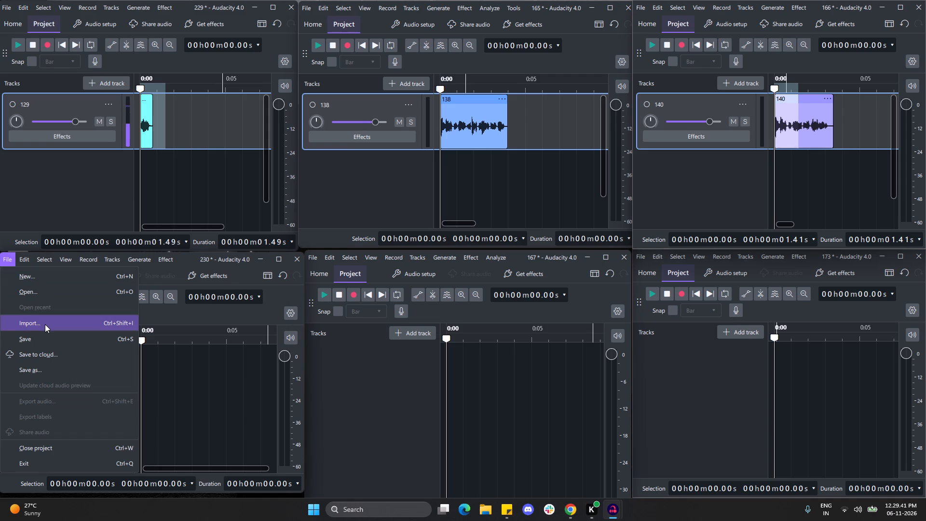
{"action": "left_click", "coordinate": [45, 324]}
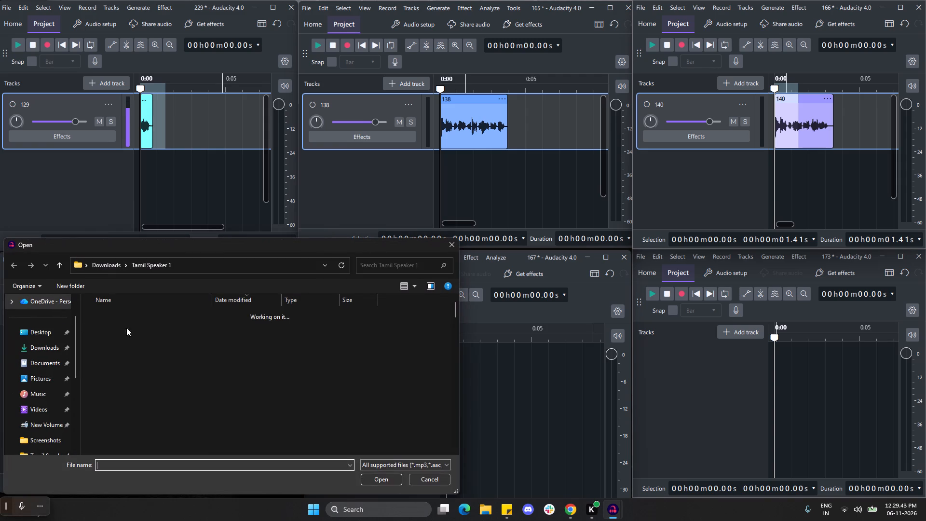
{"action": "left_click", "coordinate": [154, 369]}
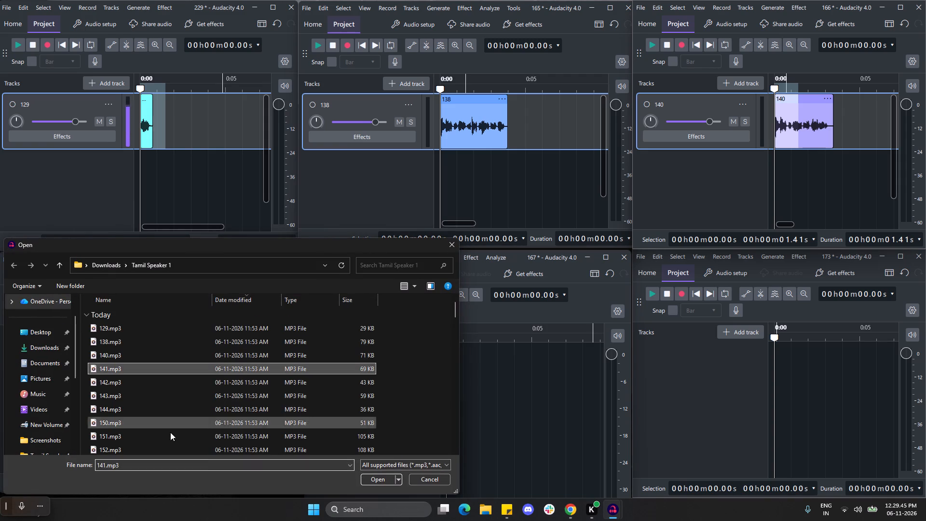
{"action": "left_click", "coordinate": [378, 479]}
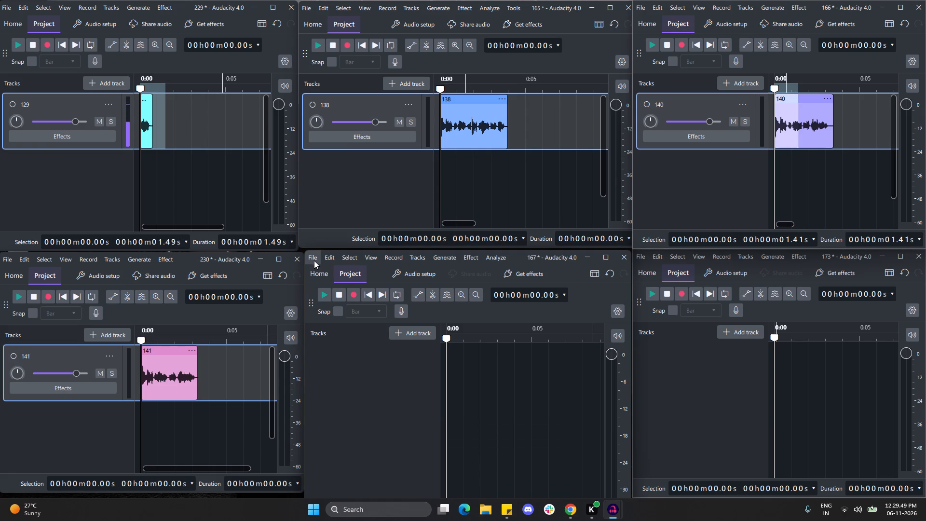
{"action": "left_click", "coordinate": [314, 261]}
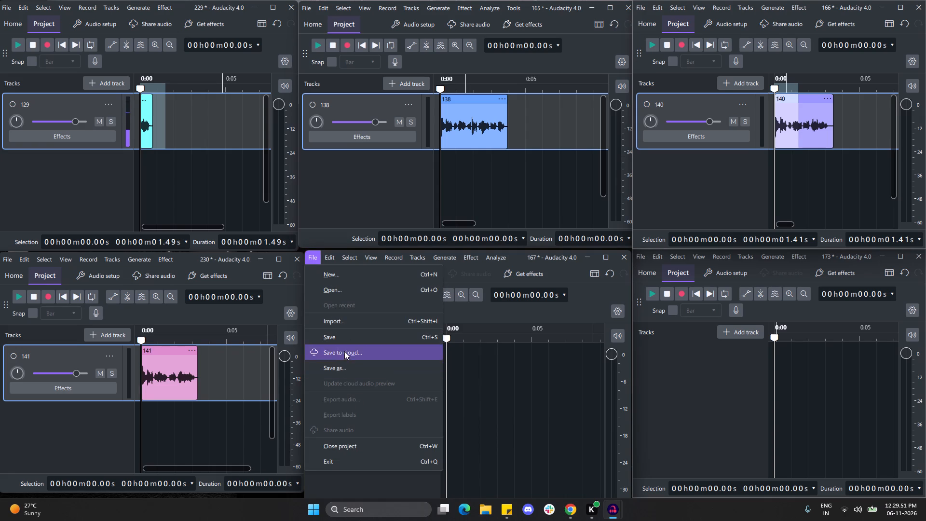
{"action": "left_click", "coordinate": [346, 322]}
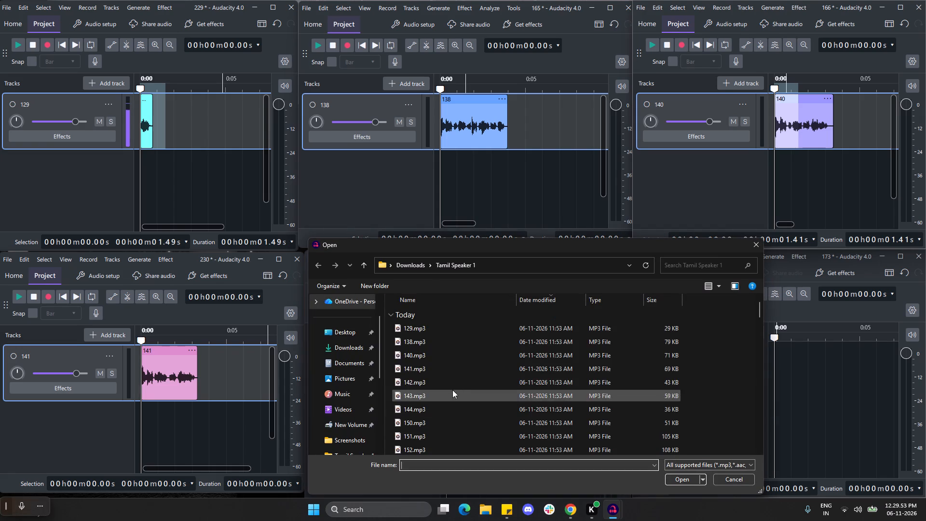
{"action": "left_click", "coordinate": [441, 384]}
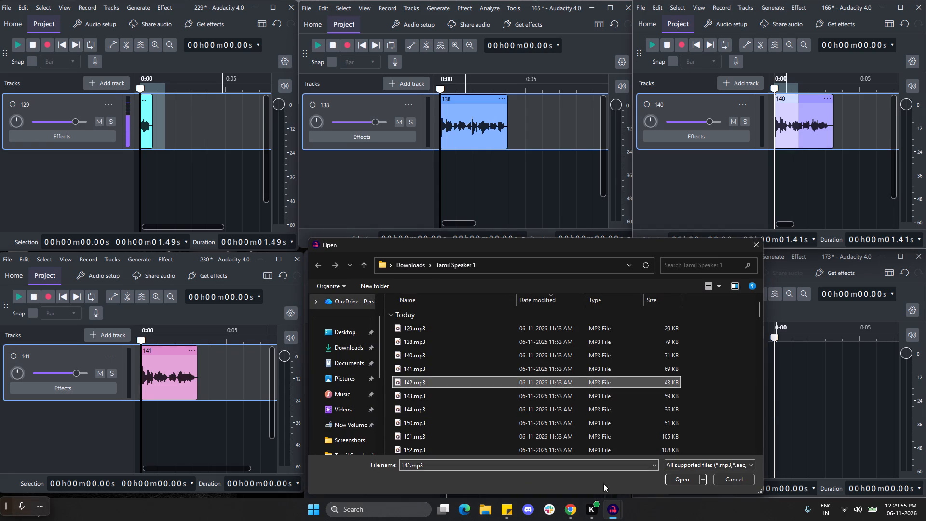
{"action": "left_click", "coordinate": [678, 481]}
{"action": "left_click", "coordinate": [642, 258]}
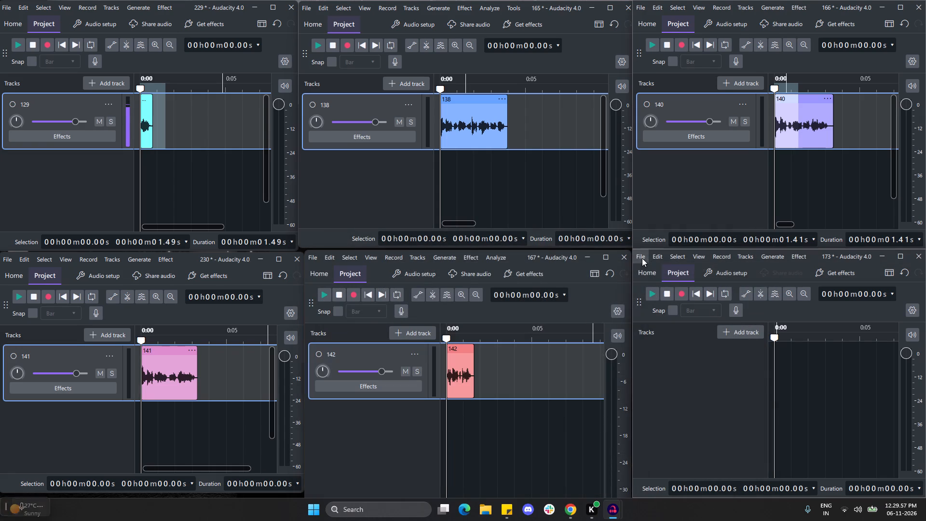
{"action": "left_click", "coordinate": [673, 321]}
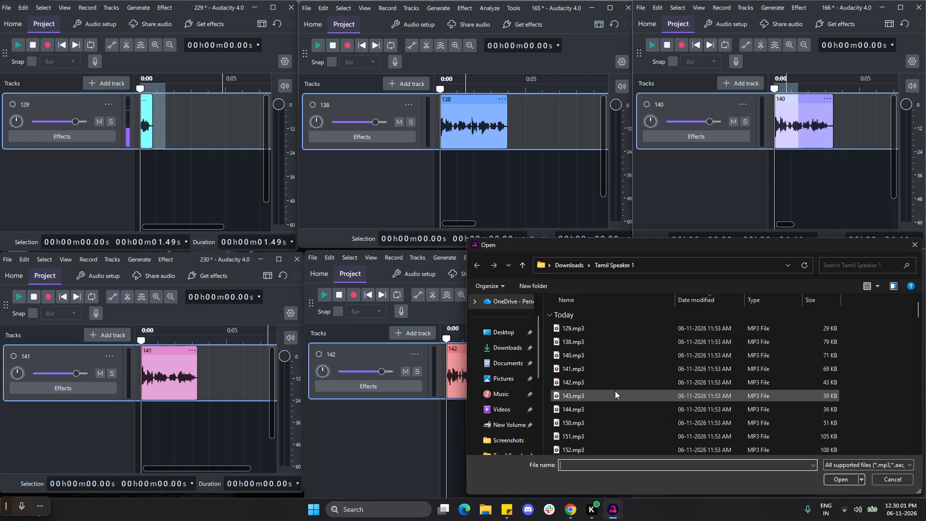
{"action": "left_click", "coordinate": [615, 391]}
{"action": "left_click", "coordinate": [836, 478]}
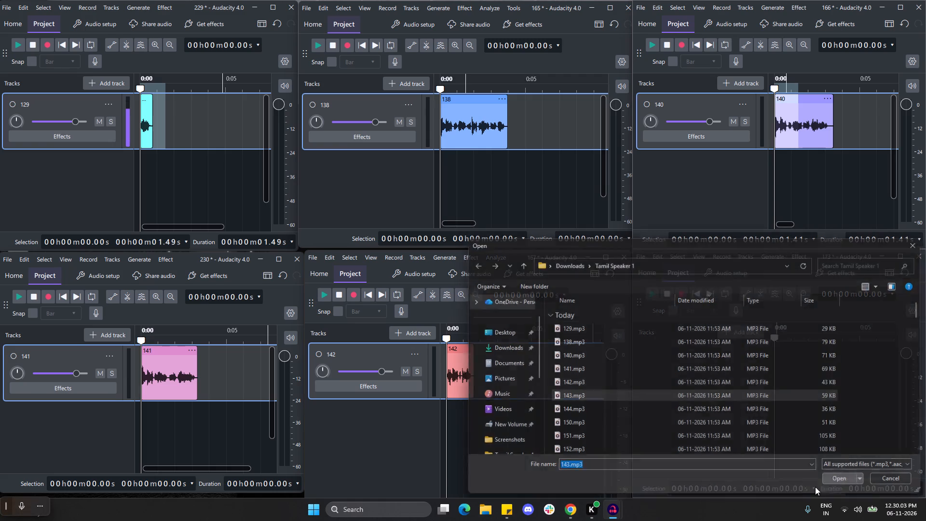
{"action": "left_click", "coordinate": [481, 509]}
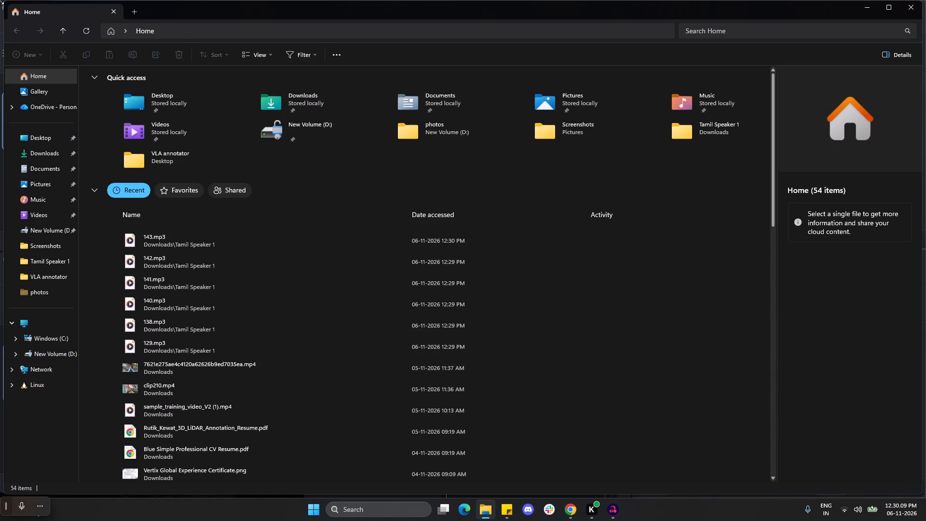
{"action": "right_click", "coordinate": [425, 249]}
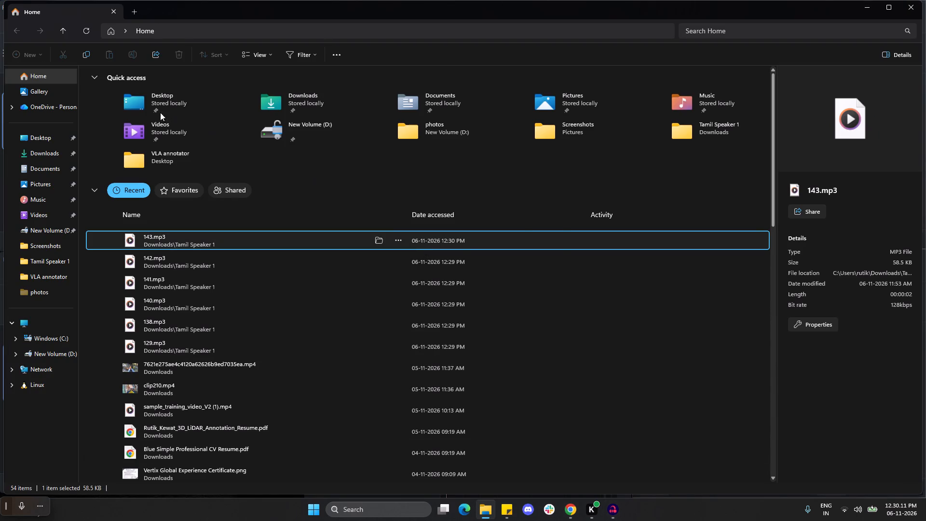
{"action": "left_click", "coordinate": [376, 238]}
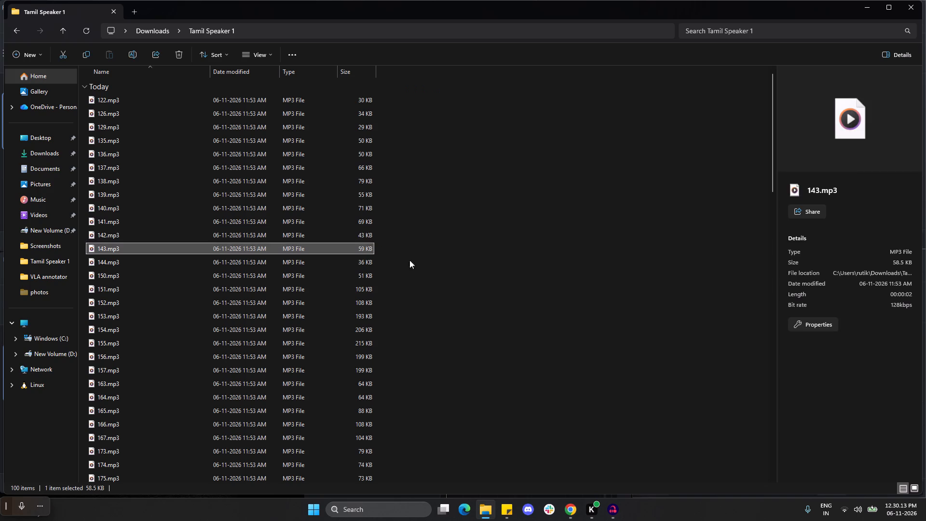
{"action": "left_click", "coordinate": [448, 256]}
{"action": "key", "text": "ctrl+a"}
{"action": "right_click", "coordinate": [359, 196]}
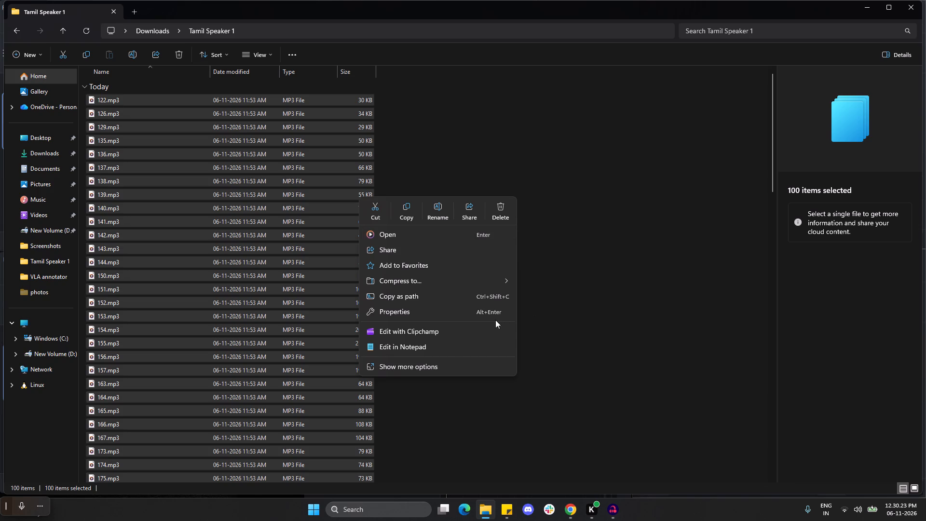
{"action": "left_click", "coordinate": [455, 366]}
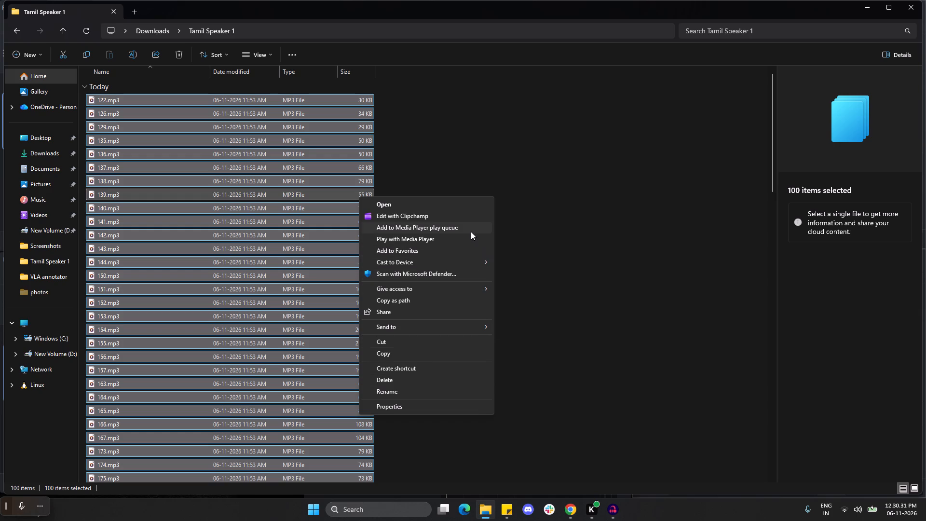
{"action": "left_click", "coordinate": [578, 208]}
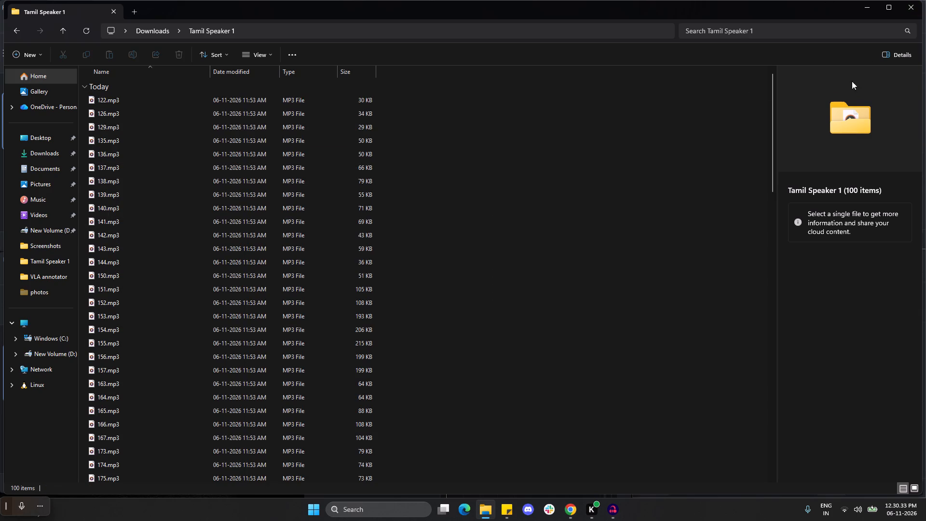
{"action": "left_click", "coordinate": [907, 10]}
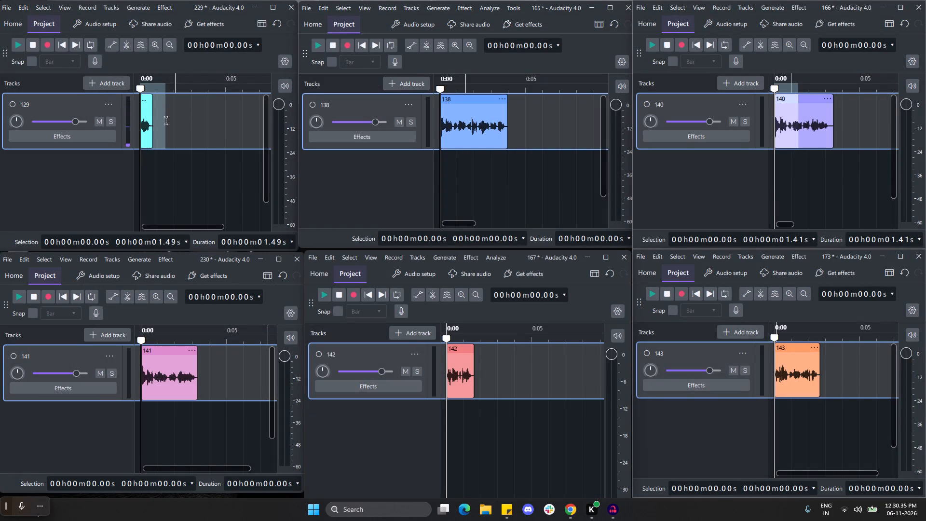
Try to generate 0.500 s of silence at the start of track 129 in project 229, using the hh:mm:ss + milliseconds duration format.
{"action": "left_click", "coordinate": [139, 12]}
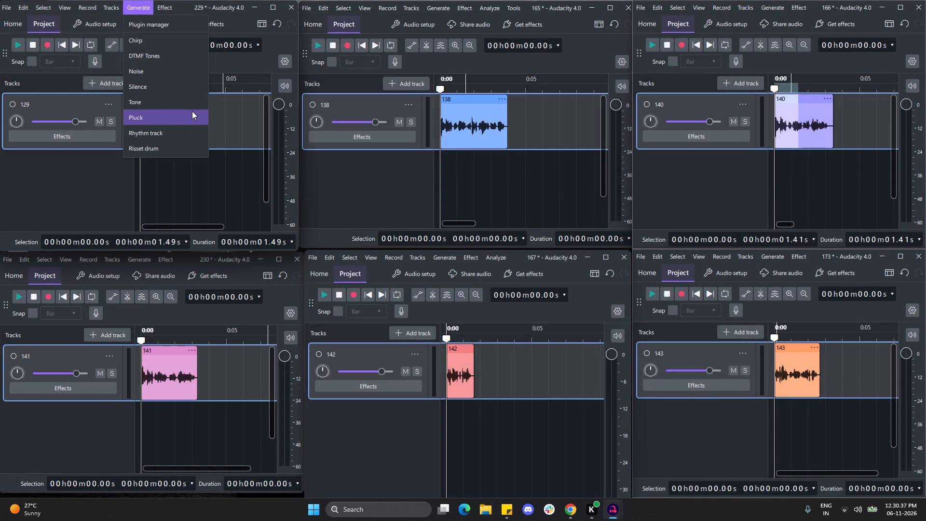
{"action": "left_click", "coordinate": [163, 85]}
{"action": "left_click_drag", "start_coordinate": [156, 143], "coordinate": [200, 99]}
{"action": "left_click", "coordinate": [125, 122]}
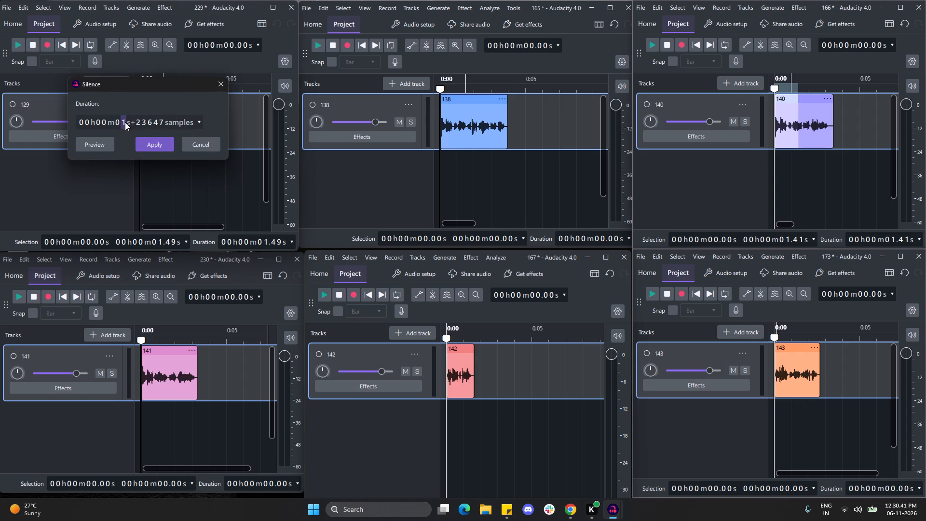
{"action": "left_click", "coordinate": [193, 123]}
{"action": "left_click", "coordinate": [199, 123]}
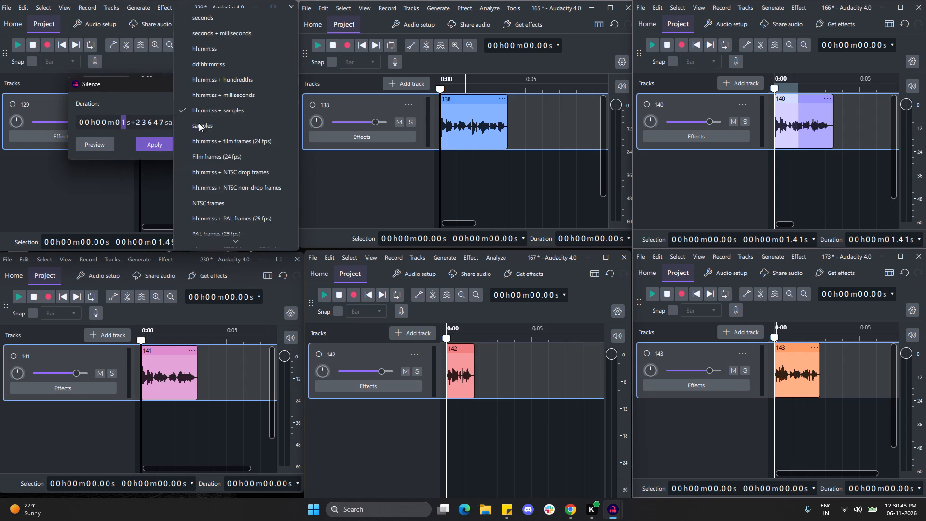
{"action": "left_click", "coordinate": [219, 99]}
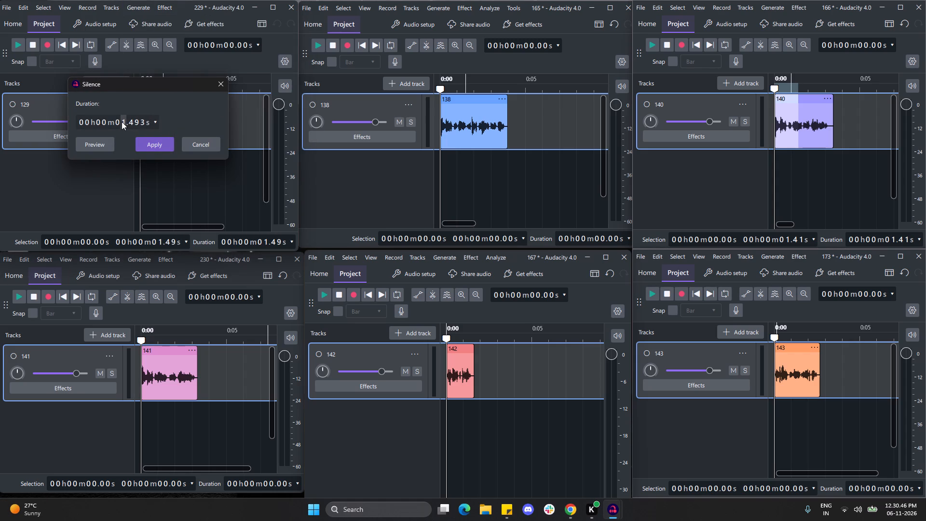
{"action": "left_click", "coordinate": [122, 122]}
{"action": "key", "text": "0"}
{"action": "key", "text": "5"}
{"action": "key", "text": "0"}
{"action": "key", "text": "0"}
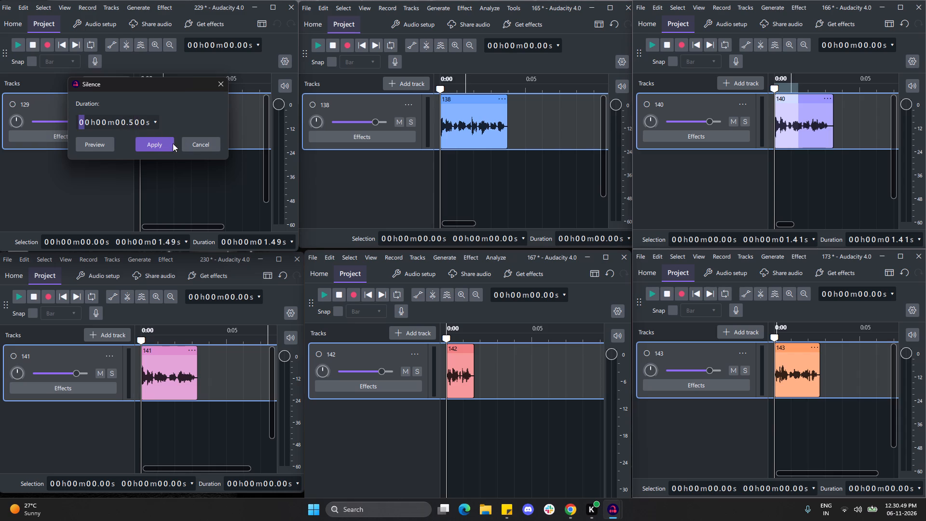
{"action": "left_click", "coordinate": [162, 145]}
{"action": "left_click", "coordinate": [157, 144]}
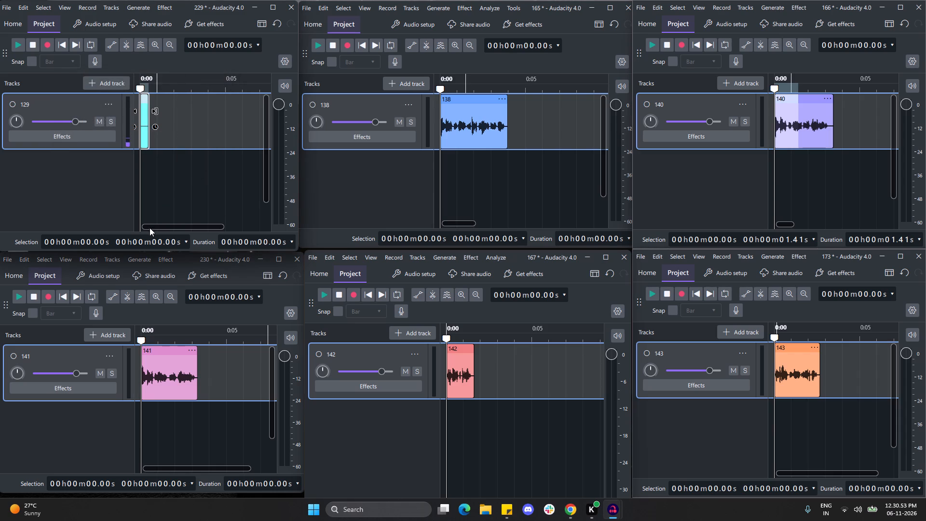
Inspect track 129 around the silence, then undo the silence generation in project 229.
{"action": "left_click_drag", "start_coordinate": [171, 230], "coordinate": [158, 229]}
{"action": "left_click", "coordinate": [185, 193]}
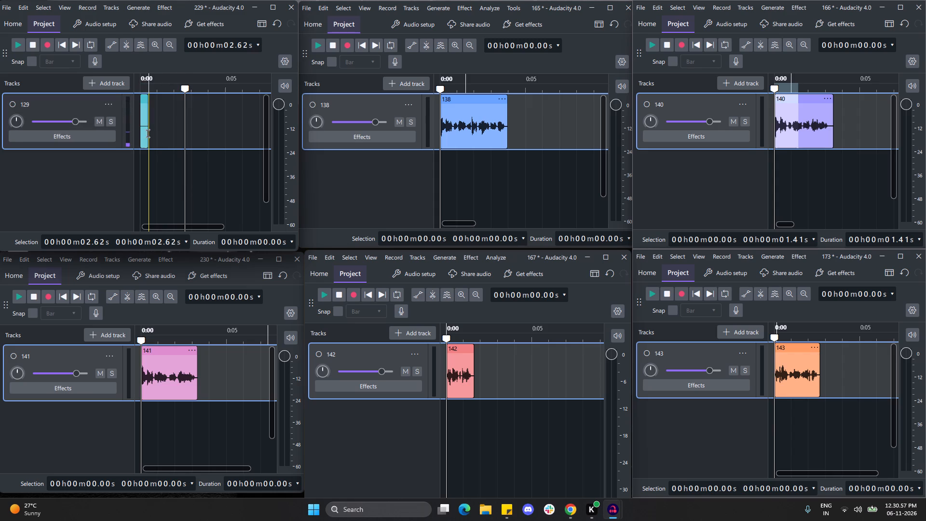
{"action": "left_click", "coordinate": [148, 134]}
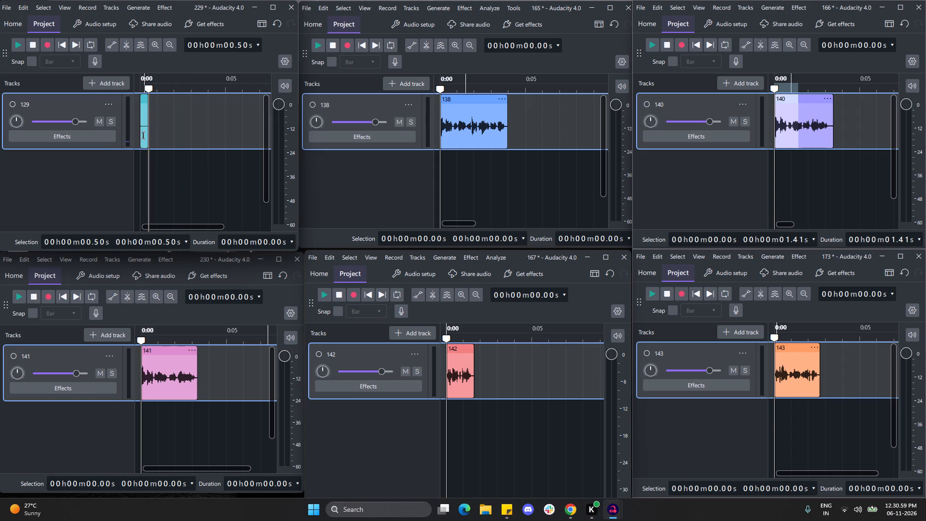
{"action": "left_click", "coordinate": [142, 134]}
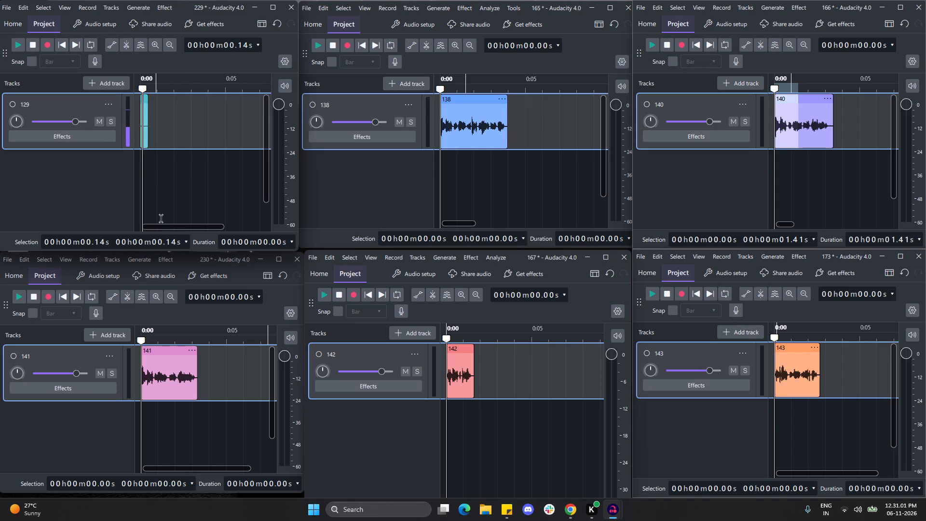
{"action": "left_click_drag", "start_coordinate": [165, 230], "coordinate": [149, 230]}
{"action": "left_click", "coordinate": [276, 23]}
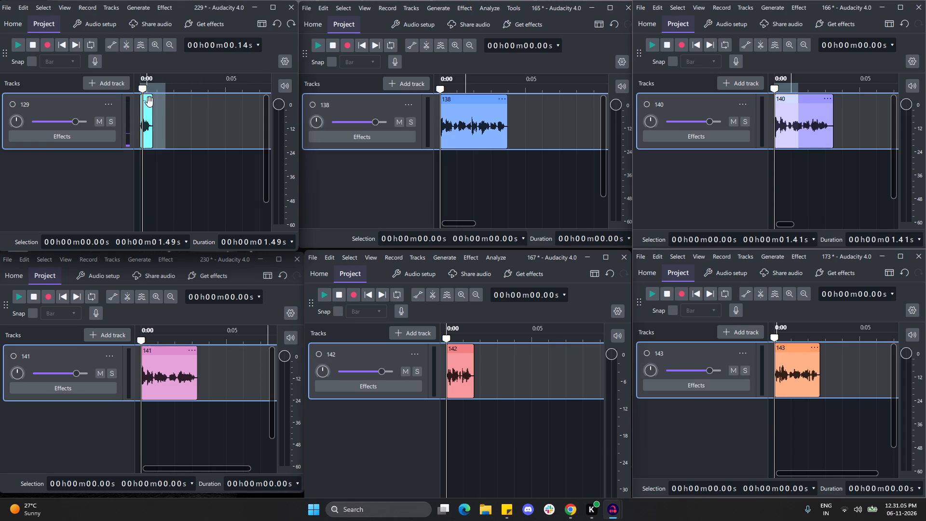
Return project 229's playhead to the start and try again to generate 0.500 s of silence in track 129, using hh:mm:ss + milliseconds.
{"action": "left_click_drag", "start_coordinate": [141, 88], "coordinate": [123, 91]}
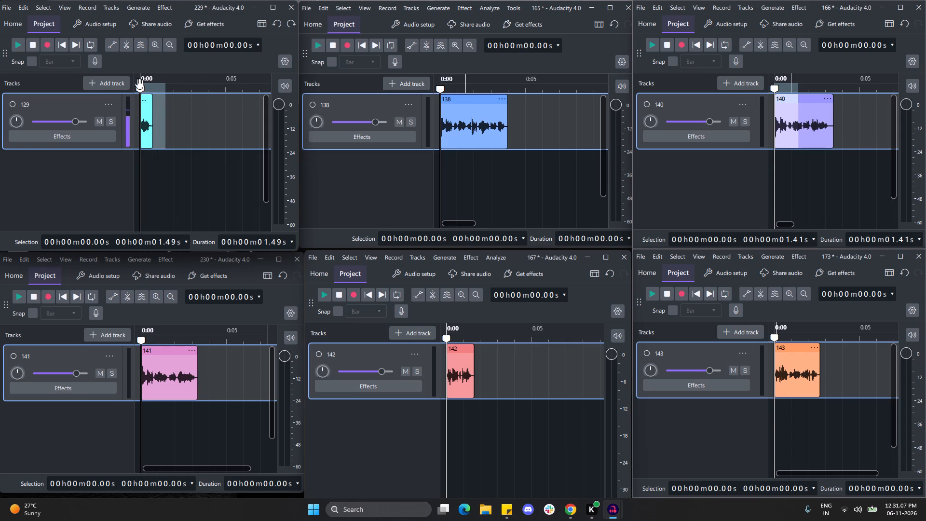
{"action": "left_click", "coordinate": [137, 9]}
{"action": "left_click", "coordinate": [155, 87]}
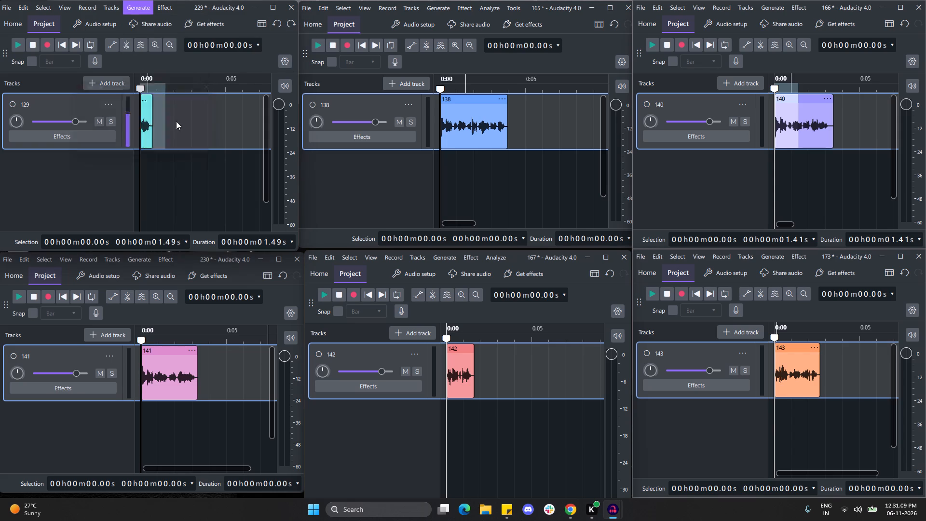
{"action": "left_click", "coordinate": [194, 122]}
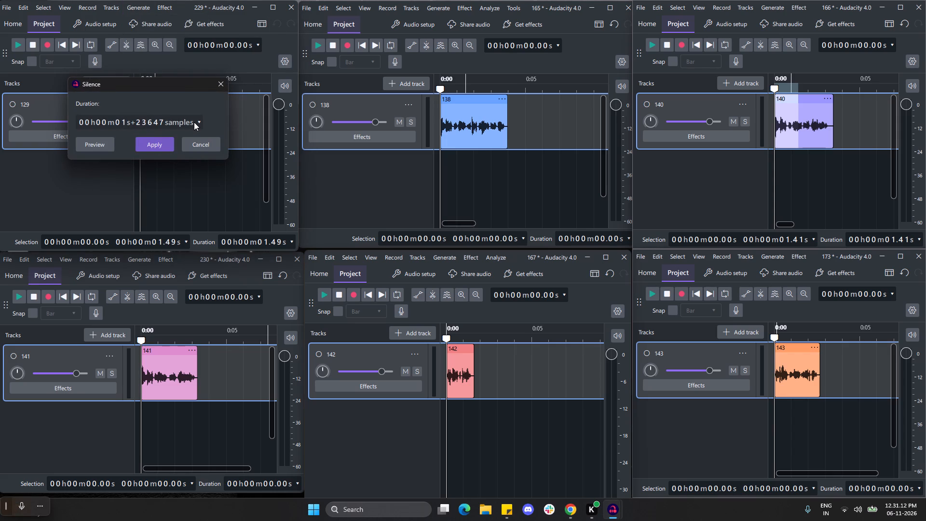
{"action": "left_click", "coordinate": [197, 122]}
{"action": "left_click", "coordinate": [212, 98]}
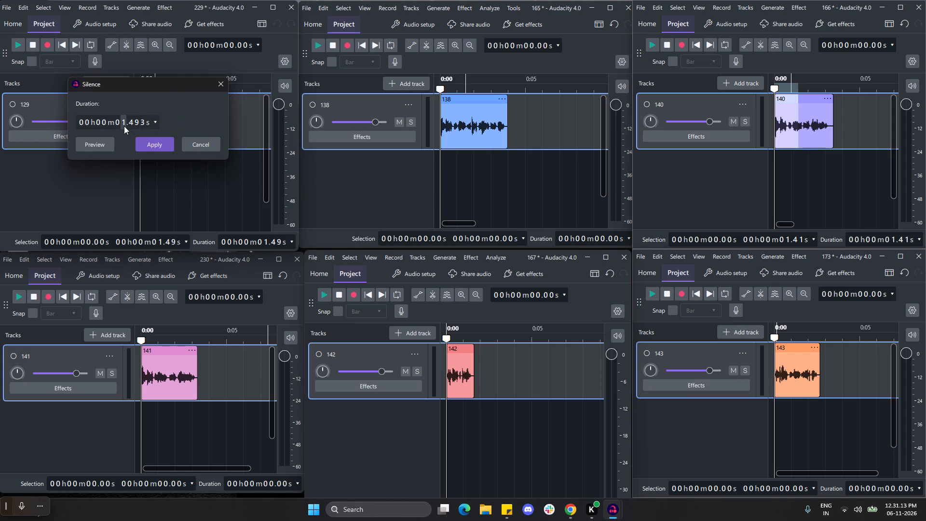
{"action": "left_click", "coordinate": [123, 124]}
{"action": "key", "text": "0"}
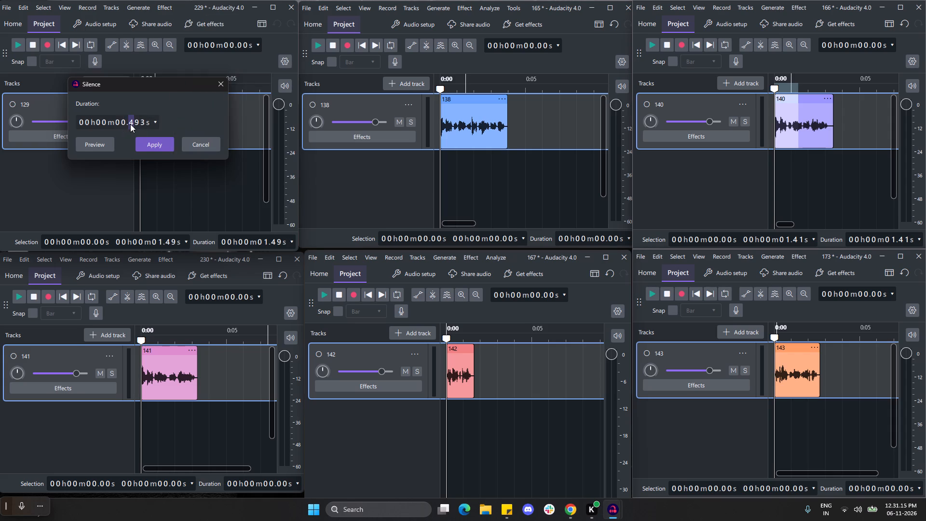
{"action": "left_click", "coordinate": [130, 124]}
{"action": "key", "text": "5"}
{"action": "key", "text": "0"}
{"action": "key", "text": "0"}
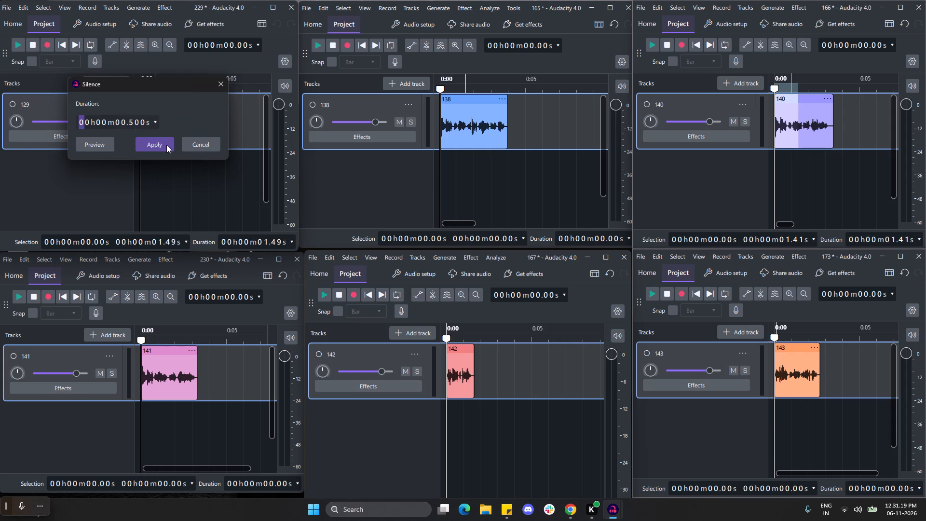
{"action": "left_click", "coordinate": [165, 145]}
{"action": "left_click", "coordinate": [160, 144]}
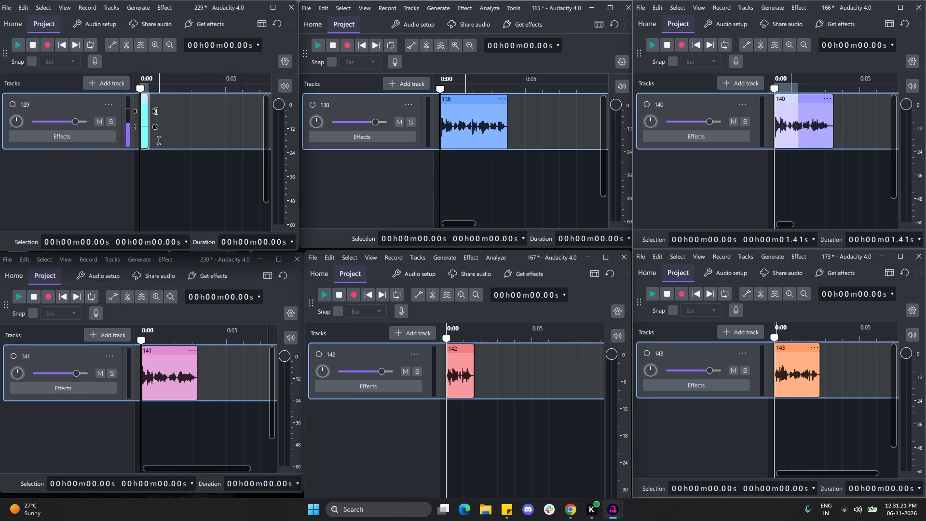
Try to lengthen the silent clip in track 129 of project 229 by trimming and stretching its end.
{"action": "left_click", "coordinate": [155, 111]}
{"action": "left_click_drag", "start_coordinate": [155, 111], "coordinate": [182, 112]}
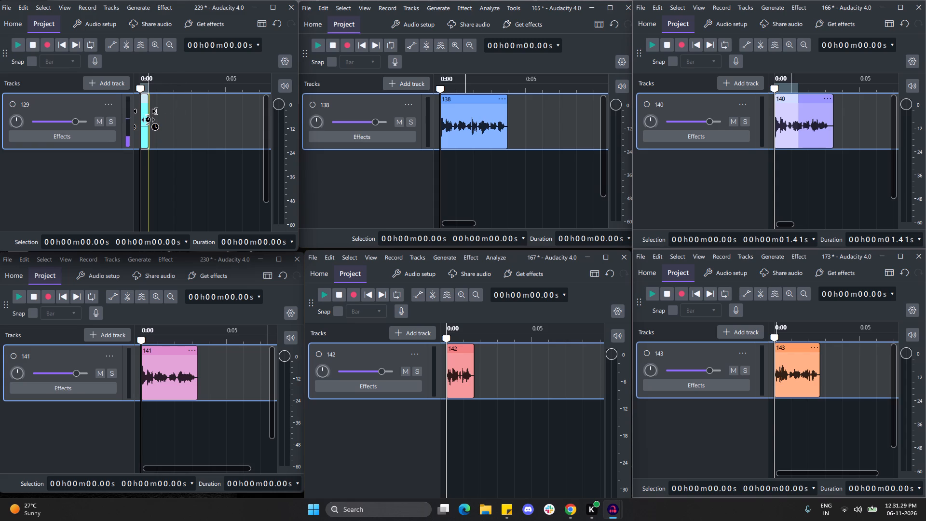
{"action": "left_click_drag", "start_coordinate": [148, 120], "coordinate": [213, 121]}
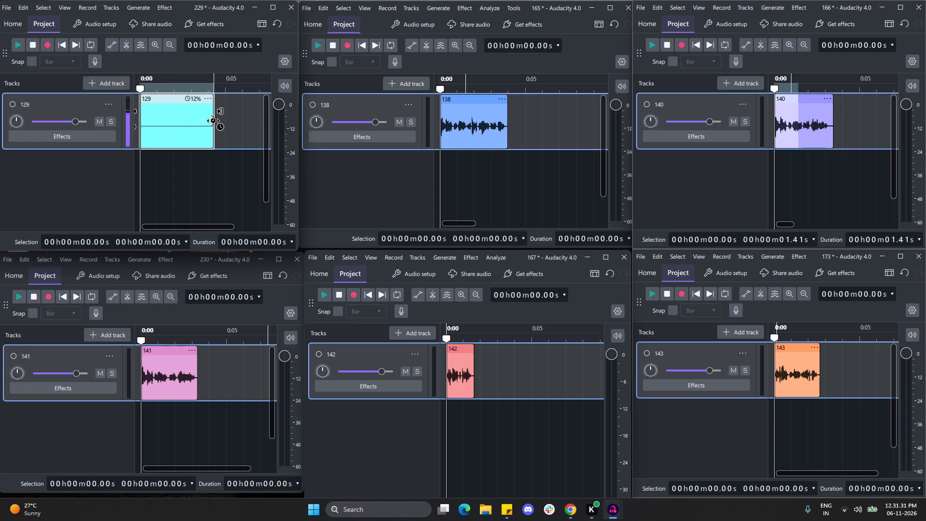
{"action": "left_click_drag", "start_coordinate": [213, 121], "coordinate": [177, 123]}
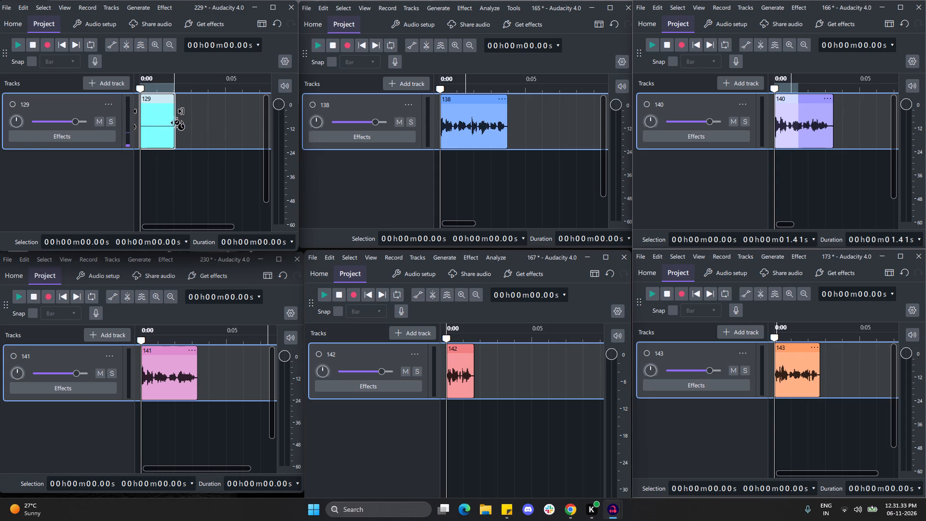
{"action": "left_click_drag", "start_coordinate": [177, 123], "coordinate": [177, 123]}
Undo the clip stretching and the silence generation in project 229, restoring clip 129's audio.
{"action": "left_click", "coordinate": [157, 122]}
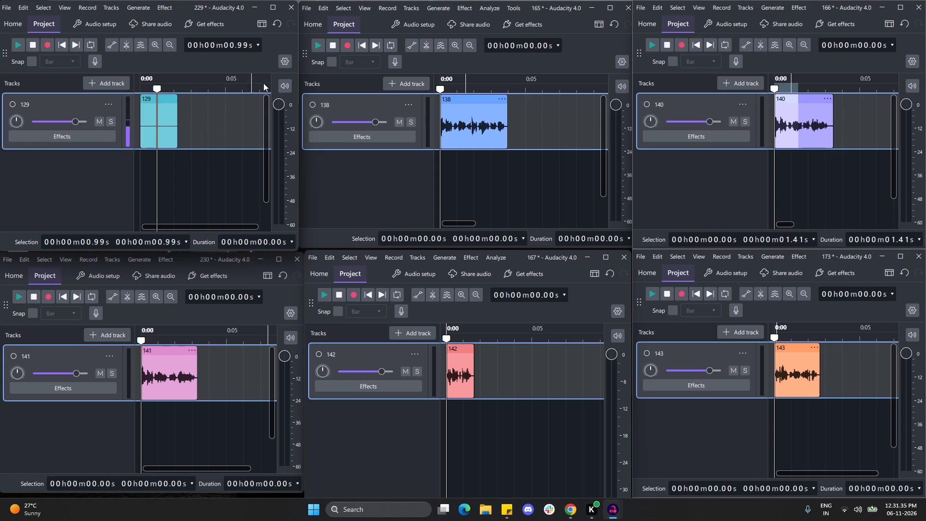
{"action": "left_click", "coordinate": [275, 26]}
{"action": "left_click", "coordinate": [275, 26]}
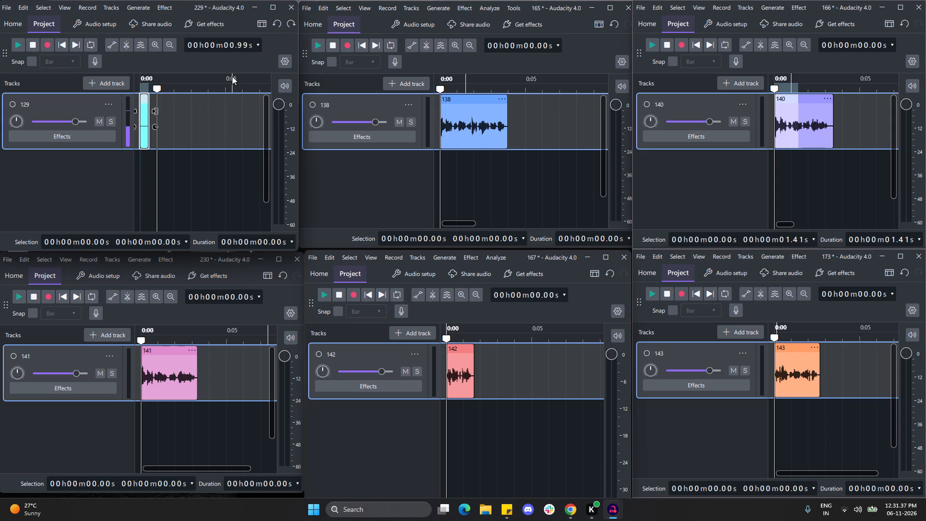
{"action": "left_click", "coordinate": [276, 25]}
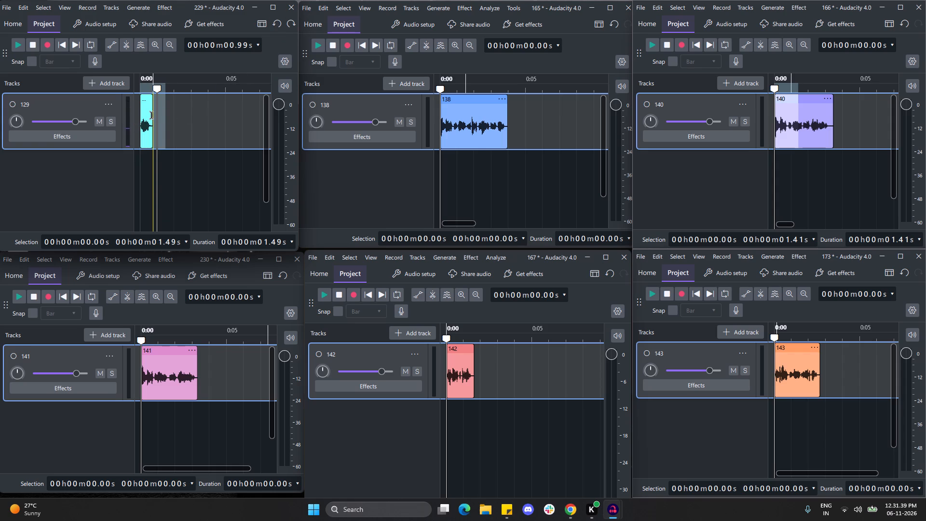
Generate 0.500 s of silence at the end and then at the start of clip 129 in project 229.
{"action": "left_click", "coordinate": [151, 115]}
{"action": "left_click", "coordinate": [133, 11]}
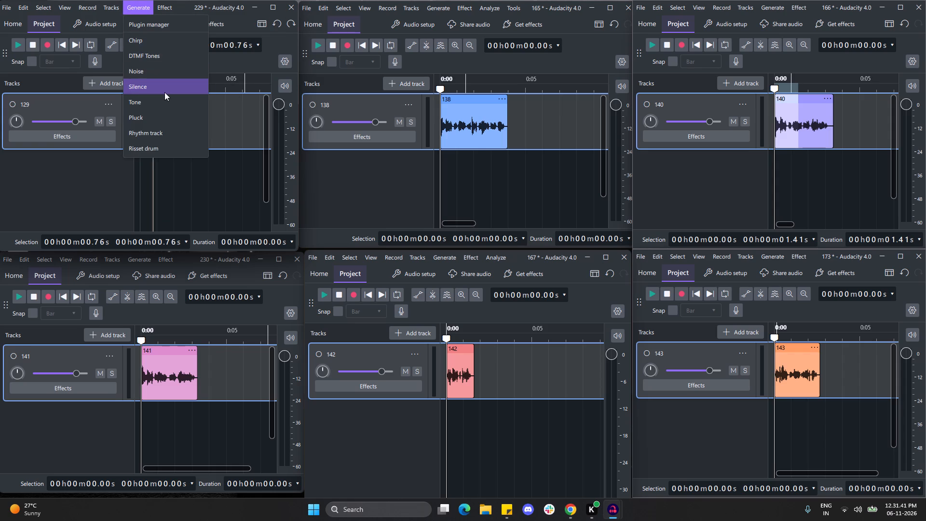
{"action": "left_click", "coordinate": [167, 97]}
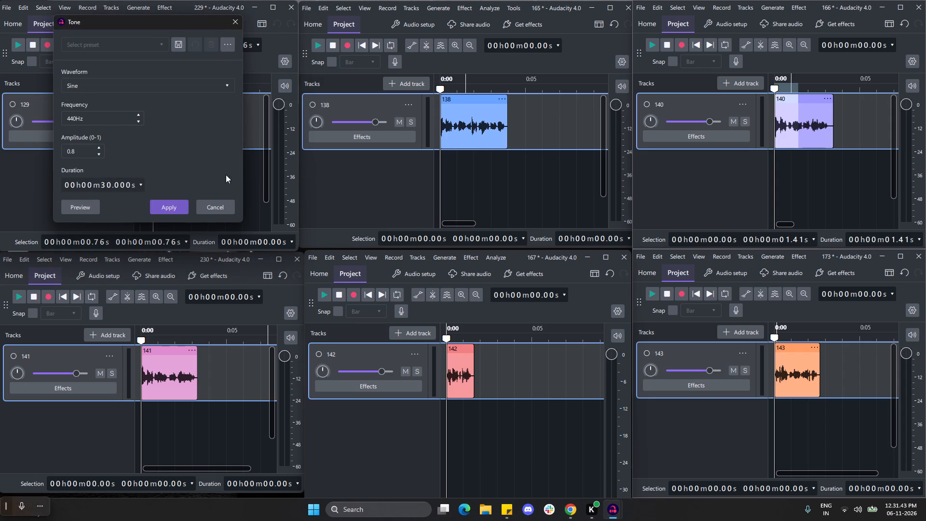
{"action": "left_click", "coordinate": [206, 206]}
{"action": "left_click", "coordinate": [131, 13]}
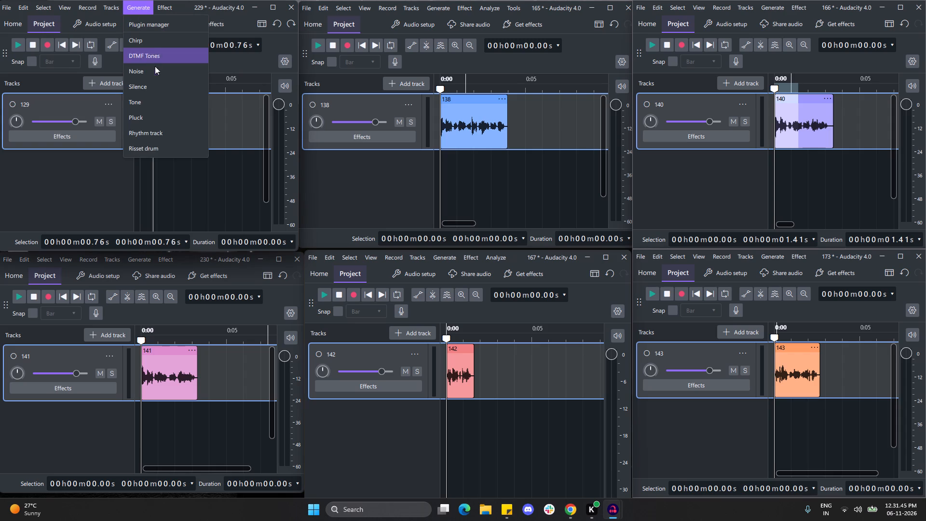
{"action": "left_click", "coordinate": [154, 83]}
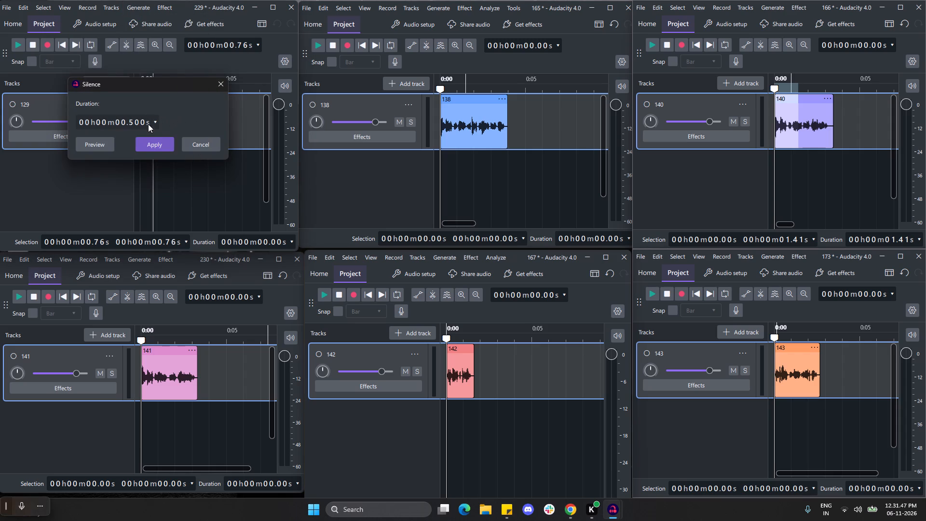
{"action": "left_click", "coordinate": [154, 144]}
{"action": "left_click", "coordinate": [140, 132]}
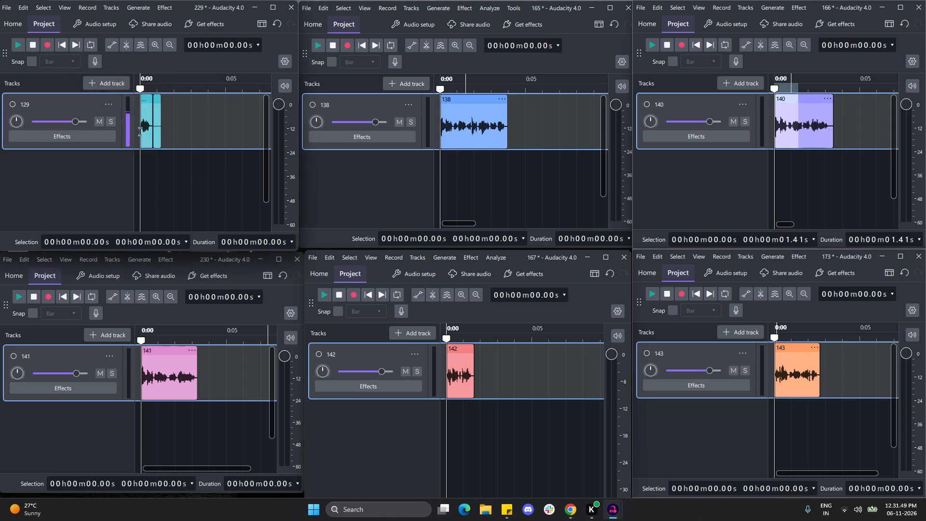
{"action": "left_click", "coordinate": [133, 10]}
{"action": "left_click", "coordinate": [157, 80]}
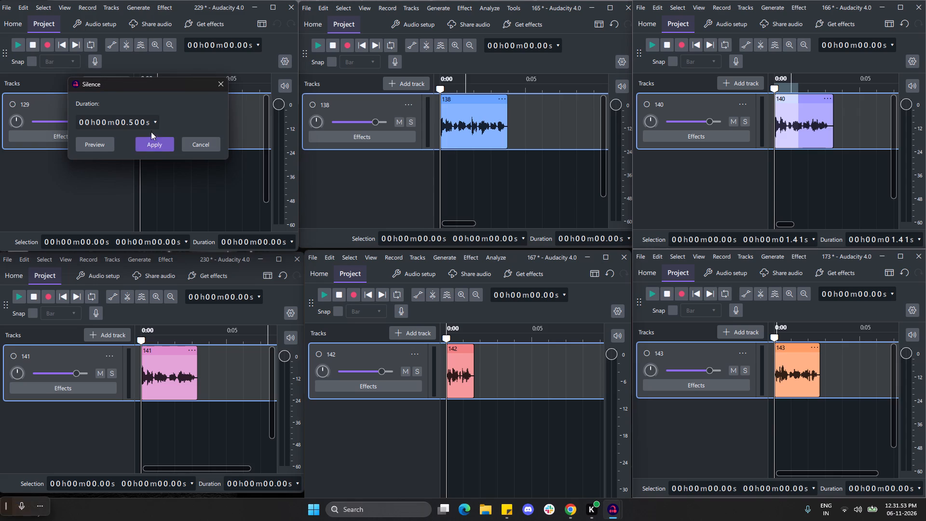
{"action": "left_click", "coordinate": [158, 145]}
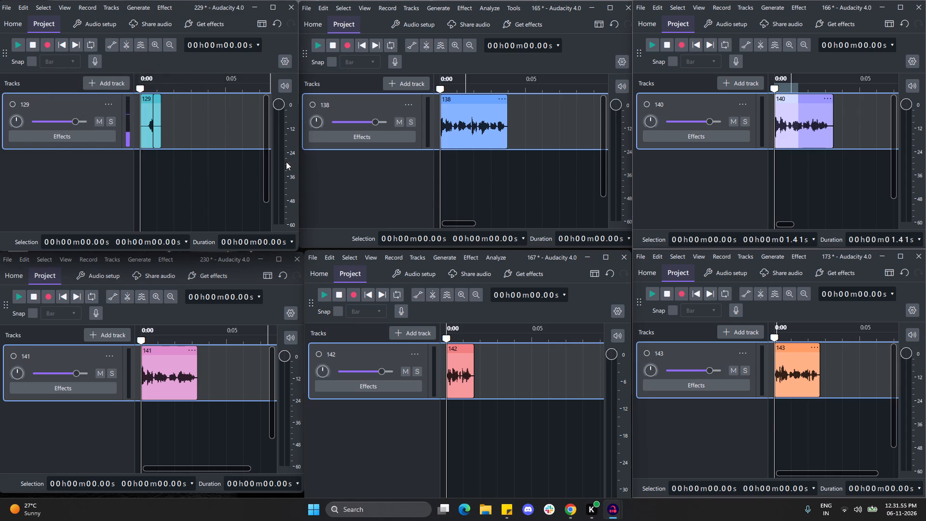
Generate 0.500 s of silence at the start and then at the end of clip 138 in project 165.
{"action": "left_click", "coordinate": [438, 6]}
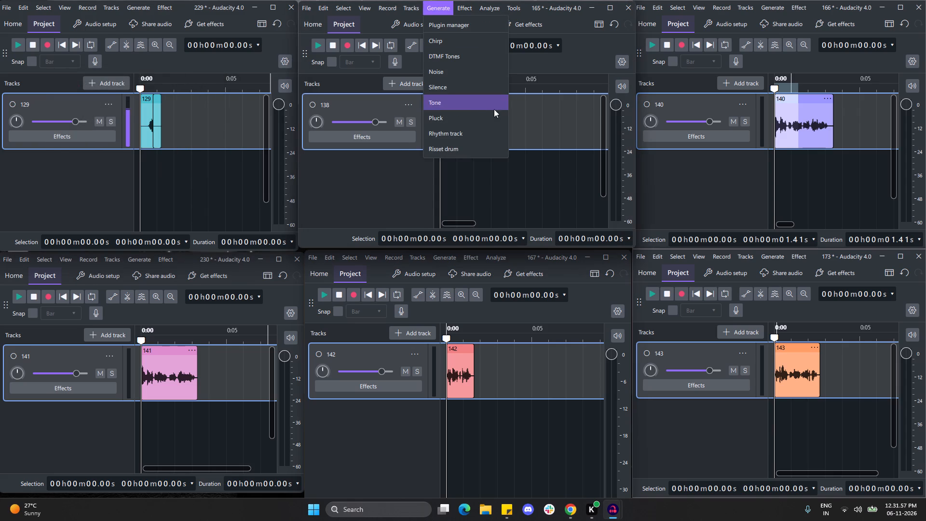
{"action": "left_click", "coordinate": [458, 84]}
{"action": "left_click", "coordinate": [475, 142]}
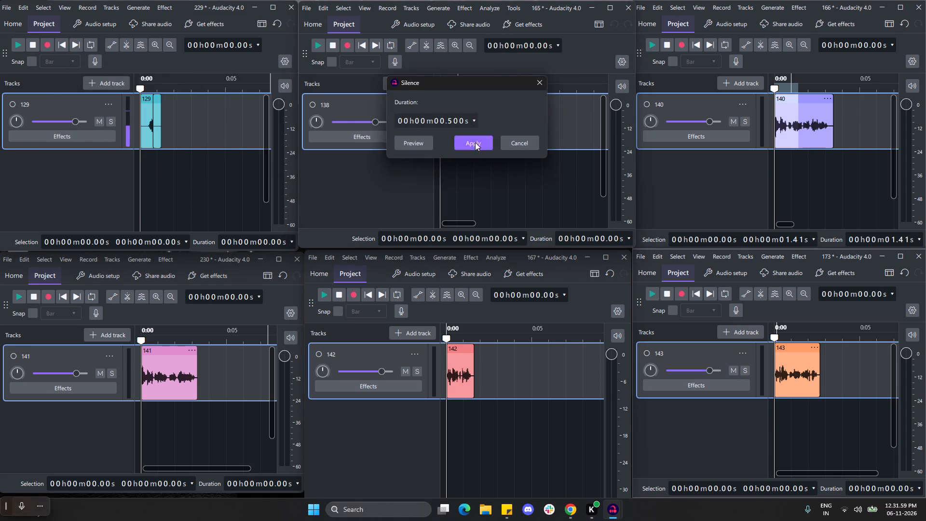
{"action": "left_click", "coordinate": [516, 124]}
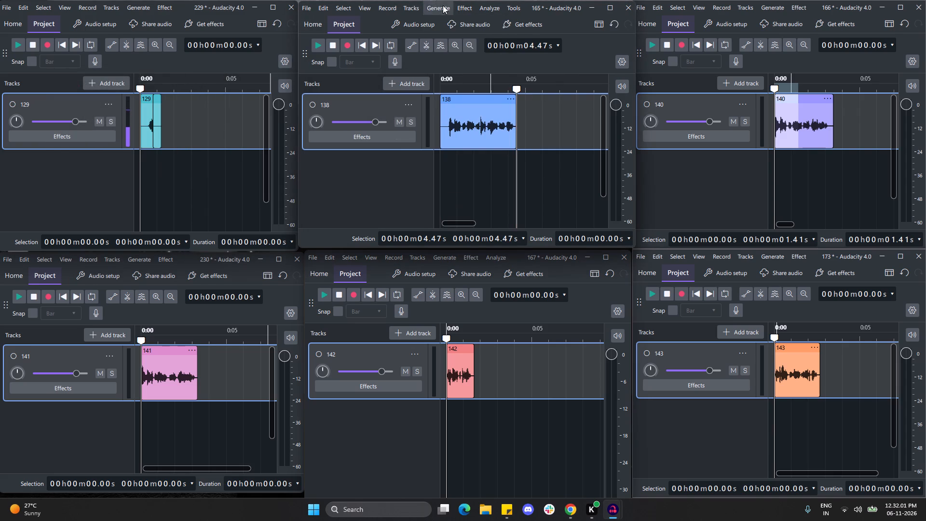
{"action": "left_click", "coordinate": [443, 5]}
{"action": "left_click", "coordinate": [466, 92]}
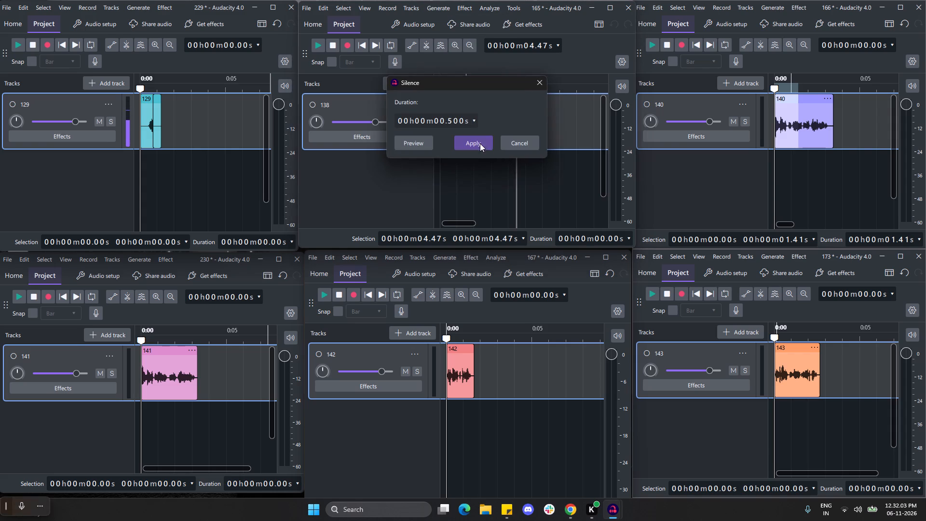
{"action": "left_click", "coordinate": [480, 143]}
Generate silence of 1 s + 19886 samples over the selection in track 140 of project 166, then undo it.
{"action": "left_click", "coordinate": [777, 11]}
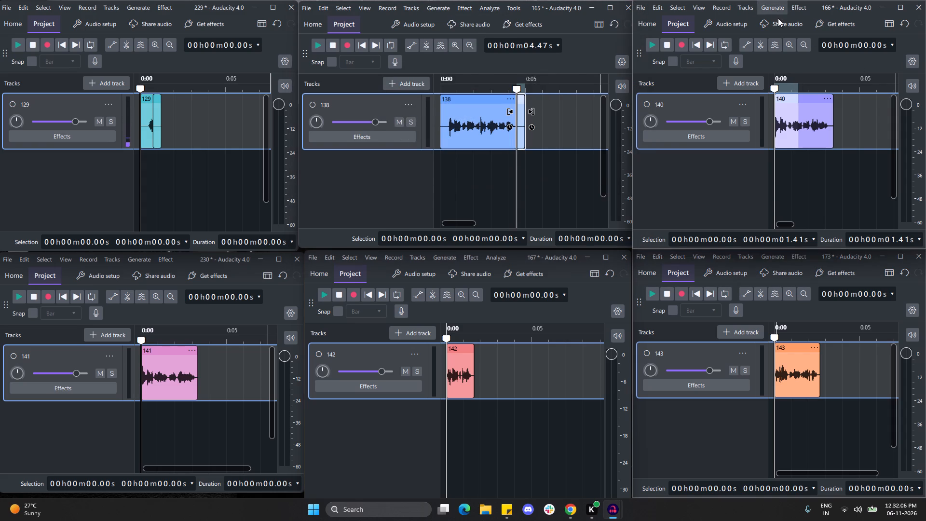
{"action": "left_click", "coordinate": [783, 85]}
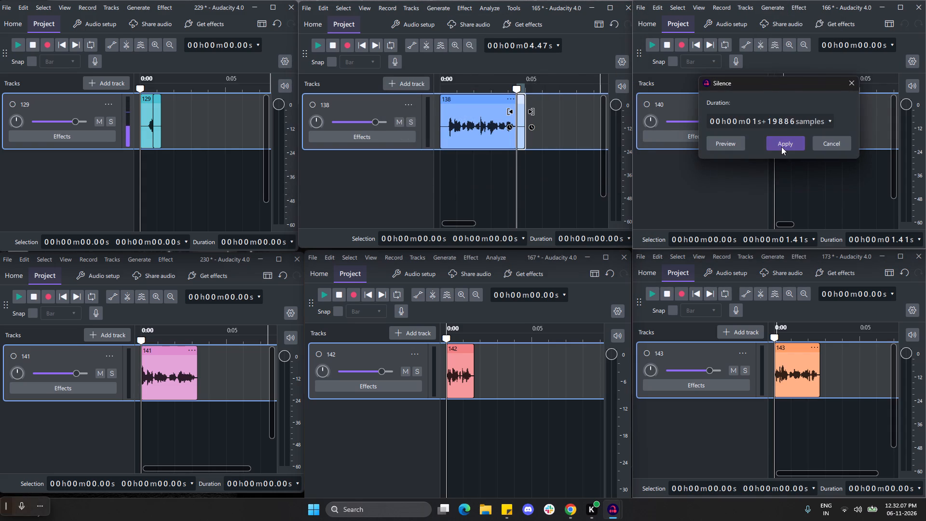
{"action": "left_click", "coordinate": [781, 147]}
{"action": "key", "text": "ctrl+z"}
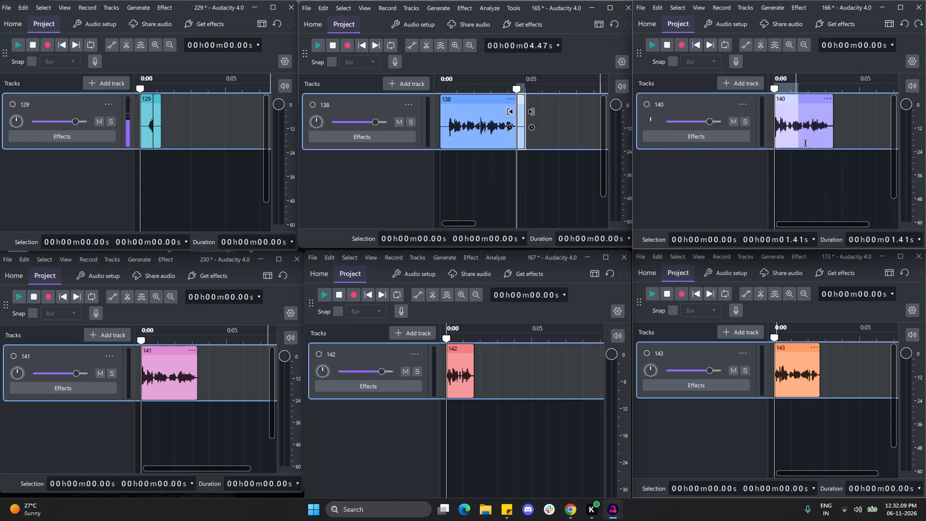
Clear the selection in project 166 and generate 0.500 s of silence at the start and end of clip 140.
{"action": "left_click", "coordinate": [822, 179]}
{"action": "left_click", "coordinate": [774, 138]}
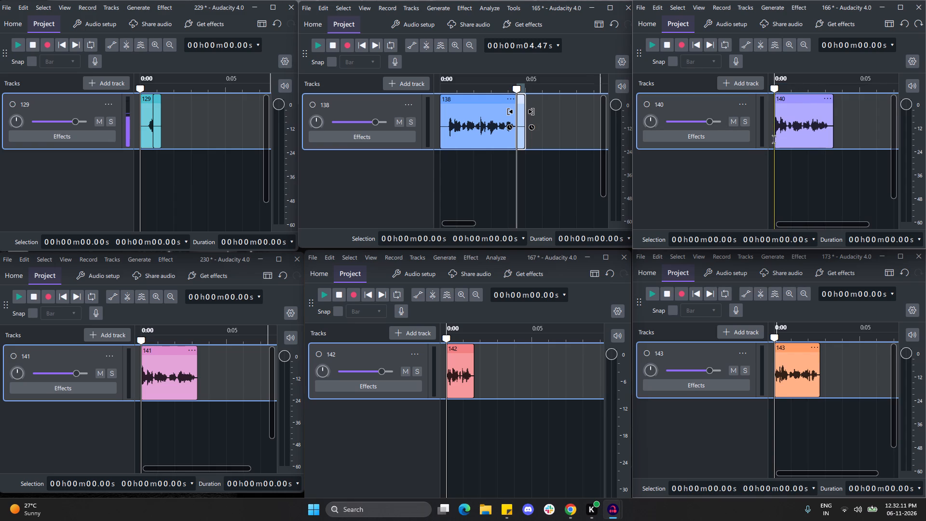
{"action": "left_click", "coordinate": [766, 9]}
{"action": "left_click", "coordinate": [797, 86]}
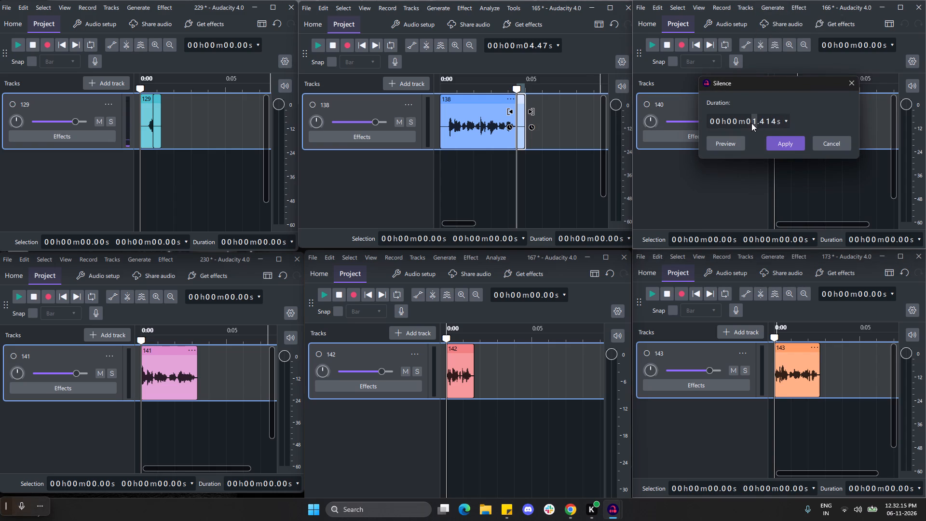
{"action": "left_click", "coordinate": [751, 123]}
{"action": "key", "text": "0"}
{"action": "type", "text": "50"}
{"action": "key", "text": "0"}
{"action": "left_click", "coordinate": [788, 146]}
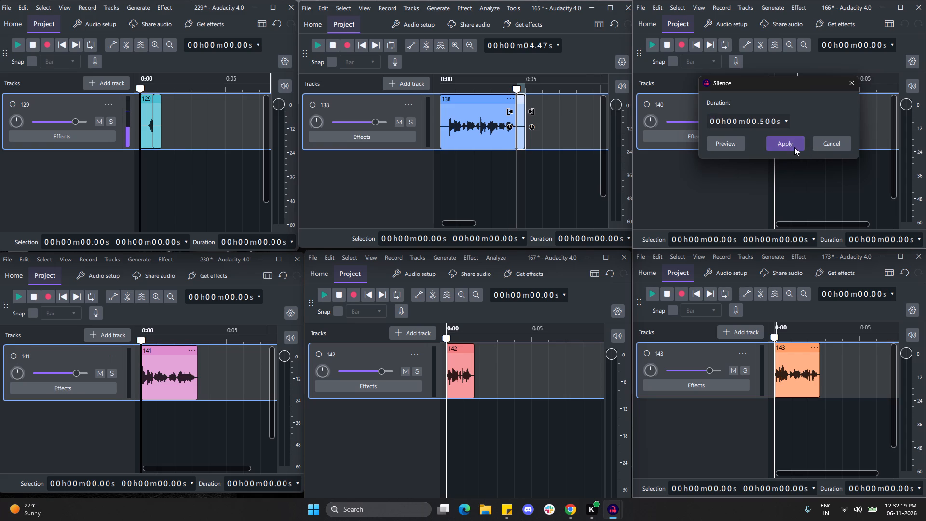
{"action": "left_click", "coordinate": [793, 147]}
{"action": "left_click", "coordinate": [841, 131]}
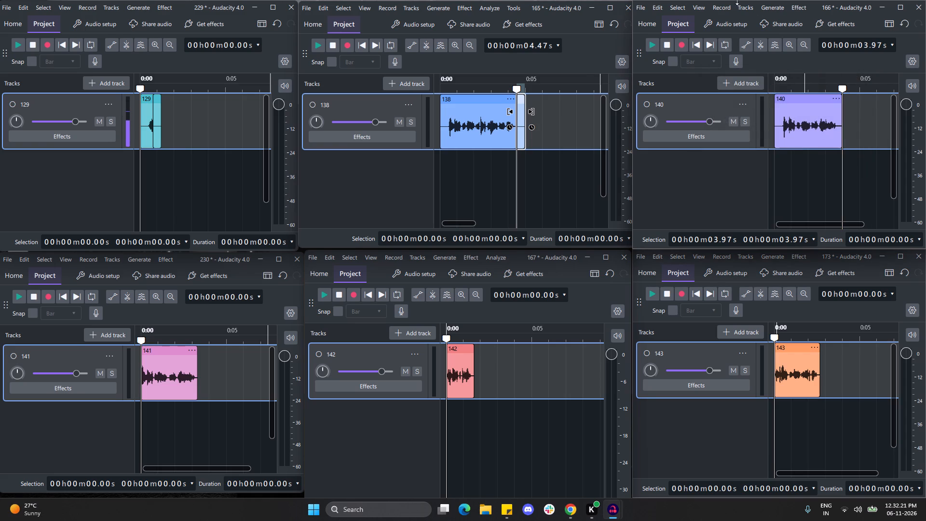
{"action": "left_click", "coordinate": [769, 8]}
{"action": "left_click", "coordinate": [774, 89]}
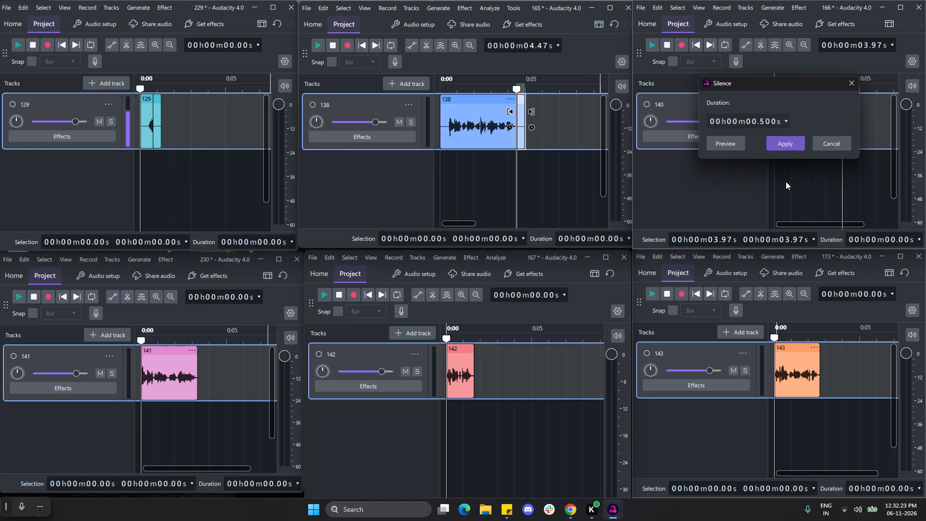
{"action": "left_click", "coordinate": [784, 142]}
Generate 0.500 s of silence at the start of clips 141, 142 and 143 in projects 230, 167 and 173.
{"action": "left_click", "coordinate": [146, 265]}
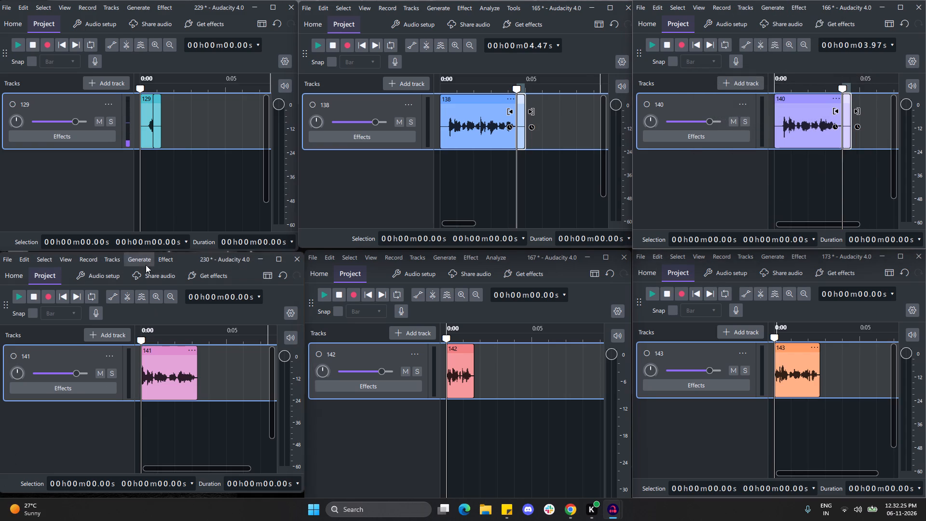
{"action": "left_click", "coordinate": [154, 335]}
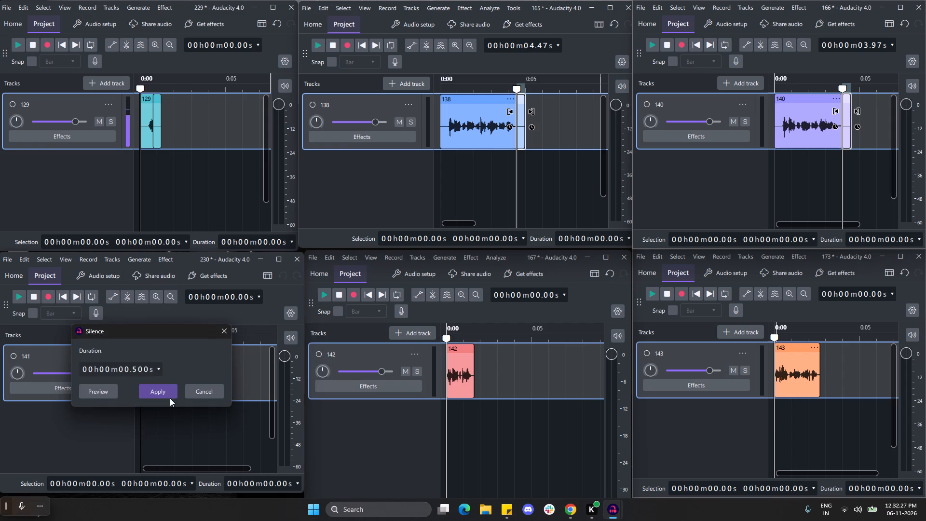
{"action": "left_click", "coordinate": [160, 393]}
{"action": "left_click", "coordinate": [442, 260]}
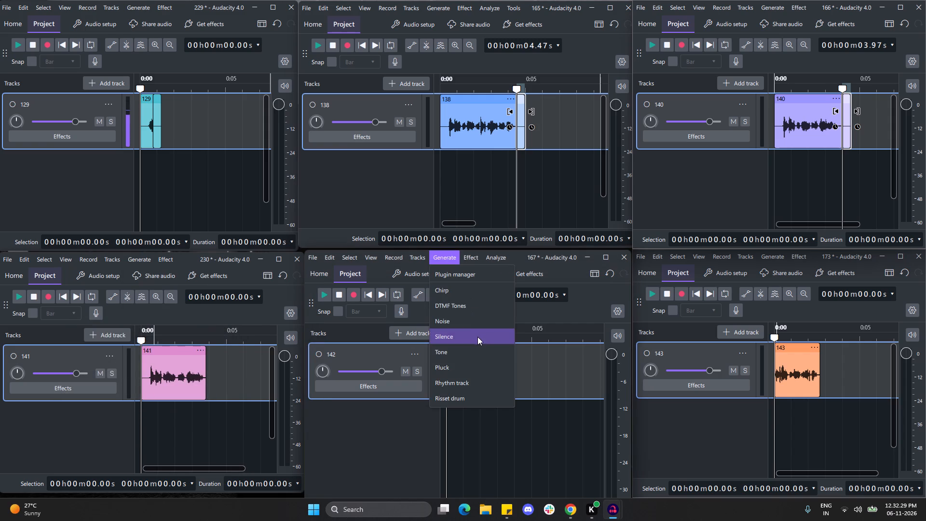
{"action": "left_click", "coordinate": [477, 339]}
{"action": "left_click", "coordinate": [481, 466]}
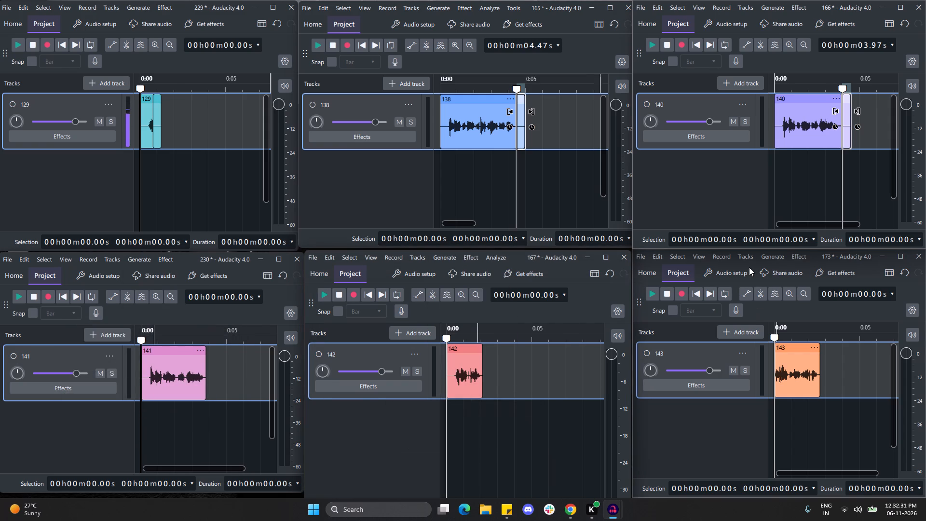
{"action": "left_click", "coordinate": [770, 257]}
{"action": "left_click", "coordinate": [785, 339]}
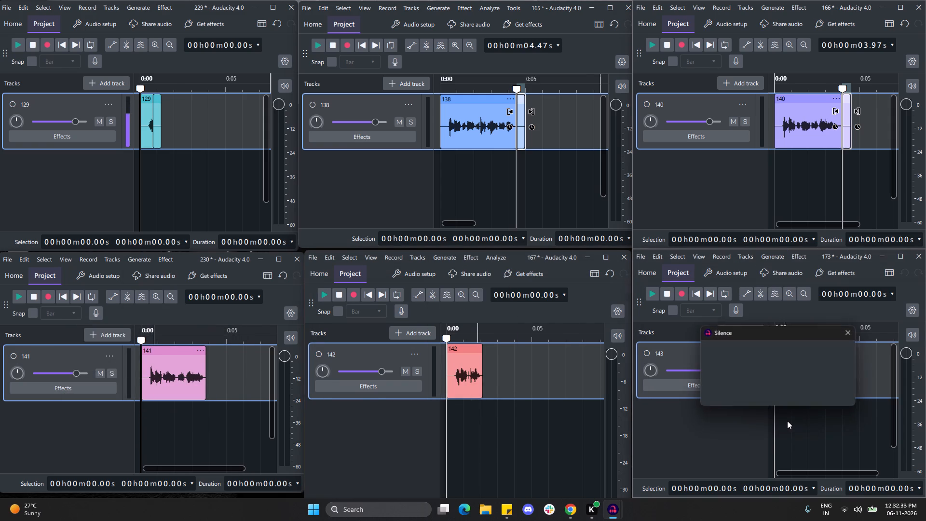
{"action": "left_click", "coordinate": [790, 393]}
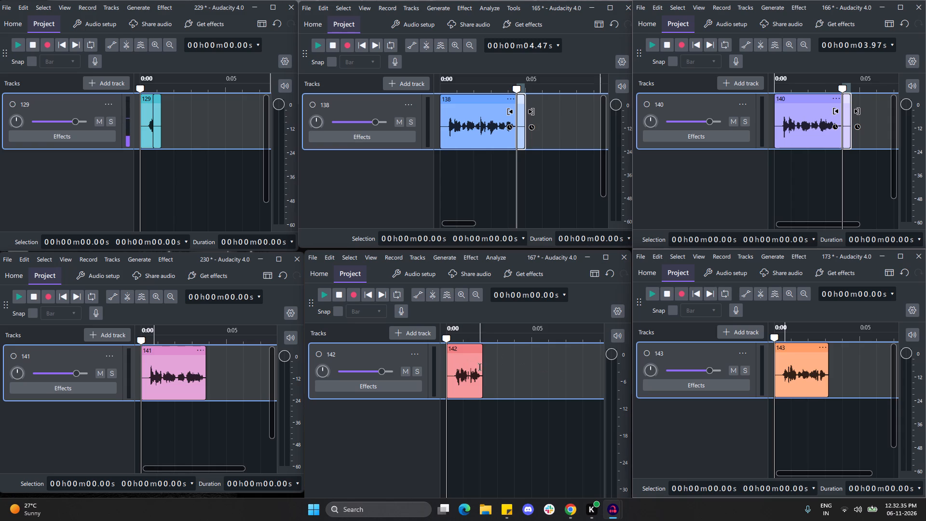
Generate 0.500 s of silence at the end of clips 141, 142 and 143 in projects 230, 167 and 173.
{"action": "left_click", "coordinate": [485, 369]}
{"action": "left_click", "coordinate": [482, 369]}
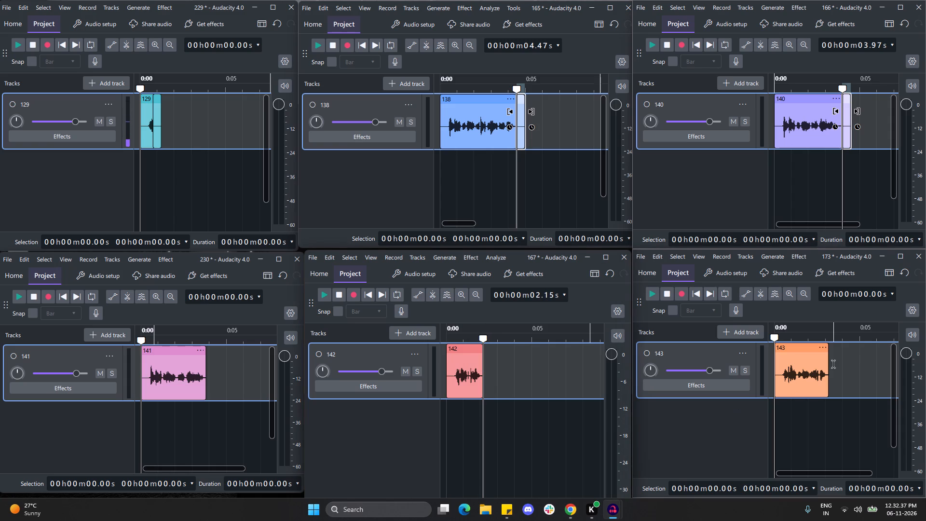
{"action": "left_click", "coordinate": [828, 364]}
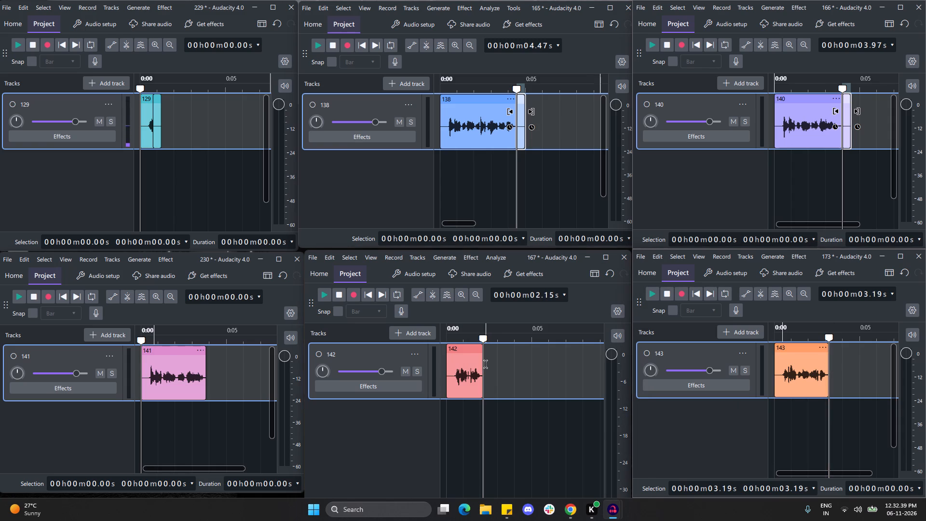
{"action": "left_click", "coordinate": [482, 363]}
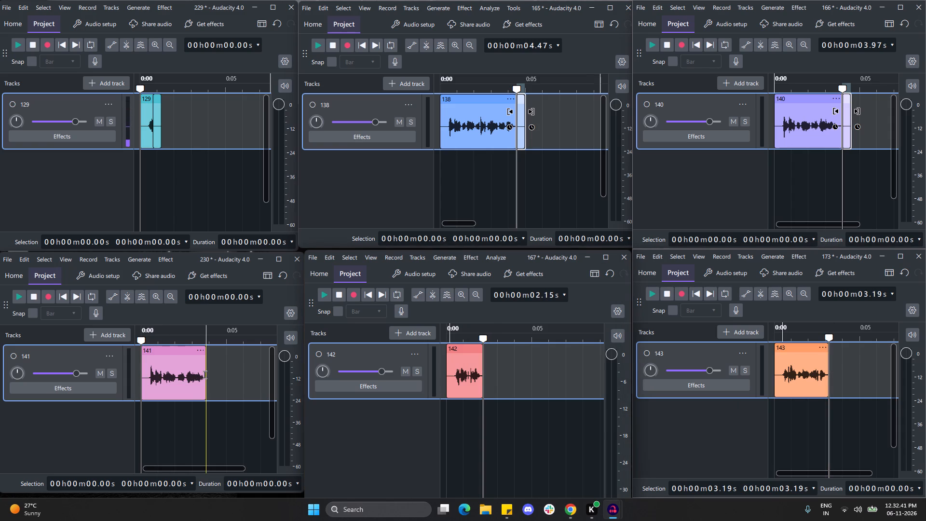
{"action": "left_click", "coordinate": [205, 375]}
{"action": "left_click", "coordinate": [132, 257]}
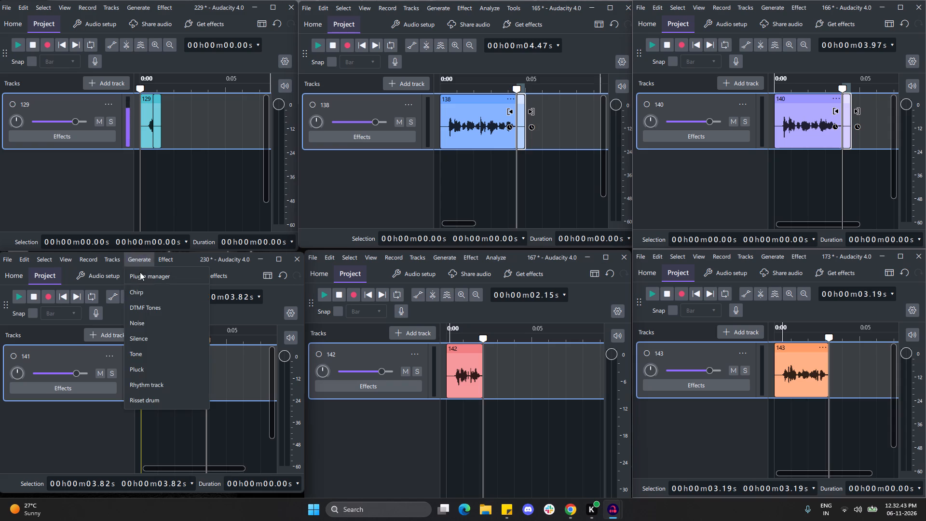
{"action": "left_click", "coordinate": [155, 334]}
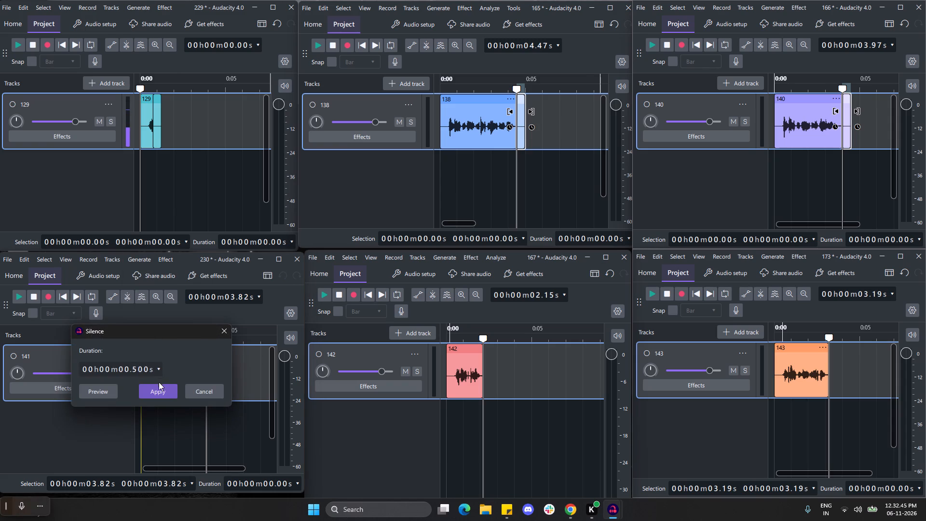
{"action": "left_click", "coordinate": [157, 389]}
{"action": "left_click", "coordinate": [442, 259]}
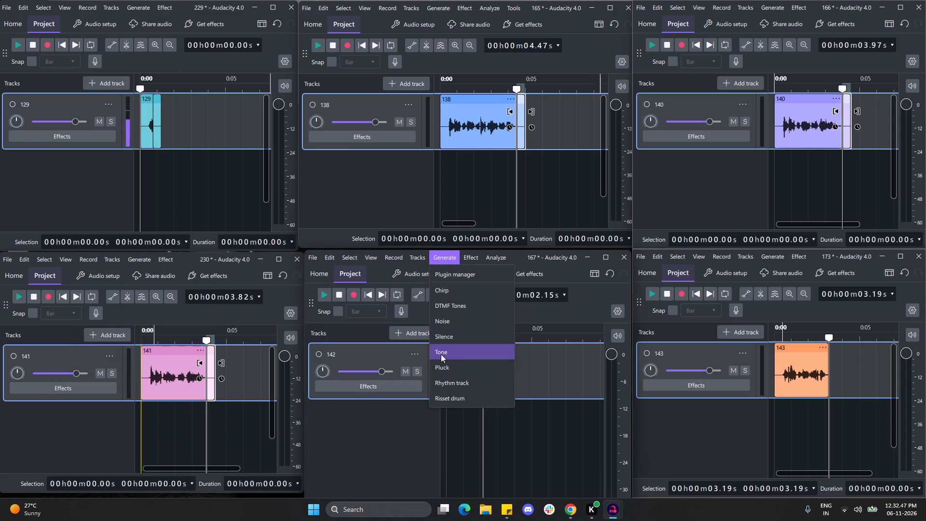
{"action": "left_click", "coordinate": [446, 340]}
{"action": "left_click", "coordinate": [479, 470]}
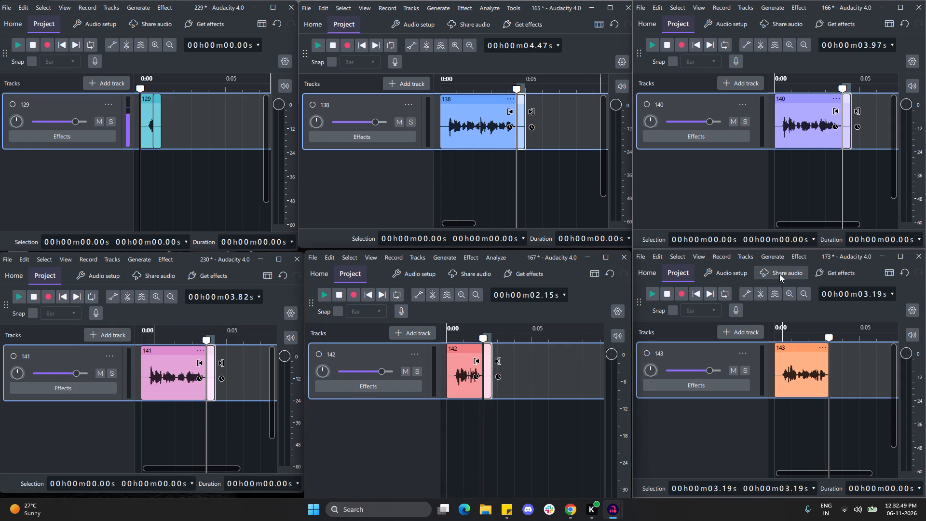
{"action": "left_click", "coordinate": [777, 261]}
{"action": "left_click", "coordinate": [774, 341]}
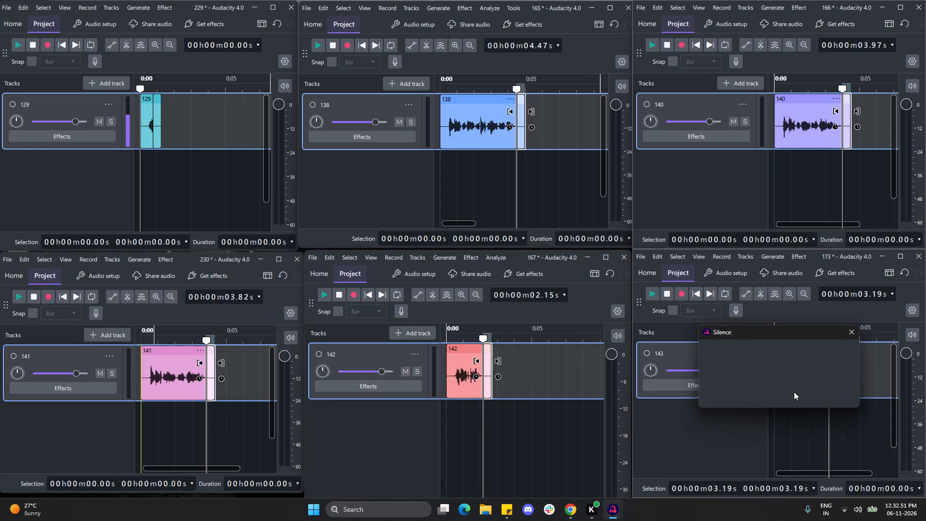
{"action": "left_click", "coordinate": [788, 395]}
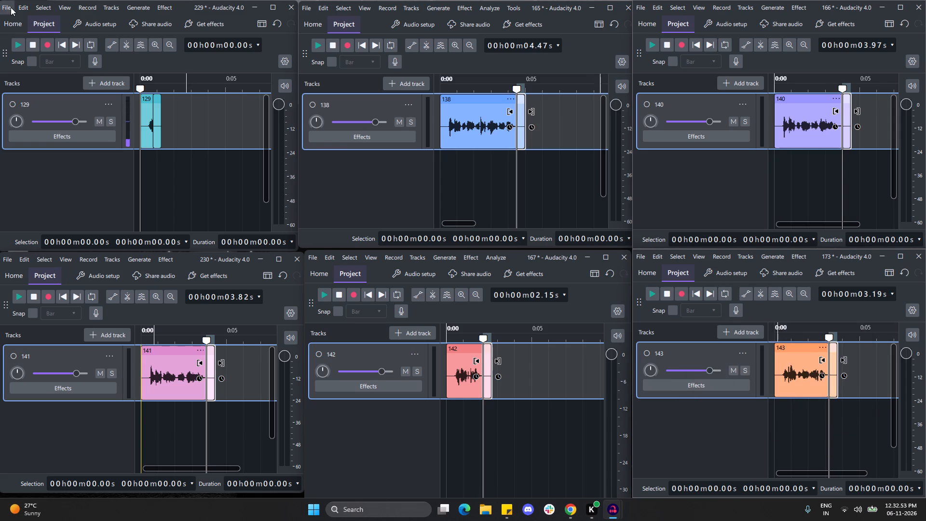
Export clip 129 from project 229 as a WAV file named Ta_sp_1_129 in the batch 2 folder.
{"action": "left_click", "coordinate": [4, 7]}
{"action": "left_click", "coordinate": [47, 148]}
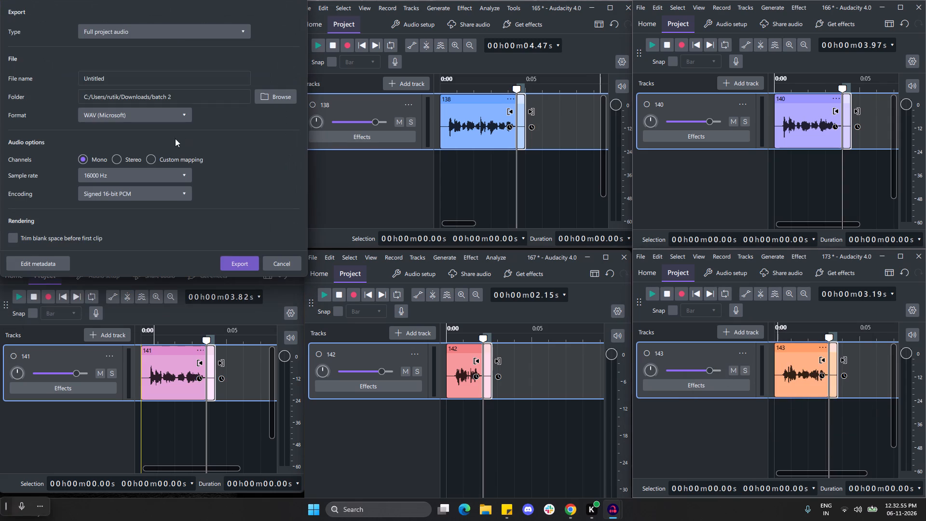
{"action": "left_click", "coordinate": [145, 80]}
{"action": "key", "text": "ctrl+v"}
{"action": "key", "text": "ctrl+a"}
{"action": "key", "text": "ctrl+v"}
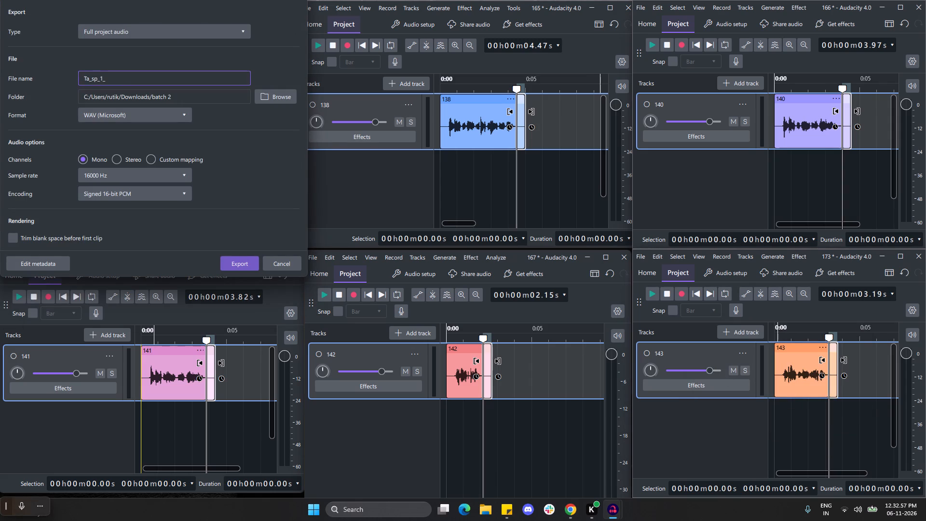
{"action": "type", "text": "129"}
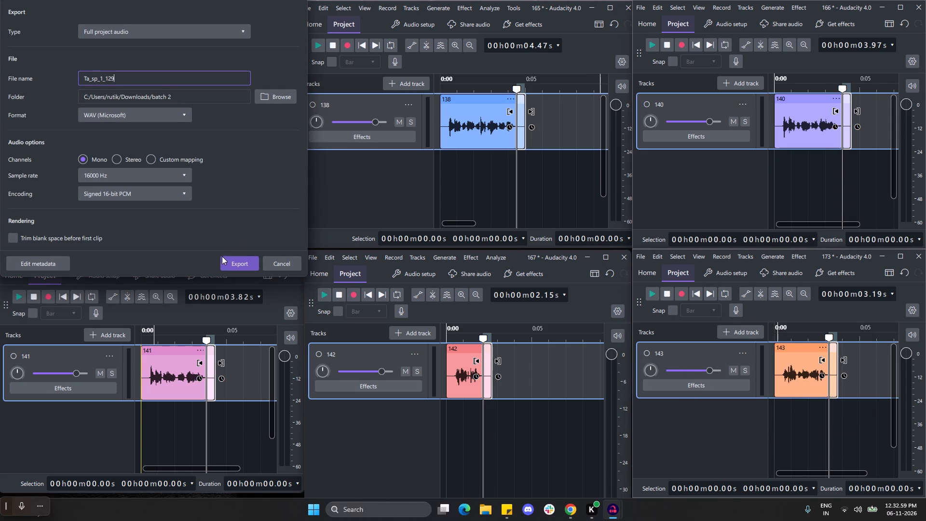
{"action": "left_click", "coordinate": [232, 261]}
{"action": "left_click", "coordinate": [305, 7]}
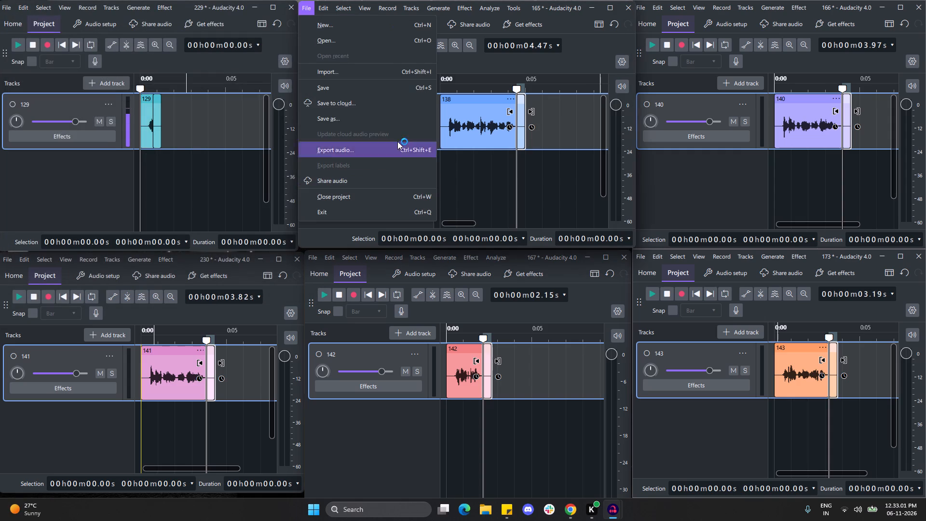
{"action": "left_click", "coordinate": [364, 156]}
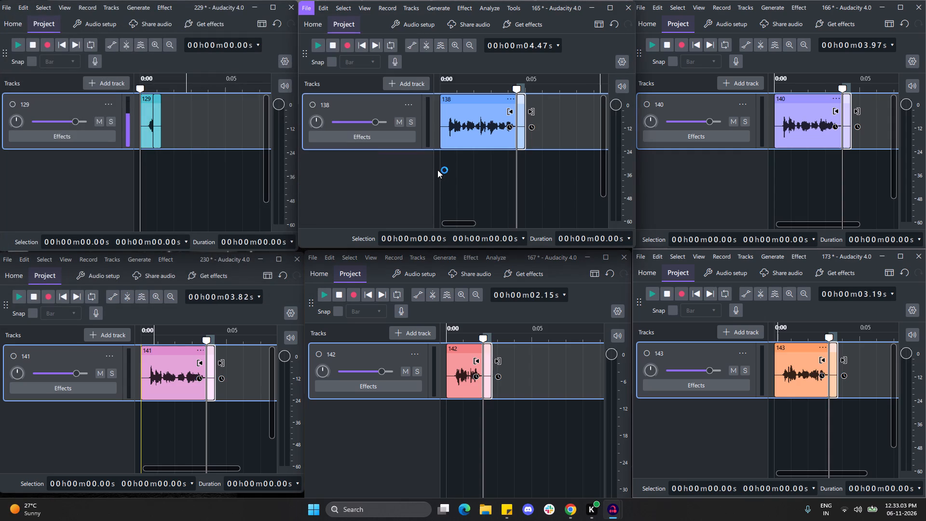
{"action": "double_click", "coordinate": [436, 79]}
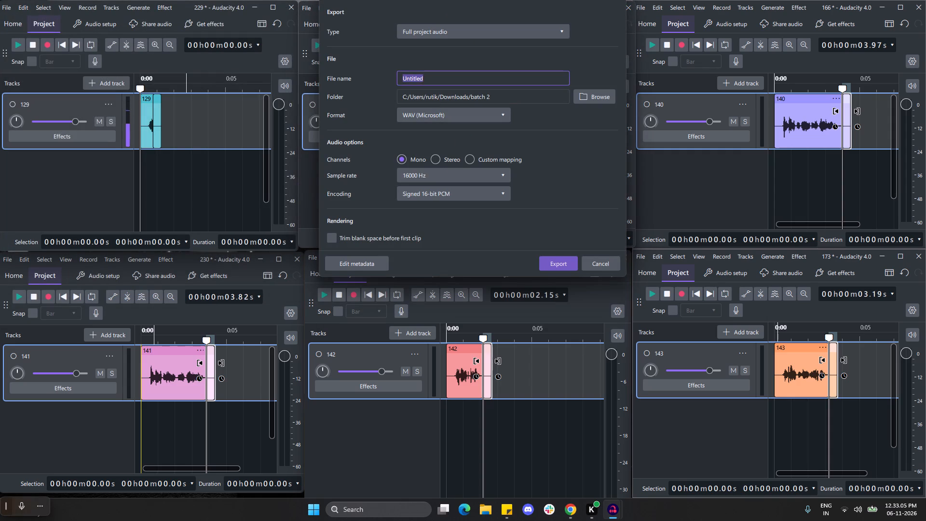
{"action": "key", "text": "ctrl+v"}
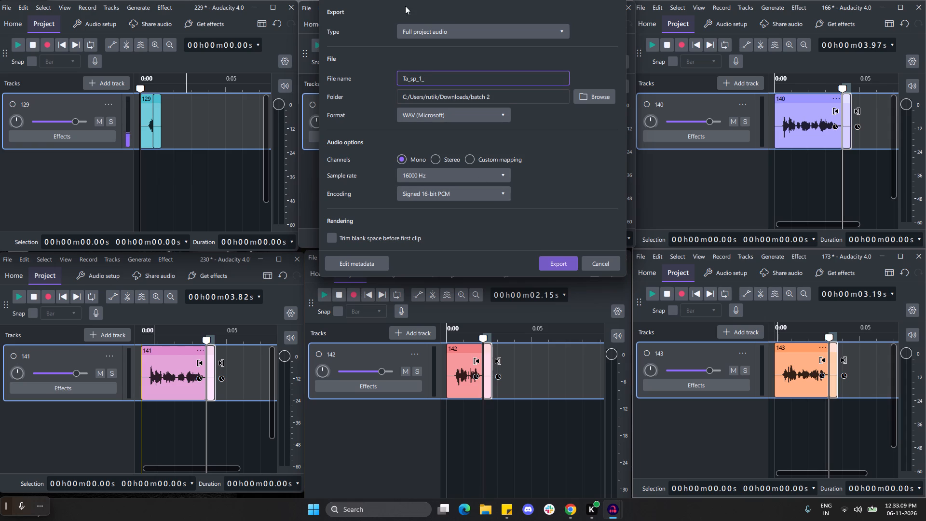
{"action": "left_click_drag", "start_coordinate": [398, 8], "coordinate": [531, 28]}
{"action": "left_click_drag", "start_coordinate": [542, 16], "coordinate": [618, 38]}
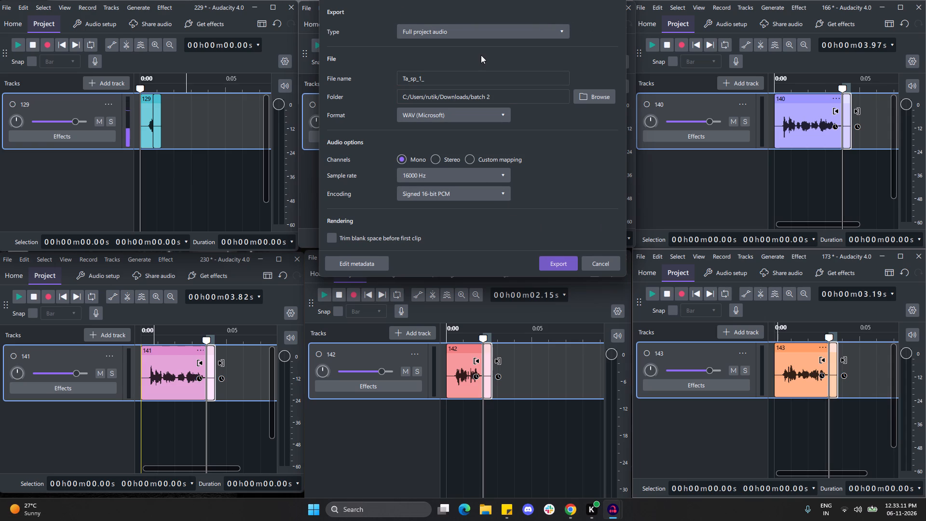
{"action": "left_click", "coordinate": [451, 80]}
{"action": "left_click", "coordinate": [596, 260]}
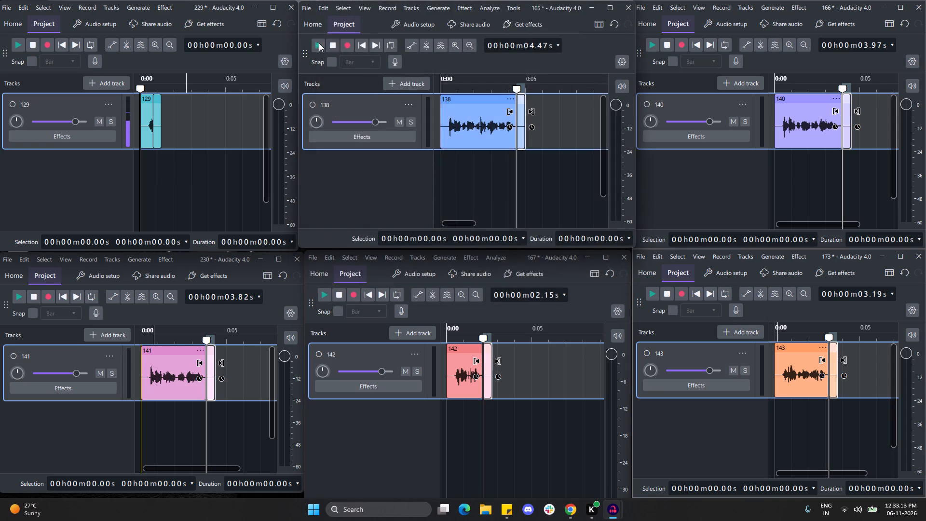
Export clip 138 from project 165 as a 16000 Hz WAV file named Ta_sp_1_138 in the batch 2 folder.
{"action": "left_click", "coordinate": [305, 12]}
{"action": "left_click", "coordinate": [367, 147]}
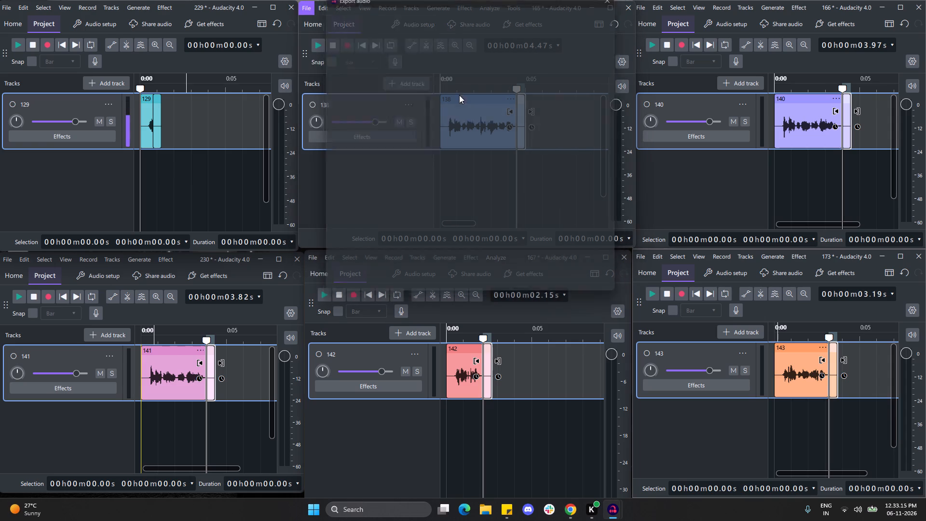
{"action": "double_click", "coordinate": [427, 75]}
{"action": "key", "text": "ctrl+v"}
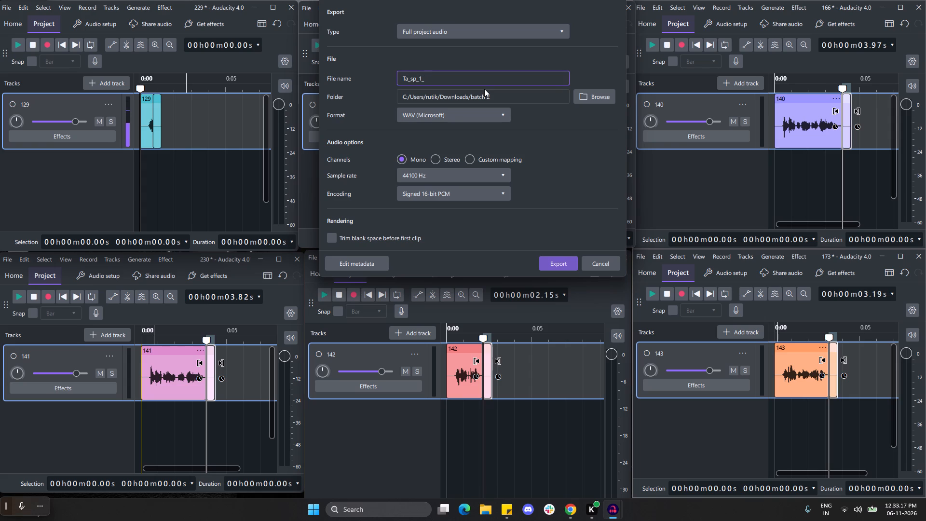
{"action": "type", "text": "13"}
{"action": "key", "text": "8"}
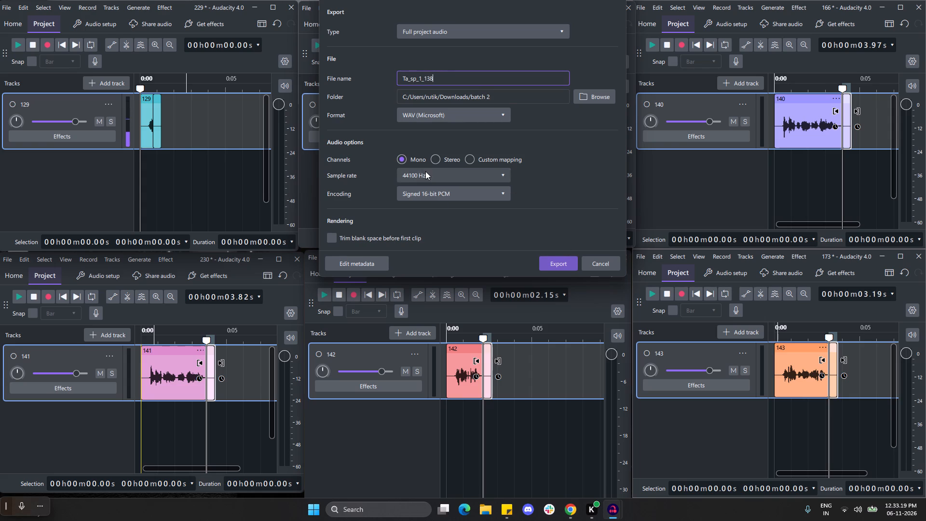
{"action": "left_click", "coordinate": [425, 171]}
{"action": "left_click", "coordinate": [422, 132]}
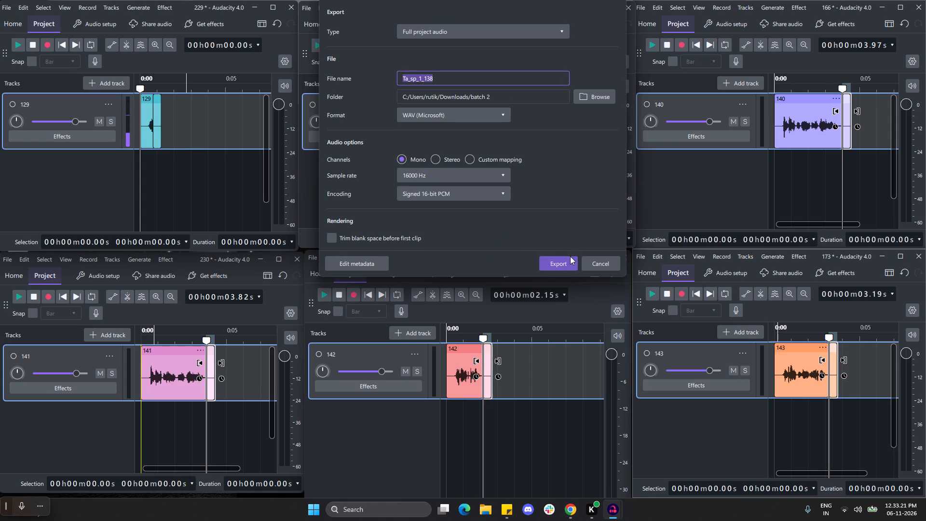
{"action": "left_click", "coordinate": [563, 263]}
Export clip 140 from project 166 as a WAV file named Ta_sp_1_140 in the batch 2 folder.
{"action": "left_click", "coordinate": [642, 7]}
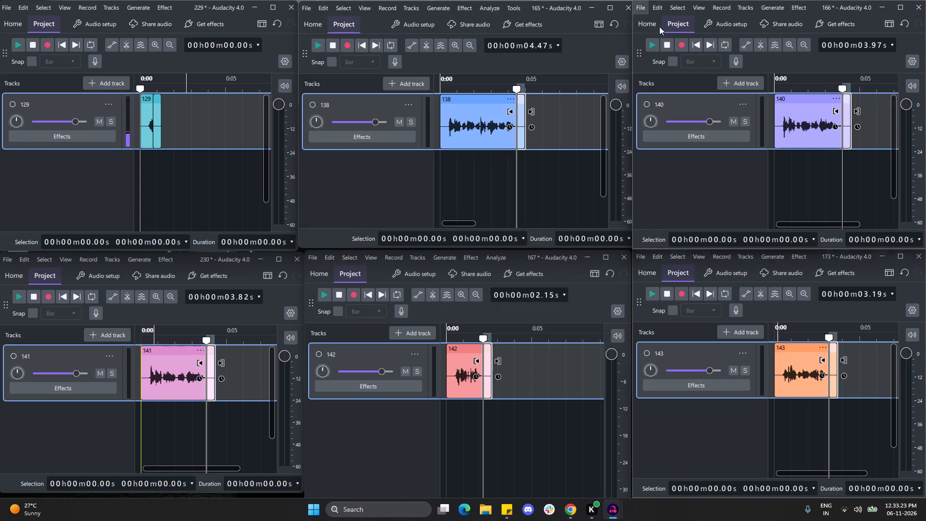
{"action": "left_click", "coordinate": [690, 149]}
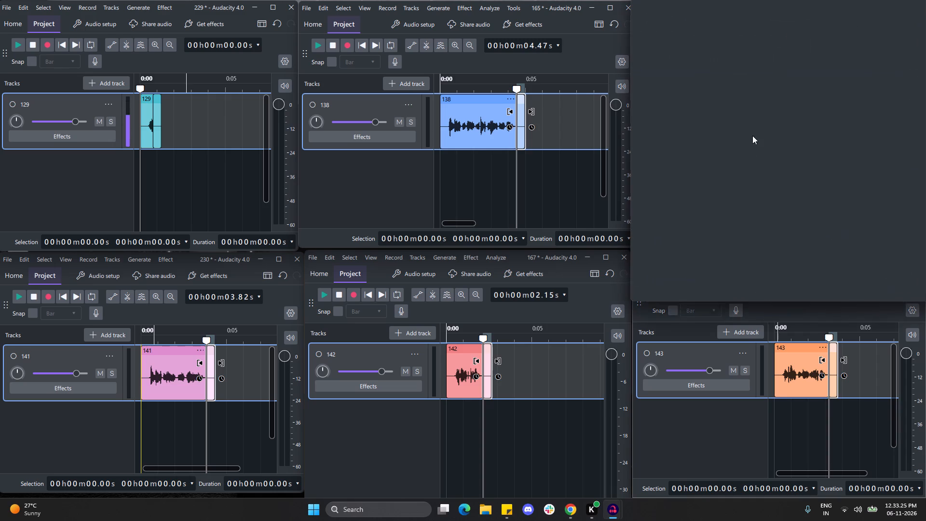
{"action": "left_click", "coordinate": [735, 81]}
{"action": "key", "text": "ctrl+a"}
{"action": "key", "text": "ctrl+v"}
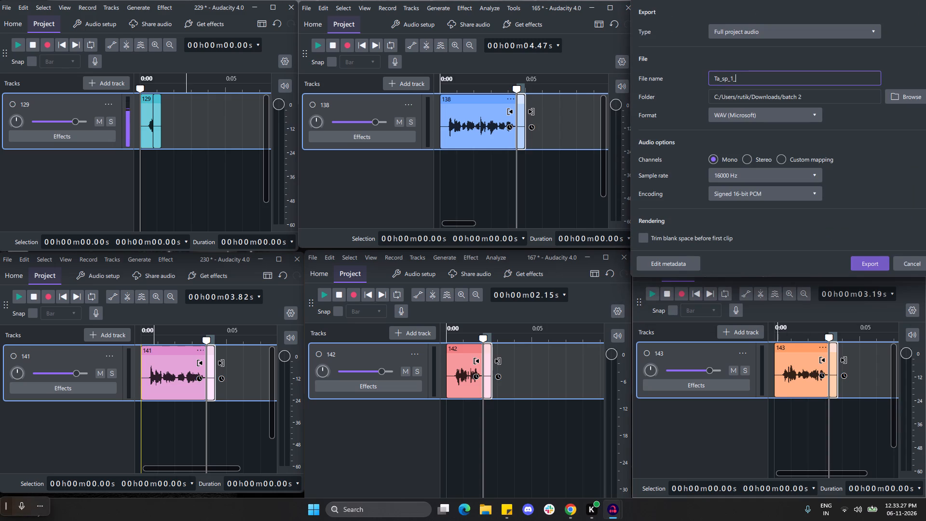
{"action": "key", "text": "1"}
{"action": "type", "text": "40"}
{"action": "left_click", "coordinate": [871, 262]}
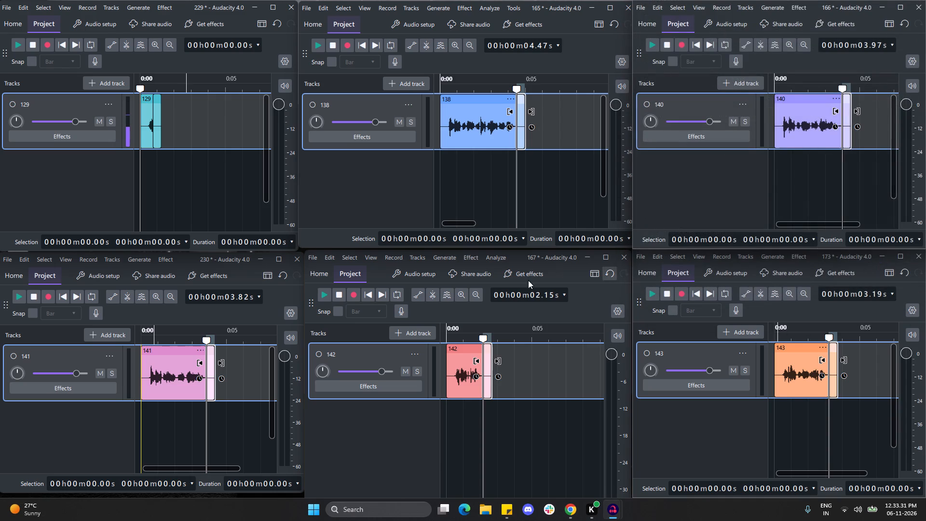
Export clip 141 from project 230 as a WAV file named Ta_sp_1_141 in the batch 2 folder.
{"action": "left_click", "coordinate": [112, 354]}
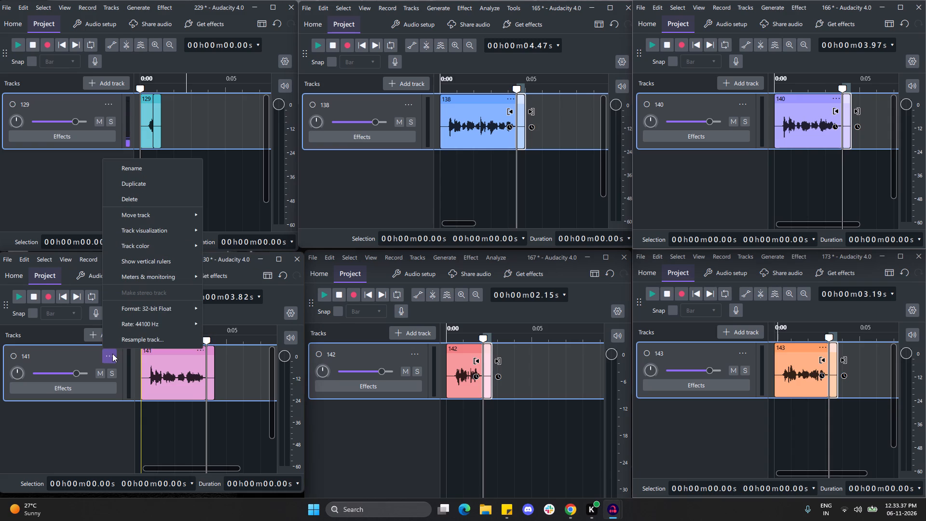
{"action": "left_click", "coordinate": [7, 260]}
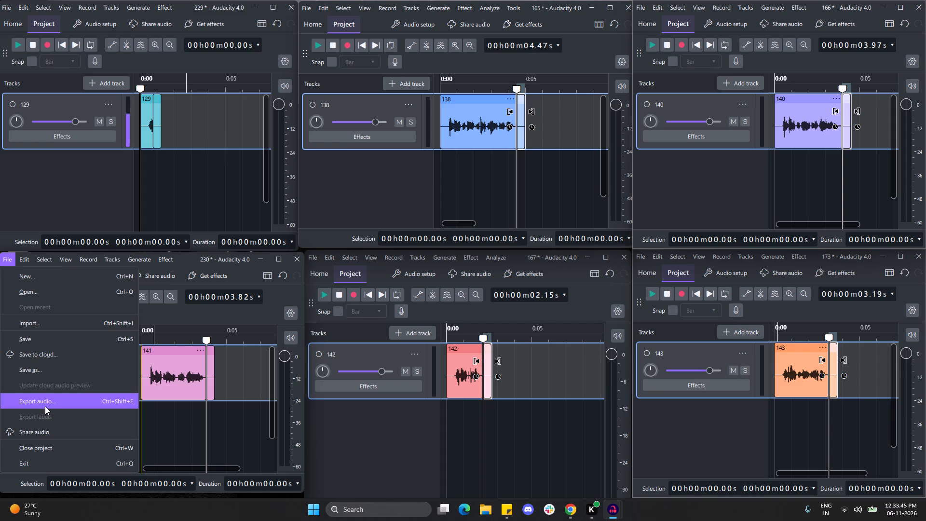
{"action": "double_click", "coordinate": [129, 288]}
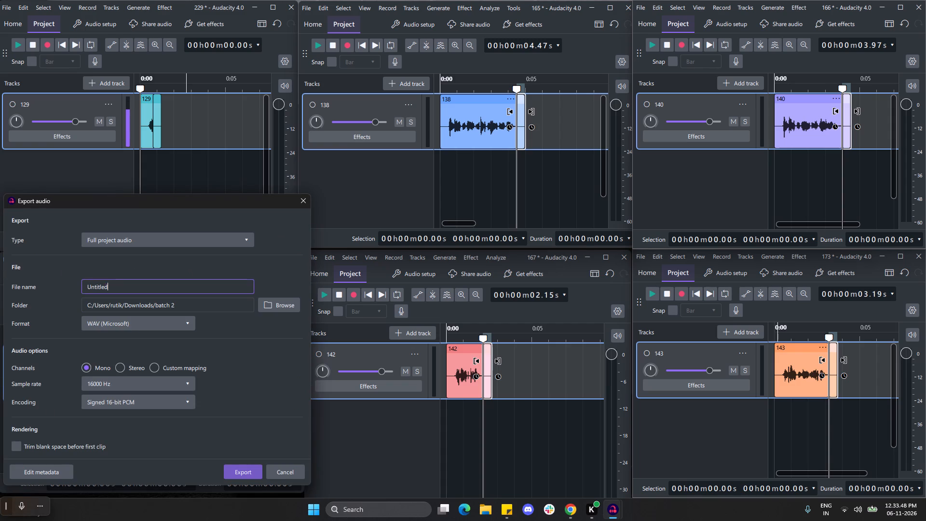
{"action": "key", "text": "ctrl+v"}
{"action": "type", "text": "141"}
{"action": "left_click", "coordinate": [249, 471]}
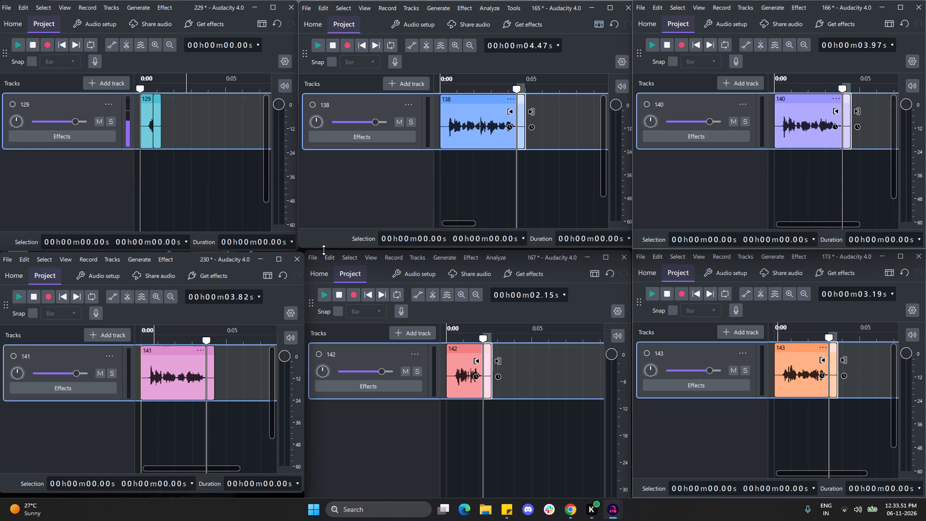
Export clip 142 from project 167 as a WAV file named Ta_sp_1_142 in the batch 2 folder.
{"action": "left_click", "coordinate": [315, 260]}
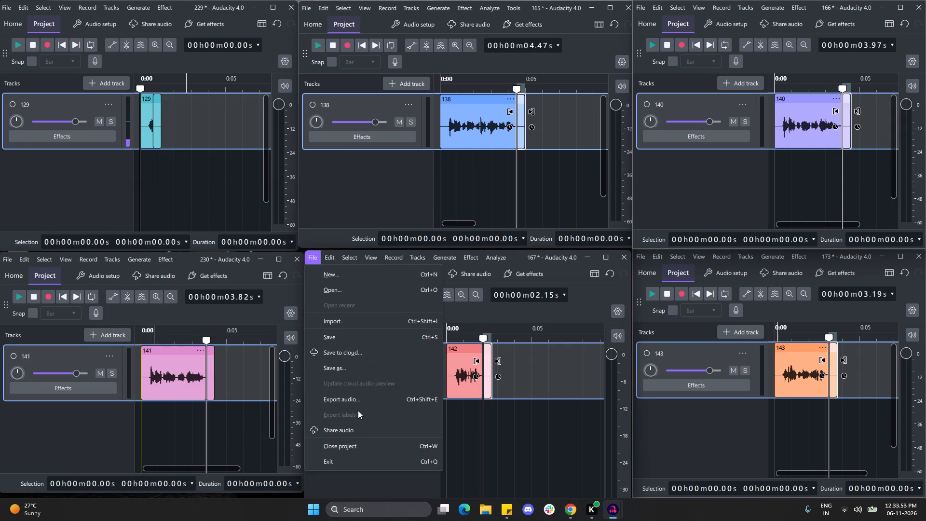
{"action": "left_click", "coordinate": [358, 400]}
{"action": "left_click", "coordinate": [443, 287], "text": "ctrl"}
{"action": "key", "text": "ctrl+a"}
{"action": "key", "text": "ctrl+v"}
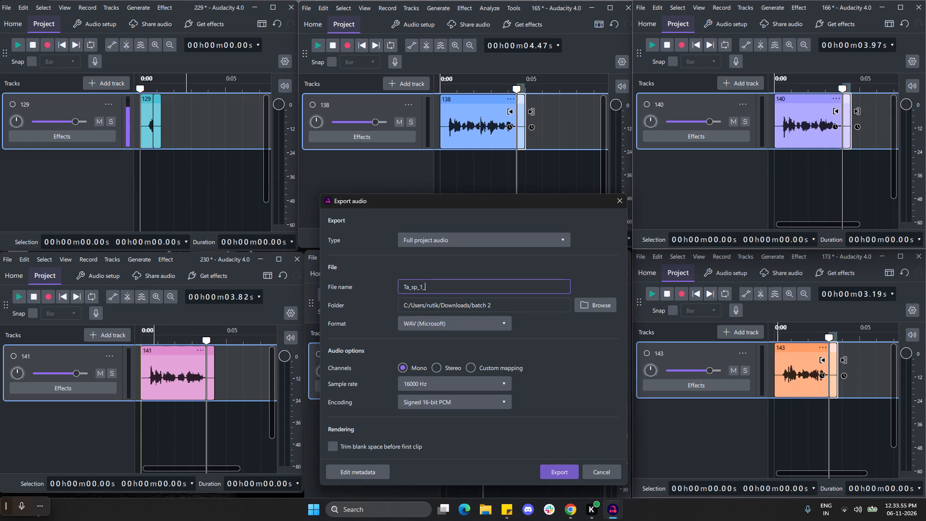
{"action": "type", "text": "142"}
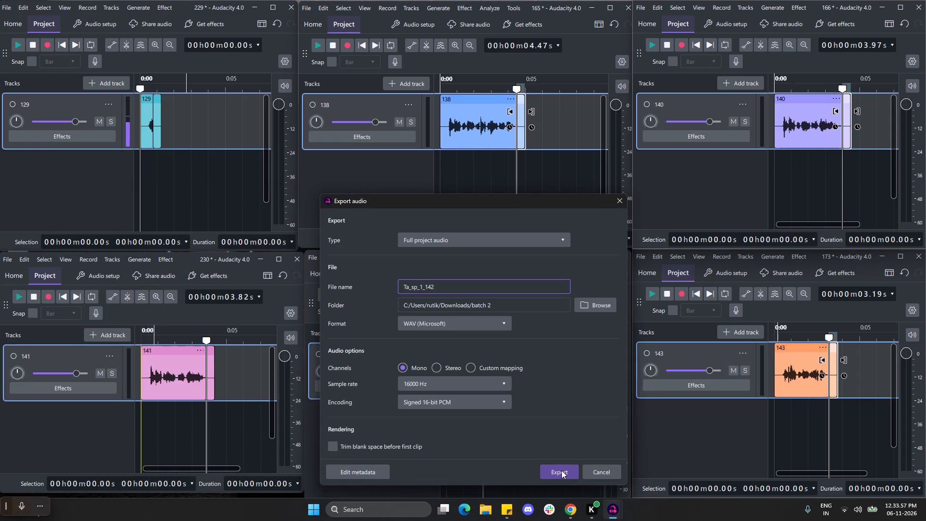
{"action": "left_click", "coordinate": [563, 471]}
Export clip 143 from project 173 as a WAV file named Ta_sp_1_143 in the batch 2 folder.
{"action": "left_click", "coordinate": [644, 258]}
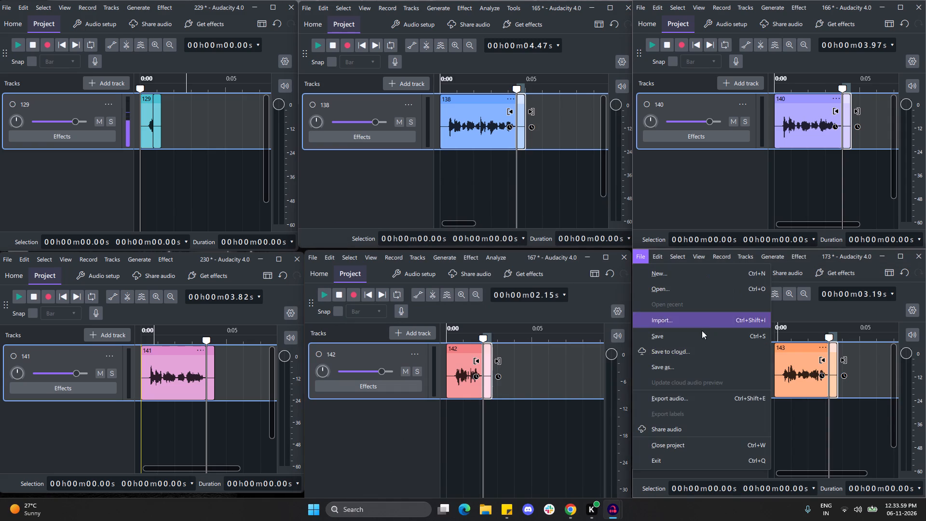
{"action": "left_click", "coordinate": [675, 399]}
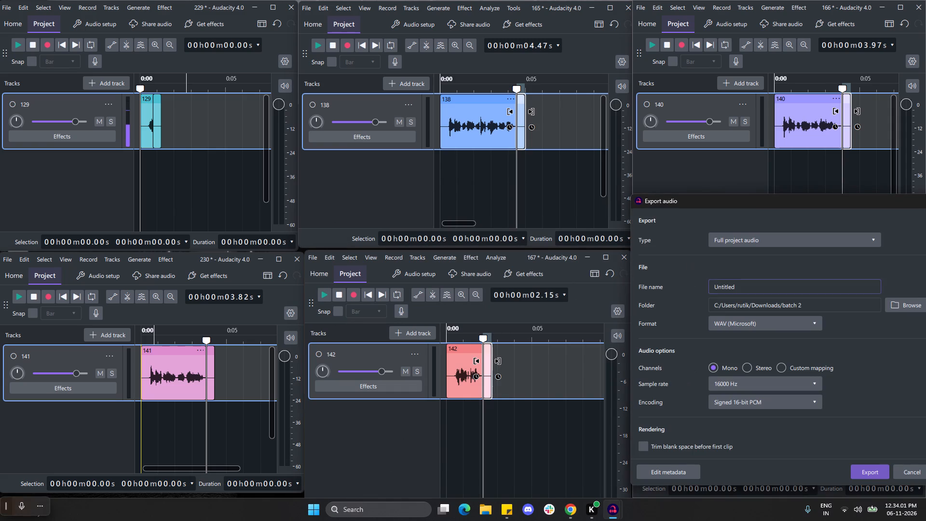
{"action": "left_click", "coordinate": [770, 284], "text": "ctrl"}
{"action": "key", "text": "ctrl+a"}
{"action": "key", "text": "ctrl+v"}
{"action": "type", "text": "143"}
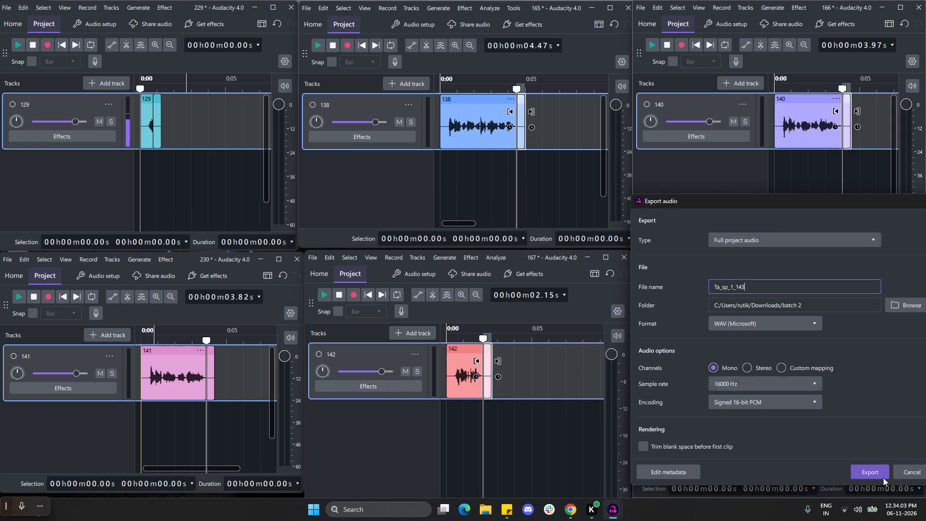
{"action": "left_click", "coordinate": [867, 473]}
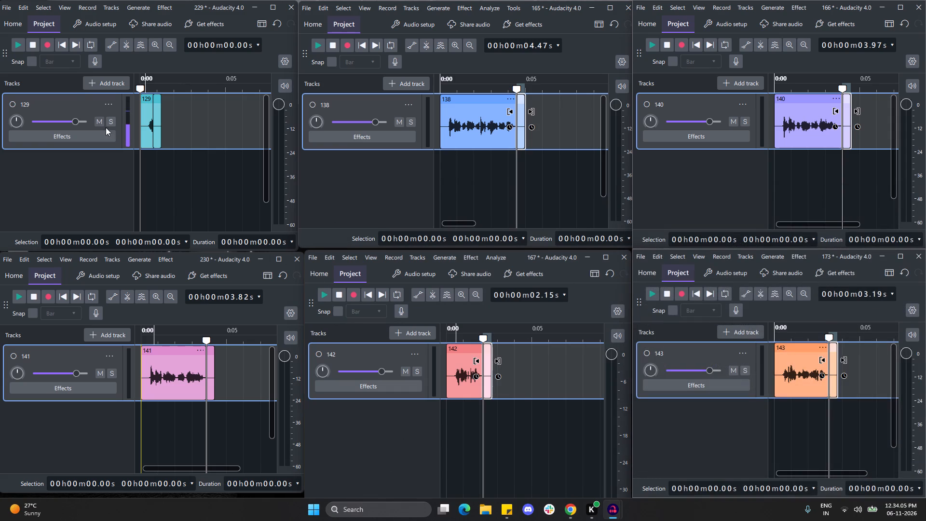
Delete the exported tracks 129 and 138 from projects 229 and 165.
{"action": "left_click", "coordinate": [106, 101]}
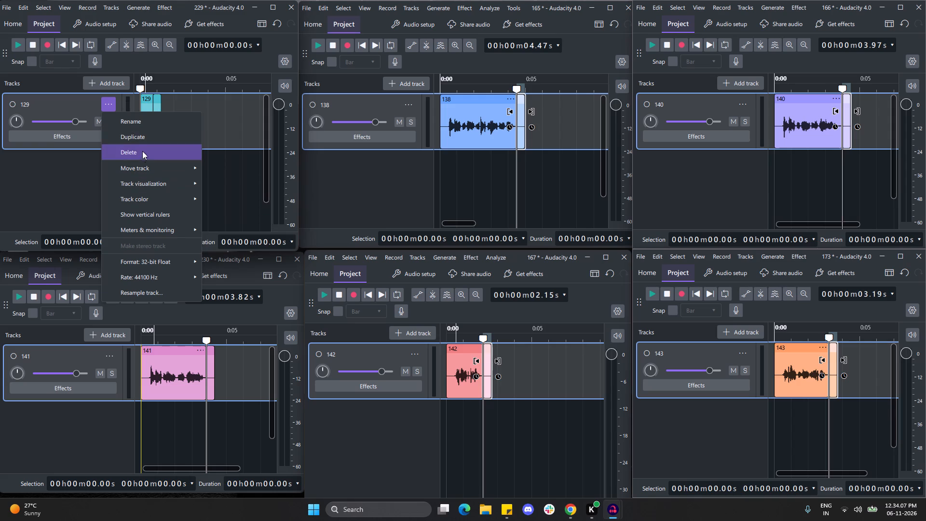
{"action": "left_click", "coordinate": [142, 151]}
{"action": "left_click", "coordinate": [407, 104]}
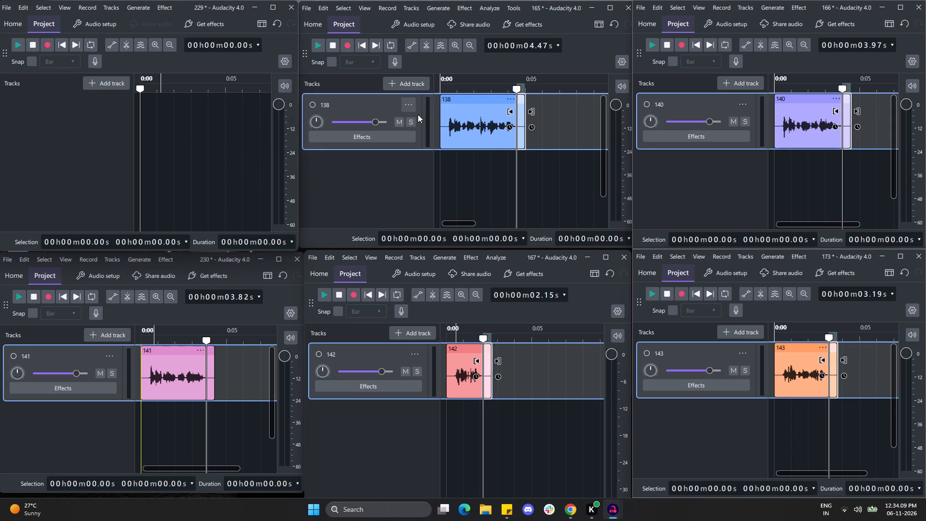
Delete tracks 138, 140, 143 and 142 from projects 165, 166, 173 and 167.
{"action": "left_click", "coordinate": [431, 159]}
{"action": "left_click", "coordinate": [745, 104]}
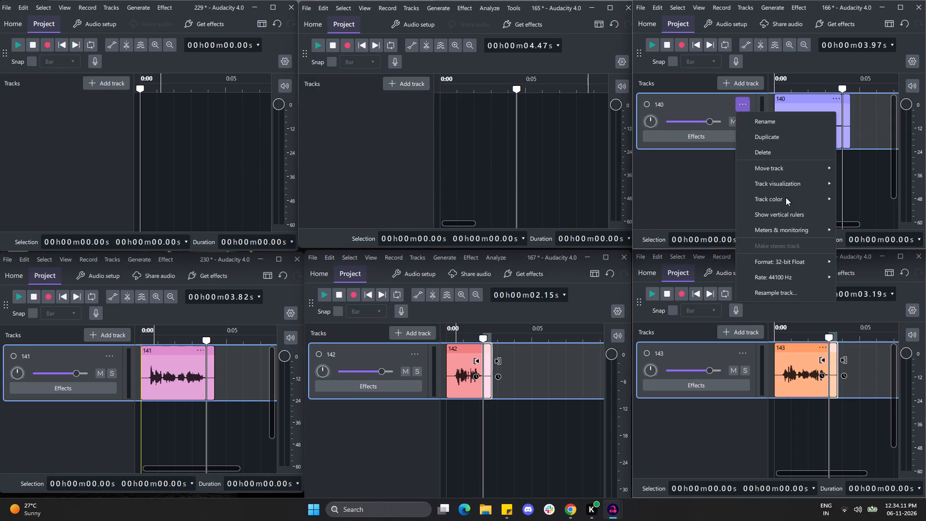
{"action": "left_click", "coordinate": [772, 154]}
{"action": "left_click", "coordinate": [737, 352]}
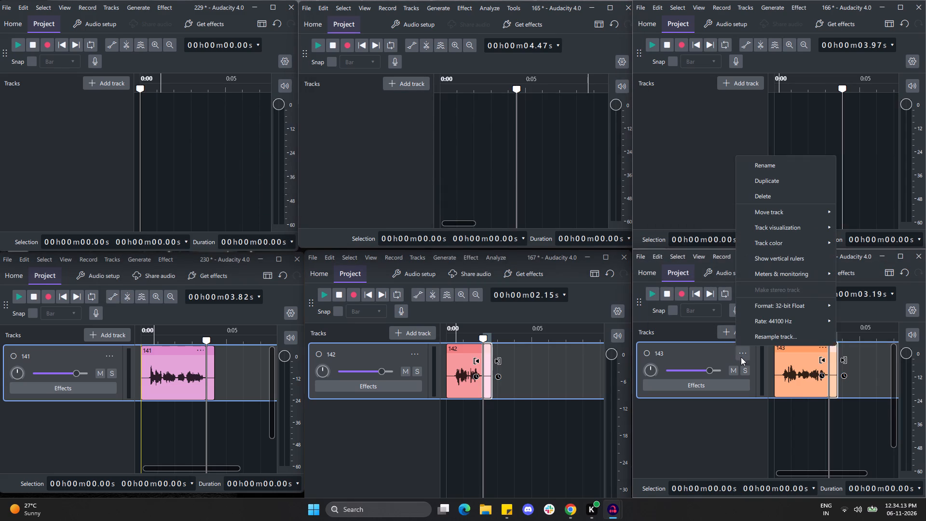
{"action": "left_click", "coordinate": [767, 201]}
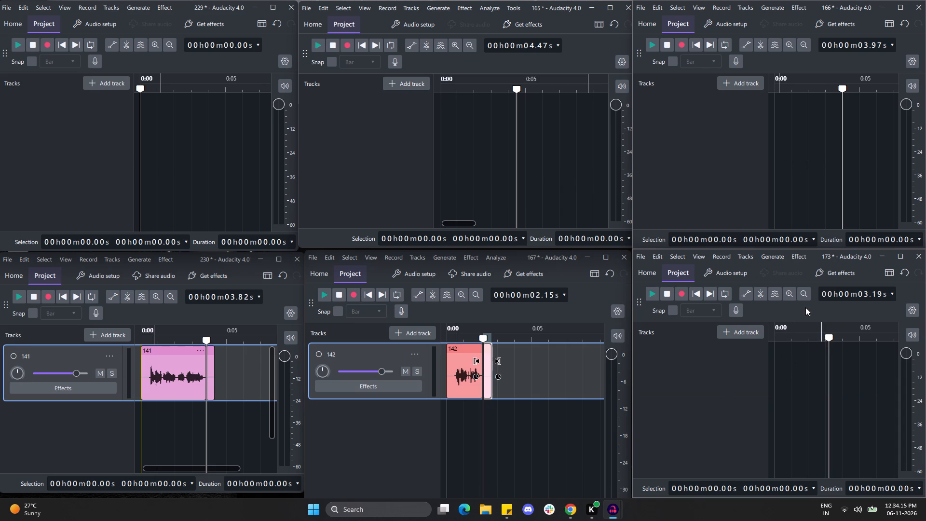
{"action": "left_click", "coordinate": [410, 353]}
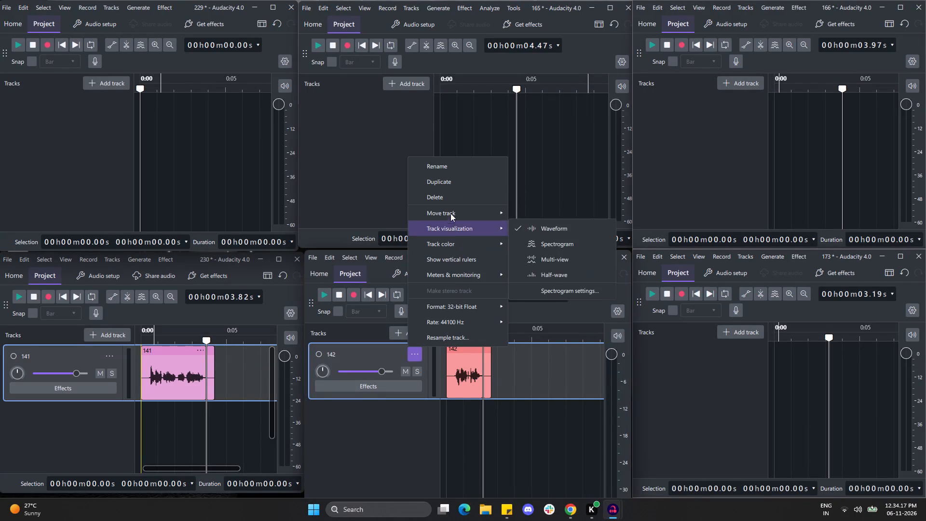
{"action": "left_click", "coordinate": [449, 201]}
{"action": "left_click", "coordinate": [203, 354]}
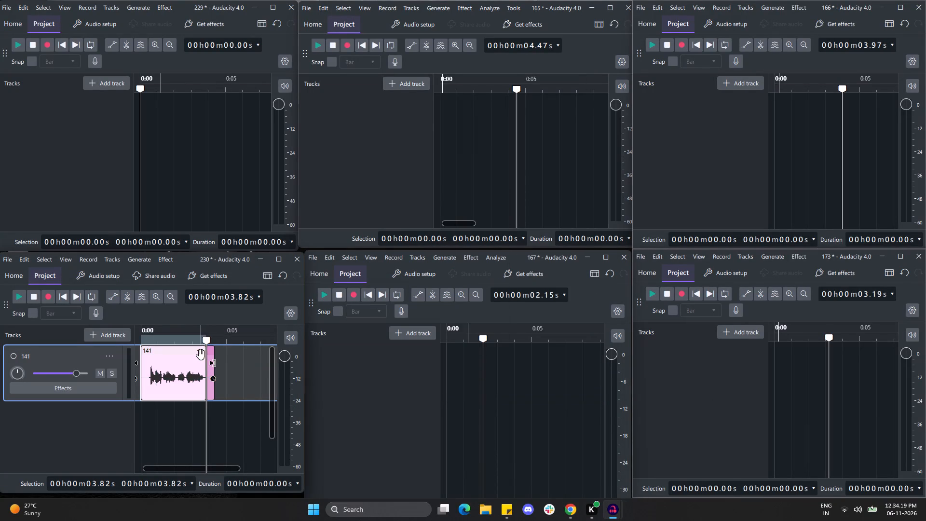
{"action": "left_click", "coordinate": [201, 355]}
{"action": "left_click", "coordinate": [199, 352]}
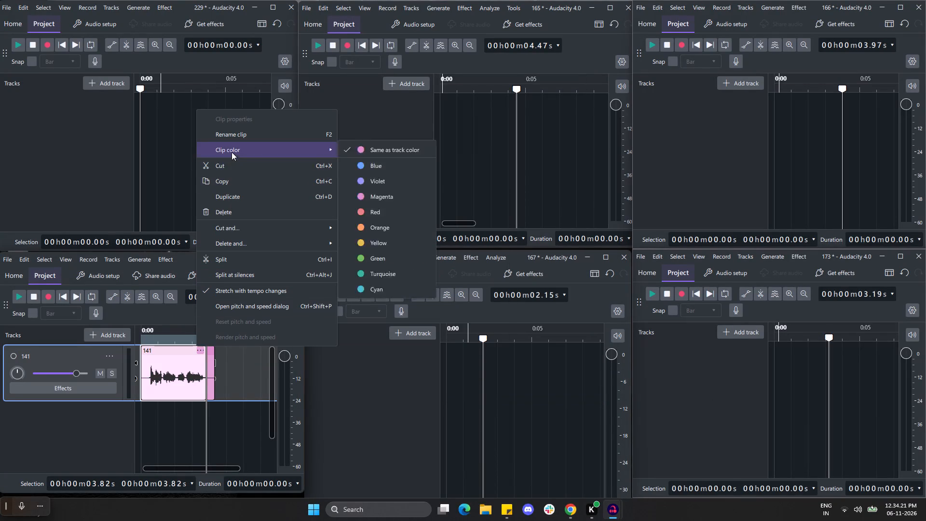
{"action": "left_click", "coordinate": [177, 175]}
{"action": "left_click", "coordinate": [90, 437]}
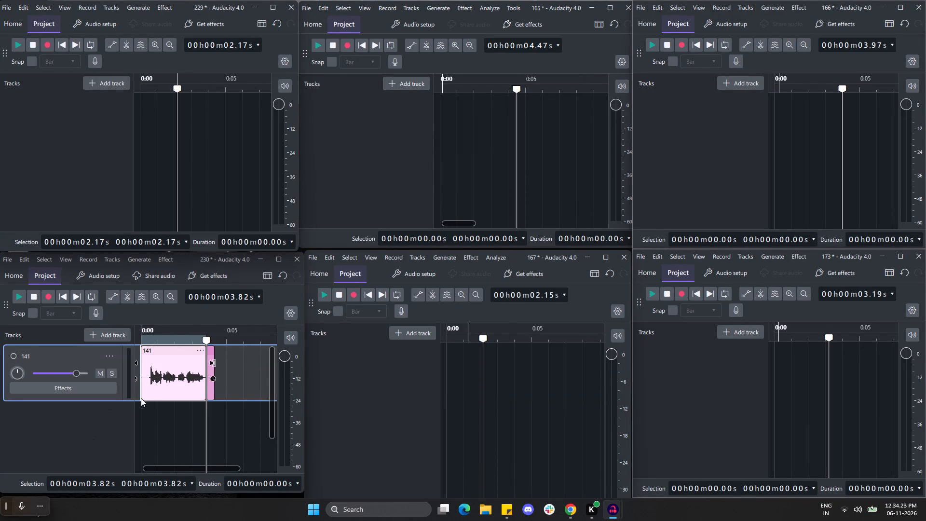
Delete track 141 from project 230.
{"action": "left_click", "coordinate": [105, 356]}
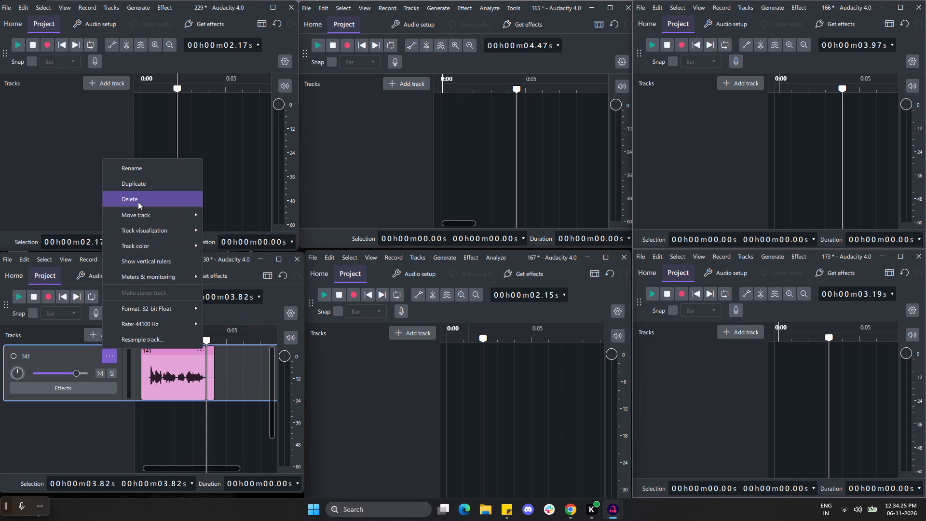
{"action": "left_click", "coordinate": [138, 200]}
From project 229's import dialog, delete source files 129, 138, 140, 141, 142 and 143.mp3 from the Tamil Speaker 1 folder.
{"action": "left_click", "coordinate": [5, 10]}
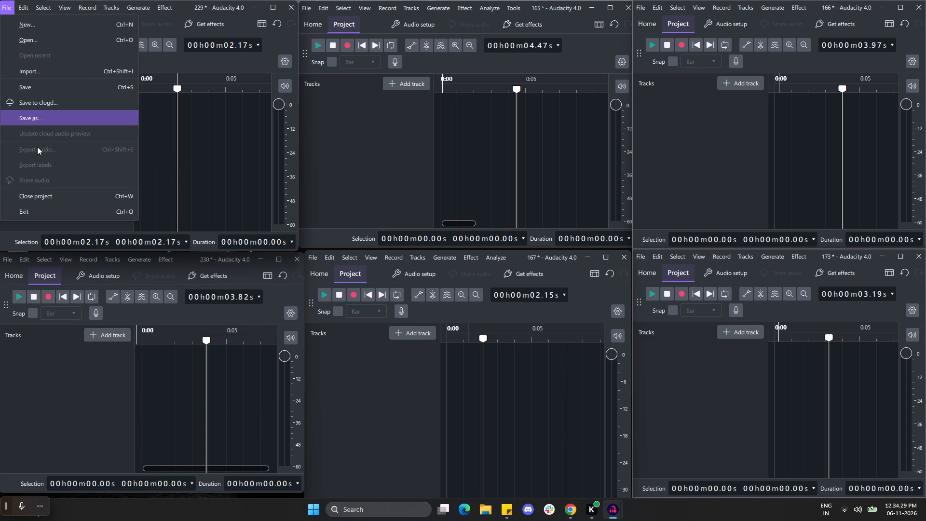
{"action": "left_click", "coordinate": [49, 73]}
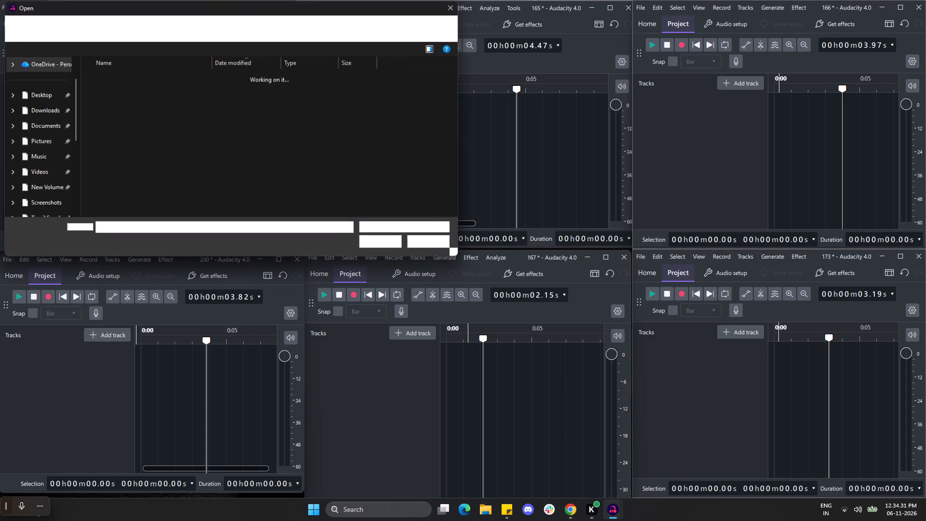
{"action": "left_click", "coordinate": [145, 173]}
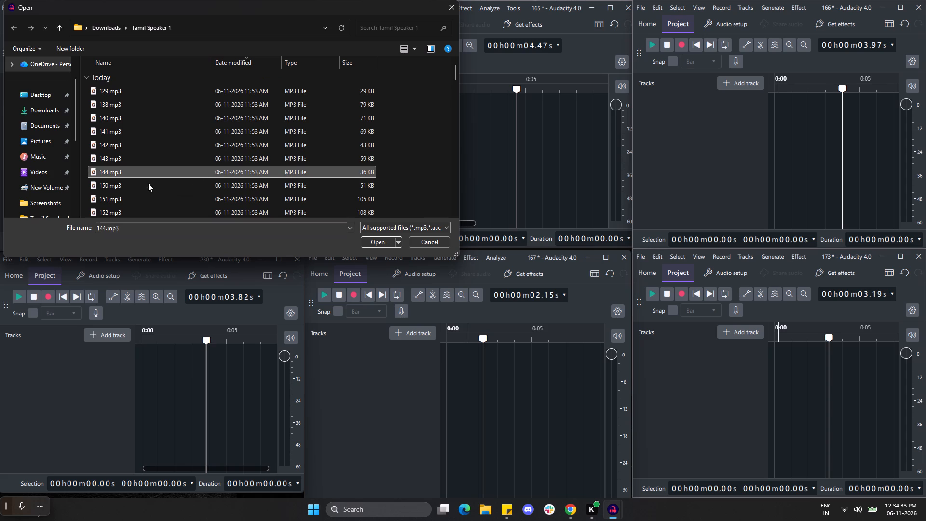
{"action": "left_click_drag", "start_coordinate": [382, 158], "coordinate": [373, 155]}
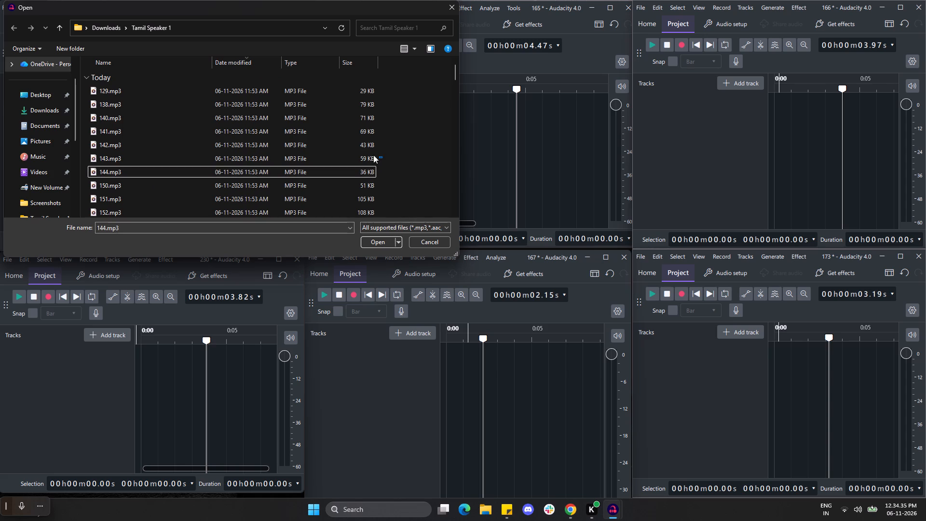
{"action": "left_click_drag", "start_coordinate": [373, 155], "coordinate": [287, 66]}
{"action": "key", "text": "Delete"}
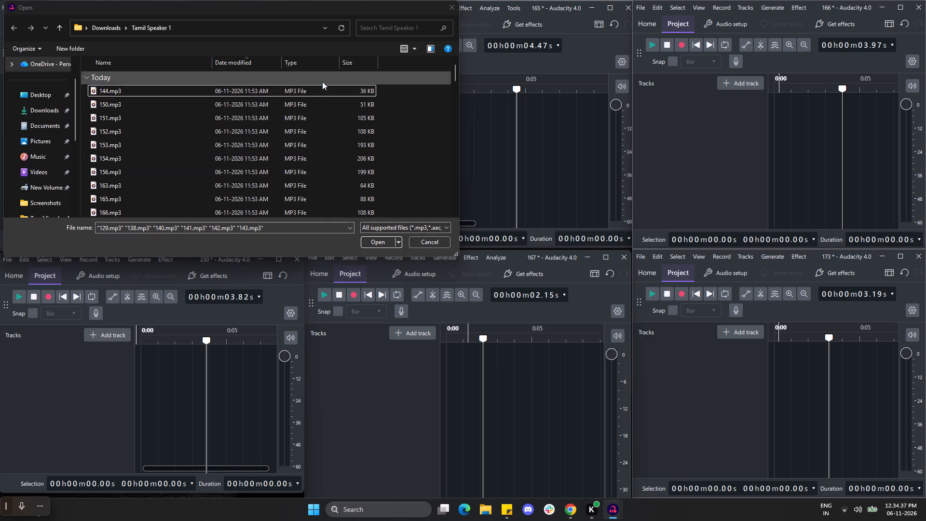
Import 144.mp3, 150.mp3 and 151.mp3 from the Tamil Speaker 1 folder into projects 229, 165 and 166.
{"action": "left_click", "coordinate": [200, 92]}
{"action": "left_click", "coordinate": [384, 240]}
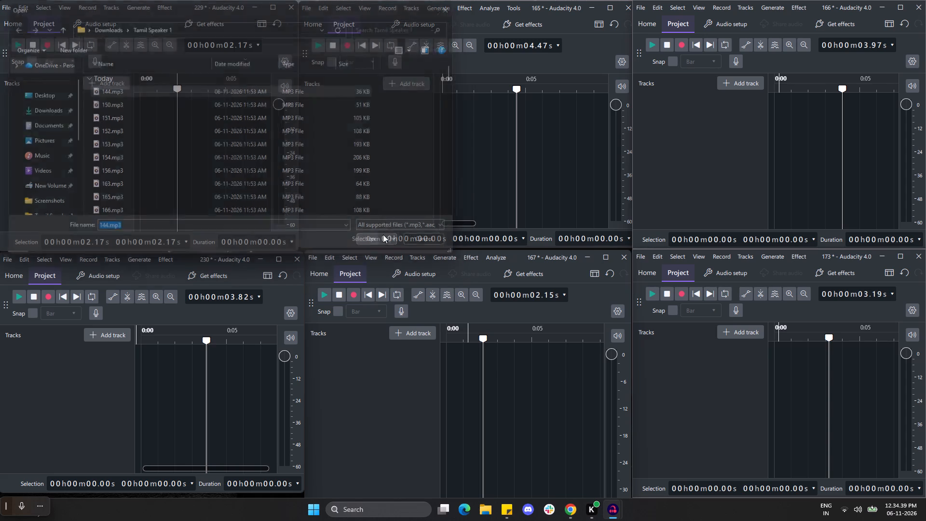
{"action": "left_click", "coordinate": [309, 10]}
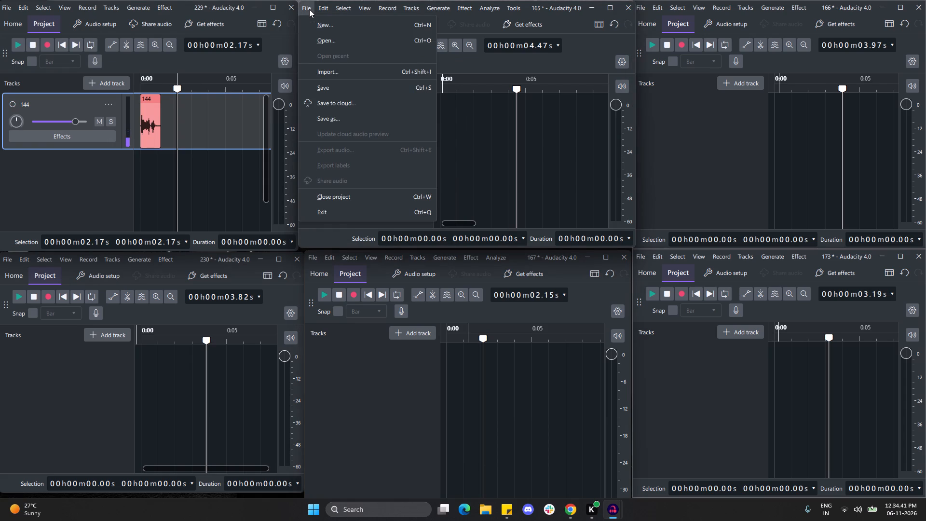
{"action": "left_click", "coordinate": [362, 70]}
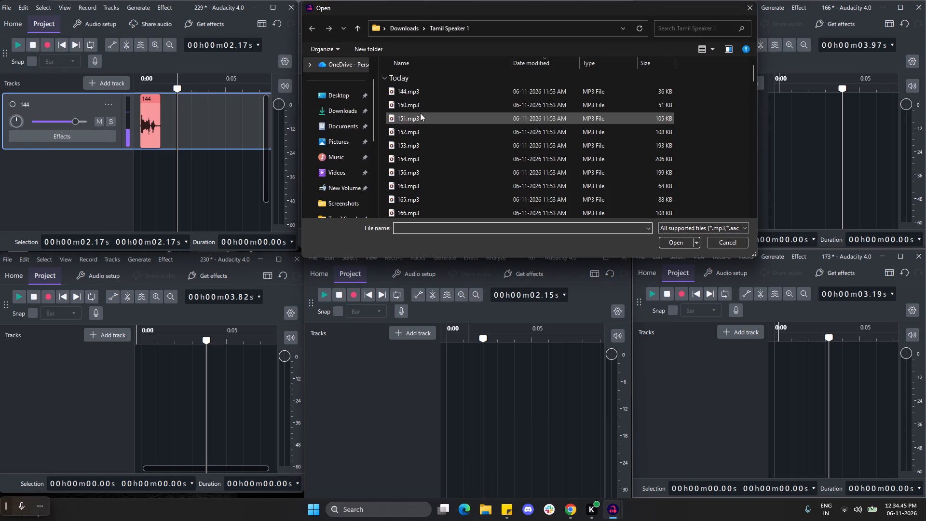
{"action": "left_click", "coordinate": [421, 108]}
{"action": "left_click", "coordinate": [678, 242]}
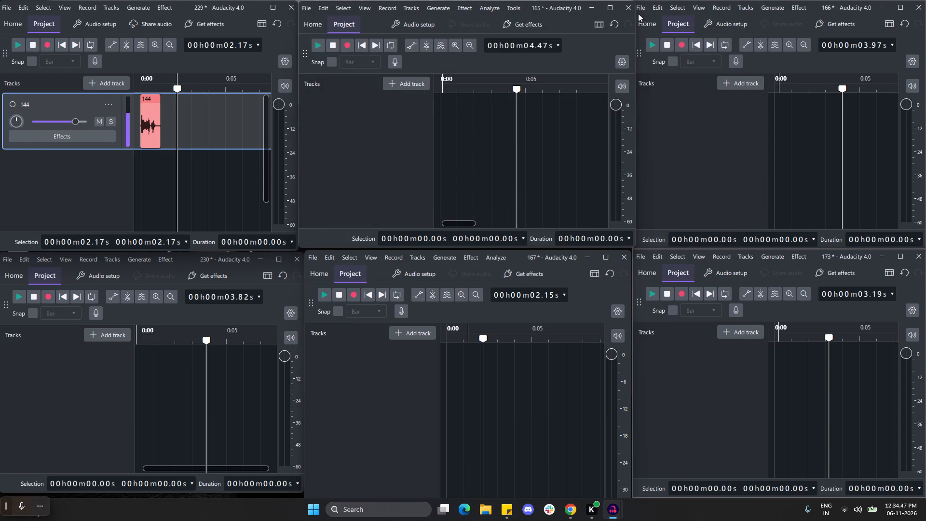
{"action": "left_click", "coordinate": [640, 9]}
{"action": "left_click", "coordinate": [685, 68]}
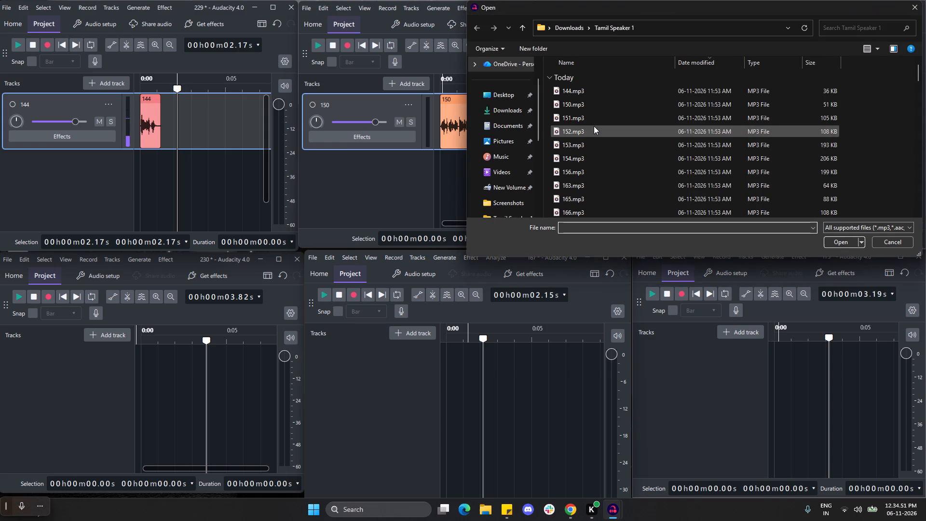
{"action": "left_click", "coordinate": [594, 119]}
{"action": "left_click", "coordinate": [835, 242]}
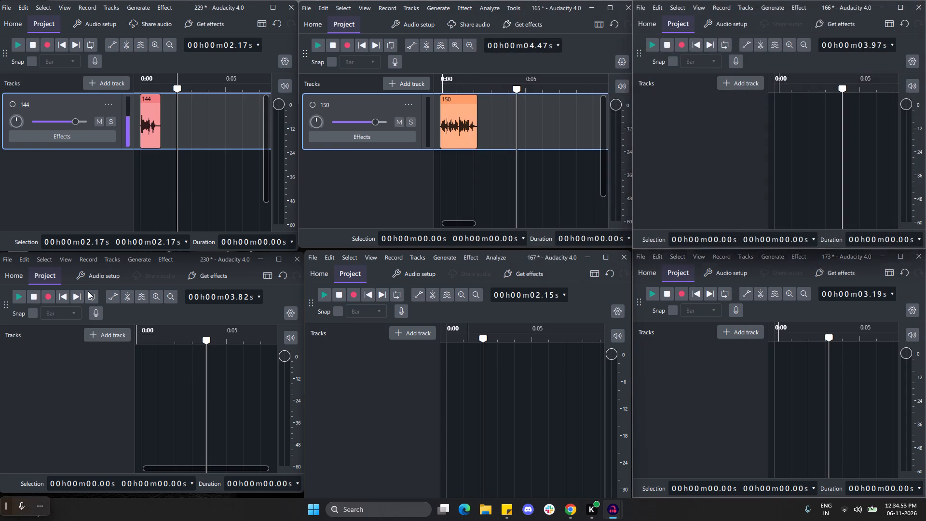
Import 152.mp3 into project 230 and 153.mp3 into project 167 from the Tamil Speaker 1 folder.
{"action": "left_click", "coordinate": [11, 260]}
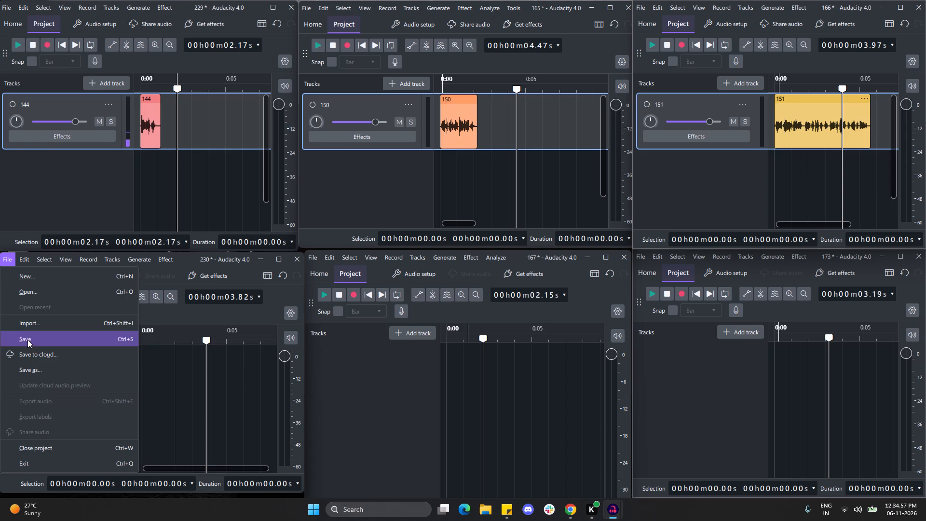
{"action": "left_click", "coordinate": [31, 328]}
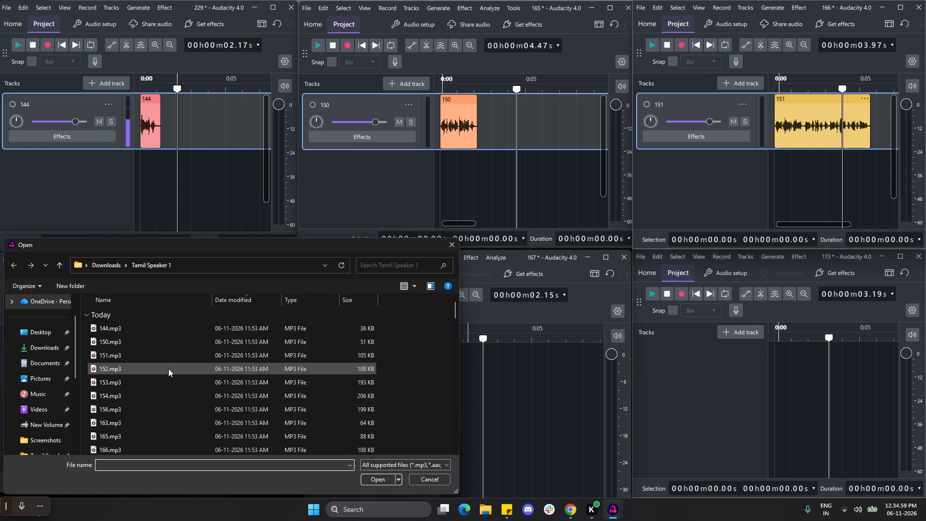
{"action": "left_click", "coordinate": [162, 374]}
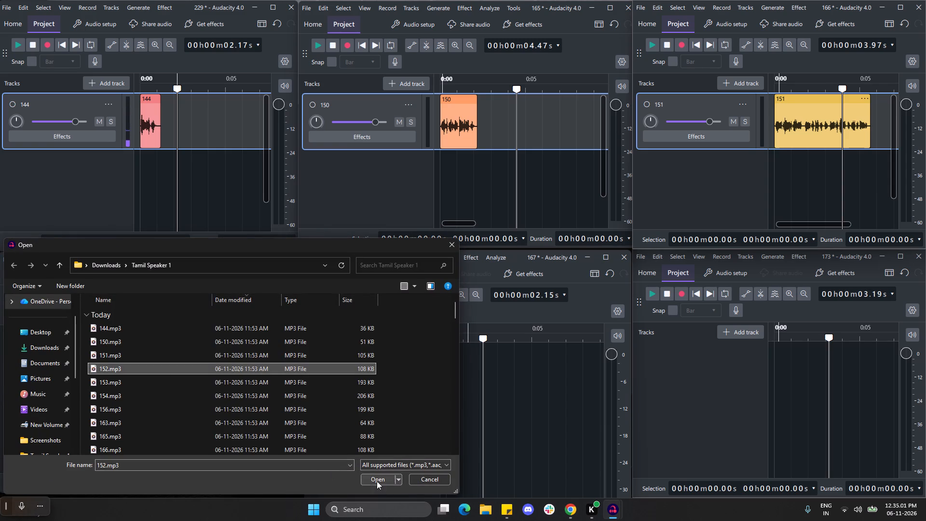
{"action": "left_click", "coordinate": [377, 481]}
{"action": "left_click", "coordinate": [311, 256]}
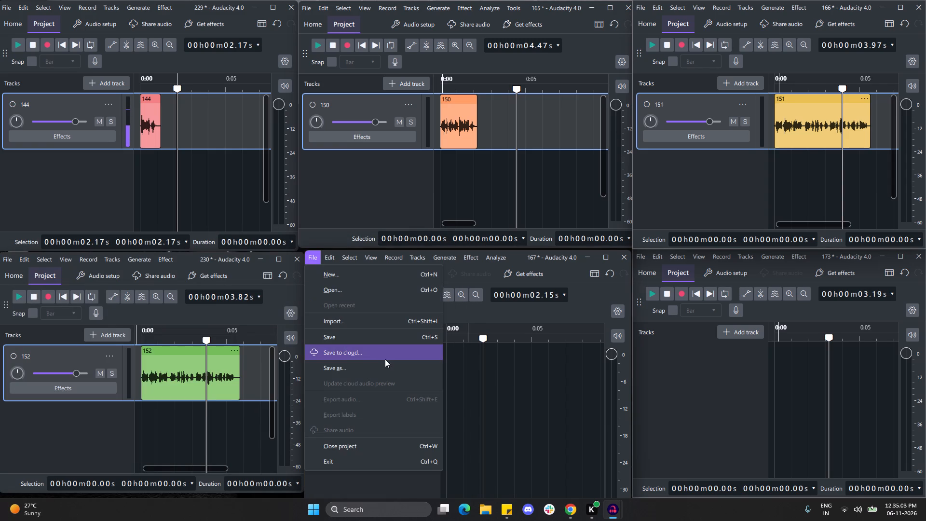
{"action": "left_click", "coordinate": [367, 318]}
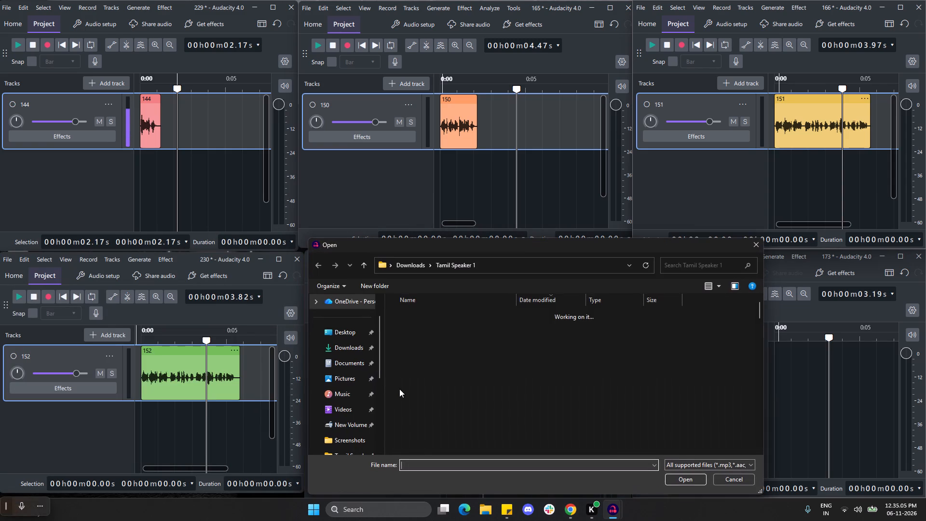
{"action": "left_click", "coordinate": [434, 383]}
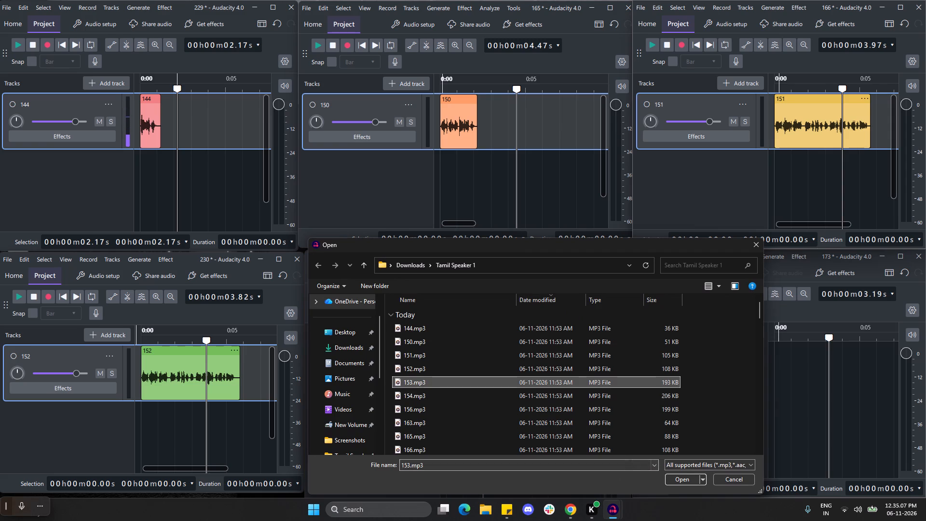
{"action": "left_click", "coordinate": [686, 479]}
Import 154.mp3 from the Tamil Speaker 1 folder into project 173.
{"action": "left_click", "coordinate": [640, 256]}
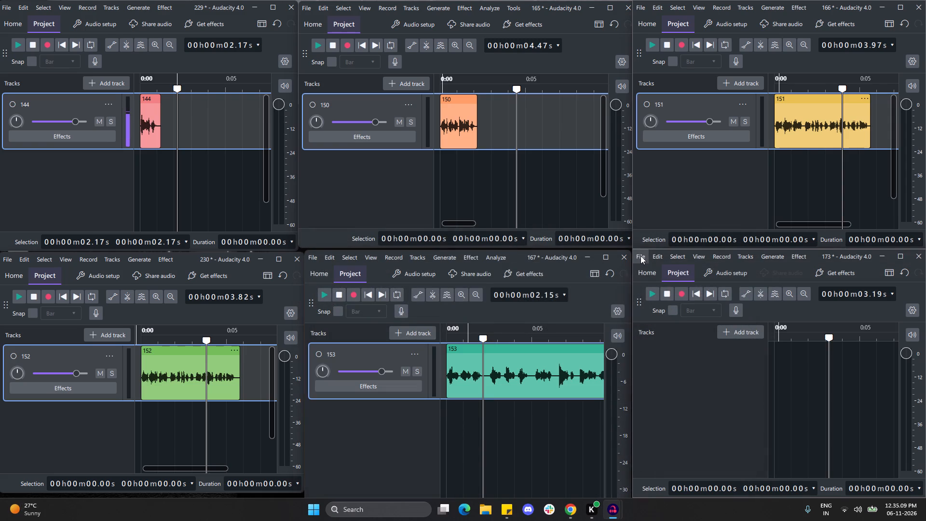
{"action": "left_click", "coordinate": [698, 323]}
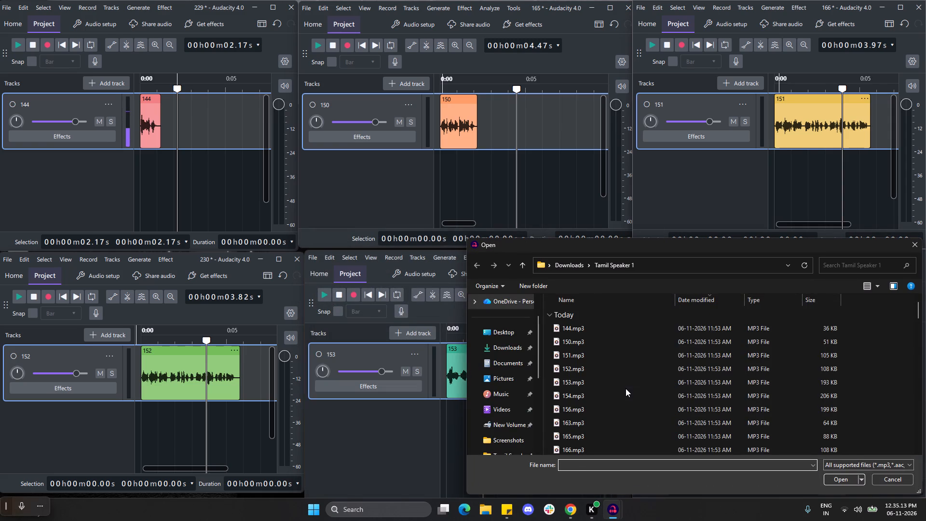
{"action": "left_click", "coordinate": [626, 392]}
{"action": "left_click", "coordinate": [844, 480]}
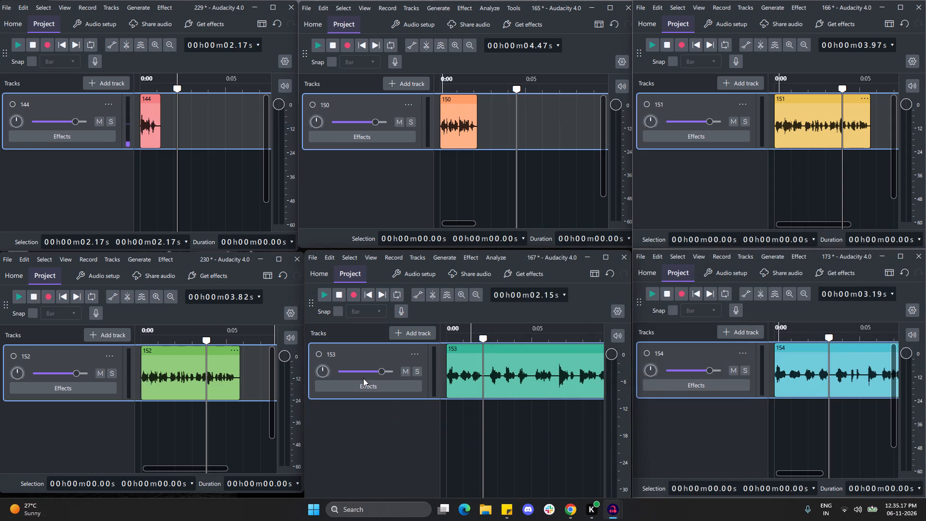
Place the playhead at the start of clip 152 in project 230, clip 144 in project 229 and clip 150 in project 165.
{"action": "left_click", "coordinate": [241, 362]}
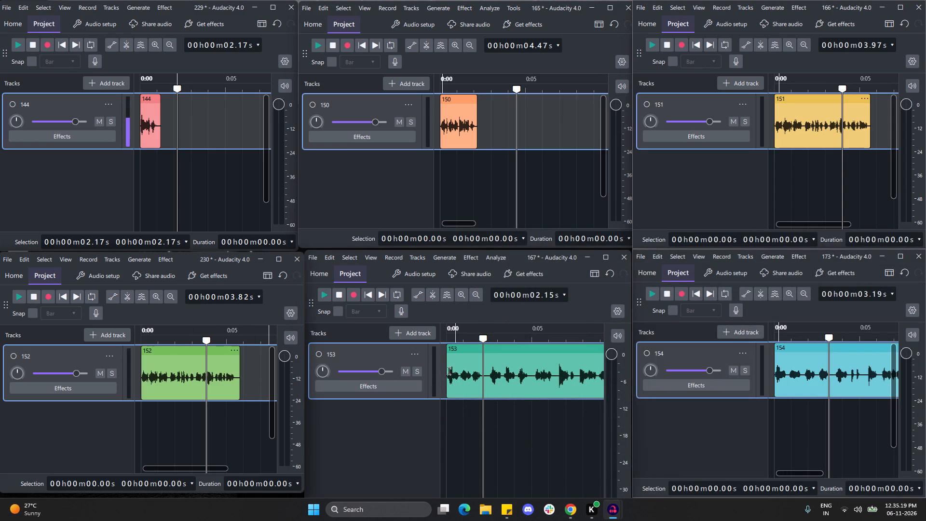
{"action": "left_click", "coordinate": [141, 367]}
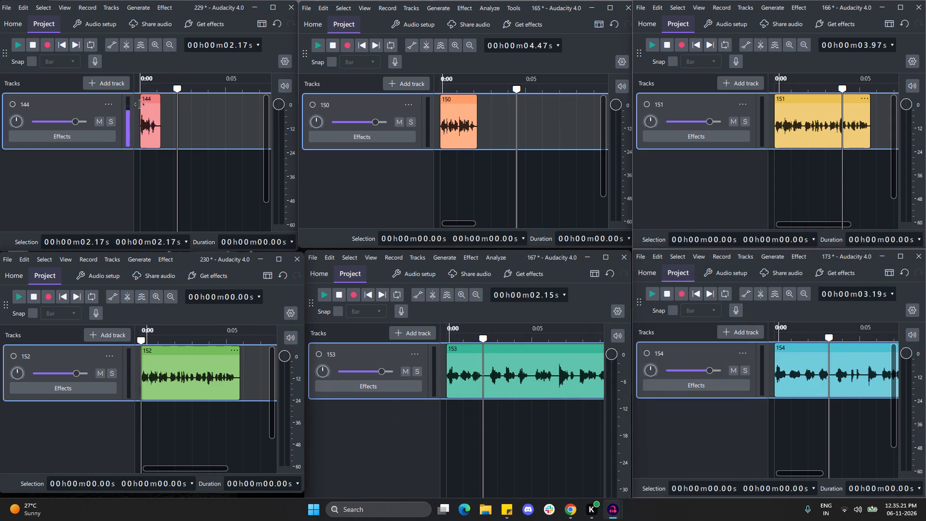
{"action": "left_click", "coordinate": [141, 100]}
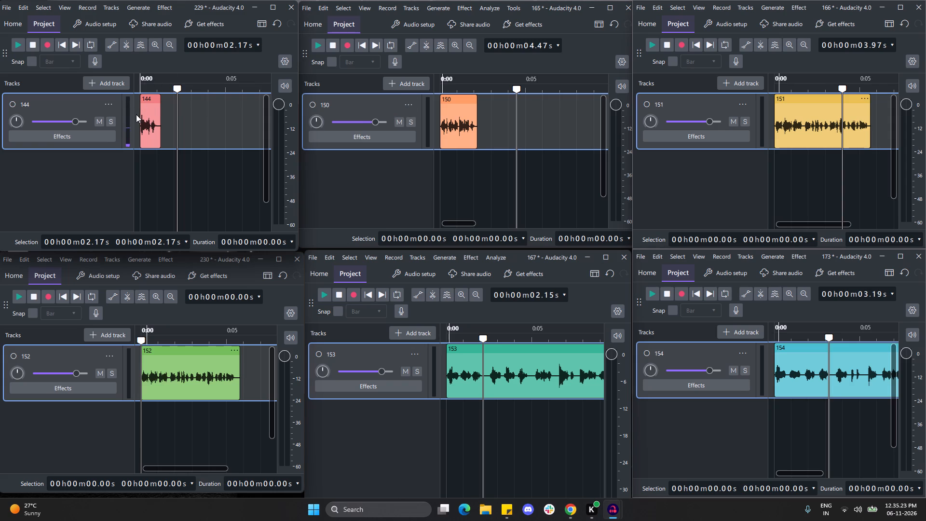
{"action": "left_click", "coordinate": [141, 115]}
{"action": "left_click", "coordinate": [440, 111]}
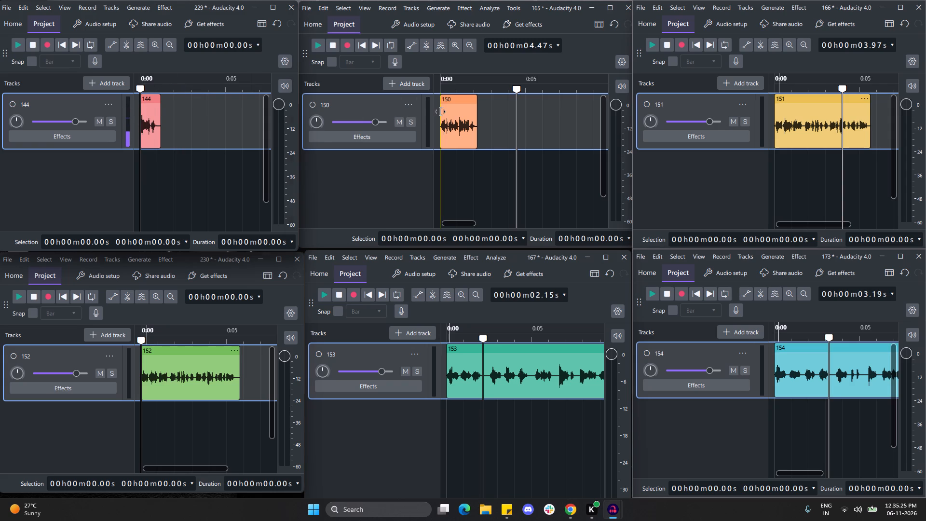
{"action": "left_click", "coordinate": [440, 111]}
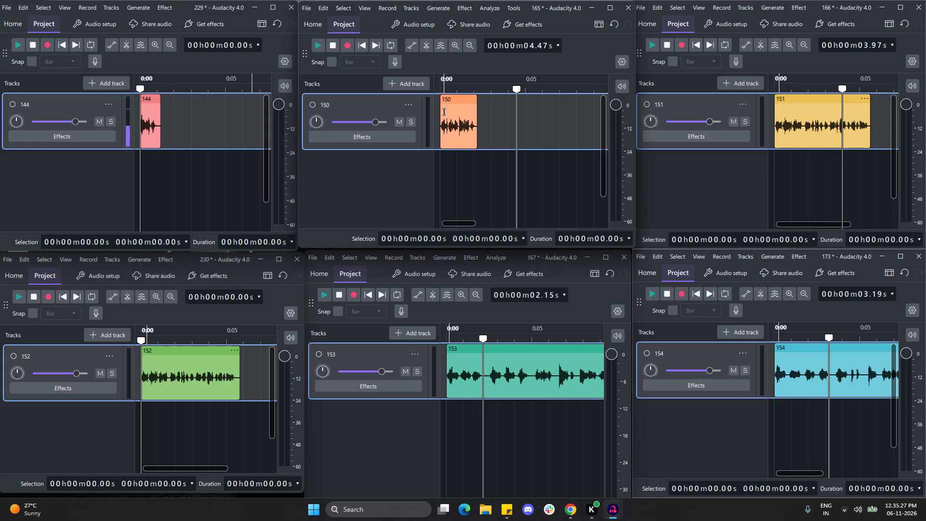
{"action": "left_click", "coordinate": [442, 112]}
{"action": "left_click", "coordinate": [441, 112]}
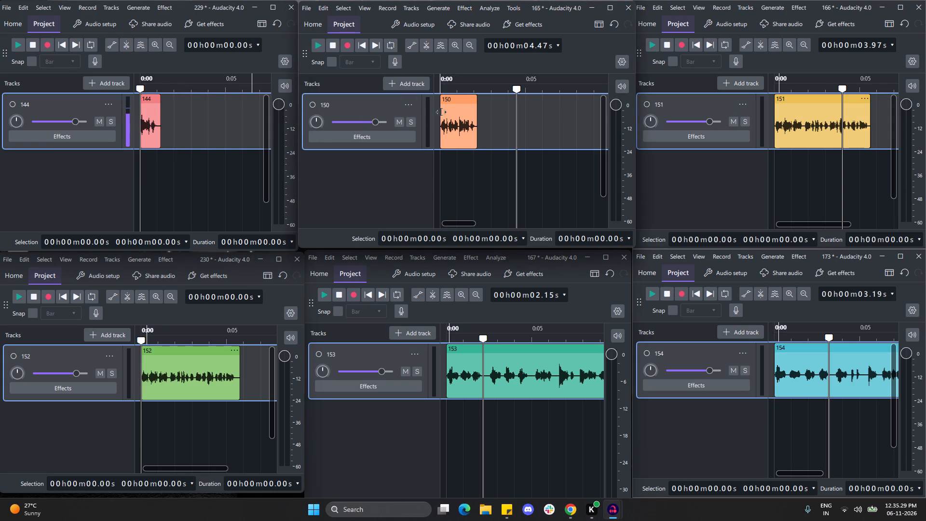
{"action": "left_click", "coordinate": [440, 111]}
{"action": "left_click", "coordinate": [440, 109]}
{"action": "left_click", "coordinate": [439, 91]}
{"action": "left_click_drag", "start_coordinate": [439, 91], "coordinate": [432, 90]}
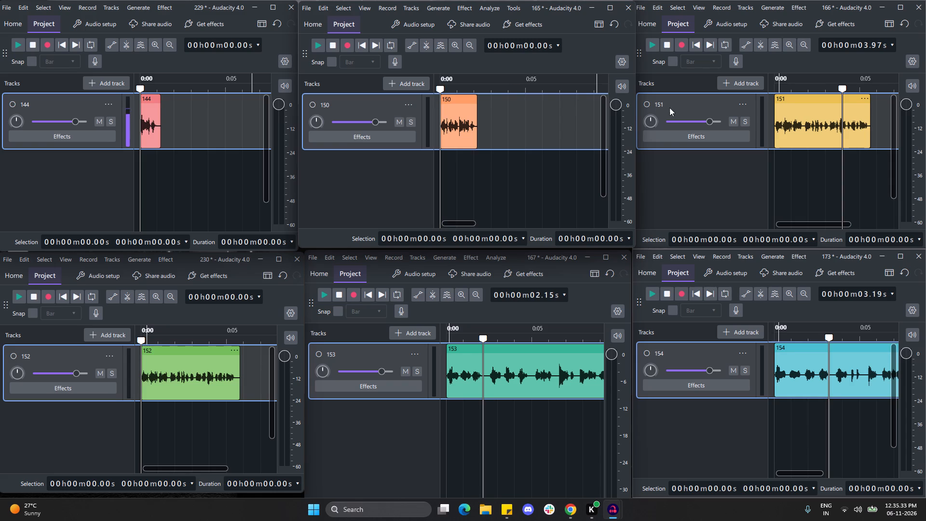
Place the playhead at the start of clip 151 in project 166, clip 154 in project 173 and clip 153 in project 167.
{"action": "left_click", "coordinate": [775, 96]}
{"action": "left_click", "coordinate": [774, 153]}
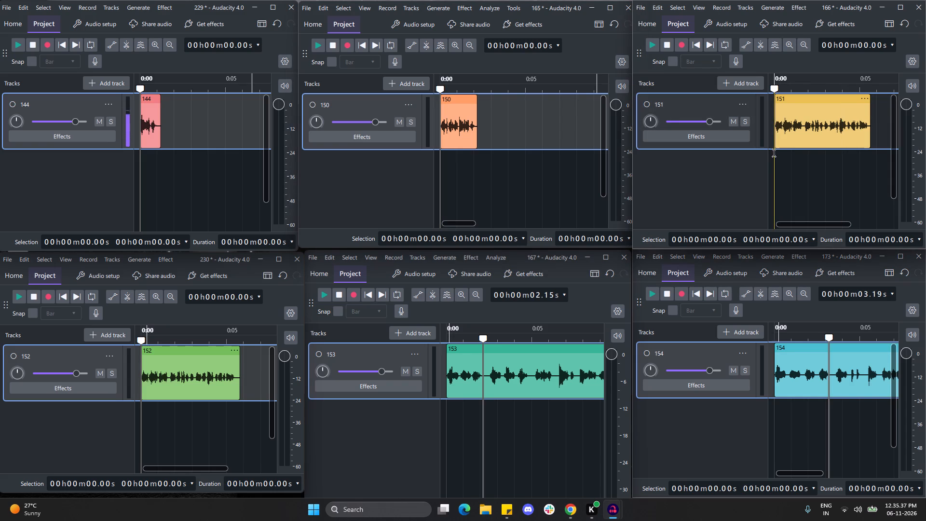
{"action": "left_click", "coordinate": [775, 407]}
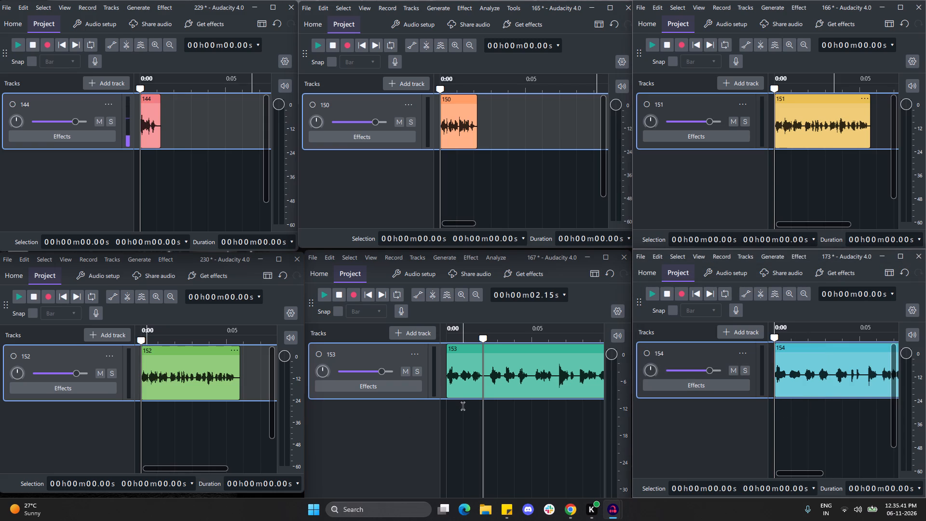
{"action": "left_click", "coordinate": [447, 408]}
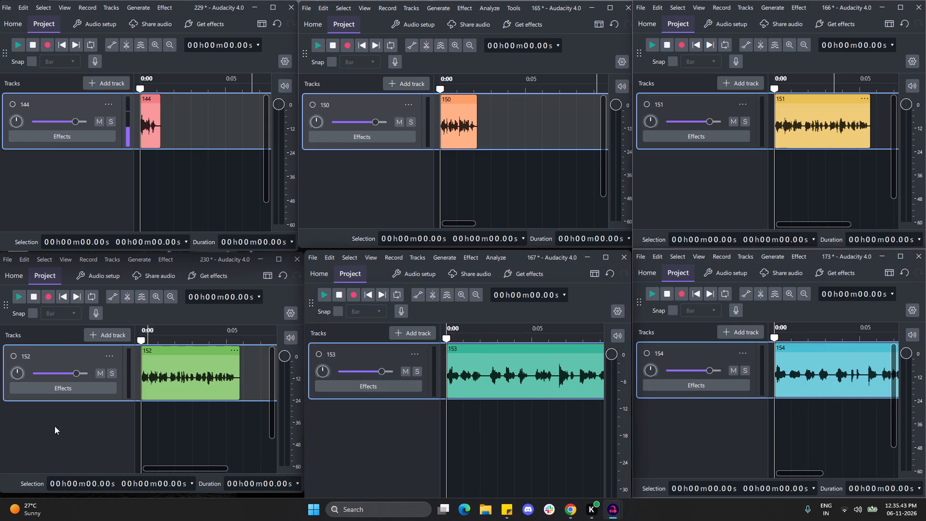
Generate 0.5 s of silence at the start of clips 144, 152 and 150 in projects 229, 230 and 165.
{"action": "left_click", "coordinate": [137, 9]}
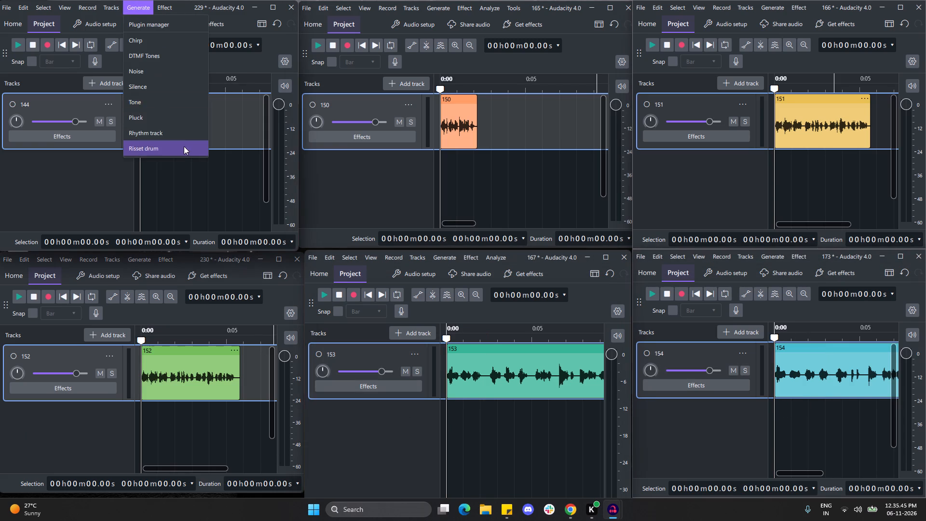
{"action": "left_click", "coordinate": [159, 88]}
{"action": "left_click", "coordinate": [156, 145]}
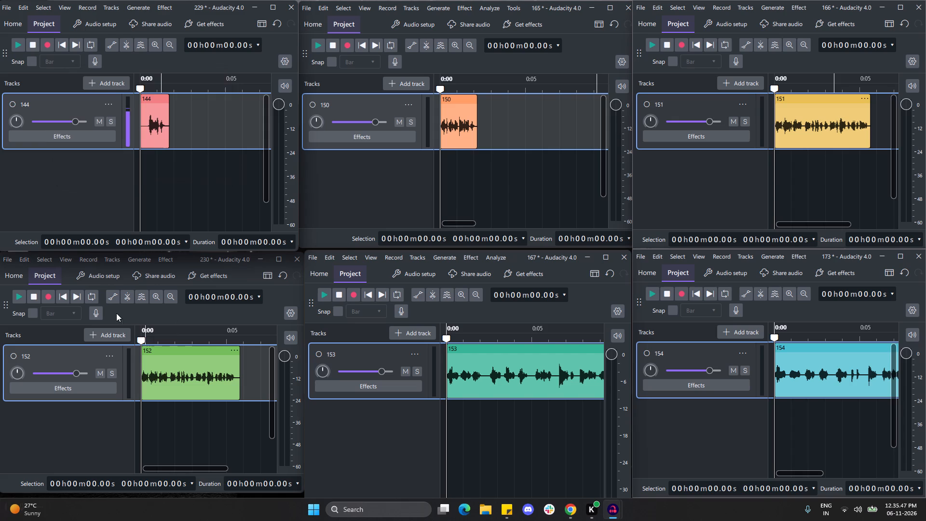
{"action": "left_click", "coordinate": [133, 260]}
{"action": "left_click", "coordinate": [165, 336]}
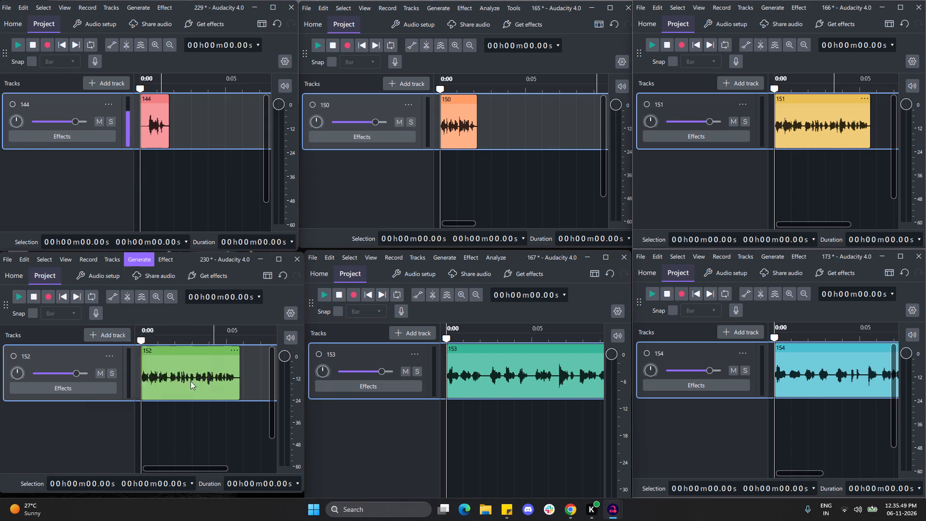
{"action": "left_click", "coordinate": [163, 389]}
{"action": "left_click", "coordinate": [441, 8]}
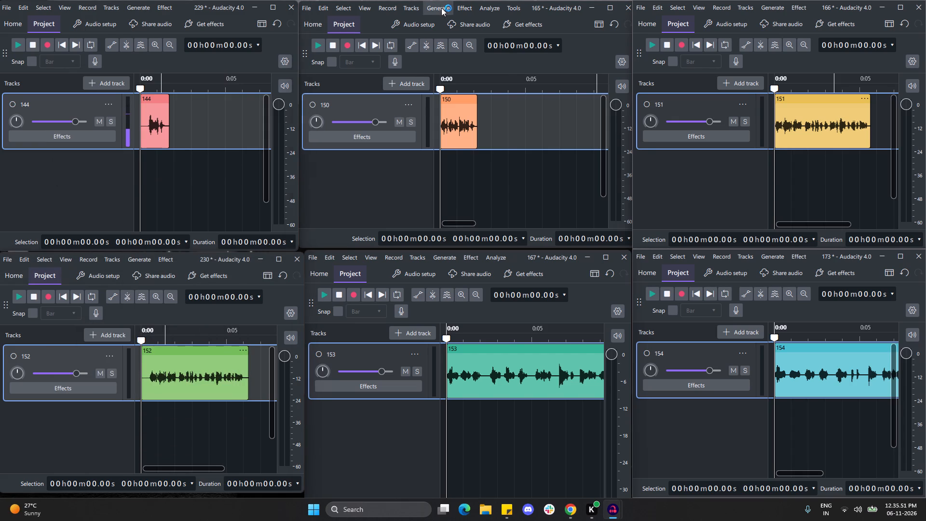
{"action": "left_click", "coordinate": [454, 90]}
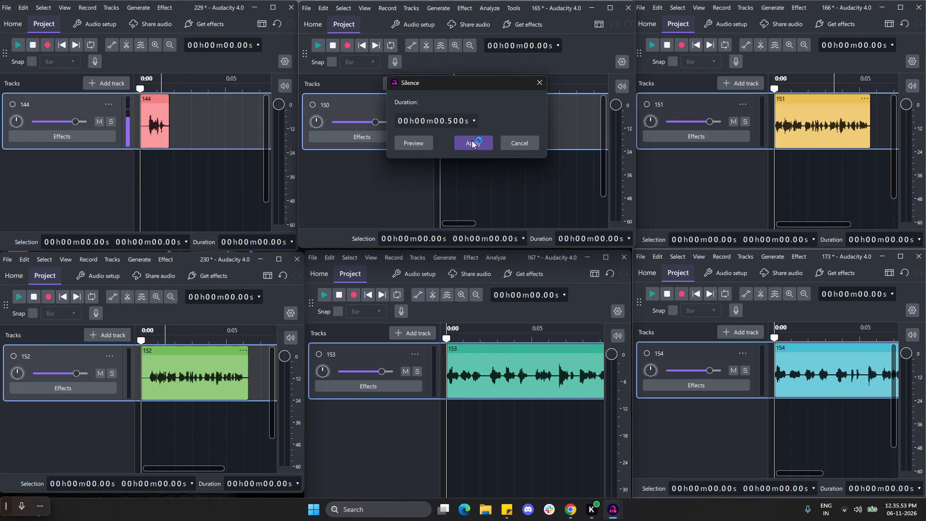
{"action": "left_click", "coordinate": [471, 142]}
Generate 0.5 s of silence at the start of clips 151, 154 and 153 in projects 166, 173 and 167.
{"action": "left_click", "coordinate": [770, 9]}
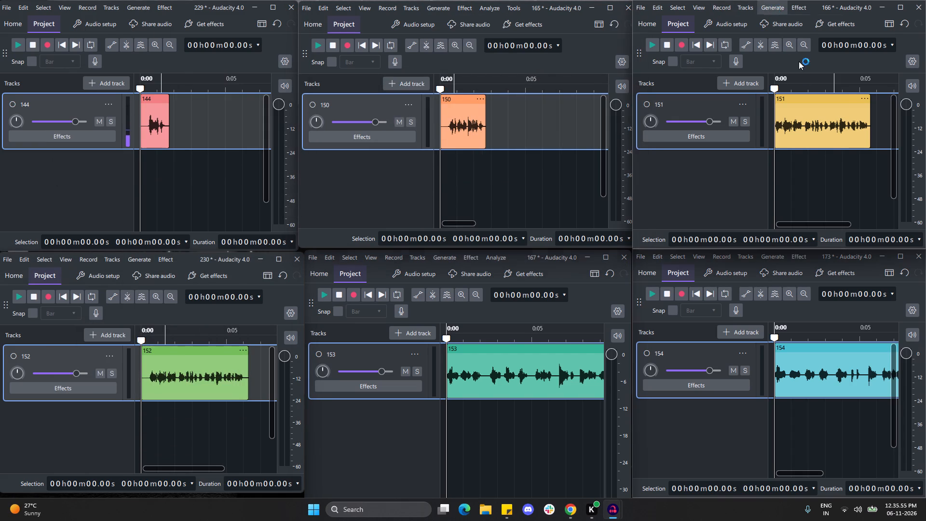
{"action": "left_click", "coordinate": [803, 89]}
{"action": "left_click", "coordinate": [790, 143]}
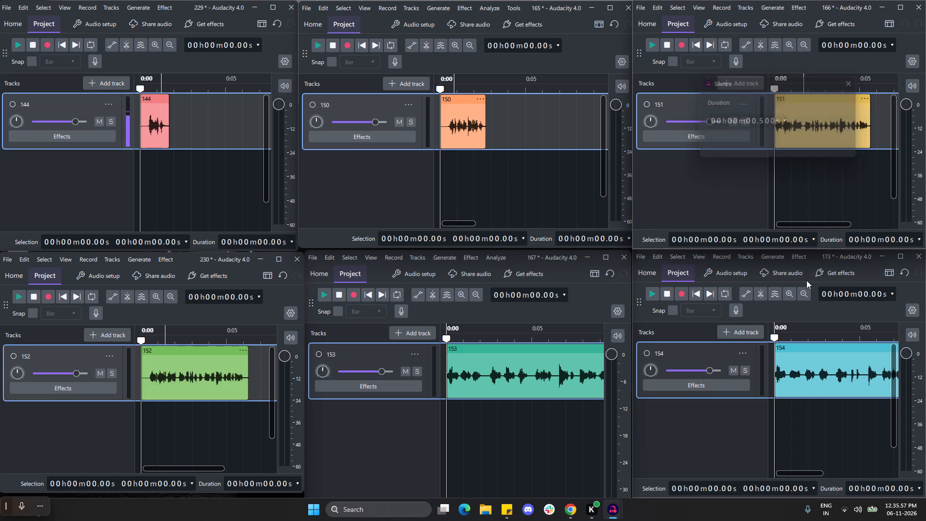
{"action": "left_click", "coordinate": [777, 258]}
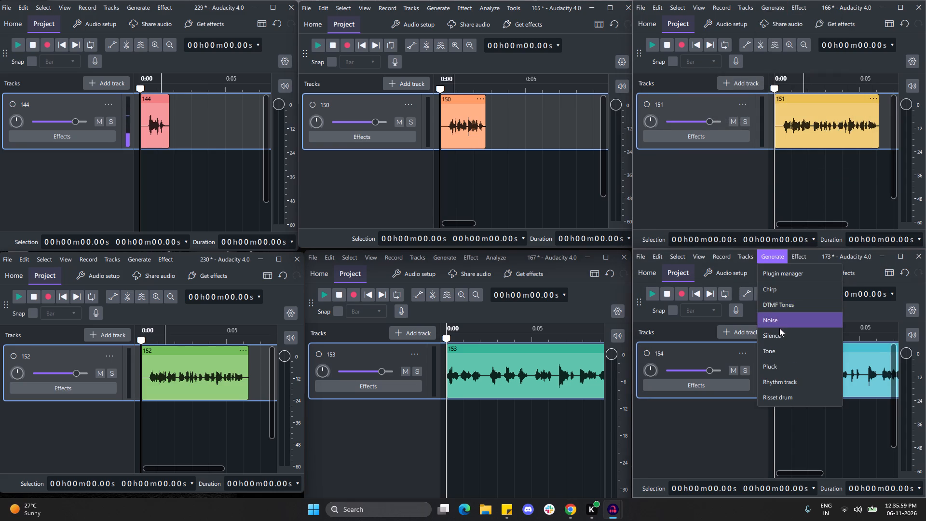
{"action": "left_click", "coordinate": [777, 337]}
{"action": "left_click", "coordinate": [787, 395]}
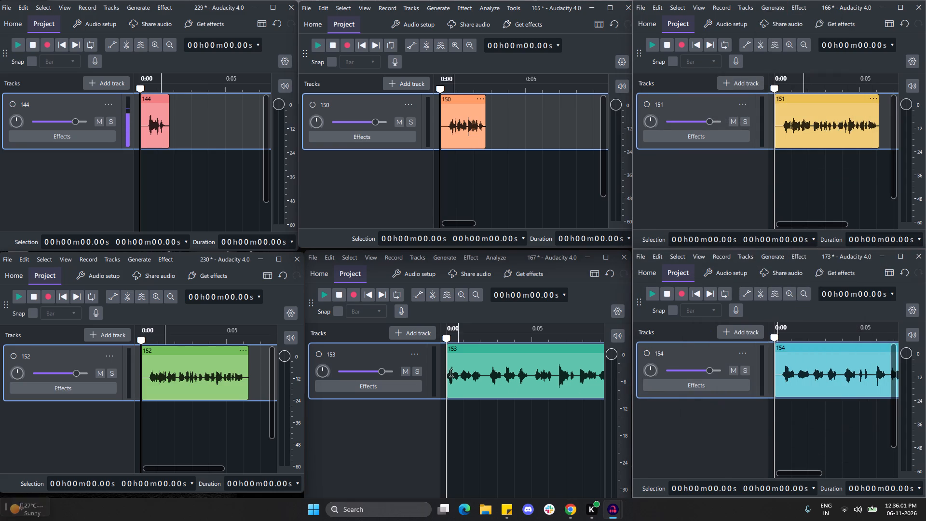
{"action": "left_click", "coordinate": [455, 260]}
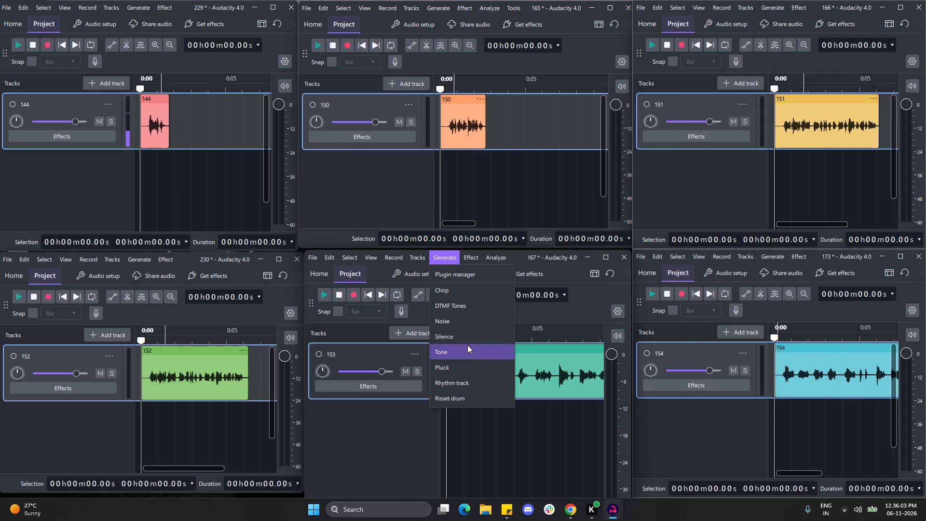
{"action": "left_click", "coordinate": [467, 340]}
{"action": "left_click", "coordinate": [465, 471]}
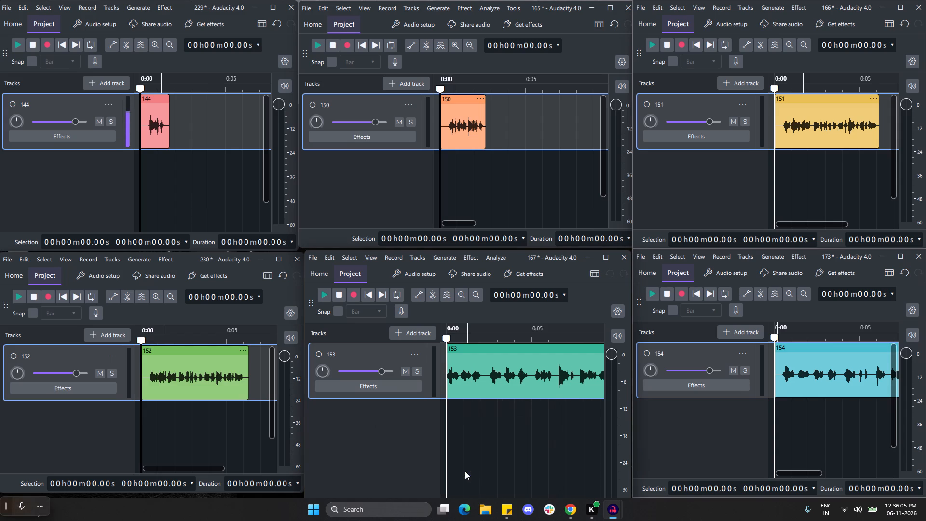
Place the playhead at the end of clips 152, 144, 150 and 151 in projects 230, 229, 165 and 166.
{"action": "left_click", "coordinate": [250, 383]}
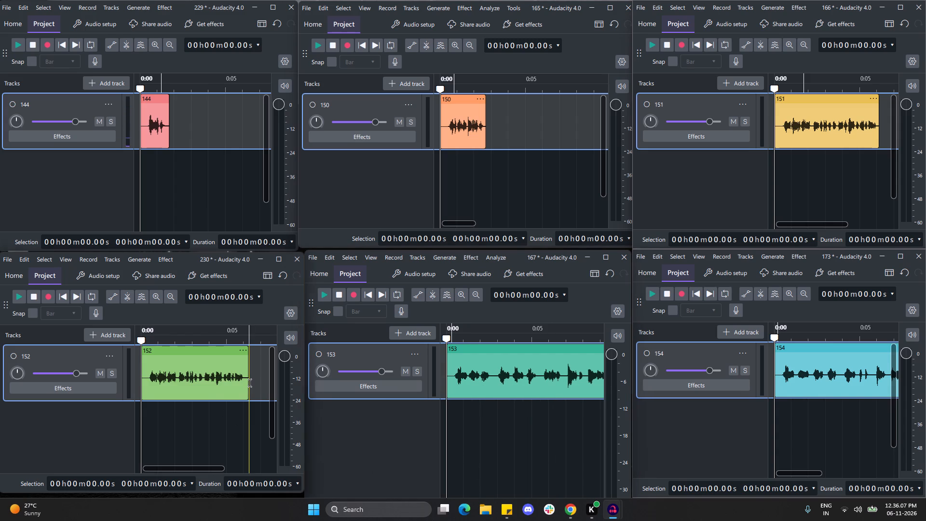
{"action": "left_click", "coordinate": [169, 165]}
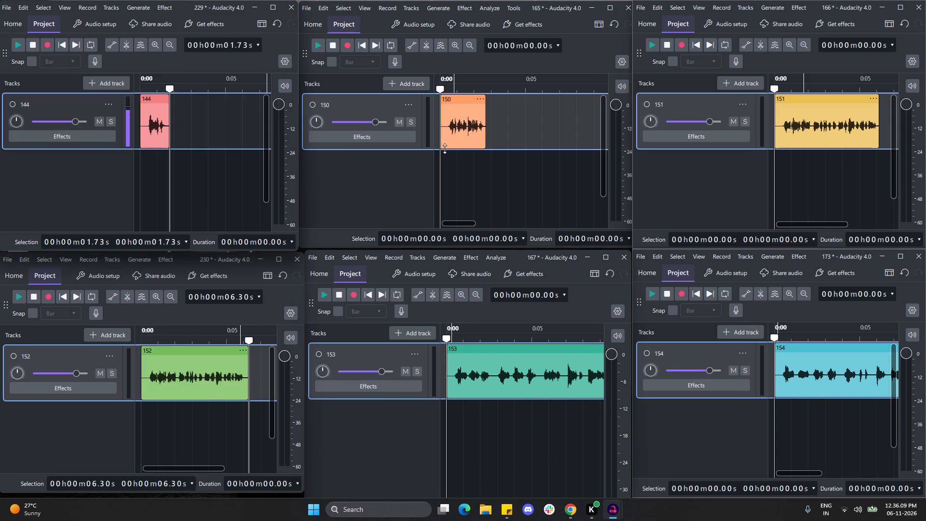
{"action": "left_click", "coordinate": [485, 164]}
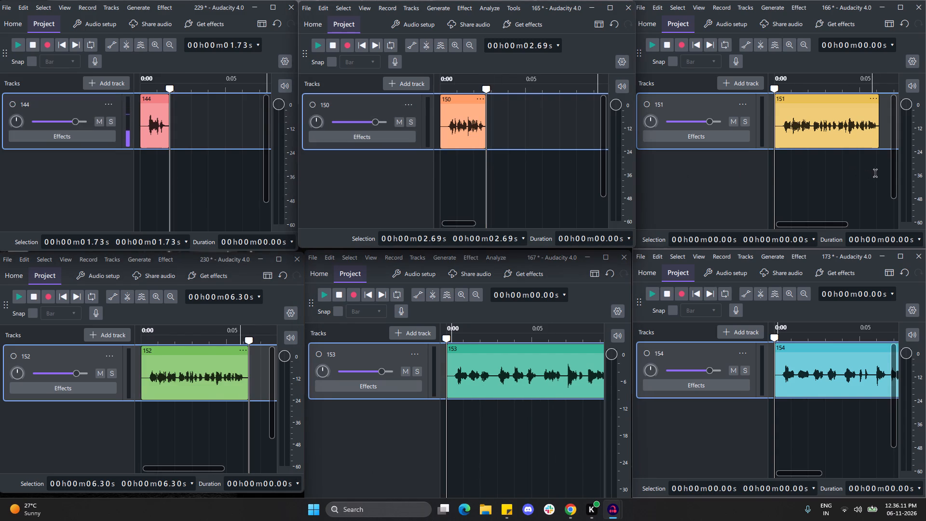
{"action": "left_click", "coordinate": [878, 173]}
Place the playhead at the end of clip 153 in project 167 and clip 154 in project 173.
{"action": "scroll", "coordinate": [493, 440], "scroll_direction": "down", "scroll_amount": 1}
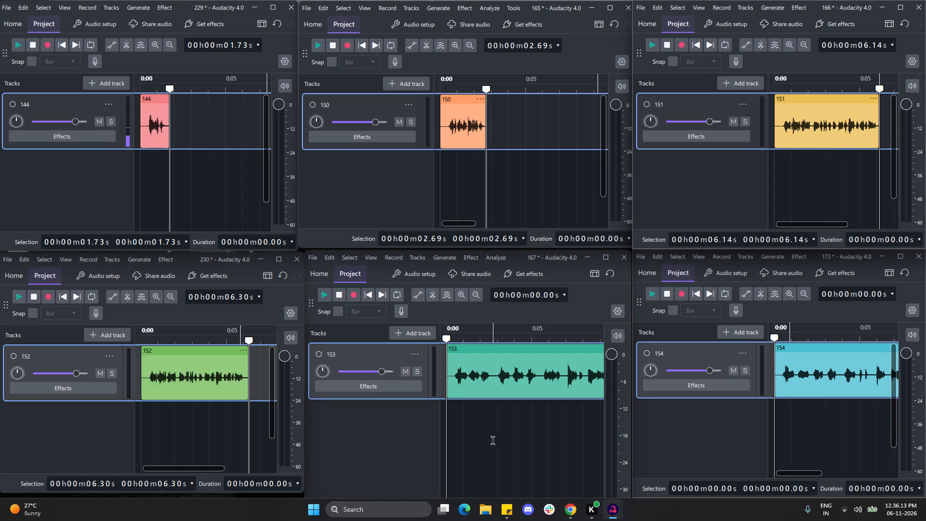
{"action": "scroll", "coordinate": [551, 296], "scroll_direction": "down", "scroll_amount": 2}
{"action": "scroll", "coordinate": [525, 458], "scroll_direction": "left", "scroll_amount": 1}
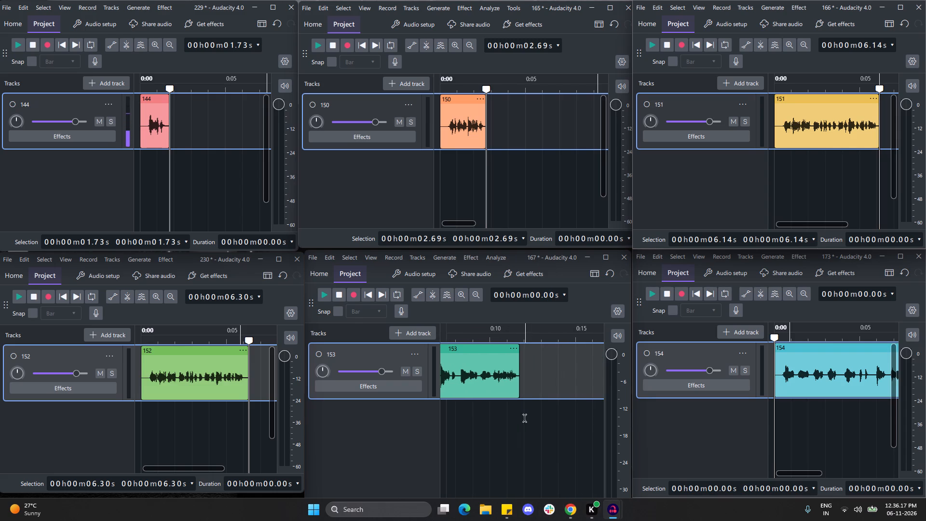
{"action": "scroll", "coordinate": [525, 418], "scroll_direction": "left", "scroll_amount": 1}
{"action": "left_click", "coordinate": [520, 416]}
{"action": "scroll", "coordinate": [864, 418], "scroll_direction": "left", "scroll_amount": 3}
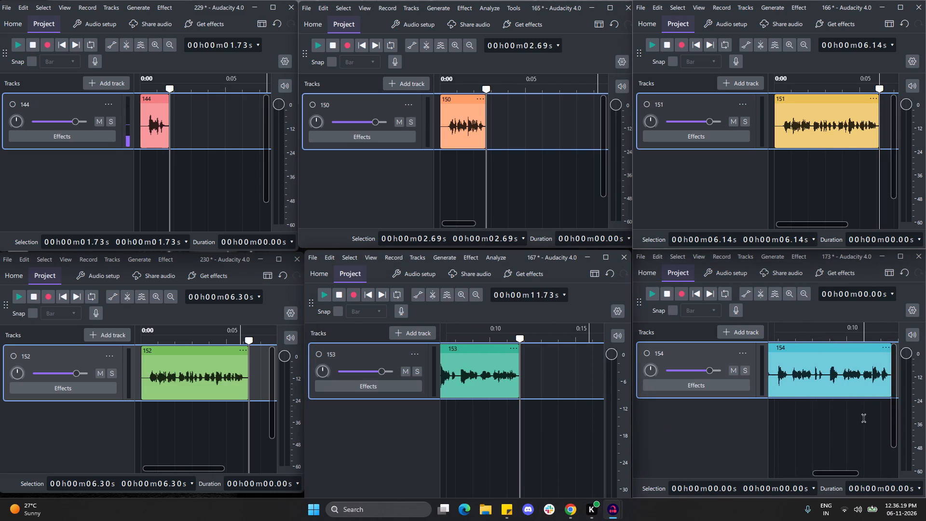
{"action": "scroll", "coordinate": [863, 418], "scroll_direction": "left", "scroll_amount": 1}
{"action": "left_click", "coordinate": [810, 417]}
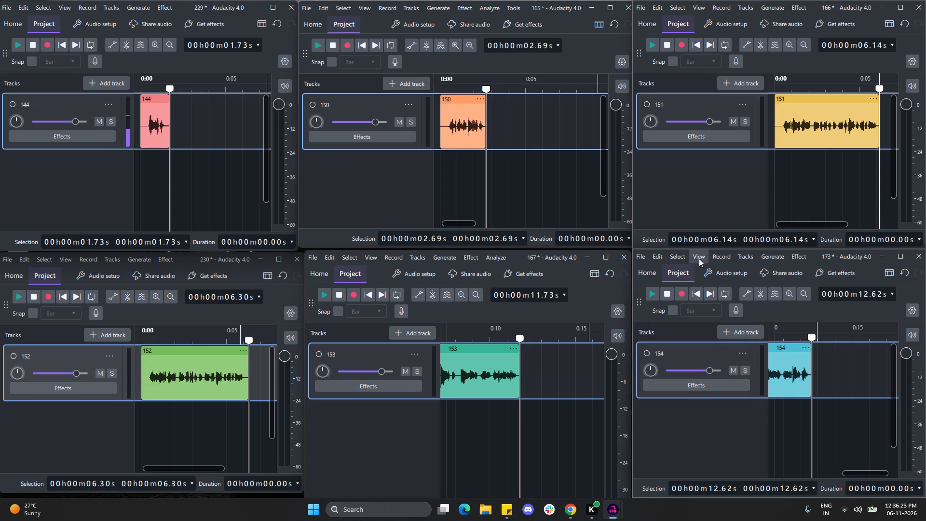
Generate 0.5 s of silence at the end of clip 154 in project 173.
{"action": "left_click", "coordinate": [767, 259]}
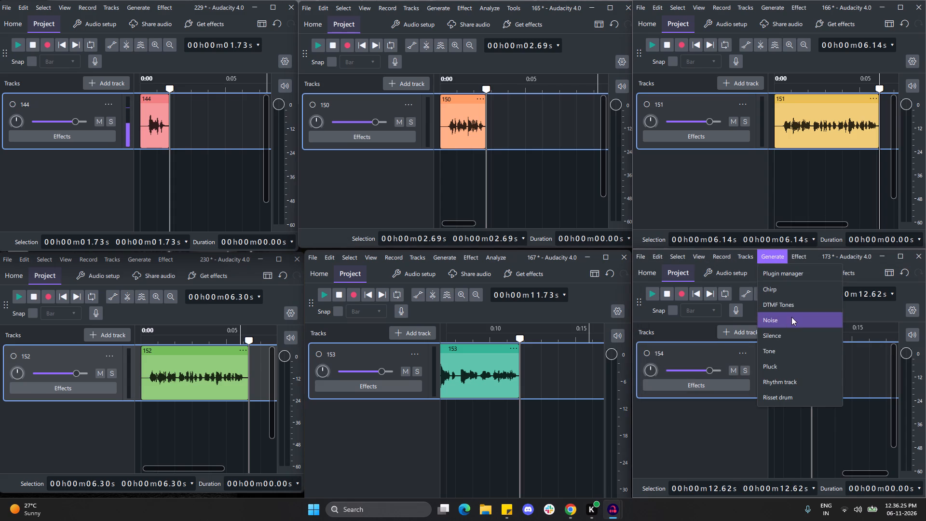
{"action": "left_click", "coordinate": [788, 335]}
{"action": "left_click", "coordinate": [791, 395]}
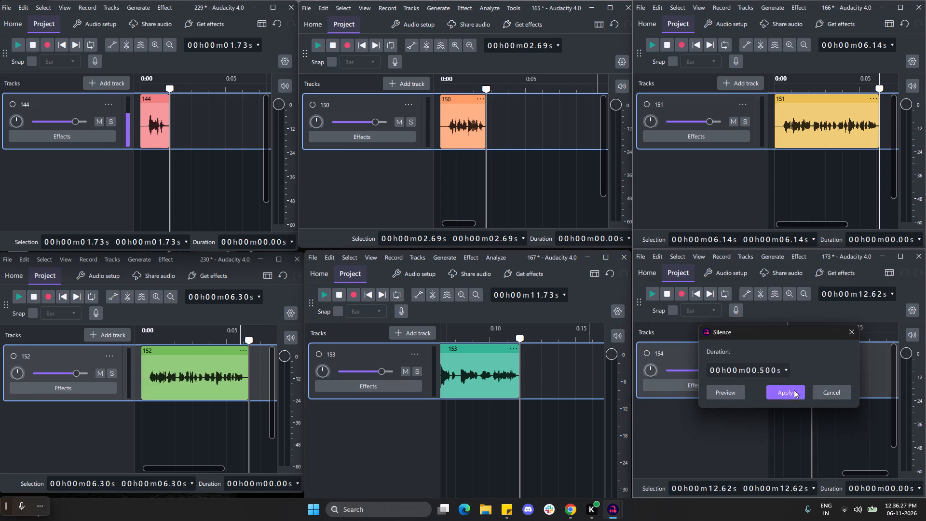
Generate 0.5 s of silence at the end of clips 151, 150 and 144 in projects 166, 165 and 229.
{"action": "left_click", "coordinate": [776, 7]}
{"action": "left_click", "coordinate": [791, 84]}
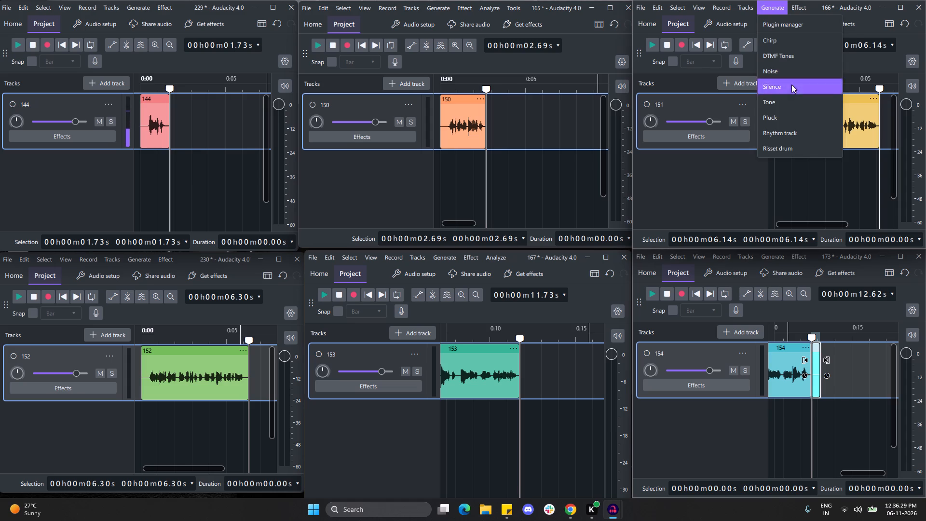
{"action": "left_click", "coordinate": [790, 144]}
{"action": "left_click", "coordinate": [442, 11]}
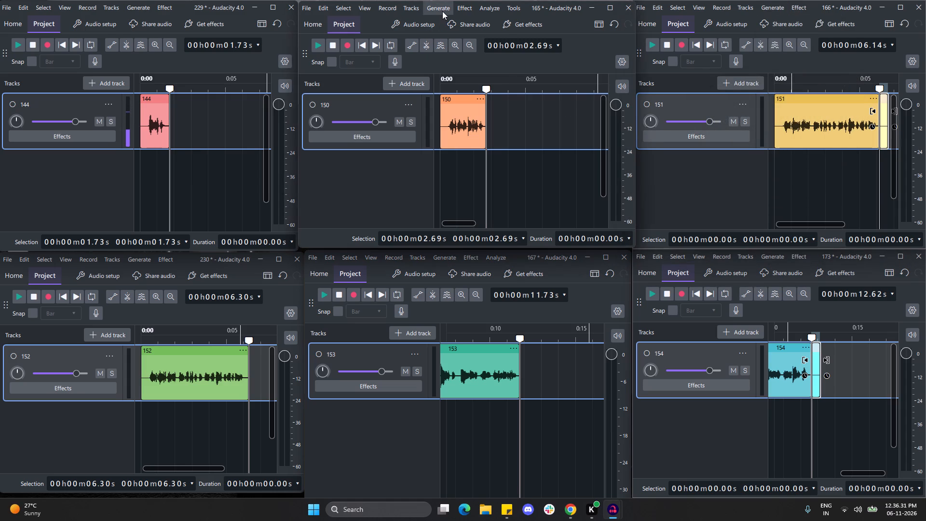
{"action": "left_click", "coordinate": [448, 85]}
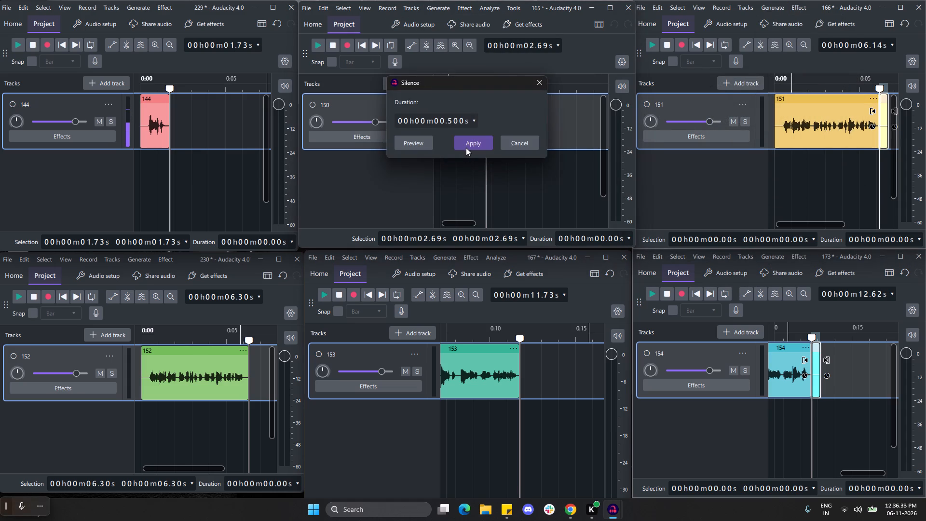
{"action": "left_click", "coordinate": [466, 148]}
{"action": "left_click", "coordinate": [135, 11]}
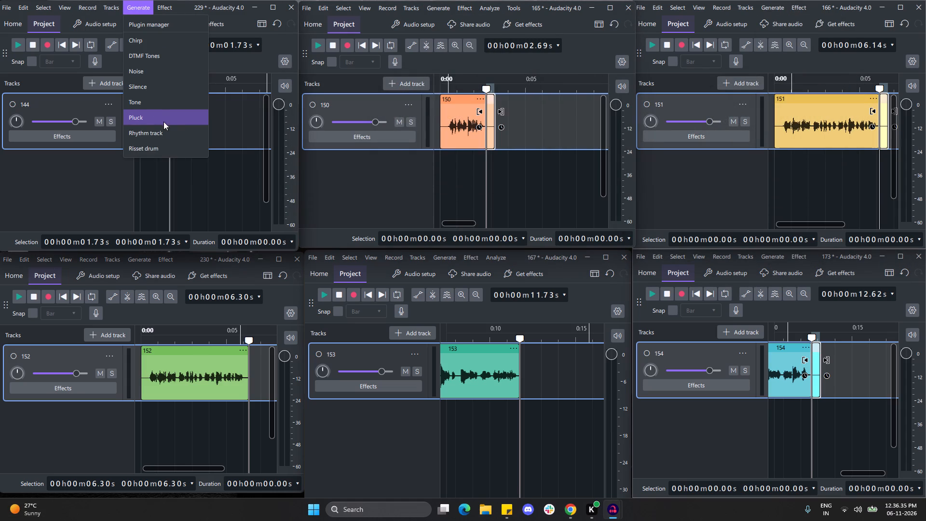
{"action": "left_click", "coordinate": [161, 89]}
{"action": "left_click", "coordinate": [160, 146]}
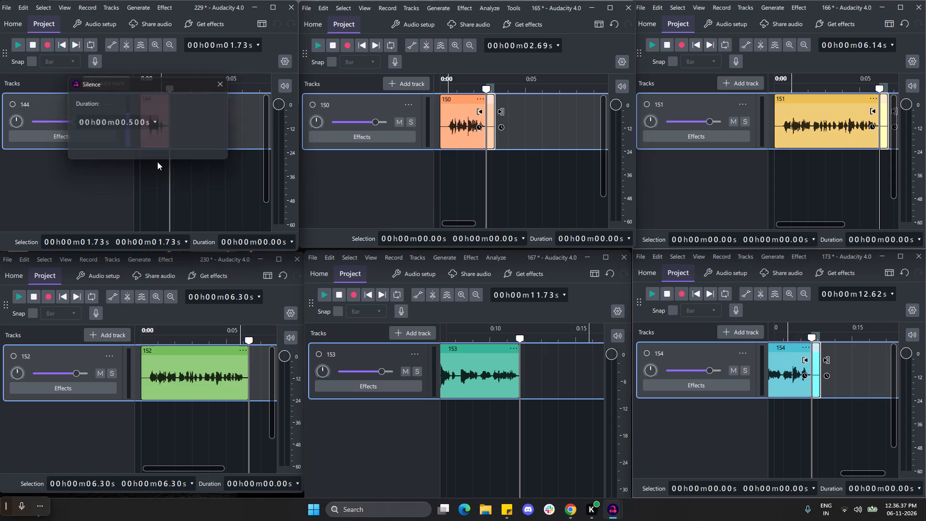
Generate 0.5 s of silence at the end of clip 152 in project 230 and clip 153 in project 167.
{"action": "left_click", "coordinate": [136, 260]}
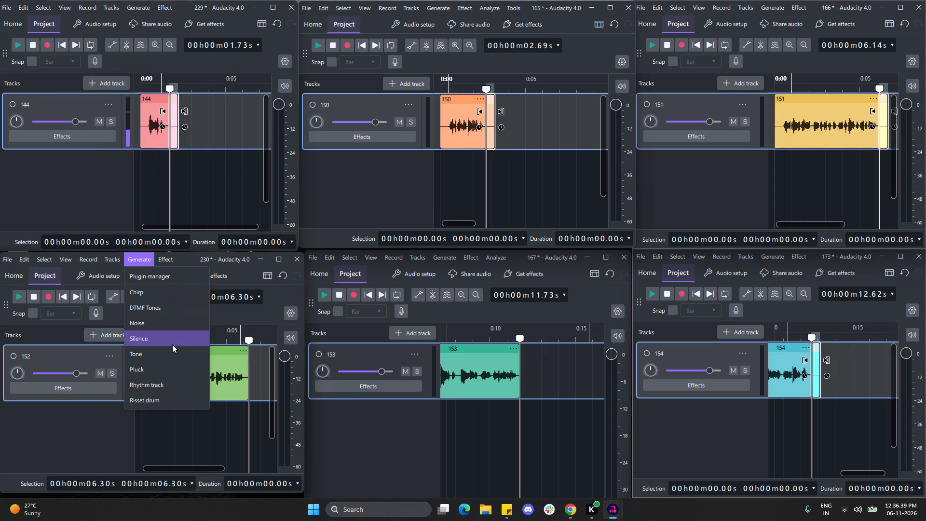
{"action": "left_click", "coordinate": [172, 345]}
{"action": "left_click", "coordinate": [161, 388]}
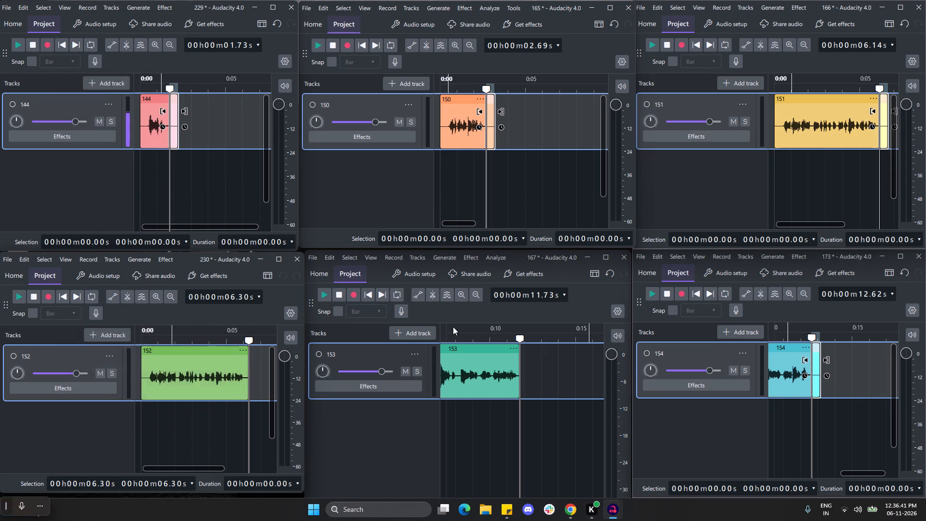
{"action": "left_click", "coordinate": [447, 260]}
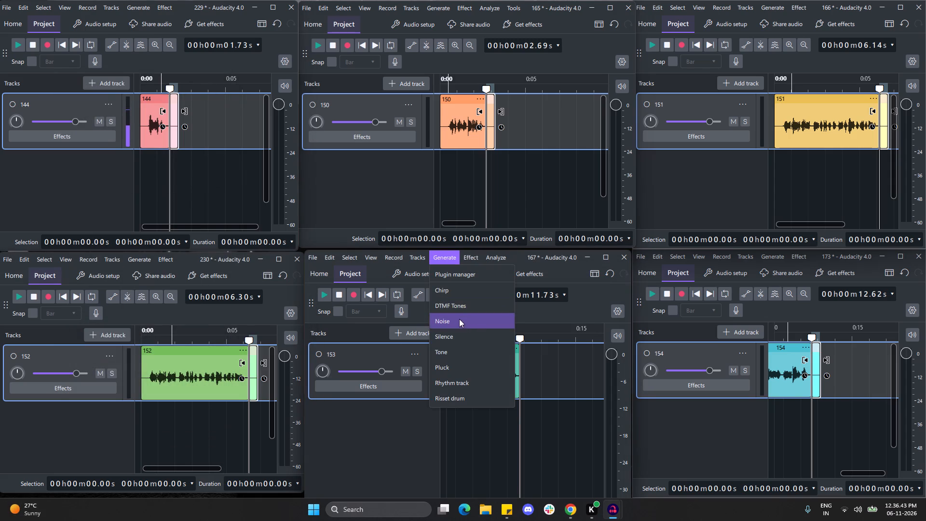
{"action": "left_click", "coordinate": [454, 334]}
{"action": "left_click", "coordinate": [473, 468]}
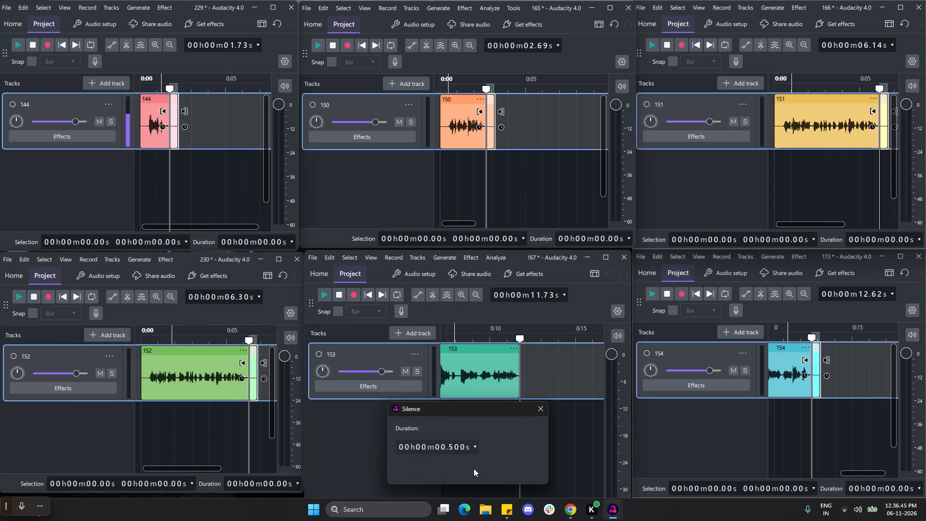
Export the padded clip 154 from project 173 as Ta_sp_1_154, a WAV file in the batch 2 folder.
{"action": "left_click", "coordinate": [641, 258]}
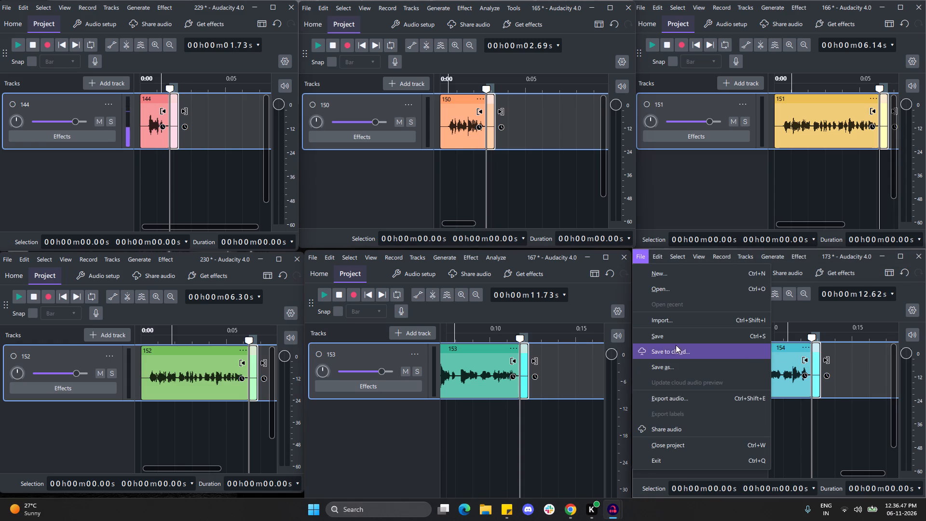
{"action": "left_click", "coordinate": [678, 392]}
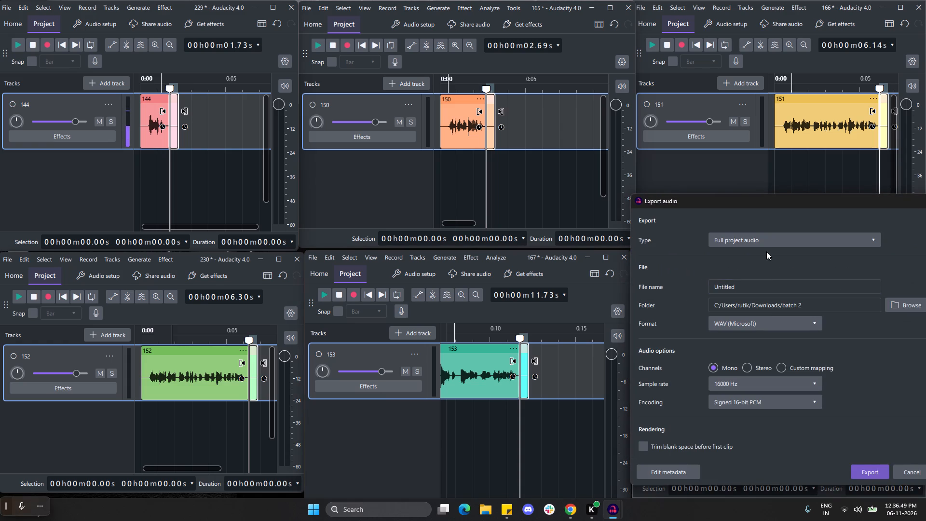
{"action": "left_click", "coordinate": [763, 293]}
{"action": "key", "text": "ctrl+a"}
{"action": "key", "text": "ctrl+v"}
{"action": "key", "text": "1"}
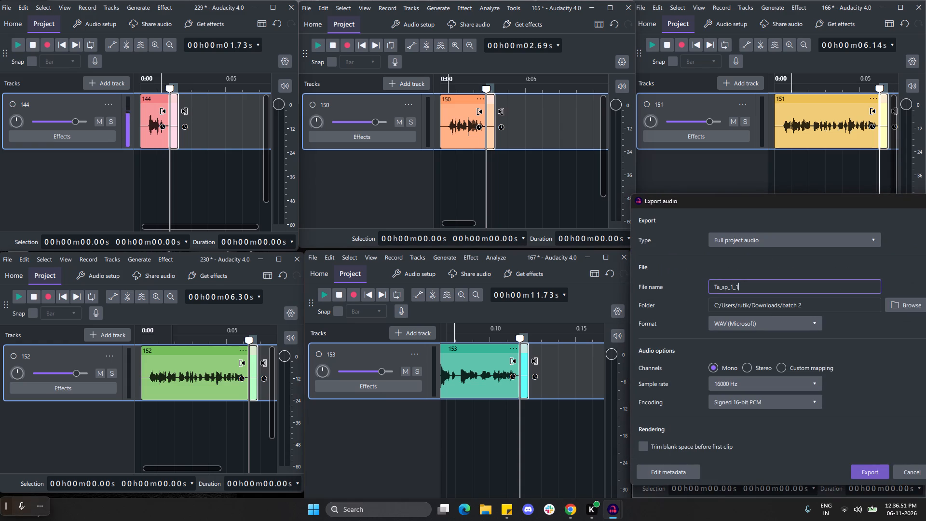
{"action": "key", "text": "5"}
{"action": "key", "text": "4"}
{"action": "left_click", "coordinate": [868, 473]}
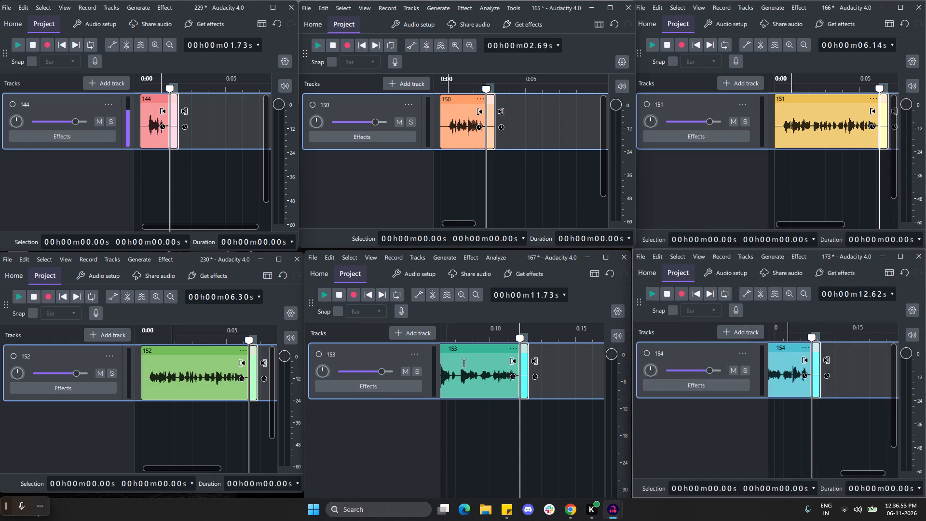
Export the padded clip 153 from project 167 as Ta_sp_1_153, a WAV file in the batch 2 folder.
{"action": "left_click", "coordinate": [311, 260]}
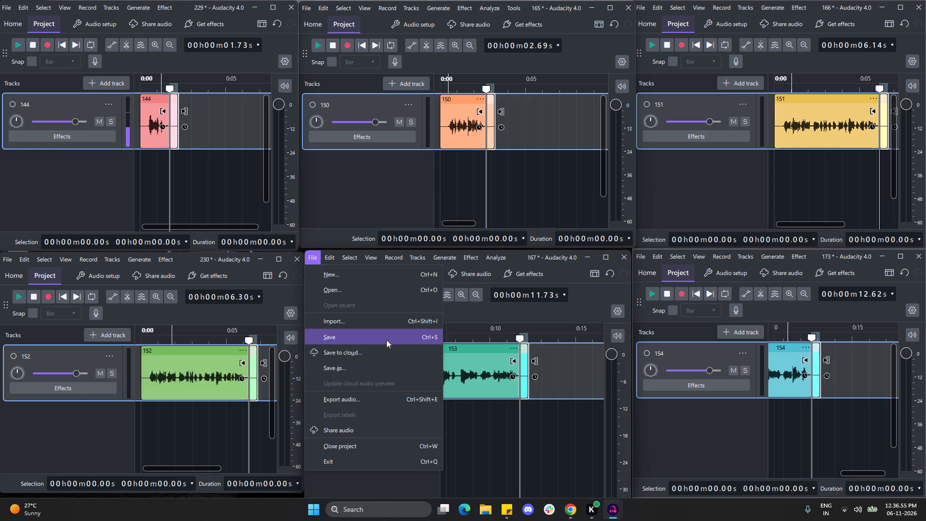
{"action": "left_click", "coordinate": [363, 403]}
{"action": "double_click", "coordinate": [438, 284]}
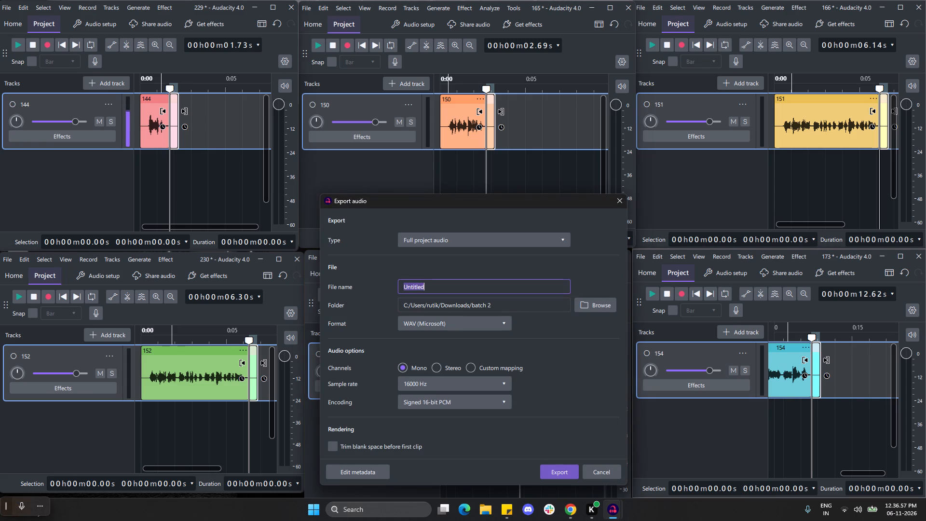
{"action": "key", "text": "ctrl+v"}
{"action": "type", "text": "153"}
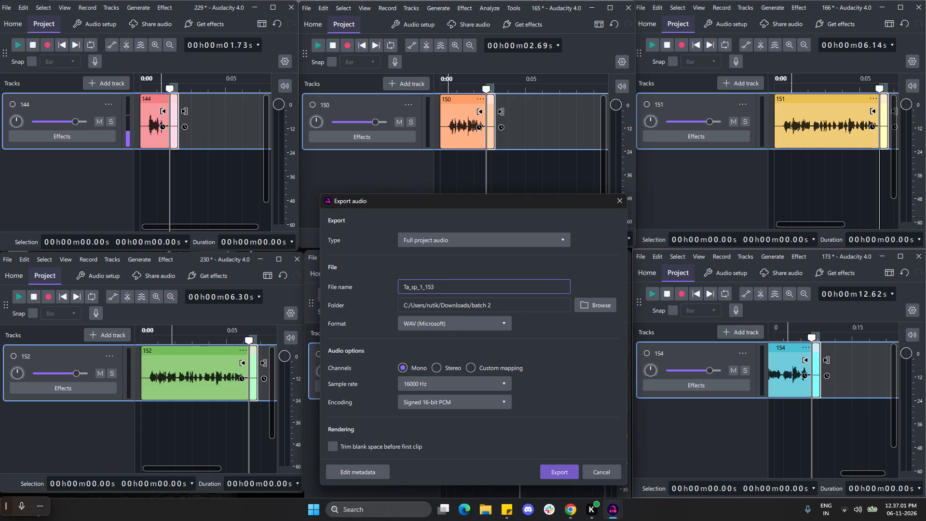
{"action": "left_click", "coordinate": [556, 468]}
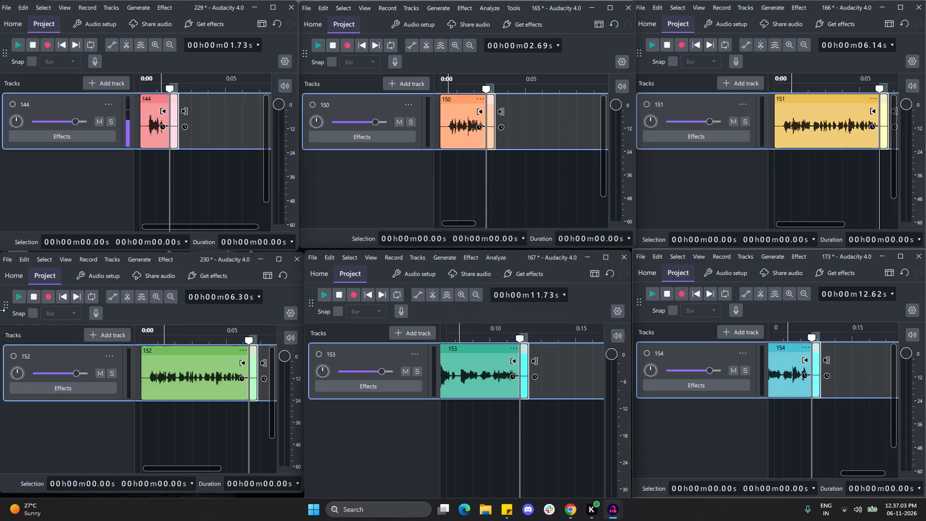
Export the padded clip 152 from project 230 as Ta_sp_1_152, a WAV file in the batch 2 folder.
{"action": "left_click", "coordinate": [7, 258]}
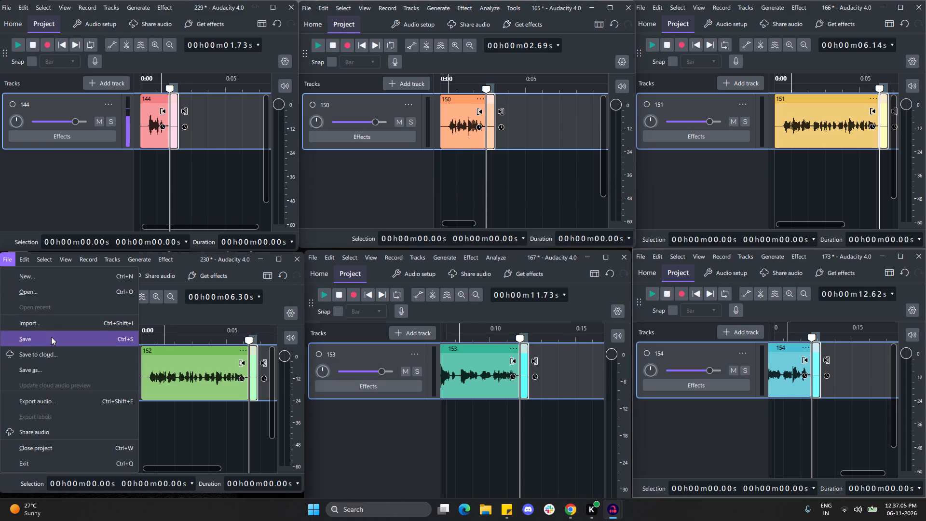
{"action": "left_click", "coordinate": [41, 400]}
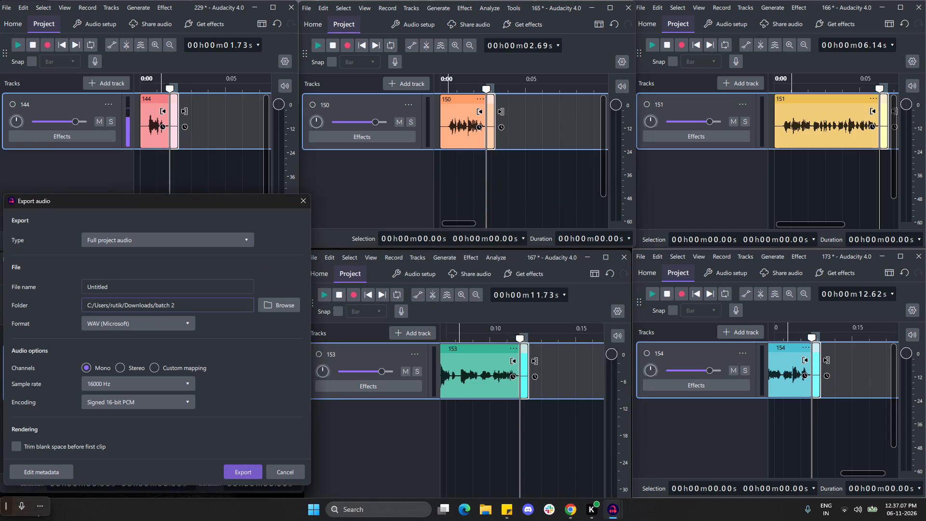
{"action": "left_click", "coordinate": [135, 289]}
{"action": "key", "text": "ctrl+a"}
{"action": "key", "text": "ctrl+v"}
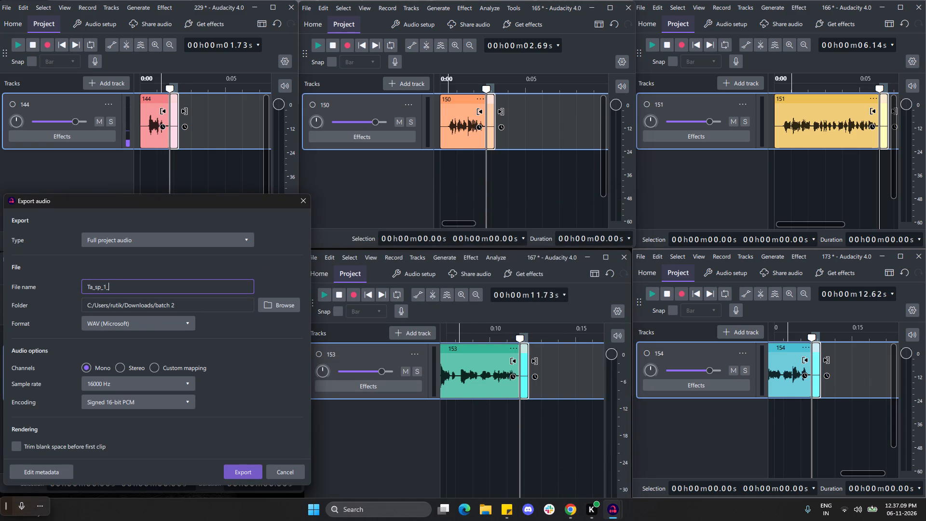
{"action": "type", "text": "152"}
{"action": "left_click", "coordinate": [238, 474]}
Export the padded clip 144 from project 229 as Ta_sp_1_144, a WAV file in the batch 2 folder.
{"action": "left_click", "coordinate": [8, 6]}
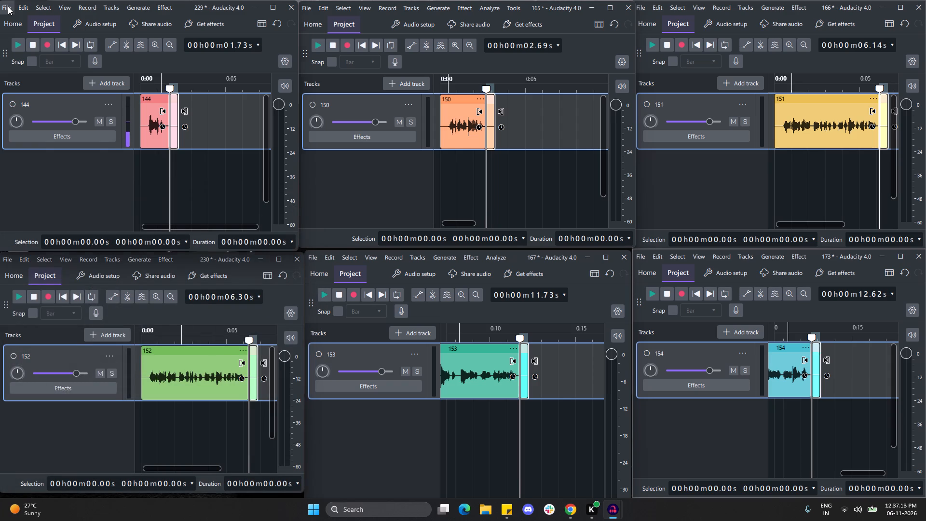
{"action": "left_click", "coordinate": [54, 147]}
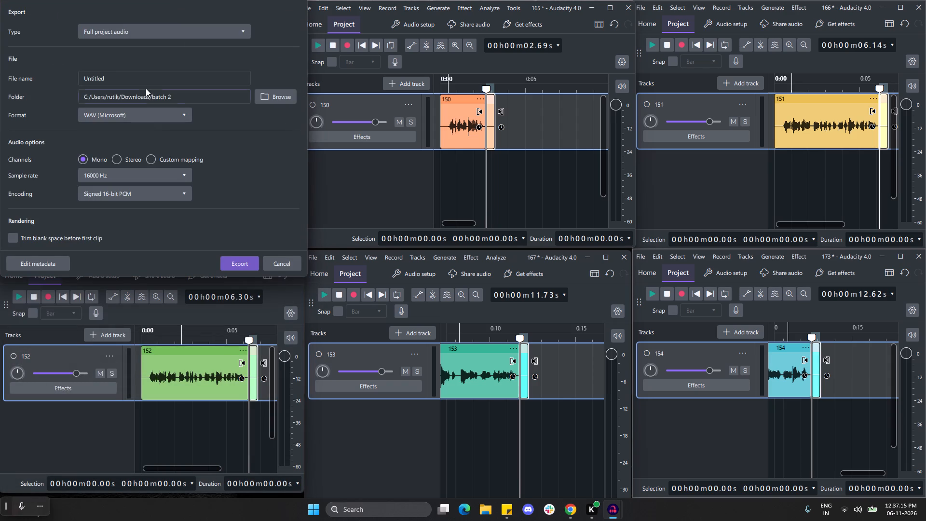
{"action": "left_click", "coordinate": [136, 79]}
{"action": "key", "text": "ctrl+a"}
{"action": "key", "text": "ctrl+v"}
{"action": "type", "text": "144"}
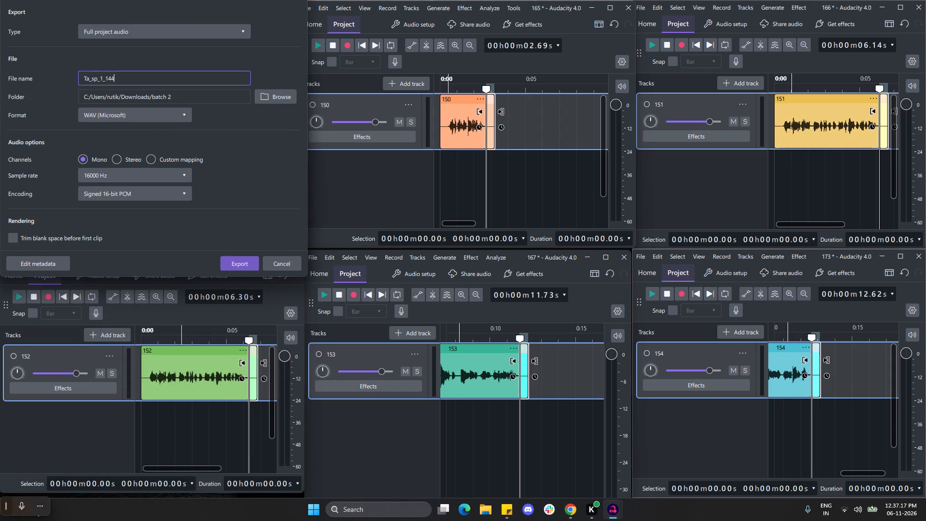
{"action": "left_click", "coordinate": [238, 266]}
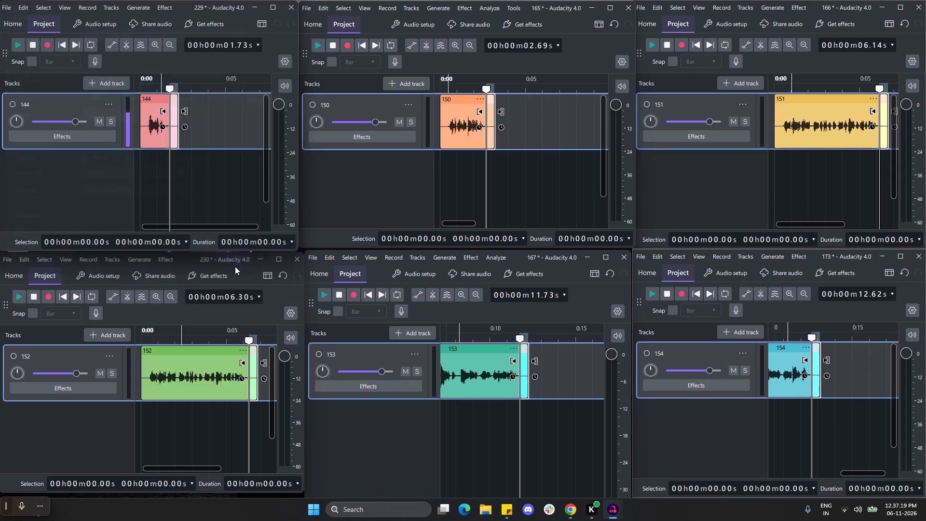
Export the padded clip 150 from project 165 as Ta_sp_1_150, a WAV file in the batch 2 folder.
{"action": "left_click", "coordinate": [305, 10]}
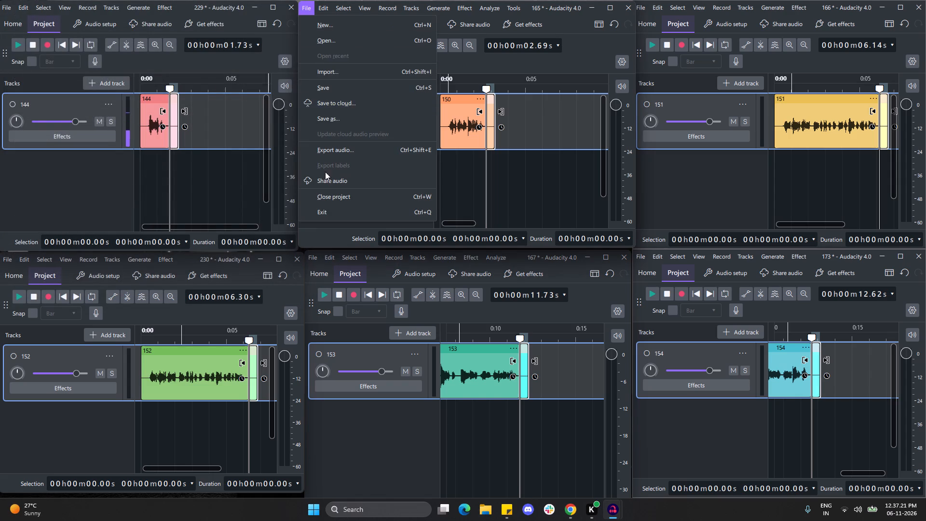
{"action": "left_click", "coordinate": [331, 155]}
{"action": "left_click", "coordinate": [434, 76], "text": "ctrl"}
{"action": "key", "text": "ctrl+a"}
{"action": "key", "text": "ctrl+v"}
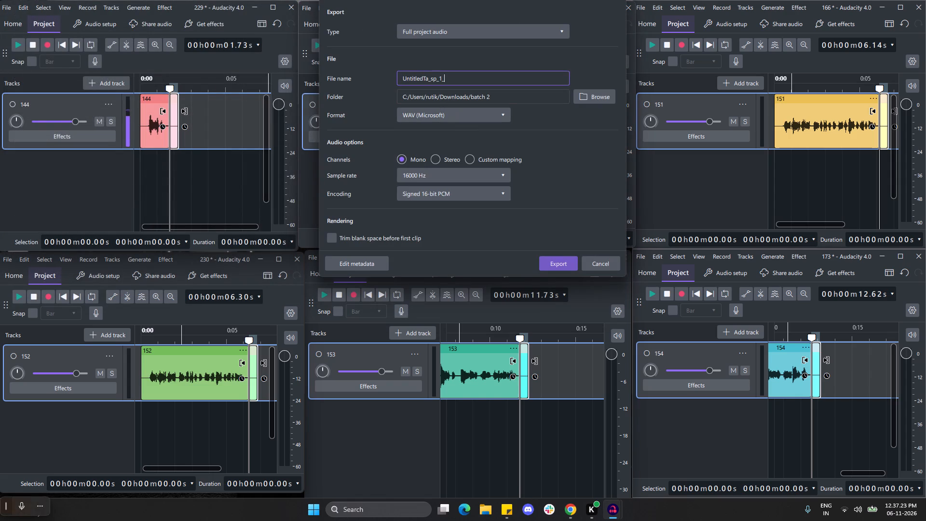
{"action": "key", "text": "ctrl+a"}
{"action": "key", "text": "ctrl+v"}
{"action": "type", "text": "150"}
{"action": "left_click", "coordinate": [549, 264]}
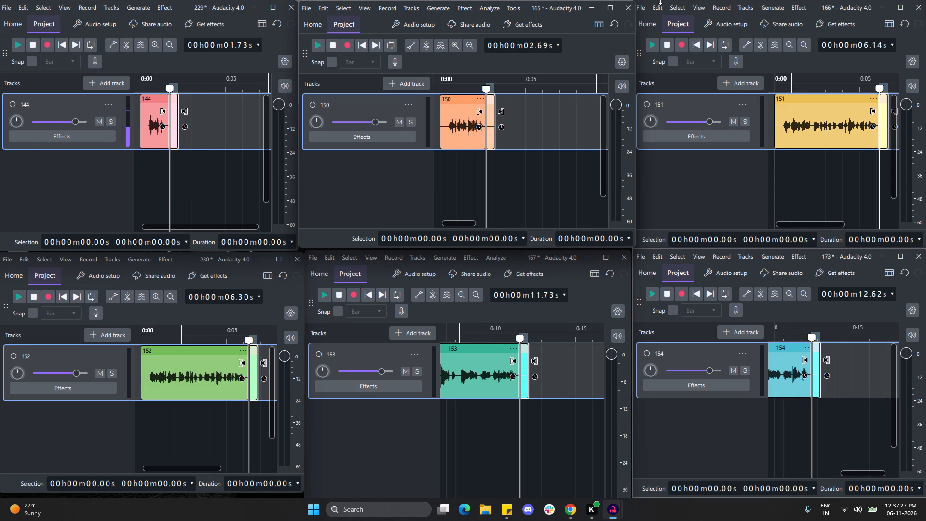
Export the padded clip 151 from project 166 as Ta_sp_1_151, a WAV file in the batch 2 folder.
{"action": "left_click", "coordinate": [646, 4]}
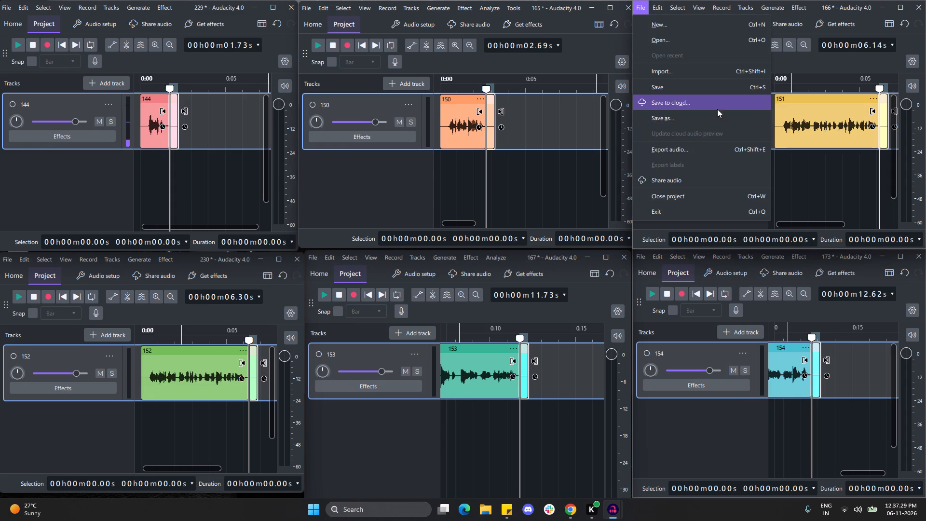
{"action": "left_click", "coordinate": [666, 149]}
{"action": "left_click", "coordinate": [752, 74]}
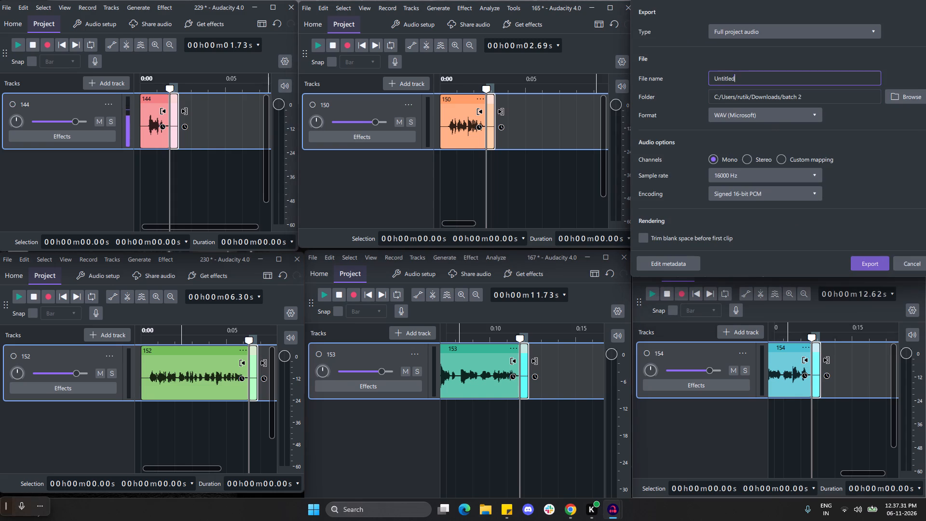
{"action": "key", "text": "ctrl+a"}
{"action": "key", "text": "ctrl+v"}
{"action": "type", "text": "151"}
{"action": "left_click", "coordinate": [874, 265]}
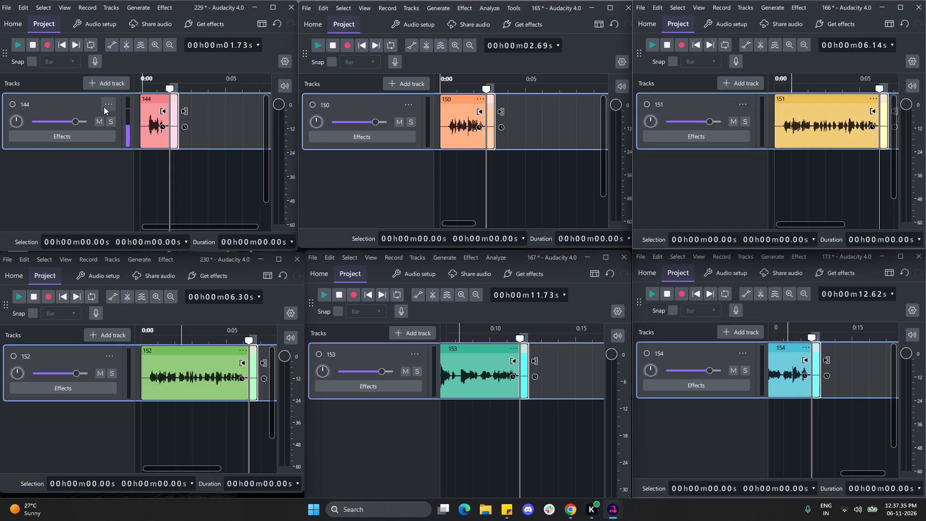
Delete the exported tracks 144, 152 and 150 from projects 229, 230 and 165.
{"action": "left_click", "coordinate": [105, 106]}
{"action": "left_click", "coordinate": [139, 149]}
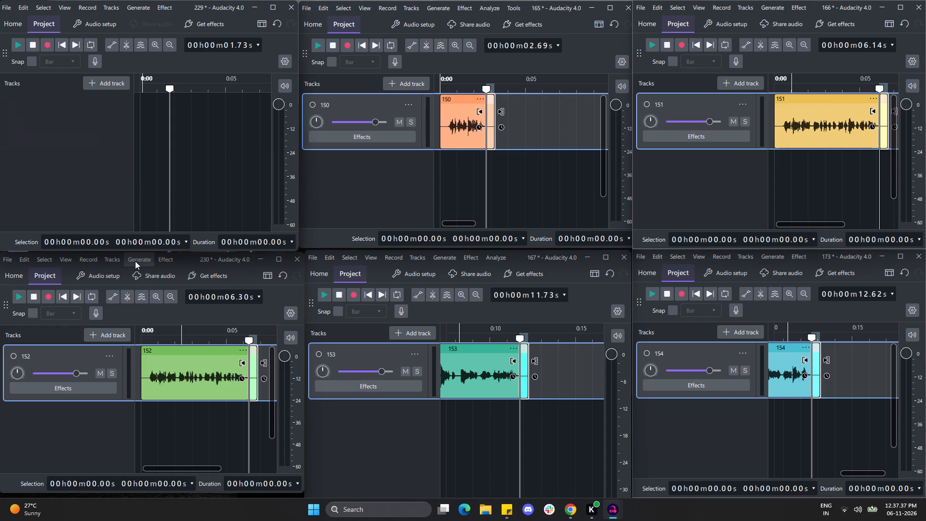
{"action": "left_click", "coordinate": [109, 356]}
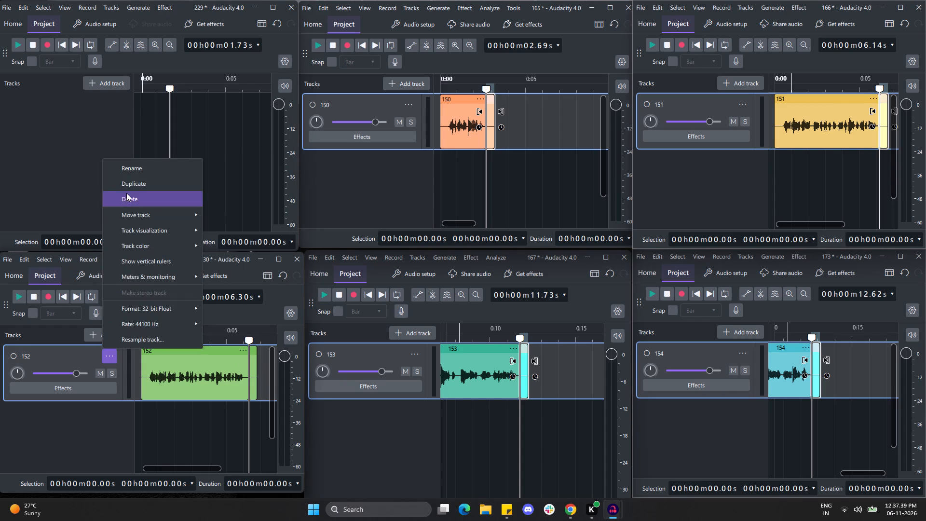
{"action": "left_click", "coordinate": [129, 195]}
{"action": "left_click", "coordinate": [410, 106]}
{"action": "left_click", "coordinate": [427, 150]}
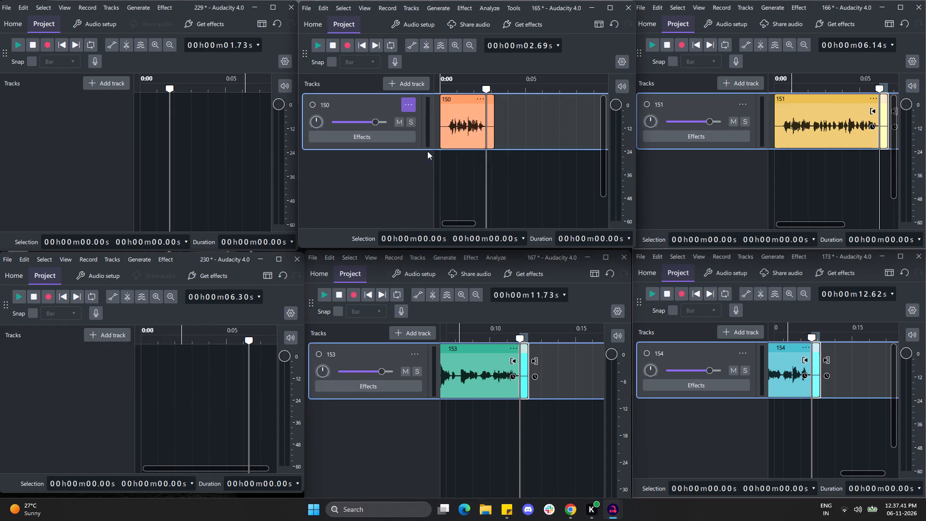
Delete tracks 153, 151 and 154 from projects 167, 166 and 173.
{"action": "left_click", "coordinate": [411, 356]}
{"action": "left_click", "coordinate": [449, 199]}
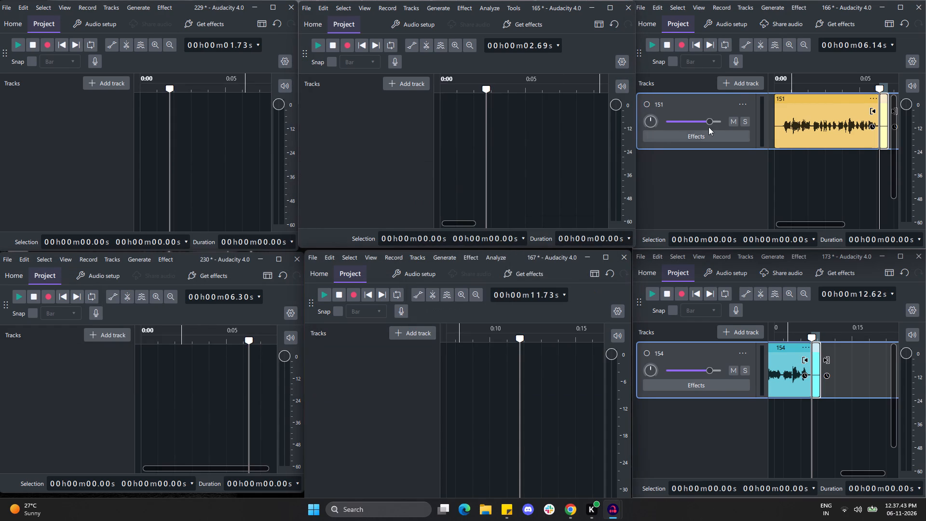
{"action": "left_click", "coordinate": [742, 99]}
{"action": "left_click", "coordinate": [756, 154]}
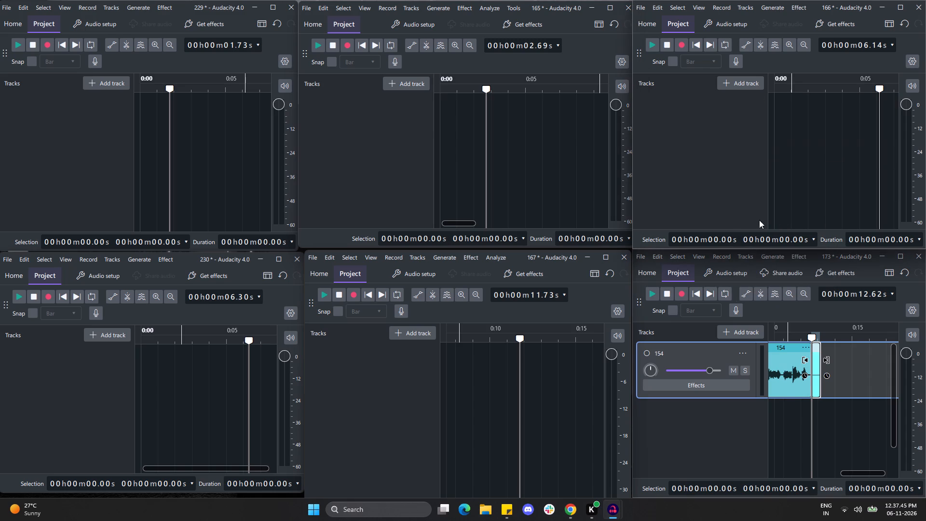
{"action": "left_click", "coordinate": [741, 357]}
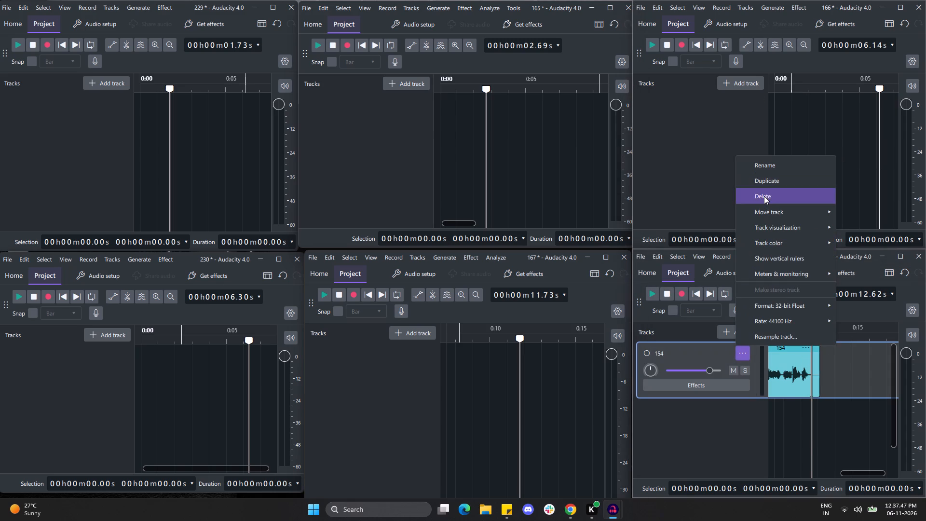
{"action": "left_click", "coordinate": [764, 196]}
Import 156.mp3 into project 229 and 163.mp3 into project 165 from the Tamil Speaker 1 folder.
{"action": "left_click", "coordinate": [6, 7]}
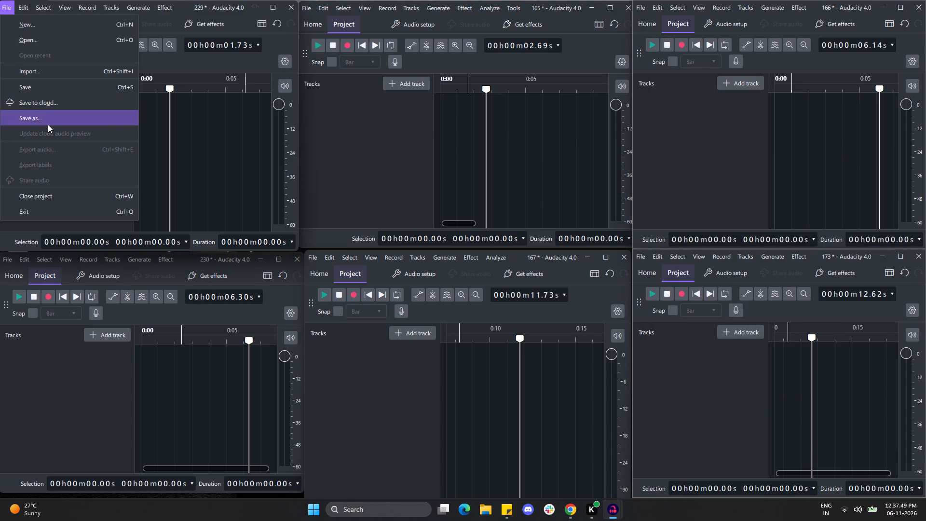
{"action": "left_click", "coordinate": [48, 76]}
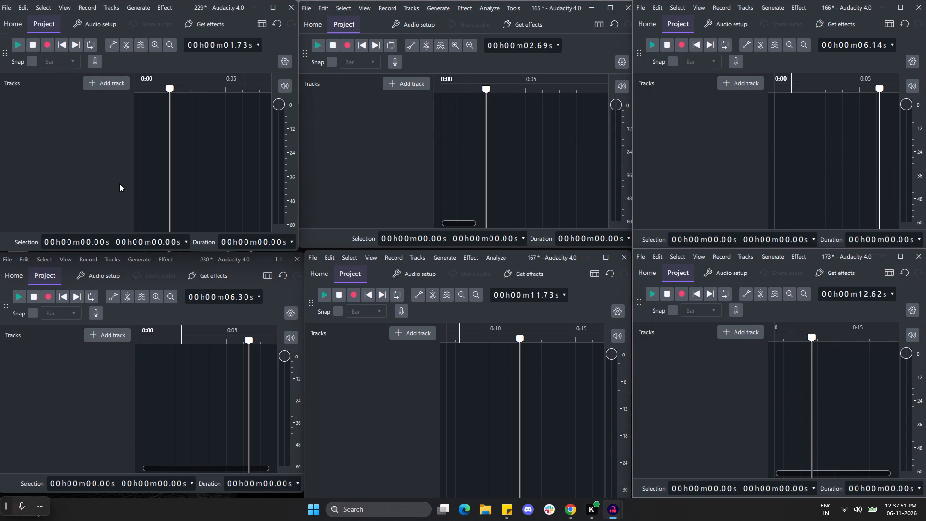
{"action": "left_click", "coordinate": [122, 171]}
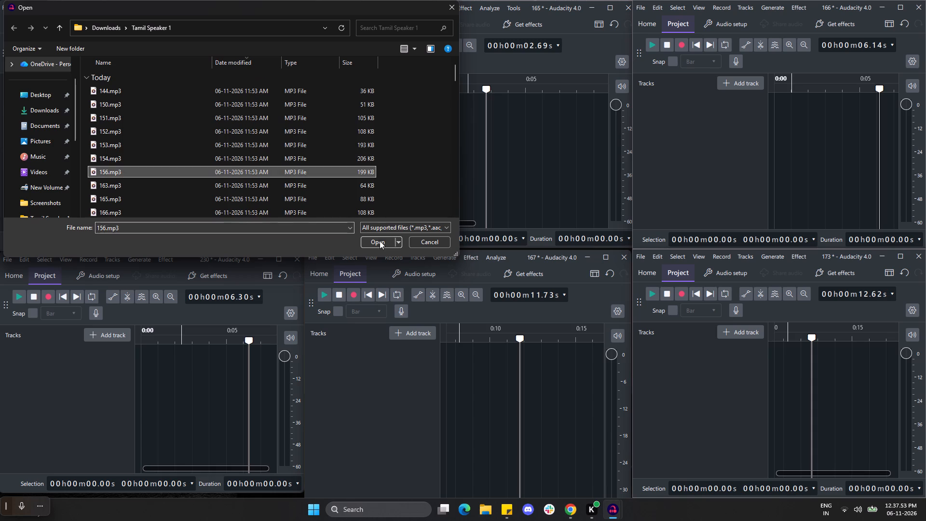
{"action": "left_click", "coordinate": [383, 241]}
{"action": "left_click", "coordinate": [306, 7]}
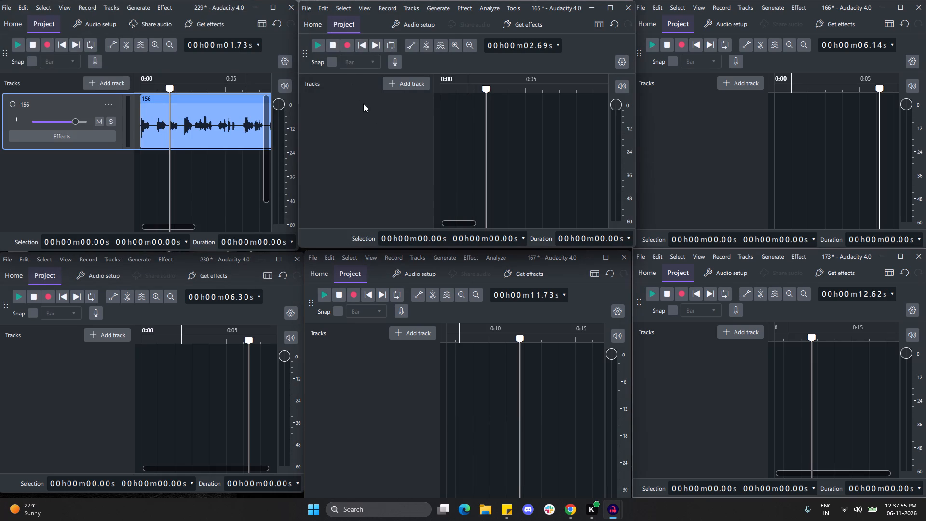
{"action": "left_click", "coordinate": [345, 74]}
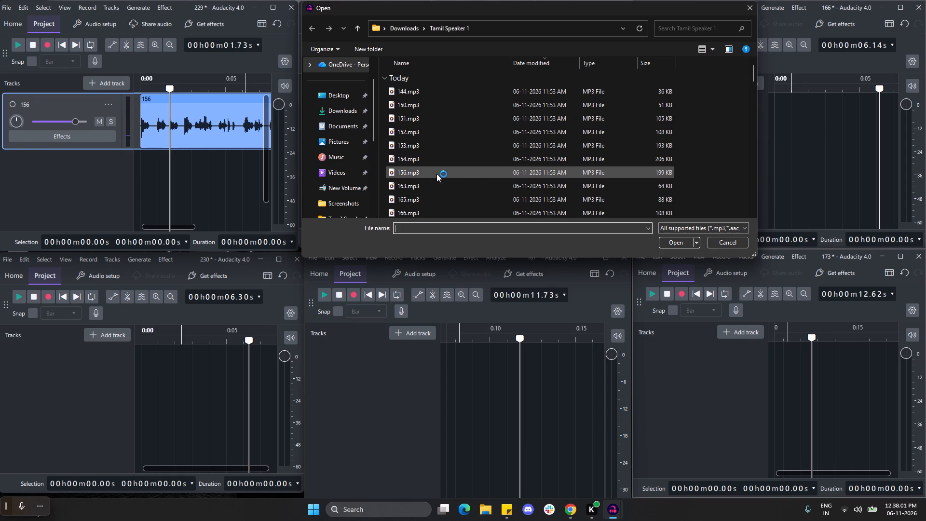
{"action": "left_click", "coordinate": [436, 189]}
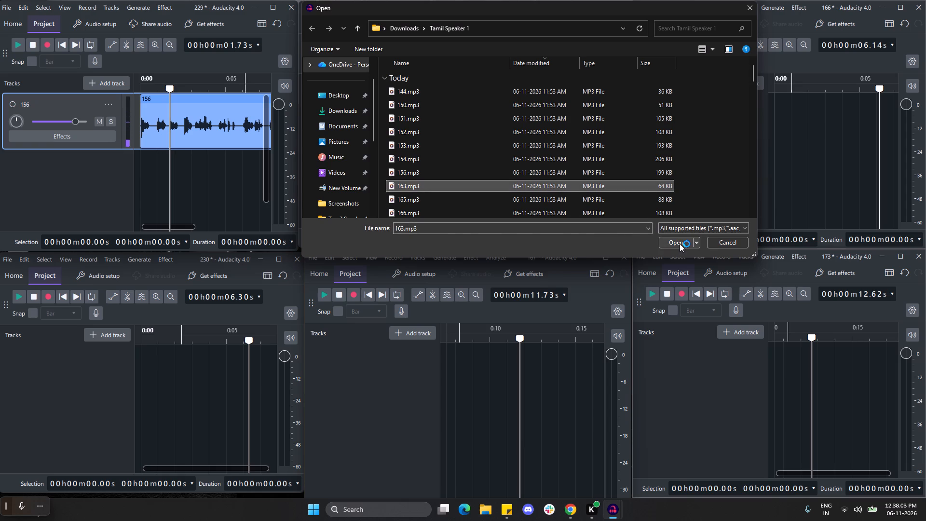
{"action": "left_click", "coordinate": [680, 244]}
Import 165.mp3 into project 166 and 166.mp3 into project 230 from the Tamil Speaker 1 folder.
{"action": "left_click", "coordinate": [640, 11]}
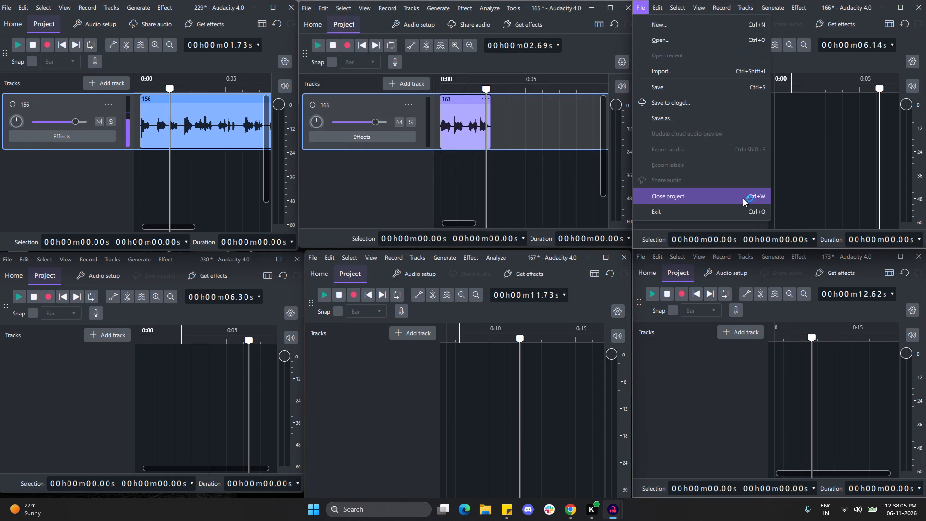
{"action": "left_click", "coordinate": [687, 74]}
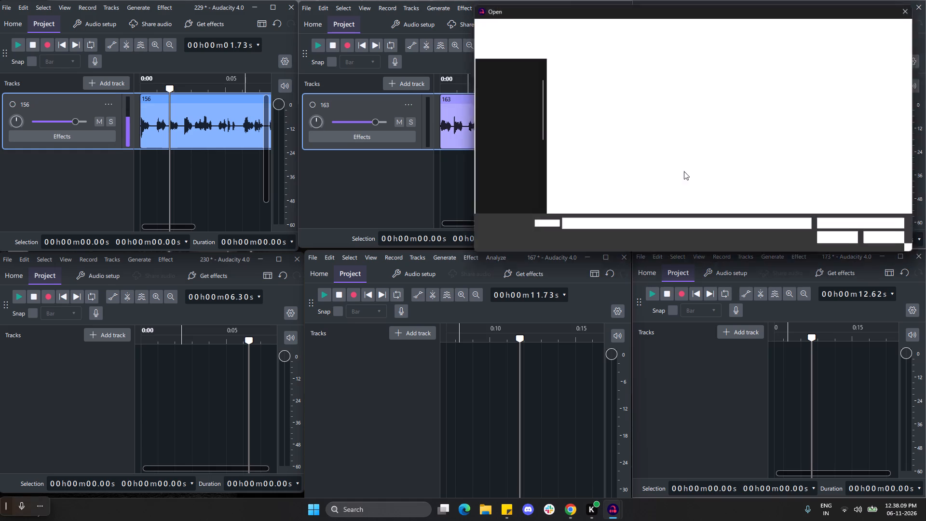
{"action": "left_click", "coordinate": [599, 199]}
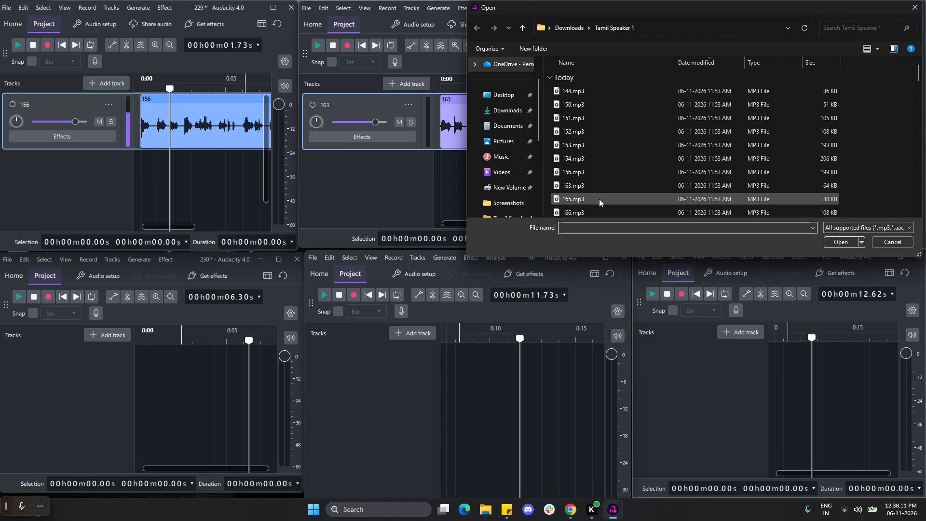
{"action": "left_click", "coordinate": [842, 244]}
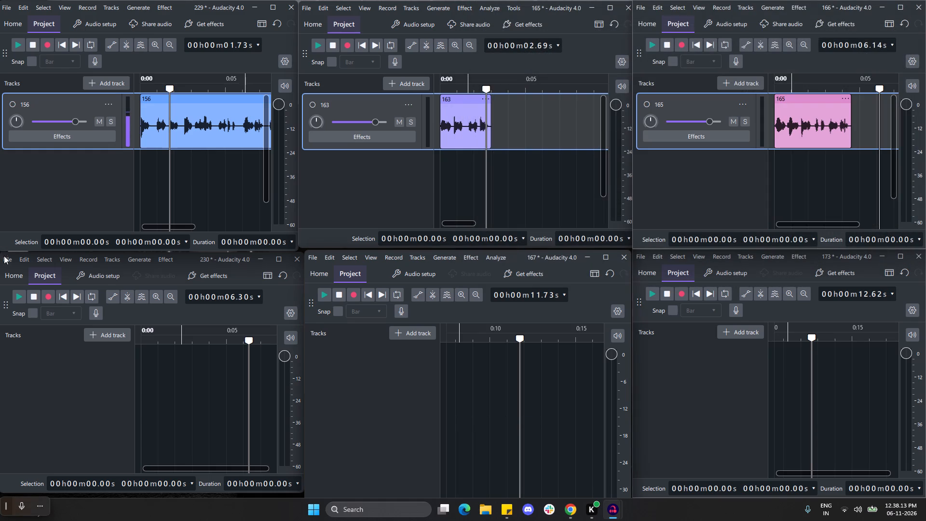
{"action": "left_click", "coordinate": [4, 260]}
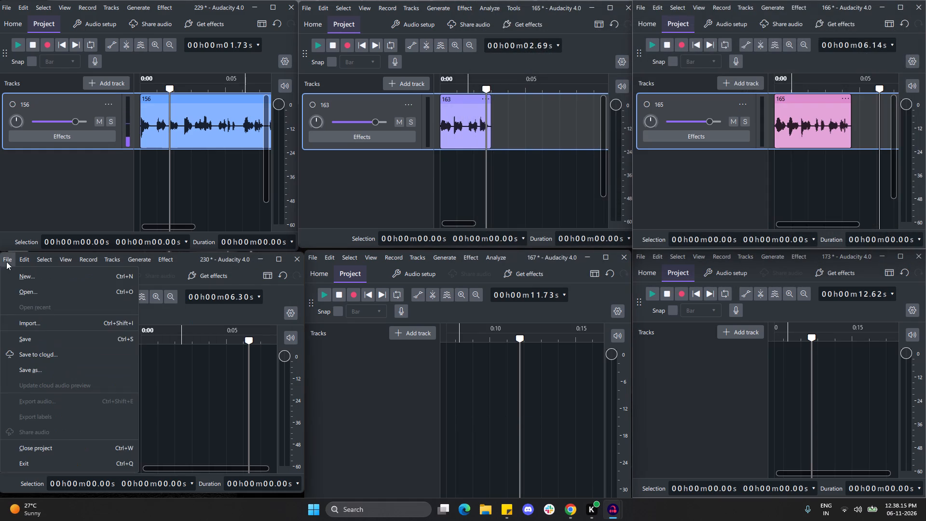
{"action": "left_click", "coordinate": [30, 326]}
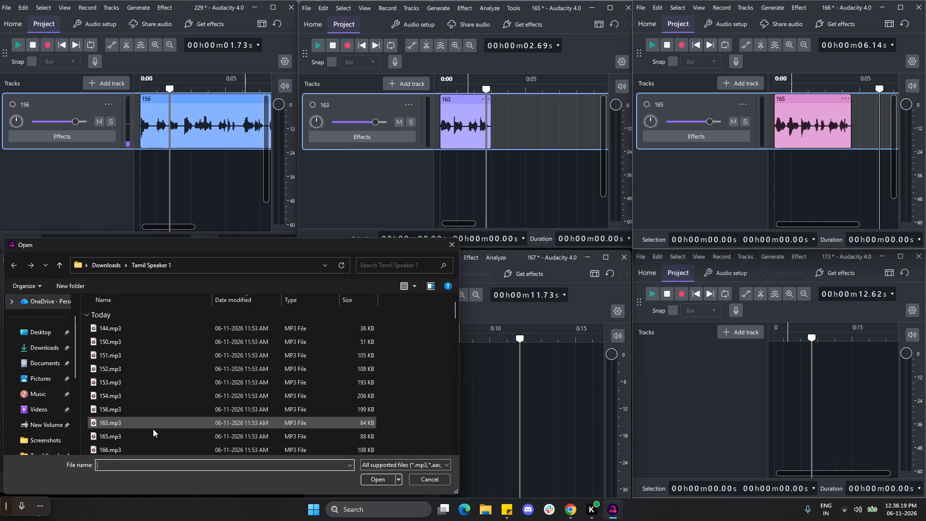
{"action": "left_click", "coordinate": [147, 447]}
{"action": "left_click", "coordinate": [383, 475]}
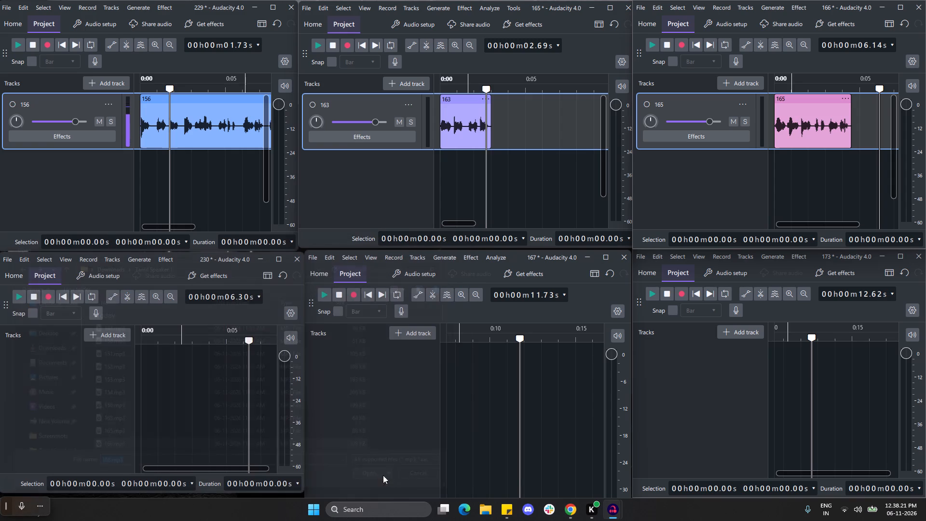
Import 175.mp3 into project 167 and 181.mp3 into project 173 from the Tamil Speaker 1 folder.
{"action": "left_click", "coordinate": [310, 259]}
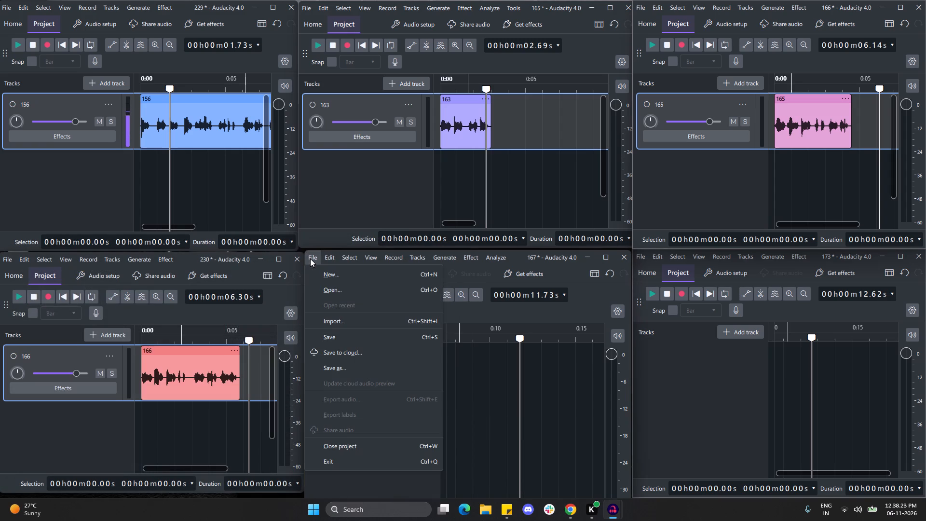
{"action": "left_click", "coordinate": [337, 323]}
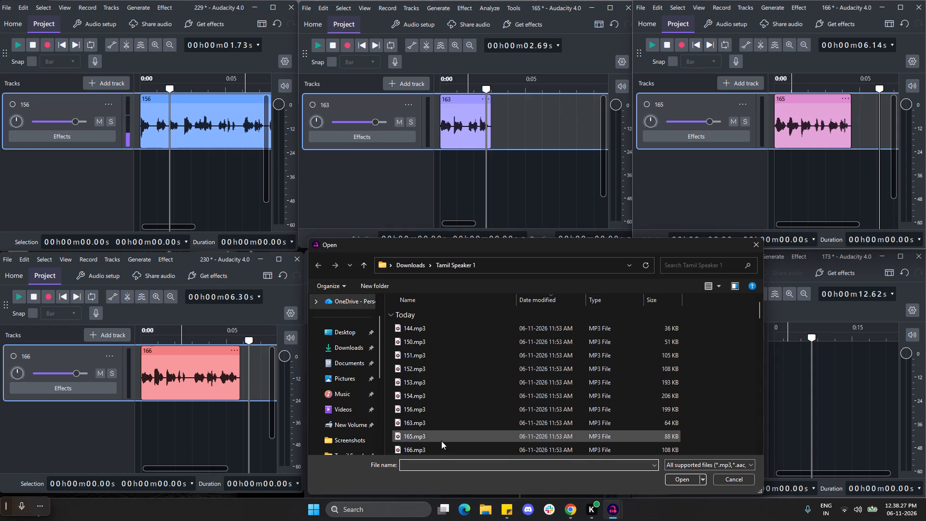
{"action": "scroll", "coordinate": [440, 446], "scroll_direction": "down", "scroll_amount": 1}
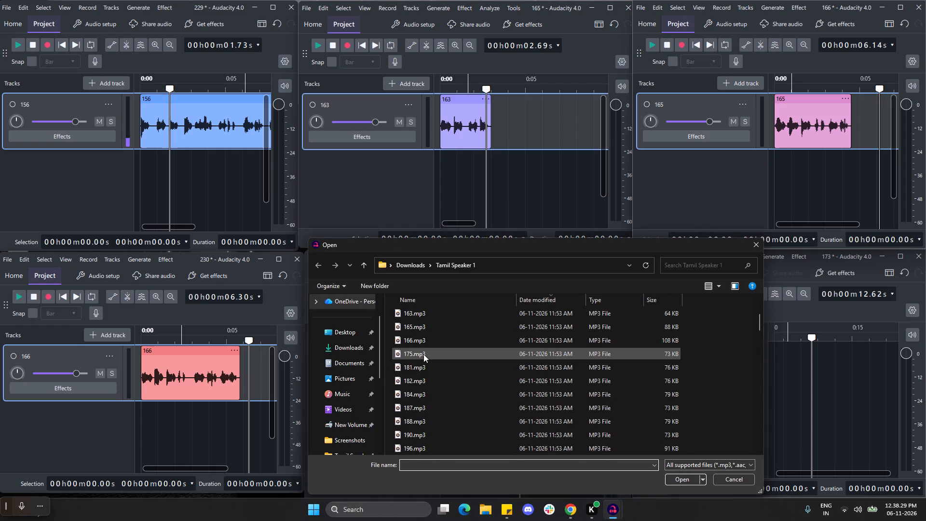
{"action": "left_click", "coordinate": [423, 355]}
{"action": "left_click", "coordinate": [686, 480]}
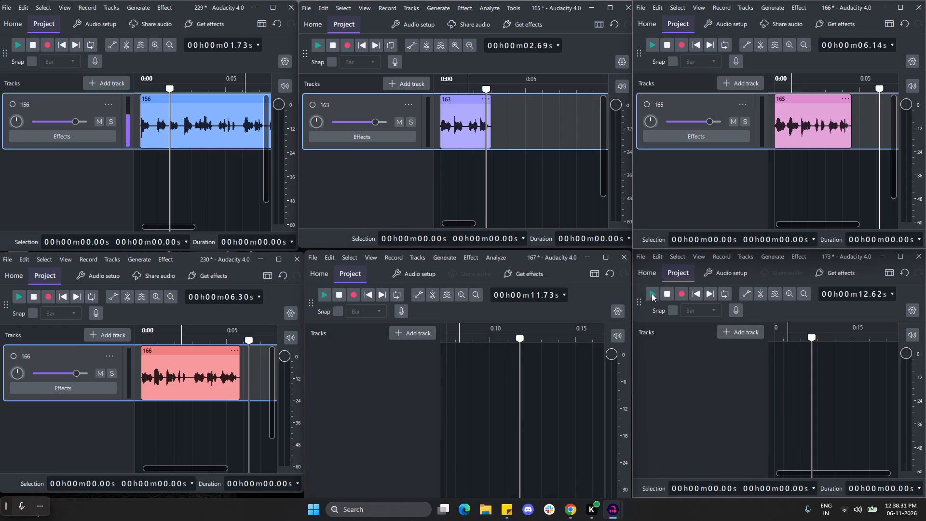
{"action": "left_click", "coordinate": [638, 258]}
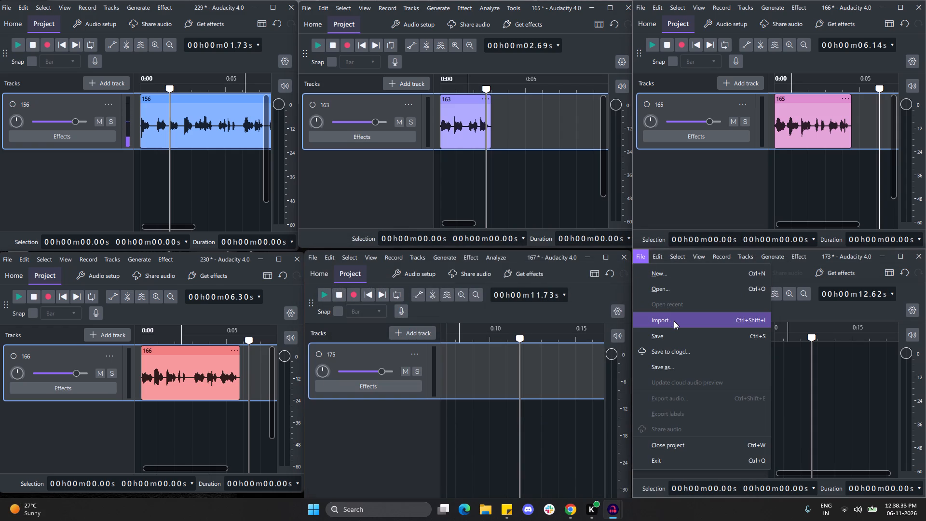
{"action": "left_click", "coordinate": [674, 321]}
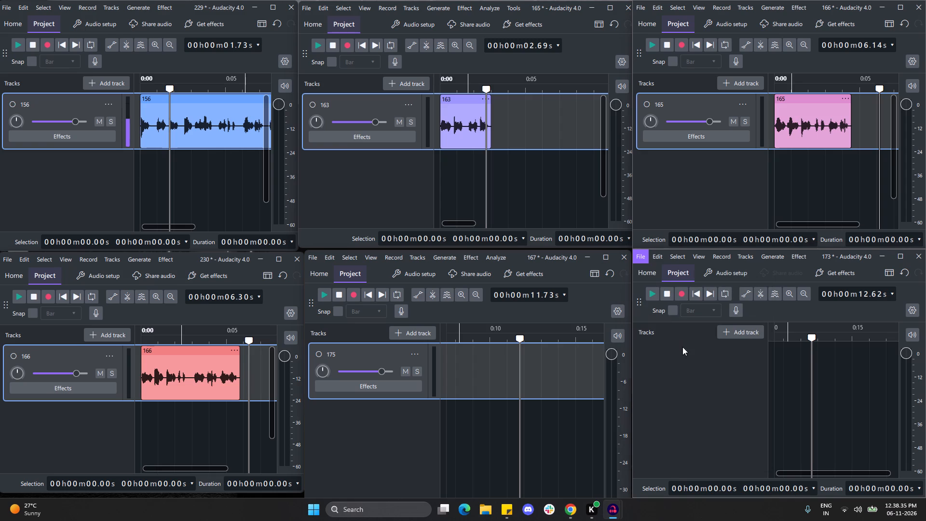
{"action": "scroll", "coordinate": [601, 455], "scroll_direction": "down", "scroll_amount": 1}
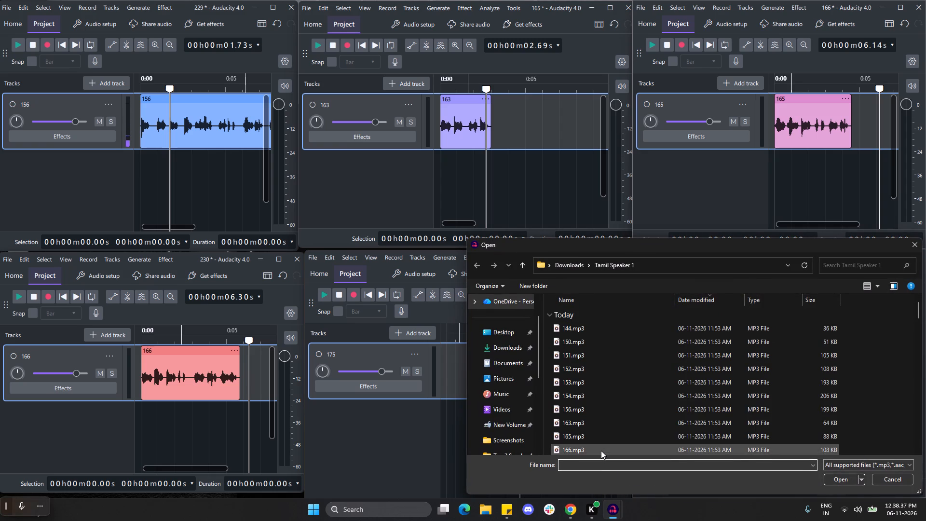
{"action": "scroll", "coordinate": [601, 451], "scroll_direction": "down", "scroll_amount": 1}
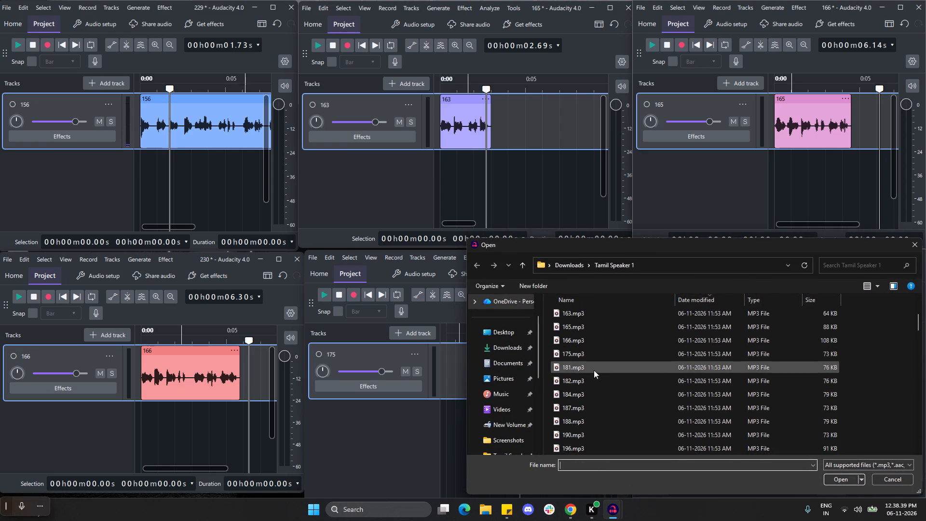
{"action": "left_click", "coordinate": [594, 370]}
{"action": "left_click", "coordinate": [837, 480]}
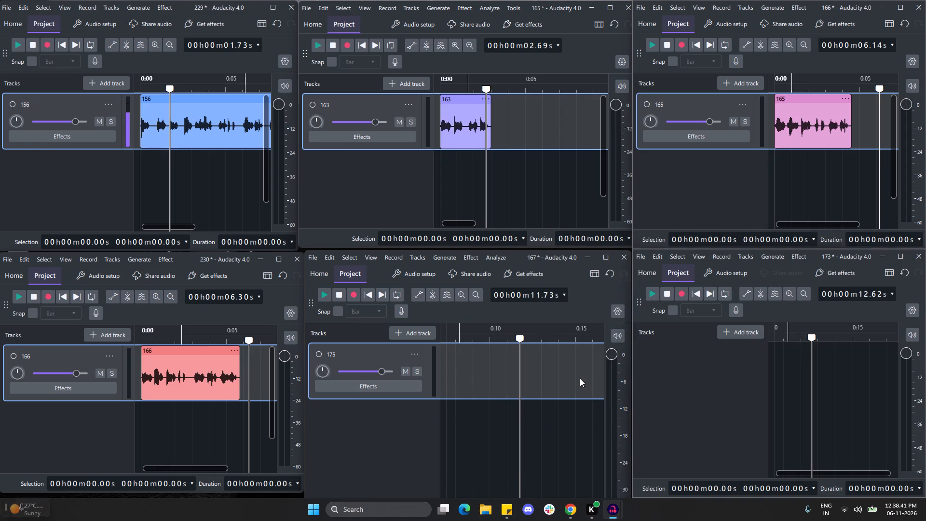
Place the playhead at the end of the clip in each of projects 173, 167, 230, 229, 165 and 166.
{"action": "scroll", "coordinate": [838, 411], "scroll_direction": "right", "scroll_amount": 8}
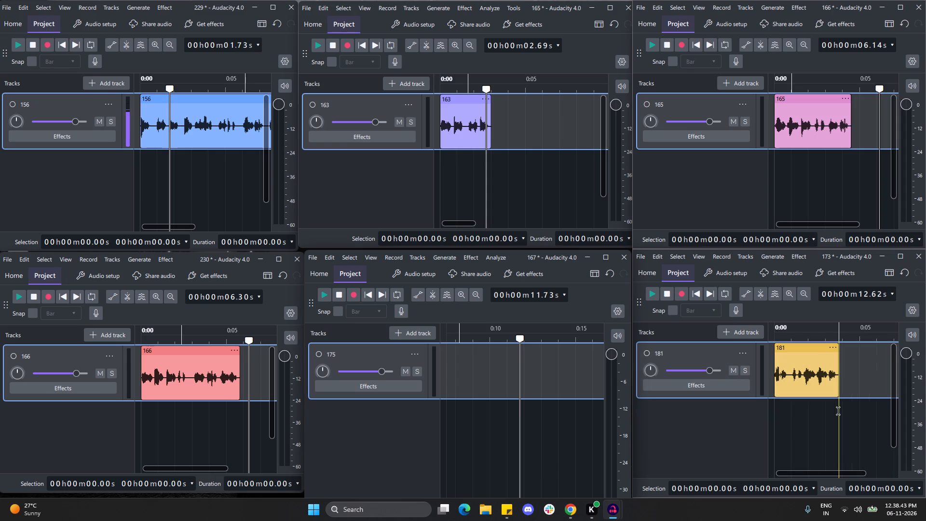
{"action": "scroll", "coordinate": [838, 411], "scroll_direction": "right", "scroll_amount": 3}
{"action": "left_click", "coordinate": [840, 398]}
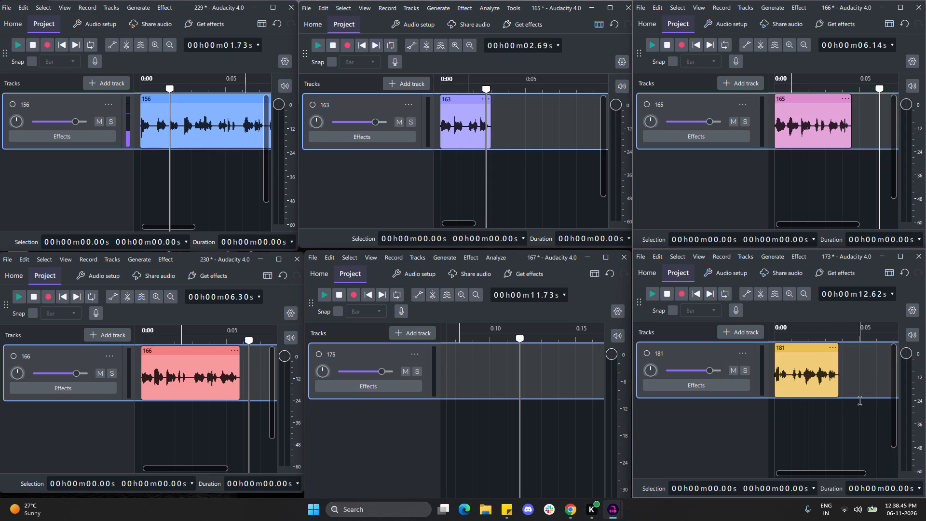
{"action": "left_click", "coordinate": [841, 412]}
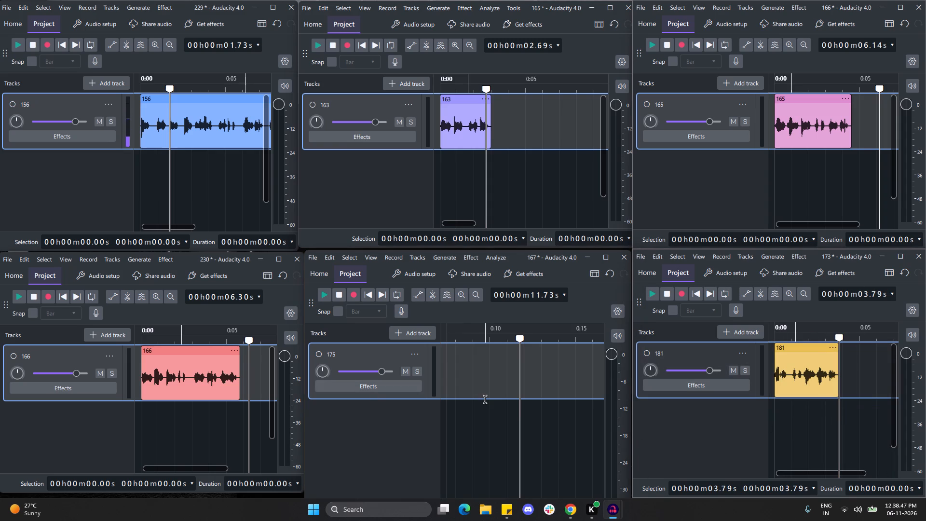
{"action": "scroll", "coordinate": [485, 399], "scroll_direction": "right", "scroll_amount": 4}
{"action": "left_click", "coordinate": [508, 423]}
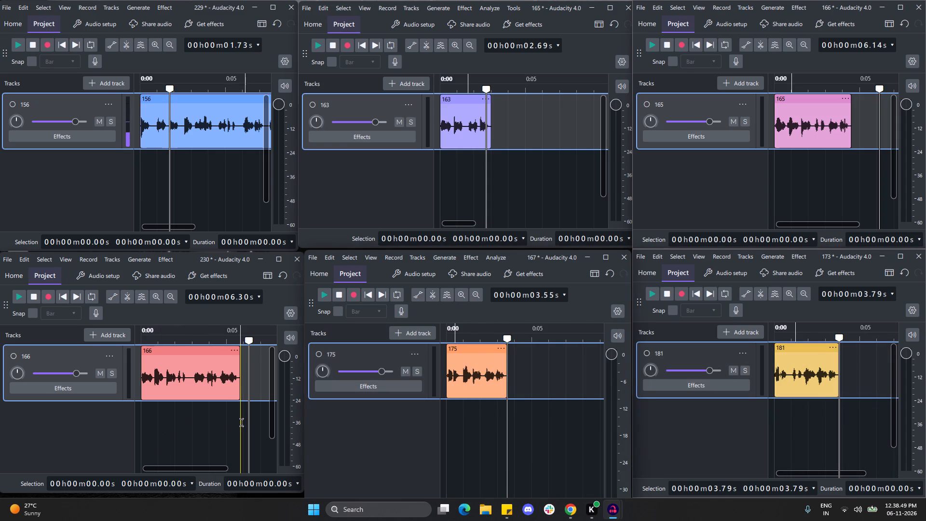
{"action": "left_click", "coordinate": [242, 423]}
{"action": "scroll", "coordinate": [252, 165], "scroll_direction": "left", "scroll_amount": 3}
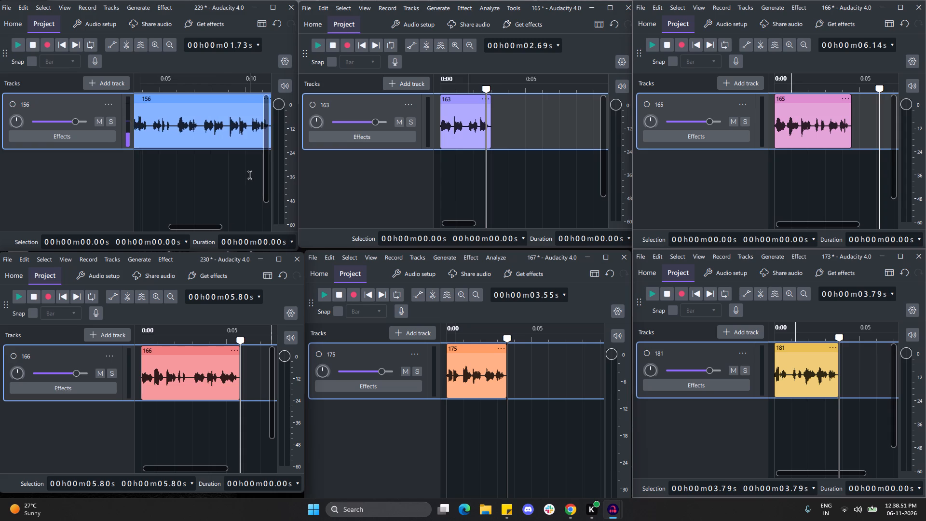
{"action": "scroll", "coordinate": [250, 175], "scroll_direction": "left", "scroll_amount": 2}
{"action": "left_click", "coordinate": [174, 174]}
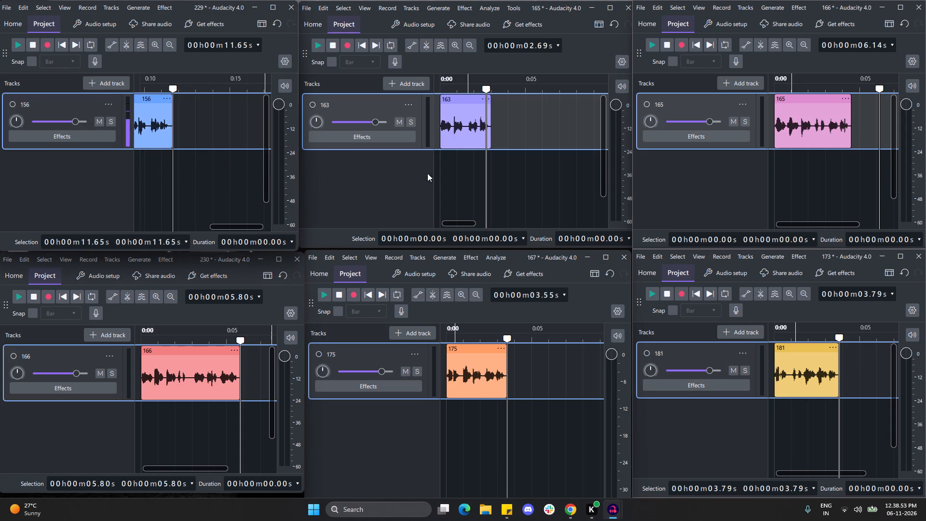
{"action": "left_click", "coordinate": [494, 172]}
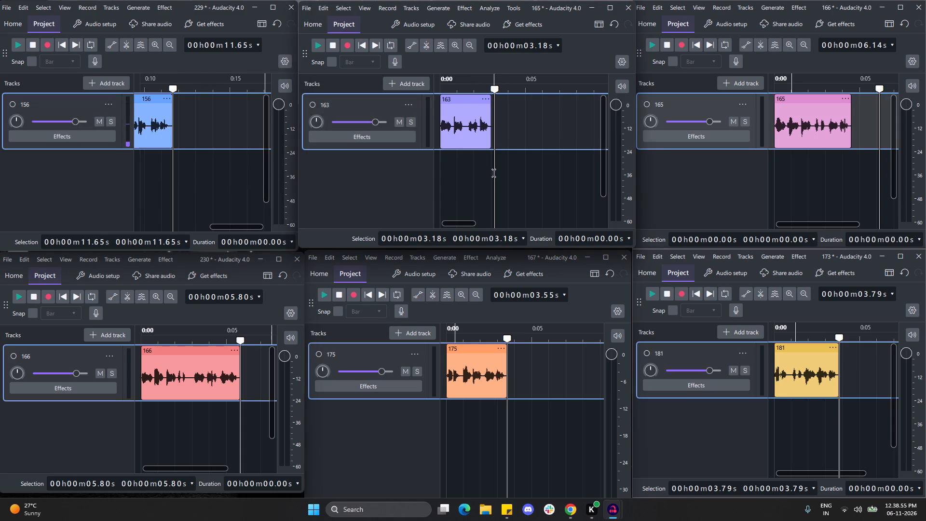
{"action": "left_click", "coordinate": [492, 173]}
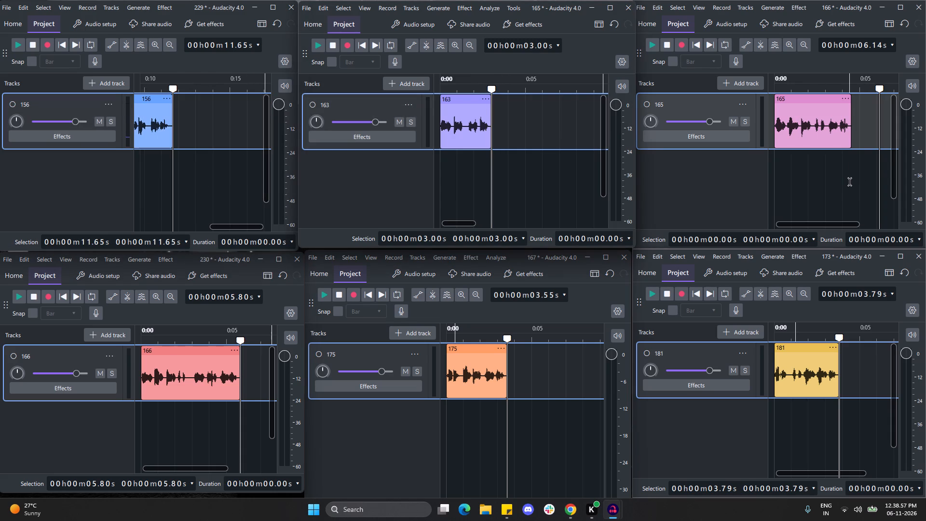
{"action": "left_click", "coordinate": [851, 182]}
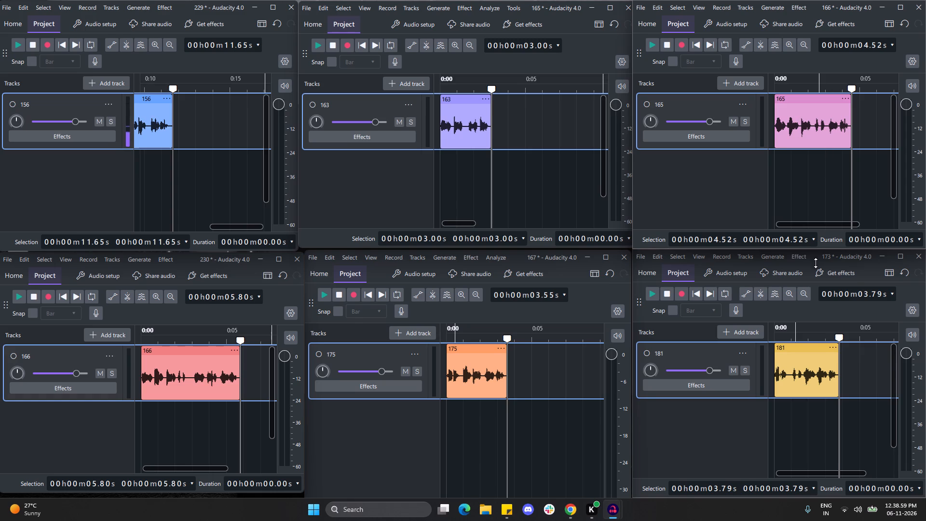
Generate 0.5 s of silence at the end of clips 181, 165 and 163 in projects 173, 166 and 165.
{"action": "left_click", "coordinate": [778, 260]}
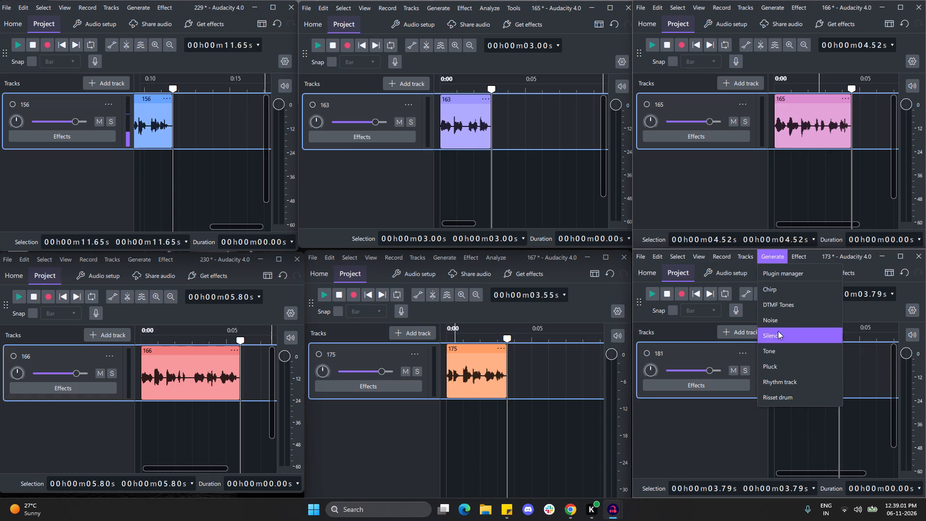
{"action": "left_click", "coordinate": [778, 331]}
{"action": "left_click", "coordinate": [800, 393]}
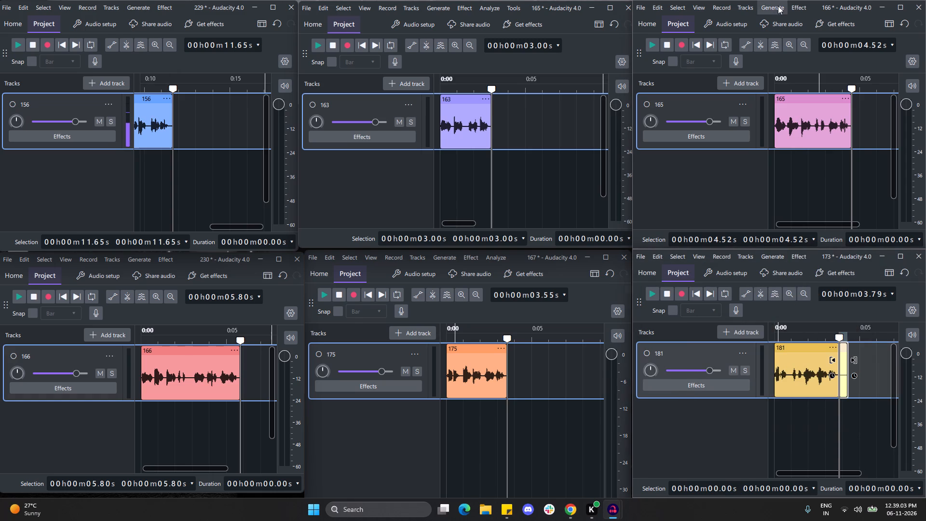
{"action": "left_click", "coordinate": [776, 7]}
{"action": "left_click", "coordinate": [779, 87]}
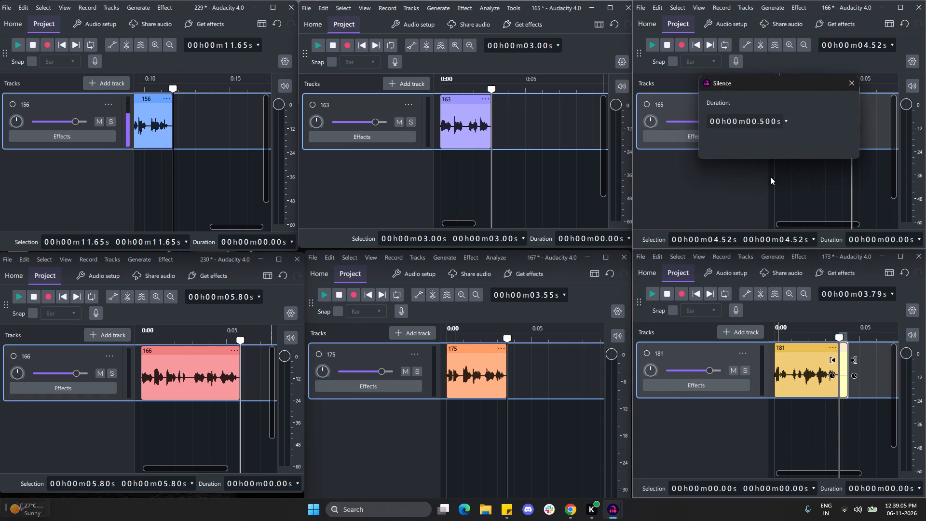
{"action": "left_click", "coordinate": [786, 146]}
{"action": "left_click", "coordinate": [440, 10]}
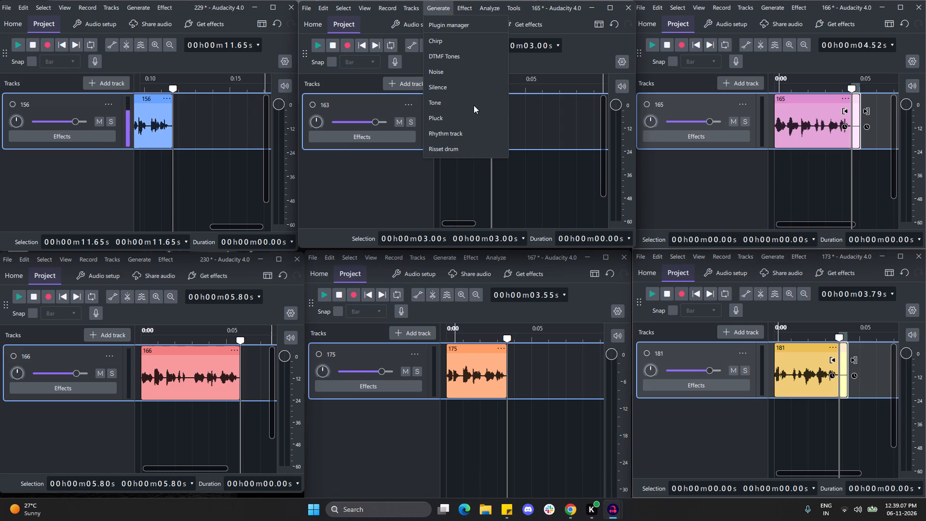
{"action": "left_click", "coordinate": [462, 89]}
{"action": "left_click", "coordinate": [473, 149]}
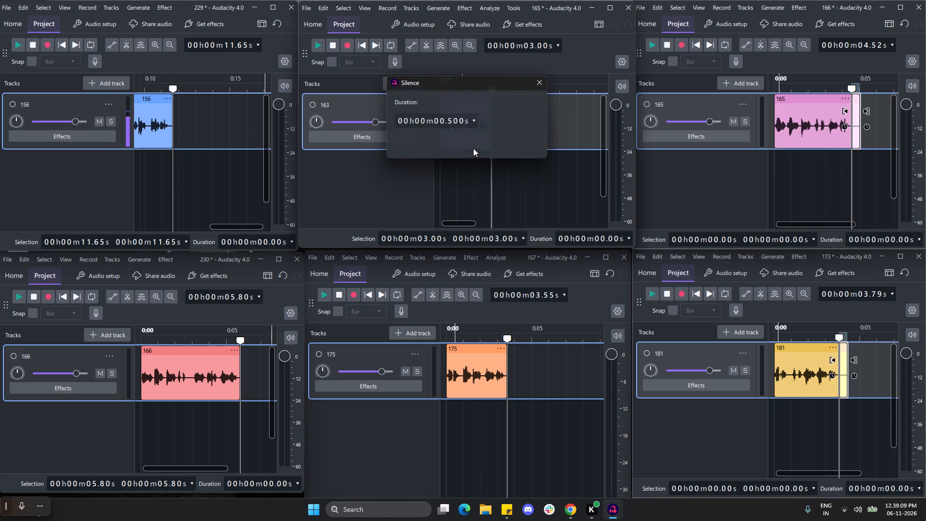
Generate 0.5 s of silence at the end of clips 156, 166 and 175 in projects 229, 230 and 167.
{"action": "left_click", "coordinate": [137, 13]}
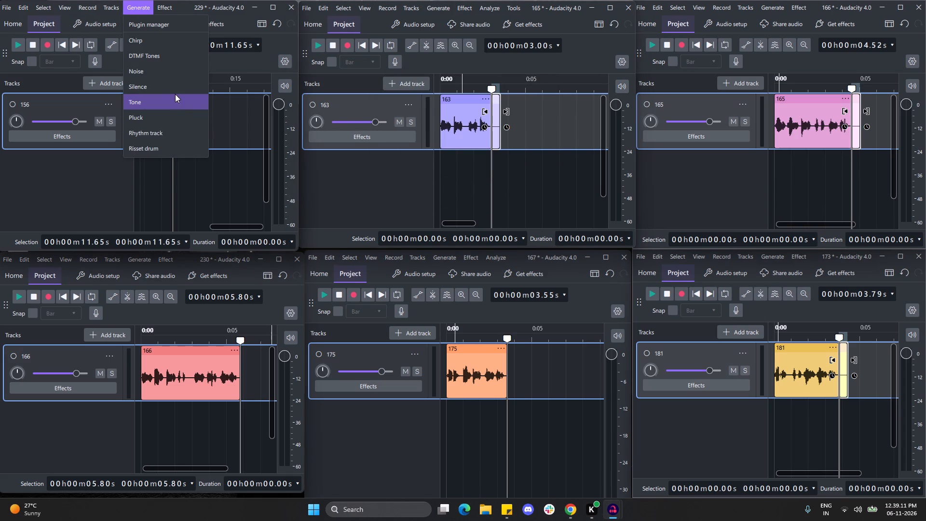
{"action": "left_click", "coordinate": [175, 93]}
{"action": "left_click", "coordinate": [145, 144]}
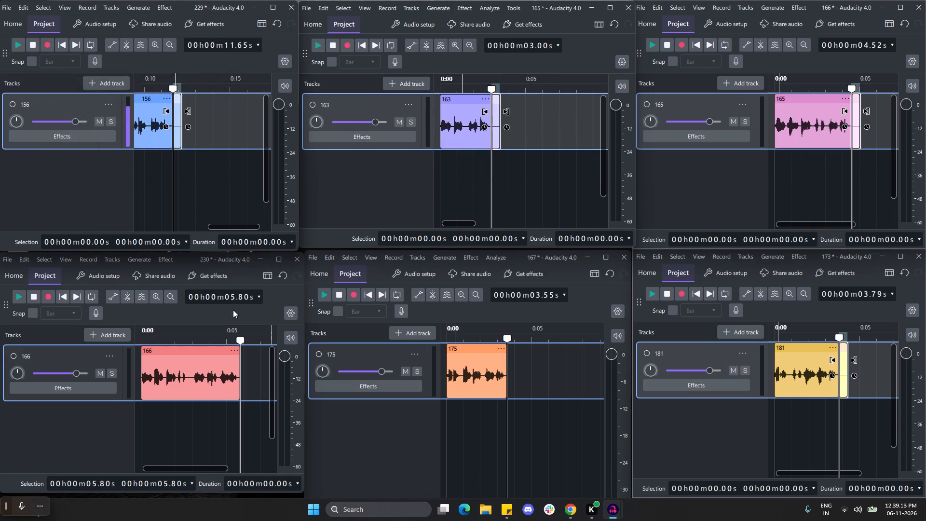
{"action": "left_click", "coordinate": [139, 263]}
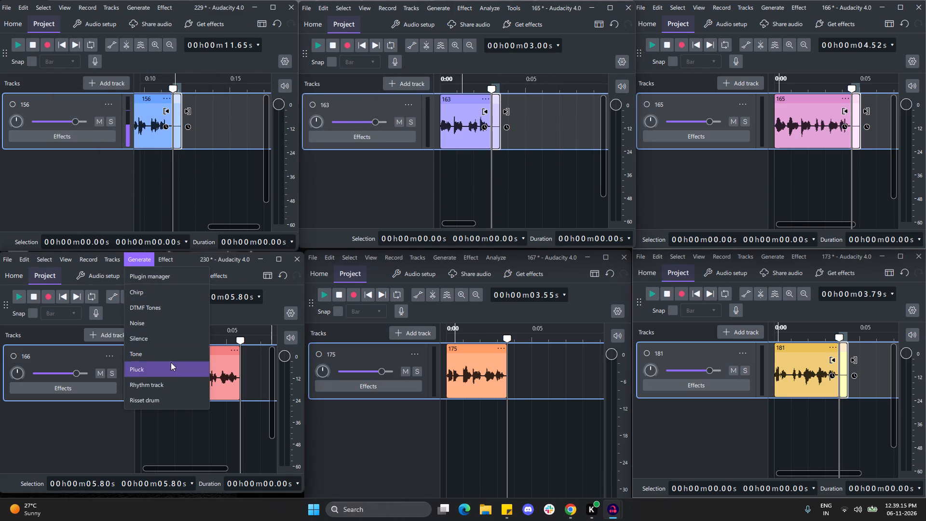
{"action": "left_click", "coordinate": [165, 343]}
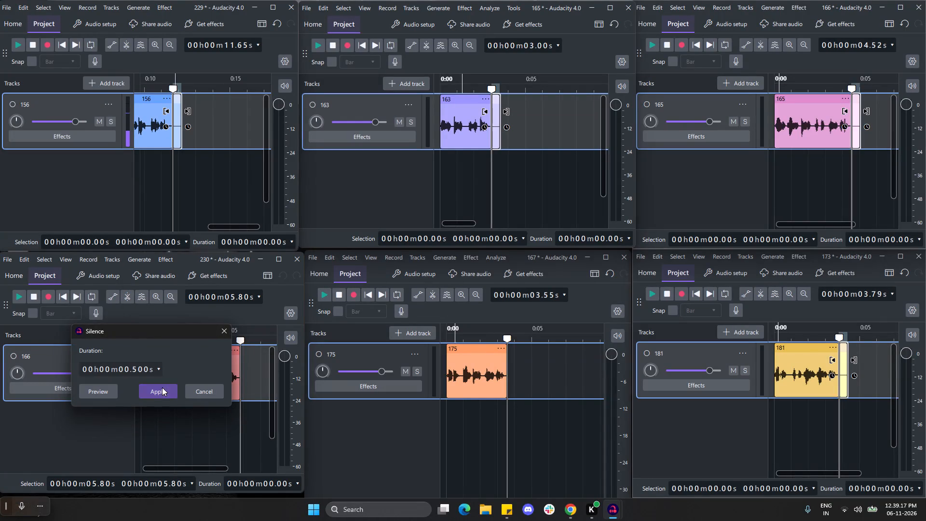
{"action": "left_click", "coordinate": [162, 387]}
{"action": "left_click", "coordinate": [443, 257]}
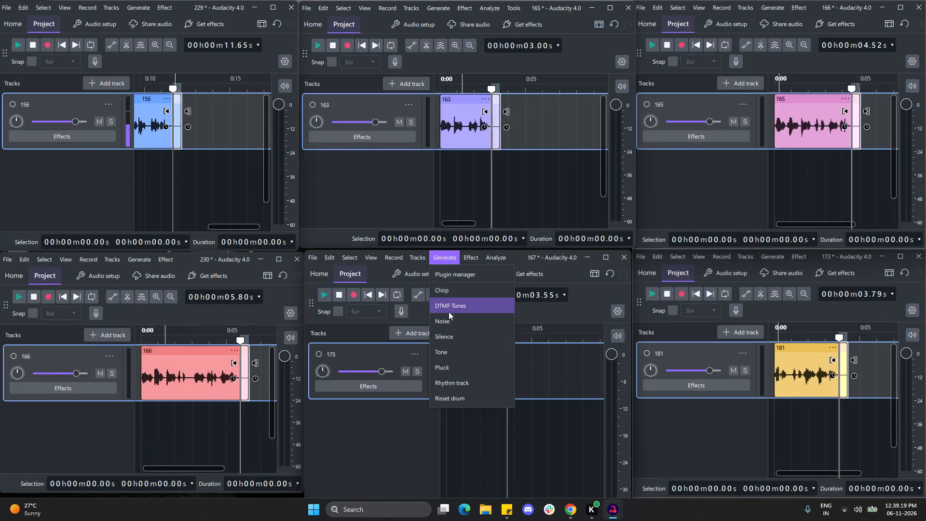
{"action": "left_click", "coordinate": [447, 334]}
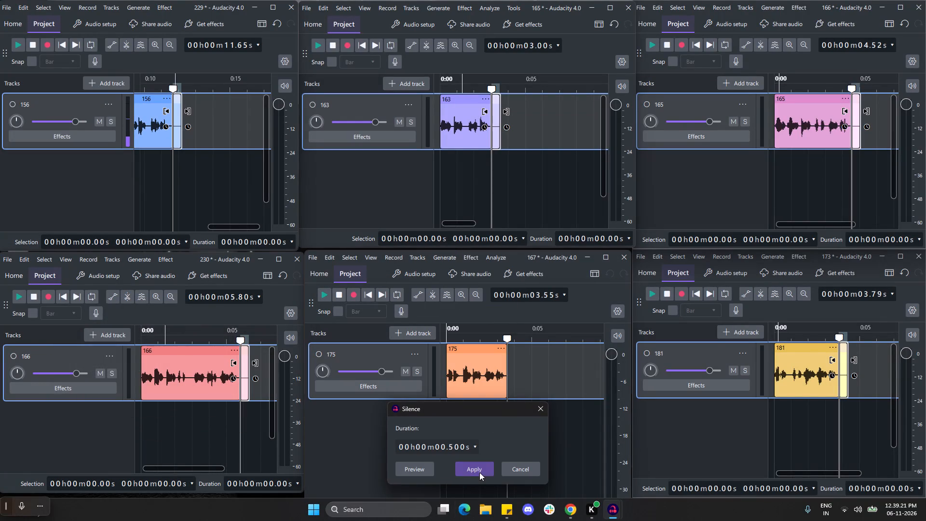
{"action": "left_click", "coordinate": [479, 472]}
Place the playhead at the start of the clip in each of projects 167, 230, 229, 165, 166 and 173.
{"action": "scroll", "coordinate": [455, 412], "scroll_direction": "right", "scroll_amount": 2}
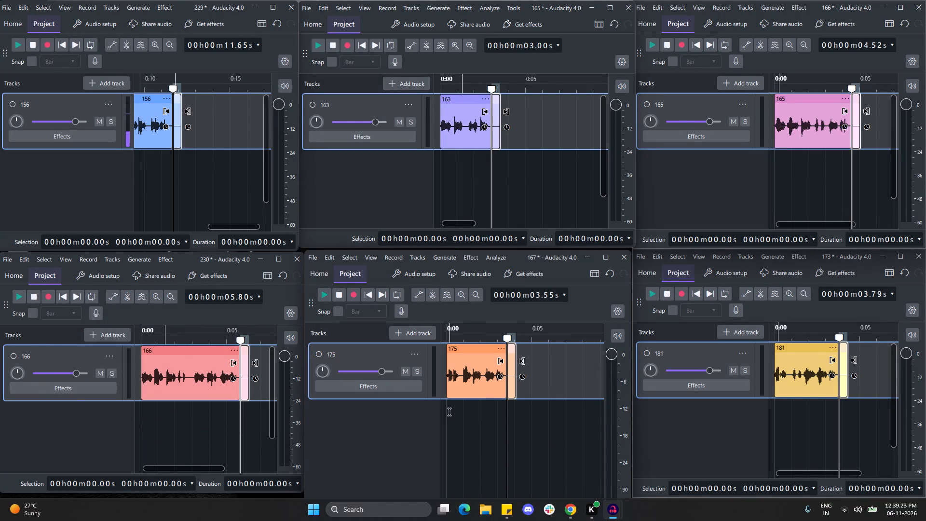
{"action": "left_click", "coordinate": [447, 411]}
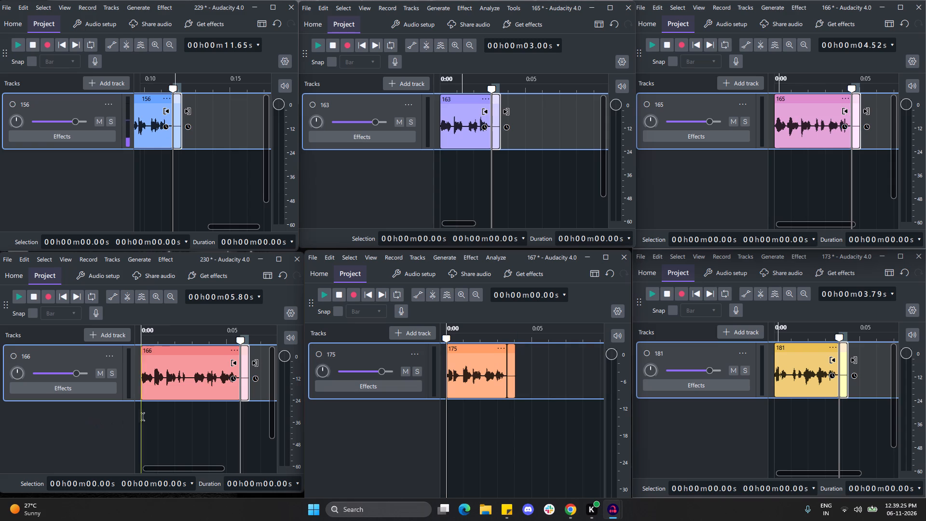
{"action": "left_click", "coordinate": [142, 416]}
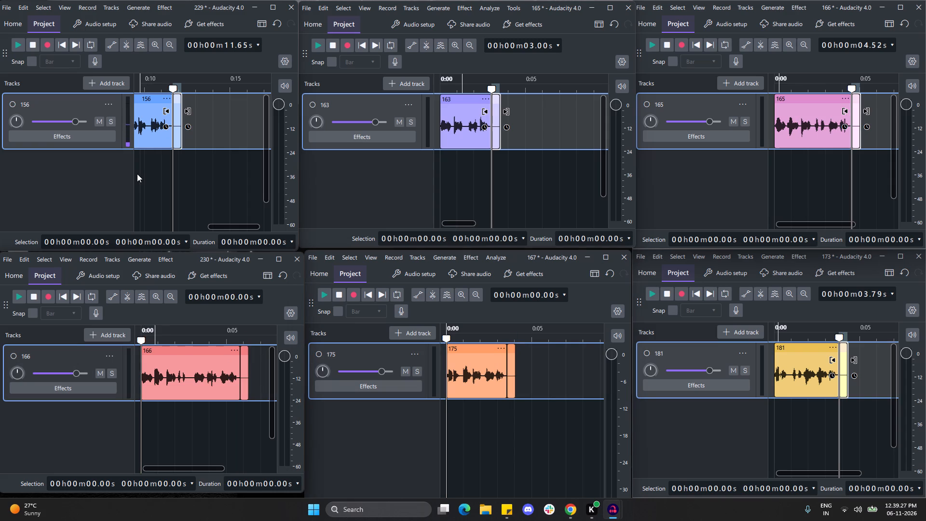
{"action": "scroll", "coordinate": [138, 173], "scroll_direction": "right", "scroll_amount": 10}
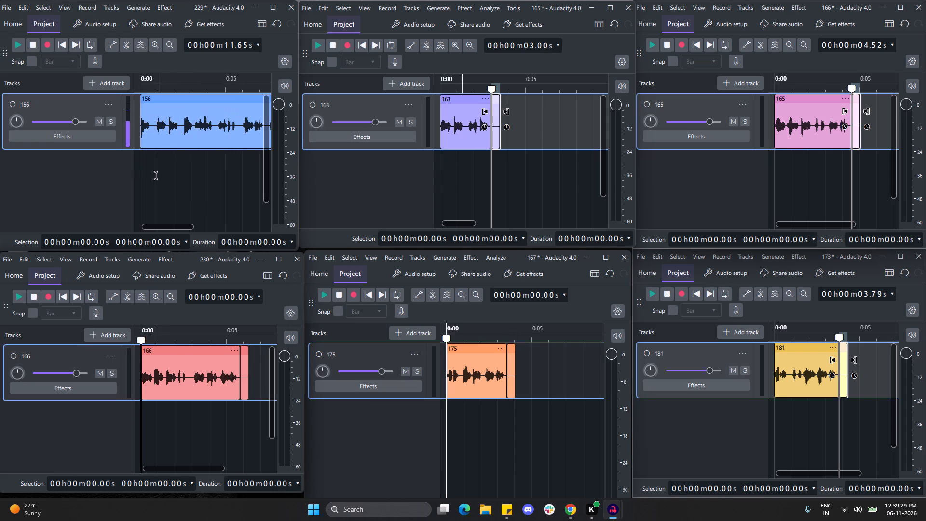
{"action": "left_click", "coordinate": [140, 173]}
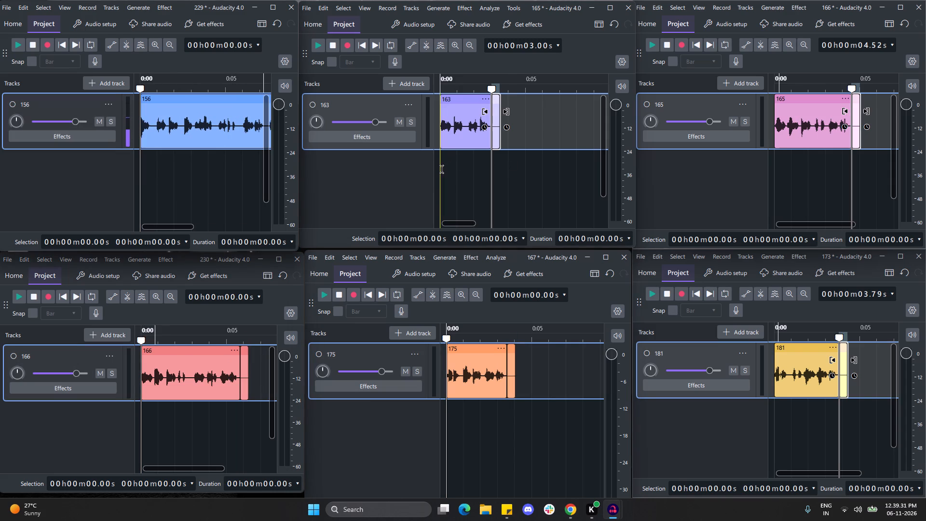
{"action": "left_click", "coordinate": [442, 169]}
{"action": "left_click", "coordinate": [775, 176]}
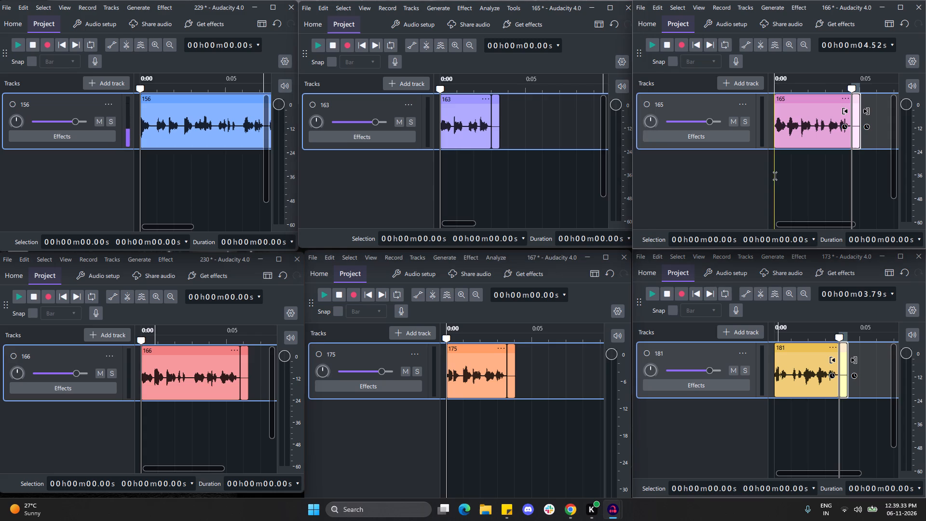
{"action": "left_click", "coordinate": [775, 410]}
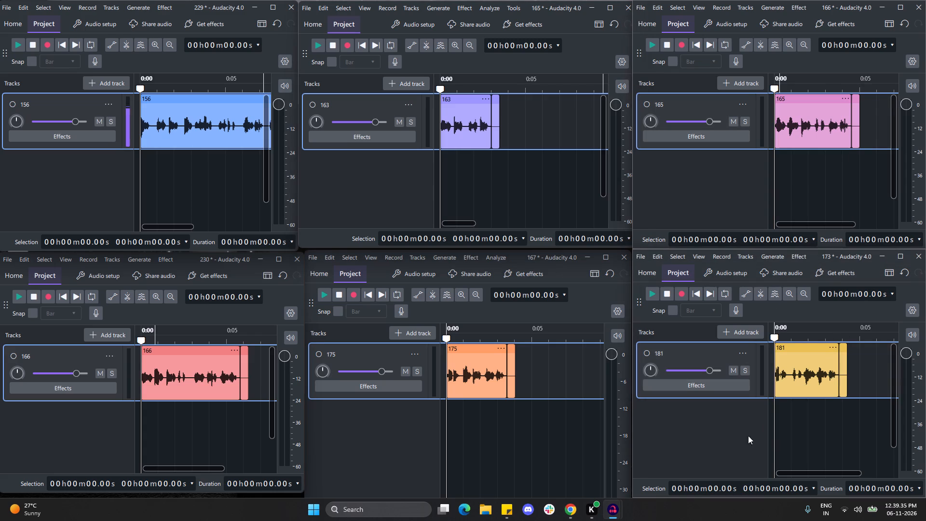
Generate 0.5 s of silence at the start of clips 156, 163 and 165 in projects 229, 165 and 166.
{"action": "left_click", "coordinate": [139, 10]}
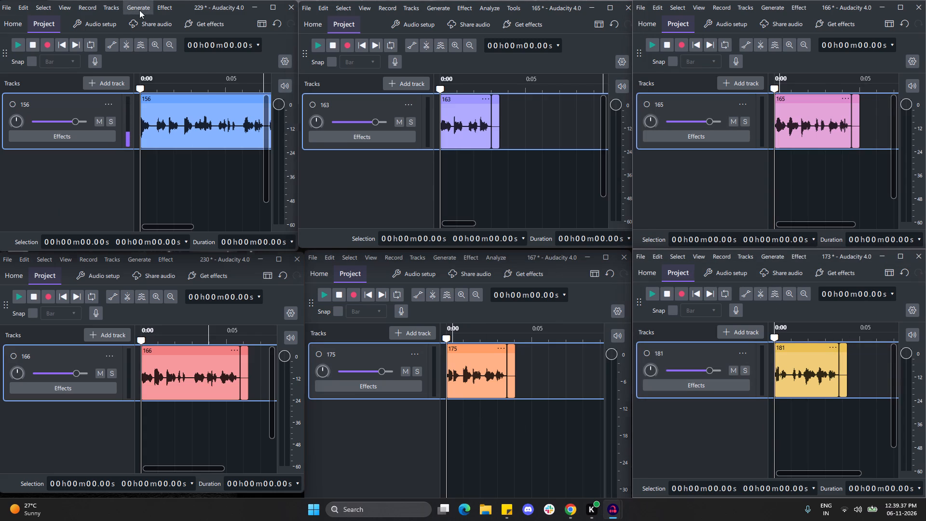
{"action": "left_click", "coordinate": [156, 88]}
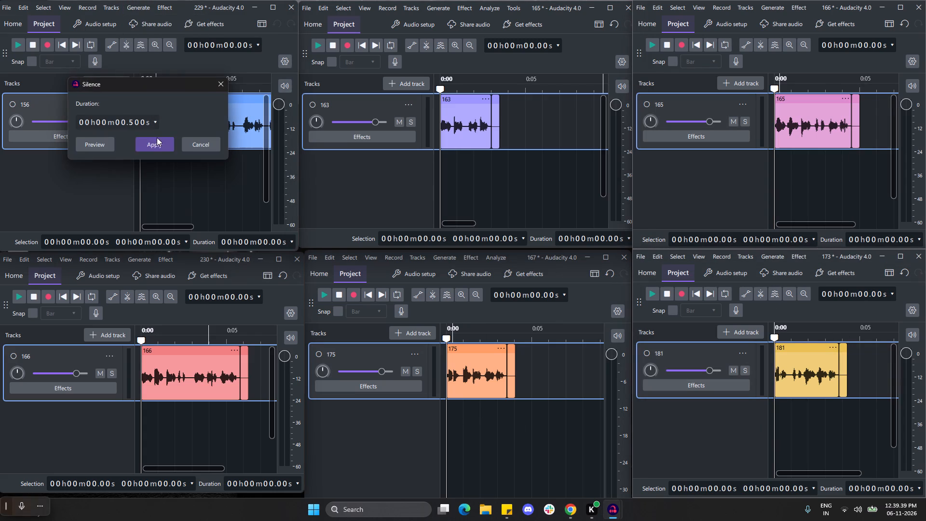
{"action": "left_click", "coordinate": [157, 142]}
{"action": "left_click", "coordinate": [443, 6]}
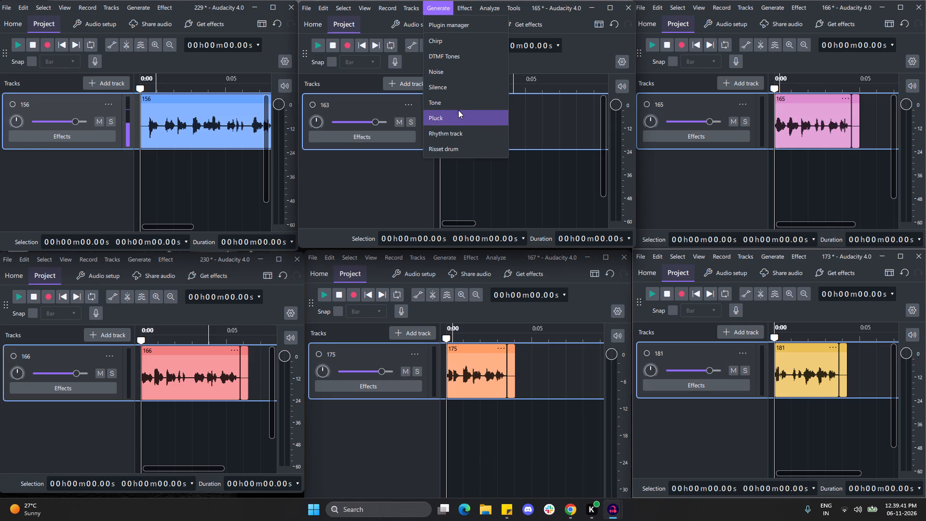
{"action": "left_click", "coordinate": [455, 92]}
{"action": "left_click", "coordinate": [480, 143]}
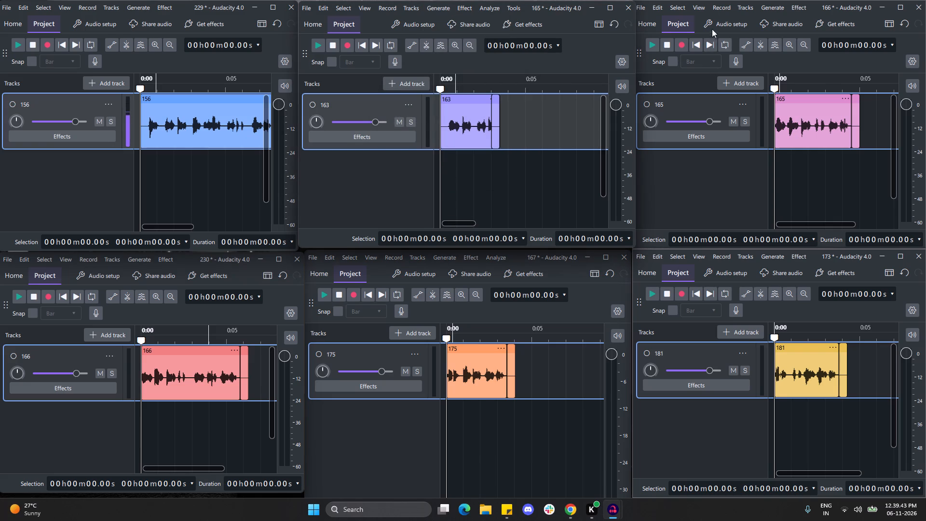
{"action": "left_click", "coordinate": [770, 14]}
{"action": "left_click", "coordinate": [772, 13]}
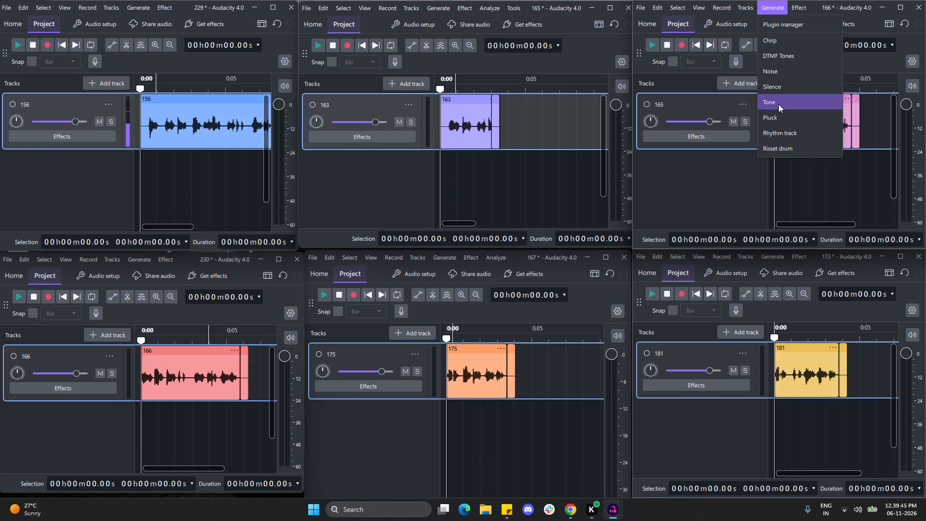
{"action": "left_click", "coordinate": [778, 92]}
{"action": "left_click", "coordinate": [782, 146]}
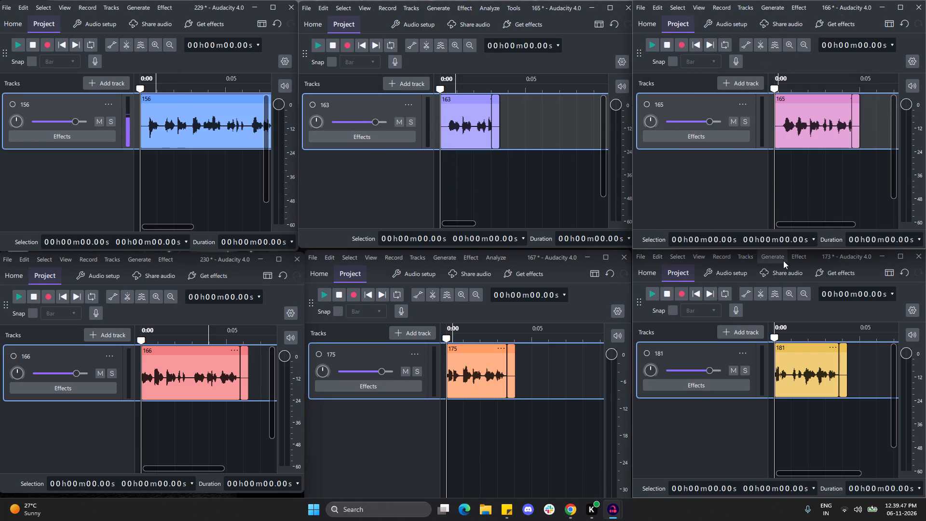
Generate 0.5 s of silence at the start of clips 181, 175 and 166 in projects 173, 167 and 230.
{"action": "left_click", "coordinate": [774, 260]}
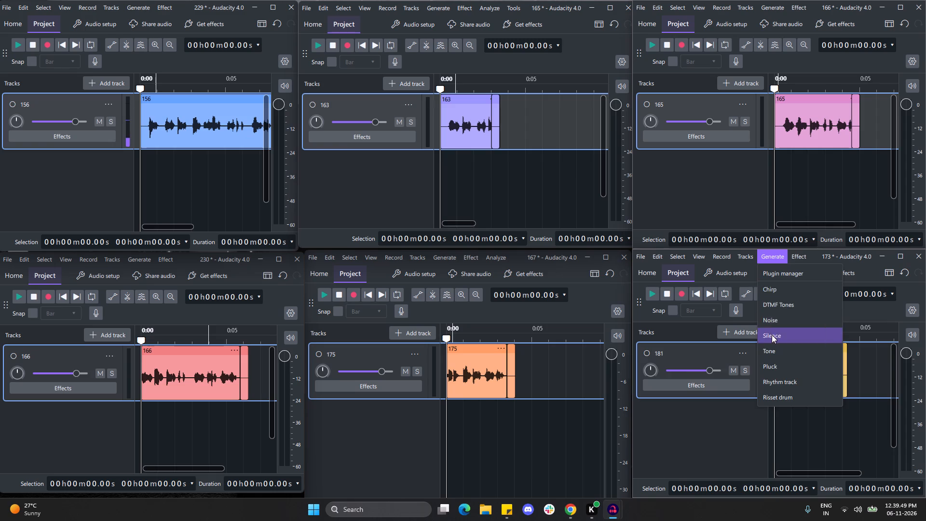
{"action": "left_click", "coordinate": [772, 335]}
{"action": "left_click", "coordinate": [784, 391]}
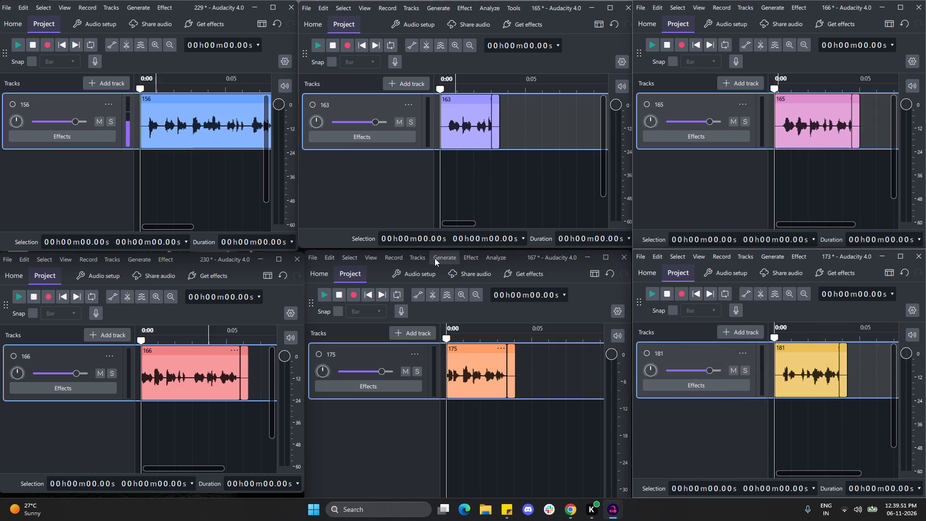
{"action": "left_click", "coordinate": [435, 259]}
{"action": "left_click", "coordinate": [464, 342]}
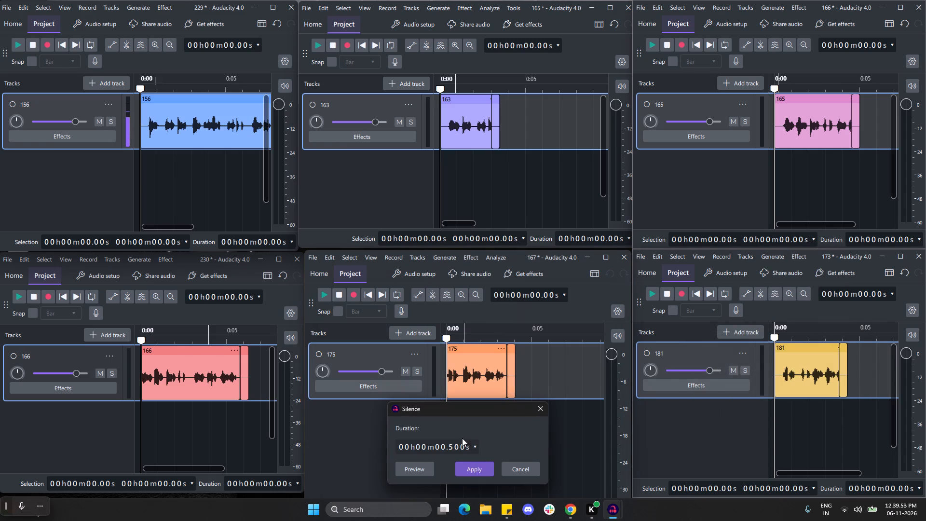
{"action": "left_click", "coordinate": [477, 468]}
{"action": "left_click", "coordinate": [143, 263]}
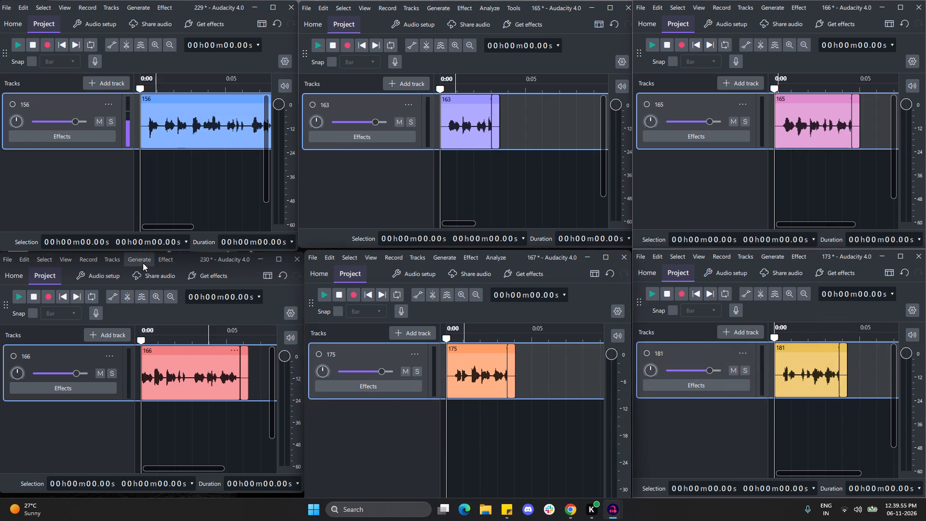
Generate 0.5 s of silence at the start of clip 166 in project 230.
{"action": "left_click", "coordinate": [171, 343]}
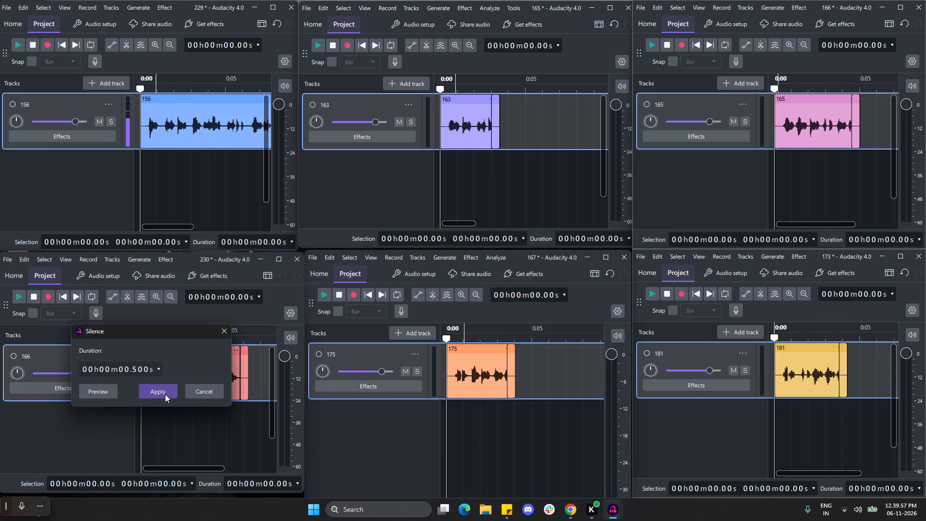
{"action": "left_click", "coordinate": [163, 393]}
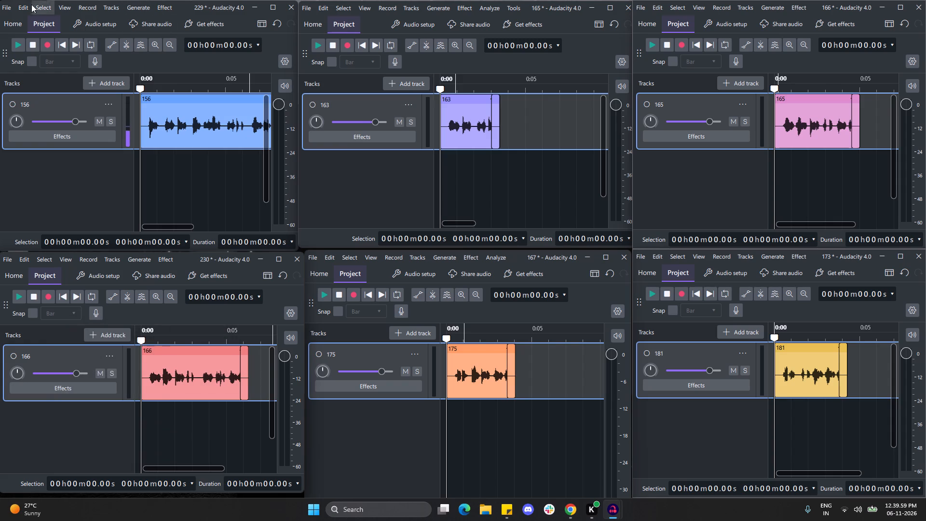
Export the full audio of project 229 as a WAV named Ta_sp_1_156 into the batch 2 folder.
{"action": "left_click", "coordinate": [7, 5]}
{"action": "left_click", "coordinate": [60, 151]}
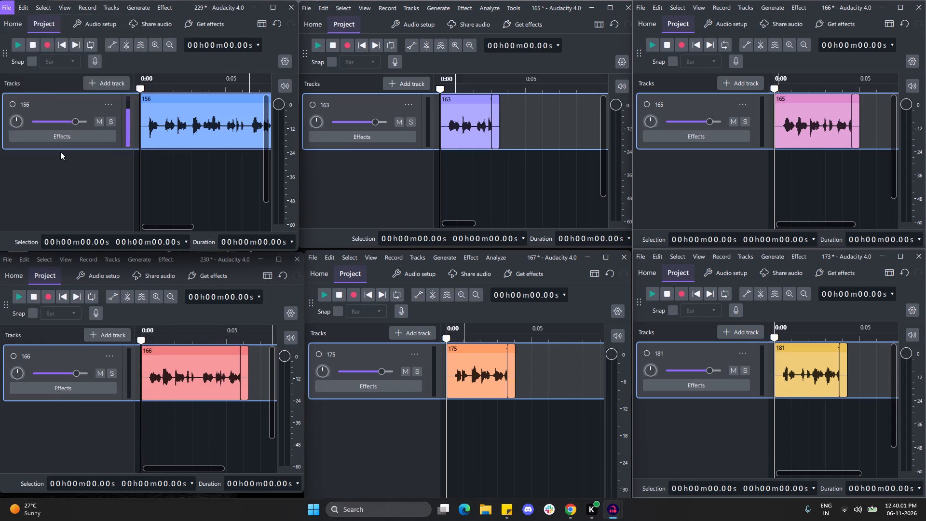
{"action": "left_click", "coordinate": [127, 83]}
{"action": "key", "text": "ctrl+a"}
{"action": "key", "text": "ctrl+v"}
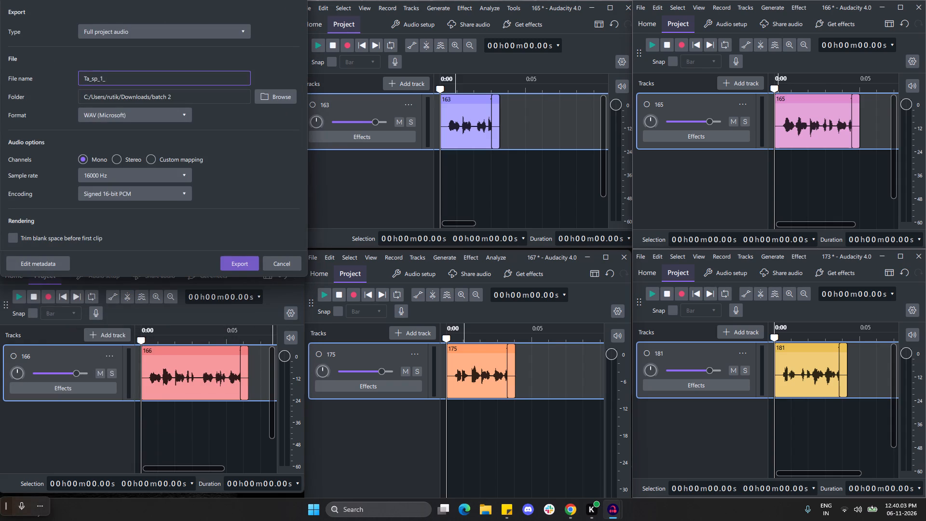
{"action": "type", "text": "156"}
{"action": "left_click", "coordinate": [238, 264]}
Export the full audio of project 165 as a WAV named Ta_sp_1_163 into the batch 2 folder.
{"action": "left_click", "coordinate": [306, 4]}
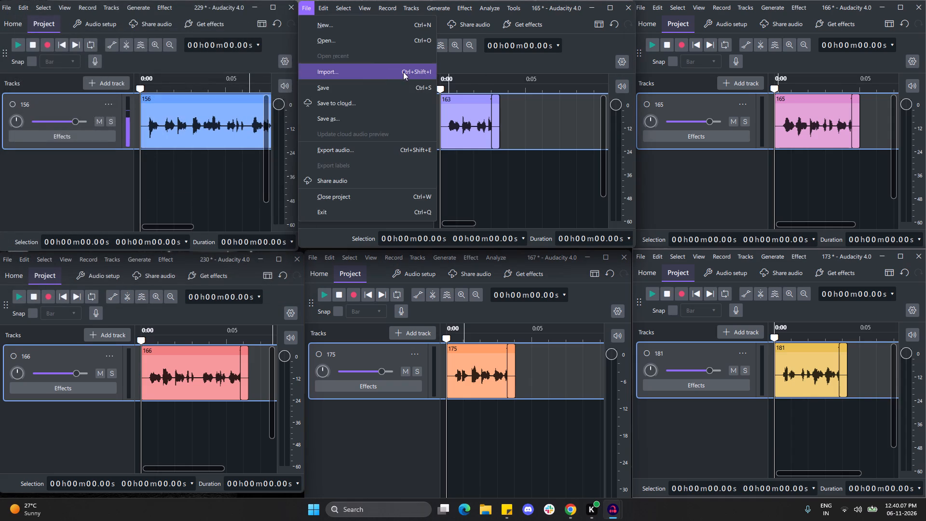
{"action": "left_click", "coordinate": [343, 152]}
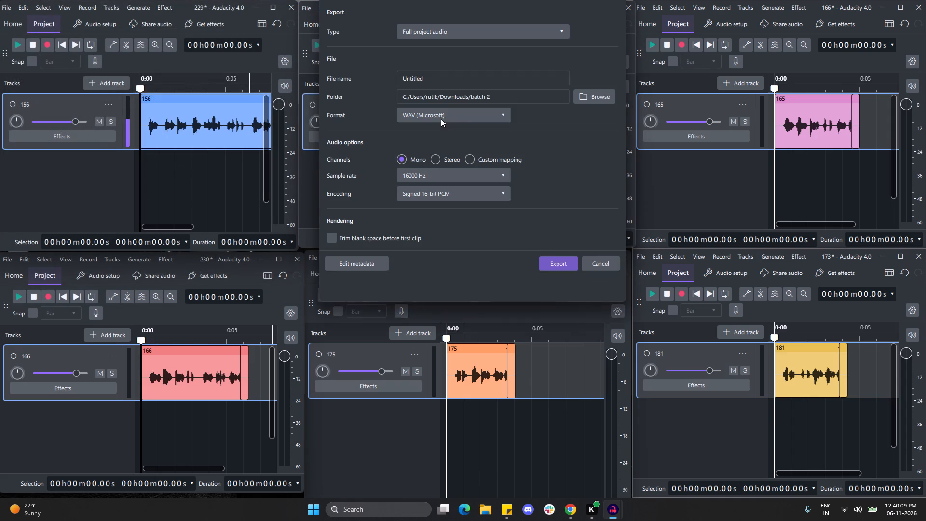
{"action": "left_click", "coordinate": [467, 82], "text": "ctrl"}
{"action": "key", "text": "ctrl+a"}
{"action": "key", "text": "ctrl+v"}
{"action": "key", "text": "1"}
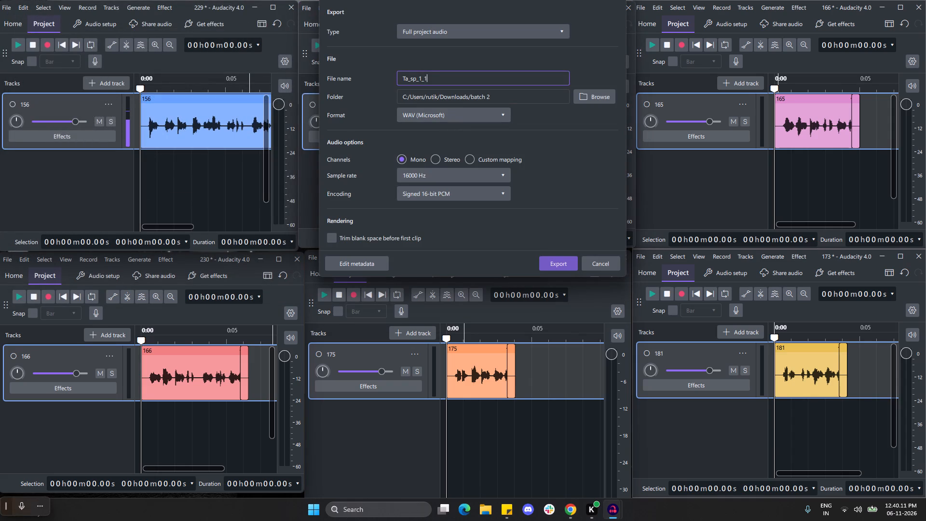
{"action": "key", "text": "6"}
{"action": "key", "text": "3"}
{"action": "left_click", "coordinate": [567, 264]}
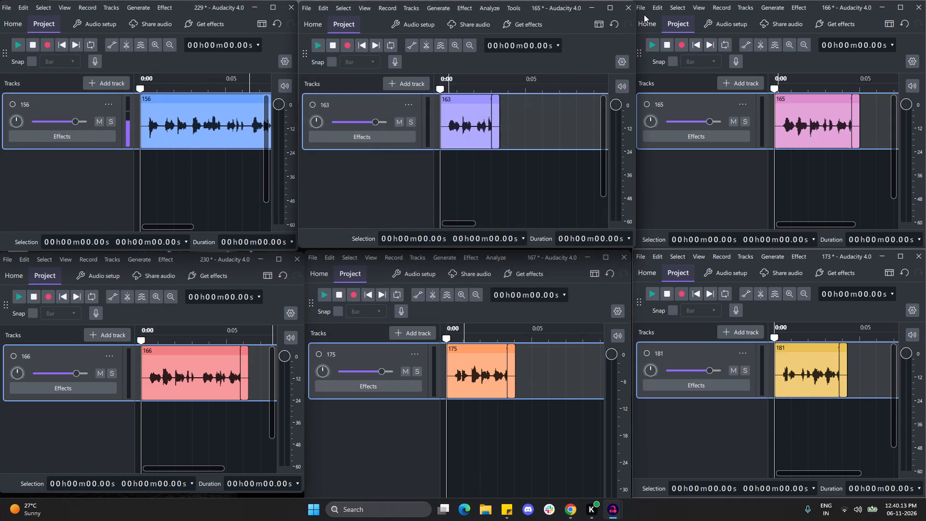
Export the full audio of project 166 as a WAV file named Ta_sp_1_165 in the batch 2 folder.
{"action": "left_click", "coordinate": [643, 11]}
{"action": "left_click", "coordinate": [686, 145]}
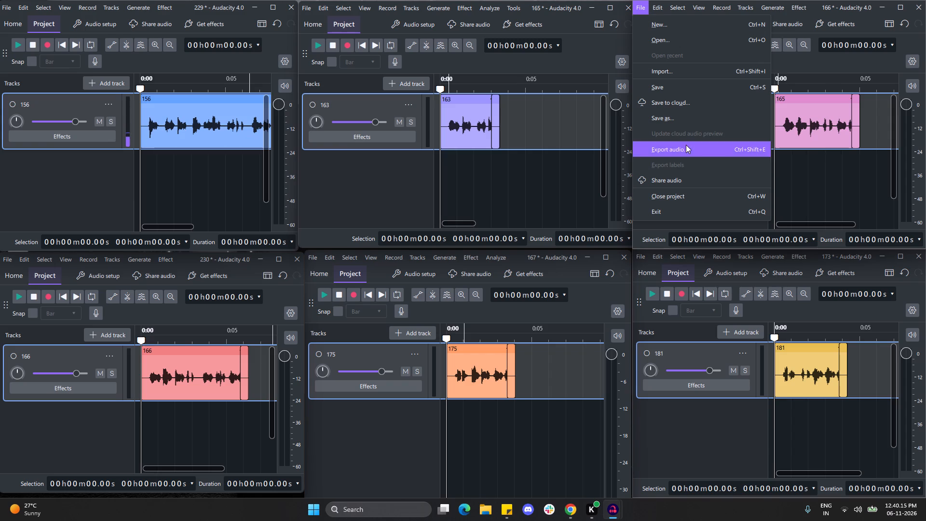
{"action": "left_click", "coordinate": [749, 80]}
{"action": "key", "text": "ctrl+a"}
{"action": "key", "text": "ctrl+a"}
{"action": "key", "text": "ctrl+v"}
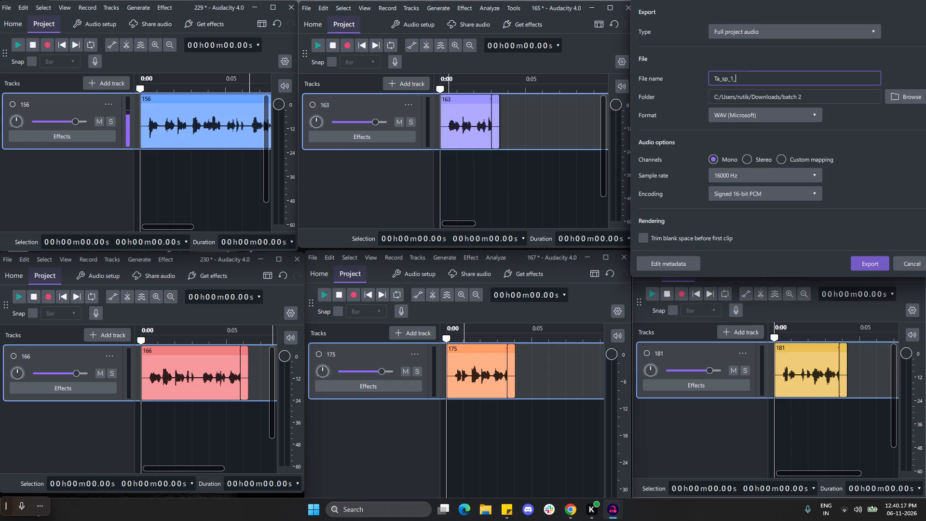
{"action": "type", "text": "16"}
{"action": "key", "text": "5"}
{"action": "left_click", "coordinate": [868, 263]}
Export the full audio of project 173 as a WAV file named Ta_sp_1_181 in the batch 2 folder.
{"action": "left_click", "coordinate": [638, 258]}
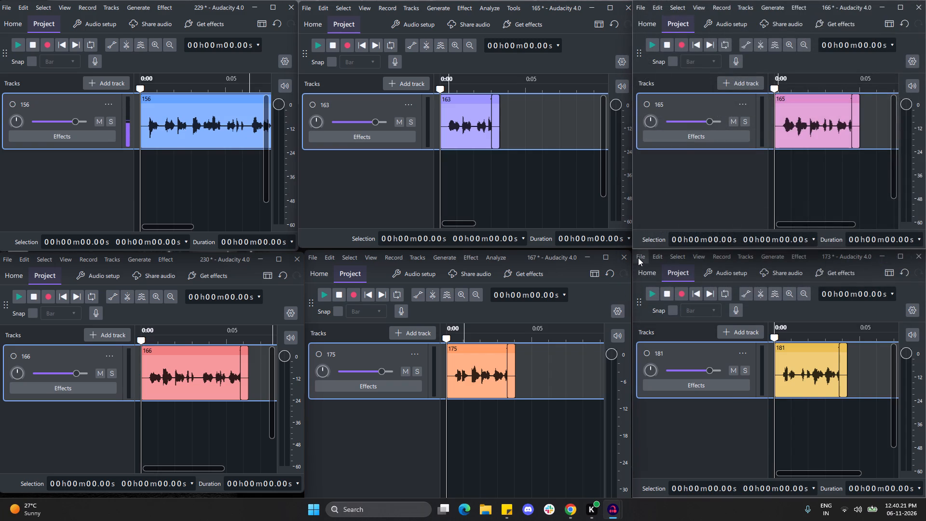
{"action": "left_click", "coordinate": [676, 403]}
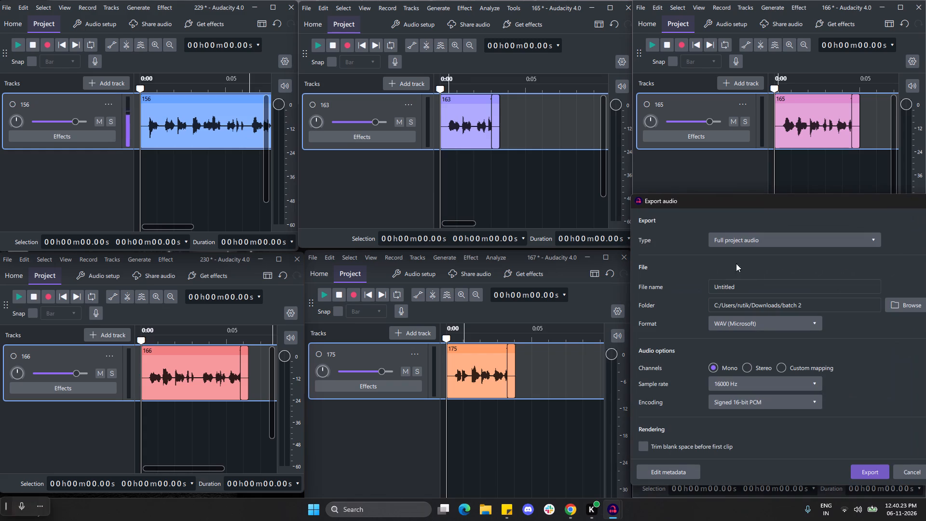
{"action": "left_click", "coordinate": [752, 283], "text": "ctrl"}
{"action": "key", "text": "ctrl+a"}
{"action": "key", "text": "ctrl+v"}
{"action": "key", "text": "1"}
{"action": "type", "text": "81"}
{"action": "left_click", "coordinate": [871, 473]}
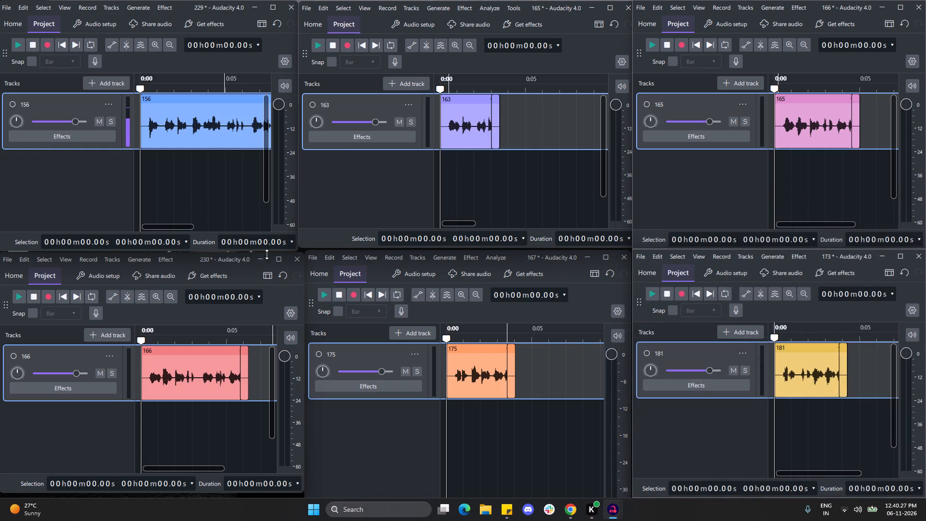
Export the full audio of project 167 as a WAV file named Ta_sp_1_175 in the batch 2 folder.
{"action": "left_click", "coordinate": [313, 260]}
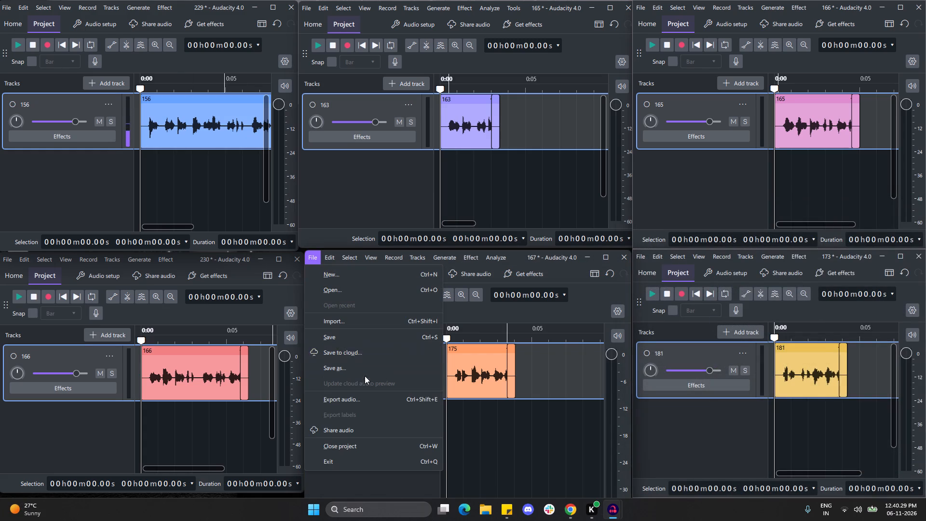
{"action": "left_click", "coordinate": [370, 402]}
{"action": "left_click", "coordinate": [429, 288], "text": "ctrl"}
{"action": "key", "text": "ctrl+a"}
{"action": "key", "text": "ctrl+v"}
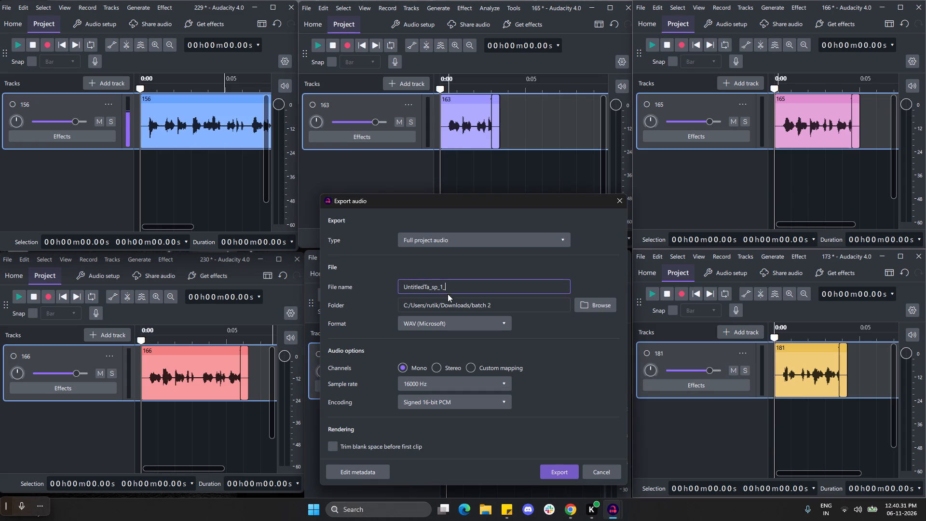
{"action": "key", "text": "ctrl+a"}
{"action": "key", "text": "ctrl+v"}
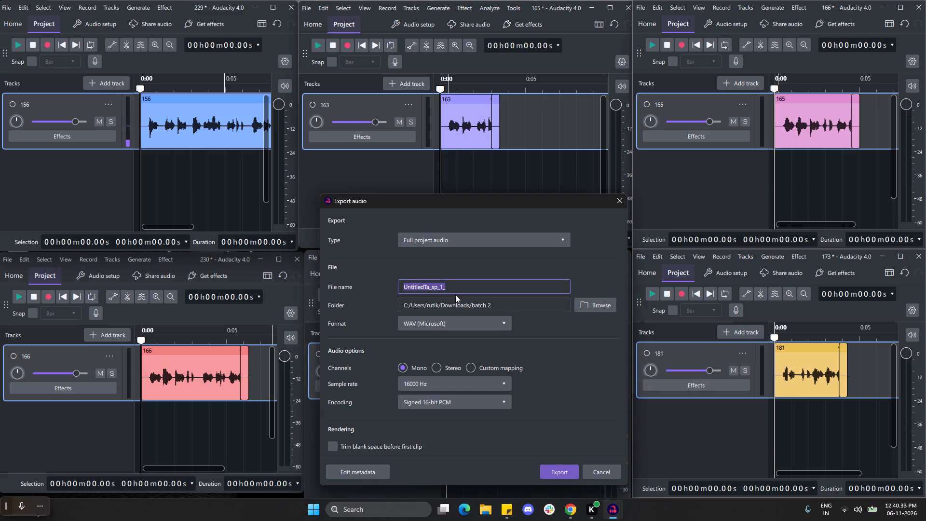
{"action": "type", "text": "175"}
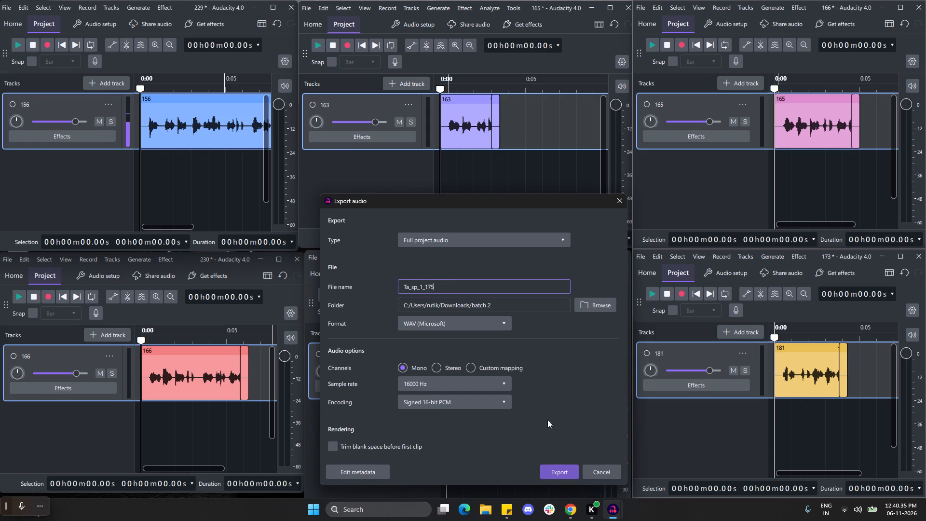
{"action": "left_click", "coordinate": [553, 468]}
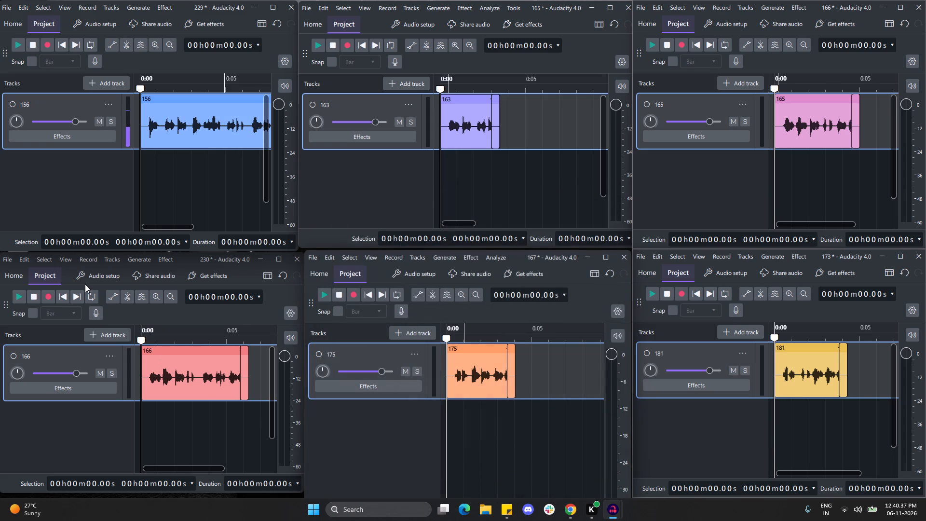
Export the full audio of project 230 as a WAV file named Ta_sp_1_166 in the batch 2 folder.
{"action": "left_click", "coordinate": [5, 260]}
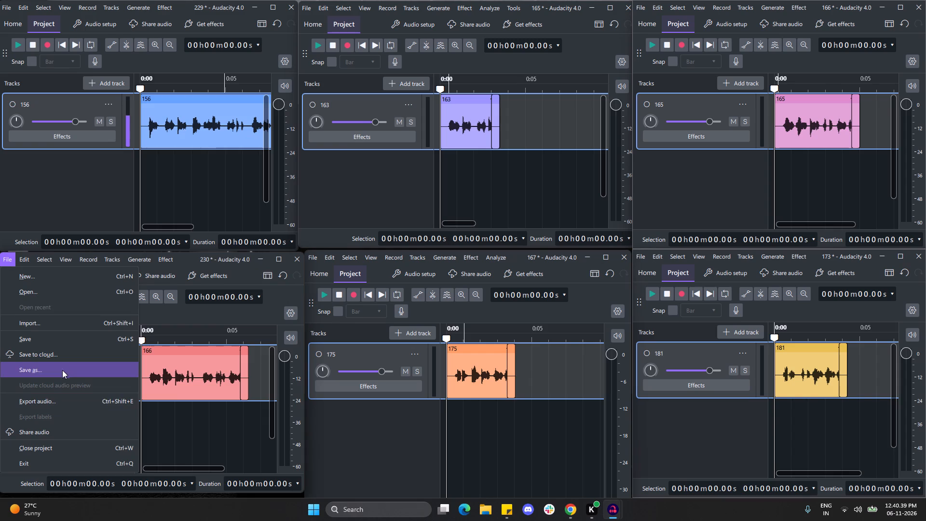
{"action": "left_click", "coordinate": [52, 402]}
{"action": "left_click", "coordinate": [132, 290]}
{"action": "key", "text": "ctrl+a"}
{"action": "key", "text": "ctrl+v"}
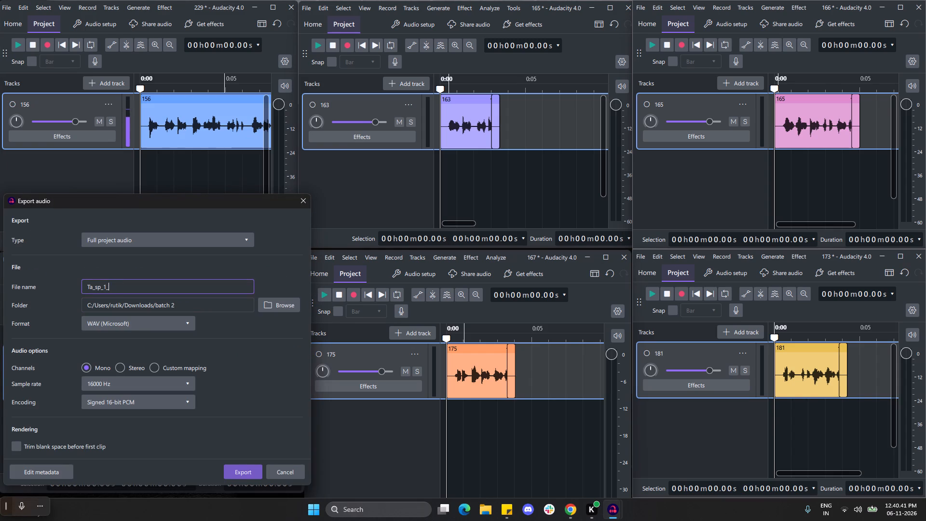
{"action": "type", "text": "166"}
{"action": "left_click", "coordinate": [238, 470]}
Delete tracks 156, 163 and 165 from projects 229, 165 and 166.
{"action": "scroll", "coordinate": [28, 130], "scroll_direction": "up", "scroll_amount": 1}
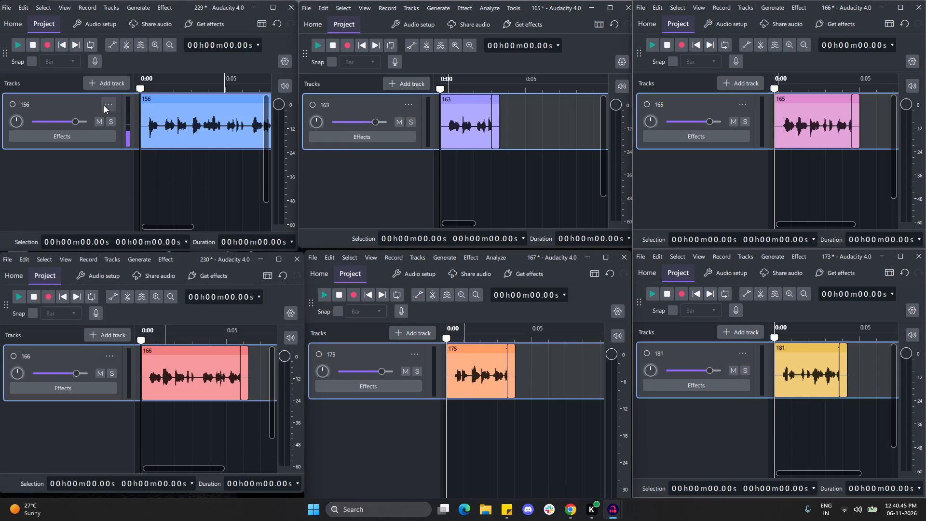
{"action": "left_click", "coordinate": [104, 105]}
{"action": "left_click", "coordinate": [141, 150]}
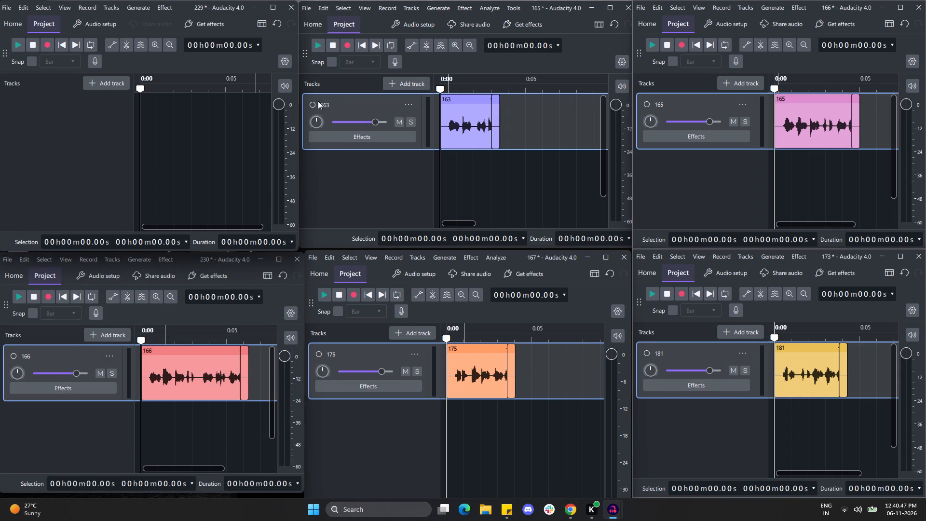
{"action": "left_click", "coordinate": [411, 104]}
{"action": "left_click", "coordinate": [427, 156]}
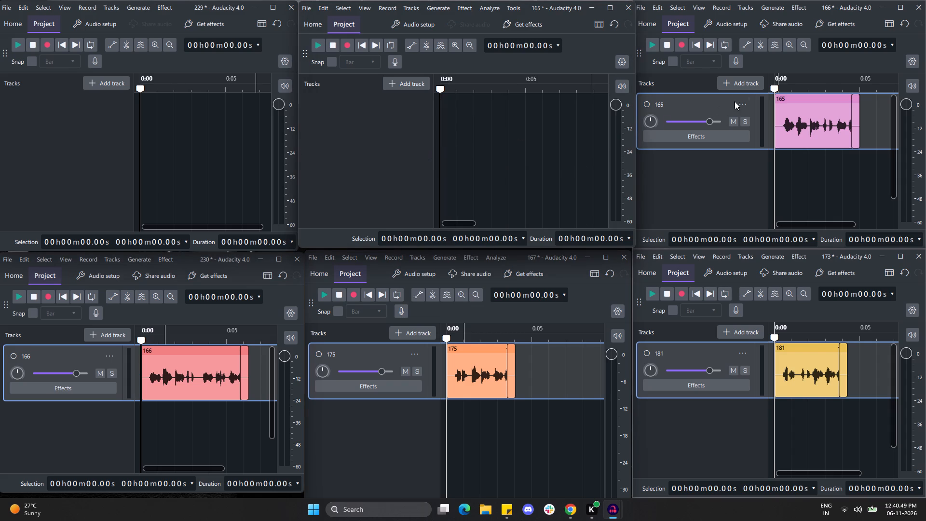
{"action": "left_click", "coordinate": [747, 100]}
{"action": "left_click", "coordinate": [760, 156]}
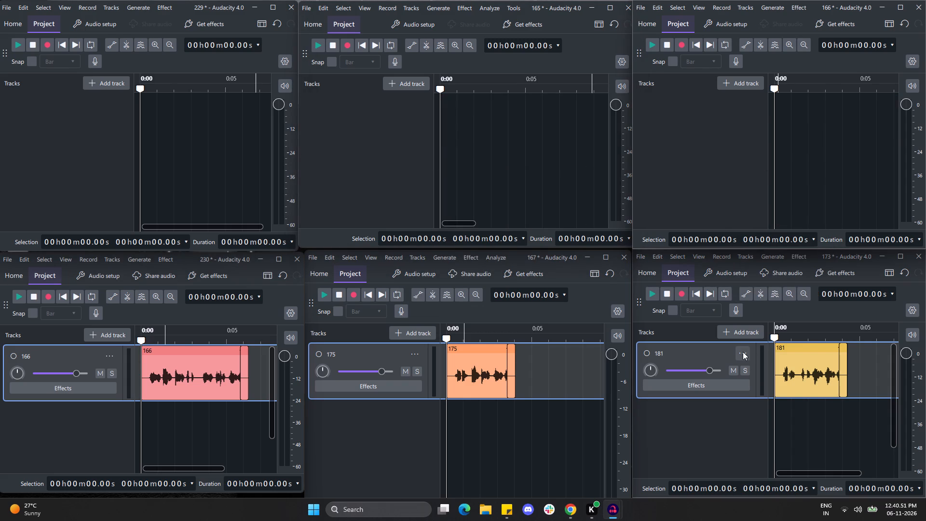
Delete tracks 181, 175 and 166 from projects 173, 167 and 230.
{"action": "left_click", "coordinate": [741, 353]}
{"action": "left_click", "coordinate": [763, 199]}
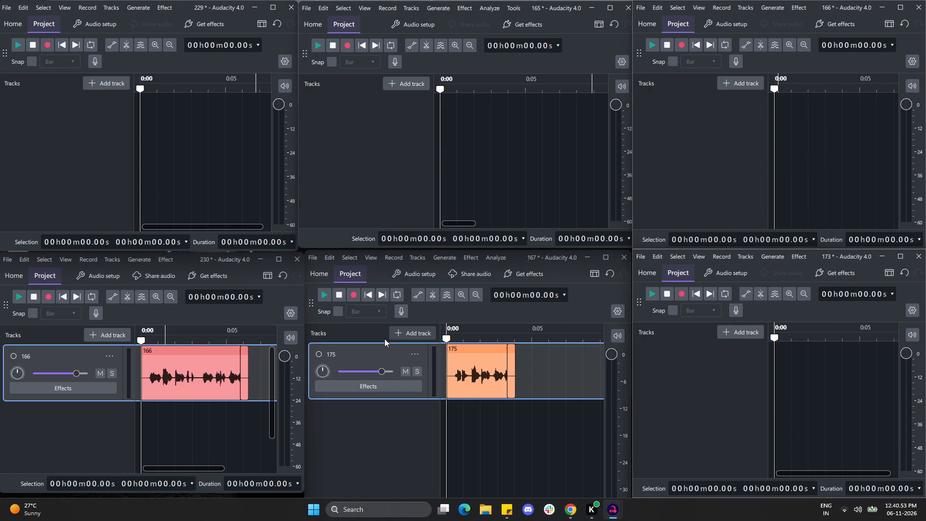
{"action": "left_click", "coordinate": [415, 355]}
{"action": "left_click", "coordinate": [448, 200]}
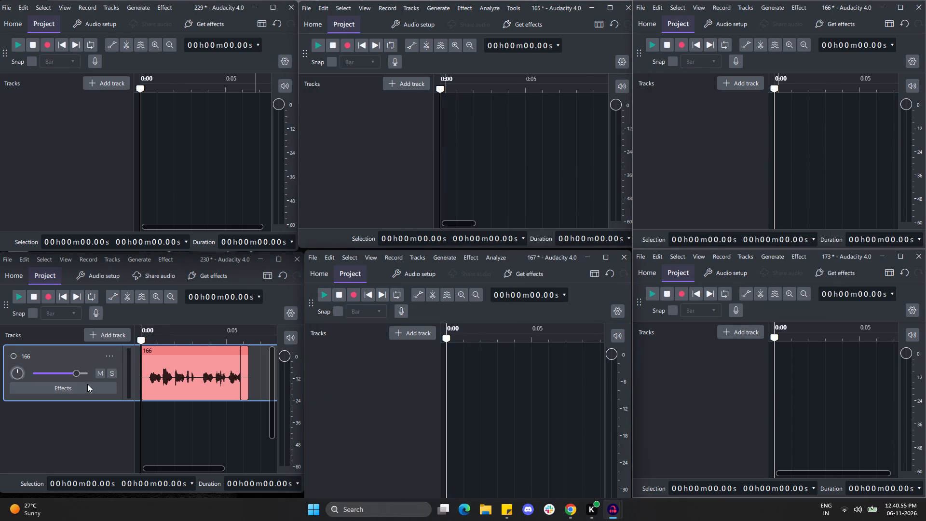
{"action": "left_click", "coordinate": [104, 357]}
{"action": "left_click", "coordinate": [131, 202]}
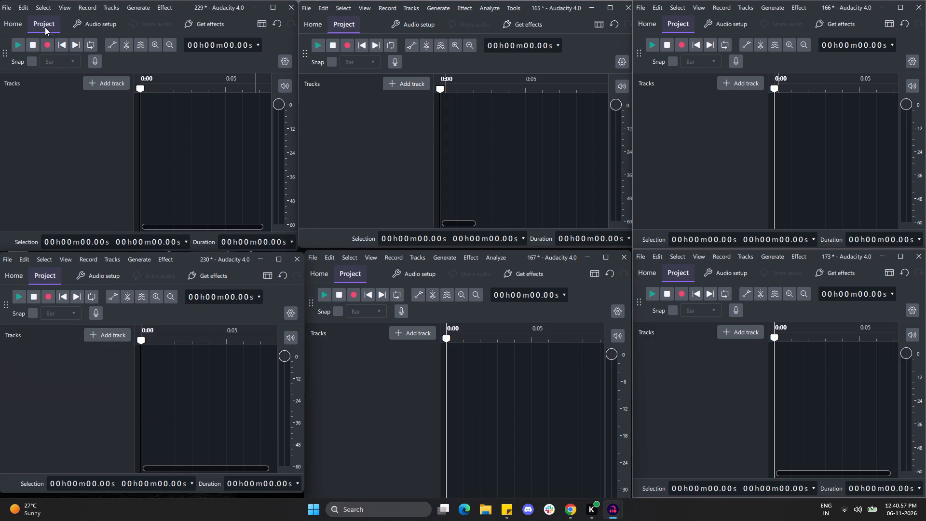
Delete the processed source files 144.mp3 through 181.mp3 from the Tamil Speaker 1 folder, using project 229's import dialog.
{"action": "left_click", "coordinate": [0, 9]}
{"action": "left_click", "coordinate": [2, 8]}
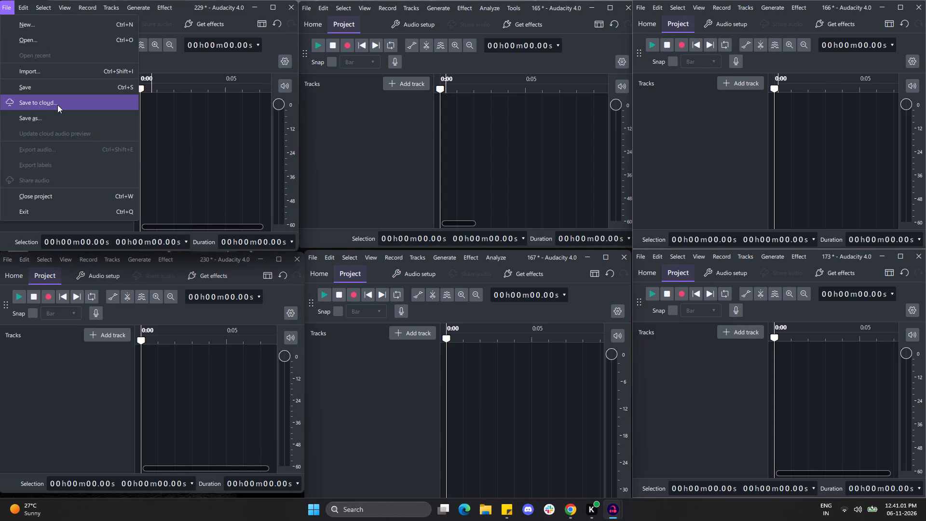
{"action": "left_click", "coordinate": [68, 77]}
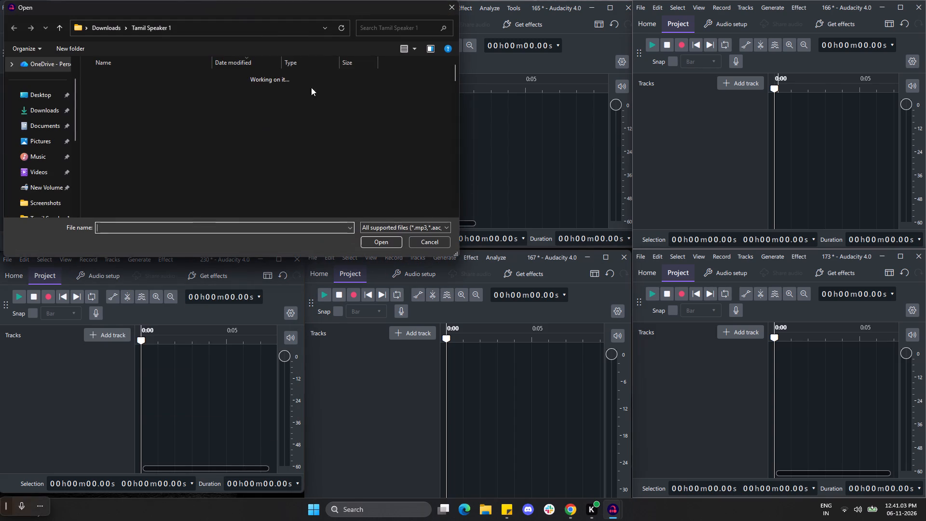
{"action": "left_click_drag", "start_coordinate": [404, 92], "coordinate": [291, 220]}
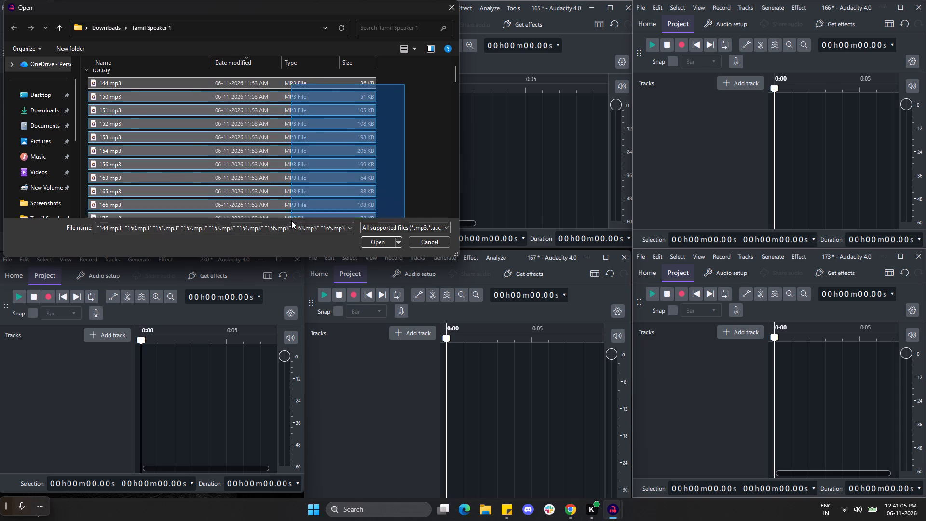
{"action": "left_click_drag", "start_coordinate": [291, 220], "coordinate": [286, 192]}
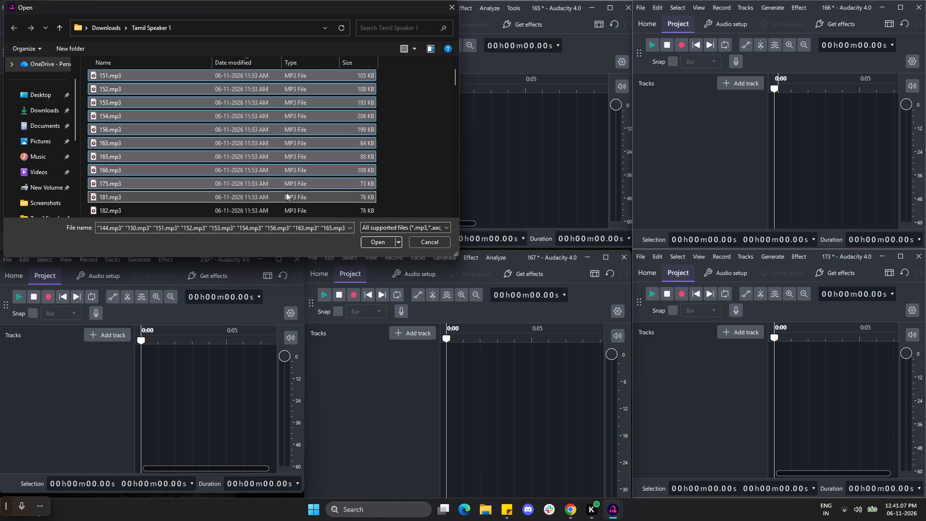
{"action": "key", "text": "Delete"}
Import 182.mp3, 184.mp3 and 187.mp3 from the Tamil Speaker 1 folder into projects 229, 165 and 166 respectively.
{"action": "scroll", "coordinate": [156, 76], "scroll_direction": "up", "scroll_amount": 5}
{"action": "left_click", "coordinate": [144, 92]}
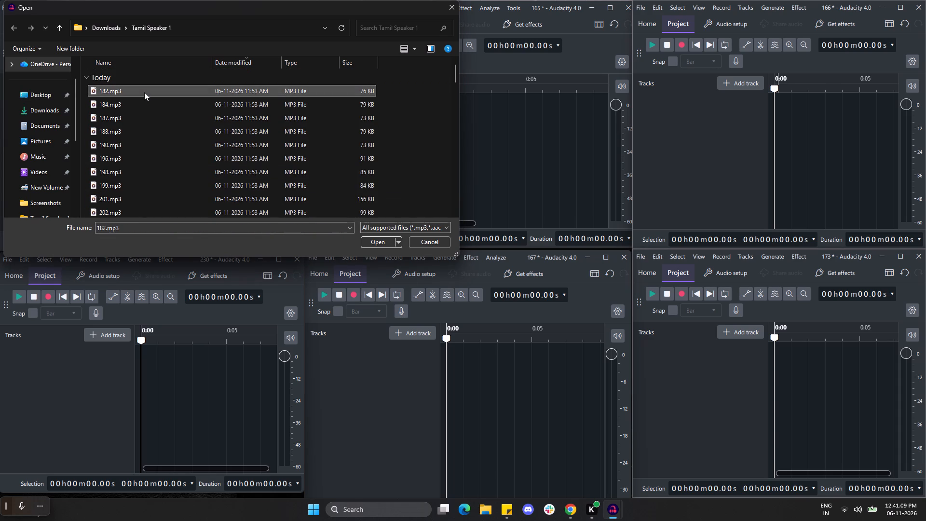
{"action": "left_click", "coordinate": [379, 246]}
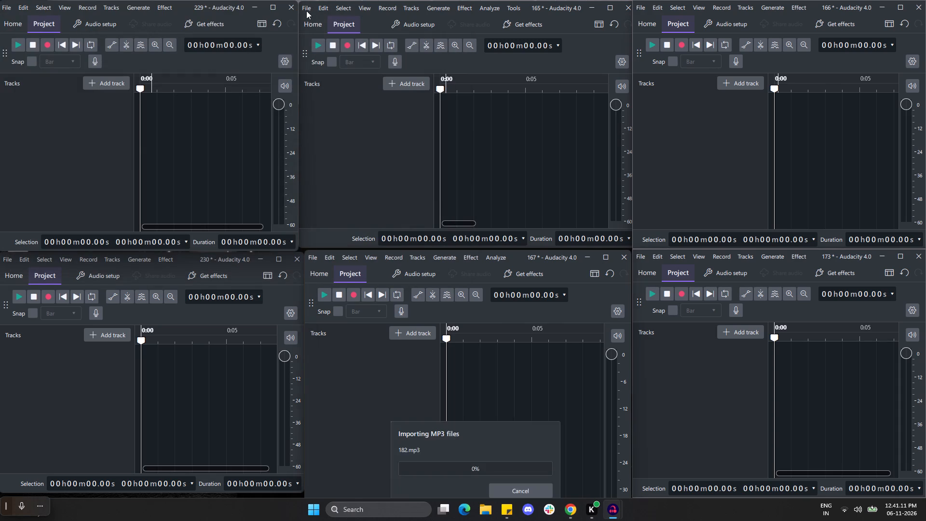
{"action": "left_click", "coordinate": [306, 11]}
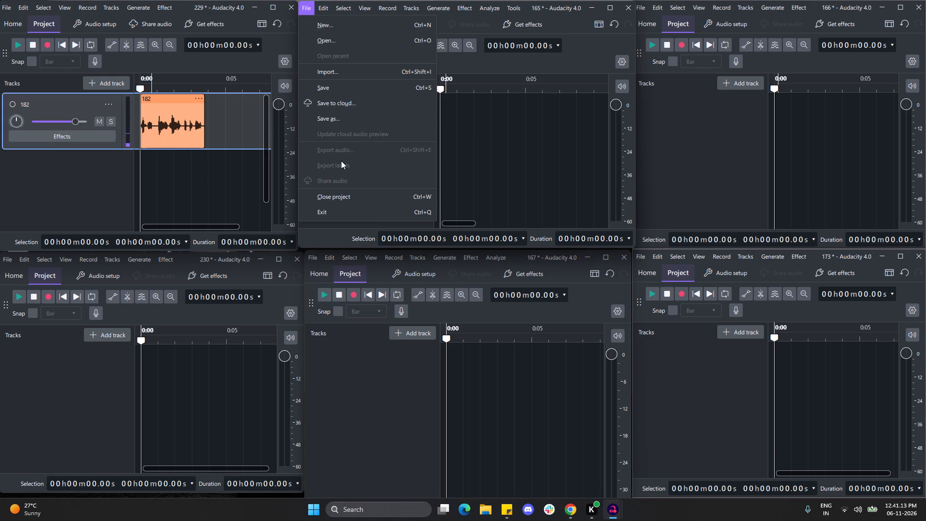
{"action": "left_click", "coordinate": [345, 70]}
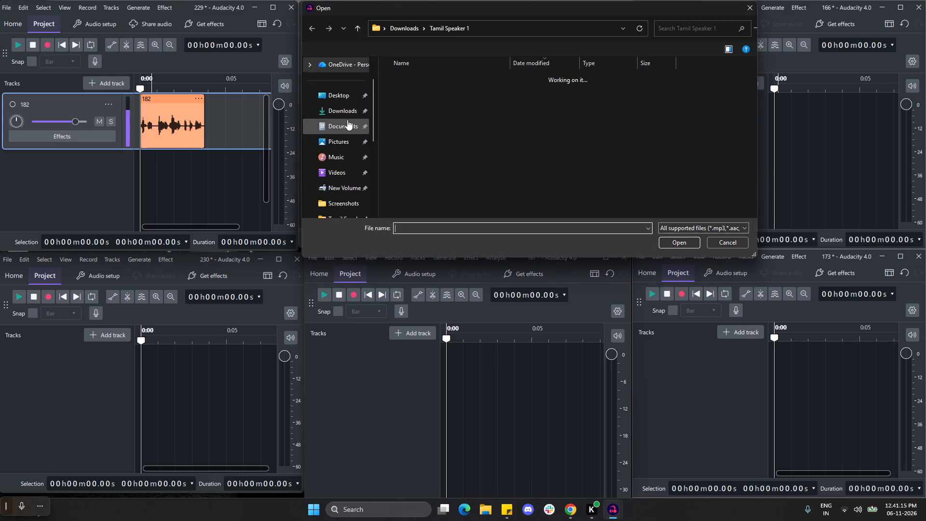
{"action": "left_click", "coordinate": [406, 108]}
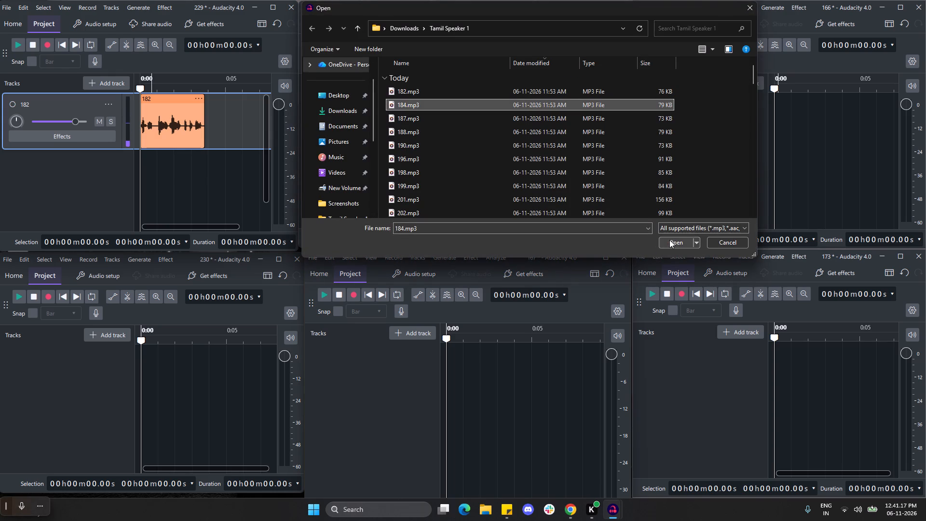
{"action": "left_click", "coordinate": [673, 244]}
{"action": "left_click", "coordinate": [642, 9]}
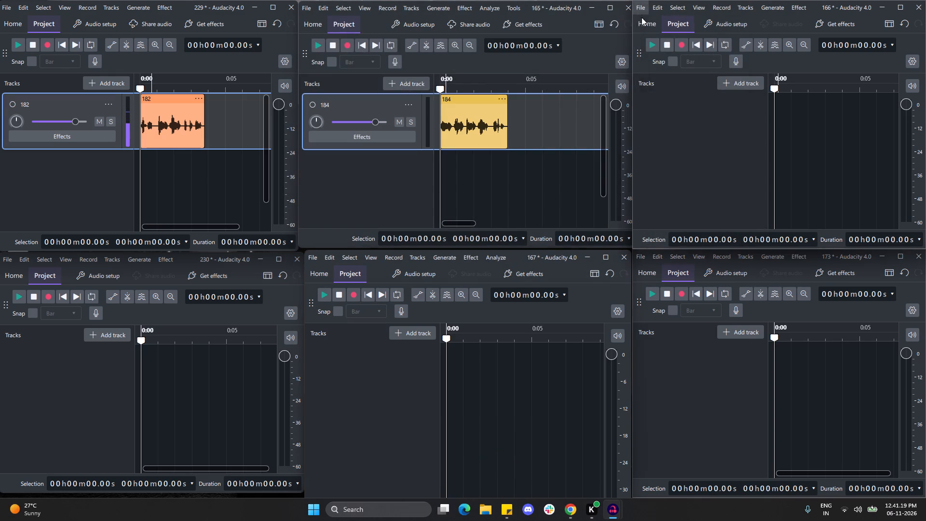
{"action": "left_click", "coordinate": [691, 68]}
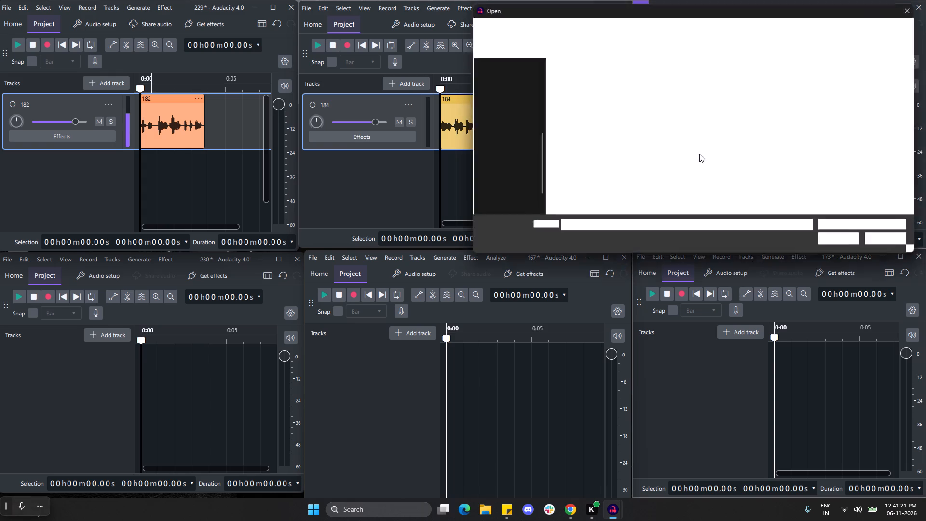
{"action": "left_click", "coordinate": [608, 114]}
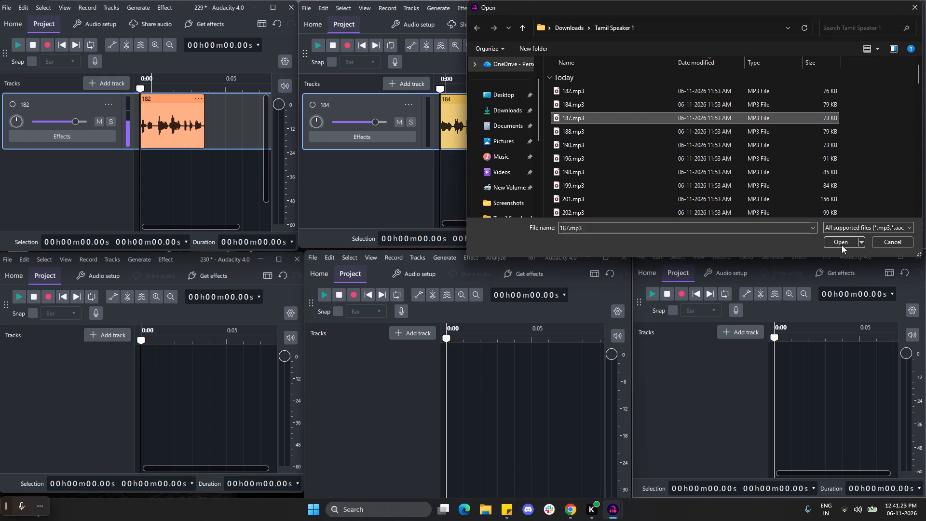
{"action": "left_click", "coordinate": [842, 245]}
Import 188.mp3, 190.mp3 and 196.mp3 from the Tamil Speaker 1 folder into projects 230, 167 and 173 respectively.
{"action": "left_click", "coordinate": [10, 260]}
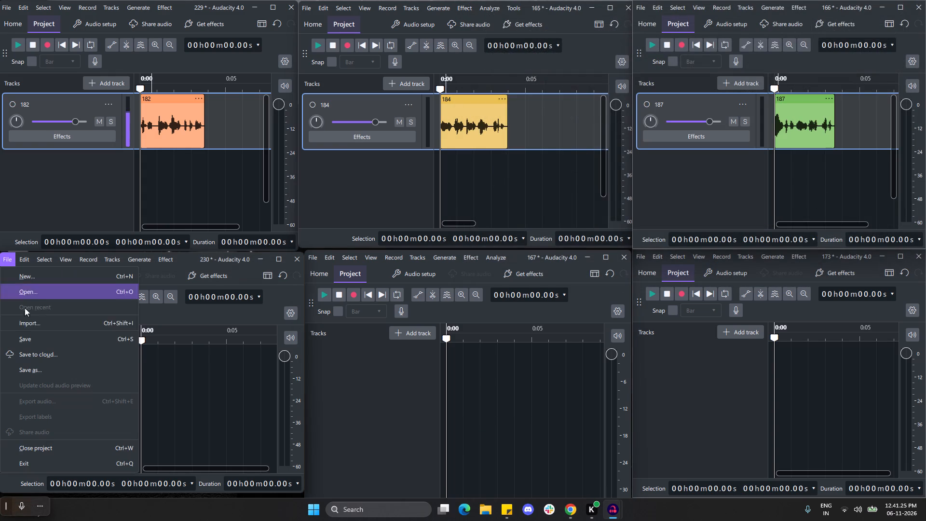
{"action": "left_click", "coordinate": [41, 329]}
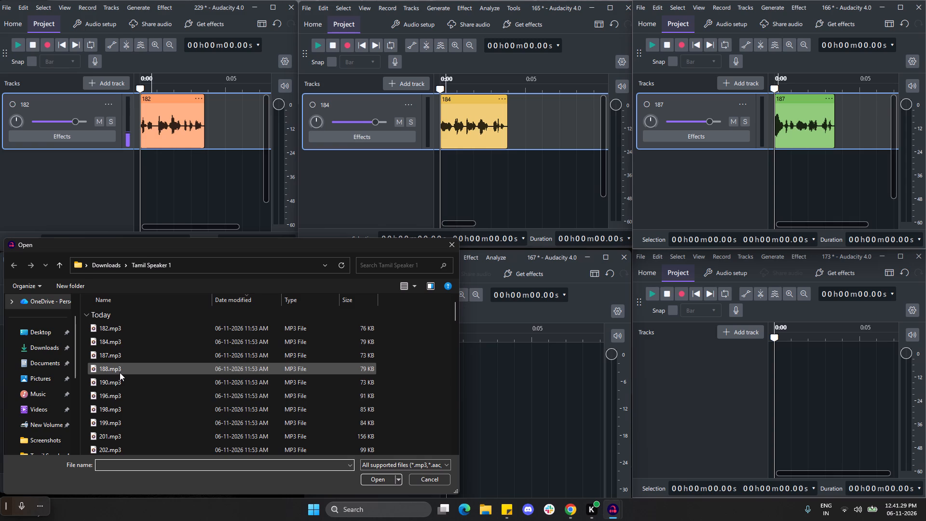
{"action": "left_click", "coordinate": [120, 372]}
{"action": "left_click", "coordinate": [377, 481]}
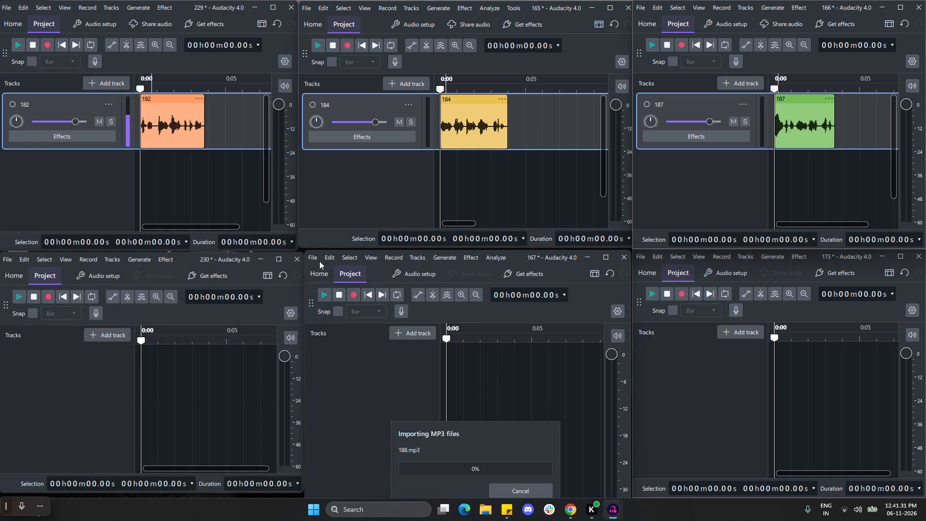
{"action": "left_click", "coordinate": [315, 258]}
{"action": "left_click", "coordinate": [364, 324]}
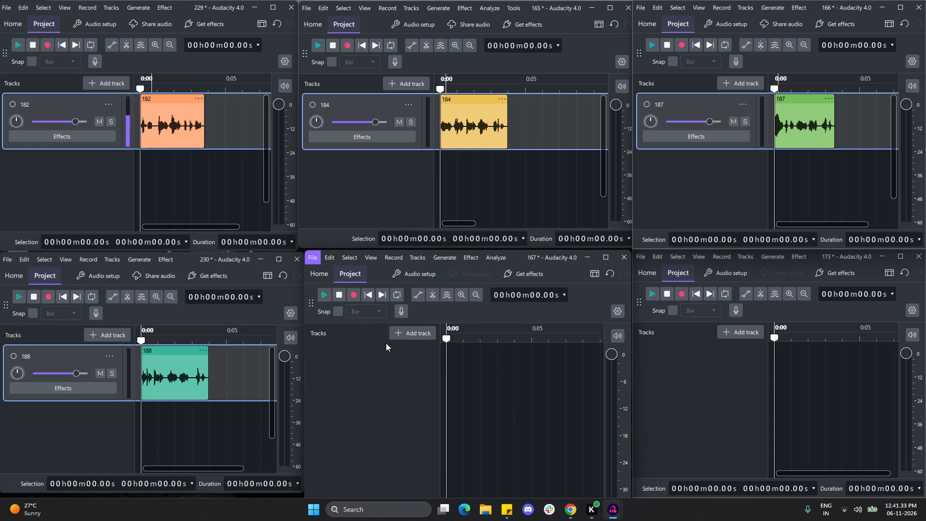
{"action": "left_click", "coordinate": [435, 377]}
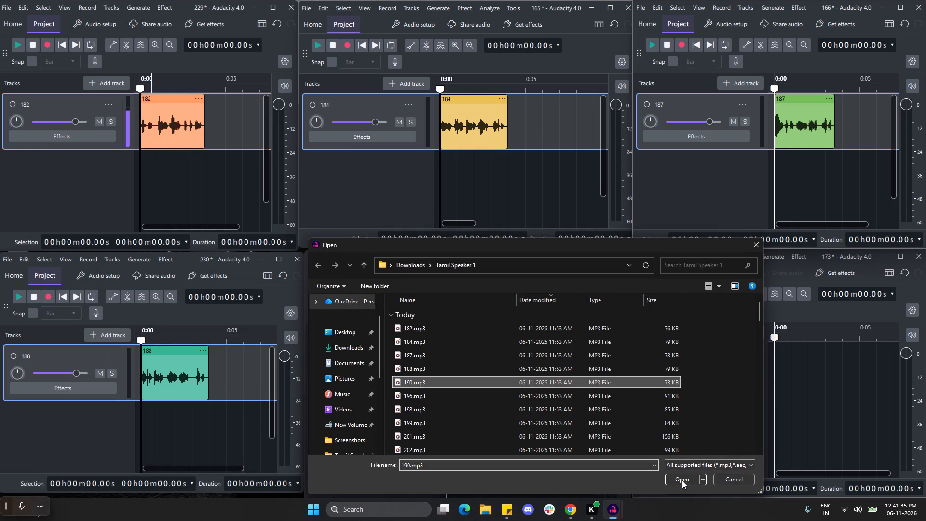
{"action": "left_click", "coordinate": [689, 479]}
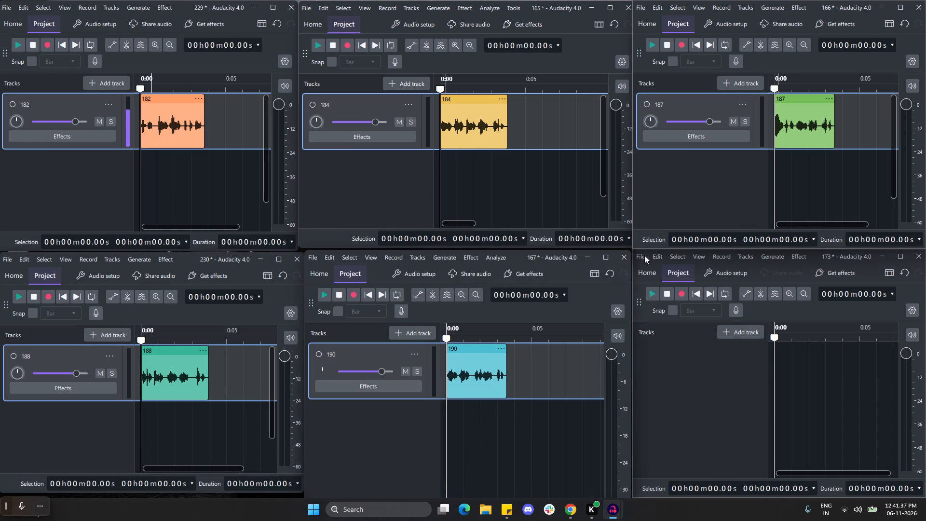
{"action": "left_click", "coordinate": [644, 256]}
{"action": "left_click", "coordinate": [700, 320]}
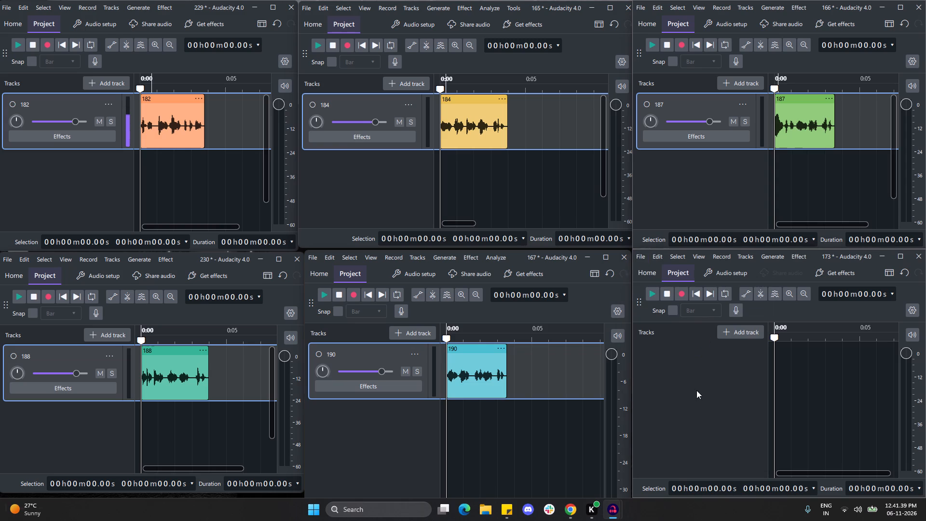
{"action": "left_click", "coordinate": [606, 391]}
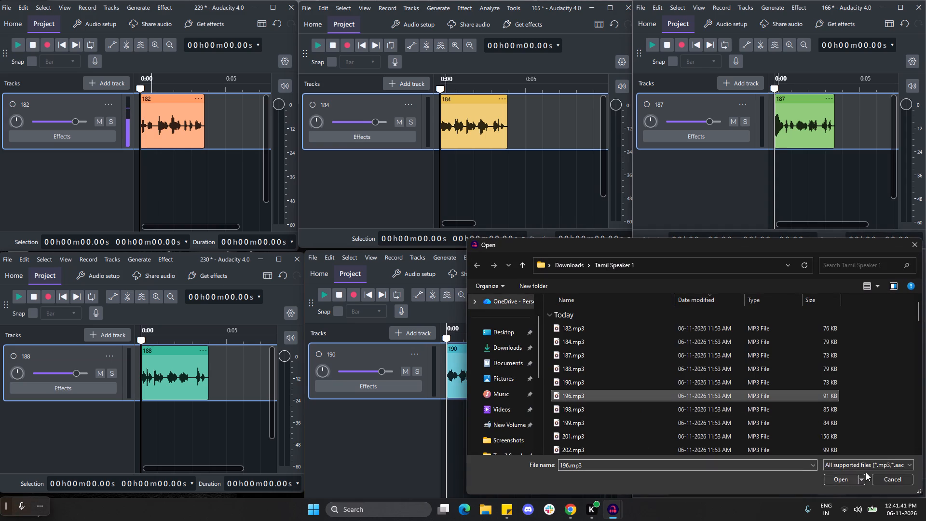
{"action": "left_click", "coordinate": [837, 479]}
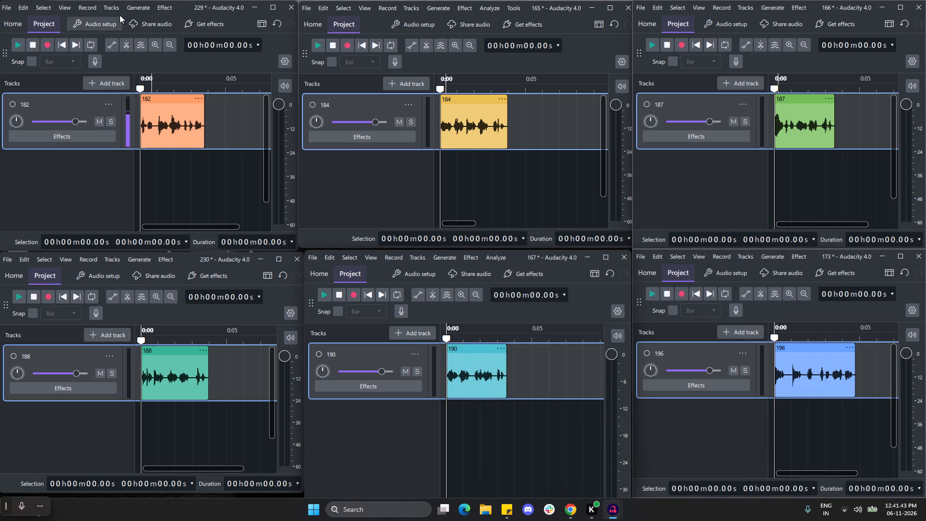
Insert 0.5 s of silence at the start of clips 182, 184 and 187, leaving project 229's cursor at the end of clip 182.
{"action": "left_click", "coordinate": [136, 8]}
{"action": "left_click", "coordinate": [150, 83]}
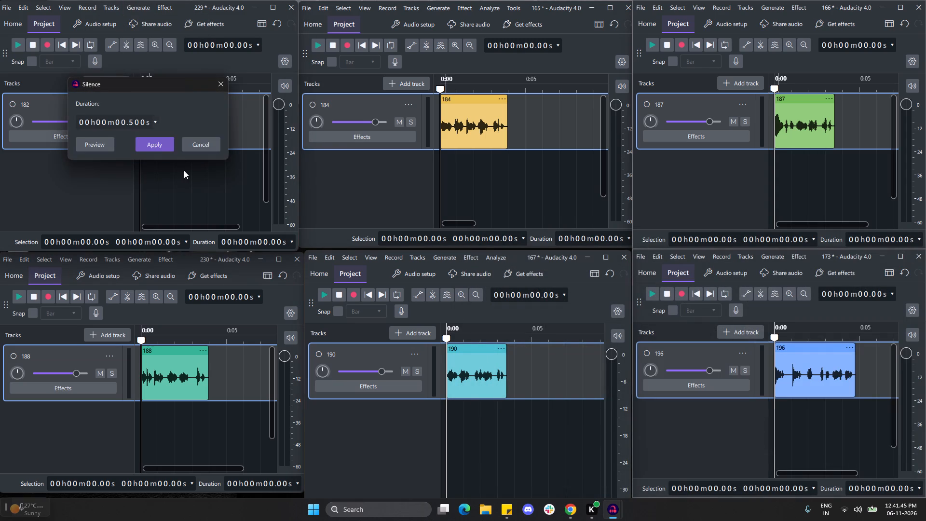
{"action": "left_click", "coordinate": [158, 147]}
{"action": "left_click", "coordinate": [213, 167]}
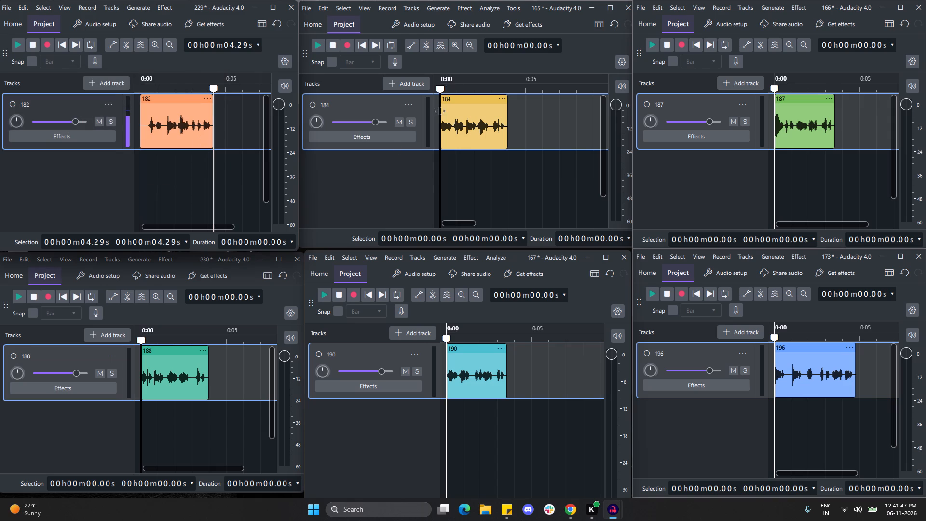
{"action": "left_click", "coordinate": [451, 14]}
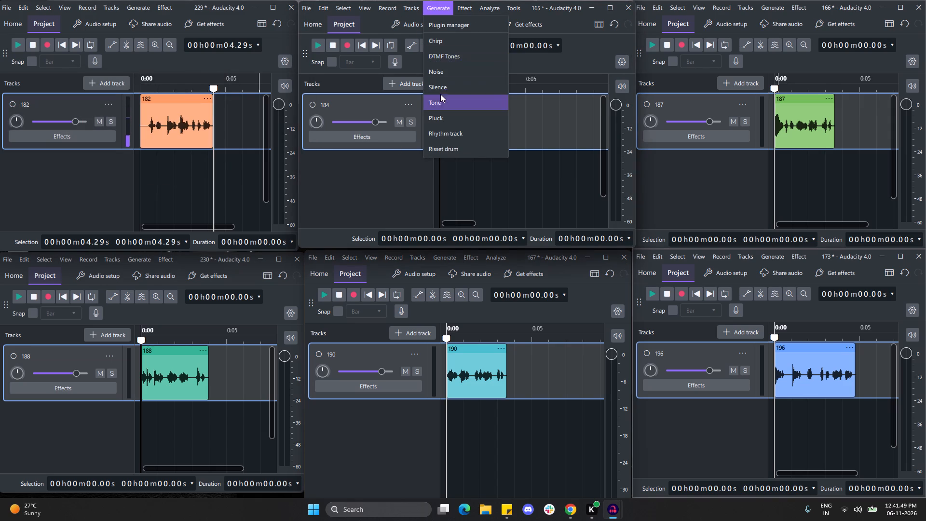
{"action": "left_click", "coordinate": [443, 83]}
{"action": "left_click", "coordinate": [475, 146]}
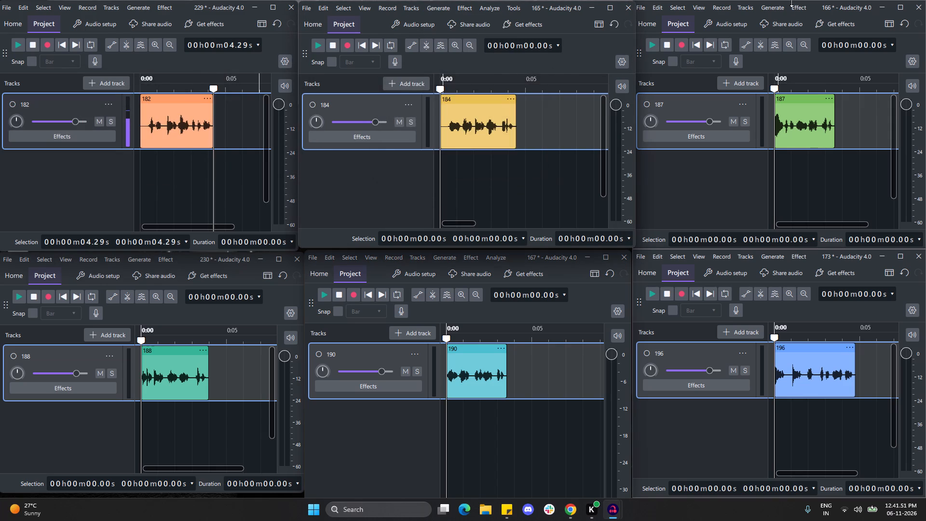
{"action": "left_click", "coordinate": [778, 6]}
{"action": "left_click", "coordinate": [780, 93]}
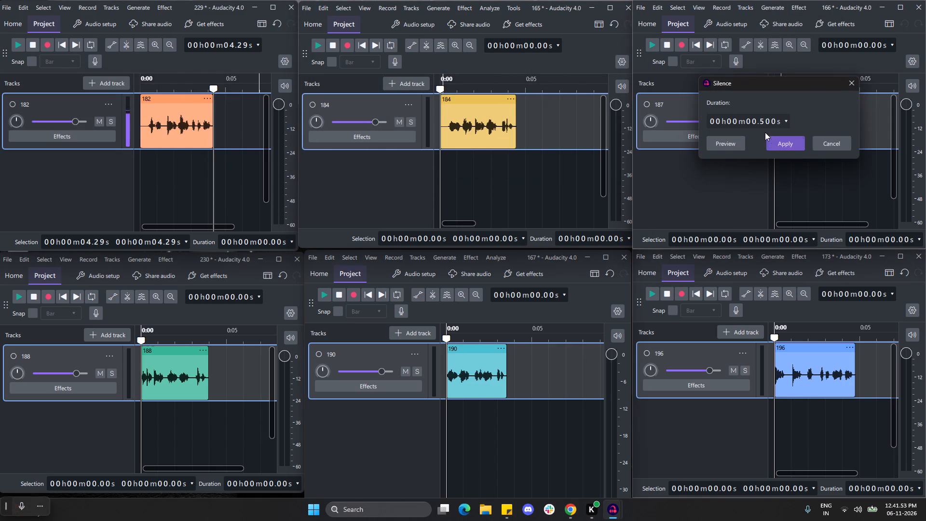
{"action": "left_click", "coordinate": [783, 143]}
Insert 0.5 s of silence at the start of clips 196, 190 and 188 in projects 173, 167 and 230.
{"action": "left_click", "coordinate": [774, 261]}
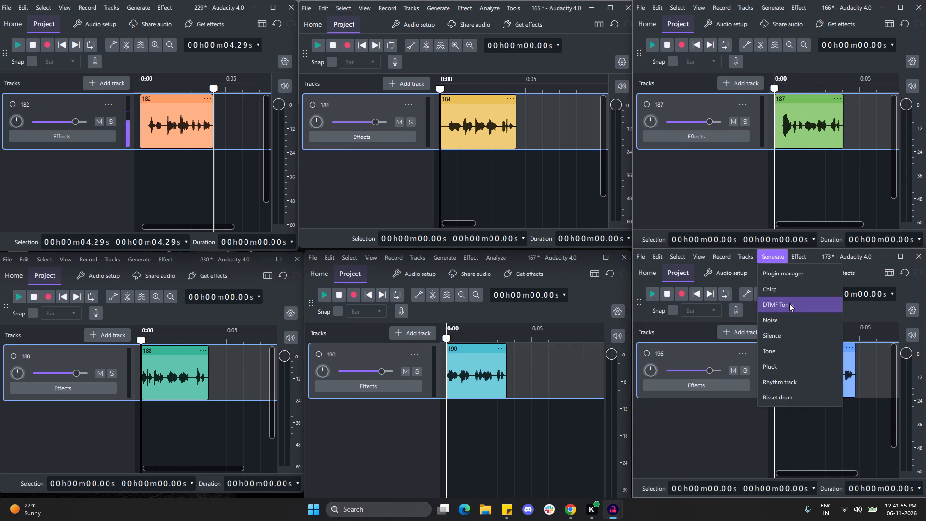
{"action": "left_click", "coordinate": [786, 331]}
{"action": "left_click", "coordinate": [782, 397]}
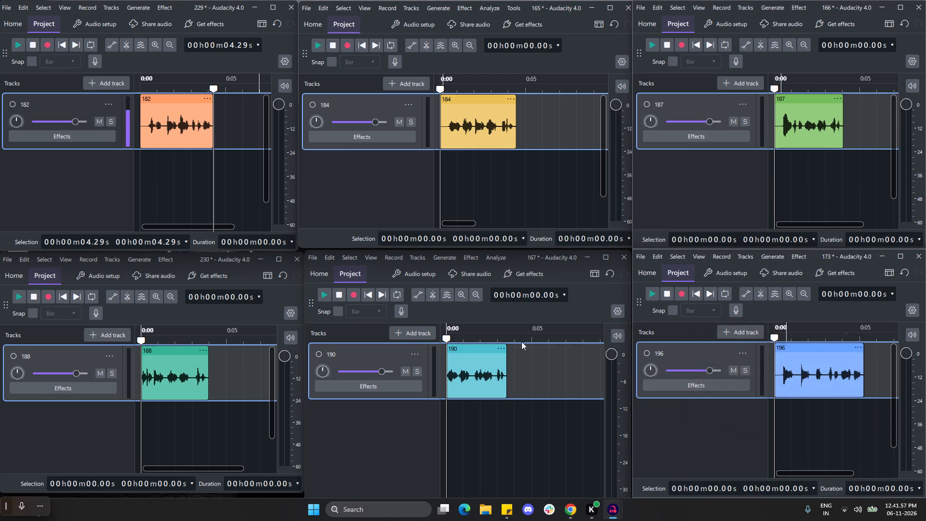
{"action": "left_click", "coordinate": [443, 261]}
{"action": "left_click", "coordinate": [462, 341]}
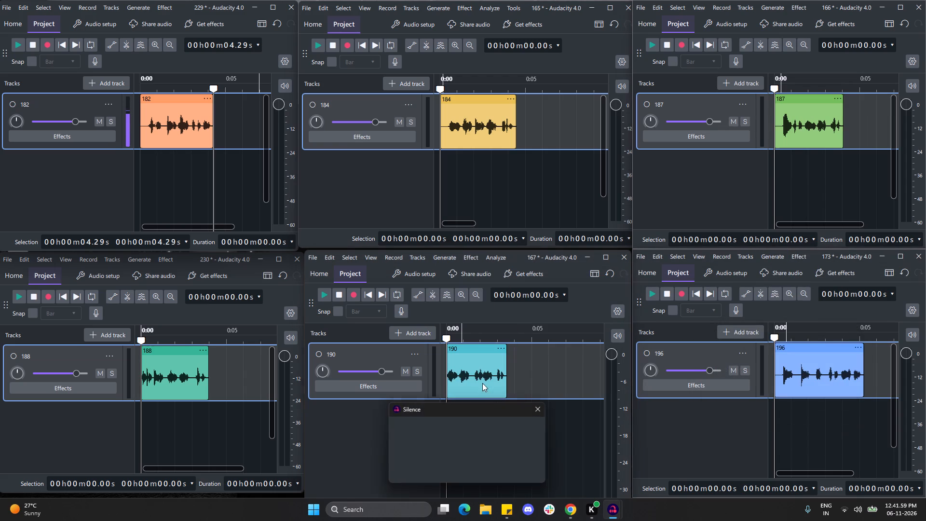
{"action": "left_click", "coordinate": [475, 470]}
{"action": "left_click", "coordinate": [136, 260]}
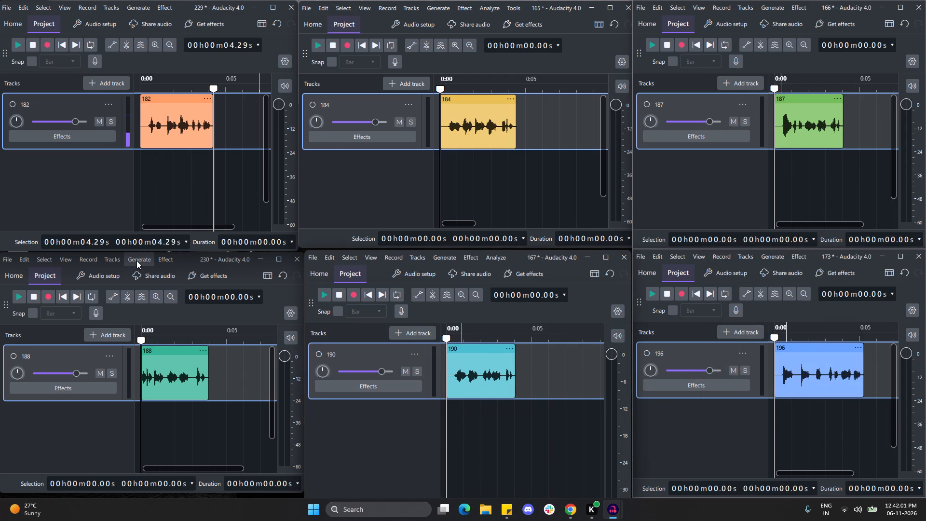
{"action": "left_click", "coordinate": [155, 338]}
{"action": "left_click", "coordinate": [155, 388]}
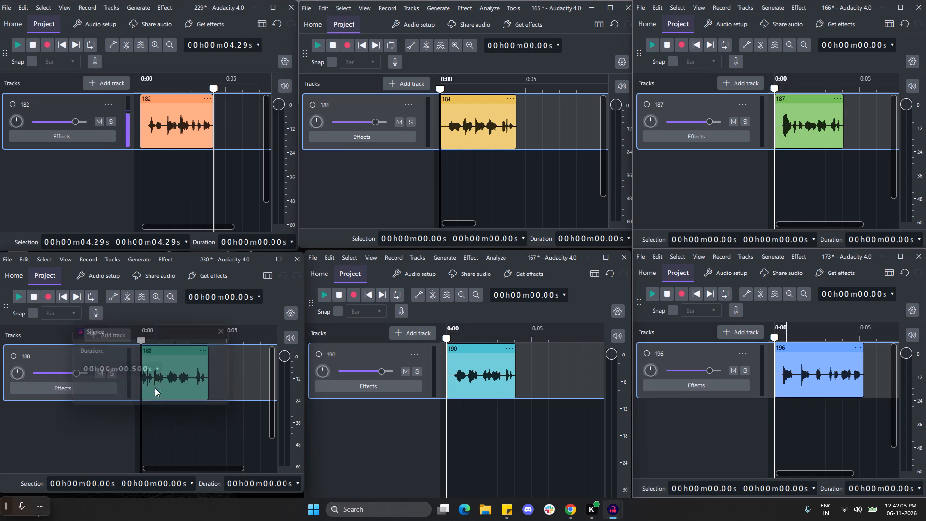
Insert 0.5 s of silence at the end of clip 182 in project 229.
{"action": "left_click", "coordinate": [136, 11]}
{"action": "left_click", "coordinate": [147, 82]}
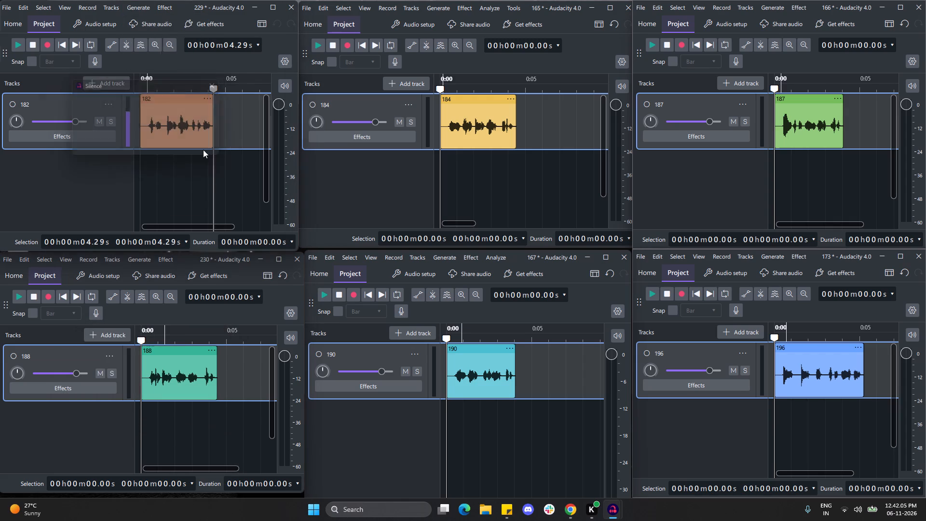
{"action": "left_click", "coordinate": [160, 141]}
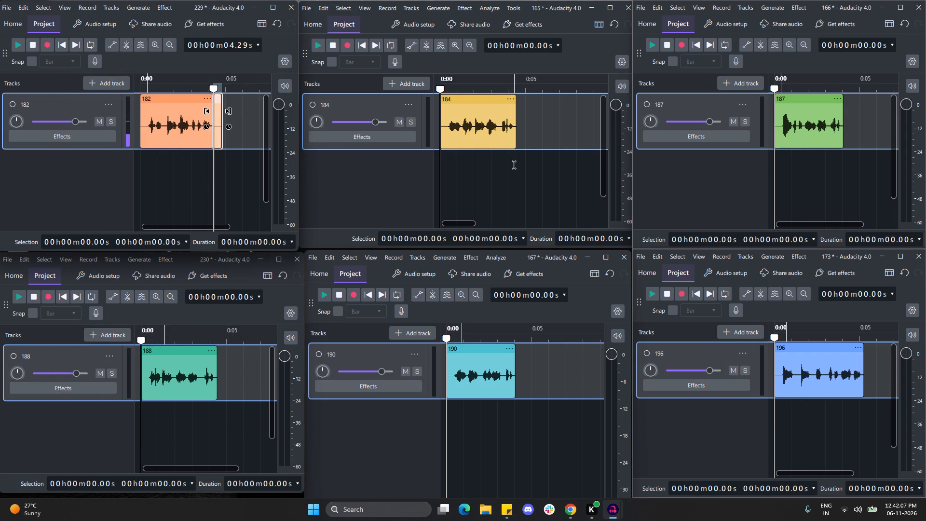
Place the cursor exactly at the end of clips 184, 187, 196, 190 and 188 in their five projects.
{"action": "left_click", "coordinate": [516, 166]}
{"action": "left_click", "coordinate": [845, 176]}
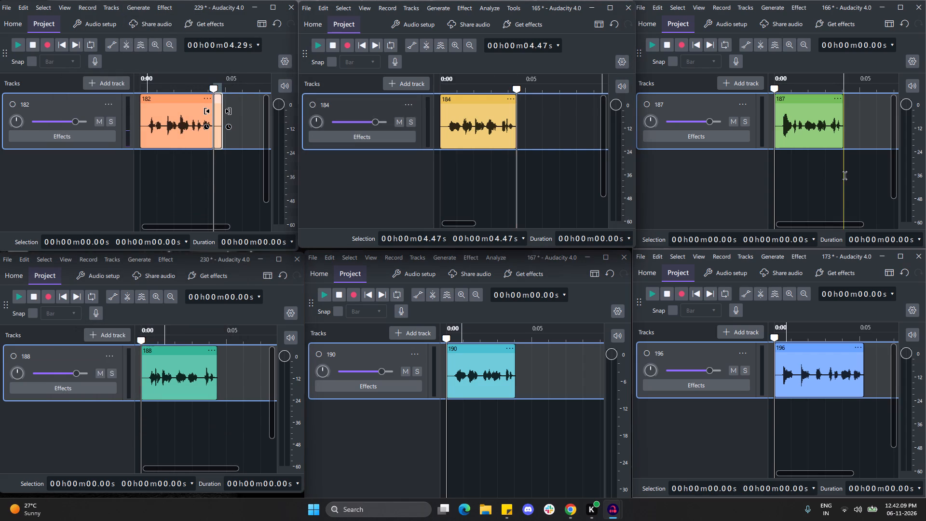
{"action": "left_click", "coordinate": [865, 432]}
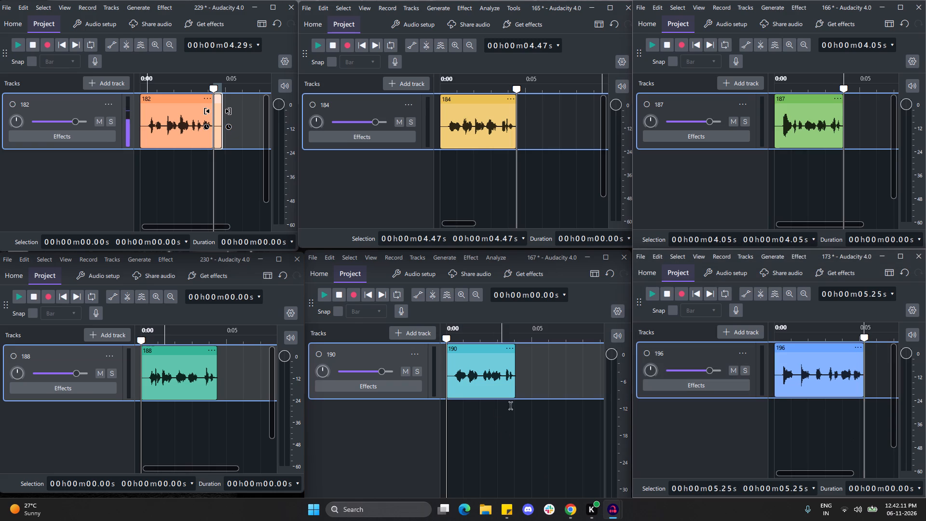
{"action": "left_click", "coordinate": [517, 428]}
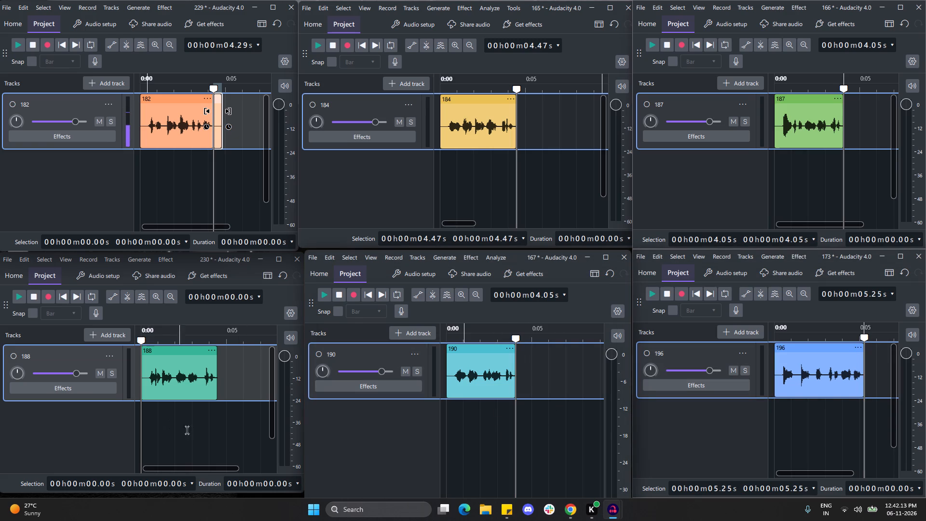
{"action": "left_click", "coordinate": [218, 430]}
Insert 0.5 s of silence at the end of clip 188 in project 230 and clip 190 in project 167.
{"action": "left_click", "coordinate": [149, 263]}
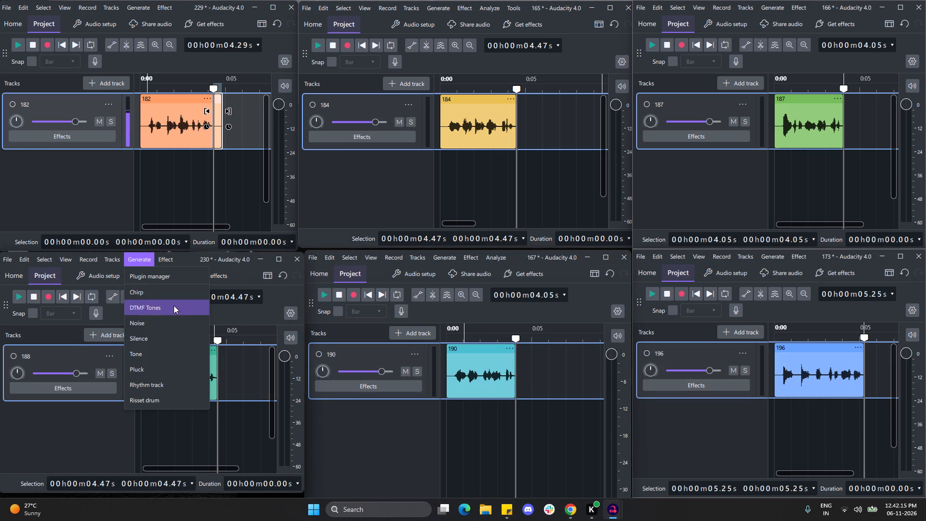
{"action": "left_click", "coordinate": [169, 334]}
{"action": "left_click", "coordinate": [161, 390]}
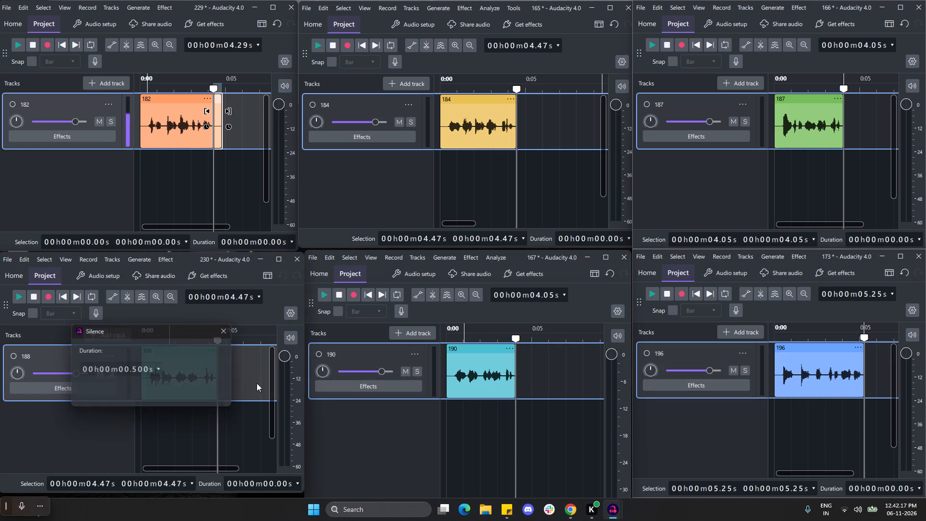
{"action": "left_click", "coordinate": [447, 255]}
{"action": "left_click", "coordinate": [456, 332]}
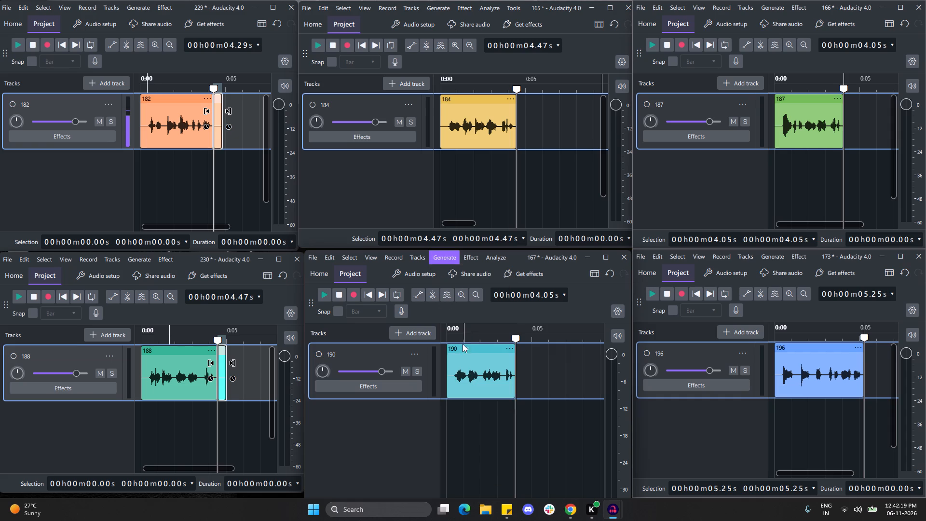
{"action": "left_click", "coordinate": [466, 466]}
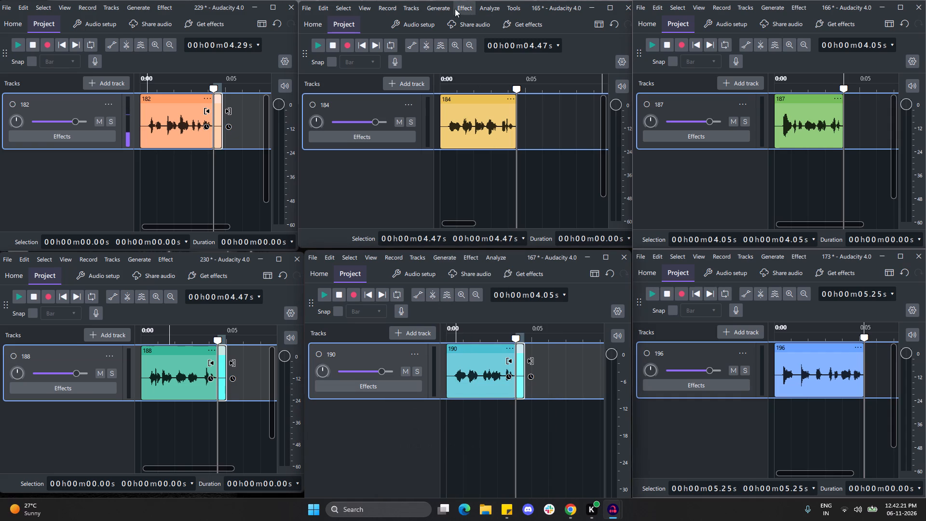
Insert 0.5 s of silence at the end of clips 184, 187 and 196 in projects 165, 166 and 173.
{"action": "left_click", "coordinate": [437, 9]}
{"action": "left_click", "coordinate": [454, 90]}
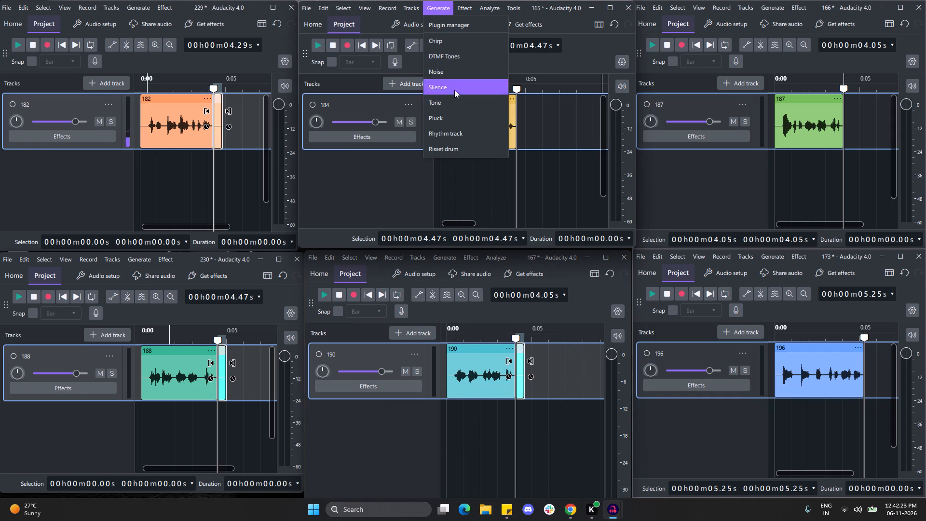
{"action": "left_click", "coordinate": [481, 142]}
{"action": "left_click", "coordinate": [770, 5]}
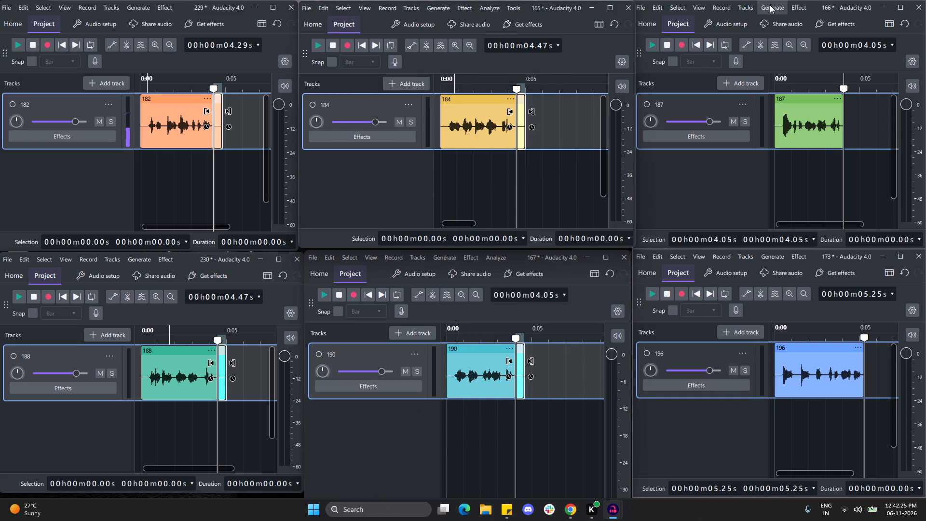
{"action": "left_click", "coordinate": [784, 89]}
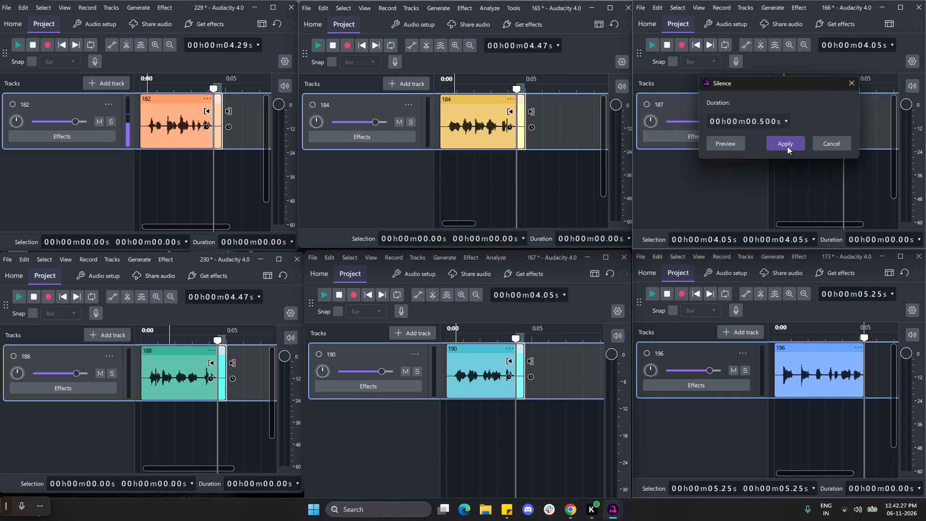
{"action": "left_click", "coordinate": [787, 146]}
{"action": "left_click", "coordinate": [776, 257]}
{"action": "left_click", "coordinate": [775, 330]}
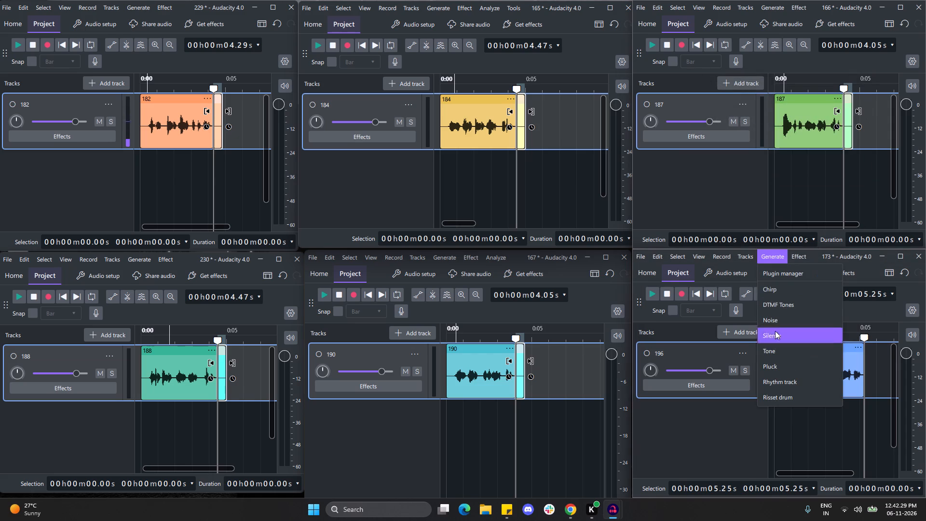
{"action": "left_click", "coordinate": [786, 392]}
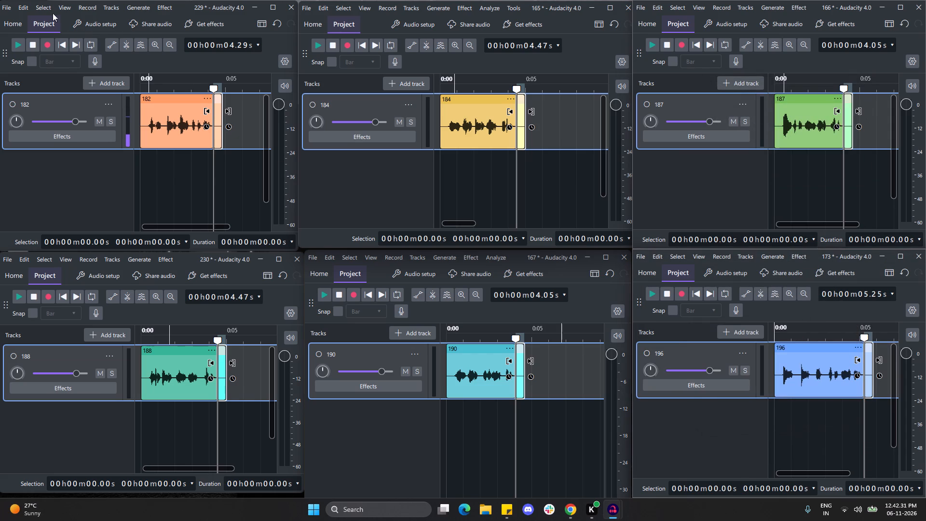
Open the audio export for clip 182 in project 229 and replace the whole file name with the copied text.
{"action": "left_click", "coordinate": [5, 6]}
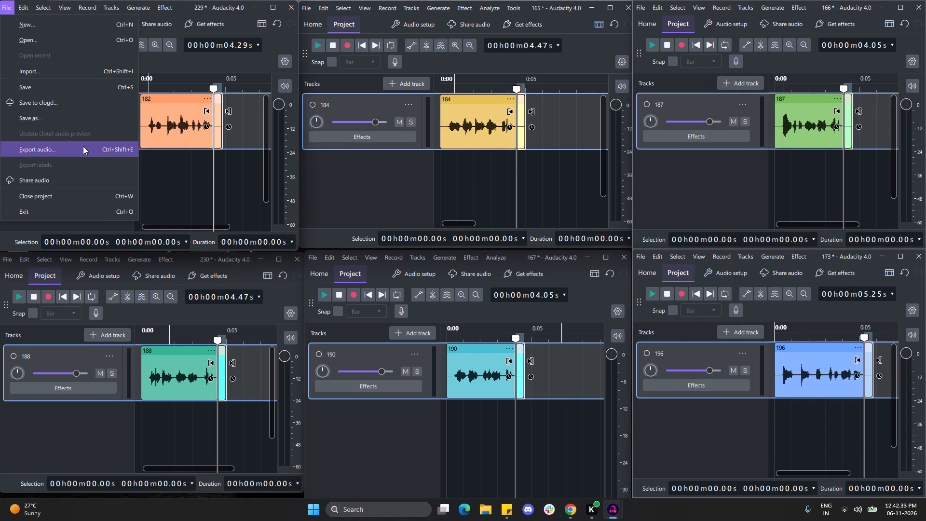
{"action": "left_click", "coordinate": [83, 146]}
{"action": "left_click", "coordinate": [107, 79], "text": "ctrl"}
{"action": "key", "text": "ctrl+a"}
{"action": "key", "text": "ctrl+v"}
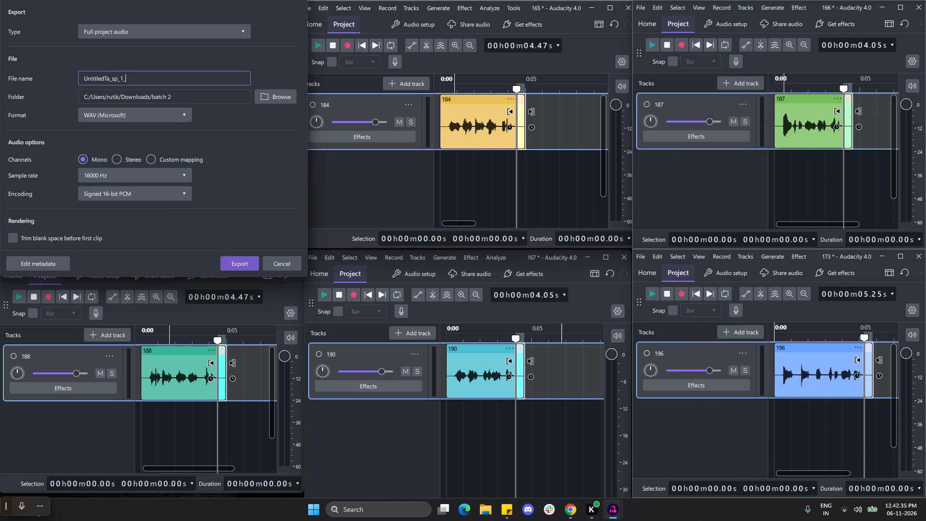
Name clip 182's export Ta_sp_1_182 and export it as a mono 16000 Hz WAV into the batch 2 folder.
{"action": "key", "text": "ctrl+a"}
{"action": "key", "text": "ctrl+v"}
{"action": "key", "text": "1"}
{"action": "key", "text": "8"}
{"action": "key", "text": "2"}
{"action": "left_click", "coordinate": [242, 262]}
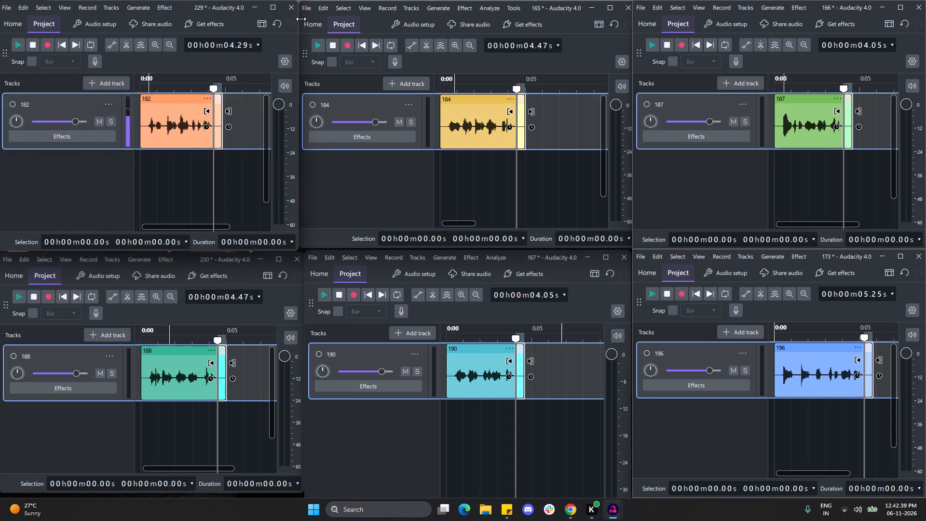
Export clip 184 from project 165 as the WAV file Ta_sp_1_184 into the batch 2 folder.
{"action": "left_click", "coordinate": [306, 9]}
{"action": "left_click", "coordinate": [346, 152]}
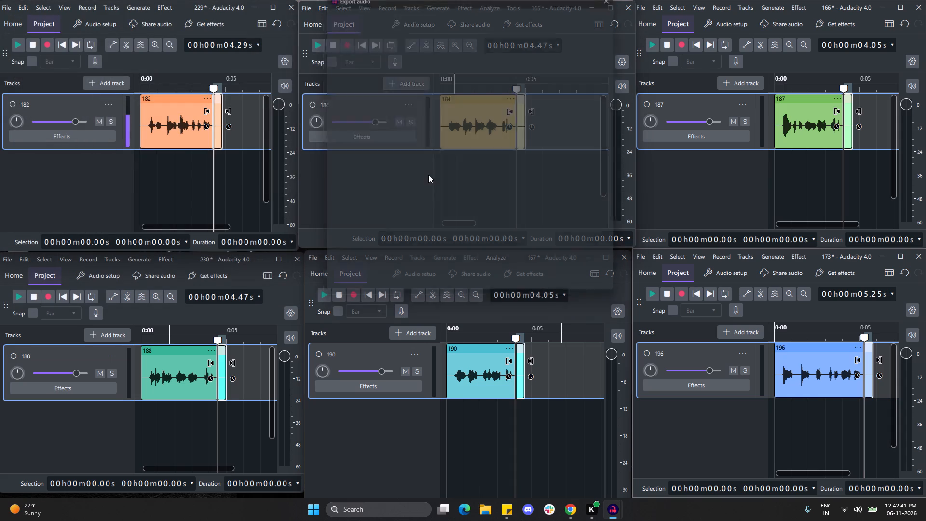
{"action": "left_click", "coordinate": [453, 78], "text": "ctrl"}
{"action": "key", "text": "ctrl+a"}
{"action": "key", "text": "ctrl+v"}
{"action": "key", "text": "ctrl+a"}
{"action": "key", "text": "ctrl+v"}
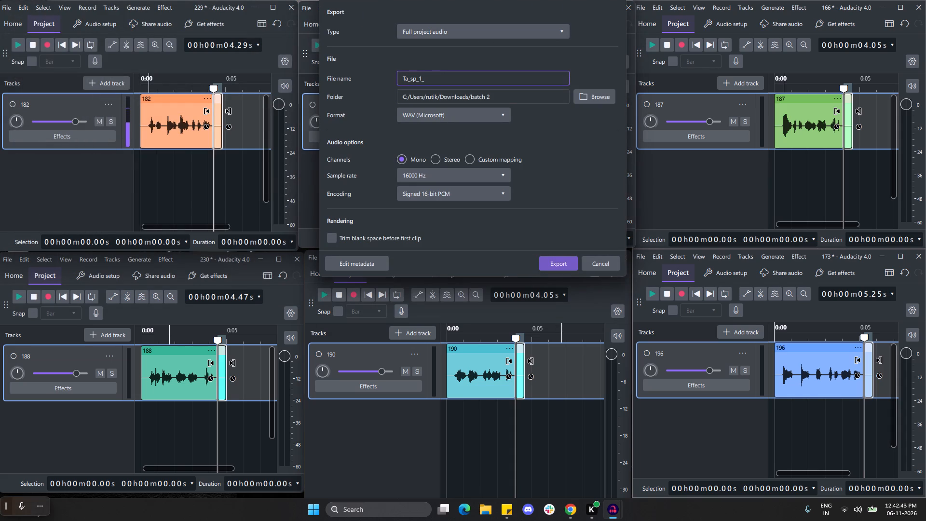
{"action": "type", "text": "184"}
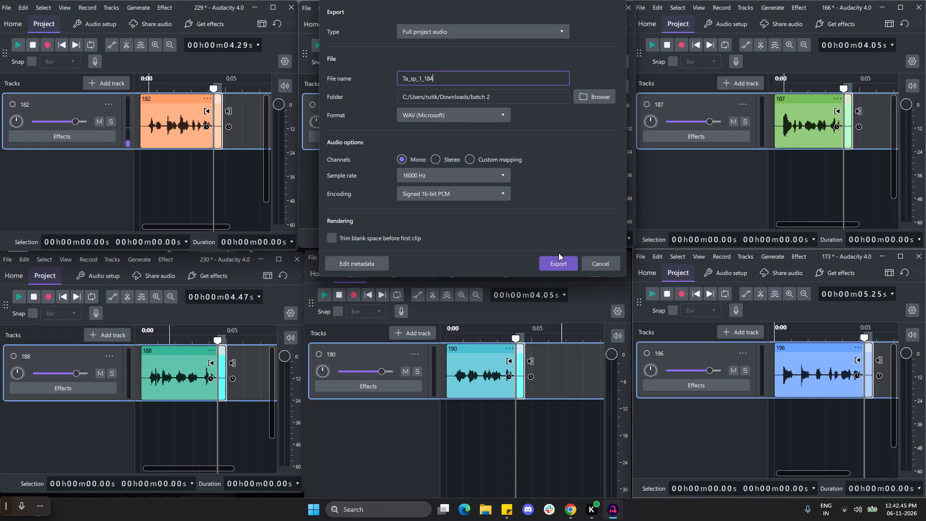
{"action": "left_click", "coordinate": [565, 269]}
Export clip 187 from project 166 as the WAV file Ta_sp_1_187 into the batch 2 folder.
{"action": "left_click", "coordinate": [642, 7]}
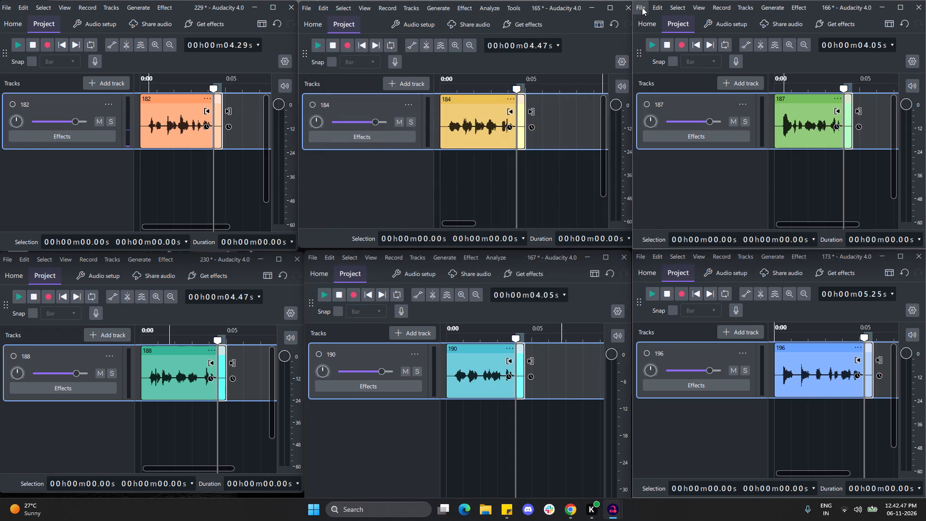
{"action": "left_click", "coordinate": [682, 147]}
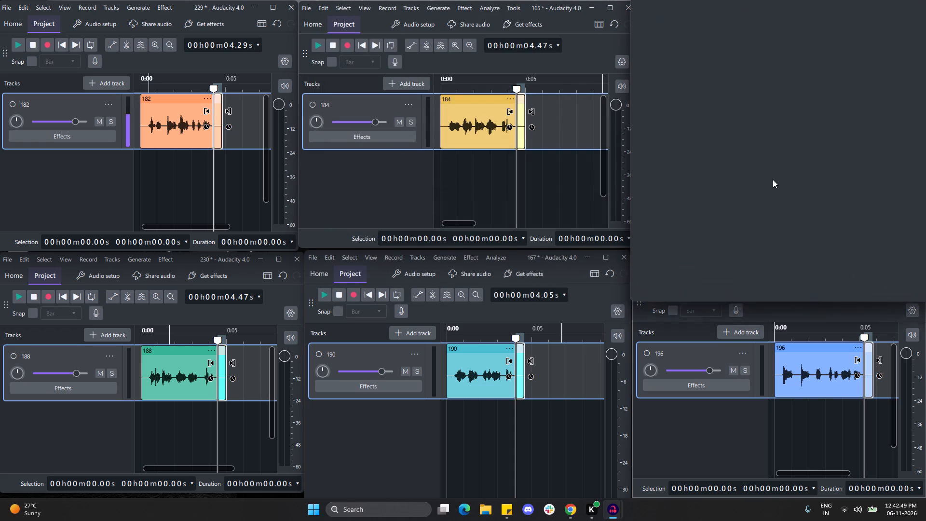
{"action": "left_click", "coordinate": [746, 72], "text": "ctrl"}
{"action": "key", "text": "ctrl+a"}
{"action": "key", "text": "ctrl+v"}
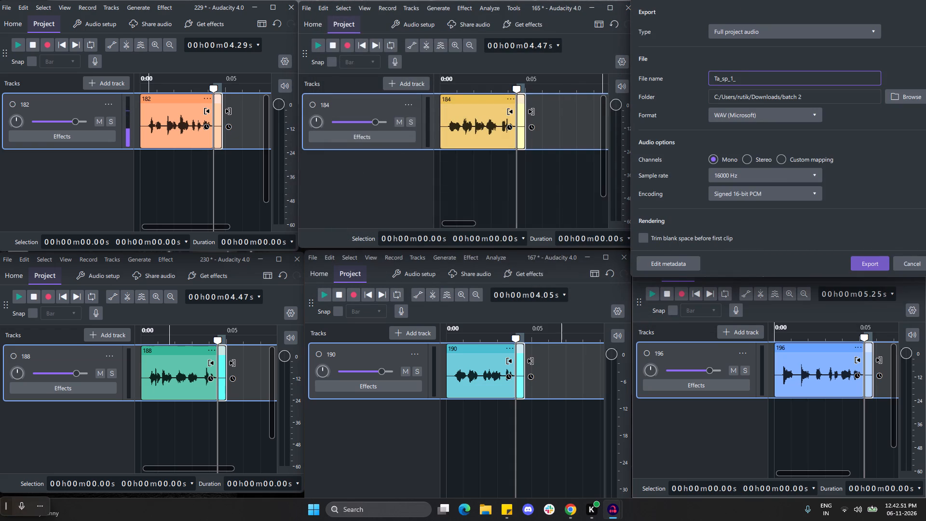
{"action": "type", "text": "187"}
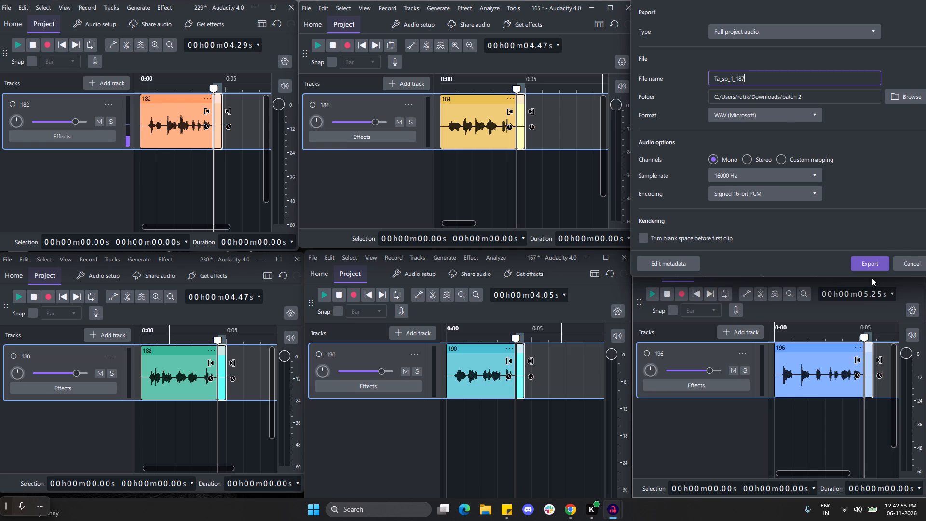
{"action": "left_click", "coordinate": [872, 265]}
Export clip 188's full project audio from project 230 as the WAV file Ta_sp_1_188 into the batch 2 folder.
{"action": "left_click", "coordinate": [6, 259]}
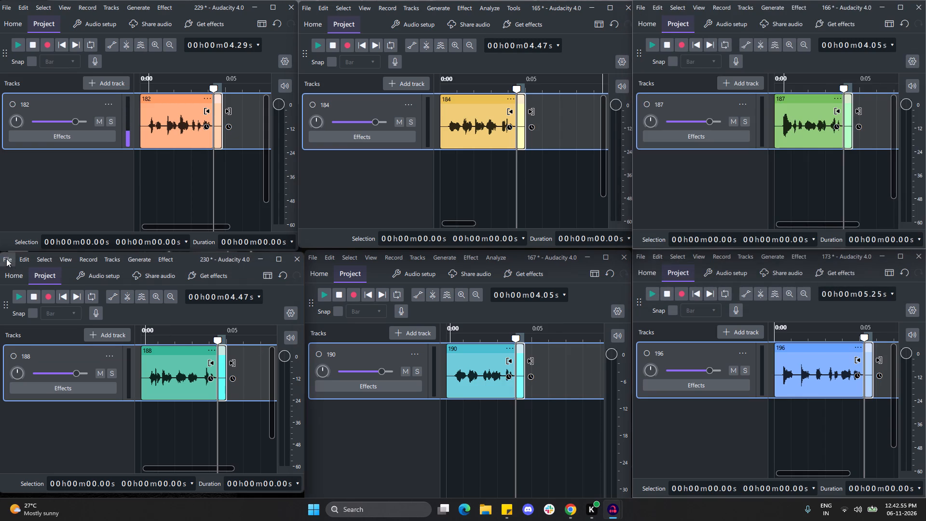
{"action": "left_click", "coordinate": [69, 399]}
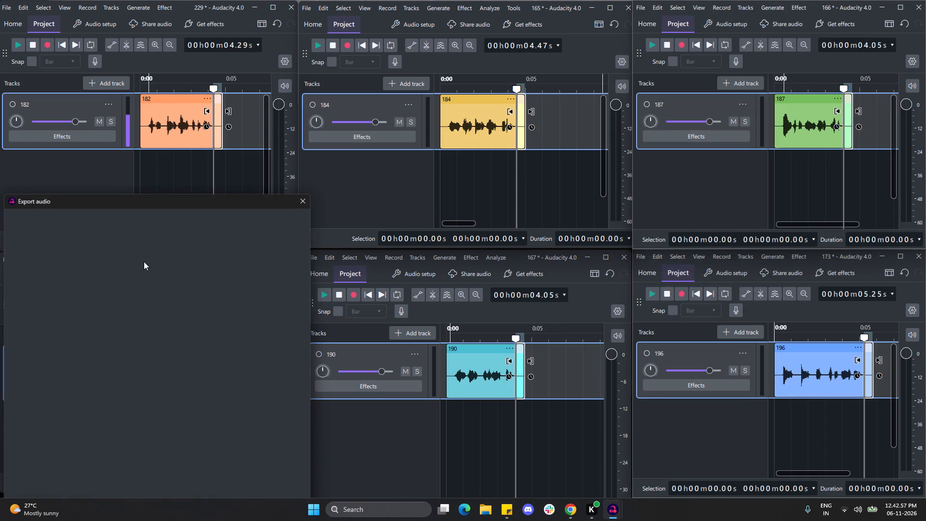
{"action": "left_click", "coordinate": [125, 286]}
{"action": "key", "text": "ctrl+a"}
{"action": "key", "text": "ctrl+v"}
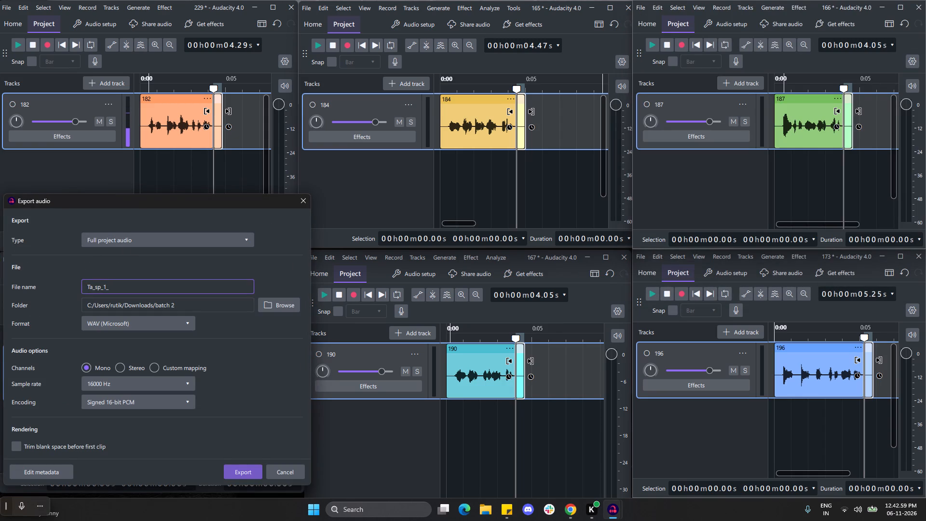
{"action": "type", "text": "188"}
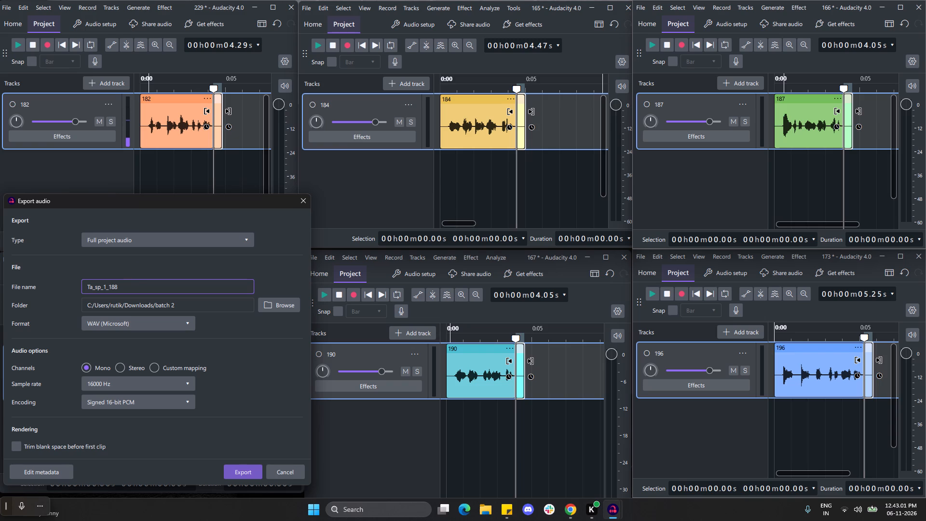
{"action": "left_click", "coordinate": [145, 242]}
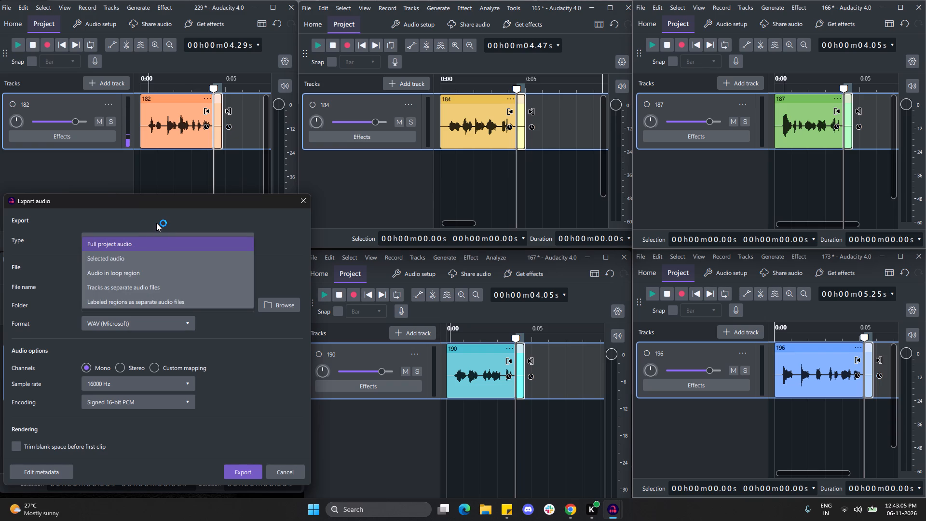
{"action": "left_click", "coordinate": [158, 218]}
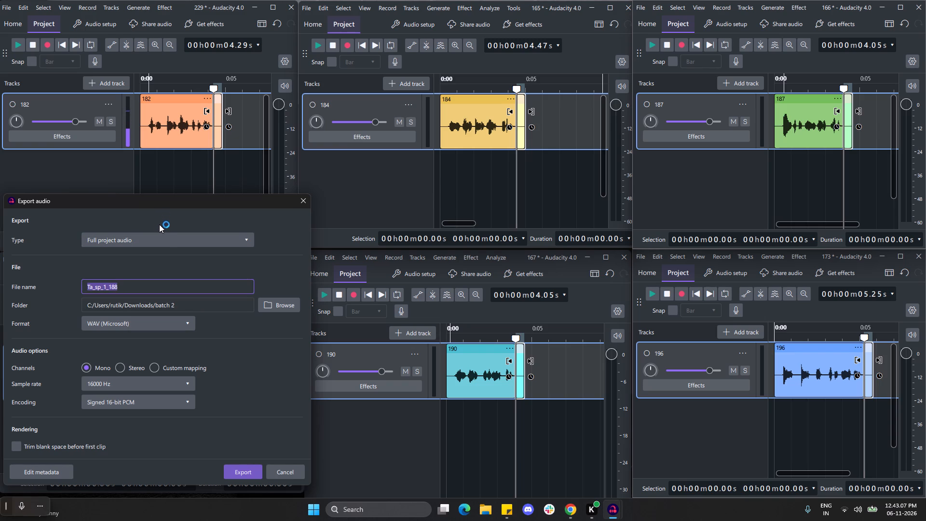
{"action": "left_click", "coordinate": [174, 264]}
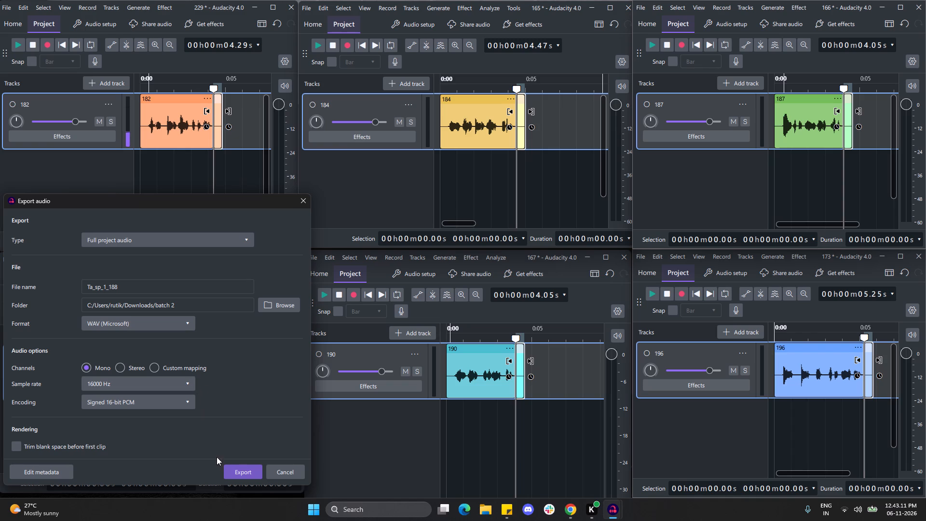
{"action": "left_click", "coordinate": [251, 475]}
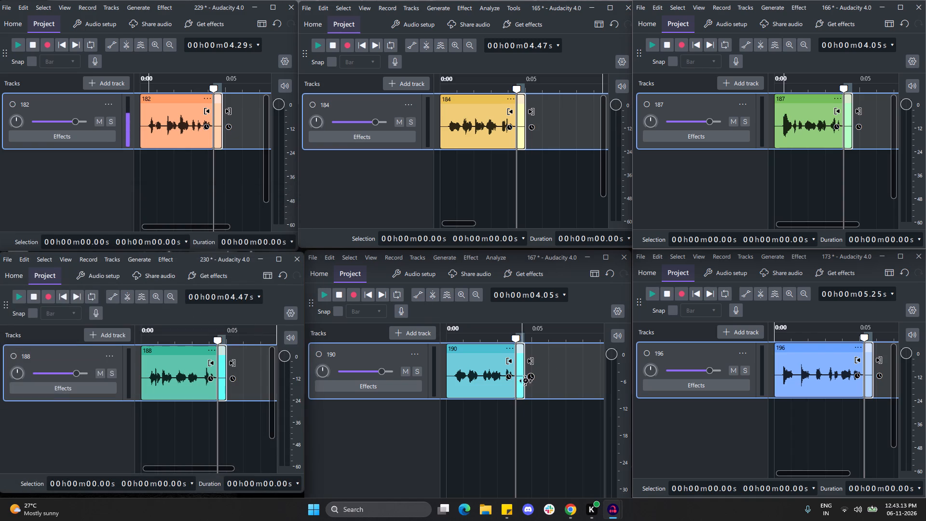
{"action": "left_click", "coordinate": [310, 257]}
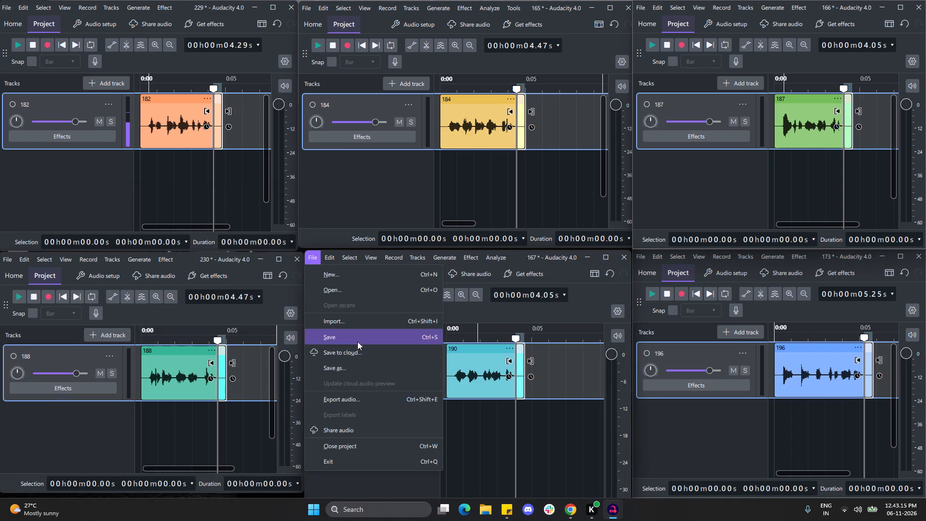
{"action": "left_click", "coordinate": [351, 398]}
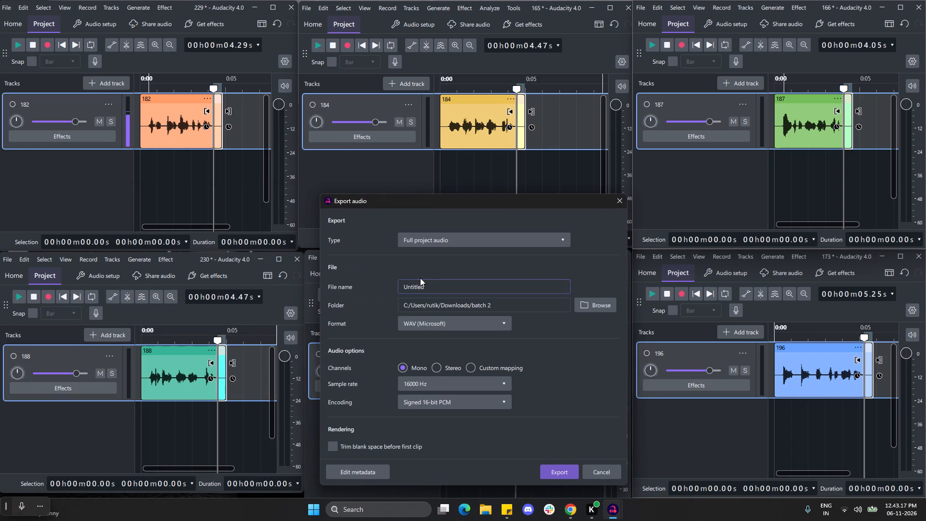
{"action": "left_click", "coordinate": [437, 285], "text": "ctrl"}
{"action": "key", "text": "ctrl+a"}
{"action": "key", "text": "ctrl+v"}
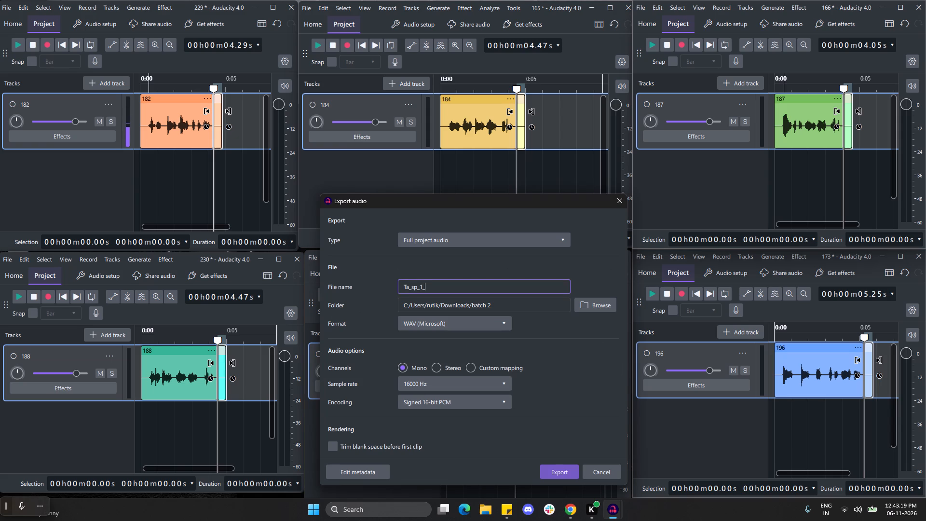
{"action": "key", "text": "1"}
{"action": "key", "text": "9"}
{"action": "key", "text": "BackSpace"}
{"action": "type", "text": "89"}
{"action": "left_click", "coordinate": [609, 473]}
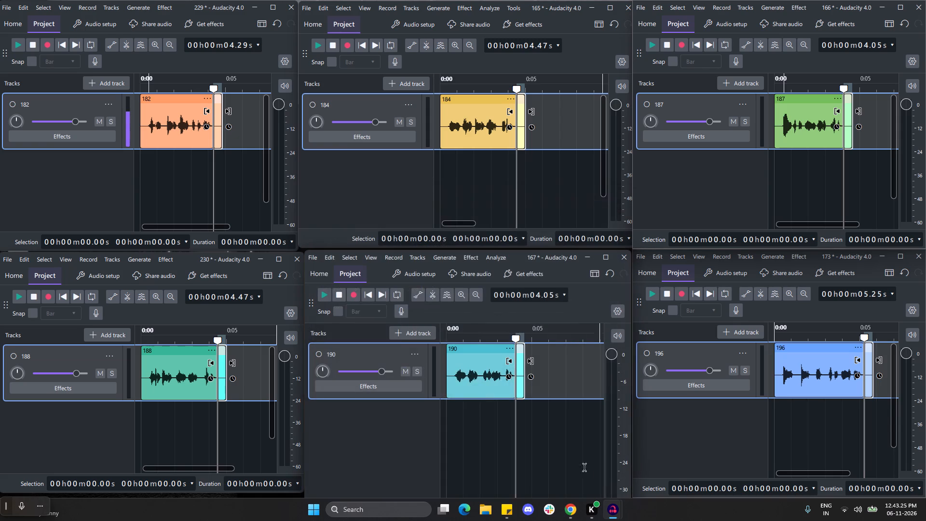
Export clip 190 from project 167 as the WAV file Ta_sp_1_190 into batch 2, with the sample rate set to 16000 Hz.
{"action": "left_click", "coordinate": [313, 256]}
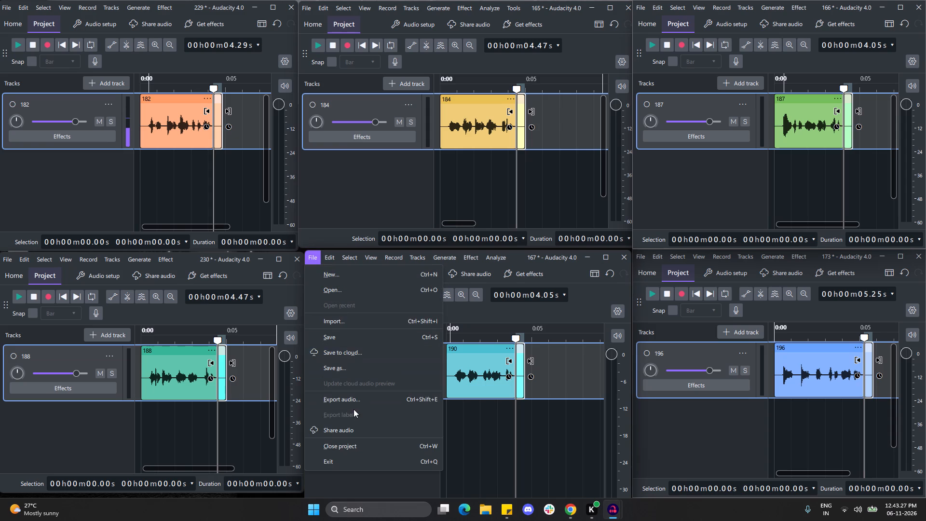
{"action": "left_click", "coordinate": [353, 399]}
{"action": "left_click", "coordinate": [438, 279], "text": "ctrl"}
{"action": "key", "text": "ctrl+a"}
{"action": "key", "text": "ctrl+v"}
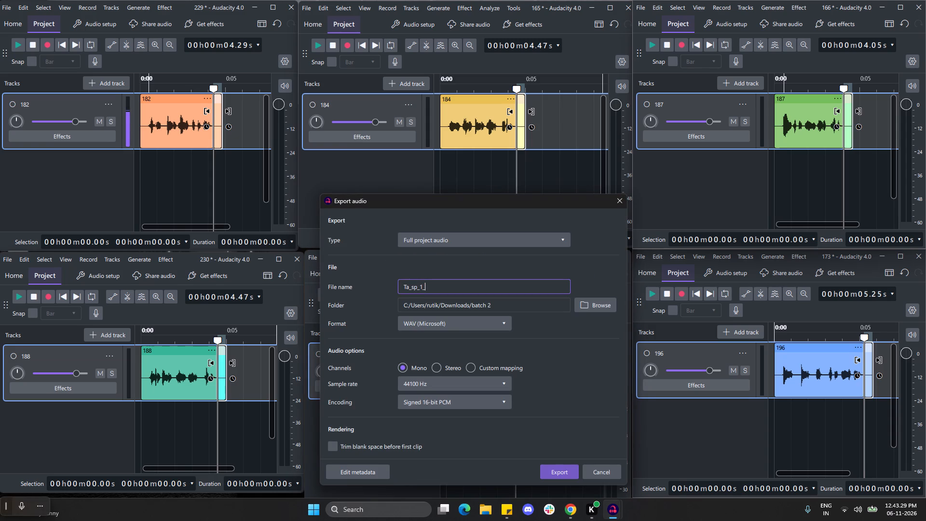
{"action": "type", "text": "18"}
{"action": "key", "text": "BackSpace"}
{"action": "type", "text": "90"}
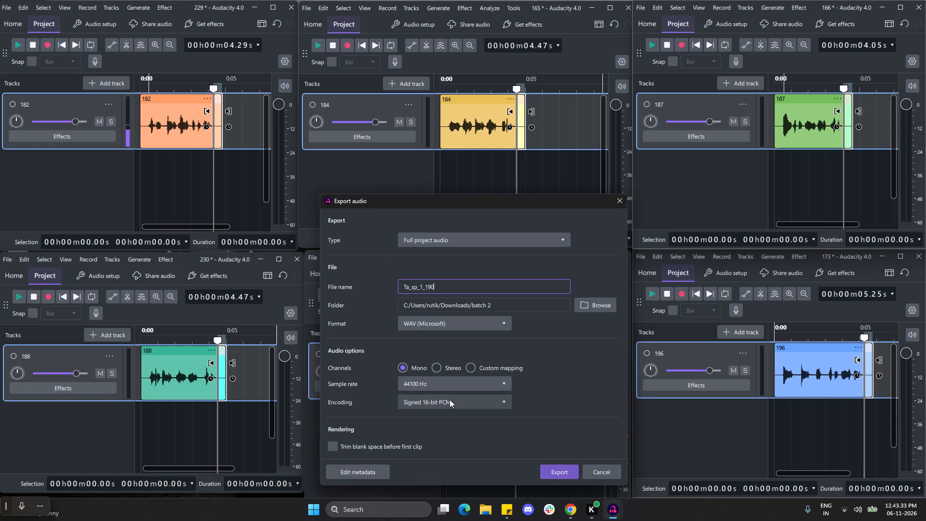
{"action": "left_click", "coordinate": [447, 387]}
{"action": "left_click", "coordinate": [438, 338]}
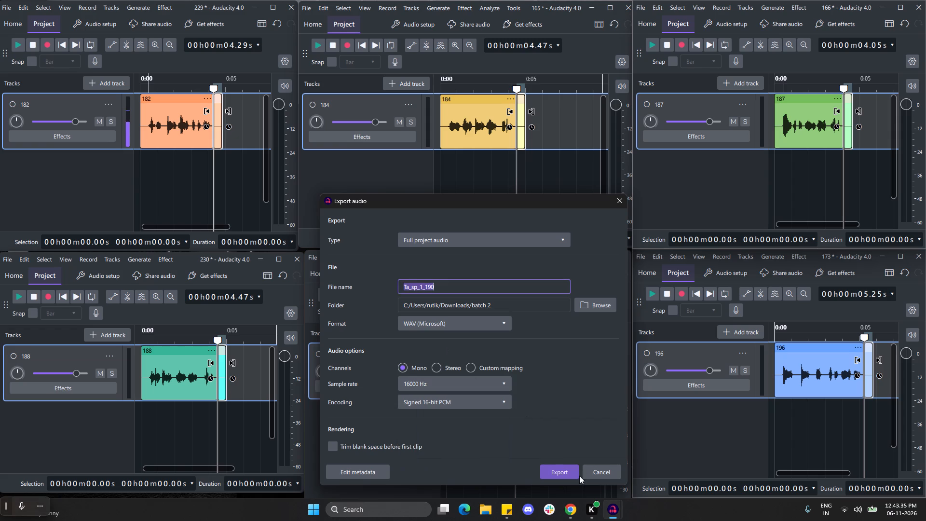
{"action": "left_click", "coordinate": [563, 471]}
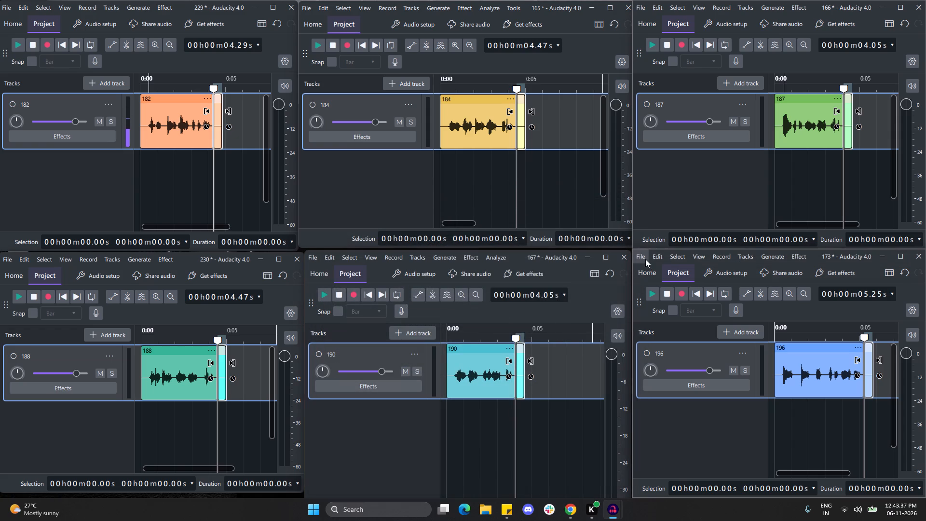
Export clip 196 from project 173 as the WAV file Ta_sp_1_196 into the batch 2 folder.
{"action": "left_click", "coordinate": [645, 259]}
{"action": "left_click", "coordinate": [686, 395]}
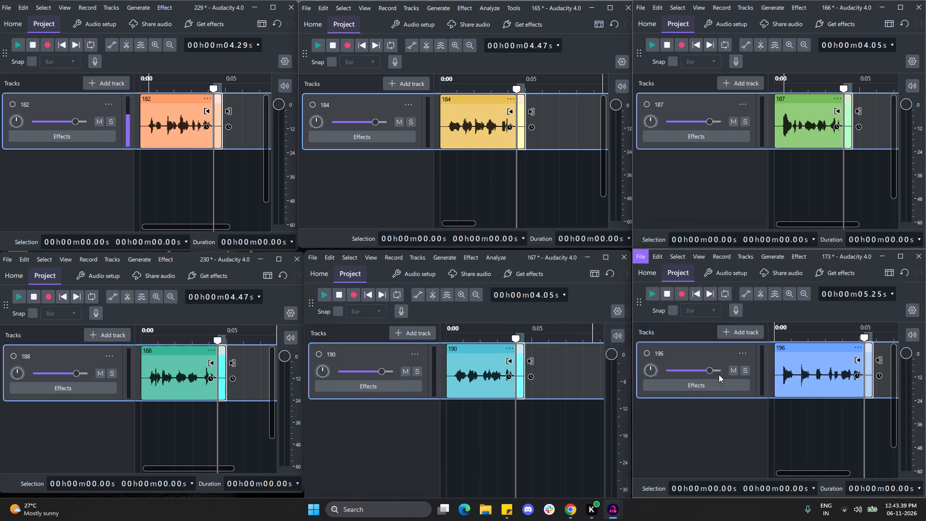
{"action": "left_click", "coordinate": [740, 285], "text": "ctrl"}
{"action": "key", "text": "ctrl+a"}
{"action": "key", "text": "ctrl+v"}
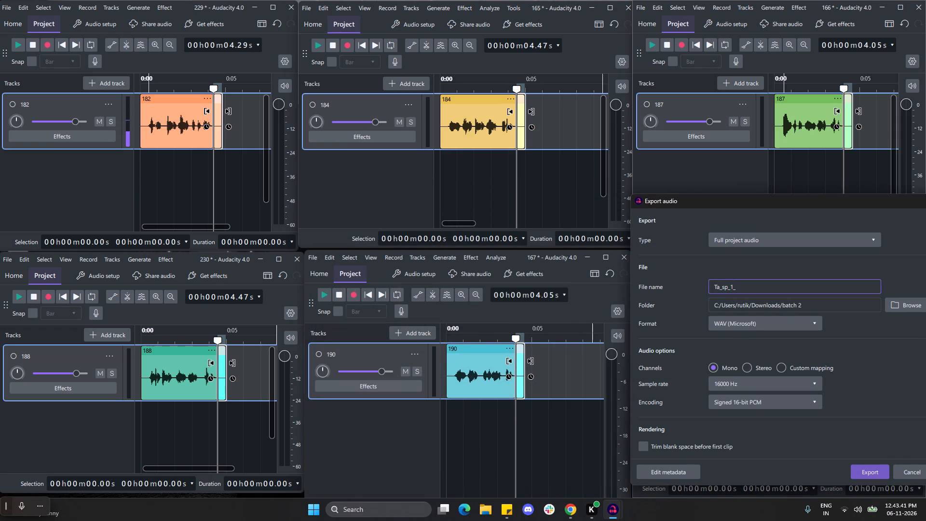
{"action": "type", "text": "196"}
{"action": "left_click", "coordinate": [885, 474]}
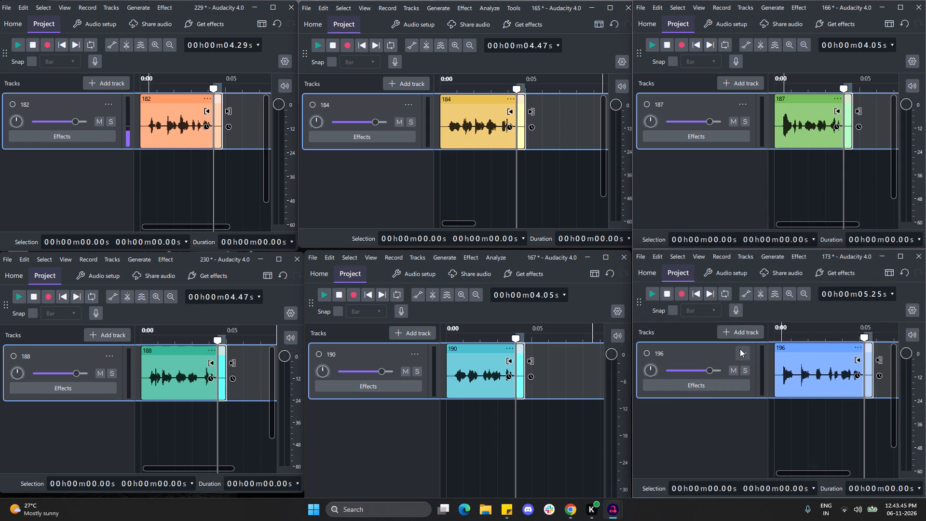
Delete tracks 196, 187, 190, 188, 182 and 184 from their projects, leaving all six projects empty.
{"action": "left_click", "coordinate": [740, 349]}
{"action": "left_click", "coordinate": [781, 194]}
{"action": "left_click", "coordinate": [741, 106]}
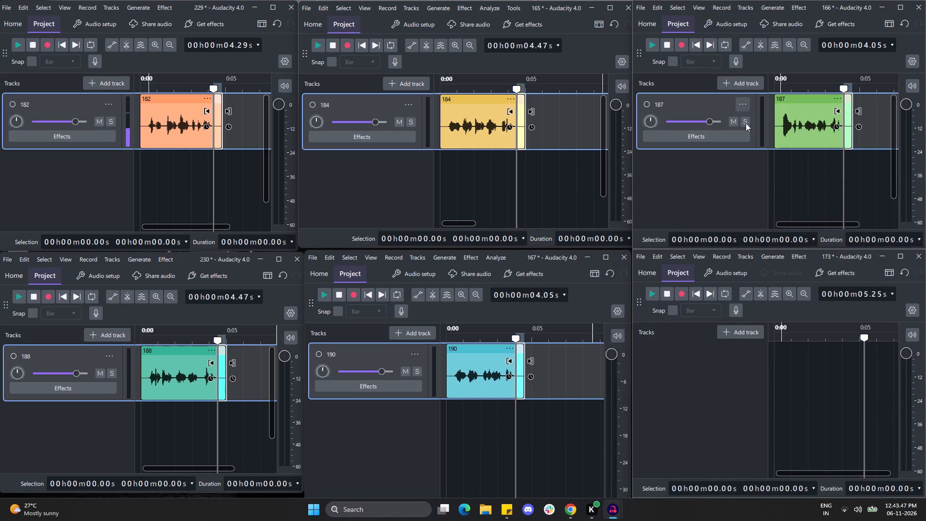
{"action": "left_click", "coordinate": [761, 155]}
{"action": "left_click", "coordinate": [411, 351]}
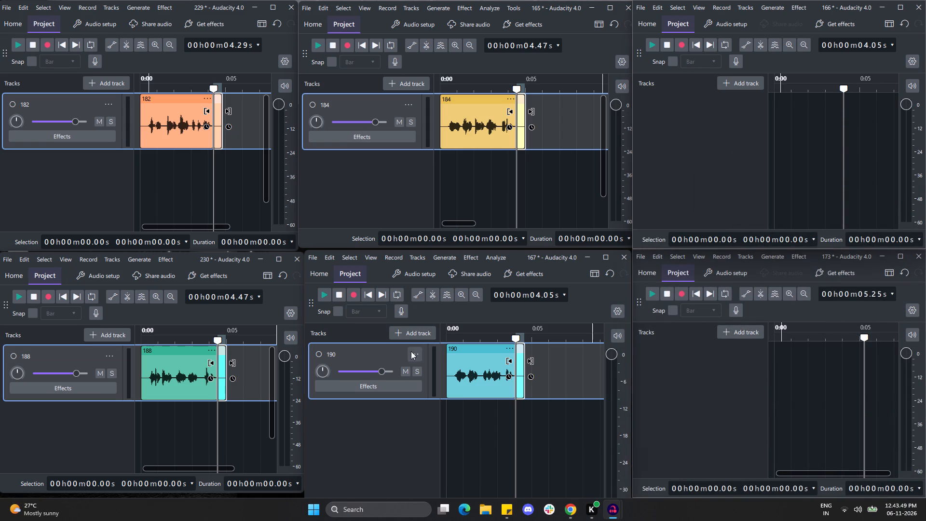
{"action": "left_click", "coordinate": [442, 200]}
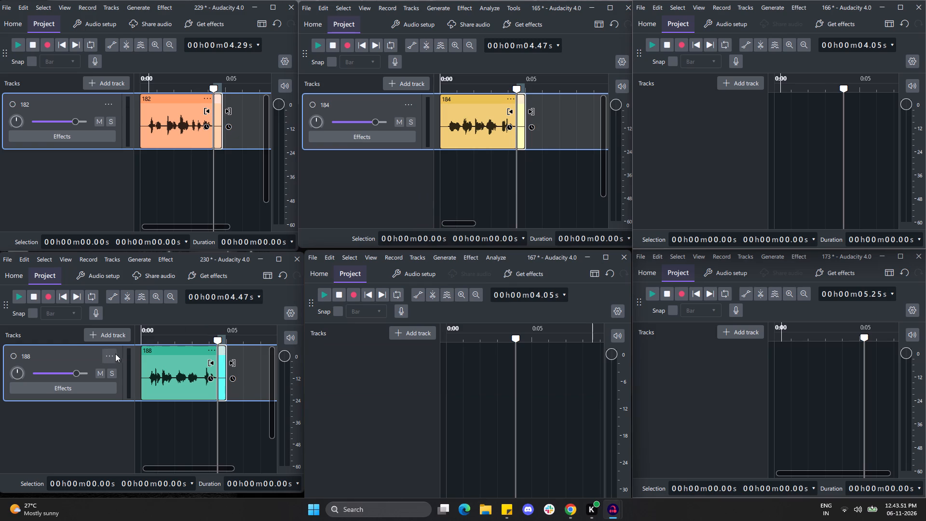
{"action": "left_click", "coordinate": [110, 355]}
{"action": "left_click", "coordinate": [138, 200]}
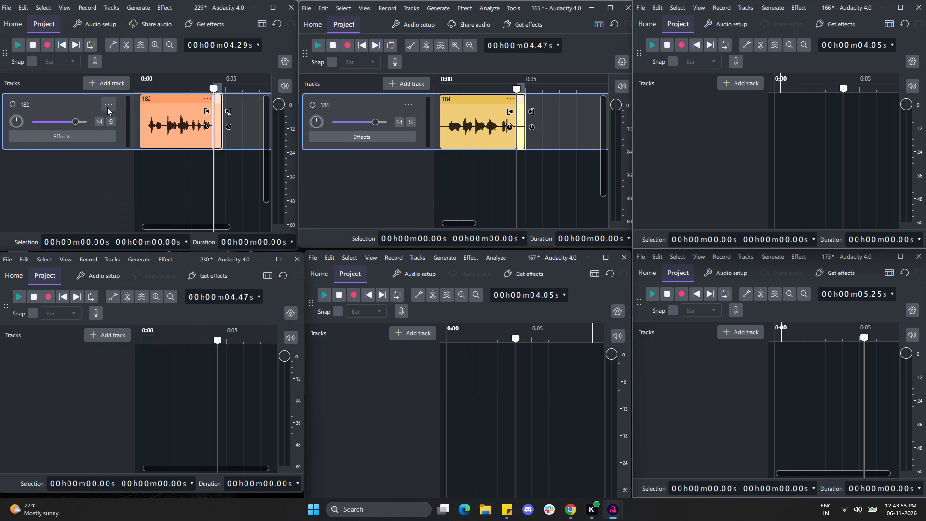
{"action": "left_click", "coordinate": [107, 107]}
{"action": "left_click", "coordinate": [122, 156]}
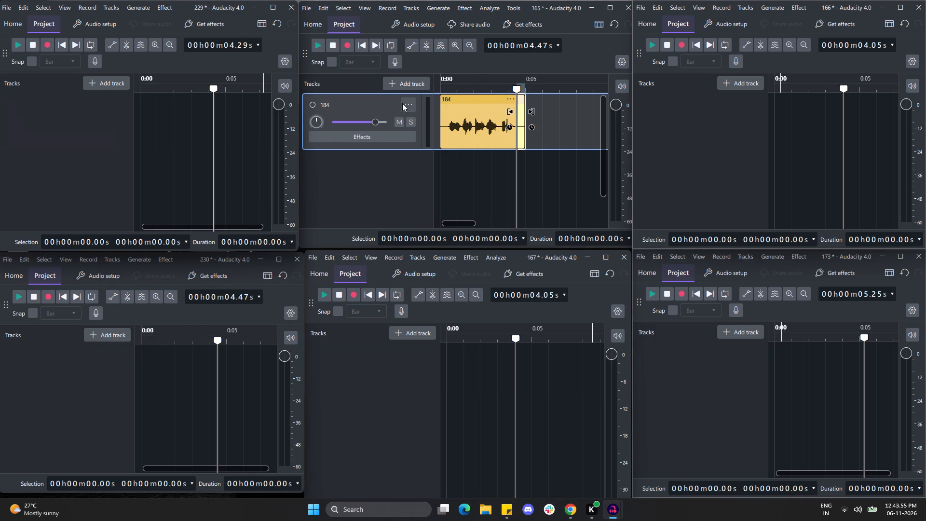
{"action": "left_click", "coordinate": [401, 103]}
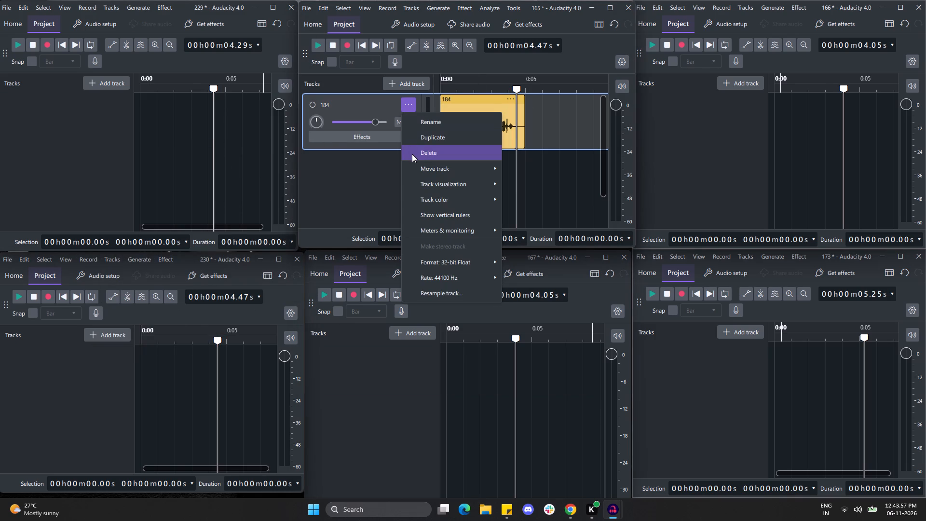
{"action": "left_click", "coordinate": [412, 154]}
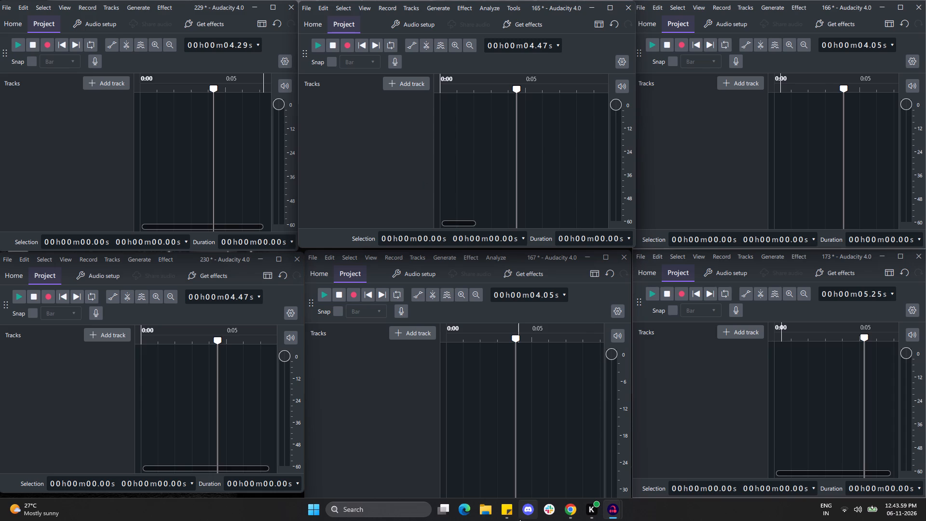
Create a new empty project from project 166.
{"action": "left_click", "coordinate": [643, 12]}
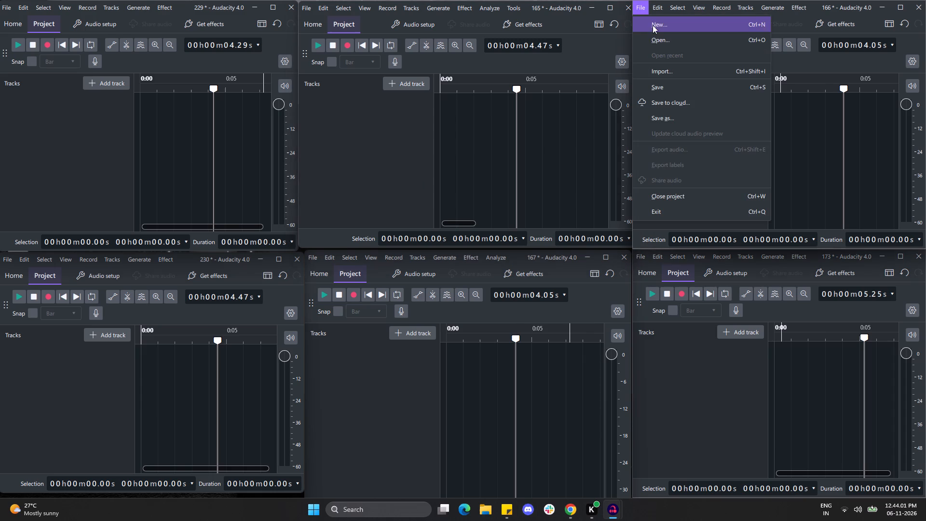
{"action": "left_click", "coordinate": [653, 25]}
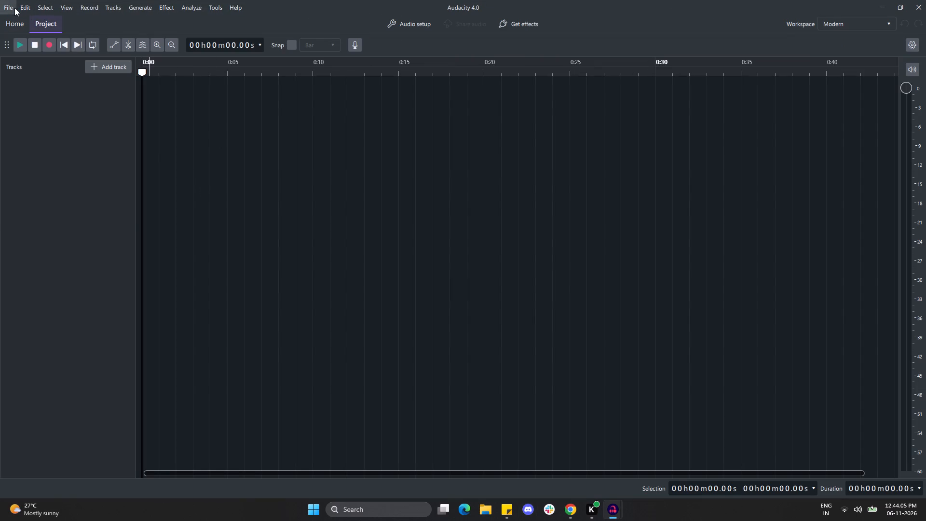
From the import dialog, delete source files 182, 184, 187, 188, 190 and 196.mp3 in the Tamil Speaker 1 folder.
{"action": "left_click", "coordinate": [14, 8]}
{"action": "left_click", "coordinate": [23, 70]}
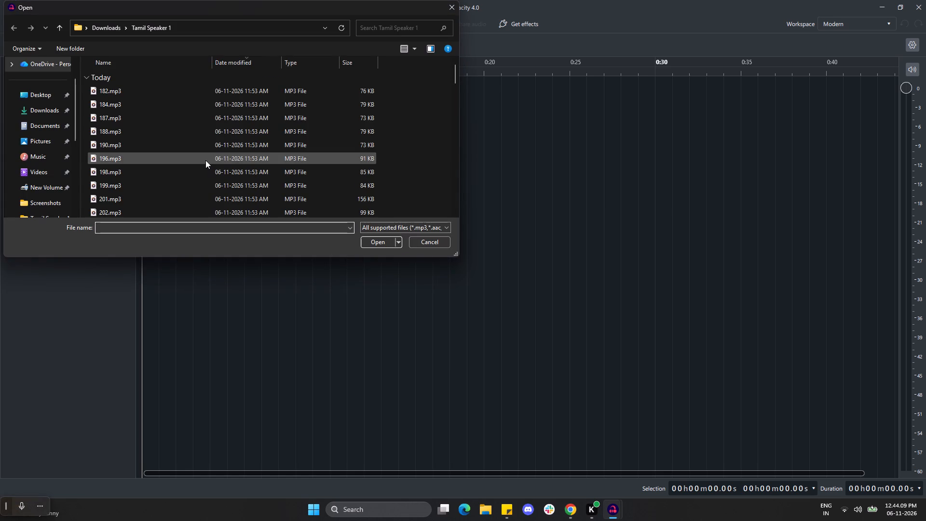
{"action": "left_click_drag", "start_coordinate": [389, 152], "coordinate": [297, 119]}
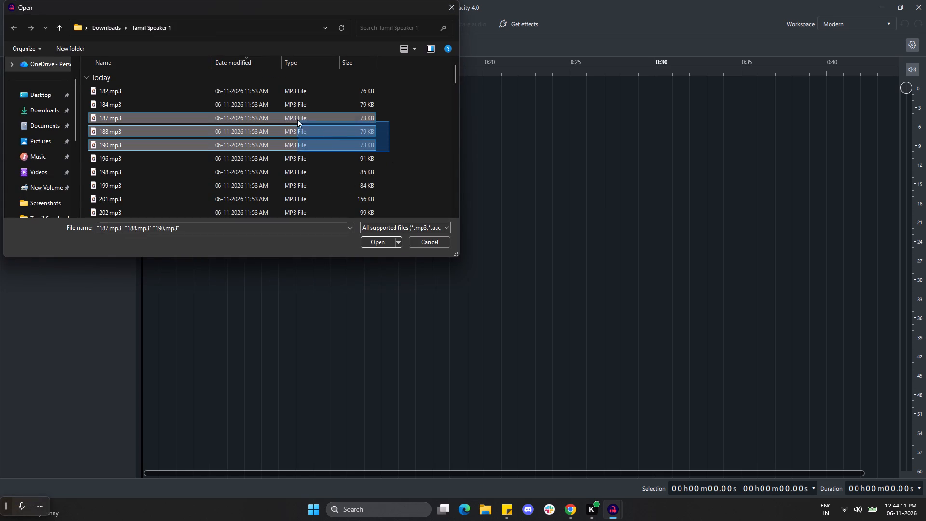
{"action": "left_click_drag", "start_coordinate": [297, 119], "coordinate": [274, 76]}
{"action": "key", "text": "Delete"}
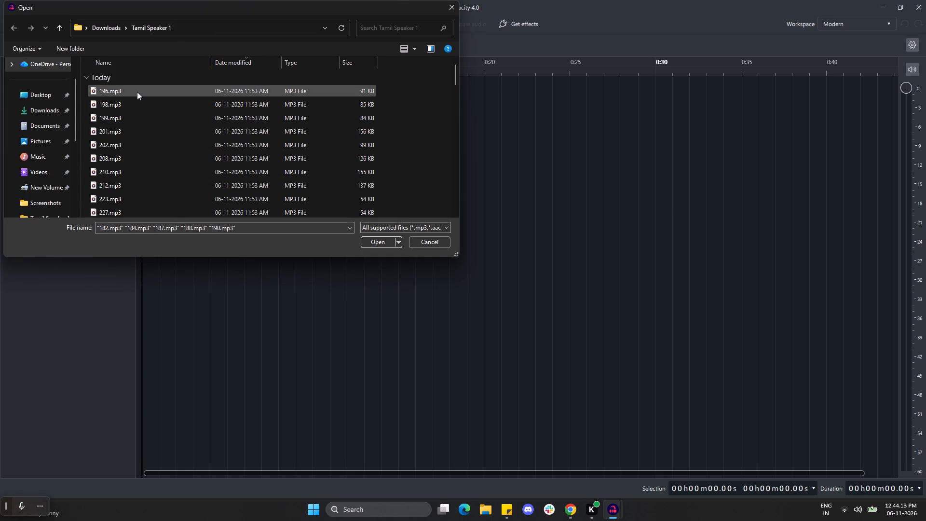
{"action": "left_click", "coordinate": [136, 92]}
{"action": "key", "text": "Delete"}
Import 198.mp3, 199.mp3 and 201.mp3 together from the Tamil Speaker 1 folder into the new project.
{"action": "left_click", "coordinate": [159, 94]}
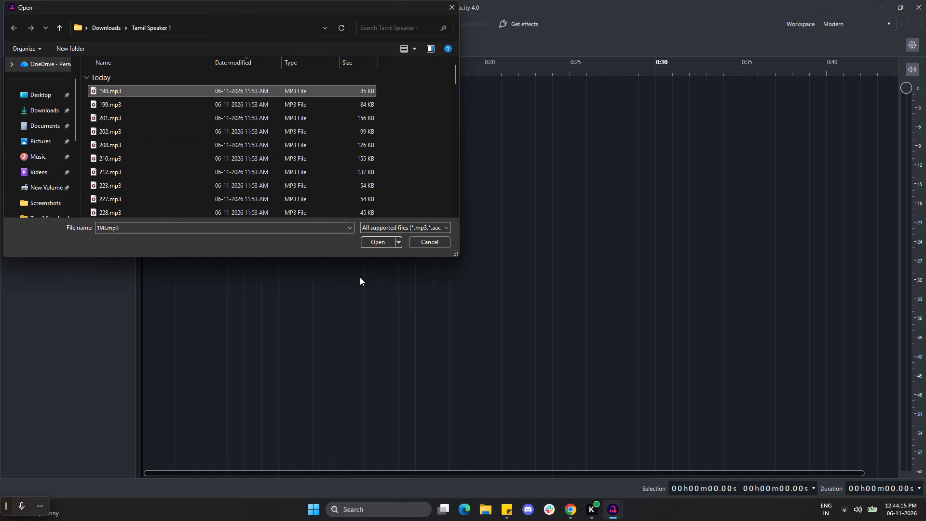
{"action": "left_click_drag", "start_coordinate": [395, 91], "coordinate": [359, 124]}
{"action": "left_click", "coordinate": [372, 243]}
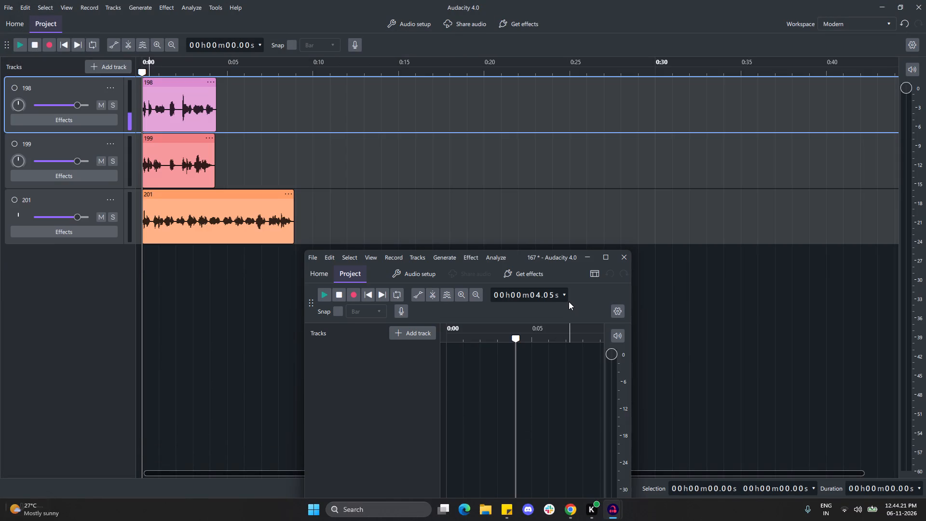
{"action": "left_click", "coordinate": [67, 315]}
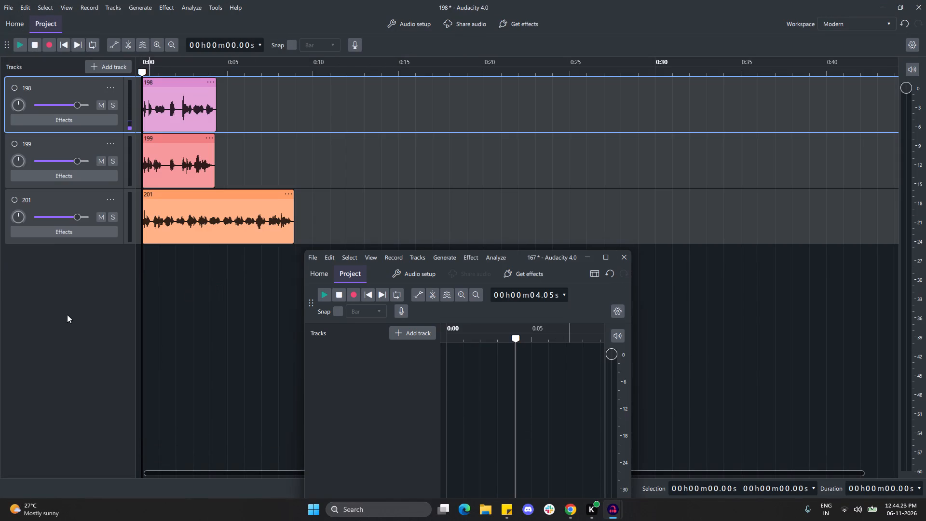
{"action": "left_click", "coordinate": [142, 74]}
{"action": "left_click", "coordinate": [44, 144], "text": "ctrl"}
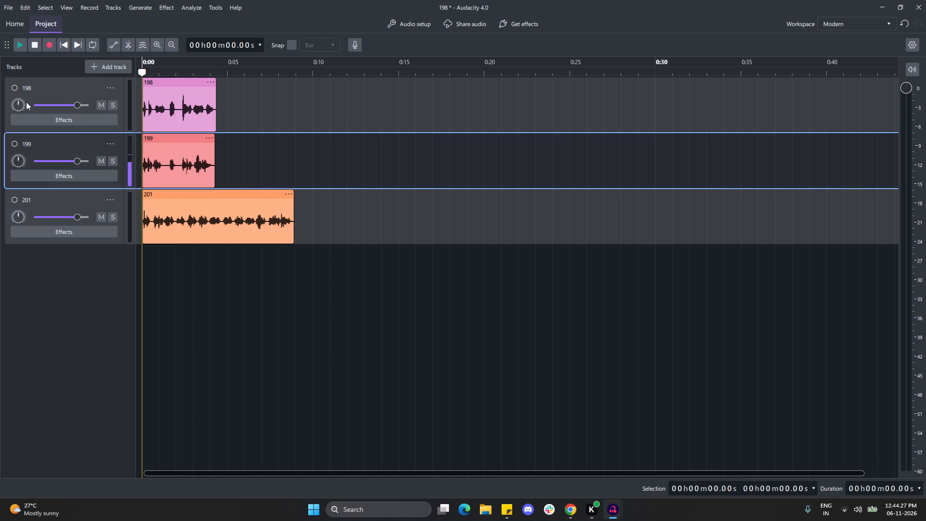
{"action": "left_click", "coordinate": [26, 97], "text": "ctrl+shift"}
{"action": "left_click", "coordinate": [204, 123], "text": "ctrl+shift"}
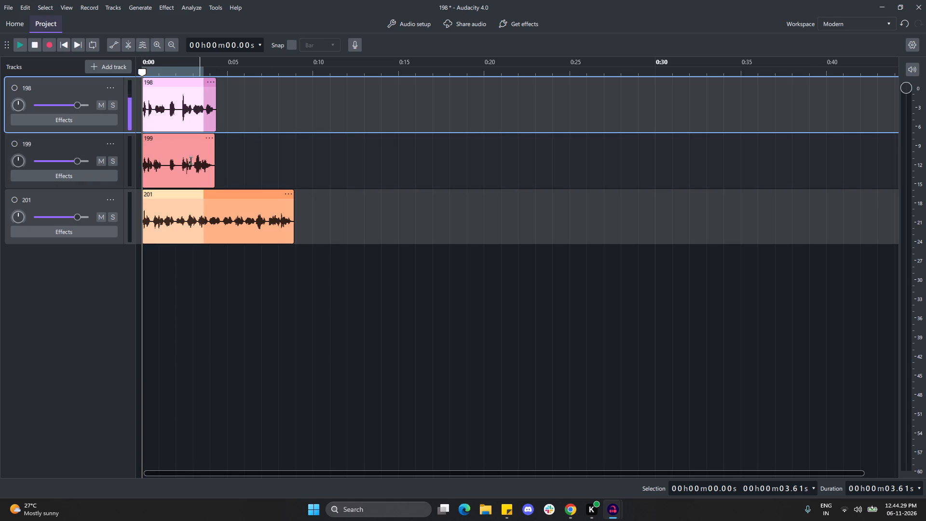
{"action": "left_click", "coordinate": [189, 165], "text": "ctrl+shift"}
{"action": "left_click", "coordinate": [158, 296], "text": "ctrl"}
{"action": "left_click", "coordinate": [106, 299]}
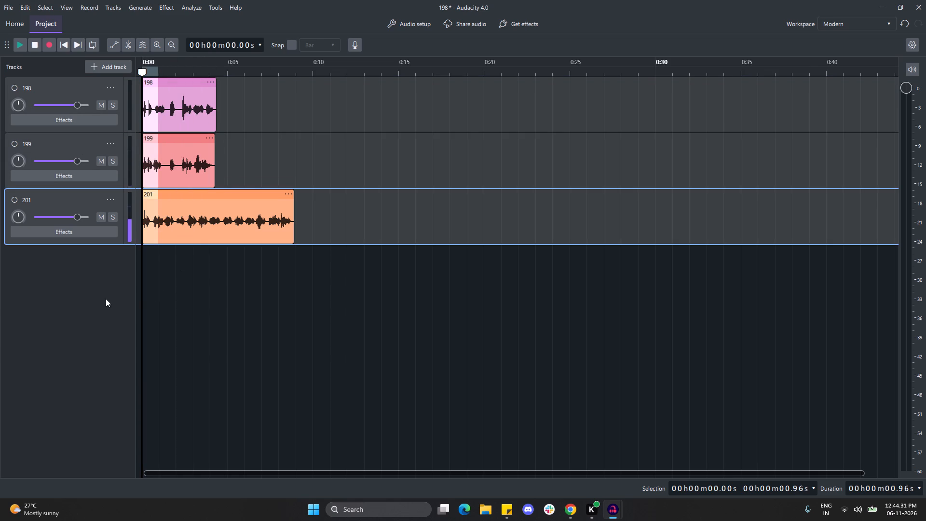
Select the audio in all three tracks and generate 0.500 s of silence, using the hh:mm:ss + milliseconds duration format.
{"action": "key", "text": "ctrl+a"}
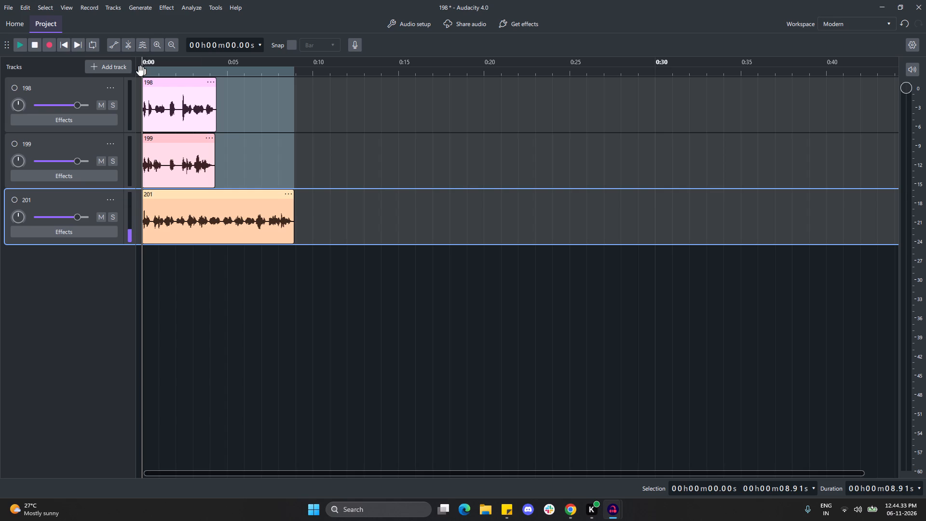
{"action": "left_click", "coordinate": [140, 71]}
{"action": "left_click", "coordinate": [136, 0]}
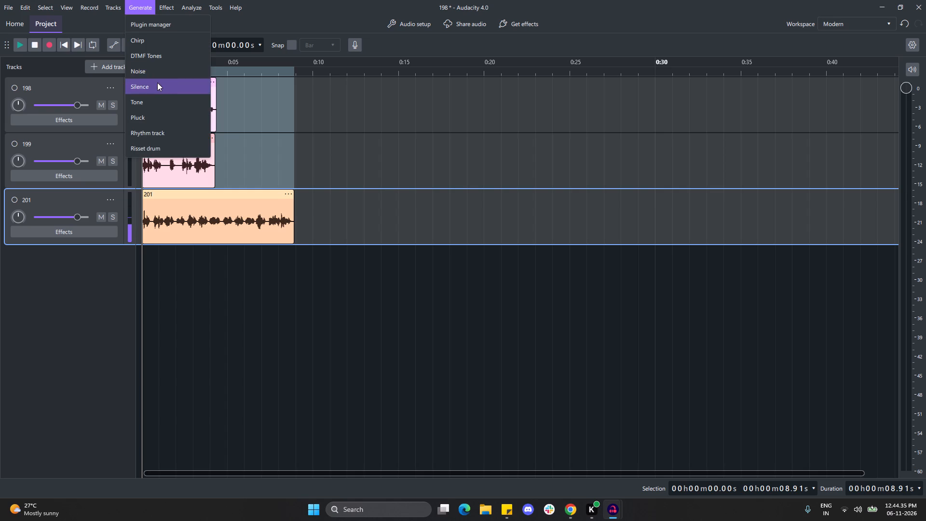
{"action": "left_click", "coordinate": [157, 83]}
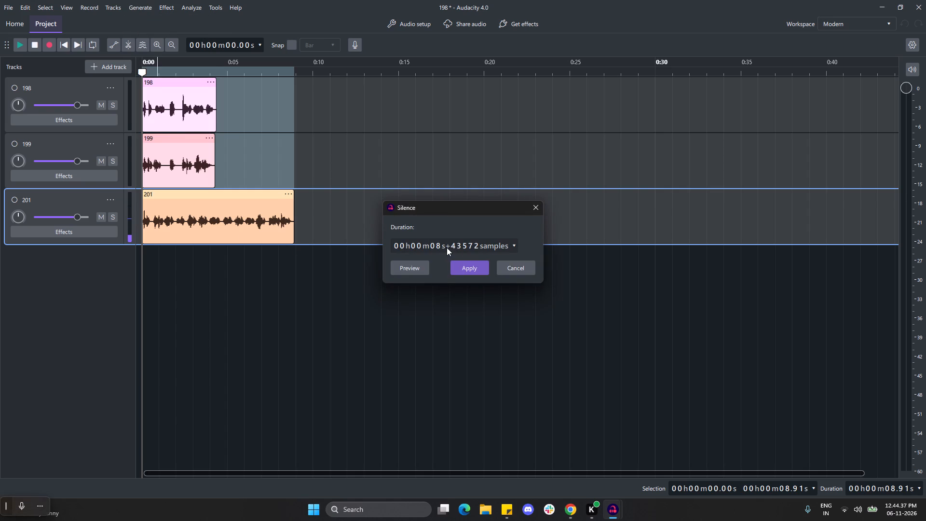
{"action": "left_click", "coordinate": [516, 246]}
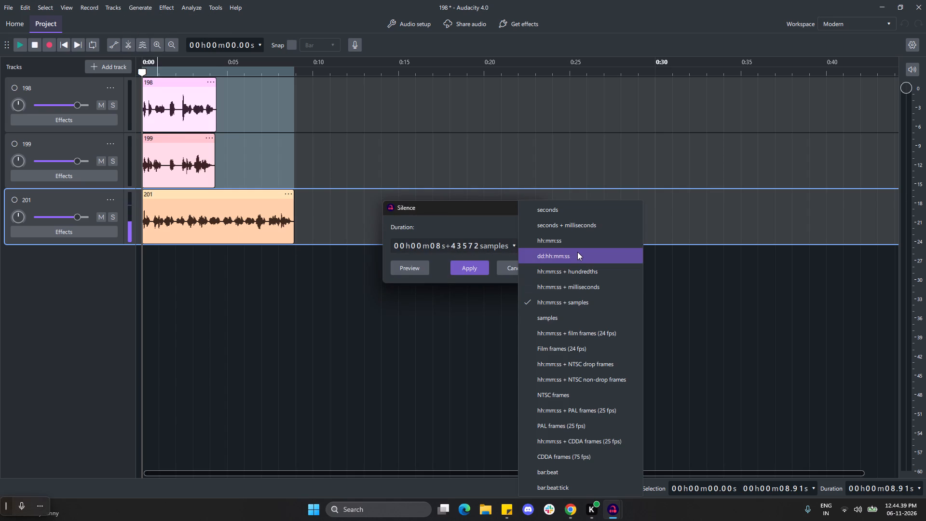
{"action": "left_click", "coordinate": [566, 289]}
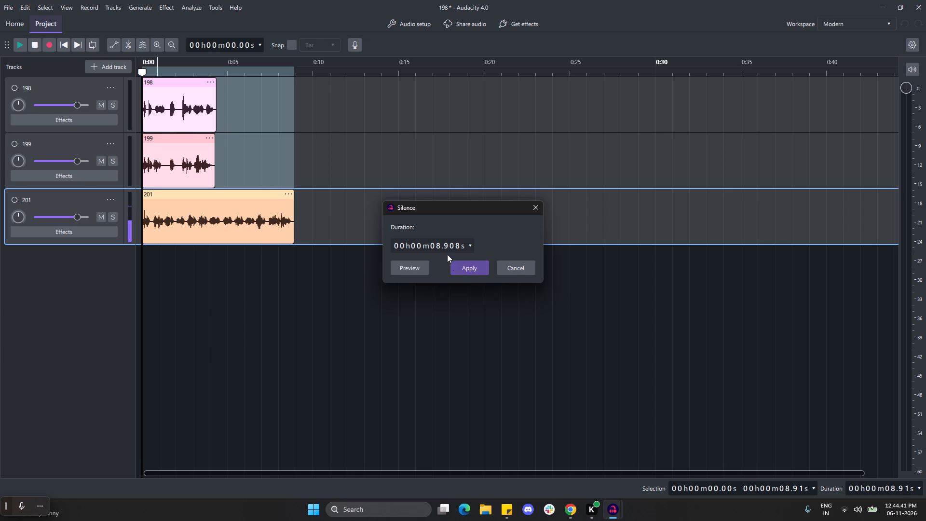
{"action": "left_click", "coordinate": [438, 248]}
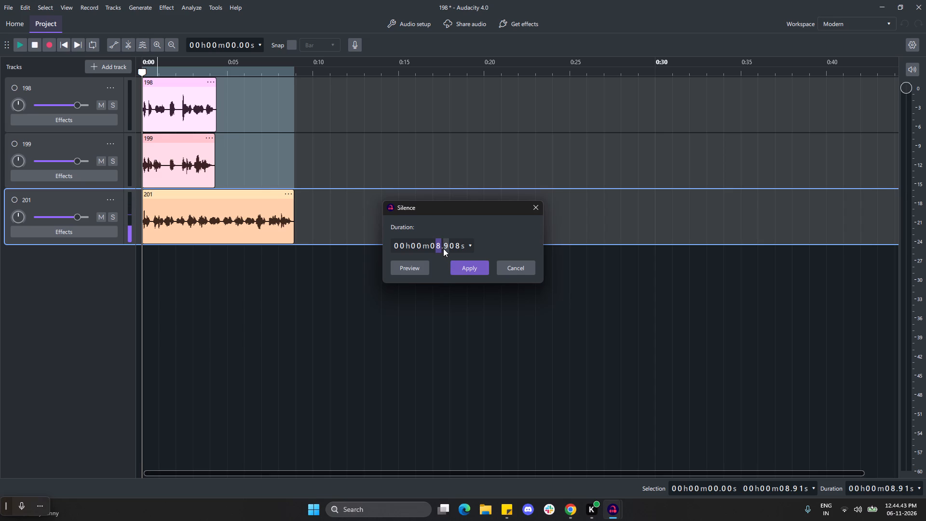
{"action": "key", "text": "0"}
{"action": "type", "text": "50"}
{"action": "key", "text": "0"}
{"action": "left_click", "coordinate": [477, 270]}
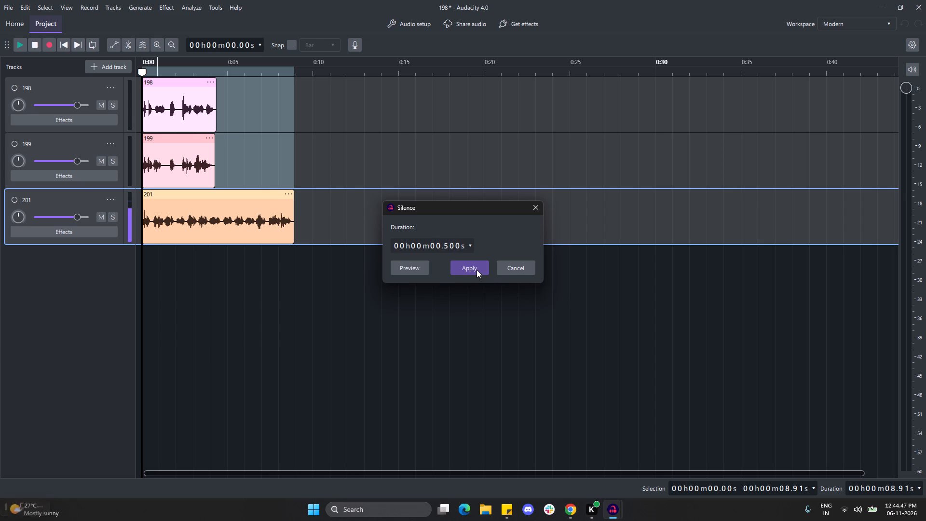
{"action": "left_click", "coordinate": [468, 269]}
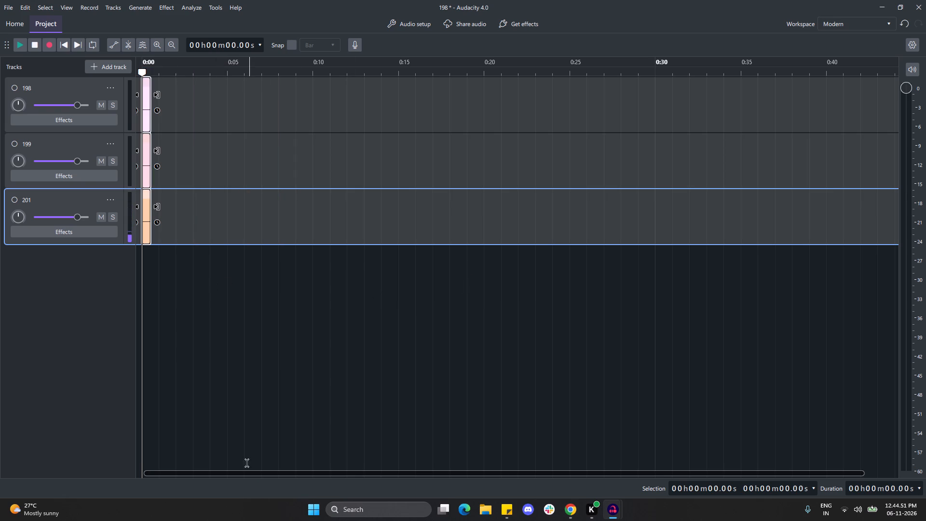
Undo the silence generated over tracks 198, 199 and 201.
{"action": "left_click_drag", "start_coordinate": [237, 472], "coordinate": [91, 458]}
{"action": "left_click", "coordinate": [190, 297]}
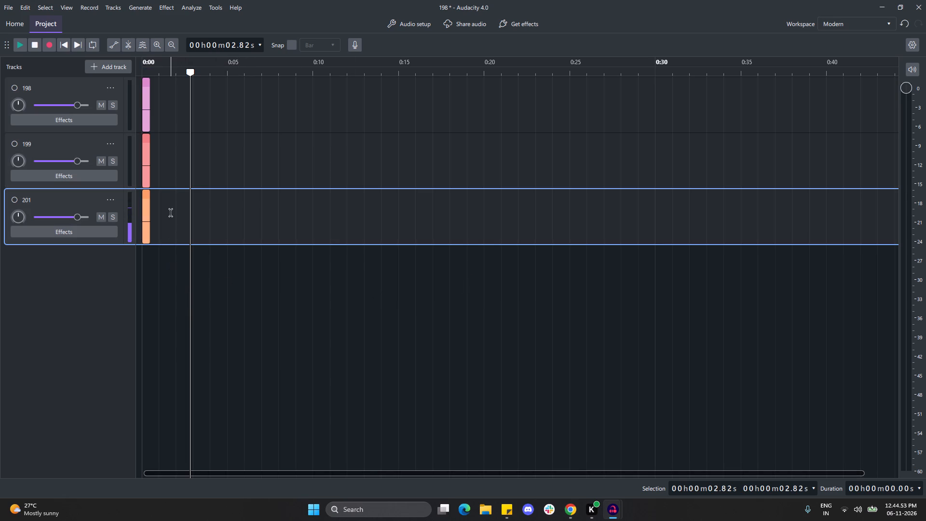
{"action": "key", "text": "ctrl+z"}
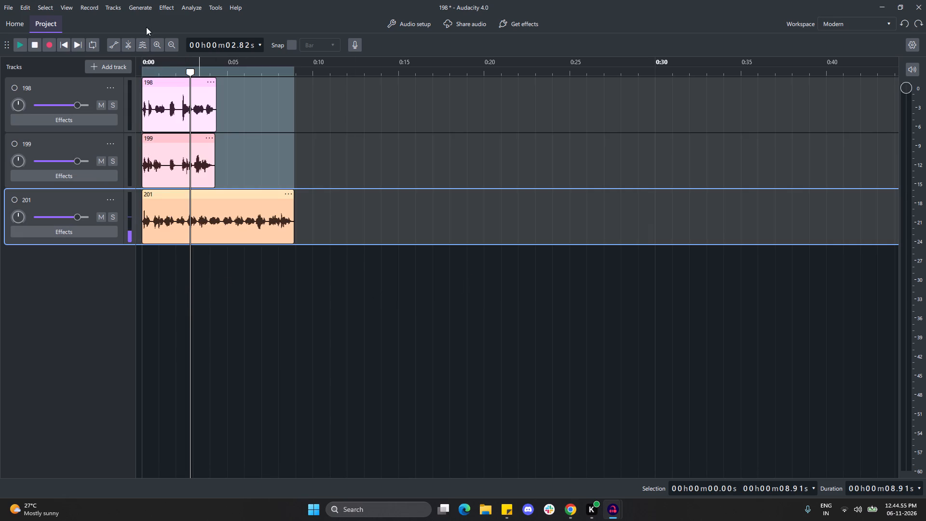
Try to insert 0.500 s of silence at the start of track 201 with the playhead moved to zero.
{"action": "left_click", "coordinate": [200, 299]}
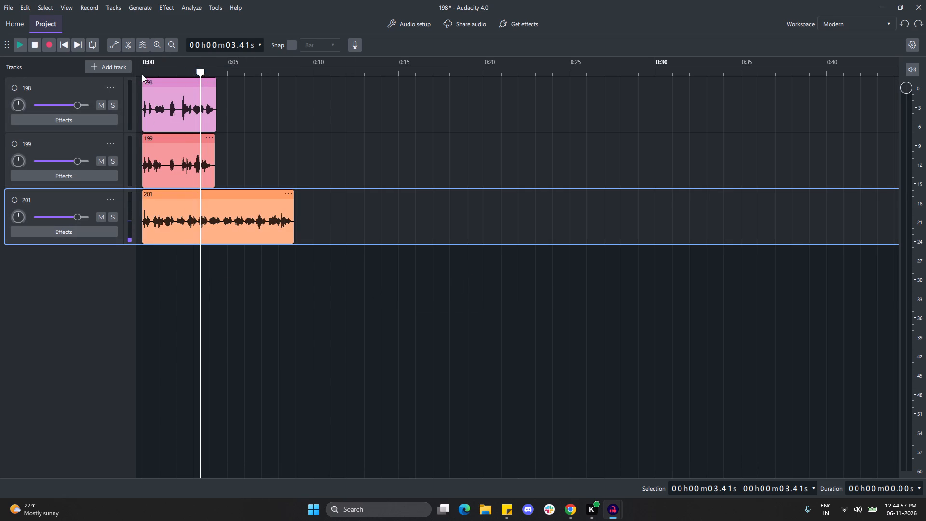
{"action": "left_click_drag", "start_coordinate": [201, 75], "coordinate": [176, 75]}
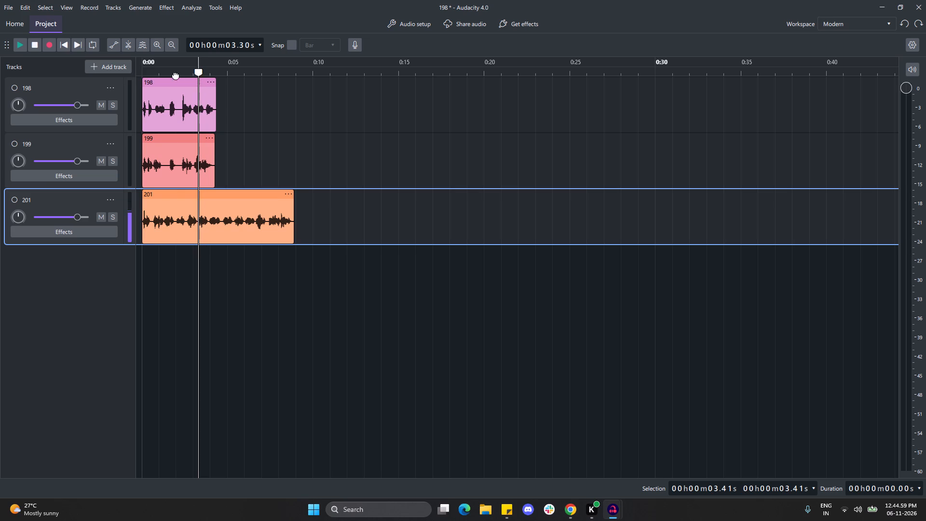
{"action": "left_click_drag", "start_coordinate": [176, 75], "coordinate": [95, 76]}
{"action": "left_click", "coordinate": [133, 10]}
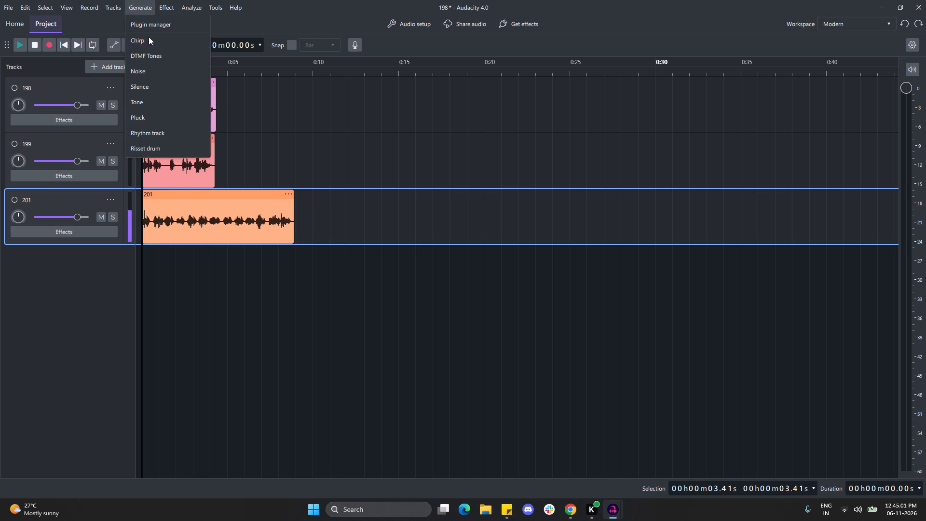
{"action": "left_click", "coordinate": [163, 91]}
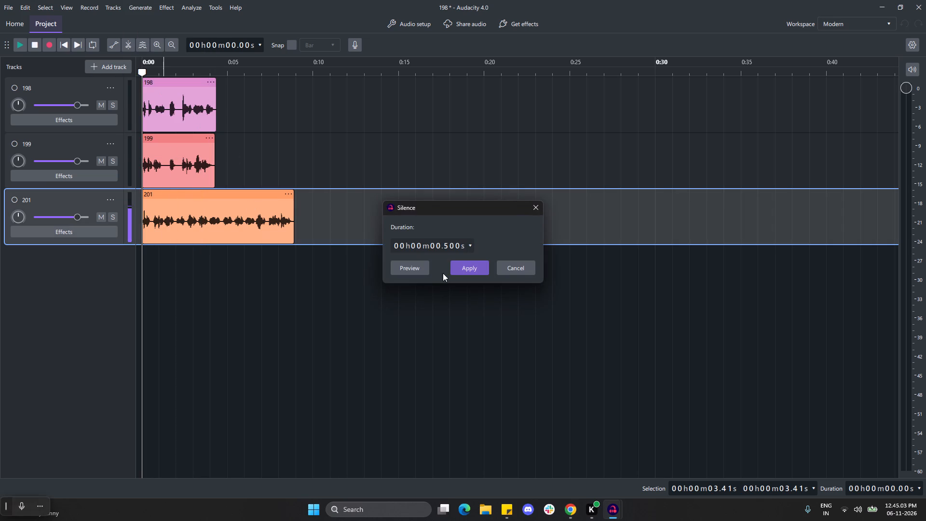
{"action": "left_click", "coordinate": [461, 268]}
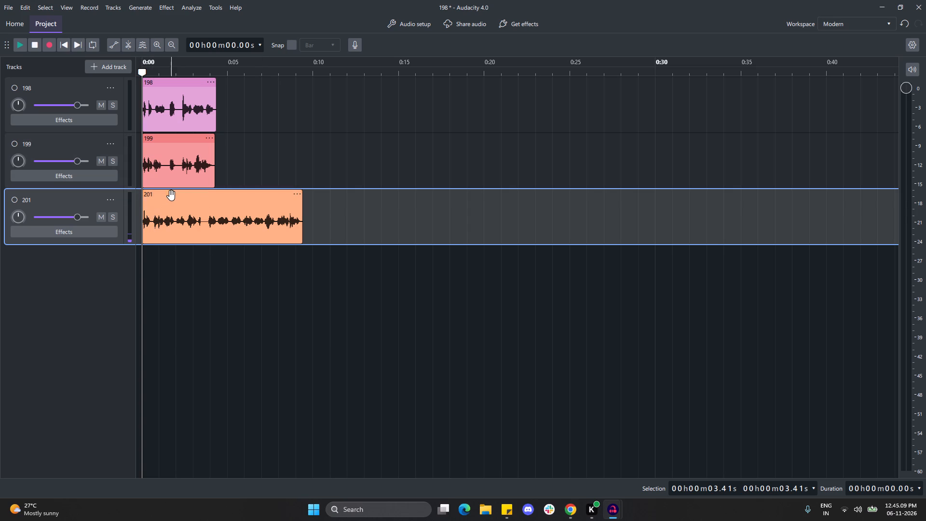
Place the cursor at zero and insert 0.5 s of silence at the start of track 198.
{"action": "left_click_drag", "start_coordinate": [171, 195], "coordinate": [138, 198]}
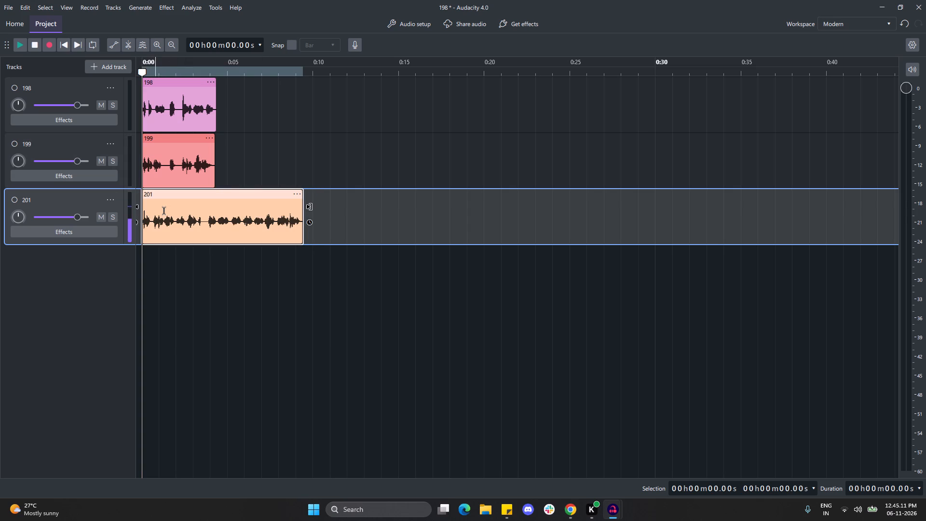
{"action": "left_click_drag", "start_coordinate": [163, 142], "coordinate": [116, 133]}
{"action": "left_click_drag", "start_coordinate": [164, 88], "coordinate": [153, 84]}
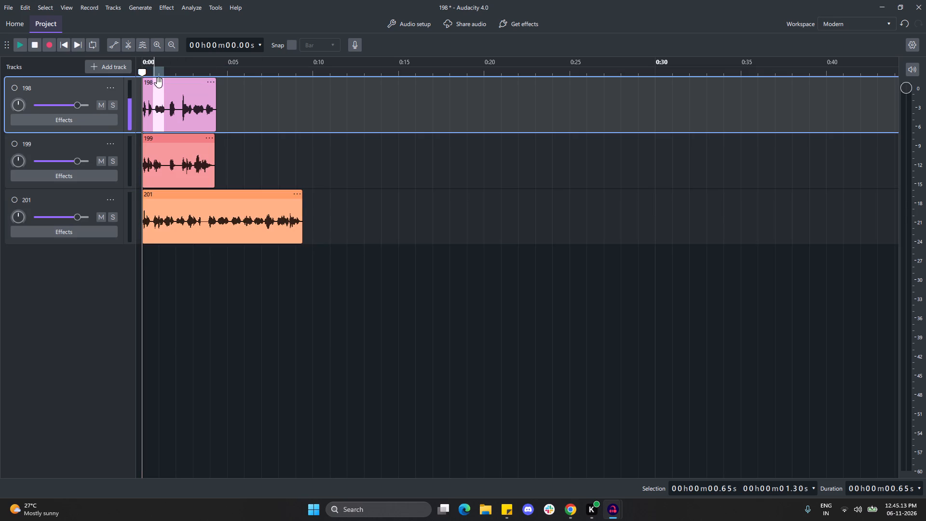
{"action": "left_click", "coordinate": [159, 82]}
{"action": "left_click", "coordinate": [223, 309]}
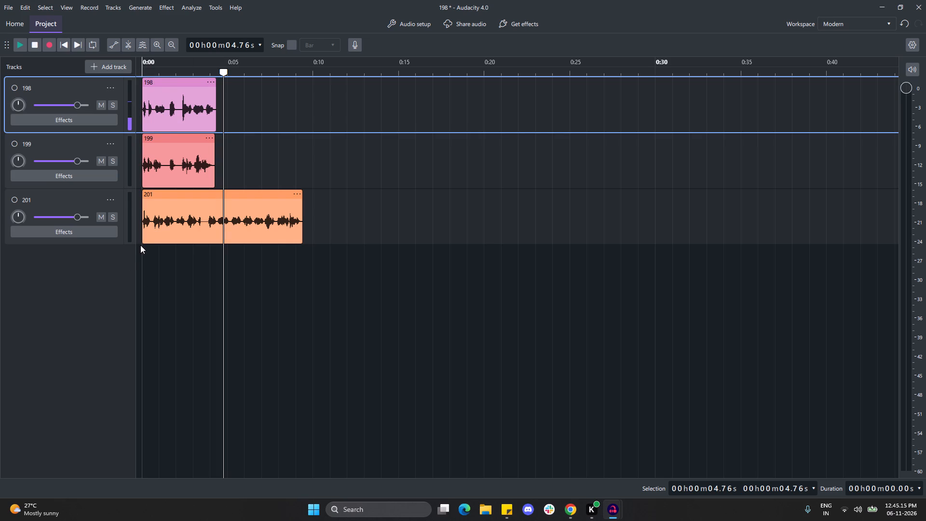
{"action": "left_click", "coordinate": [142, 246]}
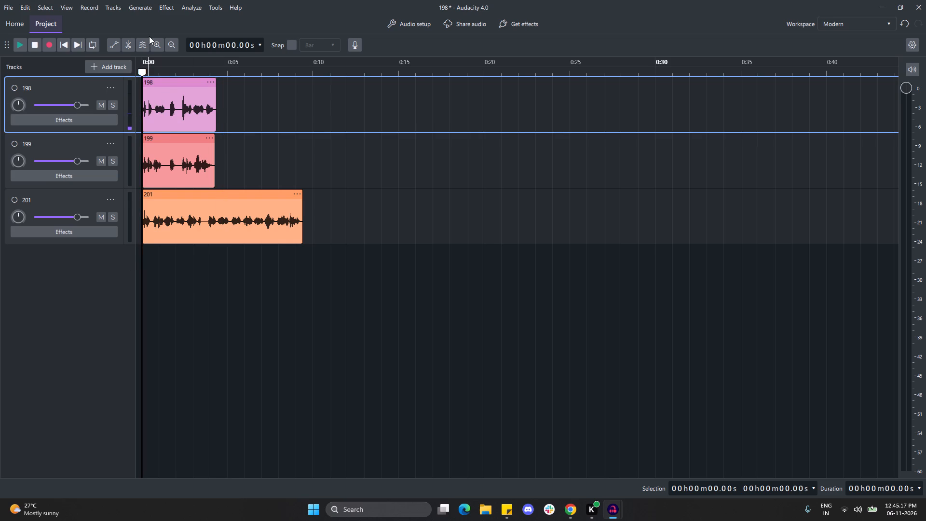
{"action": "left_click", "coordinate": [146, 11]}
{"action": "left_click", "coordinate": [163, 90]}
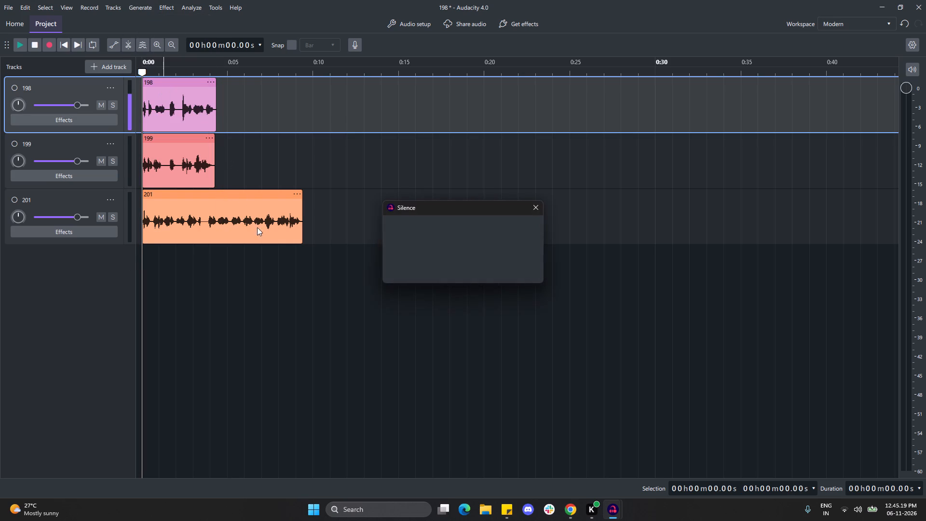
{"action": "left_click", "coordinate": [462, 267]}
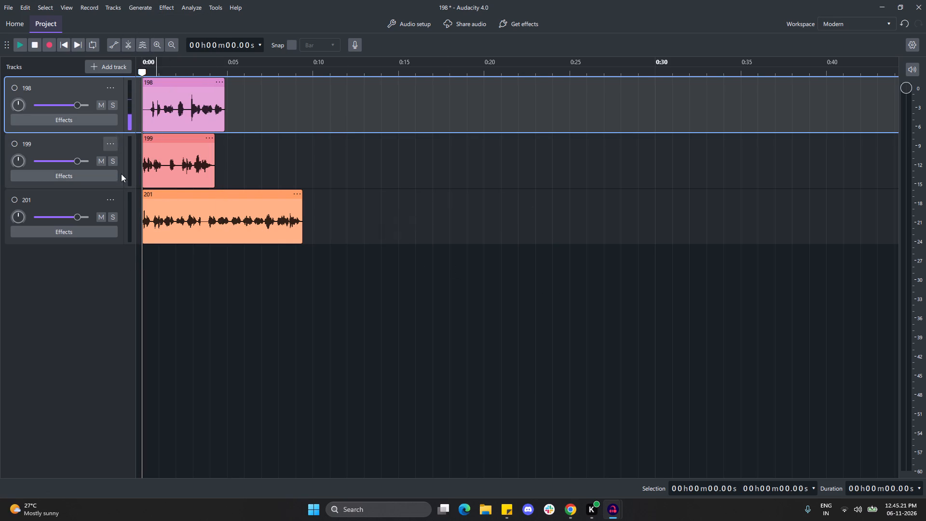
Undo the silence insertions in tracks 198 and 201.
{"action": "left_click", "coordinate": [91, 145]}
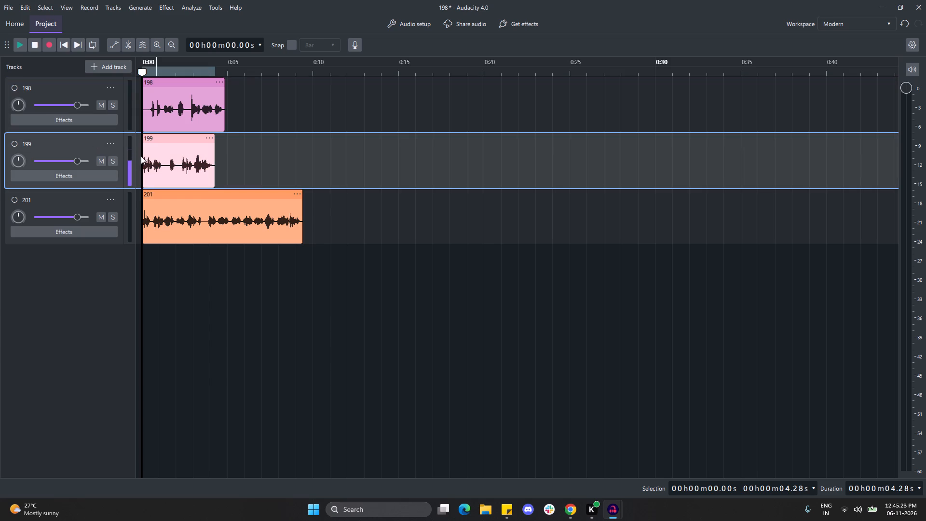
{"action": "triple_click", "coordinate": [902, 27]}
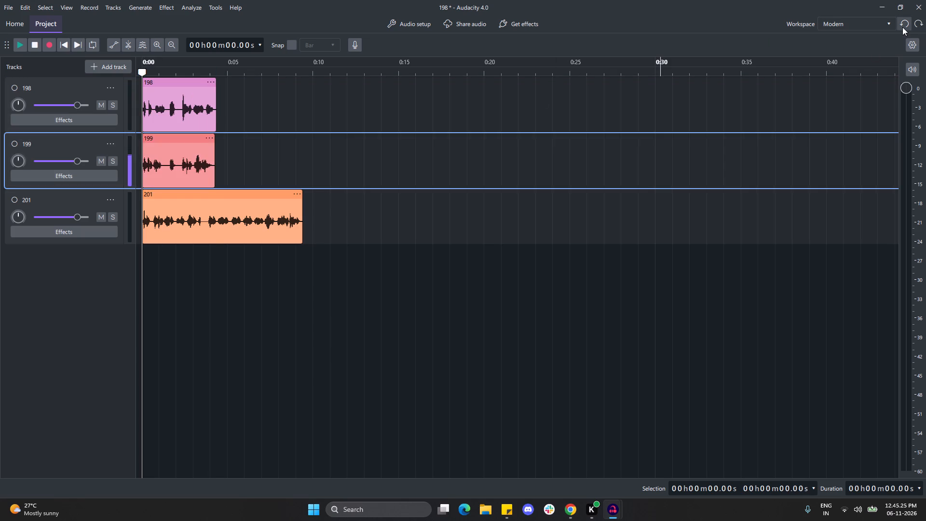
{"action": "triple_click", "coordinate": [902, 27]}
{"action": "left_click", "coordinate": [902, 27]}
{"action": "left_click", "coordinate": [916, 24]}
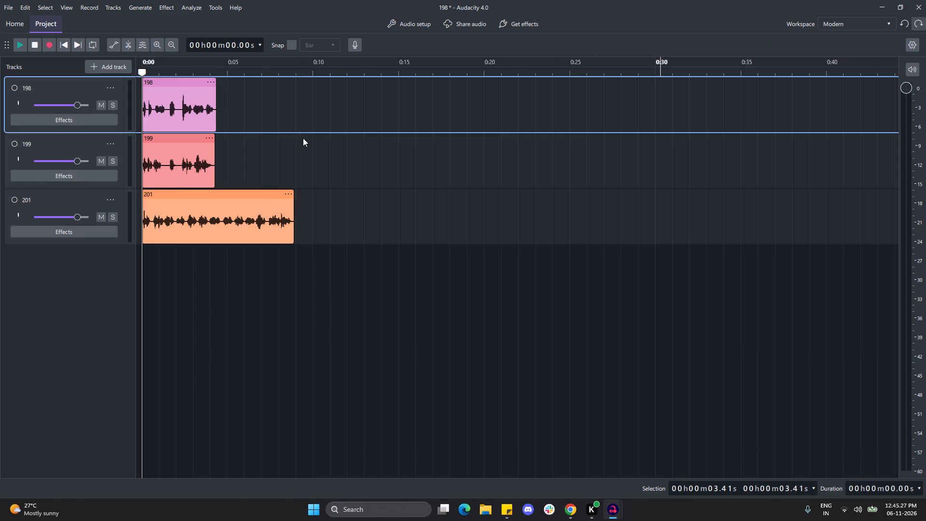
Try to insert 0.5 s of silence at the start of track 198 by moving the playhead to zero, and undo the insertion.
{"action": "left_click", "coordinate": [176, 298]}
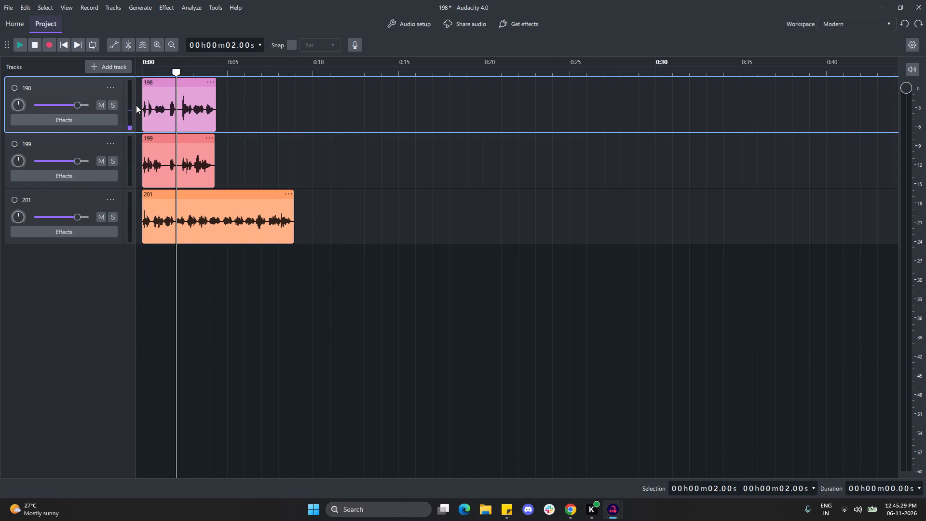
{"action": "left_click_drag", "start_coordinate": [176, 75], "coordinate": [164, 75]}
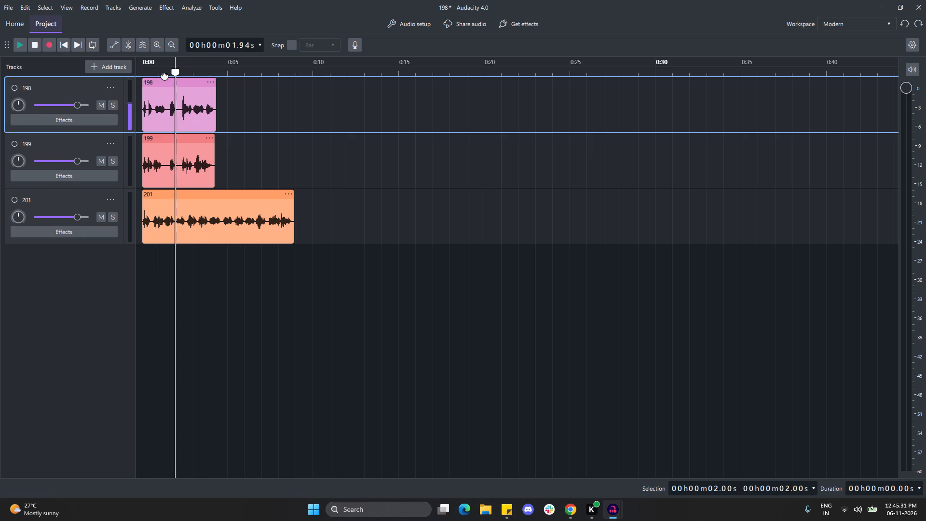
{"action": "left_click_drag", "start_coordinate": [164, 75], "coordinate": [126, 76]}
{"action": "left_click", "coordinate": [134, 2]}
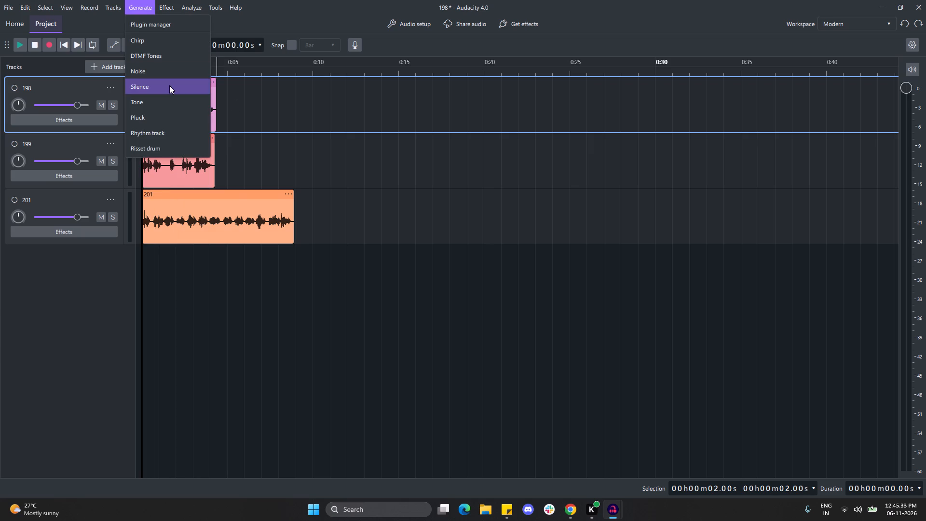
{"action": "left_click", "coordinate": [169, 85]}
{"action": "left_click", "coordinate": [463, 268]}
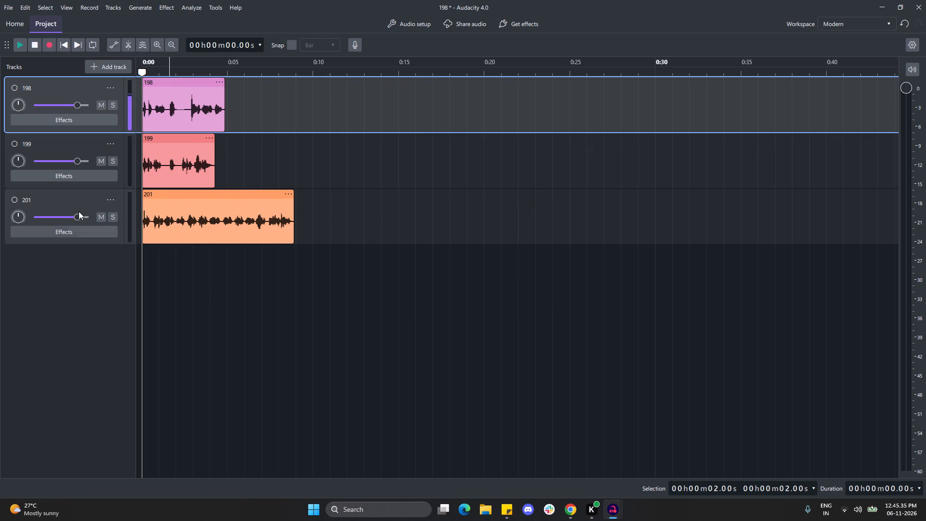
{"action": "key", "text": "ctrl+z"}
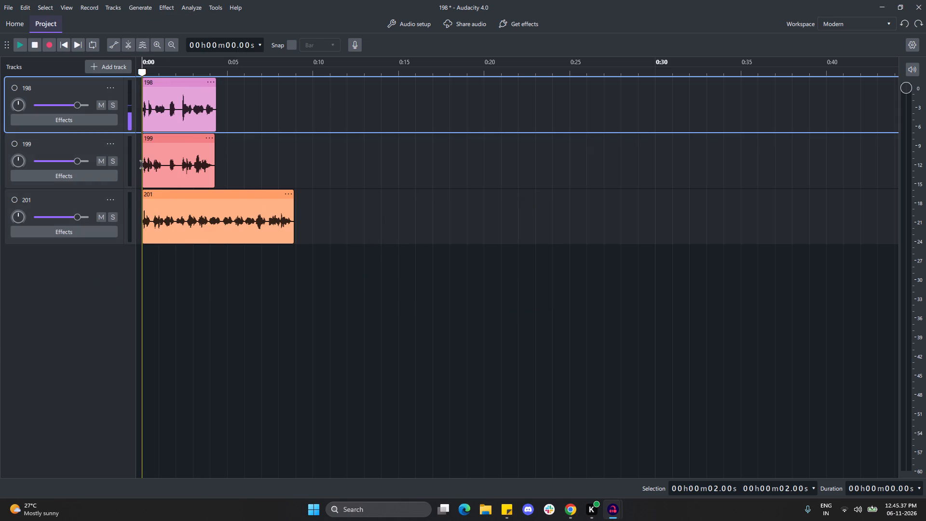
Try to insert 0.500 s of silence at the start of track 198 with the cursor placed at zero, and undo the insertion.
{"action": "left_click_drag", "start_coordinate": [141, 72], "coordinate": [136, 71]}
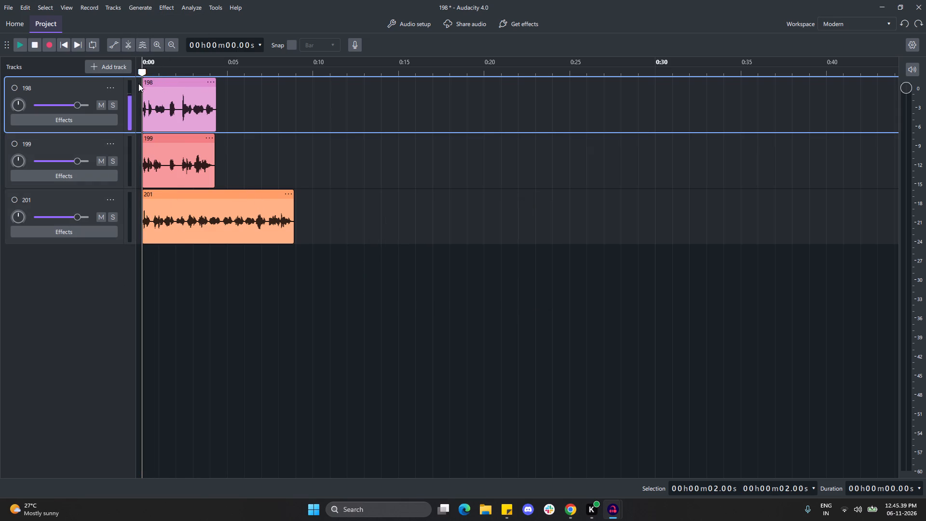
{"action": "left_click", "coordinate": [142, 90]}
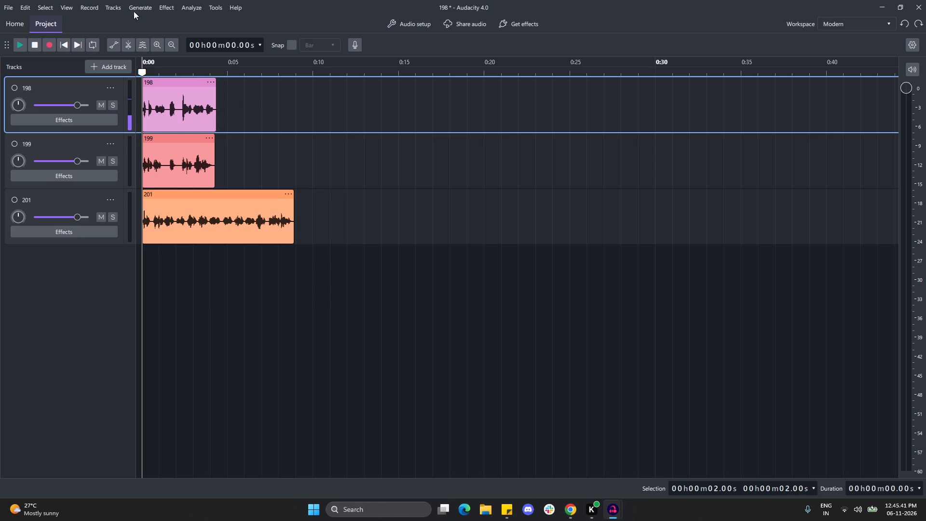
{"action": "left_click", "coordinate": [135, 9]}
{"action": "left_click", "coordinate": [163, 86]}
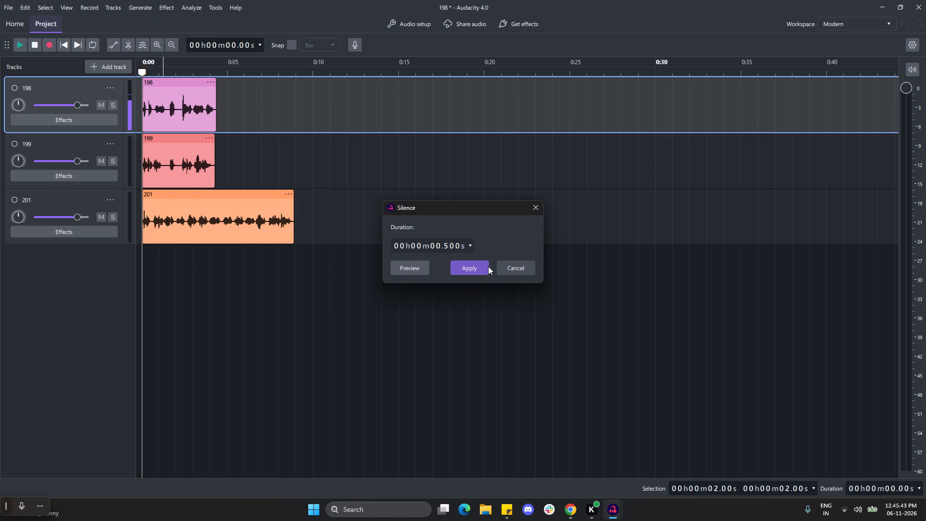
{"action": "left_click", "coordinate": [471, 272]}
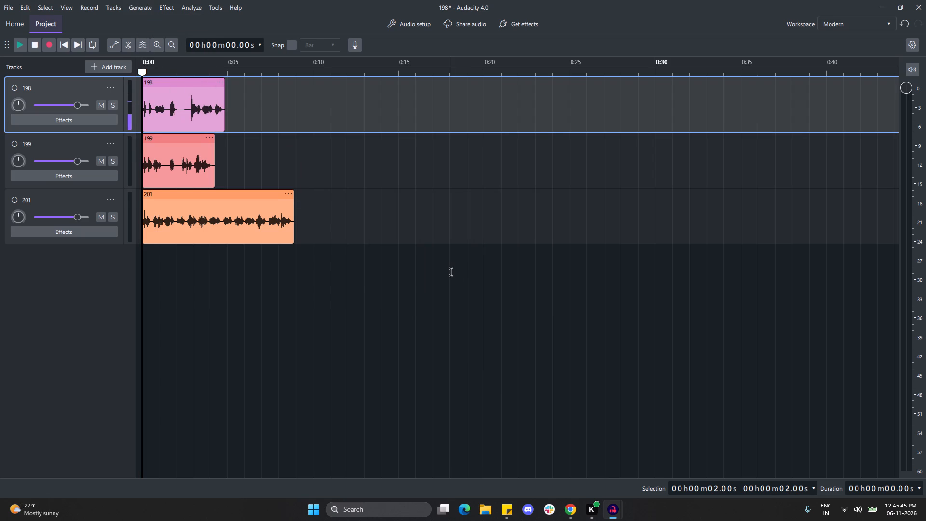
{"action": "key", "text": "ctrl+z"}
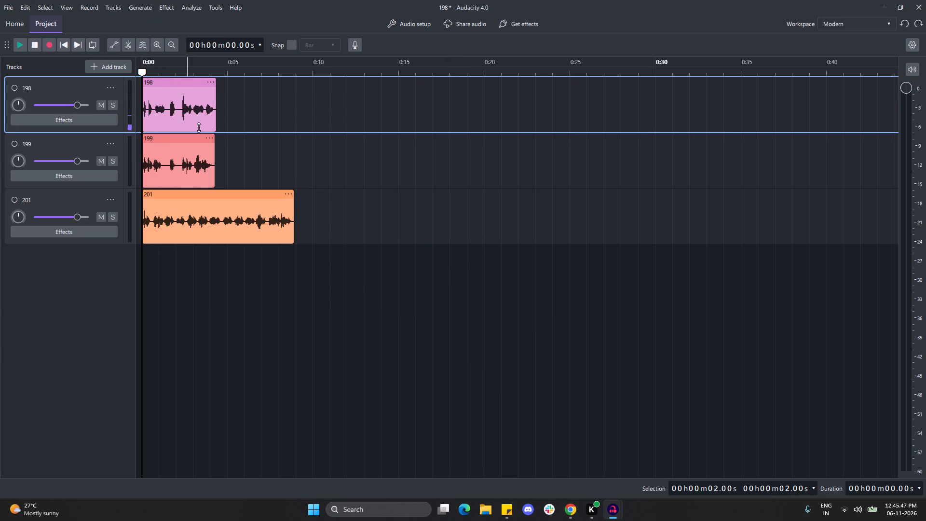
Close the project holding tracks 198, 199 and 201 without saving its changes.
{"action": "left_click", "coordinate": [85, 196]}
{"action": "left_click", "coordinate": [107, 198]}
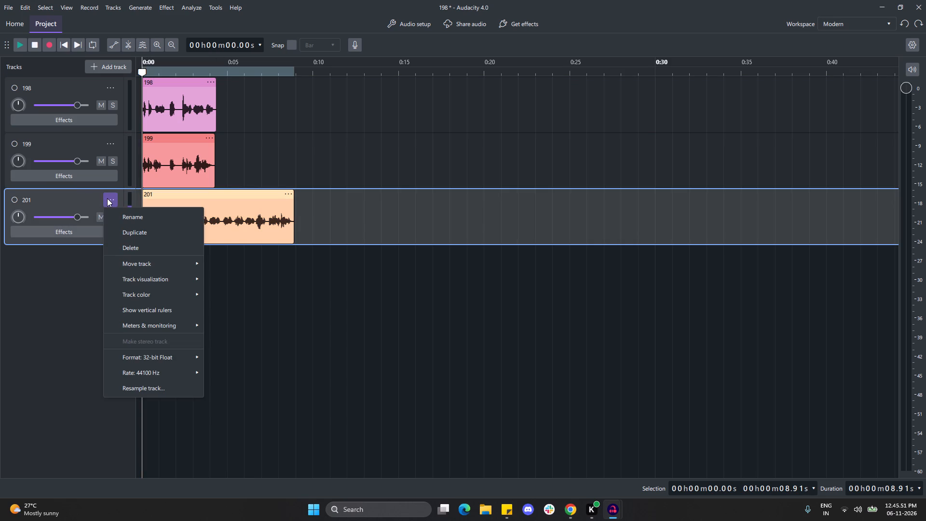
{"action": "left_click", "coordinate": [916, 10]}
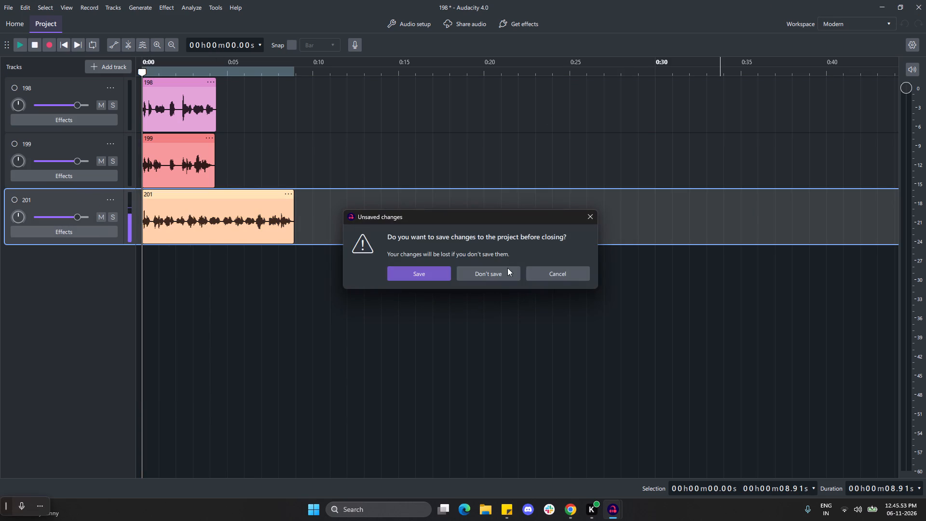
{"action": "left_click", "coordinate": [498, 279]}
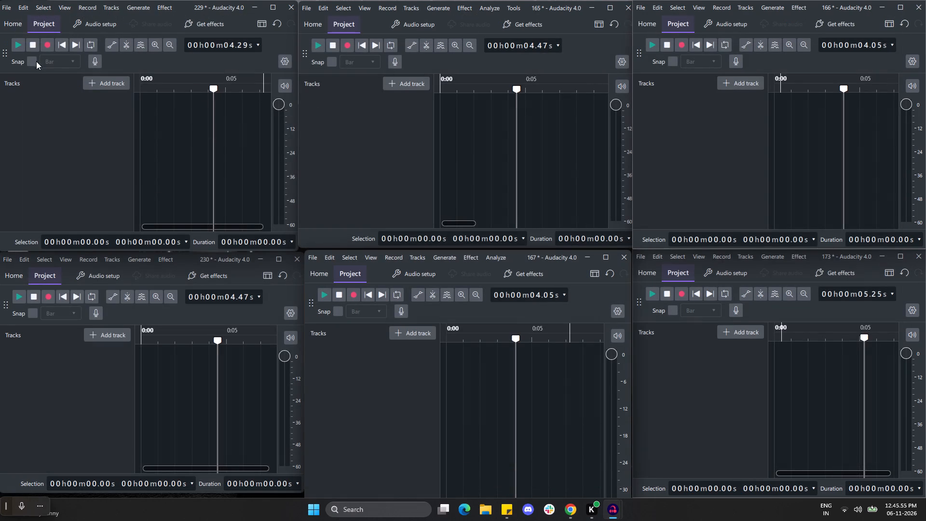
Import 198.mp3 from the Tamil Speaker 1 folder into the empty project 229.
{"action": "left_click", "coordinate": [3, 12]}
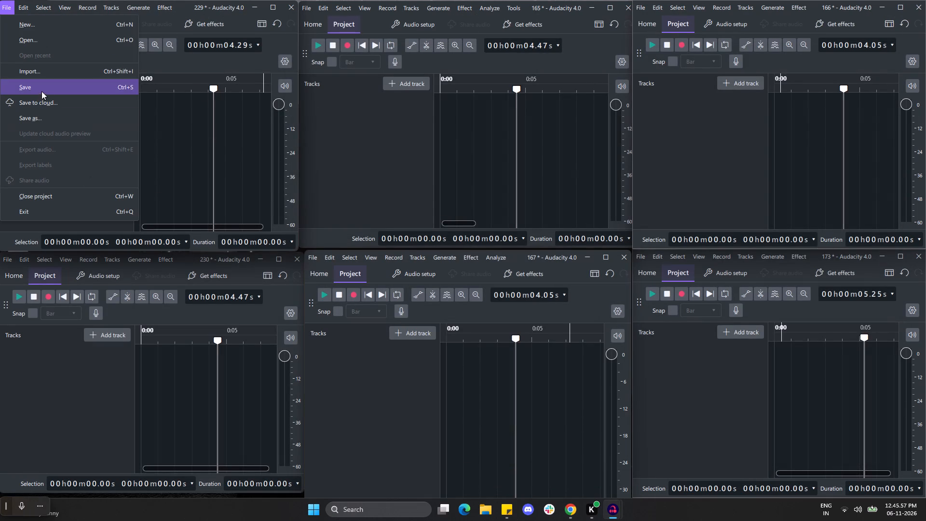
{"action": "left_click", "coordinate": [78, 78]}
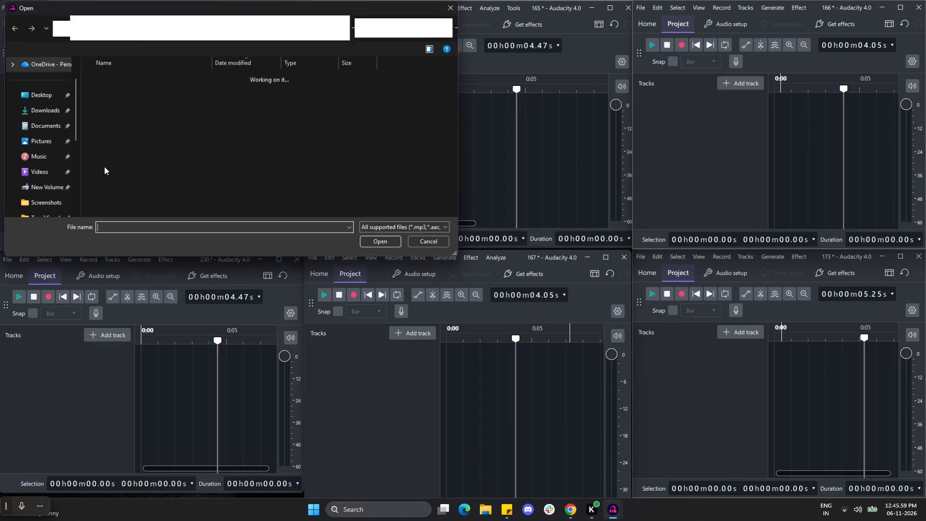
{"action": "left_click", "coordinate": [136, 96]}
{"action": "left_click", "coordinate": [383, 242]}
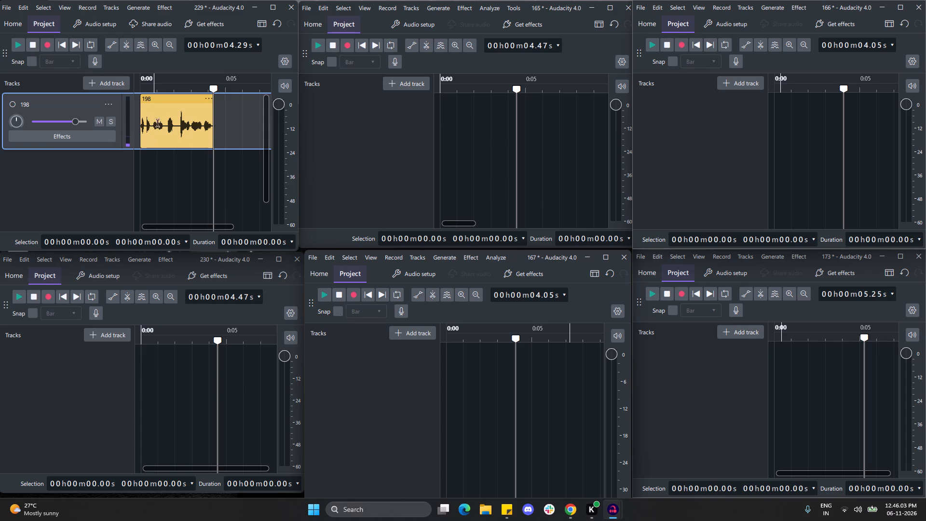
Pad track 198 with 0.5 s of generated silence at the end of its clip and at zero.
{"action": "left_click", "coordinate": [213, 120]}
{"action": "left_click", "coordinate": [134, 12]}
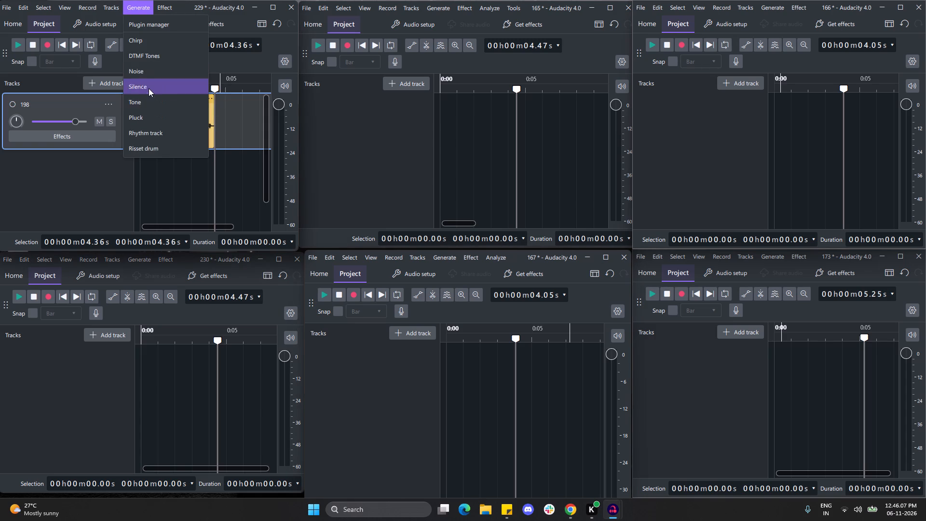
{"action": "left_click", "coordinate": [149, 88]}
{"action": "left_click", "coordinate": [157, 142]}
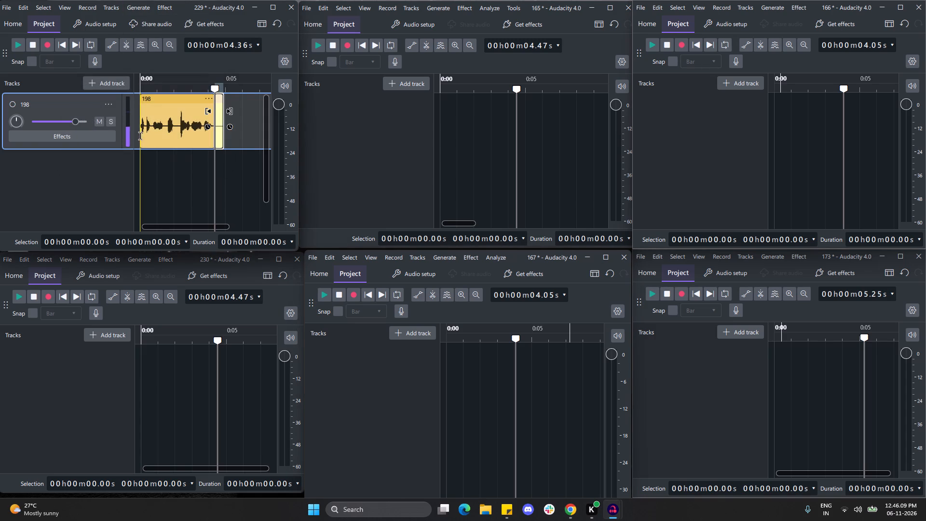
{"action": "left_click", "coordinate": [140, 136]}
{"action": "left_click", "coordinate": [129, 12]}
{"action": "left_click", "coordinate": [139, 89]}
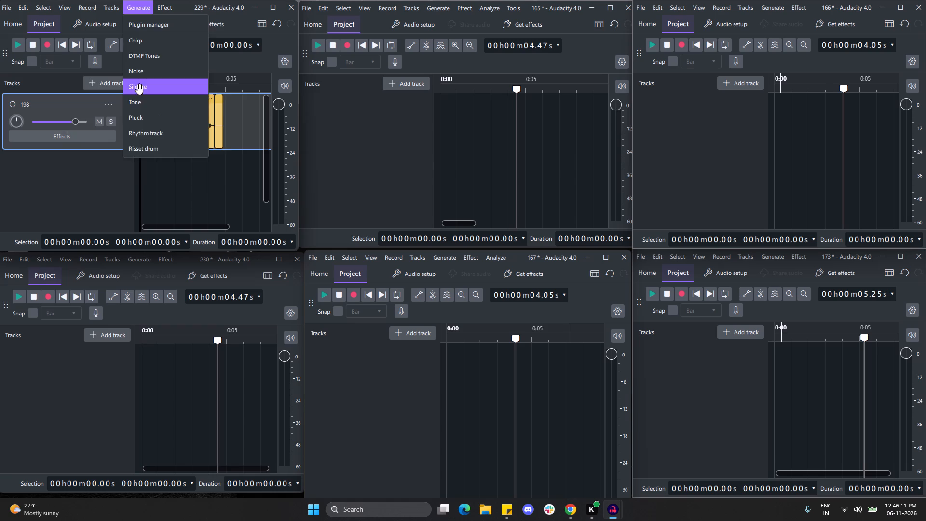
{"action": "left_click", "coordinate": [160, 149]}
{"action": "left_click", "coordinate": [82, 189]}
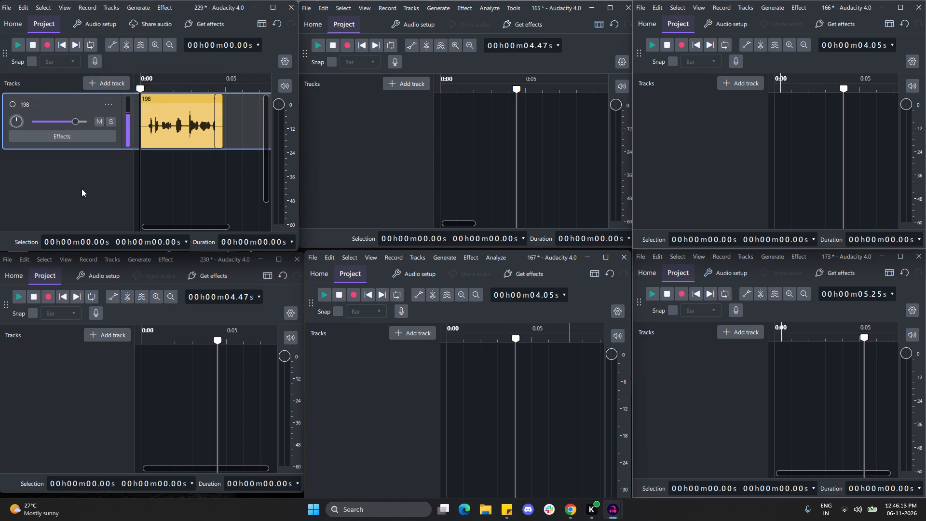
Import 199.mp3 from the Tamil Speaker 1 folder into the same project as track 198.
{"action": "left_click", "coordinate": [3, 9]}
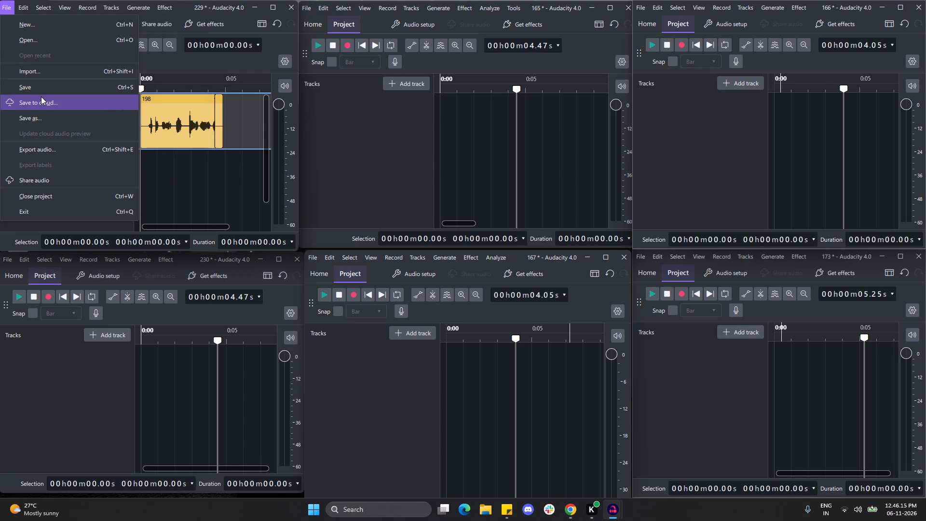
{"action": "left_click", "coordinate": [53, 73]}
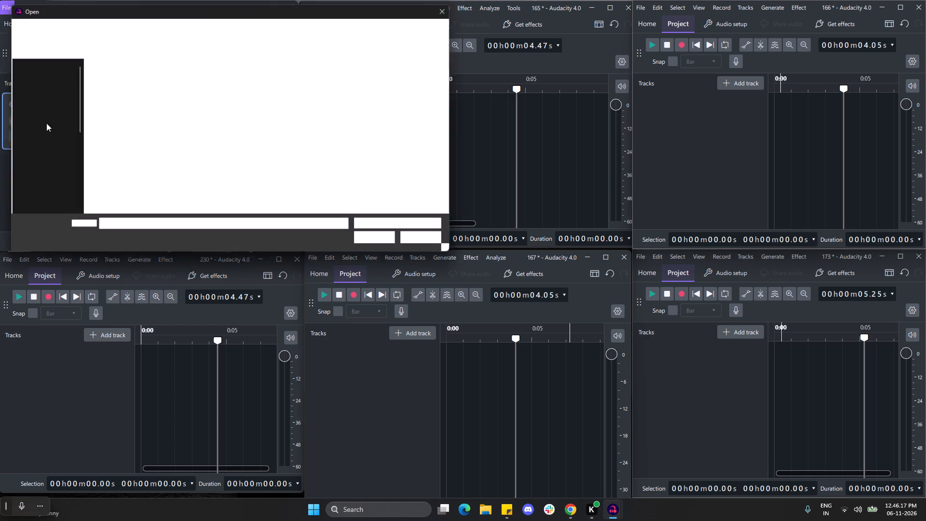
{"action": "left_click", "coordinate": [122, 108]}
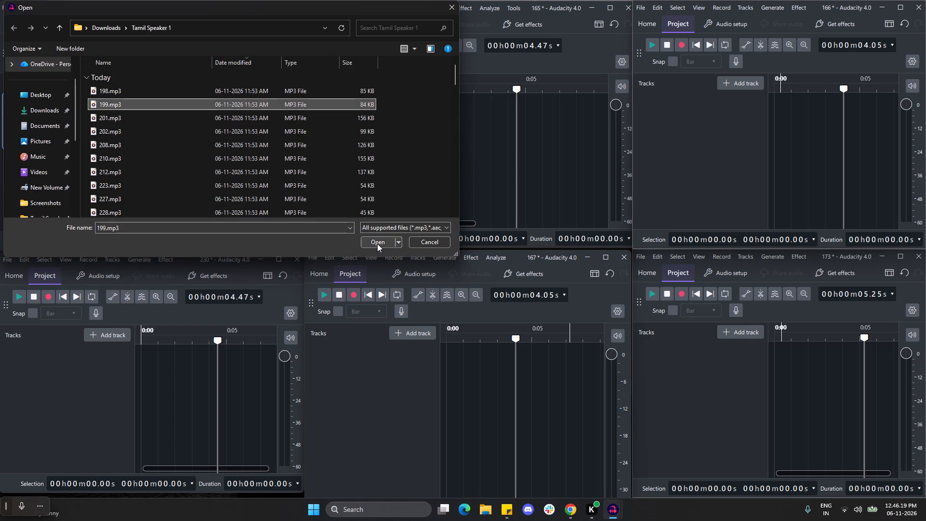
{"action": "left_click", "coordinate": [377, 243]}
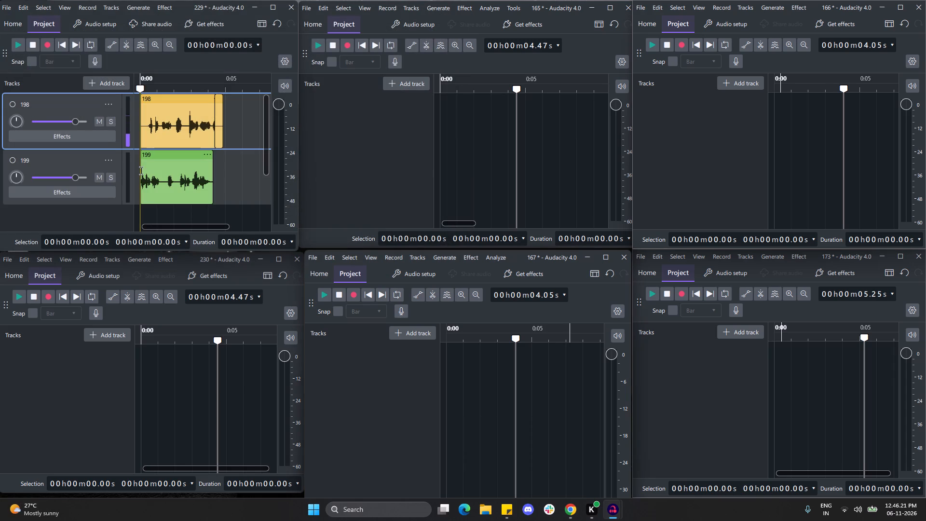
Pad track 199 with 0.500 s of generated silence at its start and at the end of its clip.
{"action": "left_click", "coordinate": [141, 171]}
{"action": "left_click", "coordinate": [138, 6]}
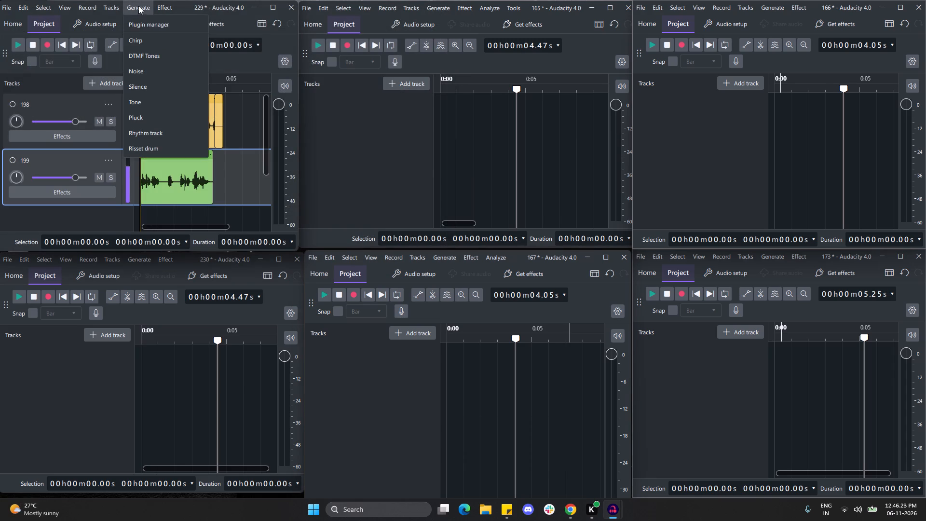
{"action": "left_click", "coordinate": [150, 82]}
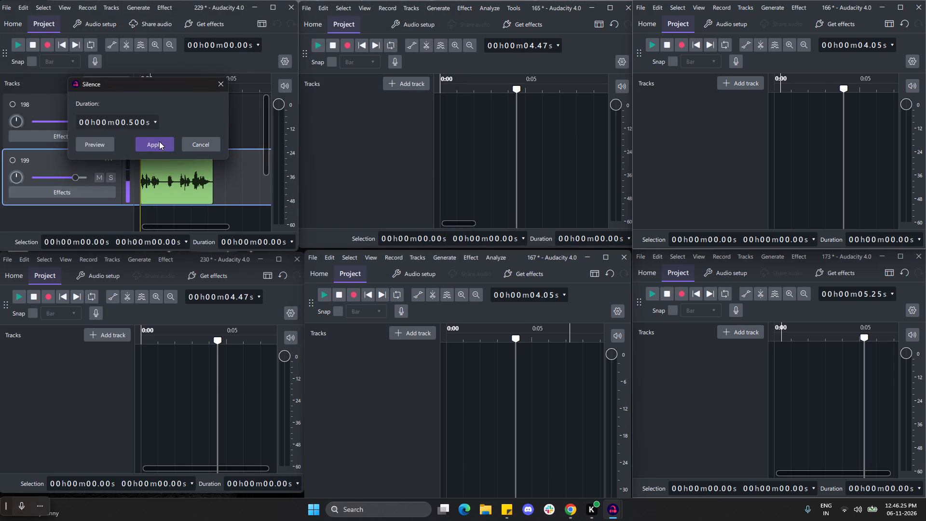
{"action": "left_click", "coordinate": [159, 141]}
{"action": "left_click", "coordinate": [222, 191]}
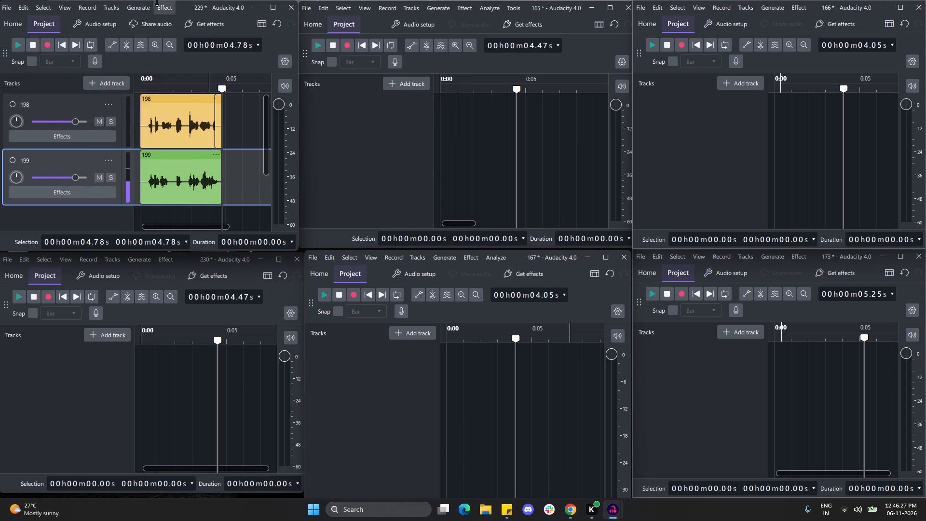
{"action": "left_click", "coordinate": [136, 6]}
{"action": "left_click", "coordinate": [150, 92]}
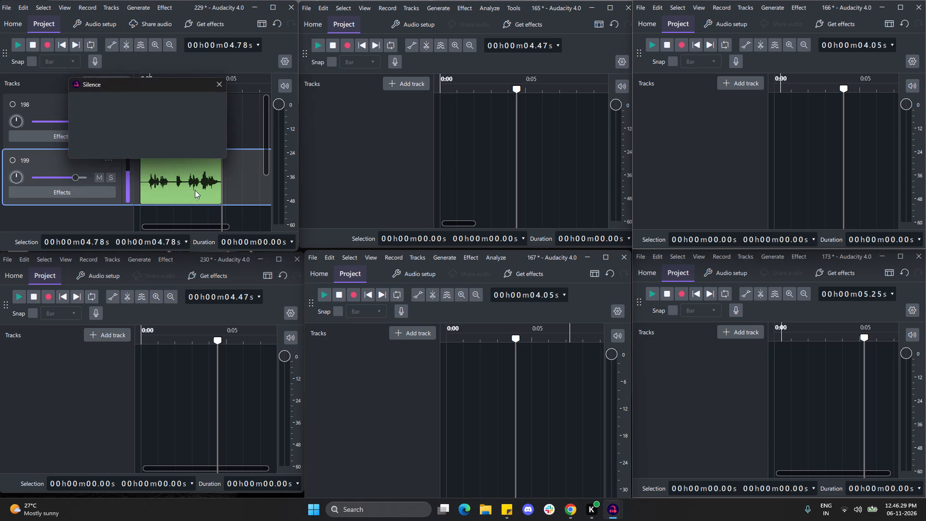
{"action": "left_click", "coordinate": [152, 147]}
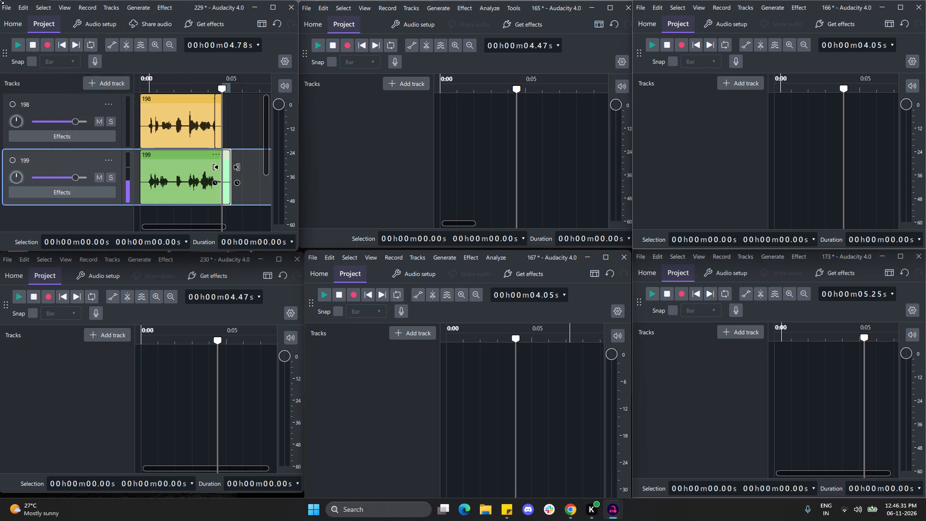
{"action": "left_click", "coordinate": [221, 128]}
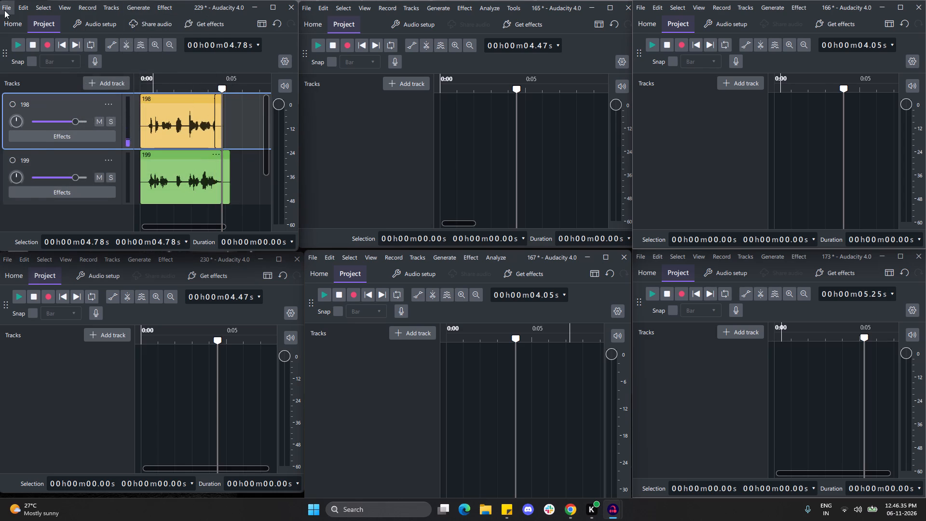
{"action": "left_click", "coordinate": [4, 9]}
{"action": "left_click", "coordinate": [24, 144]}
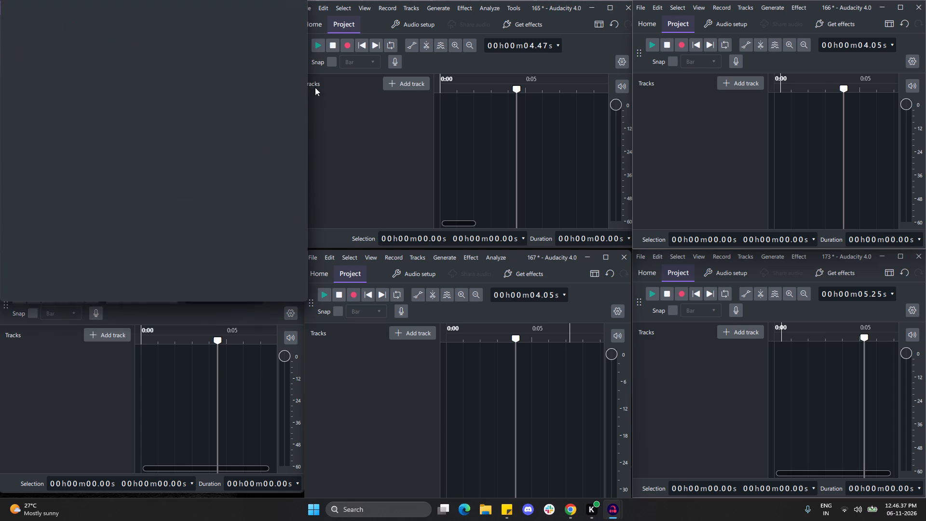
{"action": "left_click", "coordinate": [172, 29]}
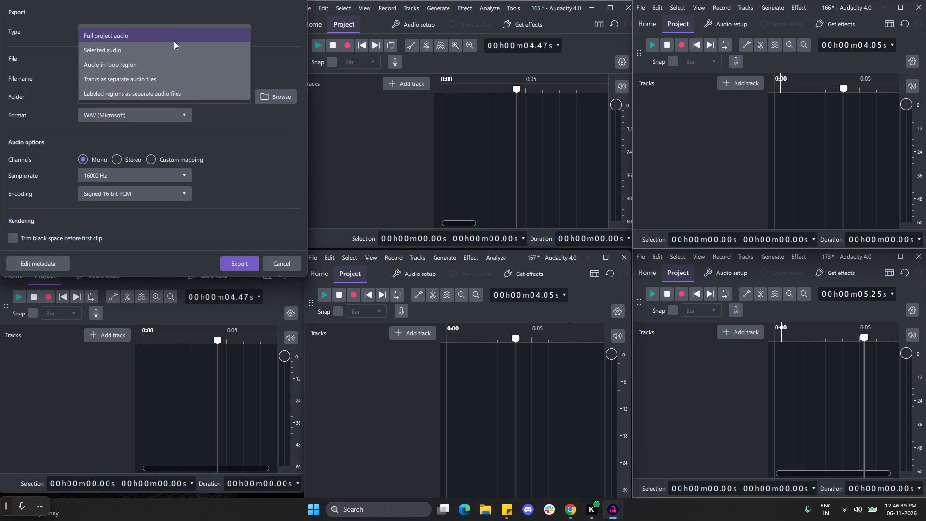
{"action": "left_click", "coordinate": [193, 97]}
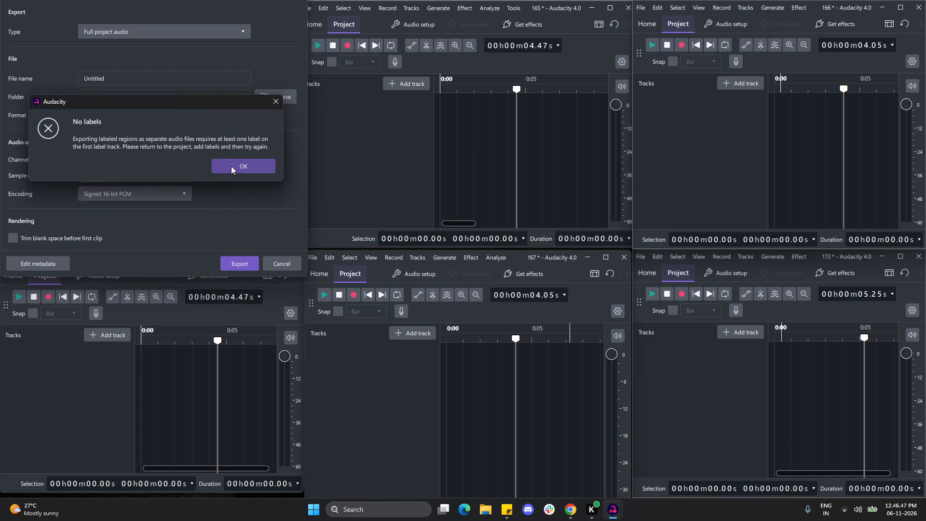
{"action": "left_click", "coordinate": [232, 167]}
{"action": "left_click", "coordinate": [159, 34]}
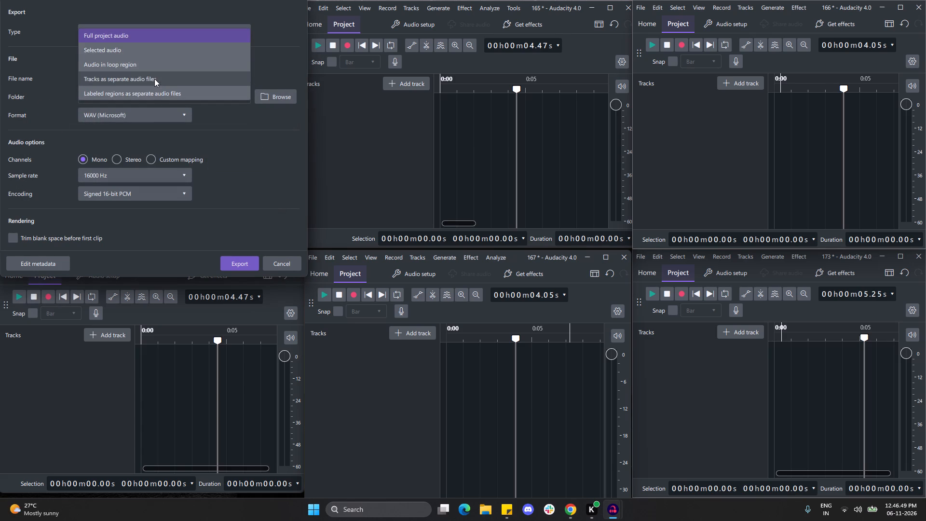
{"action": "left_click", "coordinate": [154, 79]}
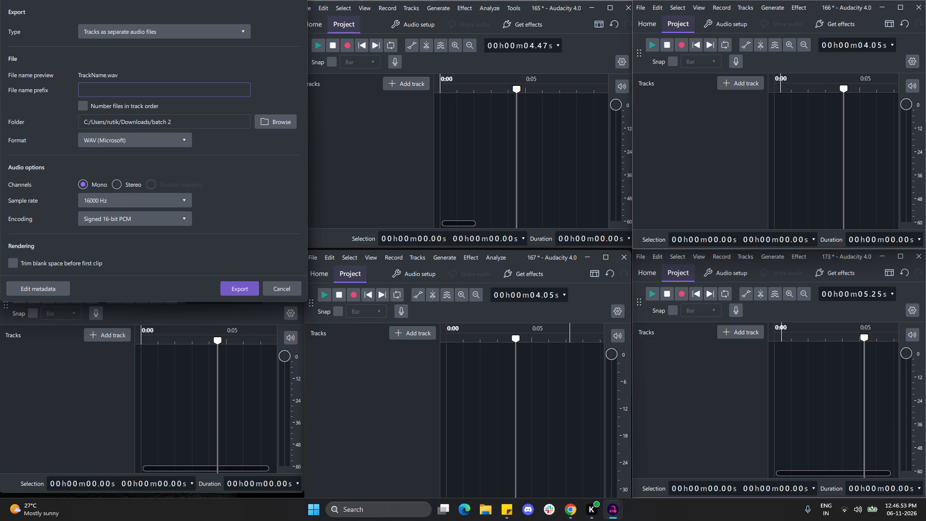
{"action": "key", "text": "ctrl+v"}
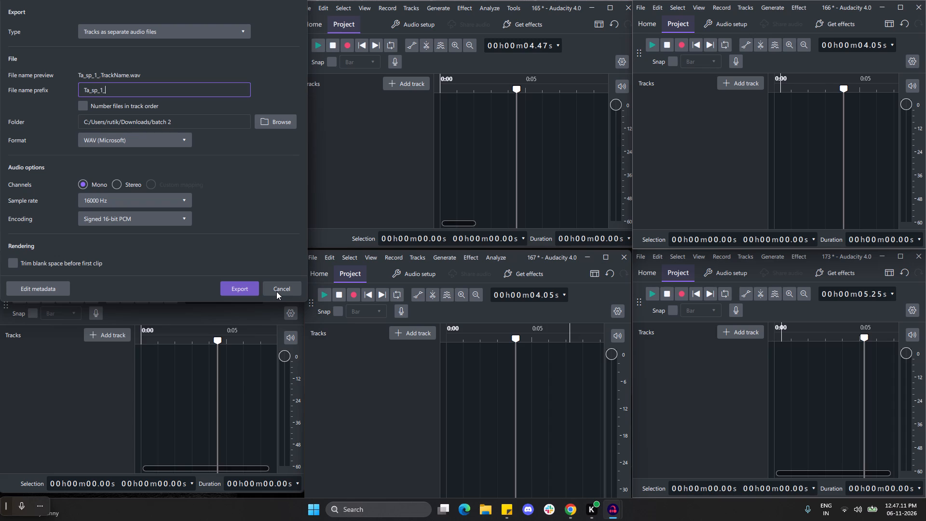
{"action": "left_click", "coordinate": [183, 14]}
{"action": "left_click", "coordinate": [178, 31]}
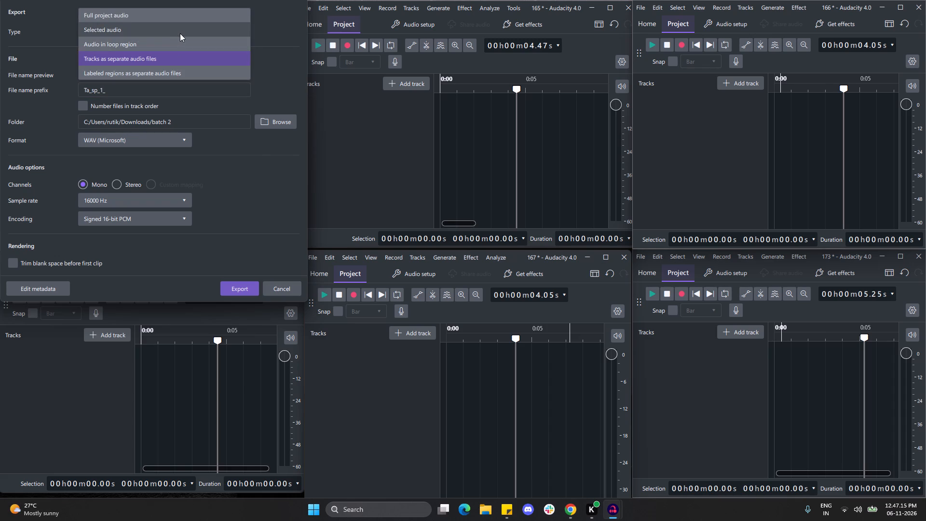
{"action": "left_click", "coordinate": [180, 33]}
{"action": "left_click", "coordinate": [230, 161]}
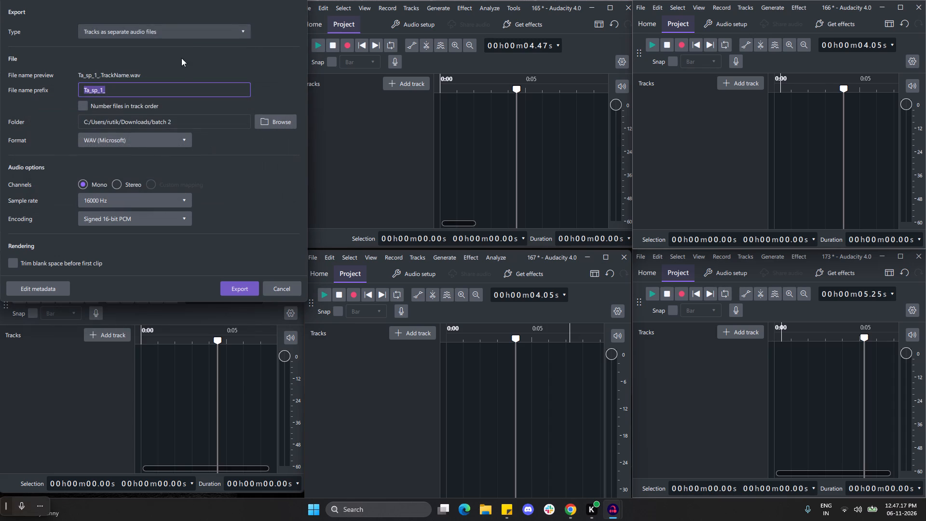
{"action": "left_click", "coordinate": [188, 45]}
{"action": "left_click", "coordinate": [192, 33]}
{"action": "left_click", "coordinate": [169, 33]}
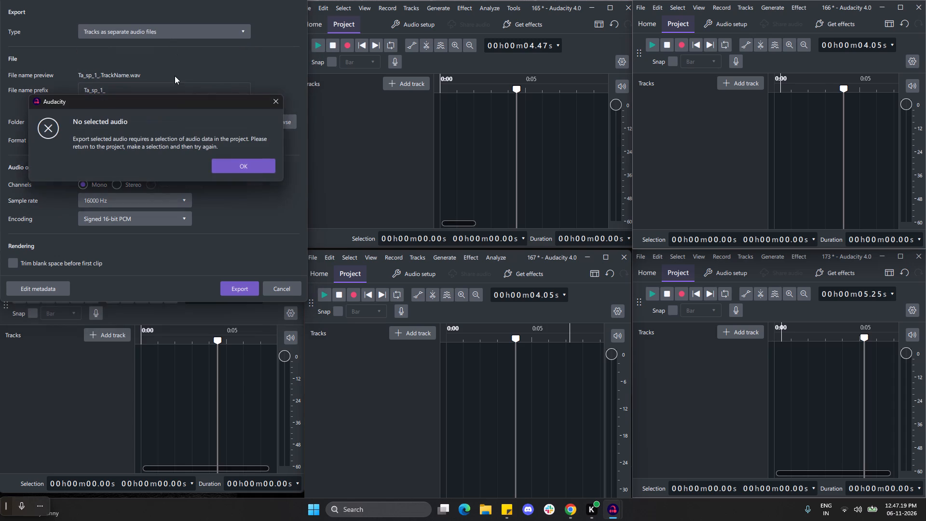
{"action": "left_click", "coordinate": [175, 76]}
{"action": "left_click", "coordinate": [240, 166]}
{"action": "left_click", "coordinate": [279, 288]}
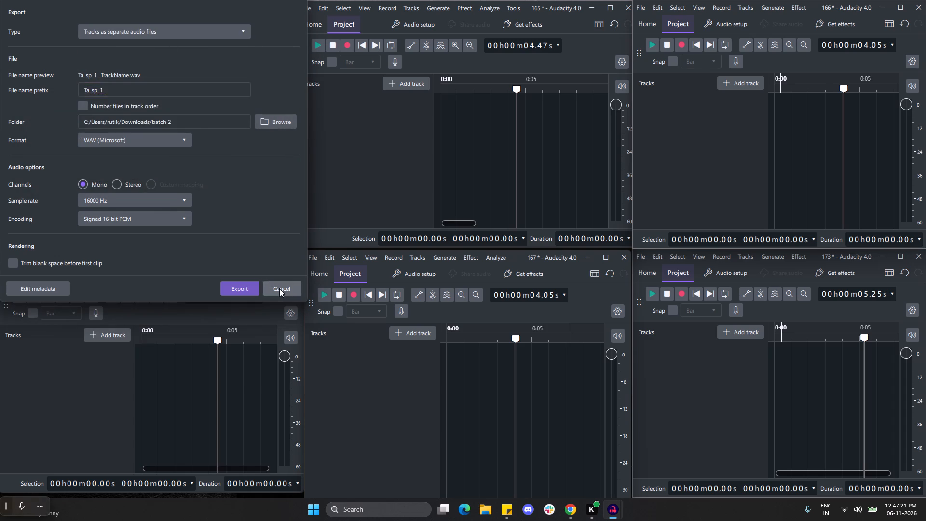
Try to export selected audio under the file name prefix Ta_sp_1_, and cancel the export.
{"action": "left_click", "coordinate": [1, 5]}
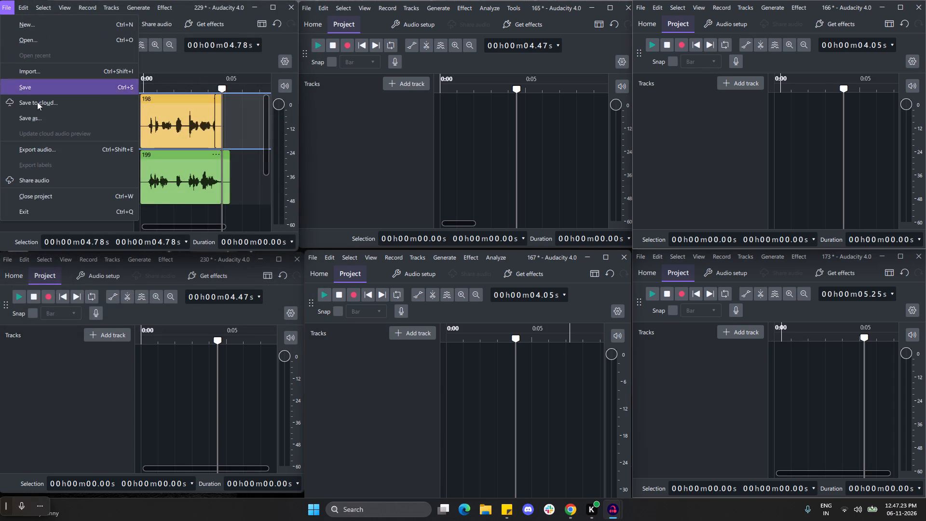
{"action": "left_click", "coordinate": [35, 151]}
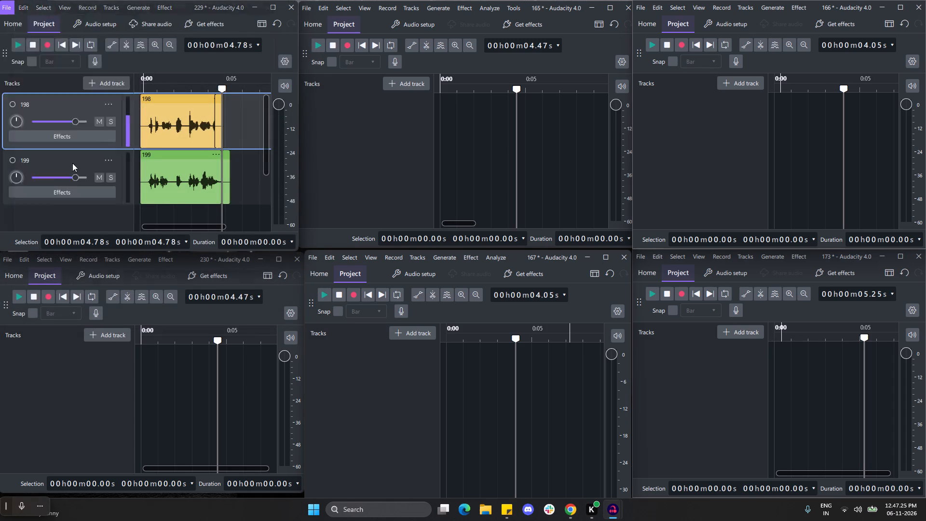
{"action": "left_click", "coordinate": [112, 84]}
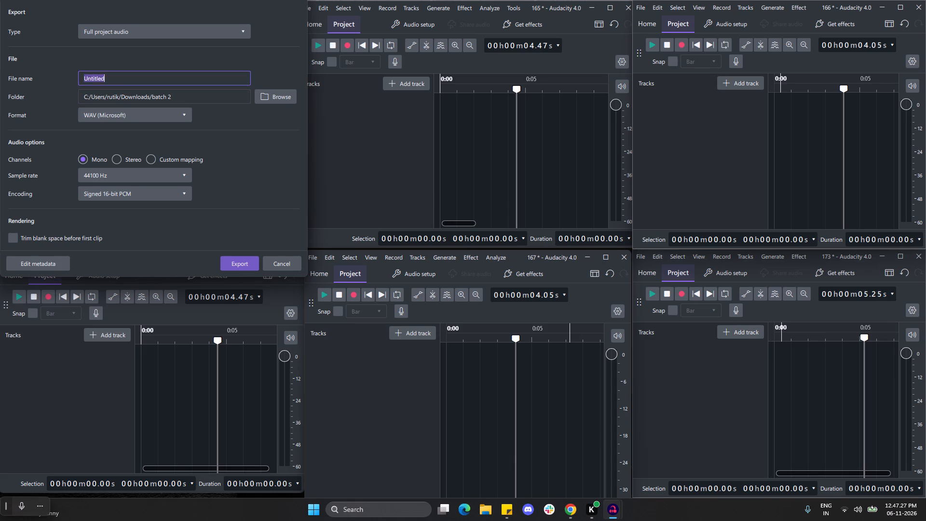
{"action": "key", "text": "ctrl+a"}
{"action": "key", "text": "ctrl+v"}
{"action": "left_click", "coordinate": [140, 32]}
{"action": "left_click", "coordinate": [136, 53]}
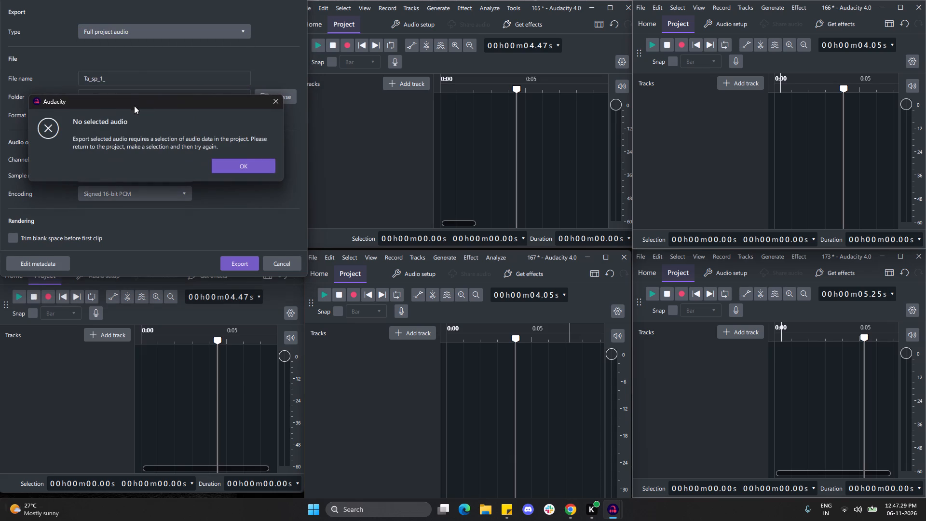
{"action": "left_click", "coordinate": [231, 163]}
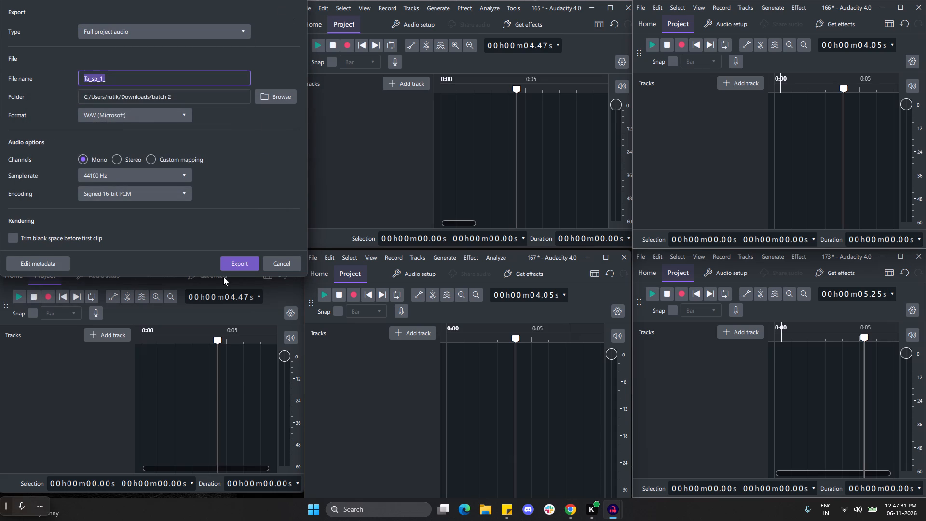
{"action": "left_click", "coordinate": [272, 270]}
Select track 198 and export only the selected audio as Ta_sp_1_198 in WAV format, with a 16000 Hz sample rate.
{"action": "left_click", "coordinate": [192, 132]}
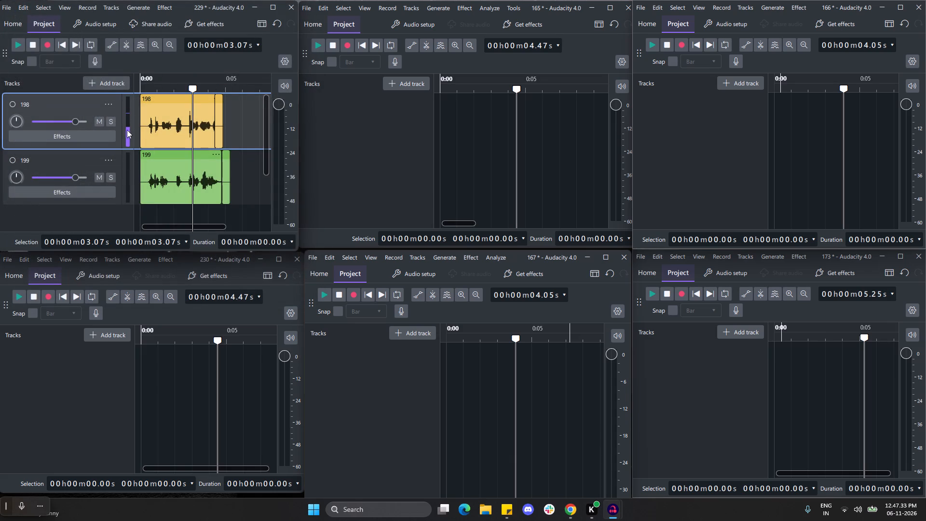
{"action": "left_click", "coordinate": [57, 105]}
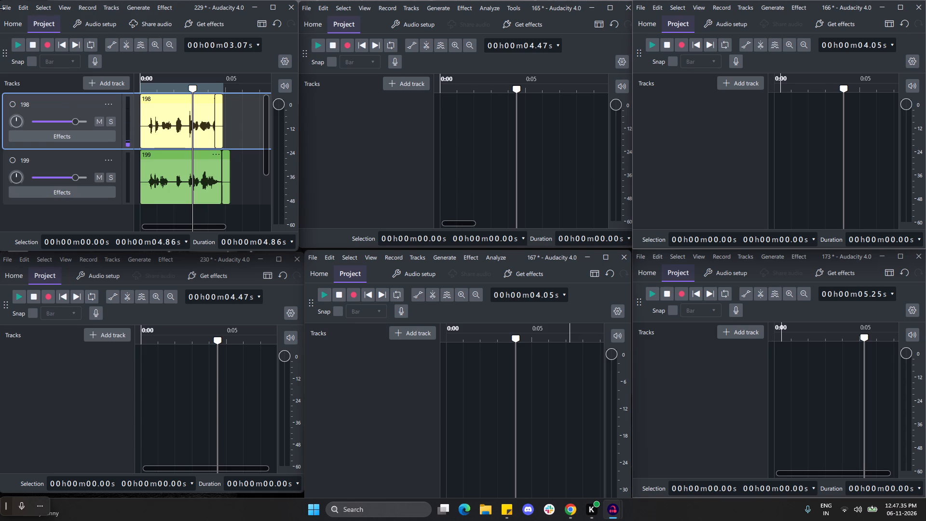
{"action": "left_click", "coordinate": [4, 8]}
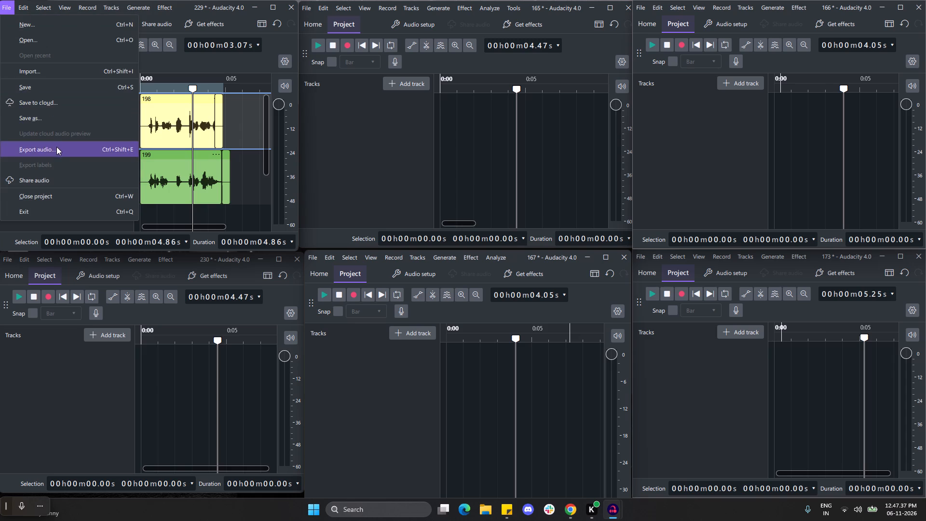
{"action": "left_click", "coordinate": [56, 147]}
{"action": "left_click", "coordinate": [136, 33]}
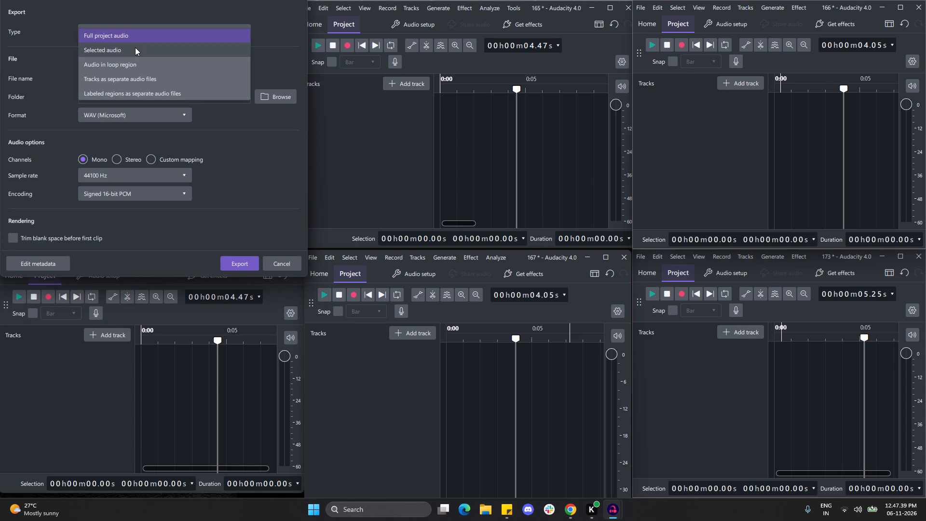
{"action": "left_click", "coordinate": [135, 48]}
{"action": "left_click", "coordinate": [128, 81], "text": "ctrl"}
{"action": "key", "text": "ctrl+a"}
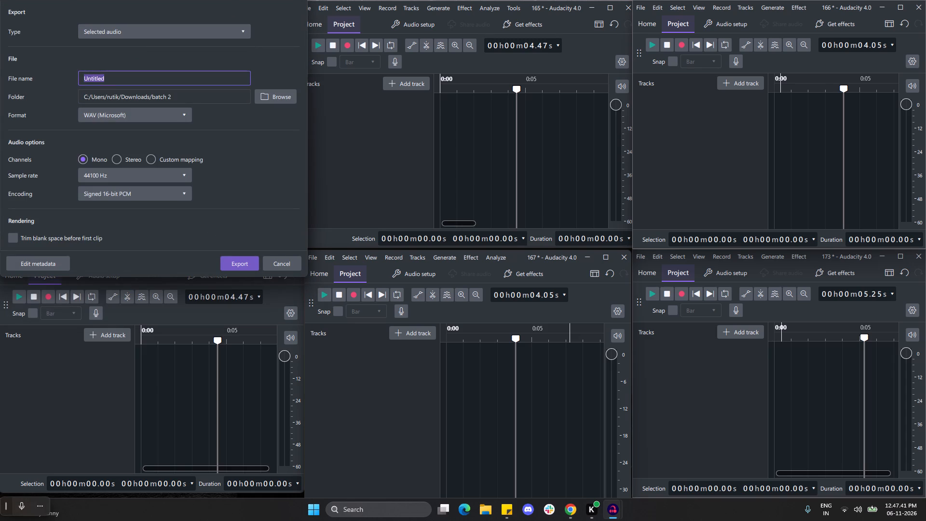
{"action": "key", "text": "ctrl+v"}
{"action": "key", "text": "1"}
{"action": "key", "text": "9"}
{"action": "key", "text": "8"}
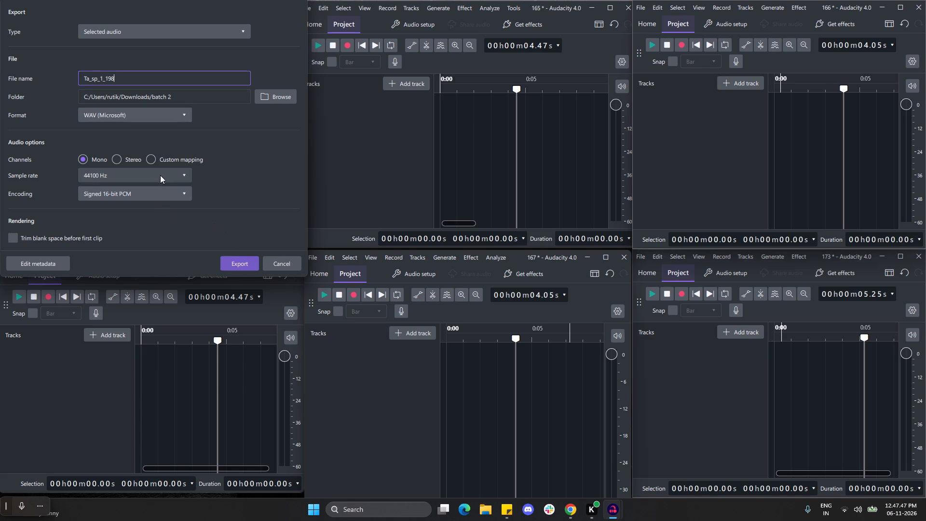
{"action": "left_click", "coordinate": [160, 175]}
{"action": "left_click", "coordinate": [125, 136]}
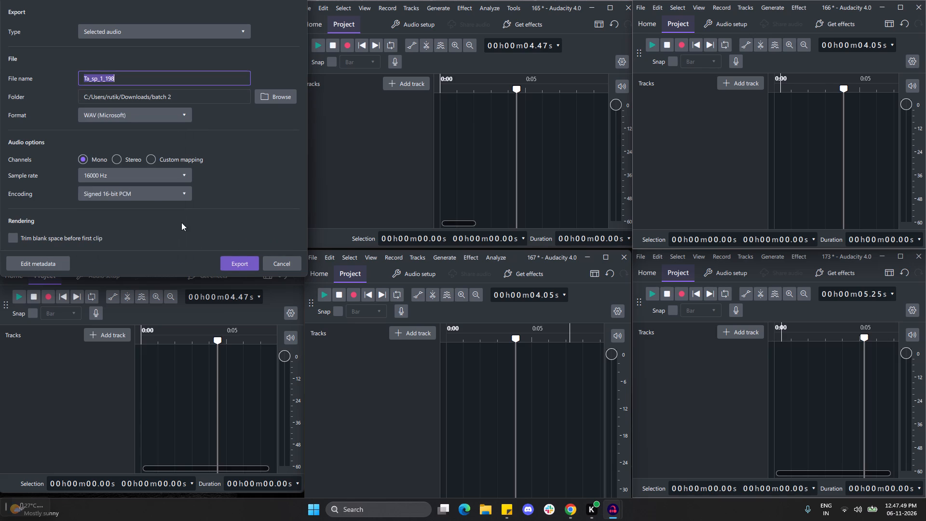
{"action": "left_click", "coordinate": [238, 263]}
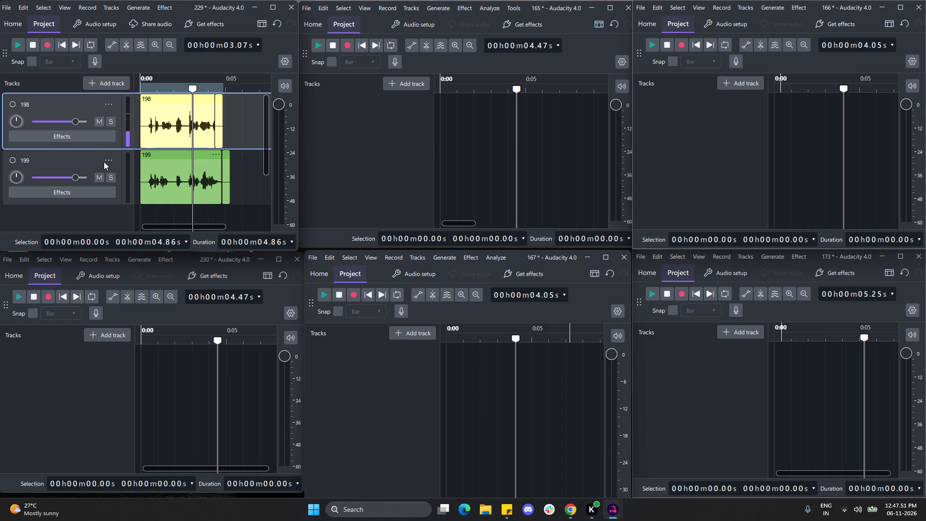
Delete track 198 from the project, keeping track 199.
{"action": "left_click", "coordinate": [84, 164]}
{"action": "left_click", "coordinate": [106, 106]}
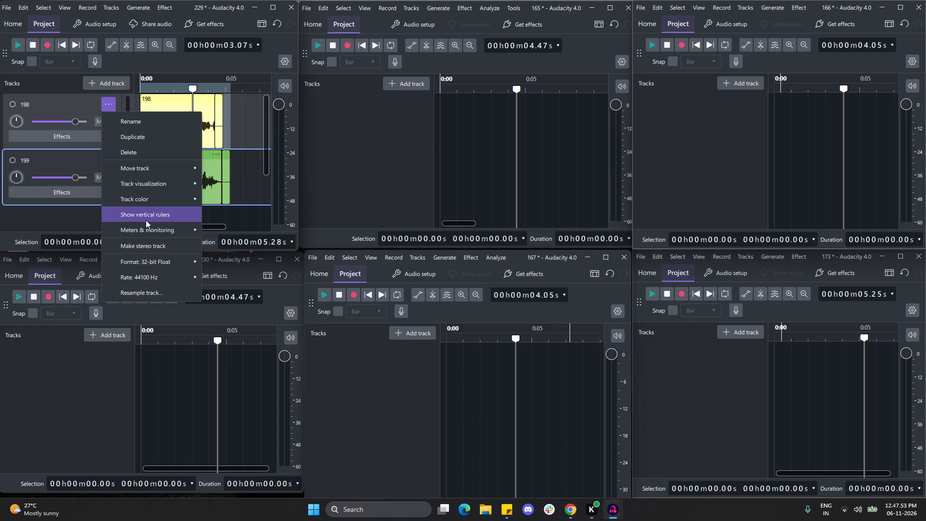
{"action": "left_click", "coordinate": [153, 151]}
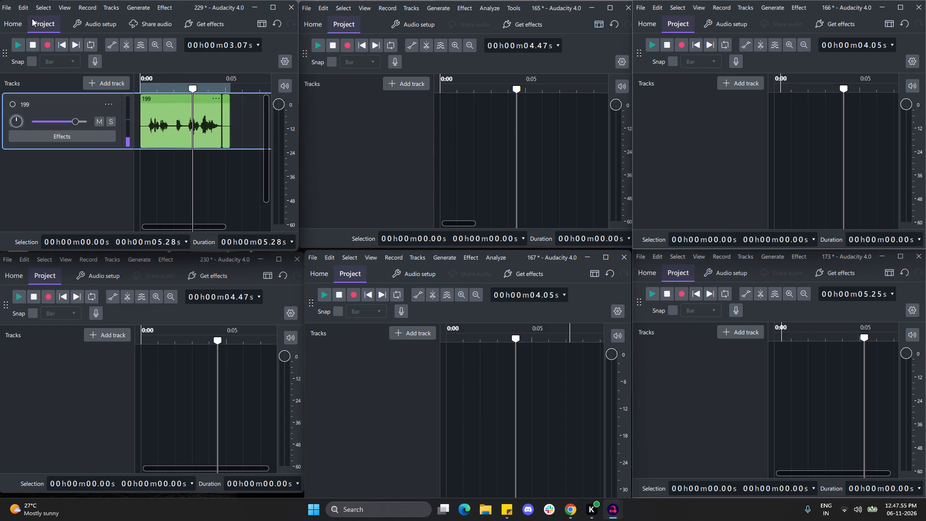
Export track 199 as full project audio under the file name Ta_sp_1_199.
{"action": "left_click", "coordinate": [4, 10]}
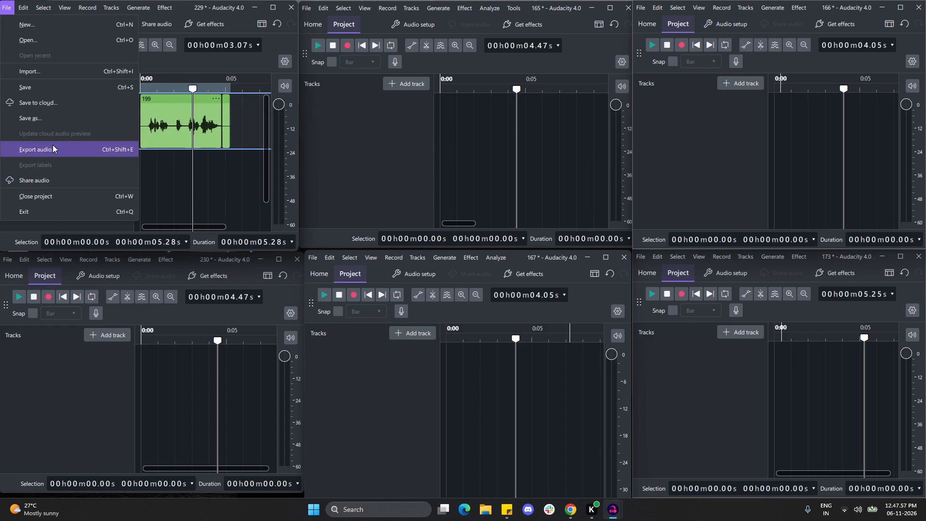
{"action": "left_click", "coordinate": [53, 145]}
{"action": "left_click", "coordinate": [119, 73]}
{"action": "key", "text": "ctrl+a"}
{"action": "key", "text": "ctrl+v"}
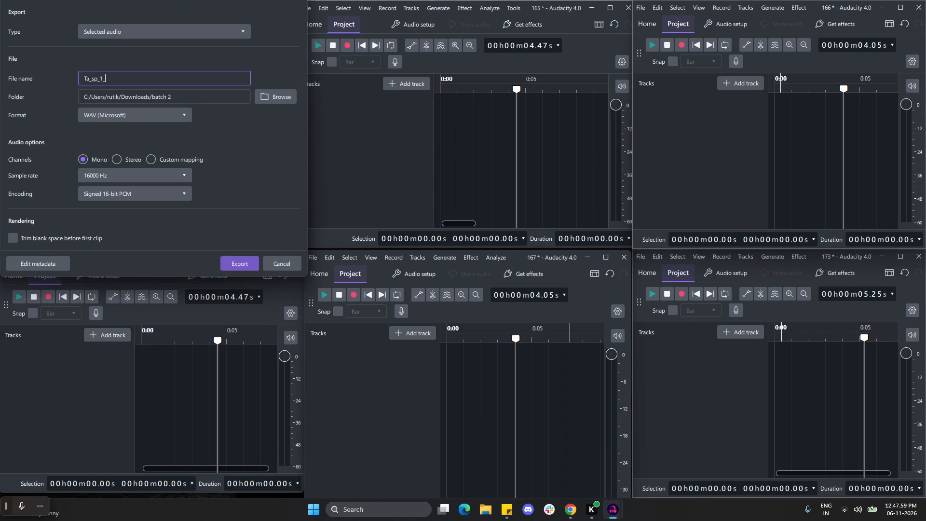
{"action": "left_click", "coordinate": [145, 40]}
{"action": "left_click", "coordinate": [149, 30]}
{"action": "left_click", "coordinate": [138, 28]}
{"action": "left_click", "coordinate": [144, 22]}
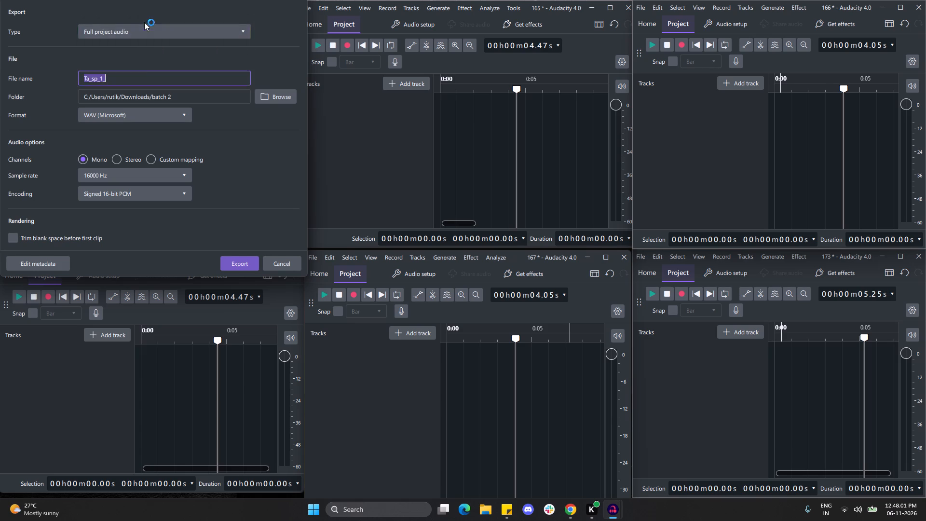
{"action": "left_click", "coordinate": [121, 83]}
{"action": "left_click", "coordinate": [121, 78]}
{"action": "key", "text": "1"}
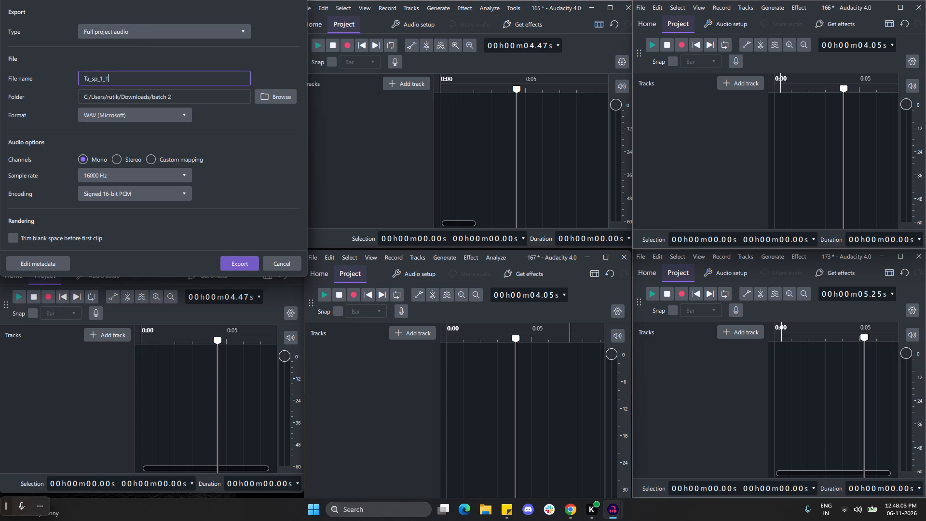
{"action": "key", "text": "9"}
{"action": "key", "text": "9"}
{"action": "left_click", "coordinate": [241, 262]}
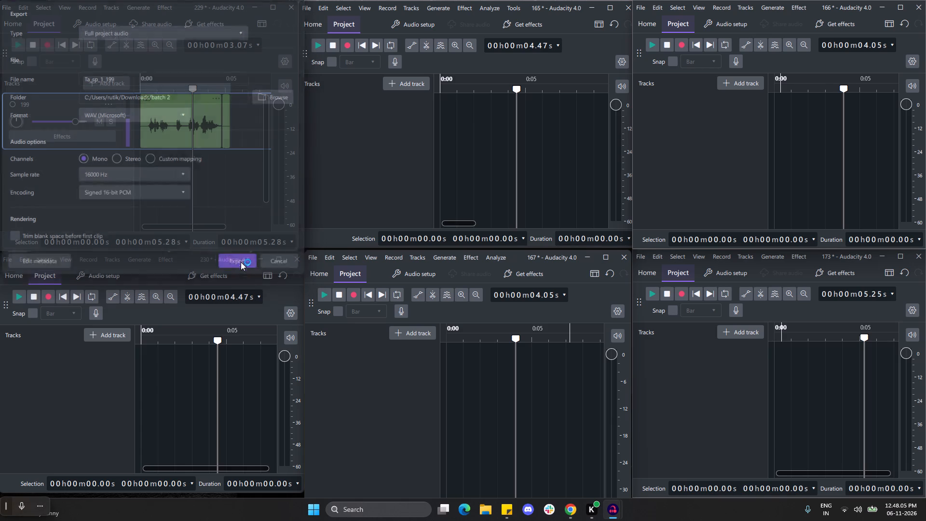
Delete track 199 from the project.
{"action": "left_click", "coordinate": [99, 164]}
{"action": "left_click", "coordinate": [107, 101]}
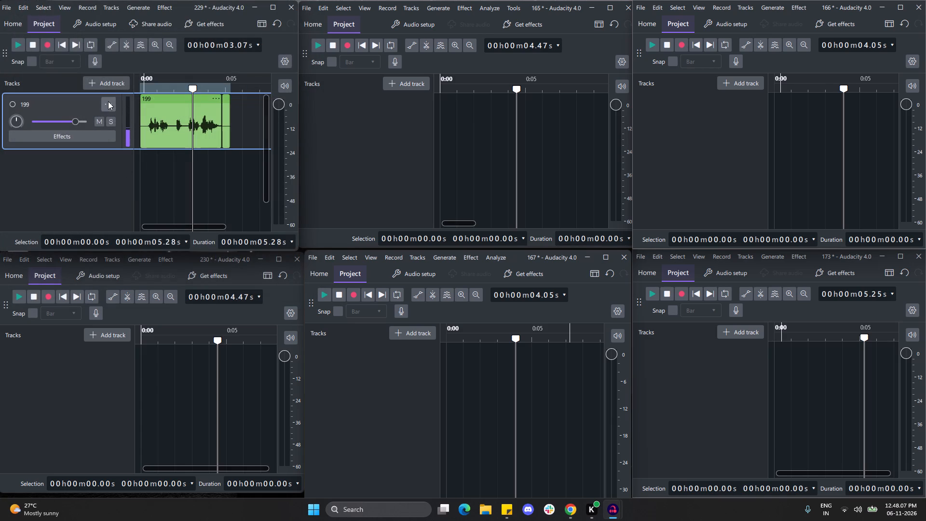
{"action": "left_click", "coordinate": [144, 151]}
{"action": "left_click", "coordinate": [43, 126]}
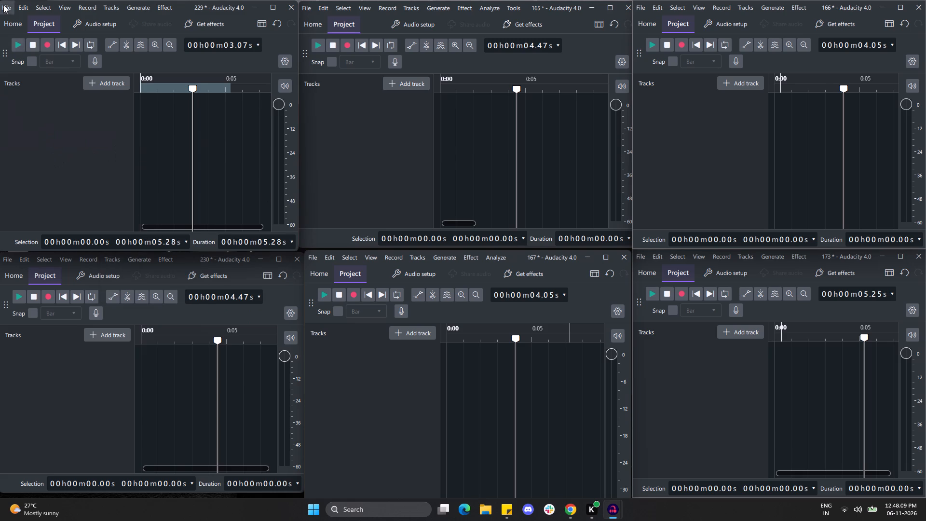
Open the audio import for the emptied project 229 and delete the source files 199.mp3 and 198.mp3 from the Tamil Speaker 1 folder.
{"action": "left_click", "coordinate": [4, 6]}
{"action": "left_click", "coordinate": [42, 70]}
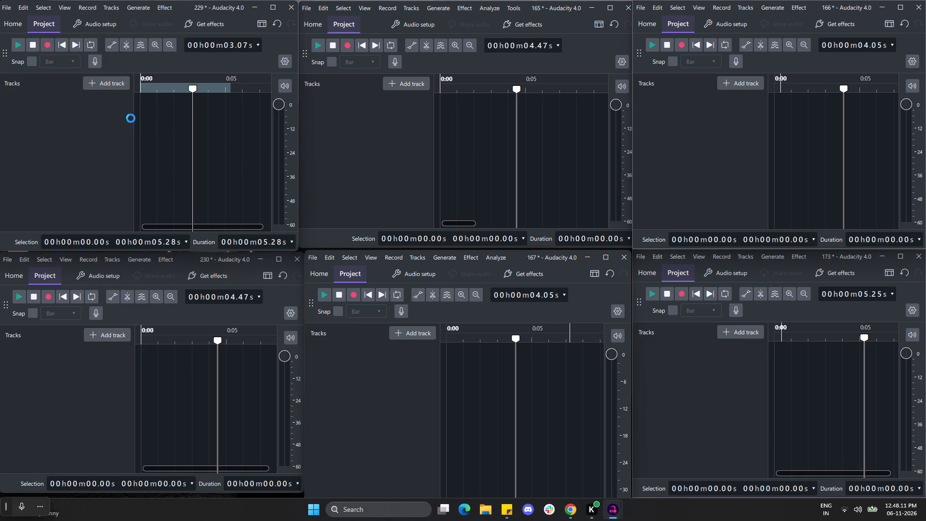
{"action": "left_click", "coordinate": [193, 100]}
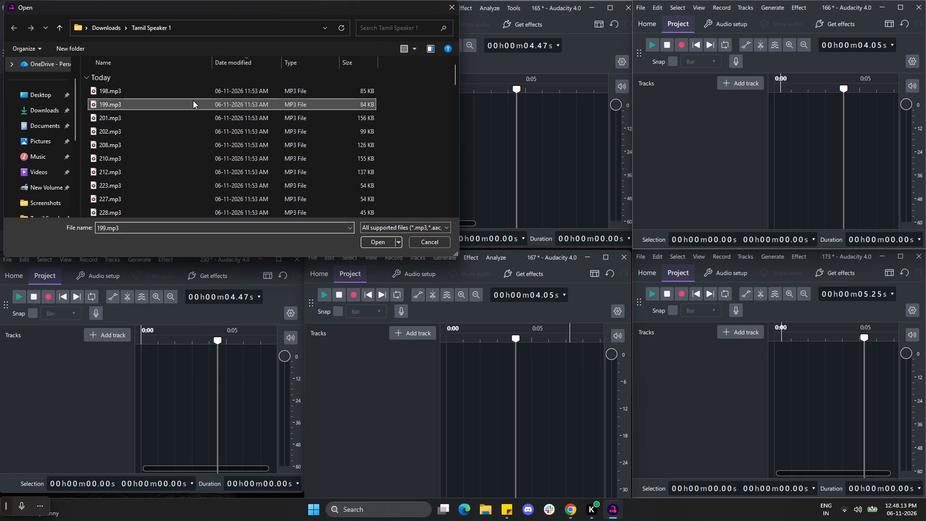
{"action": "key", "text": "Delete"}
{"action": "left_click", "coordinate": [183, 88]}
{"action": "key", "text": "Delete"}
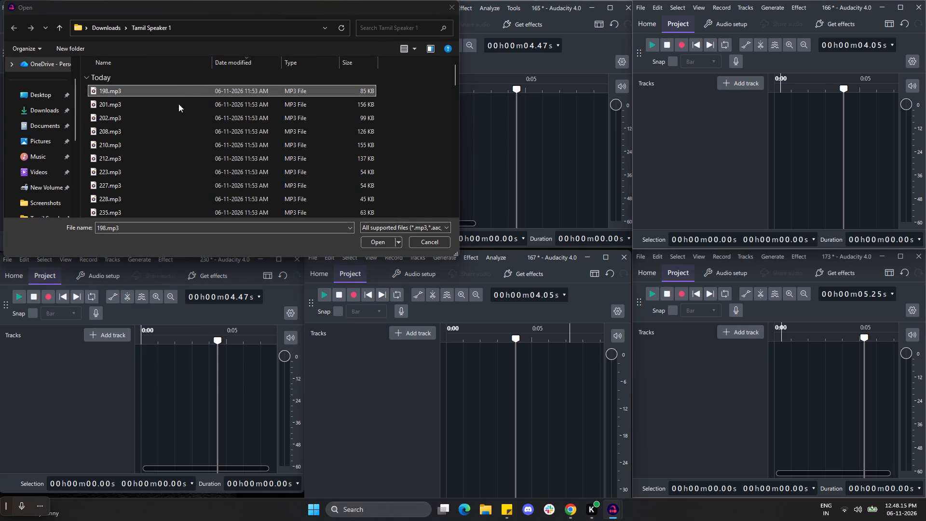
Import 201.mp3 from the Tamil Speaker 1 folder into project 229.
{"action": "left_click", "coordinate": [174, 91]}
{"action": "left_click", "coordinate": [388, 241]}
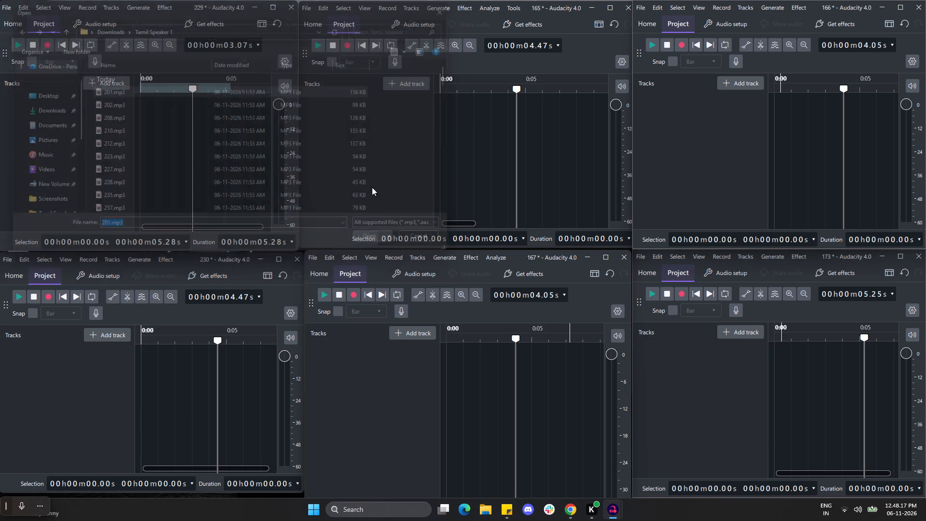
Import 202.mp3 from the Tamil Speaker 1 folder into the empty project 165.
{"action": "left_click", "coordinate": [309, 6]}
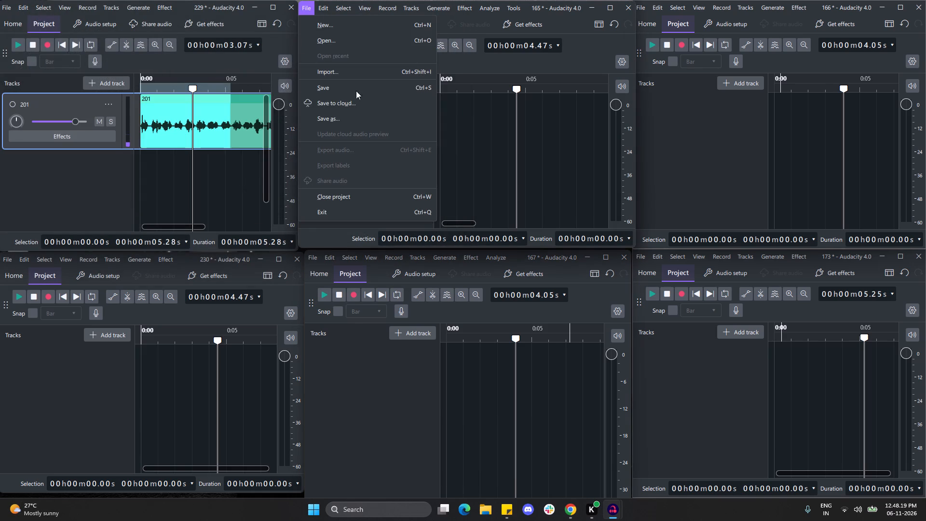
{"action": "left_click", "coordinate": [347, 73]}
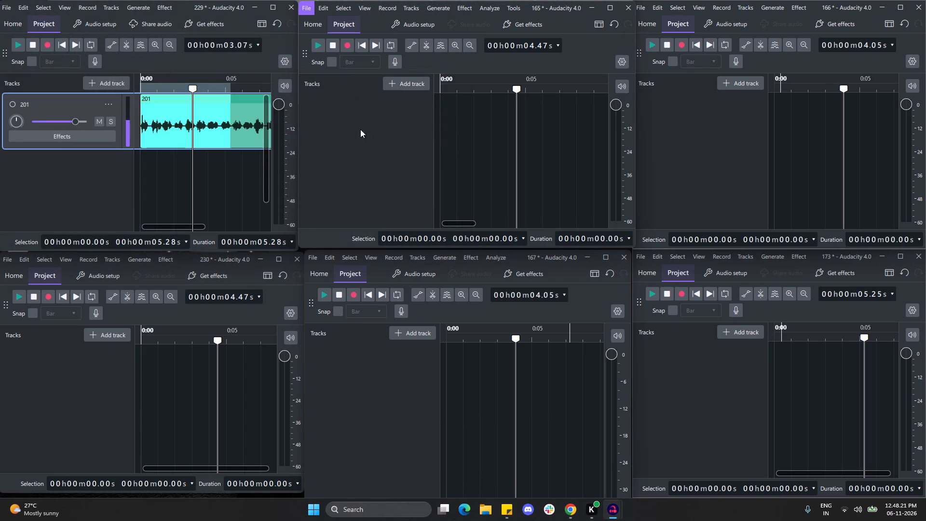
{"action": "left_click", "coordinate": [414, 107]}
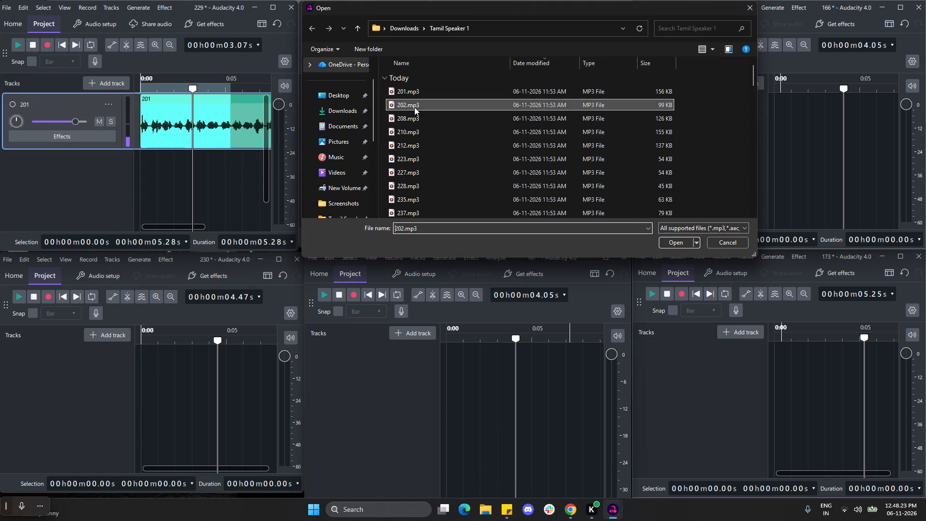
{"action": "left_click", "coordinate": [676, 243]}
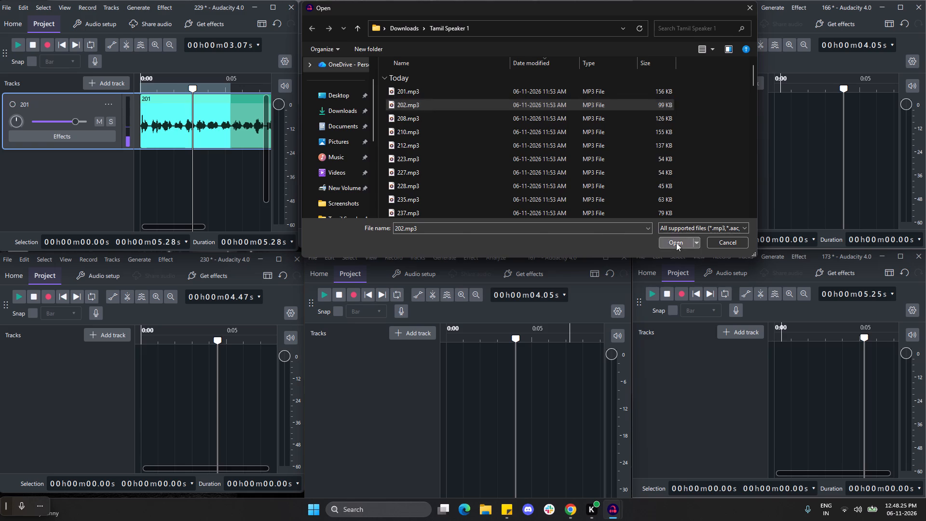
Import 208.mp3 from the Tamil Speaker 1 folder into the empty project 166.
{"action": "left_click", "coordinate": [645, 8]}
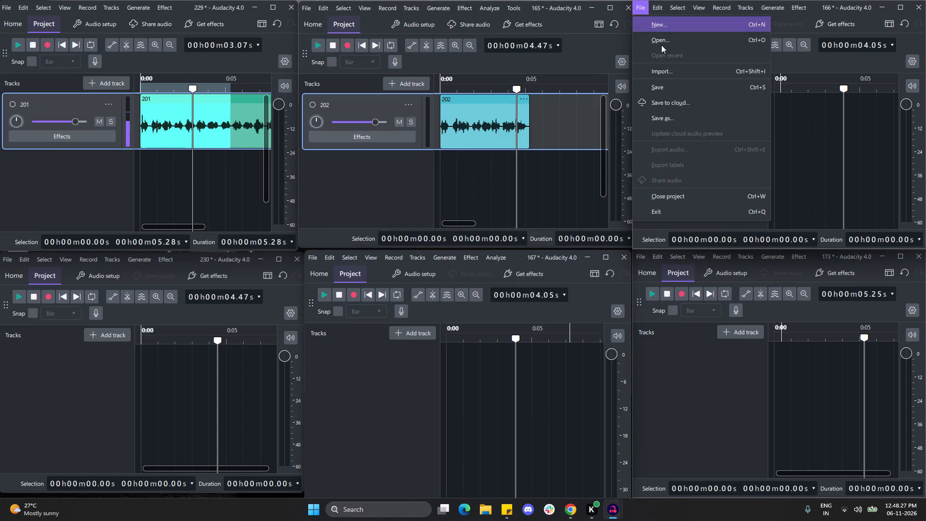
{"action": "left_click", "coordinate": [671, 72]}
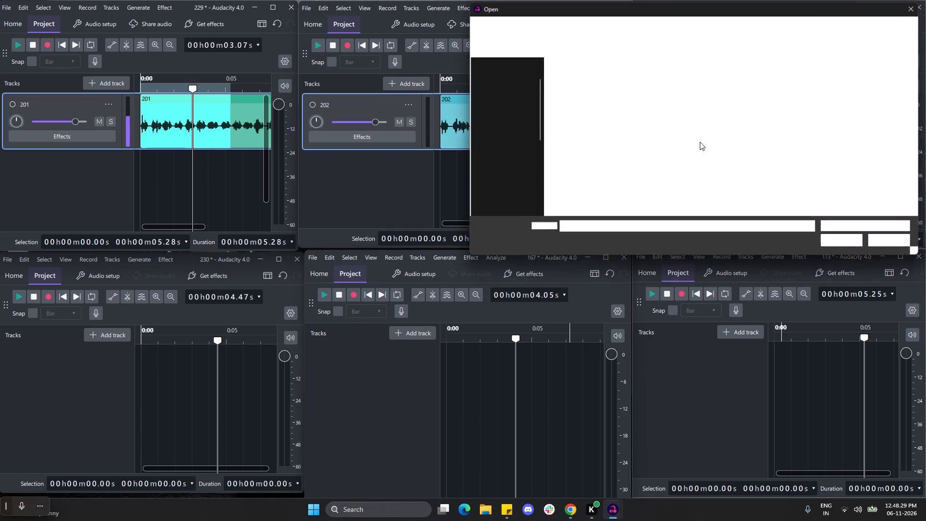
{"action": "left_click", "coordinate": [608, 118]}
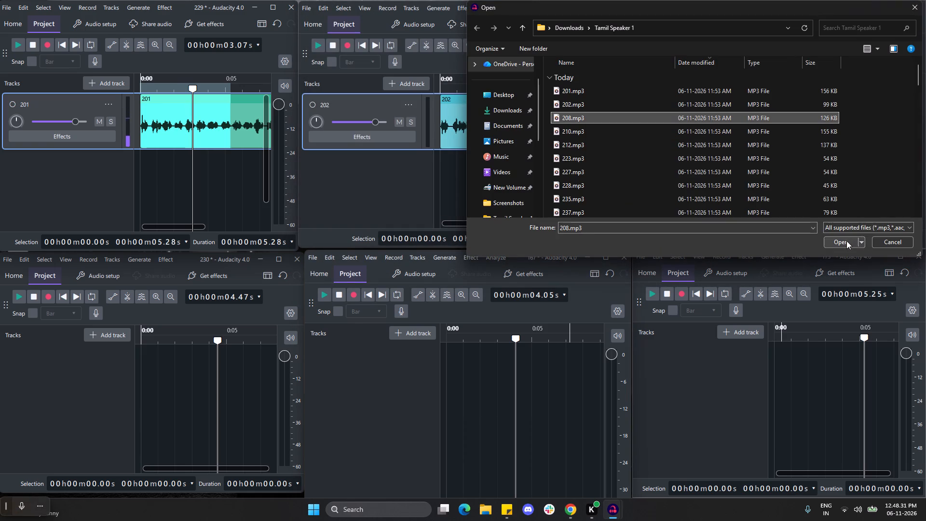
{"action": "left_click", "coordinate": [847, 243]}
Import 210.mp3 from the Tamil Speaker 1 folder into the empty project 230.
{"action": "left_click", "coordinate": [6, 259]}
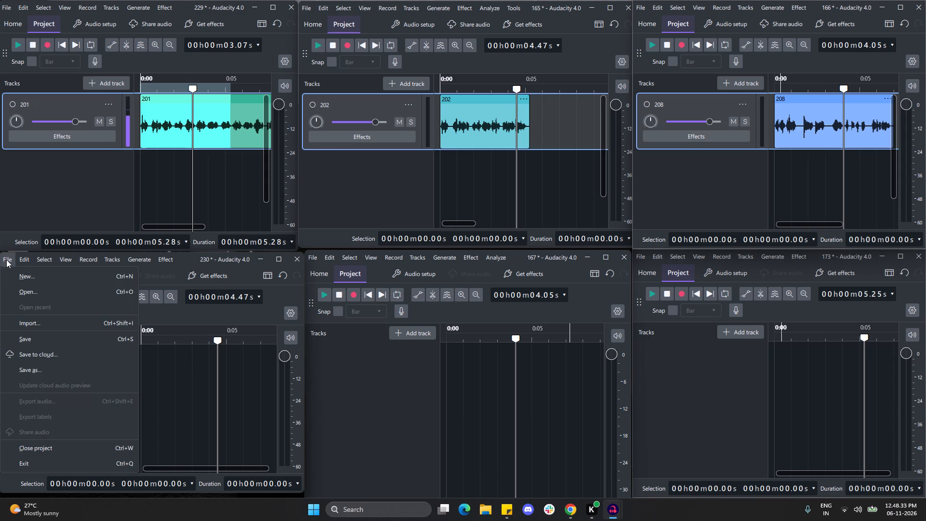
{"action": "left_click", "coordinate": [56, 329]}
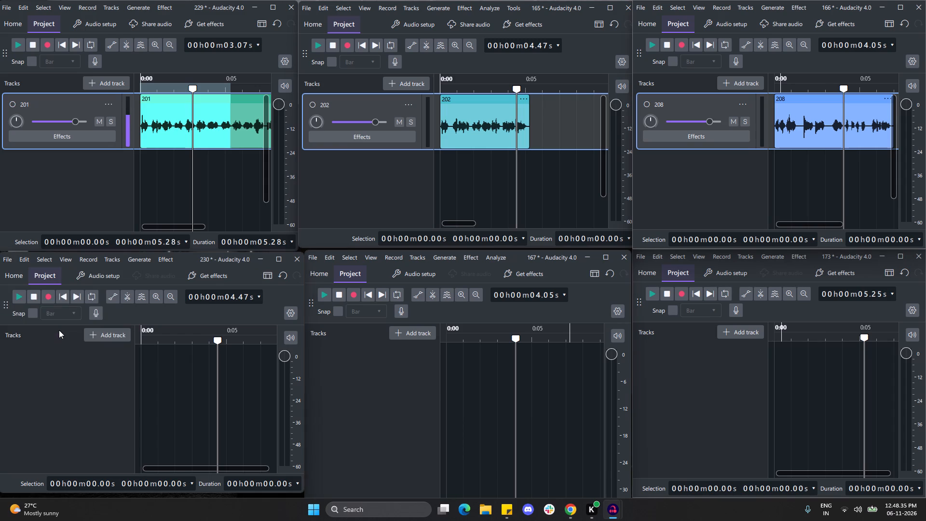
{"action": "left_click", "coordinate": [122, 370]}
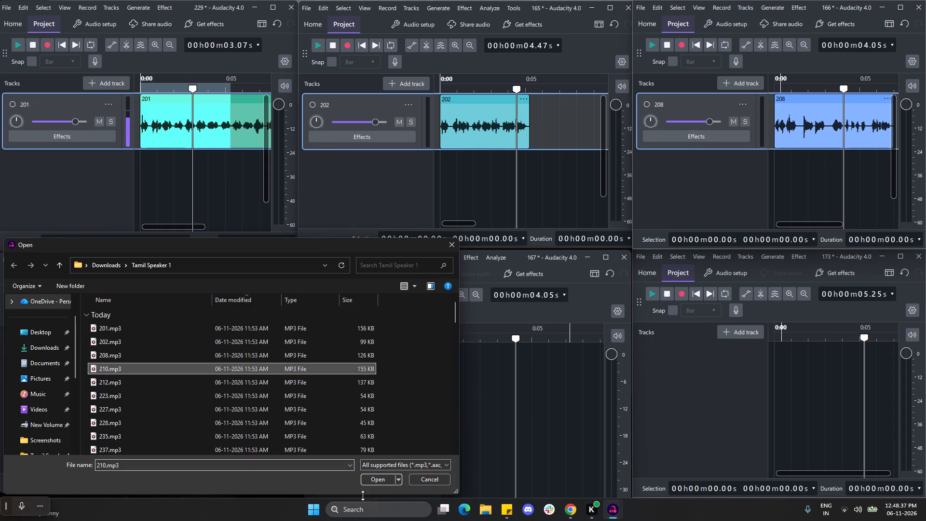
{"action": "left_click", "coordinate": [379, 474]}
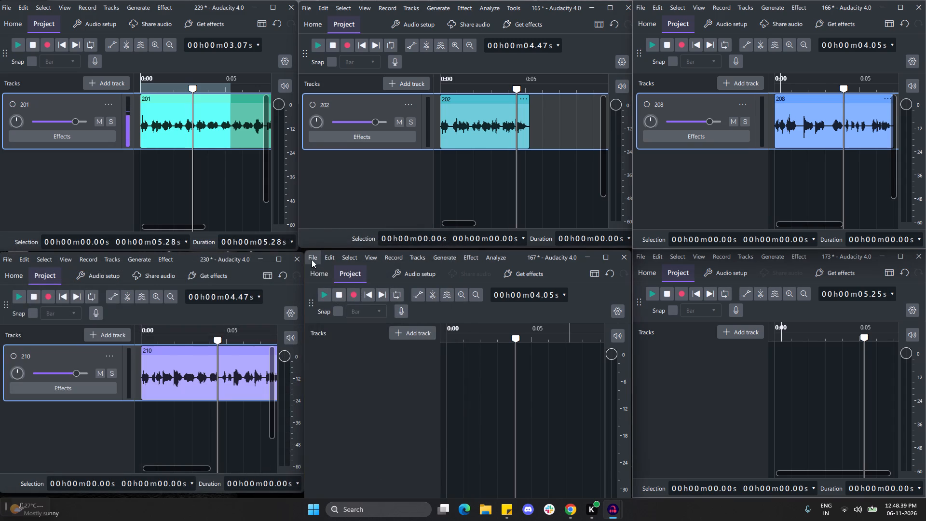
Import 212.mp3 from the Tamil Speaker 1 folder into the empty project 167.
{"action": "left_click", "coordinate": [312, 260]}
{"action": "left_click", "coordinate": [353, 325]}
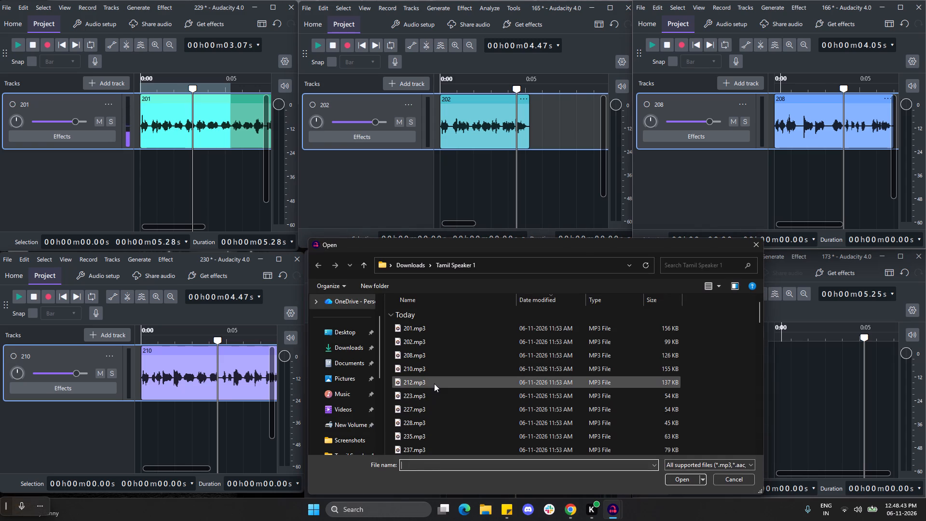
{"action": "left_click", "coordinate": [434, 384]}
{"action": "left_click", "coordinate": [683, 479]}
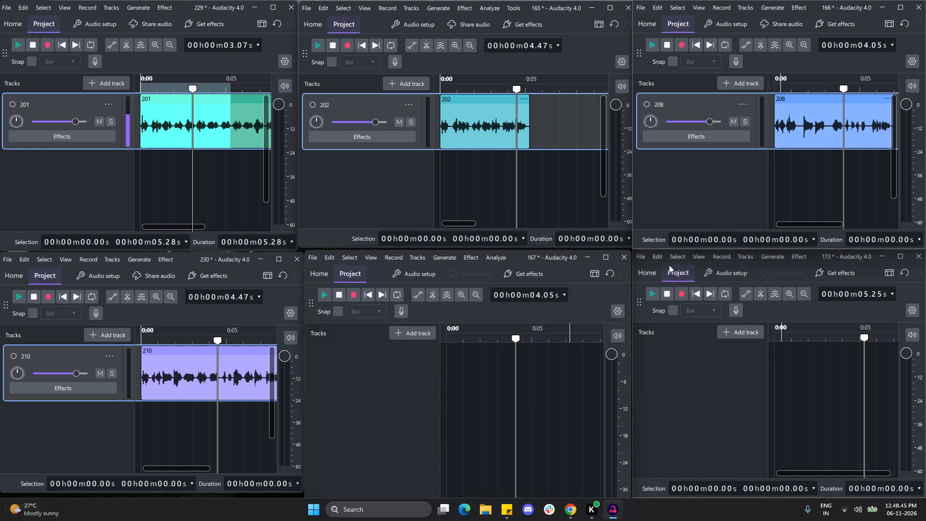
Import 223.mp3 from the Tamil Speaker 1 folder into the empty project 173.
{"action": "left_click", "coordinate": [641, 257]}
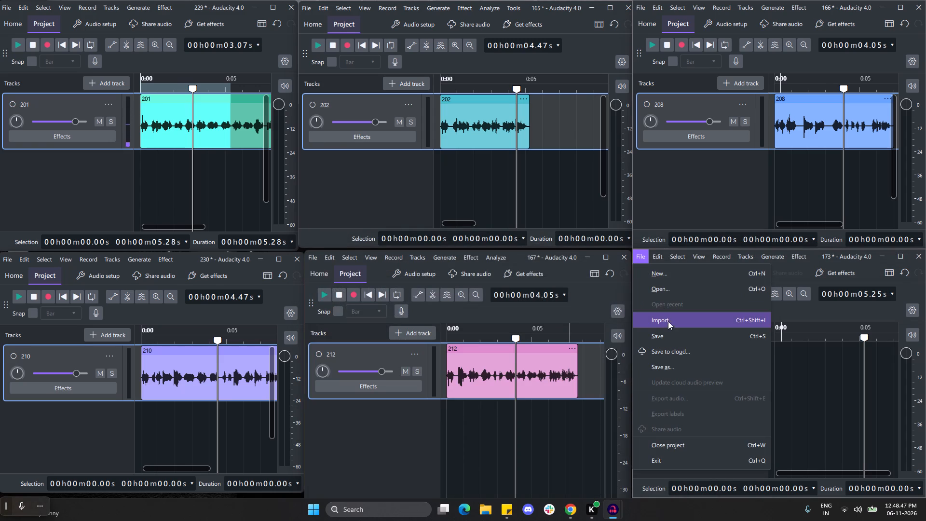
{"action": "left_click", "coordinate": [669, 323]}
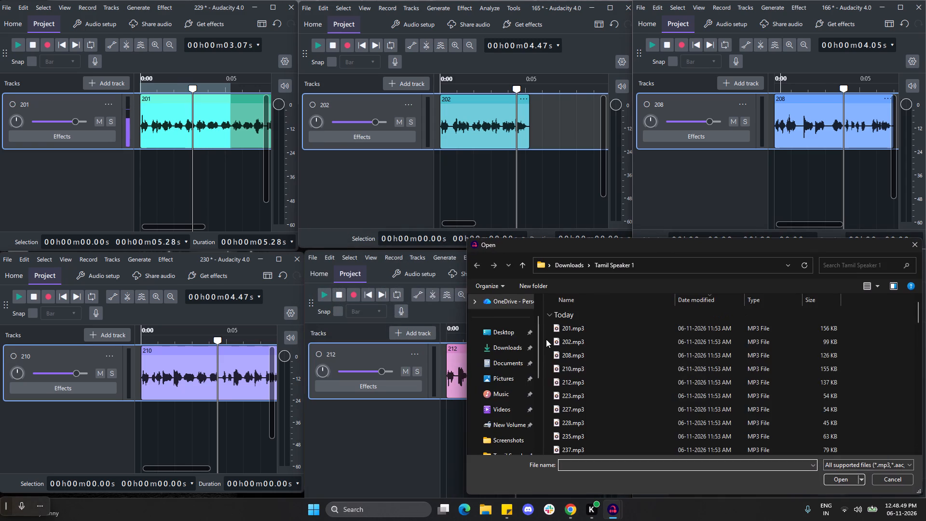
{"action": "left_click", "coordinate": [593, 391]}
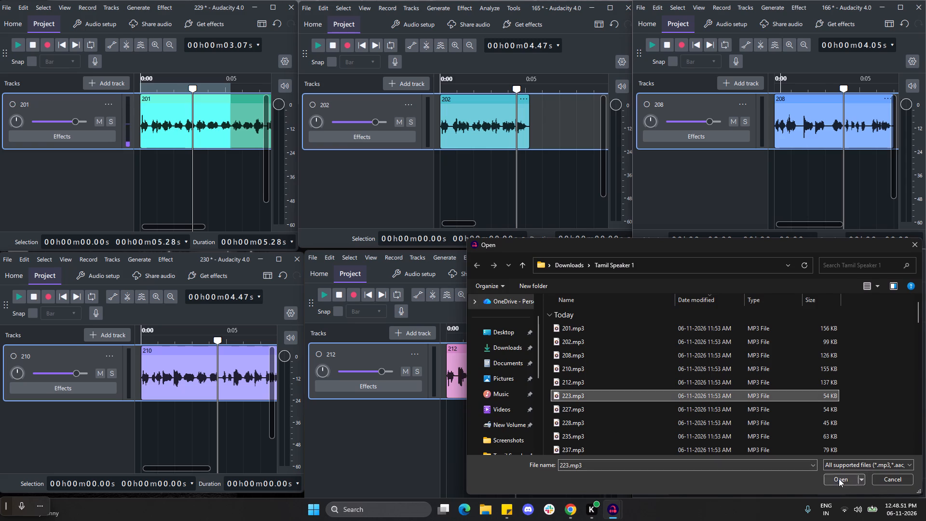
{"action": "left_click", "coordinate": [836, 478]}
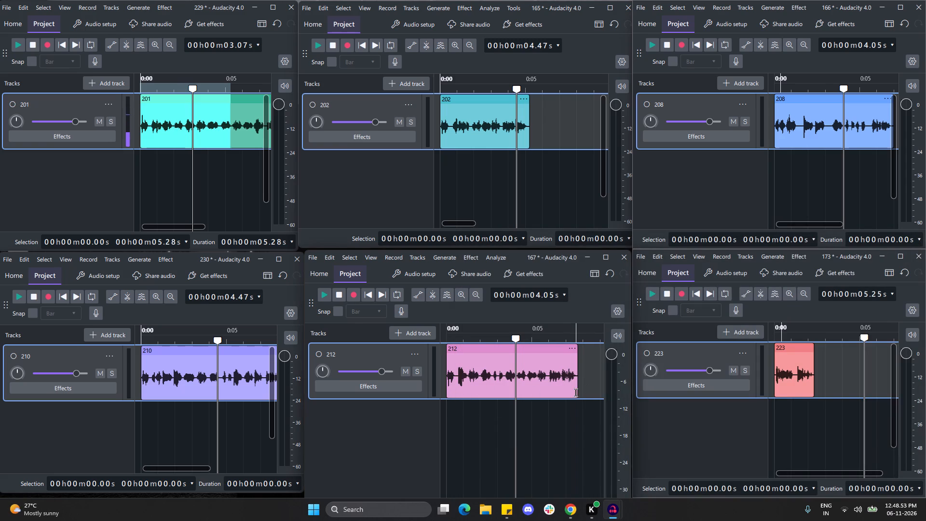
Place the playhead at the very start of the clip, 0.00 s, in all six open projects.
{"action": "left_click", "coordinate": [577, 394]}
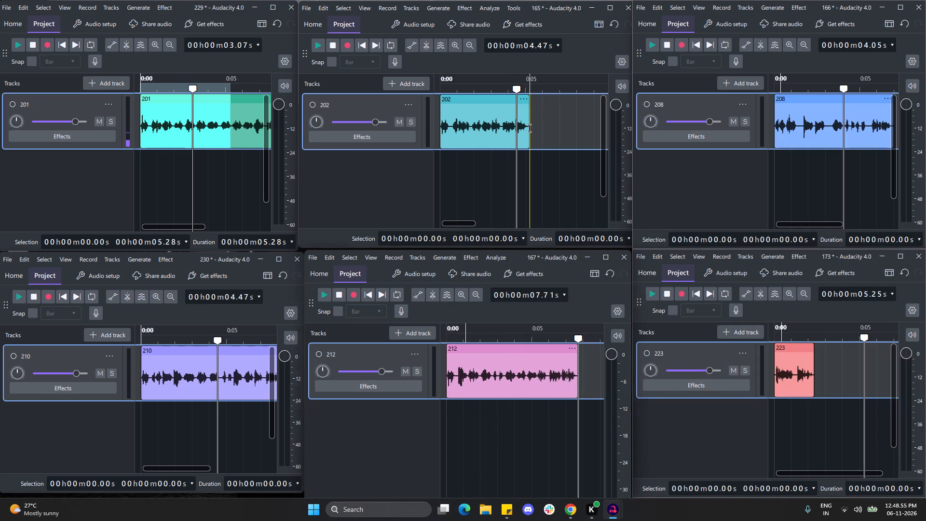
{"action": "left_click", "coordinate": [530, 128]}
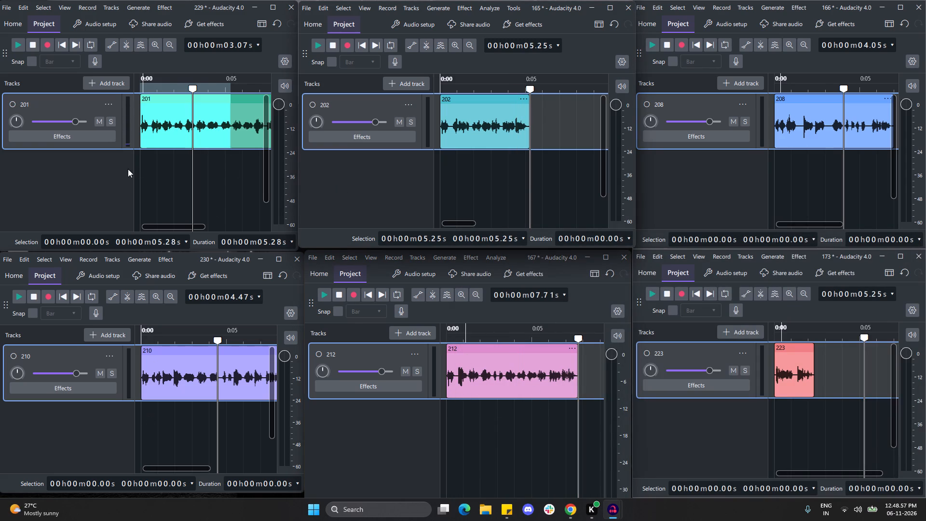
{"action": "left_click", "coordinate": [142, 169]}
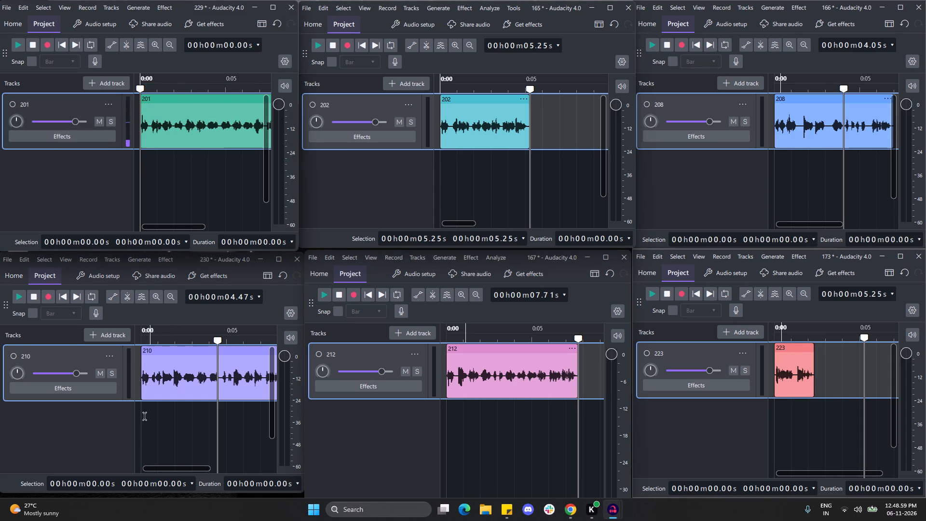
{"action": "left_click", "coordinate": [143, 415]}
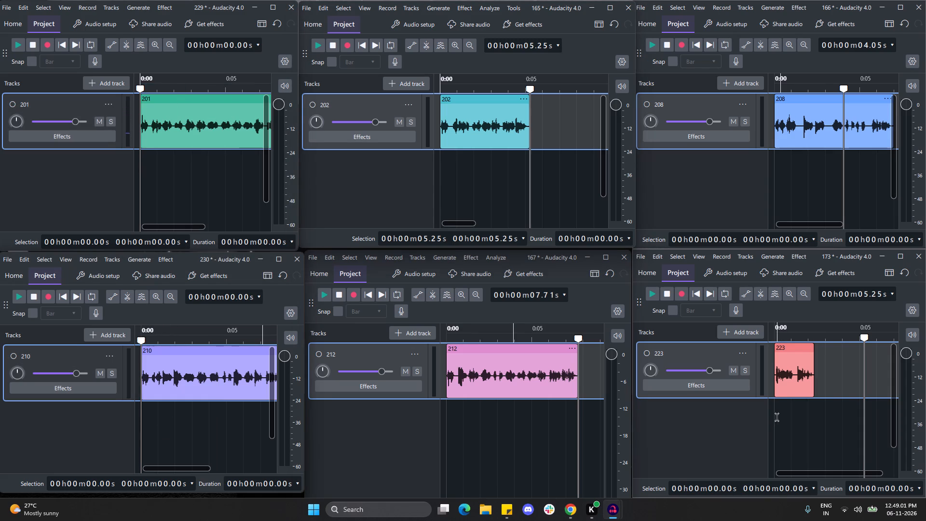
{"action": "left_click", "coordinate": [775, 417]}
{"action": "left_click", "coordinate": [446, 411]}
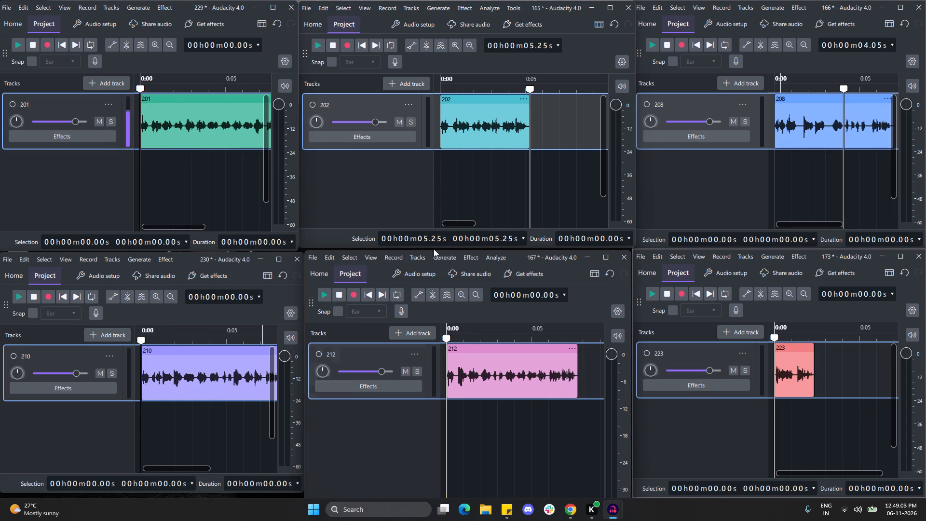
{"action": "left_click", "coordinate": [440, 171]}
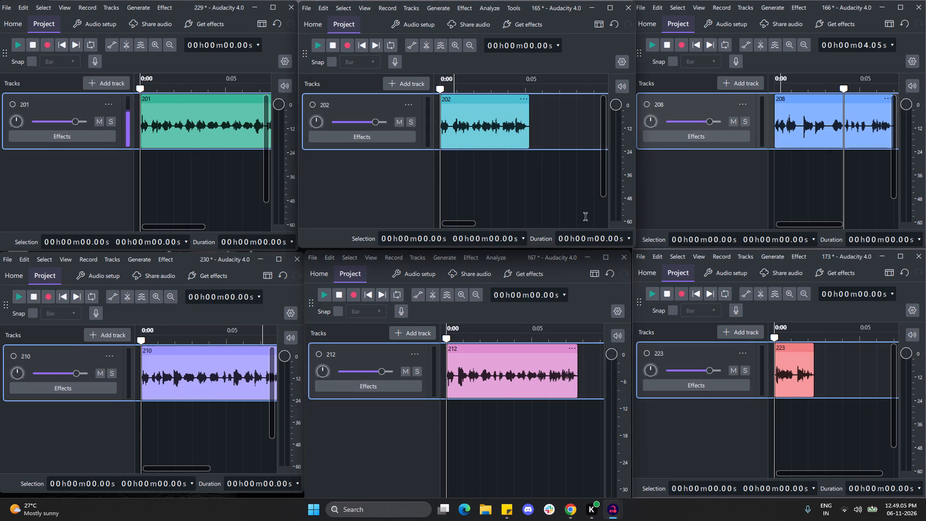
{"action": "left_click", "coordinate": [775, 176]}
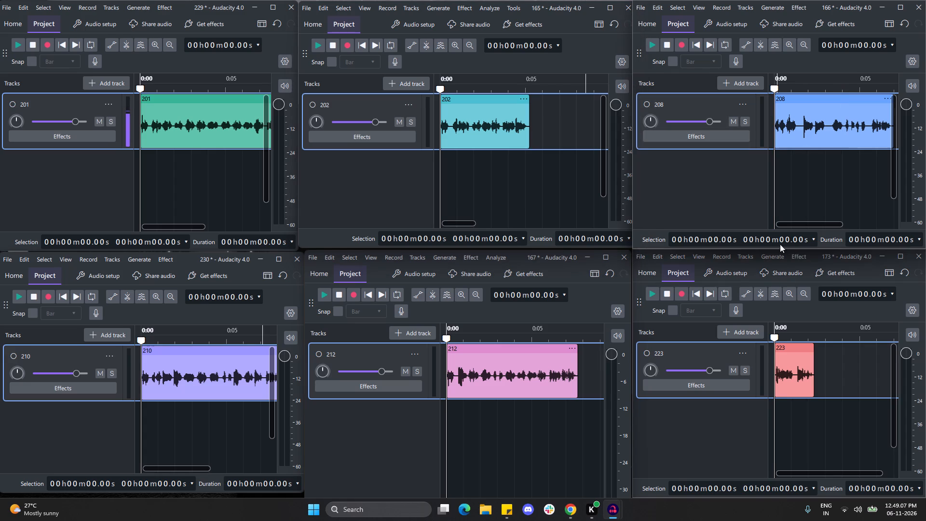
Generate 0.500 s of silence at the start of clips 208, 223 and 212.
{"action": "left_click", "coordinate": [764, 9]}
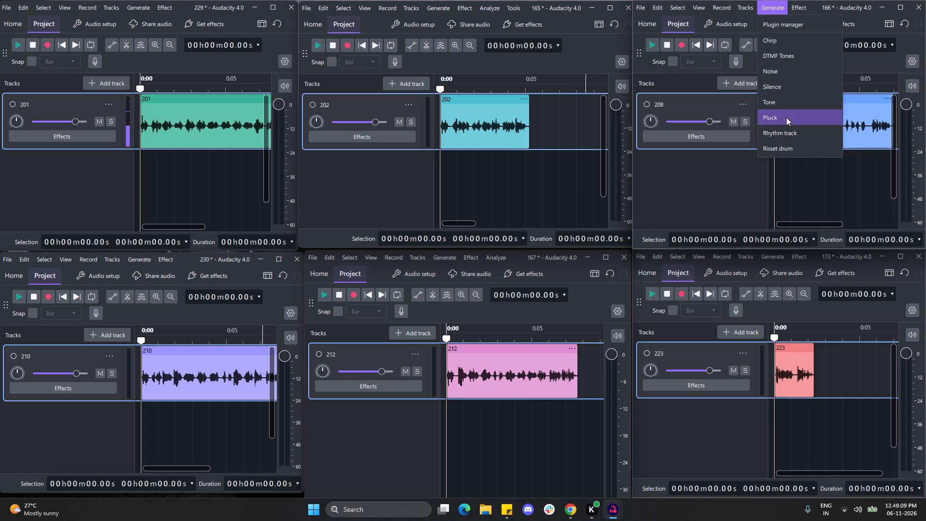
{"action": "left_click", "coordinate": [786, 90]}
{"action": "left_click", "coordinate": [796, 145]}
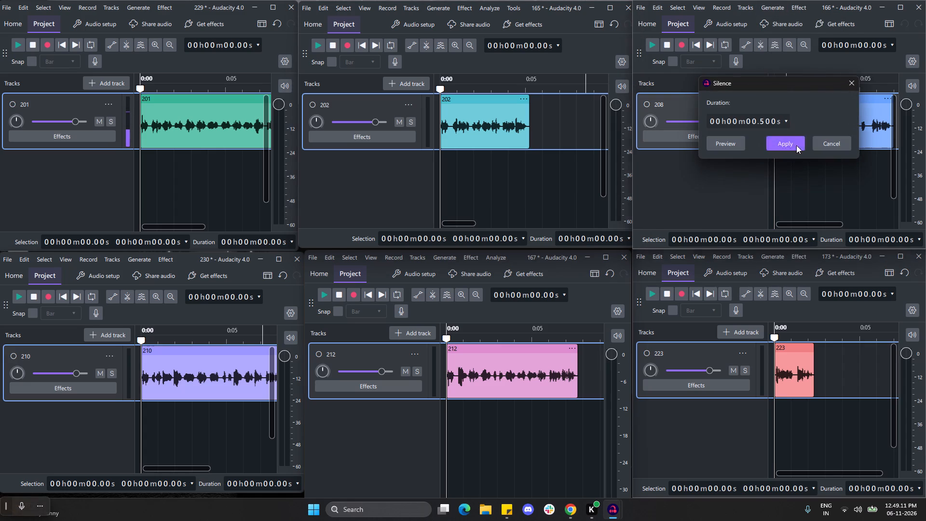
{"action": "left_click", "coordinate": [772, 260]}
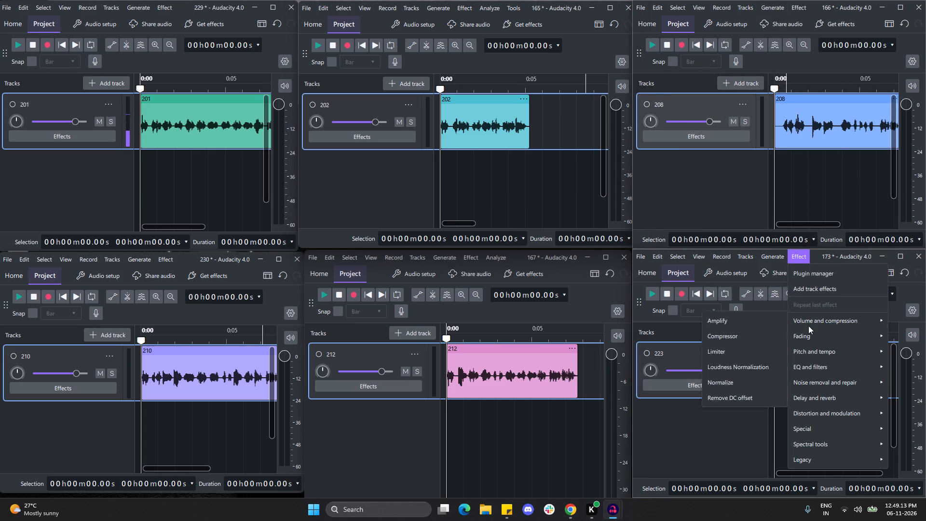
{"action": "left_click", "coordinate": [786, 334]}
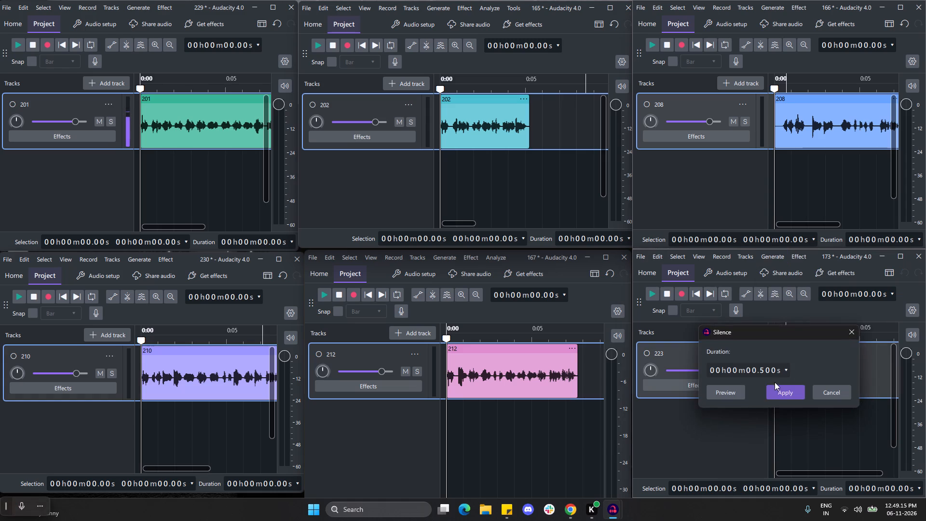
{"action": "left_click", "coordinate": [778, 390]}
{"action": "left_click", "coordinate": [453, 258]}
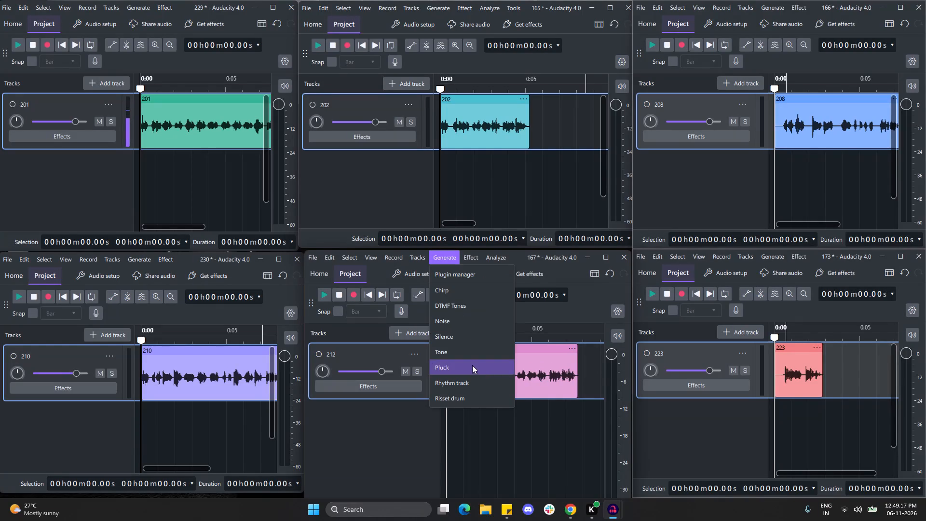
{"action": "left_click", "coordinate": [452, 335]}
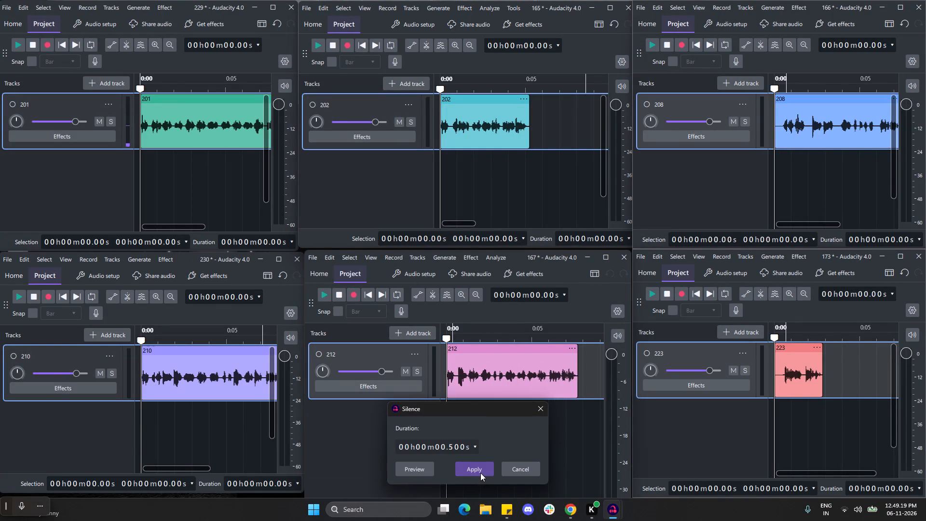
{"action": "left_click", "coordinate": [481, 473]}
Generate 0.500 s of silence at the start of clips 202, 210 and 201.
{"action": "left_click", "coordinate": [434, 3]}
{"action": "left_click", "coordinate": [434, 6]}
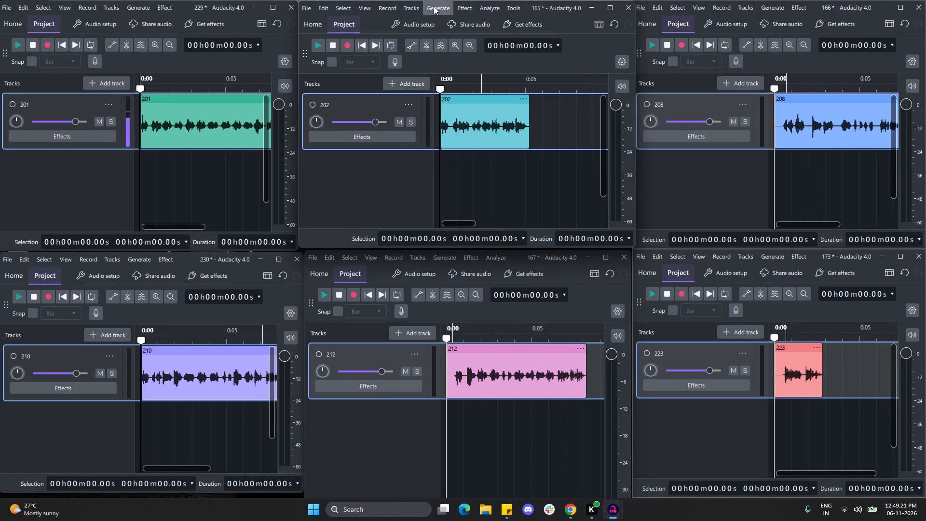
{"action": "left_click", "coordinate": [454, 91]}
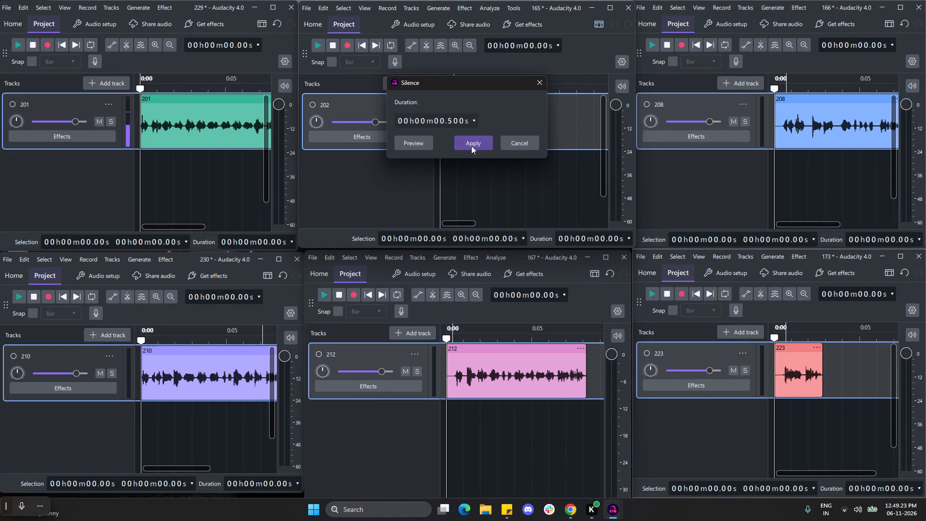
{"action": "left_click", "coordinate": [471, 146]}
{"action": "left_click", "coordinate": [137, 261]}
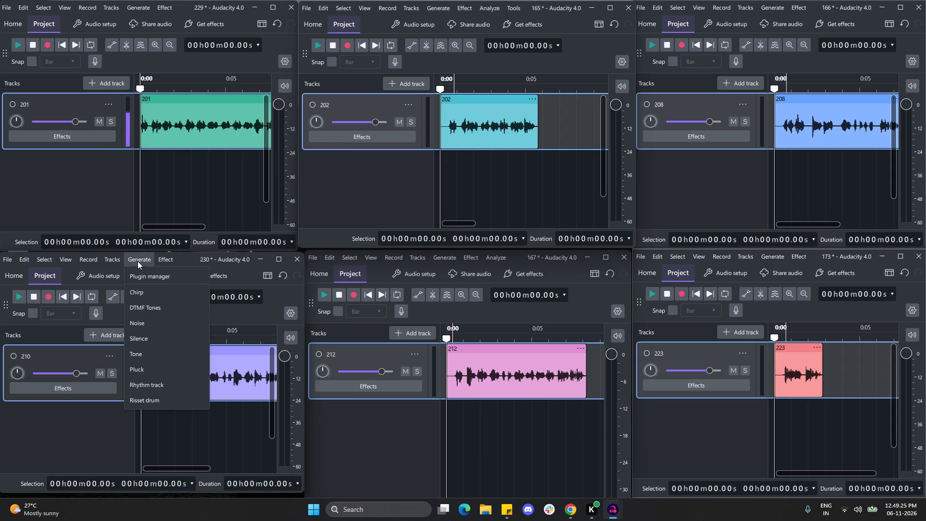
{"action": "left_click", "coordinate": [150, 344]}
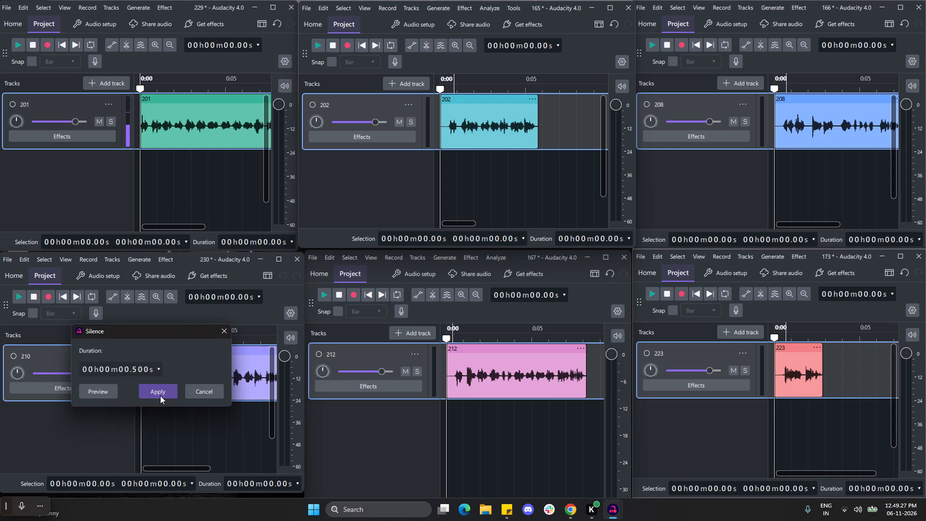
{"action": "left_click", "coordinate": [160, 396]}
{"action": "left_click", "coordinate": [134, 7]}
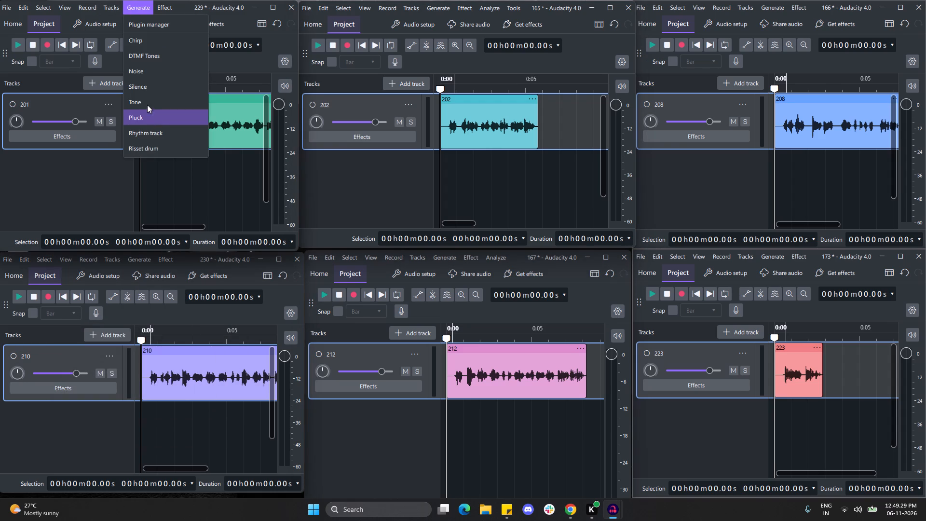
{"action": "left_click", "coordinate": [146, 90]}
{"action": "left_click", "coordinate": [156, 144]}
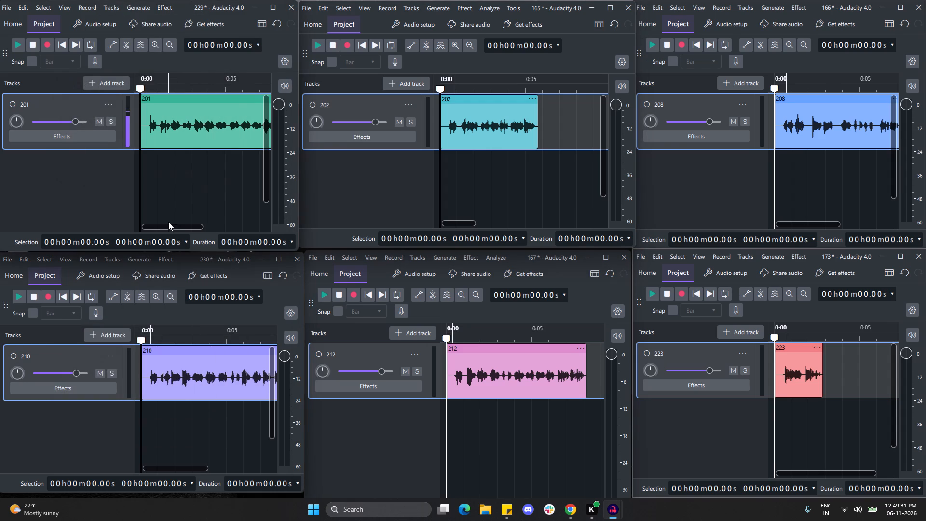
Place the playhead at the end of each clip: 201, 210, 202, 212, 223 and 208.
{"action": "left_click_drag", "start_coordinate": [167, 227], "coordinate": [219, 228]}
{"action": "left_click", "coordinate": [192, 180]}
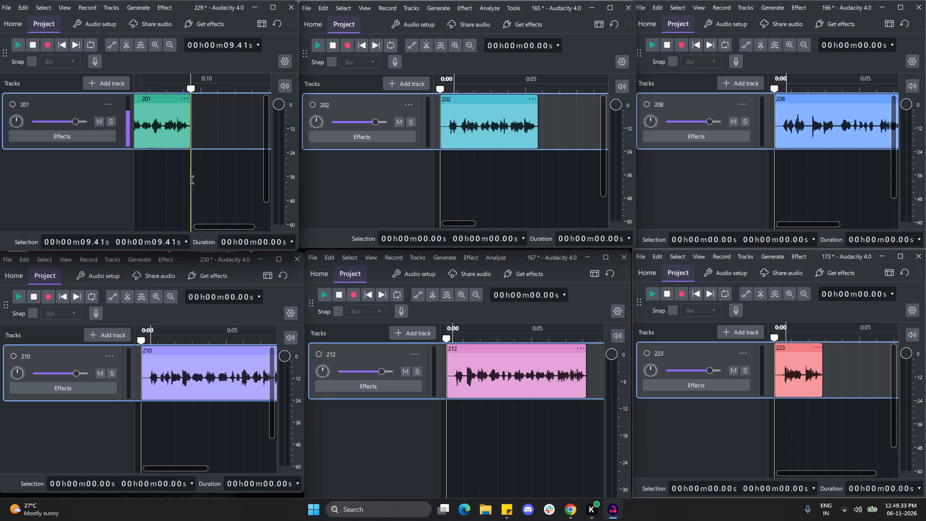
{"action": "left_click_drag", "start_coordinate": [165, 471], "coordinate": [183, 471]}
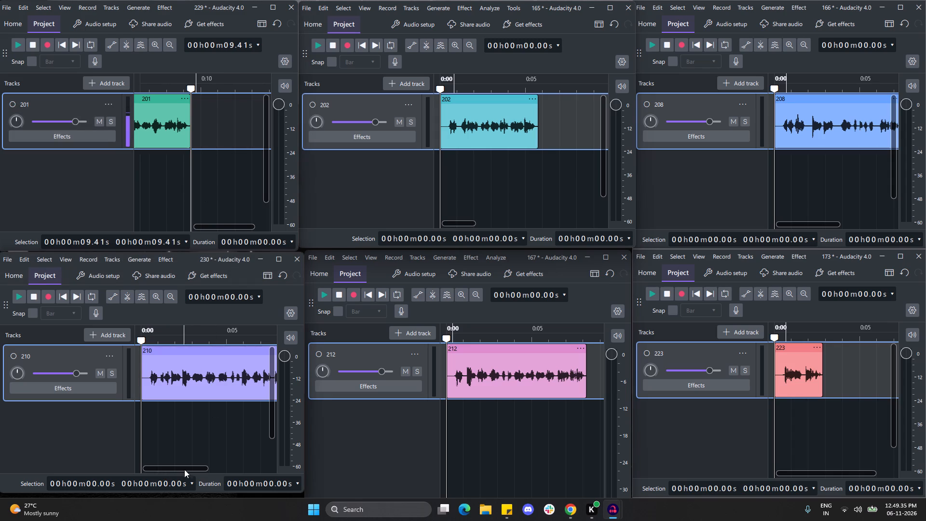
{"action": "left_click_drag", "start_coordinate": [188, 469], "coordinate": [225, 471]}
{"action": "left_click", "coordinate": [221, 432]}
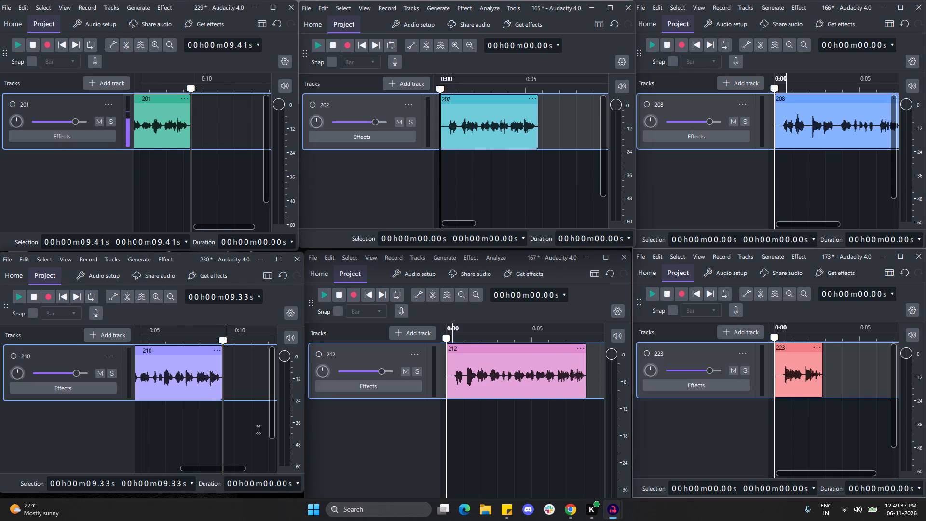
{"action": "left_click", "coordinate": [538, 185]}
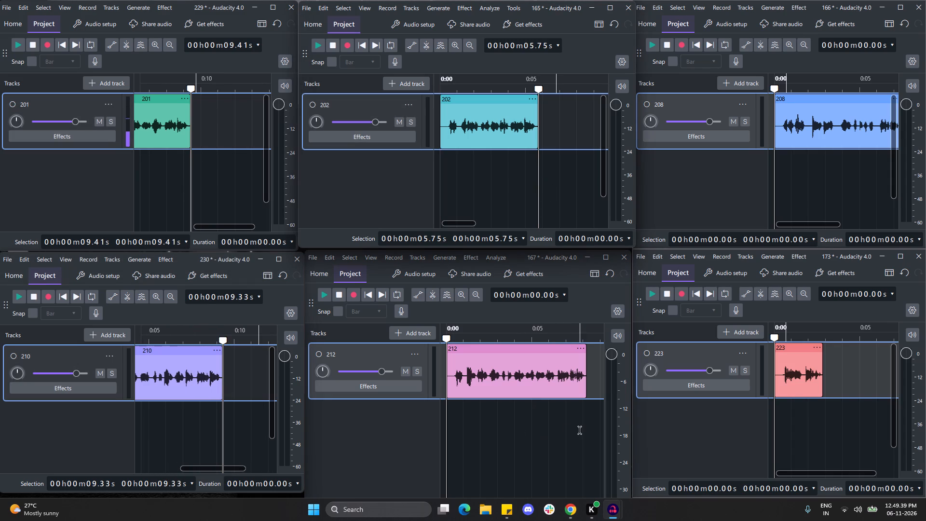
{"action": "left_click", "coordinate": [587, 429]}
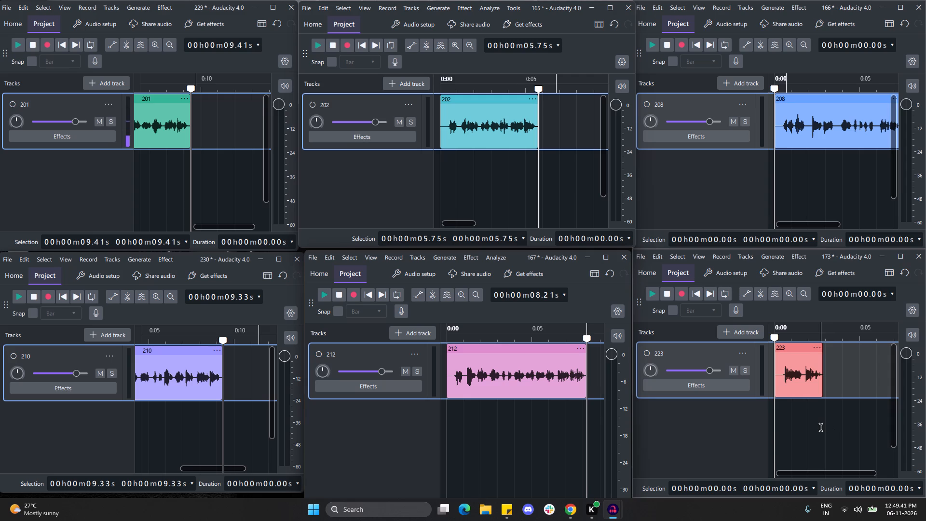
{"action": "left_click", "coordinate": [824, 428]}
{"action": "left_click_drag", "start_coordinate": [829, 224], "coordinate": [855, 226]}
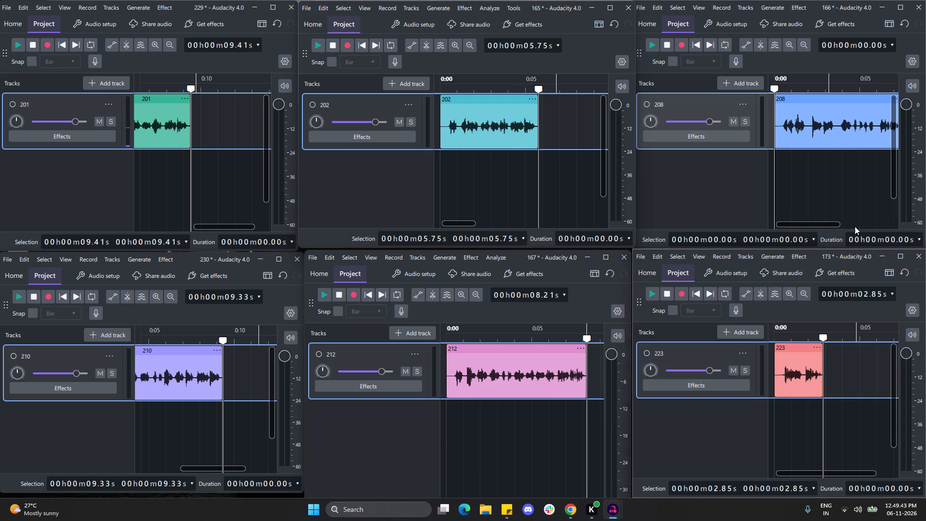
{"action": "left_click_drag", "start_coordinate": [855, 226], "coordinate": [865, 228]}
{"action": "left_click", "coordinate": [833, 206]}
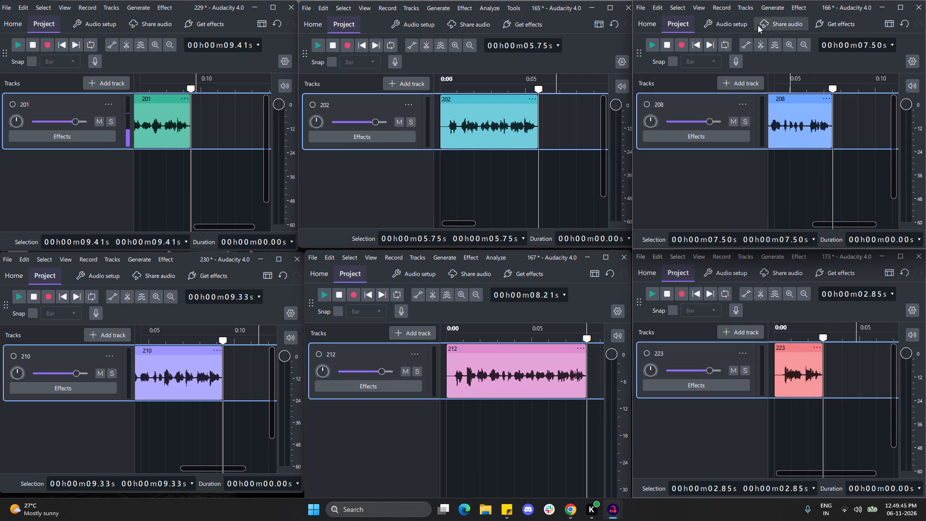
Generate 0.500 s of silence at the end of clips 208, 223 and 212.
{"action": "left_click", "coordinate": [769, 8]}
{"action": "left_click", "coordinate": [785, 82]}
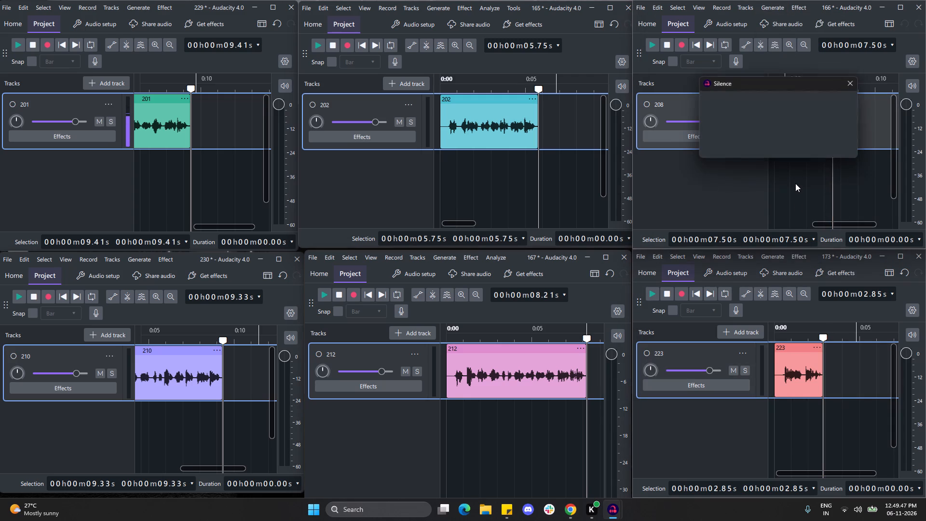
{"action": "left_click", "coordinate": [787, 146]}
{"action": "left_click", "coordinate": [779, 259]}
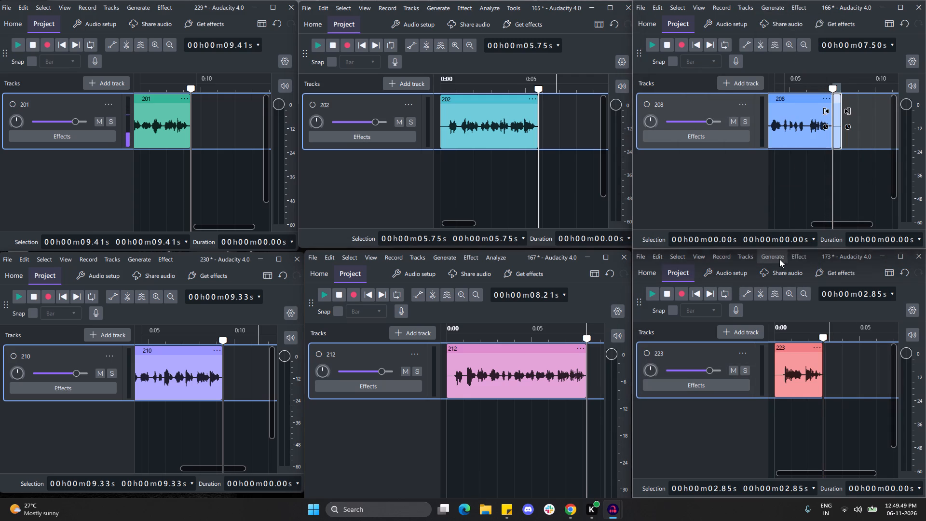
{"action": "left_click", "coordinate": [802, 332]}
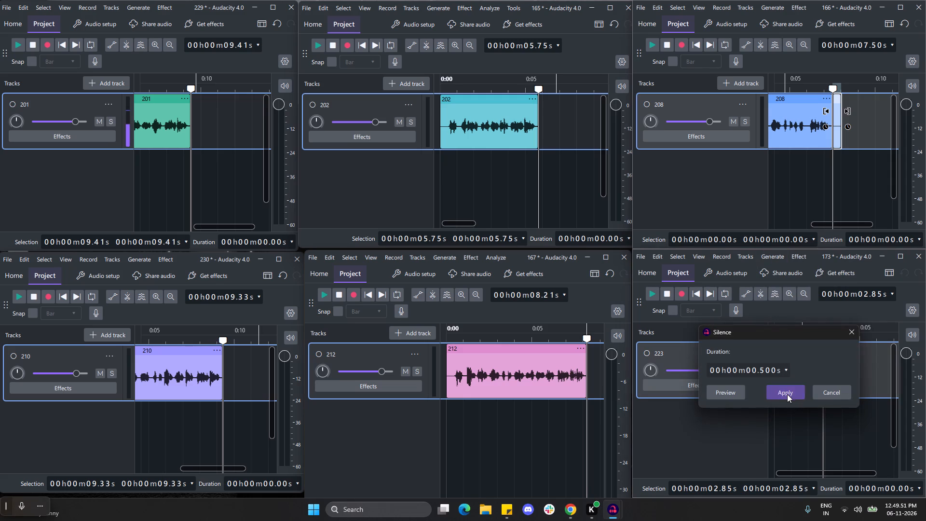
{"action": "left_click", "coordinate": [786, 393]}
{"action": "left_click", "coordinate": [449, 258]}
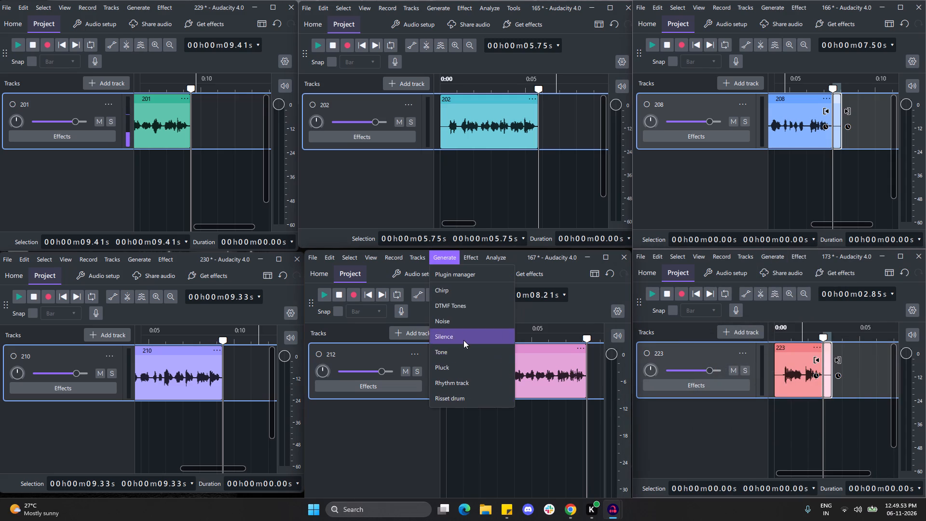
{"action": "left_click", "coordinate": [463, 340]}
{"action": "left_click", "coordinate": [478, 468]}
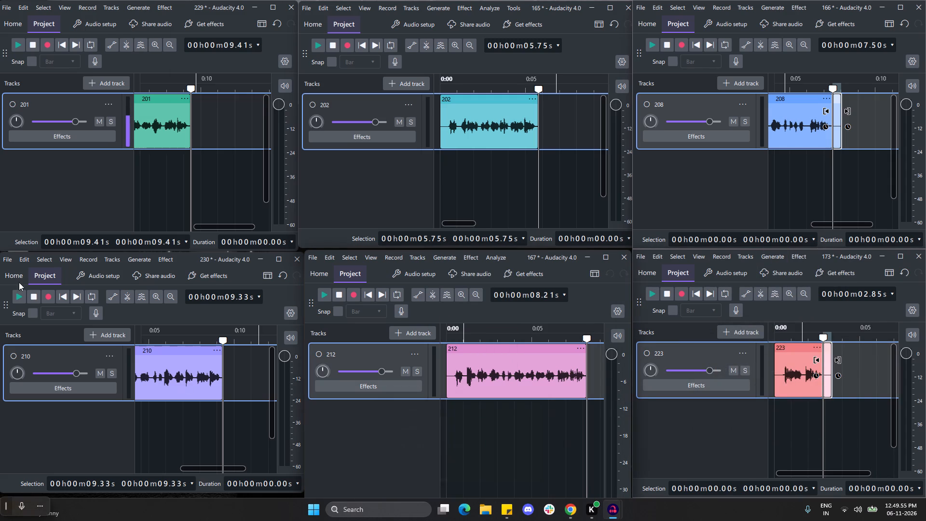
Generate 0.500 s of silence at the end of clips 210 and 201.
{"action": "left_click", "coordinate": [138, 260]}
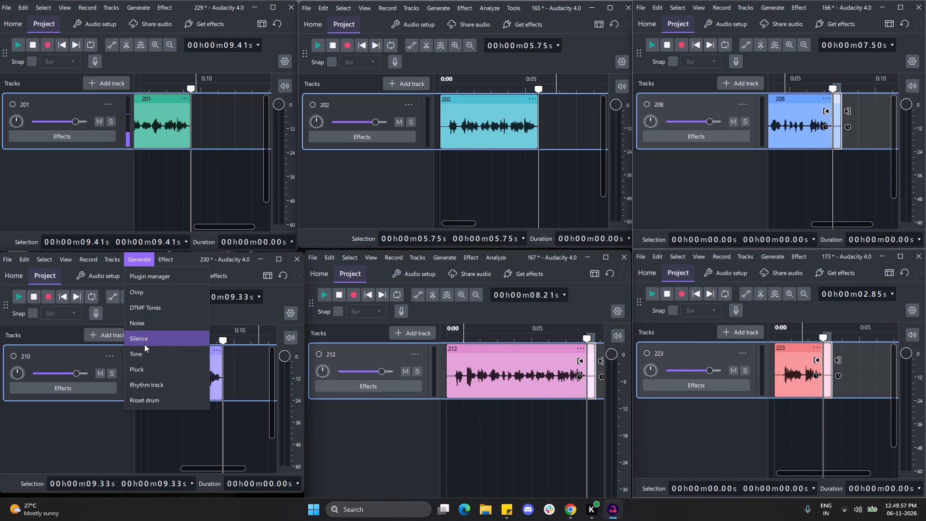
{"action": "left_click", "coordinate": [144, 342]}
{"action": "left_click", "coordinate": [164, 392]}
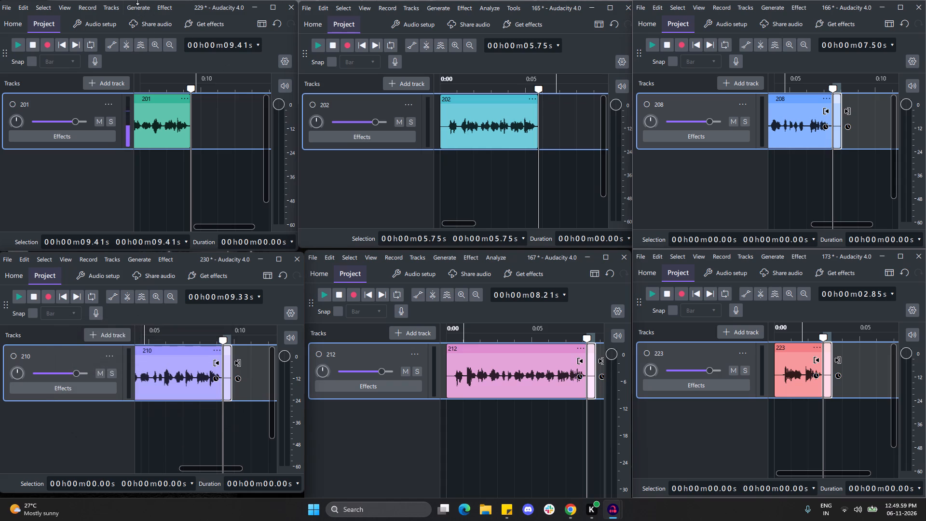
{"action": "left_click", "coordinate": [131, 6]}
{"action": "left_click", "coordinate": [150, 93]}
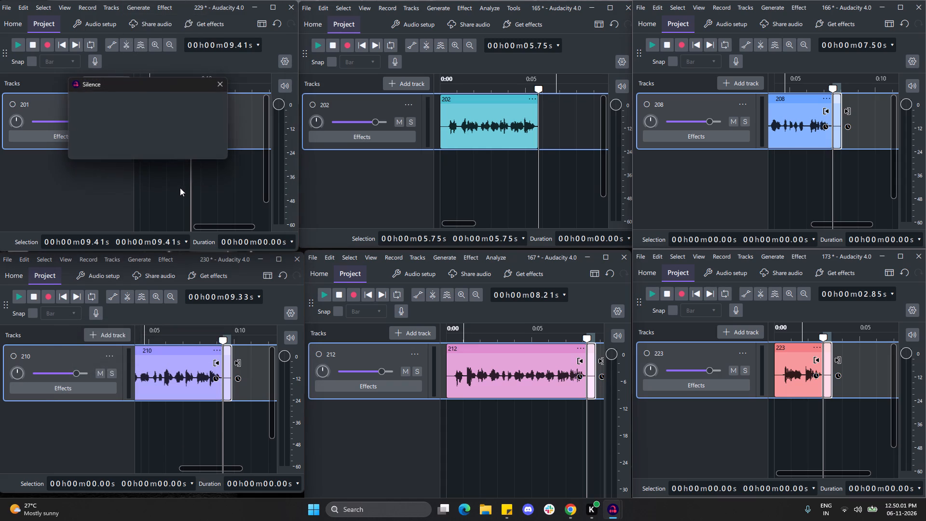
Apply the 0.500 s silence at the end of clip 201 and generate the same at the end of clip 202.
{"action": "left_click", "coordinate": [164, 139]}
{"action": "left_click", "coordinate": [443, 6]}
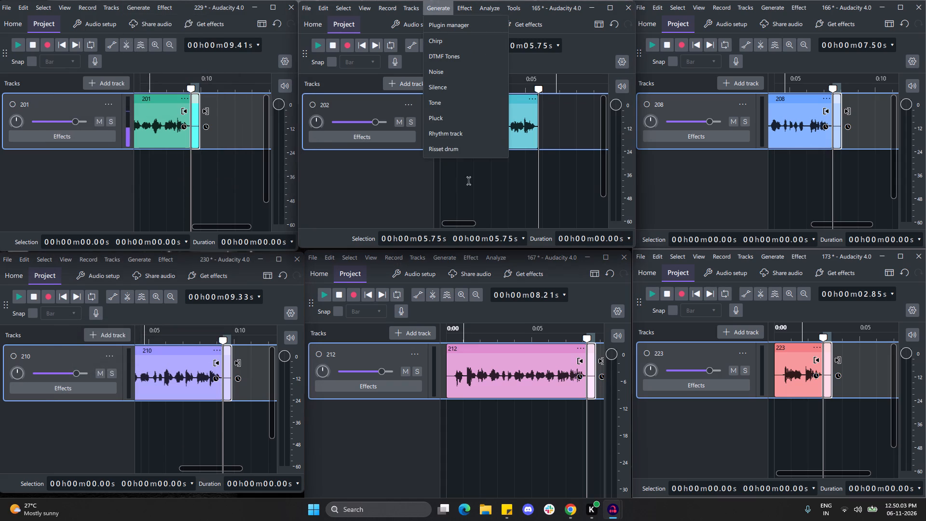
{"action": "left_click", "coordinate": [455, 92]}
{"action": "left_click", "coordinate": [477, 138]}
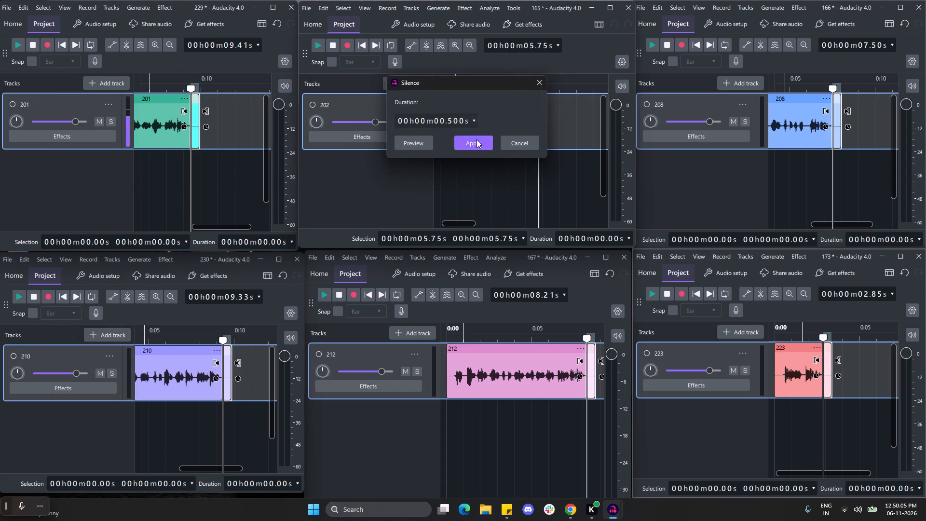
Export the clip 201 project as a WAV file named Ta_sp_1_201 into the batch 2 folder.
{"action": "left_click", "coordinate": [8, 9]}
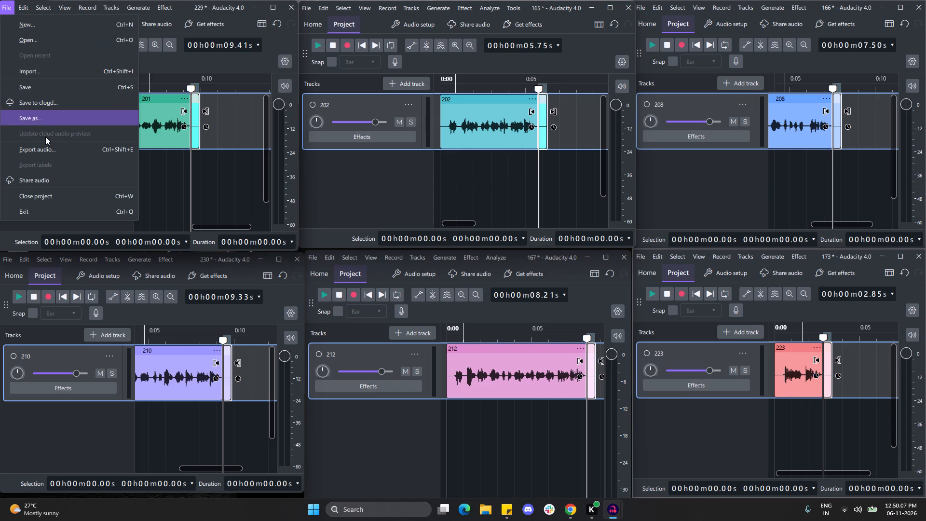
{"action": "left_click", "coordinate": [49, 147]}
{"action": "left_click", "coordinate": [157, 82], "text": "ctrl"}
{"action": "key", "text": "ctrl+a"}
{"action": "key", "text": "ctrl+v"}
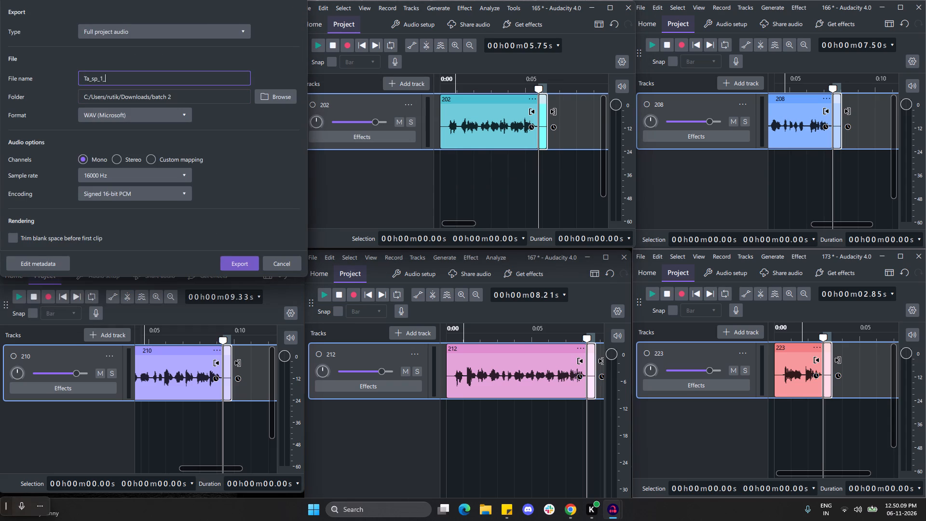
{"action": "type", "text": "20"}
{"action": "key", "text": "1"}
{"action": "left_click", "coordinate": [240, 264]}
Export the clip 202 project as a WAV file named Ta_sp_1_202 into the batch 2 folder.
{"action": "left_click", "coordinate": [303, 6]}
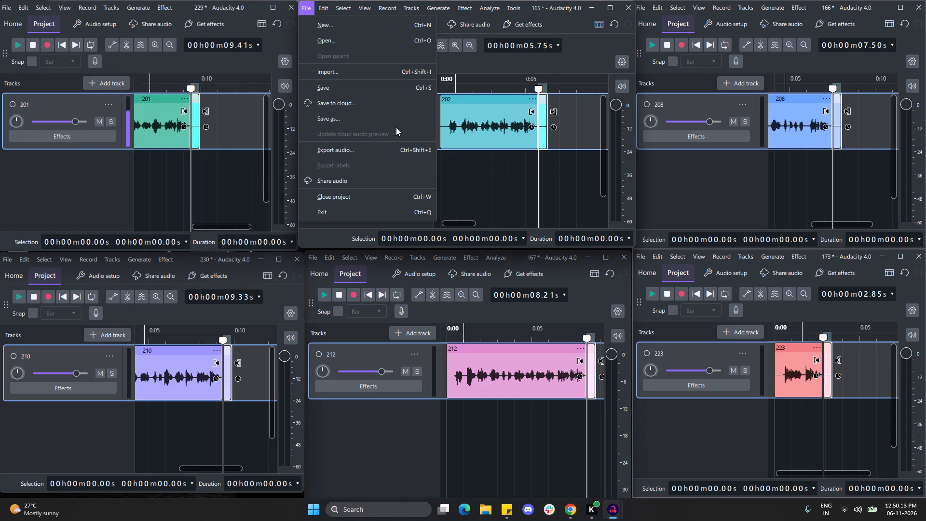
{"action": "left_click", "coordinate": [347, 152]}
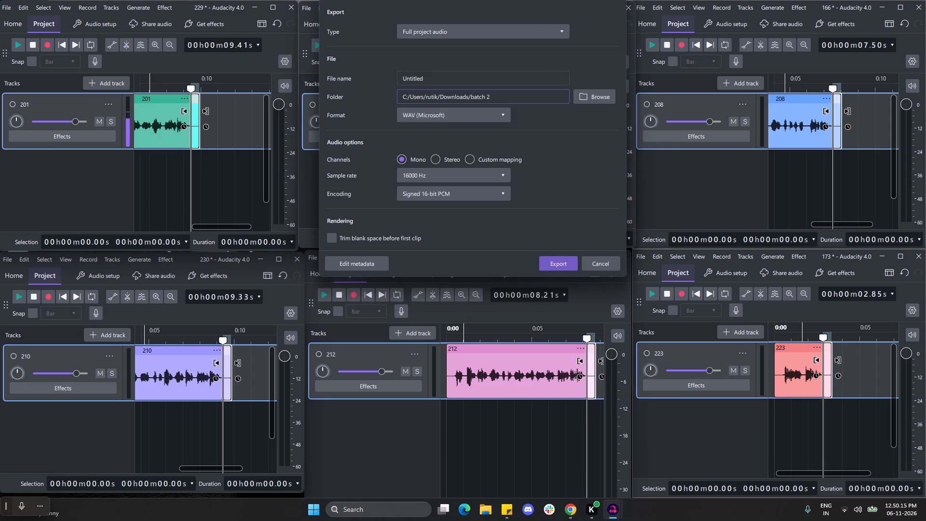
{"action": "left_click", "coordinate": [448, 82], "text": "ctrl"}
{"action": "key", "text": "ctrl+a"}
{"action": "key", "text": "ctrl+v"}
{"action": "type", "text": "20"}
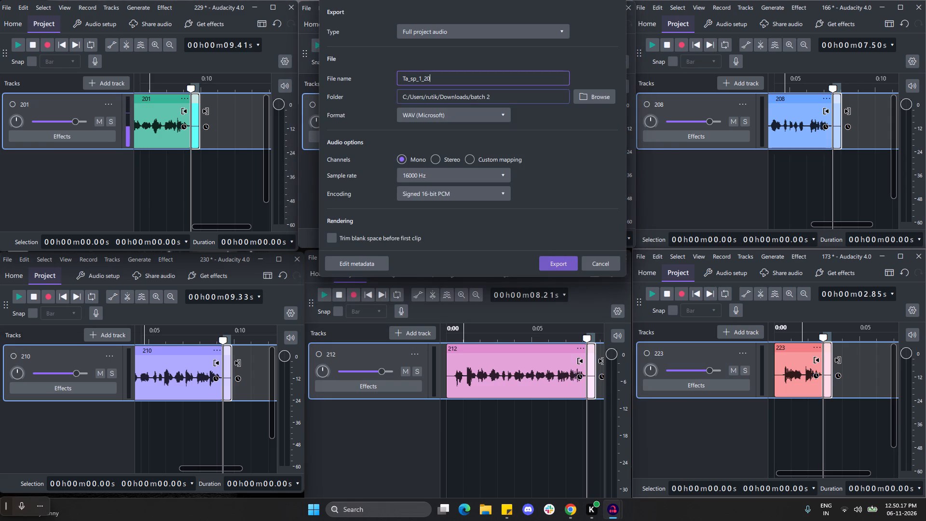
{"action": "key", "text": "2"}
{"action": "left_click", "coordinate": [553, 261]}
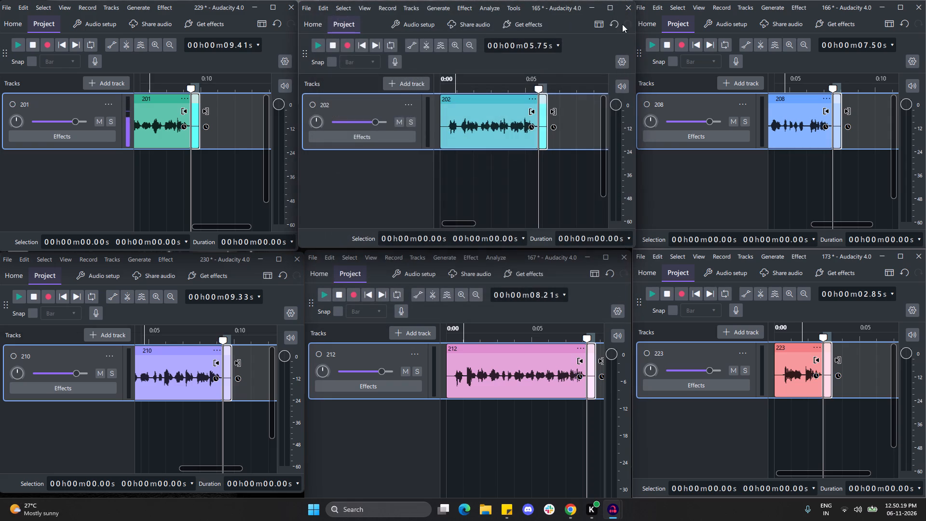
Export the padded clip 208 as a mono 16000 Hz WAV named Ta_sp_1_208 into the batch 2 folder.
{"action": "left_click", "coordinate": [639, 7]}
{"action": "left_click", "coordinate": [693, 145]}
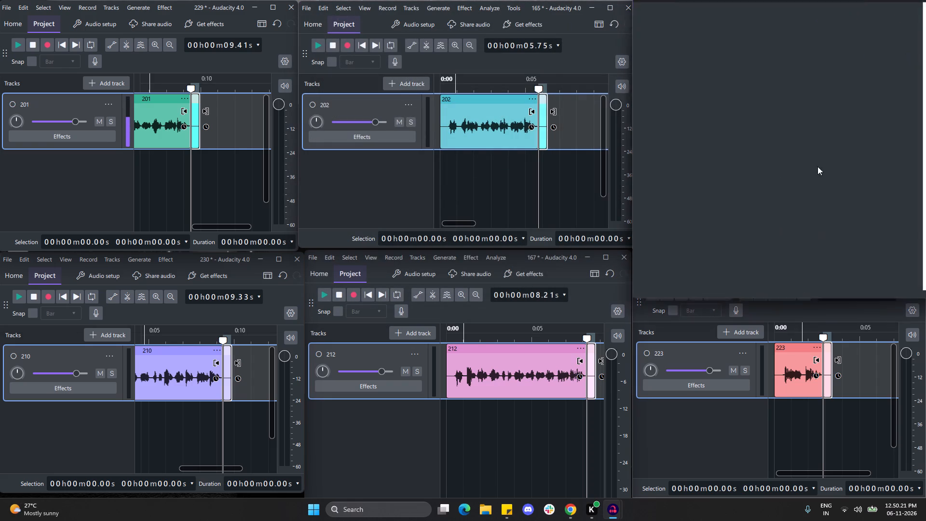
{"action": "left_click", "coordinate": [742, 82], "text": "ctrl"}
{"action": "key", "text": "ctrl+a"}
{"action": "key", "text": "ctrl+v"}
{"action": "type", "text": "20"}
{"action": "key", "text": "8"}
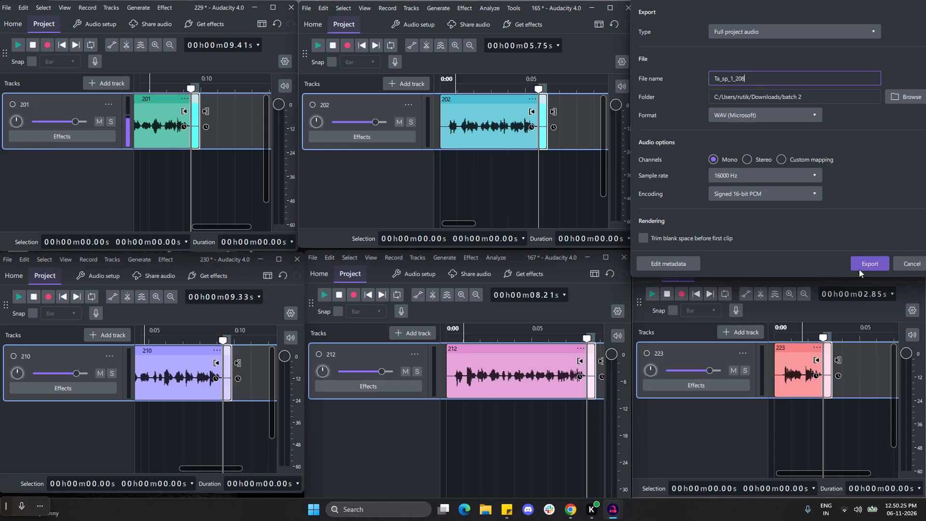
{"action": "left_click", "coordinate": [863, 266]}
Export the padded clip 210 as a mono 16000 Hz WAV named Ta_sp_1_210 into the batch 2 folder.
{"action": "left_click", "coordinate": [8, 258]}
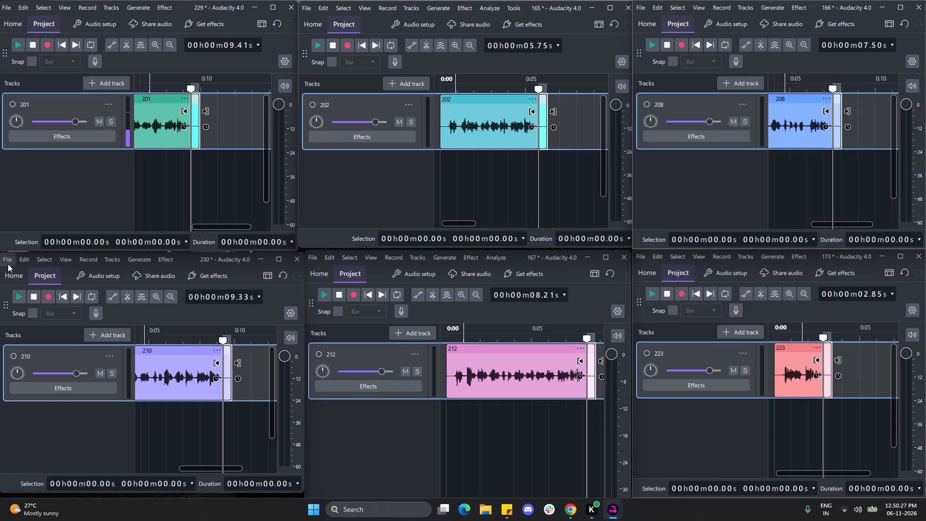
{"action": "left_click", "coordinate": [51, 400]}
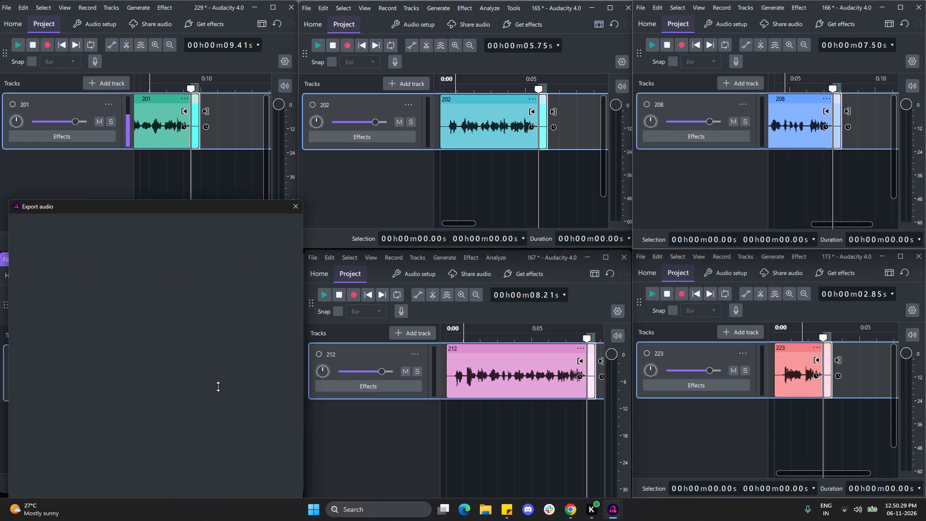
{"action": "left_click", "coordinate": [115, 288], "text": "ctrl"}
{"action": "key", "text": "ctrl+a"}
{"action": "key", "text": "ctrl+v"}
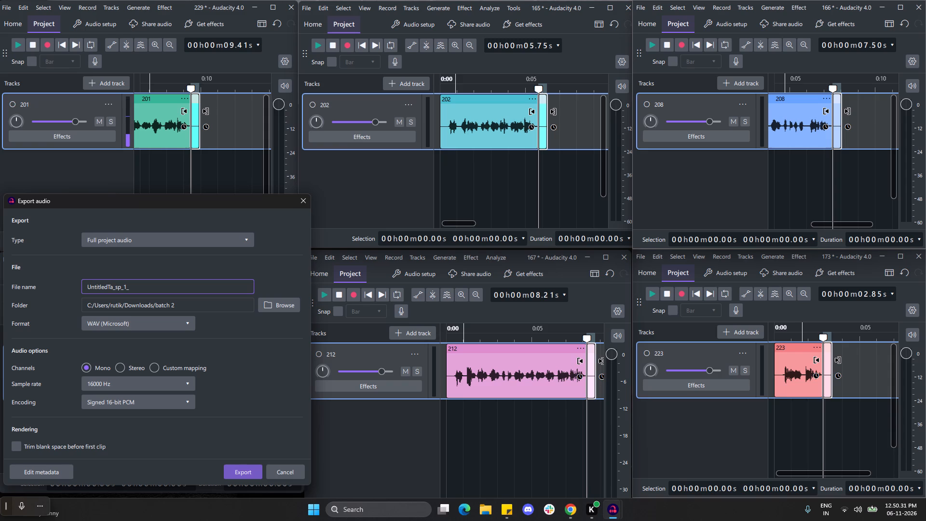
{"action": "key", "text": "ctrl+a"}
{"action": "key", "text": "ctrl+v"}
{"action": "type", "text": "210"}
{"action": "left_click", "coordinate": [238, 472]}
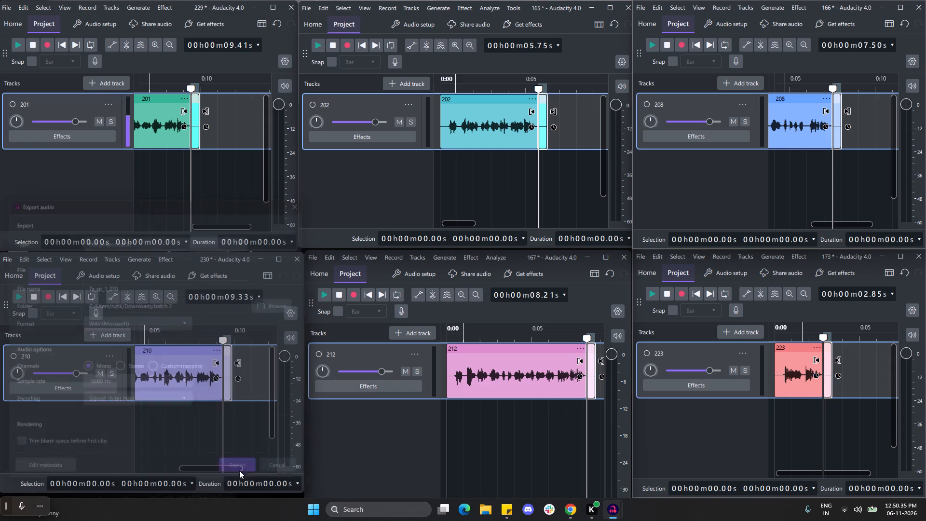
Export the padded clip 212 as a mono 16000 Hz WAV named Ta_sp_1_212 into the batch 2 folder.
{"action": "left_click", "coordinate": [310, 258]}
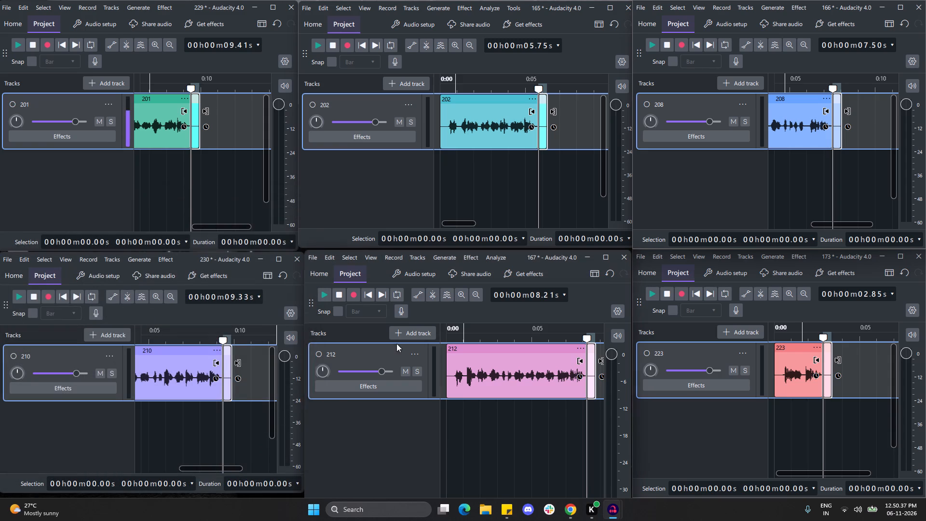
{"action": "left_click", "coordinate": [338, 401]}
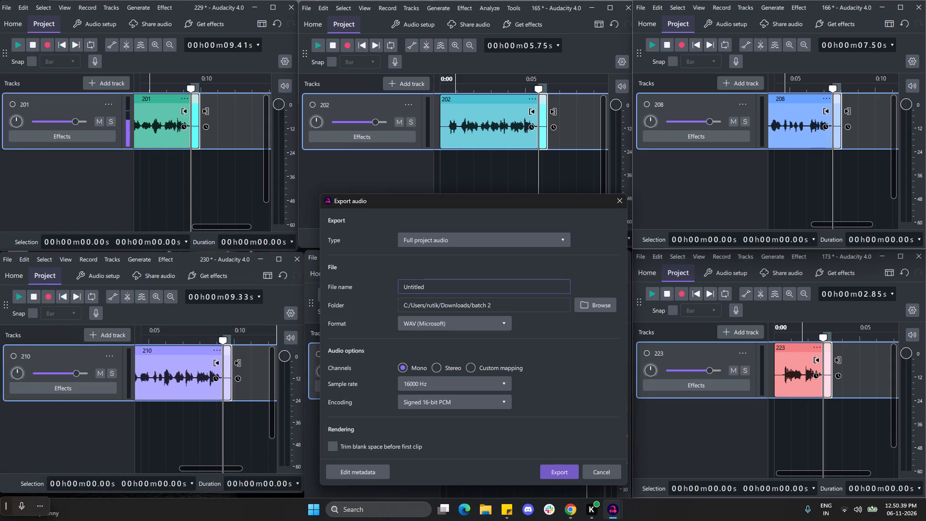
{"action": "left_click", "coordinate": [430, 287]}
{"action": "key", "text": "ctrl+a"}
{"action": "key", "text": "ctrl+v"}
{"action": "key", "text": "ctrl+c"}
{"action": "type", "text": "212"}
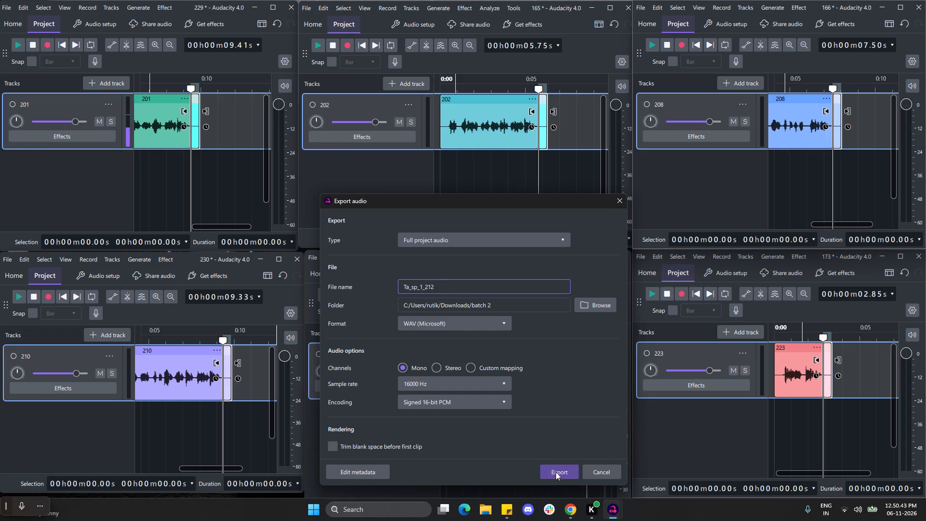
{"action": "left_click", "coordinate": [556, 472]}
Export the padded clip 223 as a mono 16000 Hz WAV named Ta_sp_1_223 into the batch 2 folder.
{"action": "left_click", "coordinate": [637, 259]}
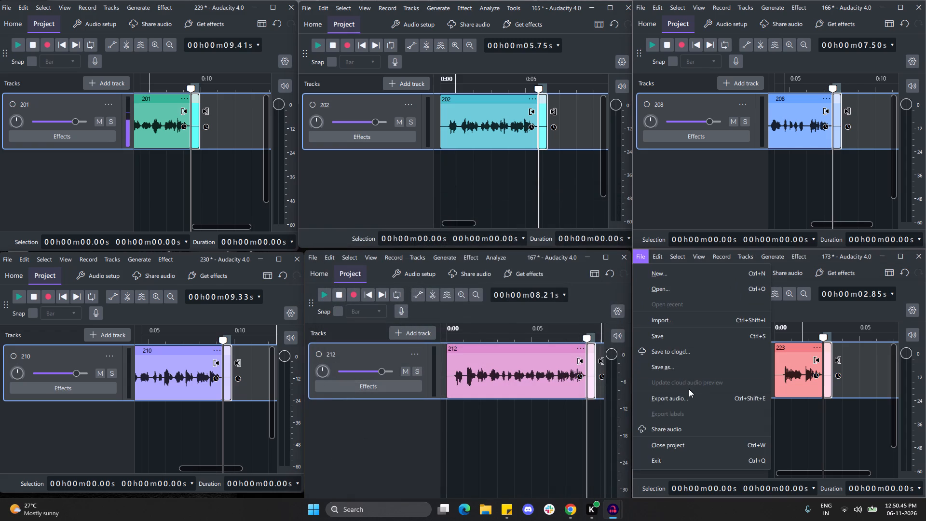
{"action": "left_click", "coordinate": [691, 400]}
{"action": "left_click", "coordinate": [751, 285], "text": "ctrl"}
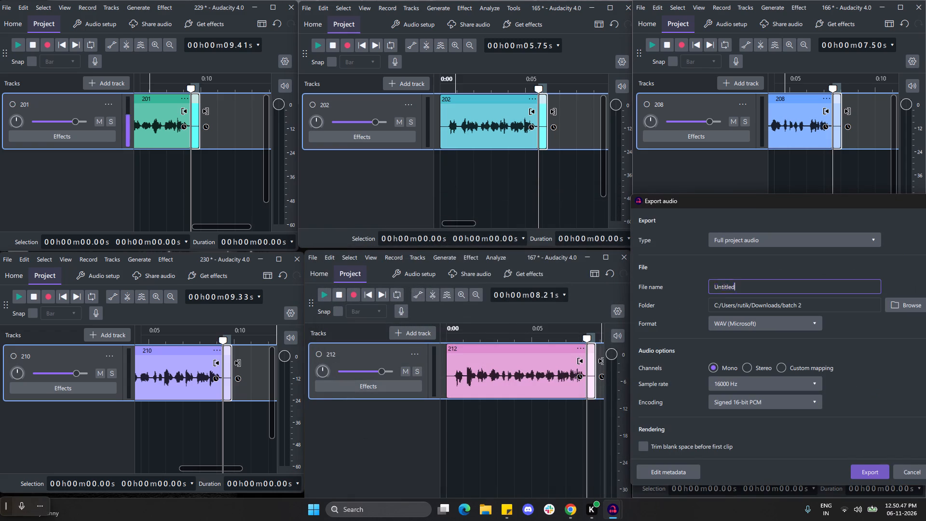
{"action": "key", "text": "ctrl+a"}
{"action": "key", "text": "ctrl+v"}
{"action": "type", "text": "223"}
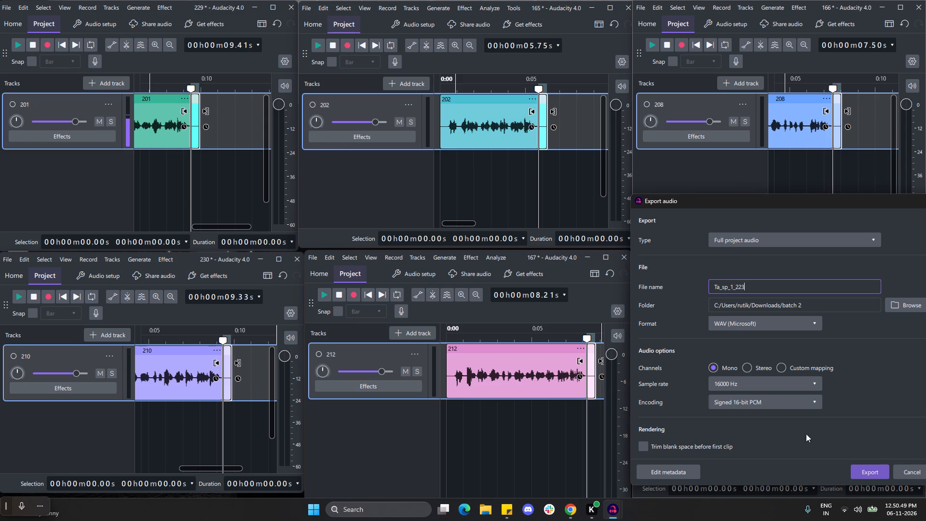
{"action": "left_click", "coordinate": [873, 473]}
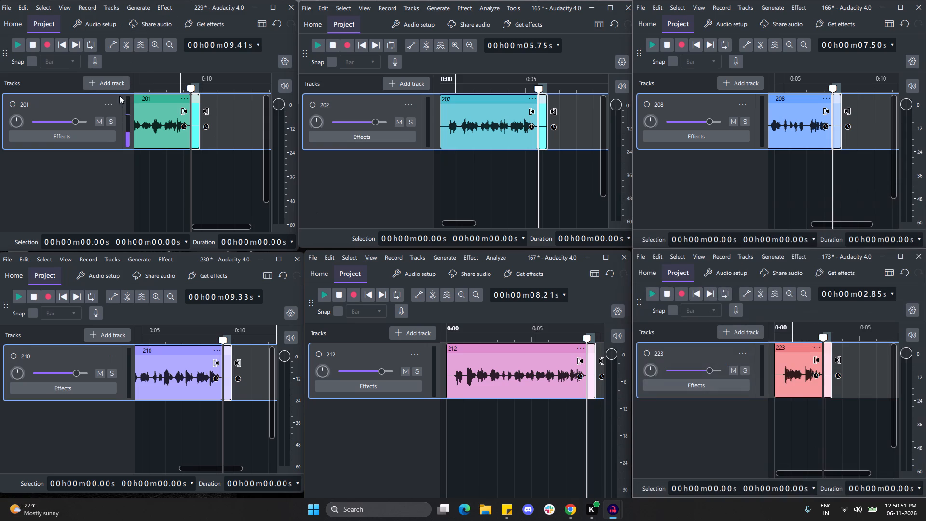
Delete tracks 201, 210, 202, 212, 223 and 208 from the six open projects.
{"action": "left_click", "coordinate": [115, 101]}
{"action": "left_click", "coordinate": [127, 153]}
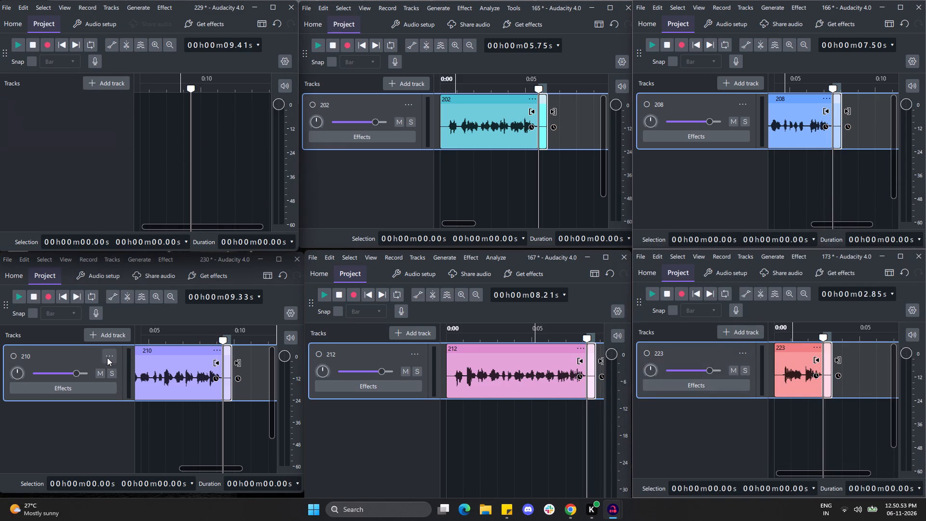
{"action": "left_click", "coordinate": [107, 353]}
{"action": "left_click", "coordinate": [123, 199]}
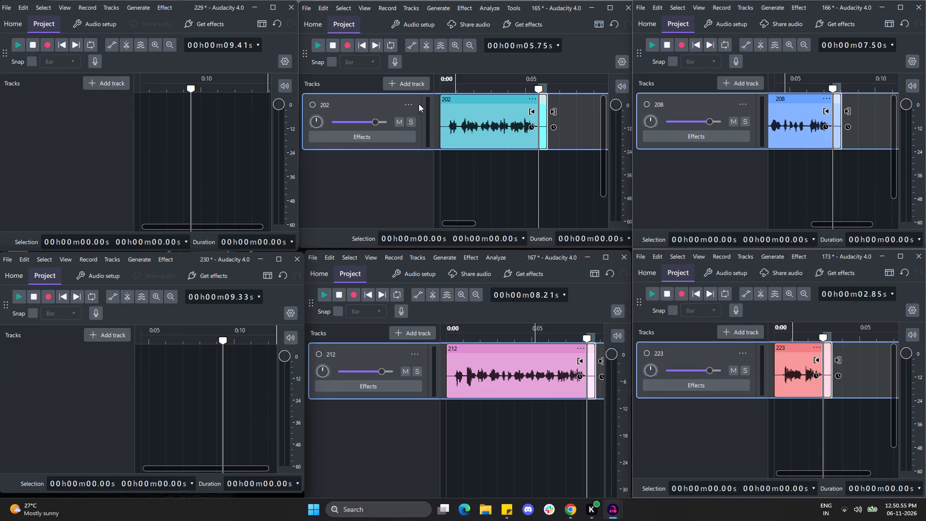
{"action": "left_click", "coordinate": [409, 104]}
{"action": "left_click", "coordinate": [420, 150]}
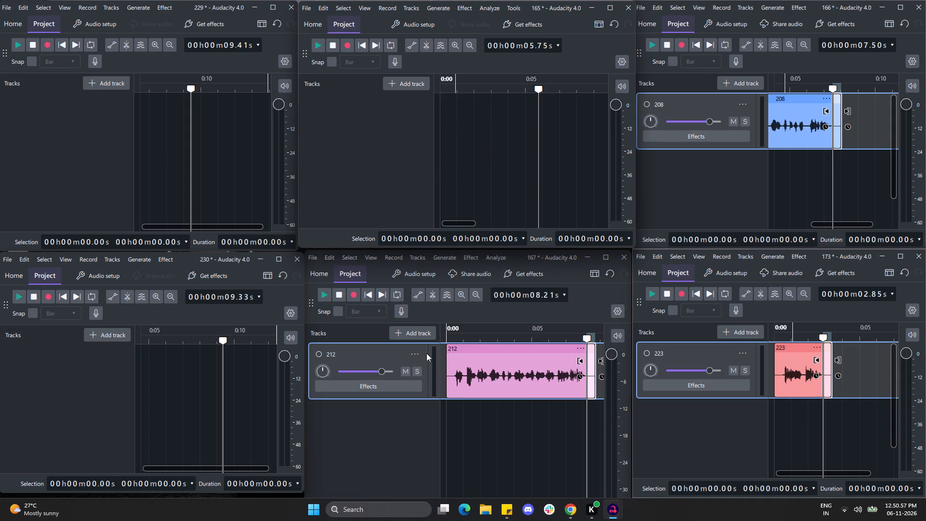
{"action": "left_click", "coordinate": [420, 353]}
{"action": "left_click", "coordinate": [467, 197]}
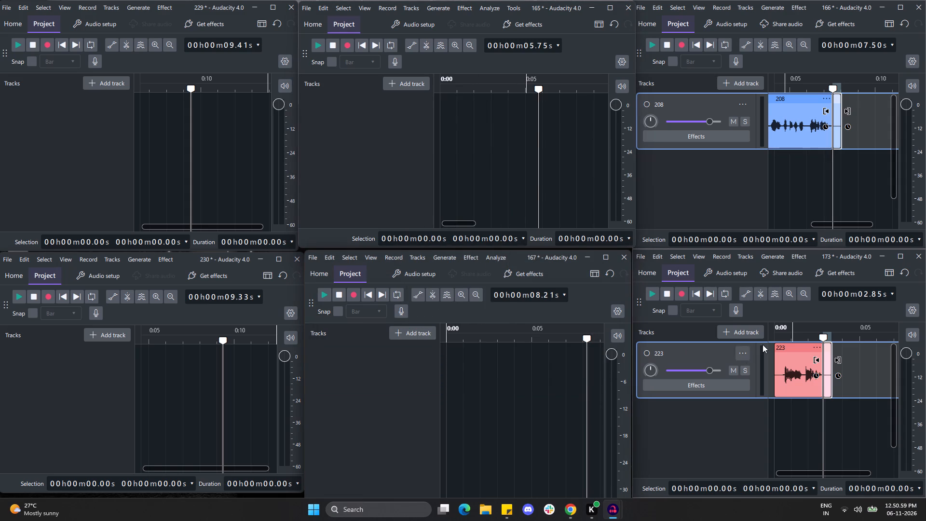
{"action": "left_click", "coordinate": [745, 356]}
{"action": "left_click", "coordinate": [746, 189]}
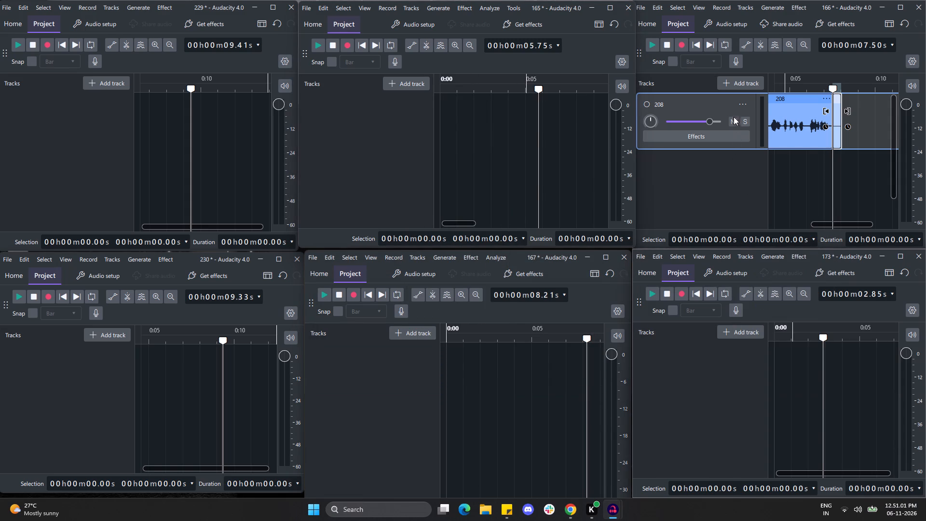
{"action": "left_click", "coordinate": [740, 107]}
{"action": "left_click", "coordinate": [756, 155]}
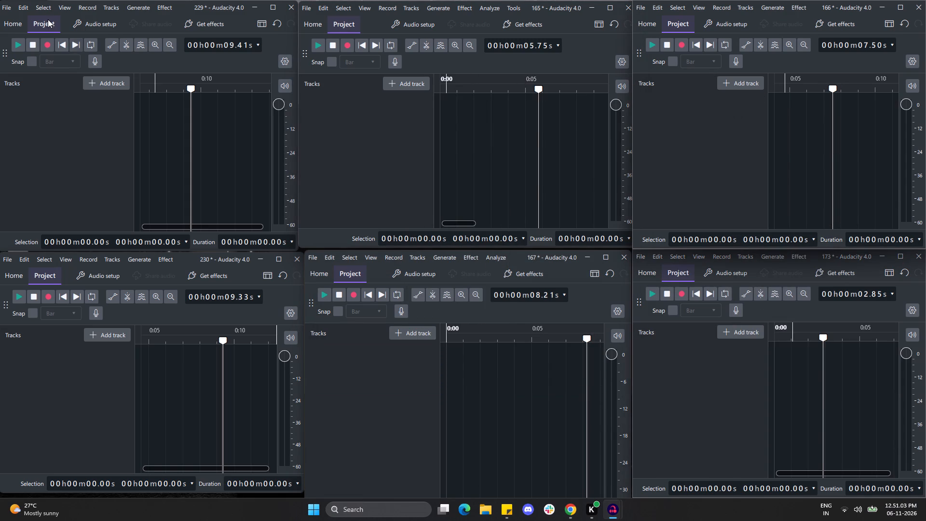
From project 229's import file browser, delete source files 201, 202, 208, 210, 212 and 223 in the Tamil Speaker 1 folder.
{"action": "left_click", "coordinate": [10, 9]}
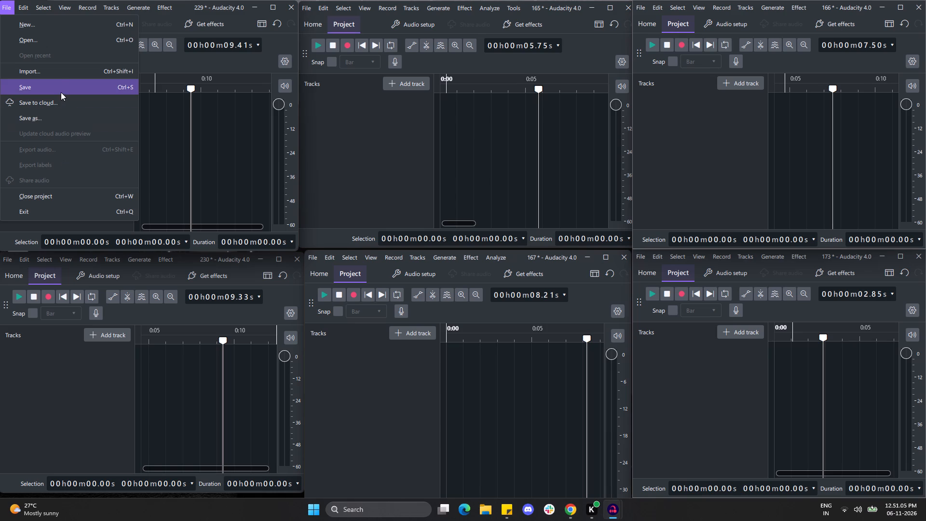
{"action": "left_click", "coordinate": [65, 71]}
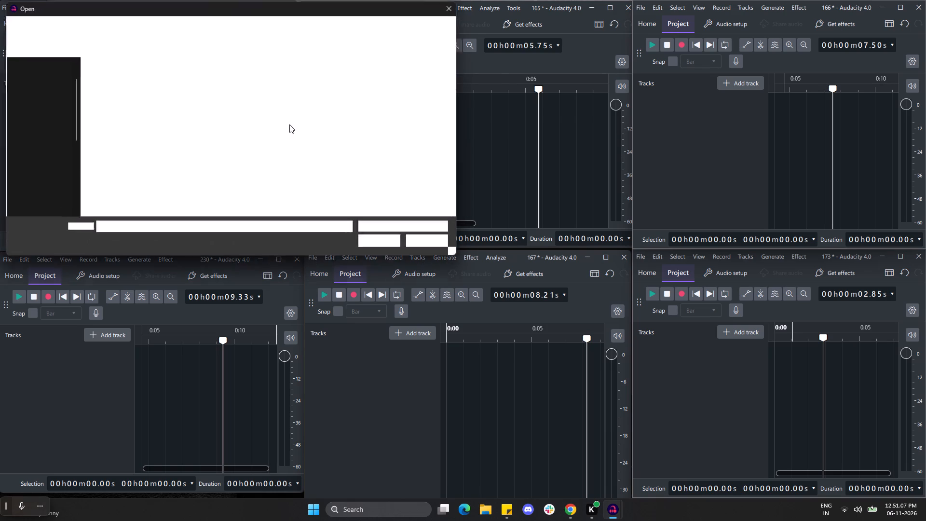
{"action": "left_click_drag", "start_coordinate": [393, 91], "coordinate": [300, 152]}
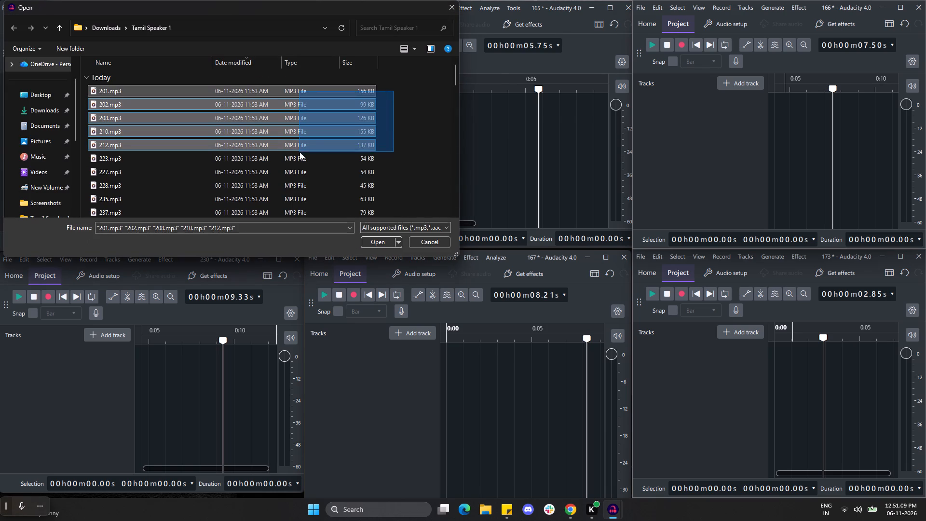
{"action": "left_click_drag", "start_coordinate": [300, 152], "coordinate": [299, 158]}
{"action": "key", "text": "Delete"}
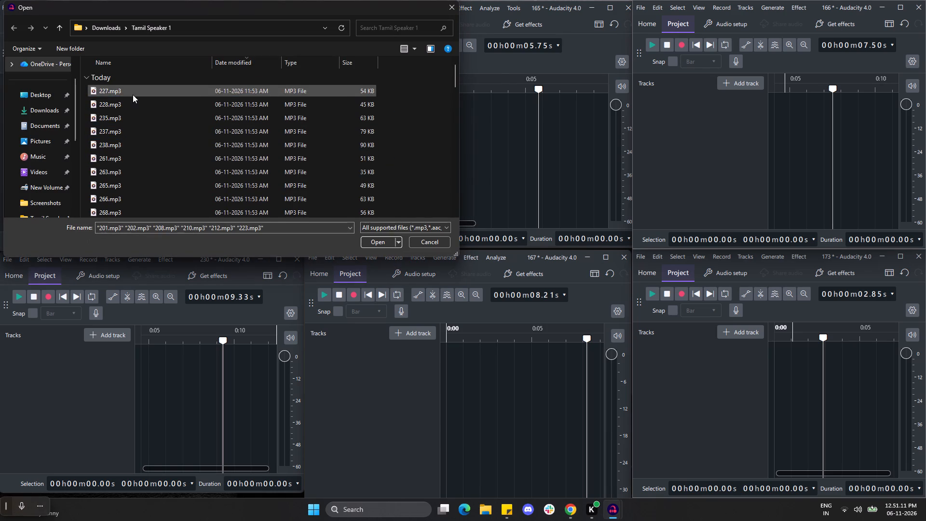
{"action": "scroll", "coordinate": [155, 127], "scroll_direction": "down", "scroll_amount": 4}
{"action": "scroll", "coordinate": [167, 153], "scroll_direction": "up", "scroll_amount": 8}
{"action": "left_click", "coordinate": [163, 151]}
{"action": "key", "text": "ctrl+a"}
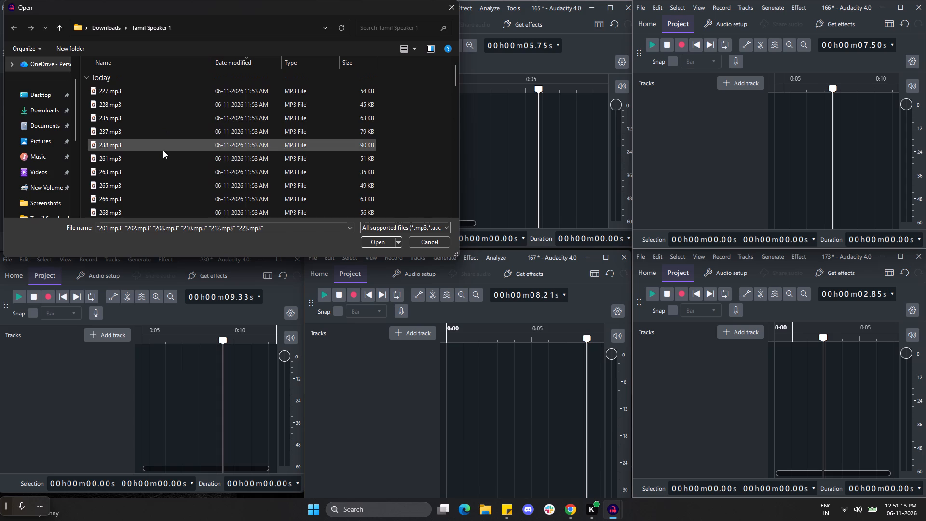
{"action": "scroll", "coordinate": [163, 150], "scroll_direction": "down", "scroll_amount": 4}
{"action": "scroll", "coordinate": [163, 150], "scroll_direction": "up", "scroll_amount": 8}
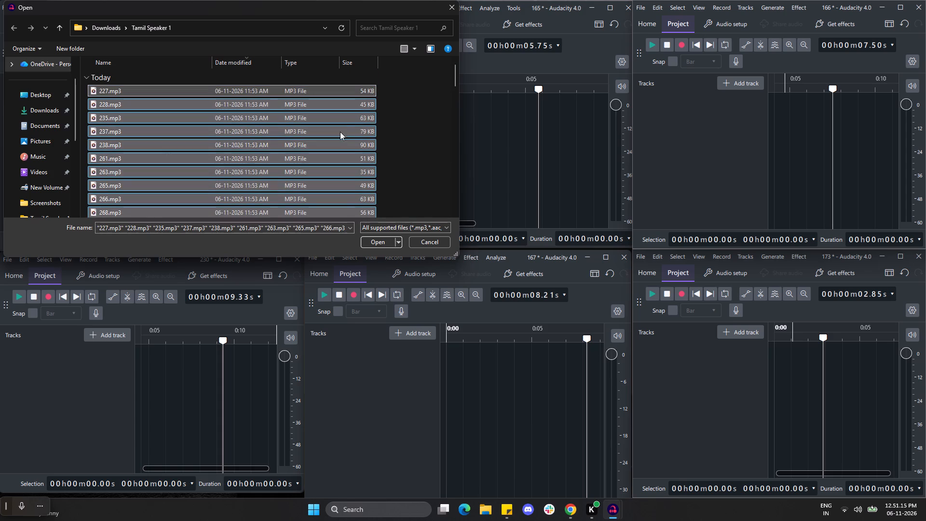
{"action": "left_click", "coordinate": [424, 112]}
Import 227.mp3 from the Tamil Speaker 1 folder into project 229.
{"action": "left_click", "coordinate": [359, 88]}
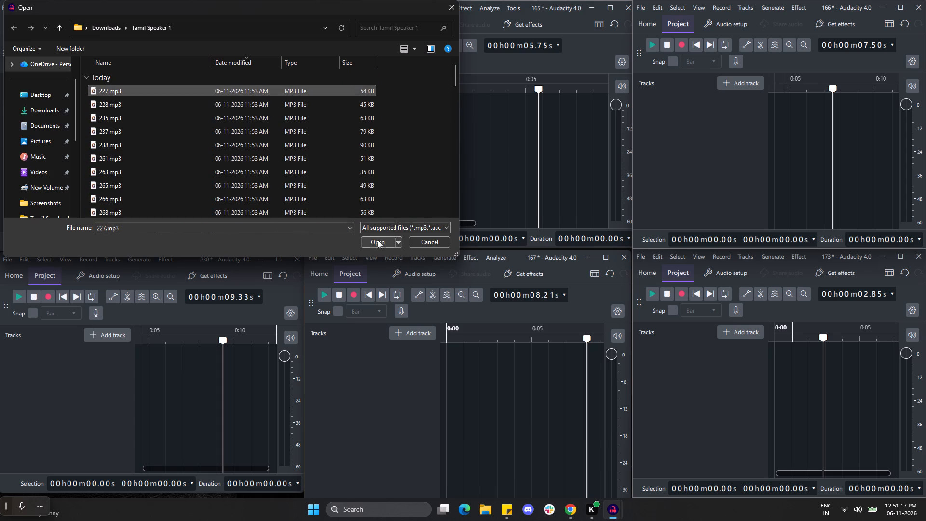
{"action": "left_click", "coordinate": [378, 241]}
Import 228.mp3 from the Tamil Speaker 1 folder into project 165.
{"action": "left_click", "coordinate": [304, 8]}
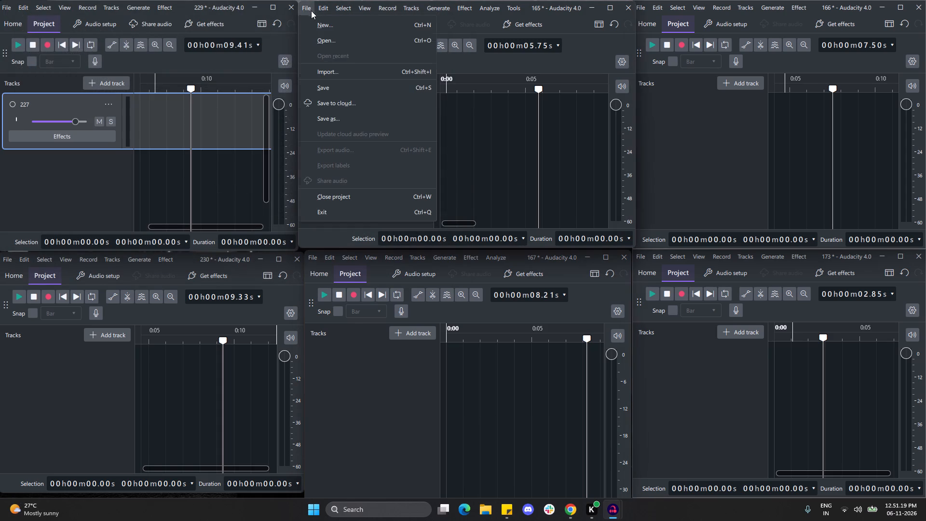
{"action": "left_click", "coordinate": [326, 75]}
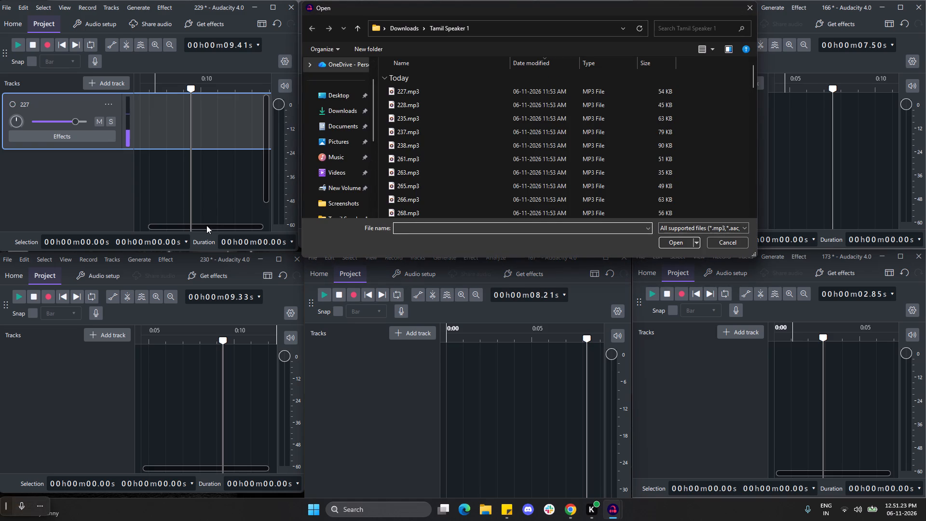
{"action": "left_click_drag", "start_coordinate": [207, 225], "coordinate": [154, 226]}
{"action": "left_click_drag", "start_coordinate": [154, 226], "coordinate": [131, 226]}
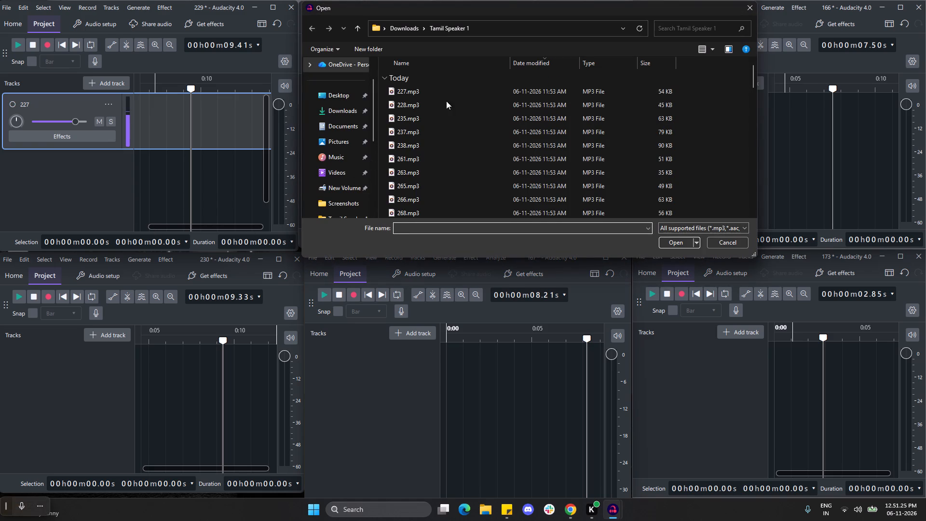
{"action": "left_click", "coordinate": [444, 105]}
{"action": "left_click", "coordinate": [669, 240]}
Place the playhead at the end of clip 228 in project 165 and of clip 227 in project 229.
{"action": "left_click_drag", "start_coordinate": [232, 227], "coordinate": [162, 222]}
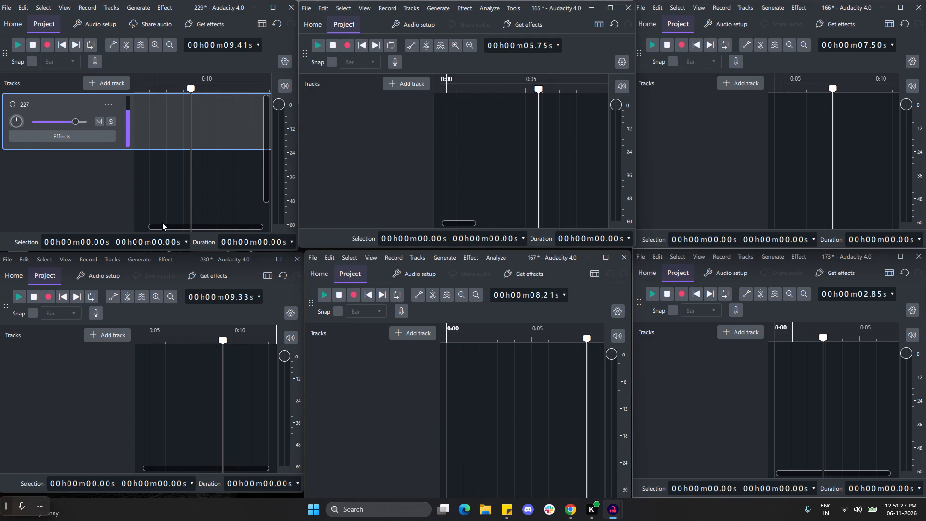
{"action": "left_click_drag", "start_coordinate": [162, 222], "coordinate": [160, 222]}
{"action": "left_click_drag", "start_coordinate": [169, 225], "coordinate": [123, 222]}
{"action": "left_click_drag", "start_coordinate": [154, 228], "coordinate": [113, 229]}
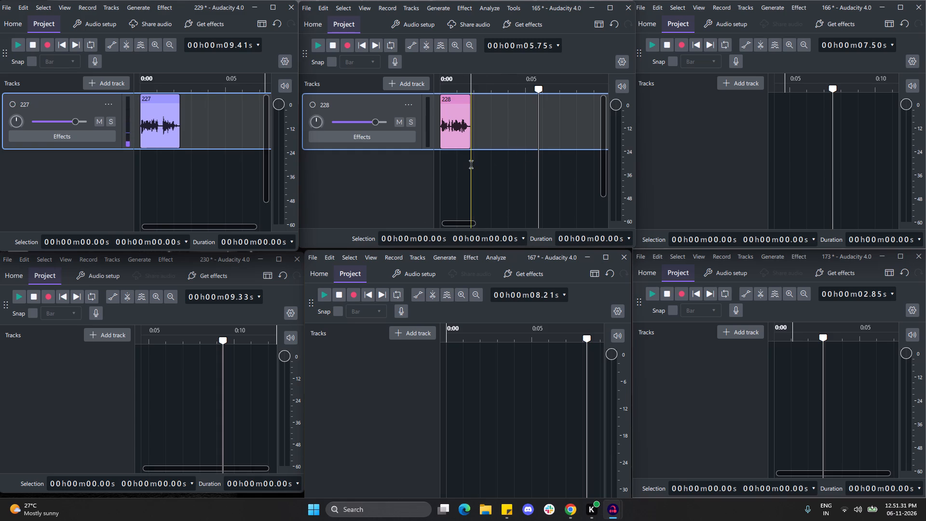
{"action": "left_click", "coordinate": [471, 165]}
{"action": "left_click", "coordinate": [181, 160]}
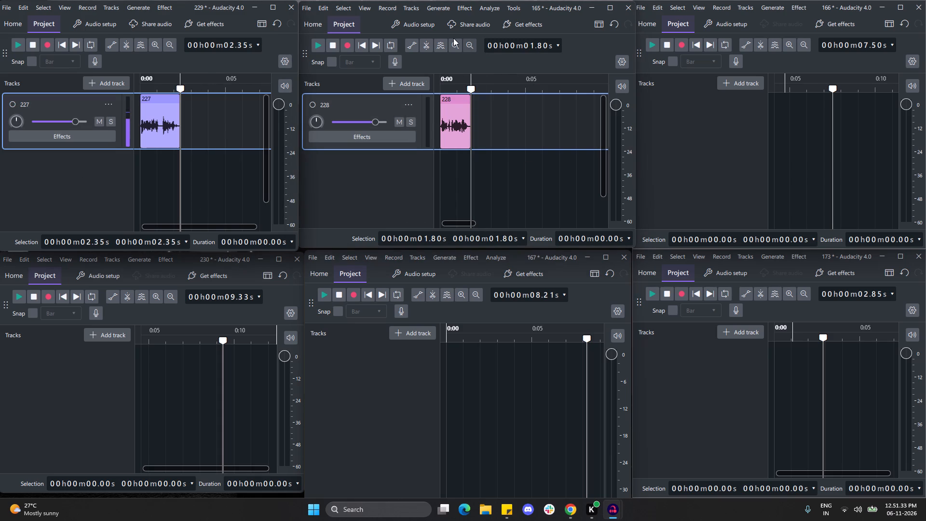
Import 235.mp3 from the Tamil Speaker 1 folder into project 166.
{"action": "left_click", "coordinate": [646, 7]}
{"action": "left_click", "coordinate": [682, 68]}
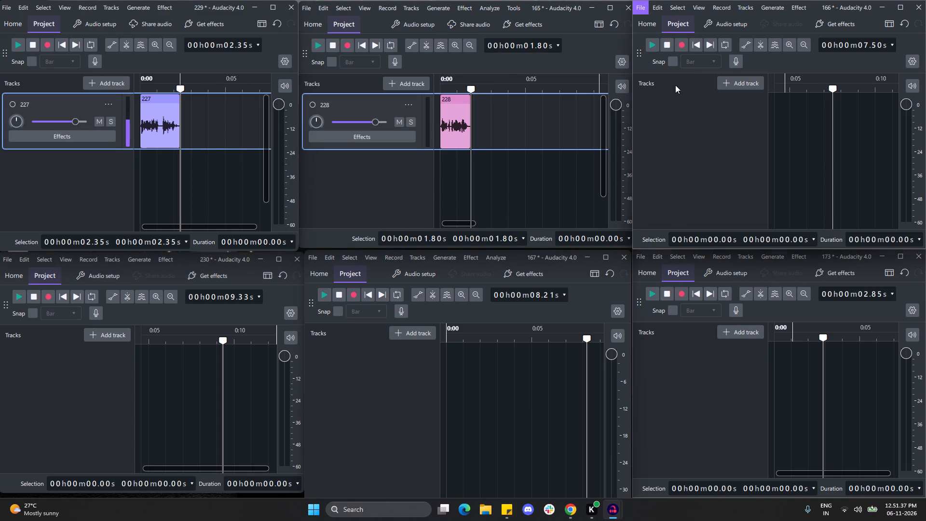
{"action": "left_click", "coordinate": [618, 121]}
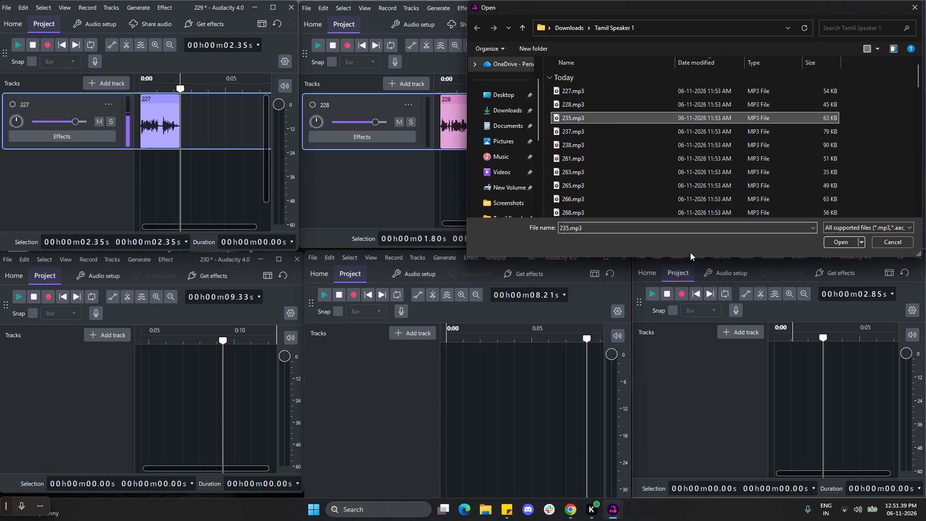
{"action": "left_click", "coordinate": [846, 242]}
Generate 0.5 s of silence at the end of clip 228 in project 165.
{"action": "left_click", "coordinate": [449, 5]}
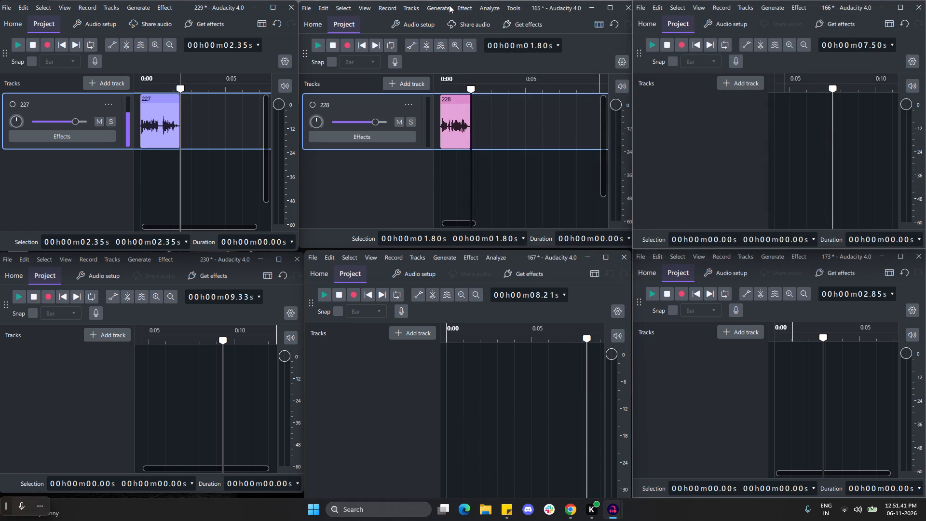
{"action": "left_click", "coordinate": [451, 84]}
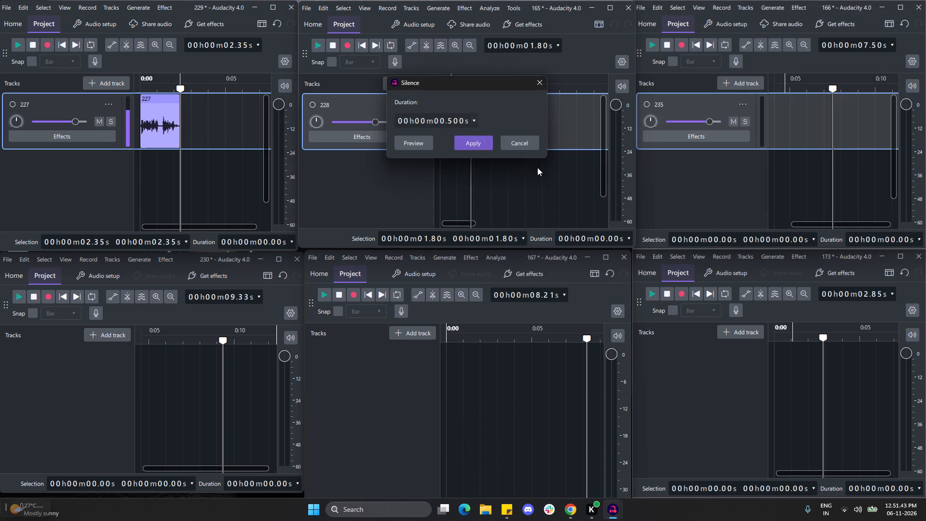
{"action": "left_click", "coordinate": [479, 143]}
Place the playhead at the start of clip 235 in project 166.
{"action": "left_click_drag", "start_coordinate": [848, 224], "coordinate": [830, 225]}
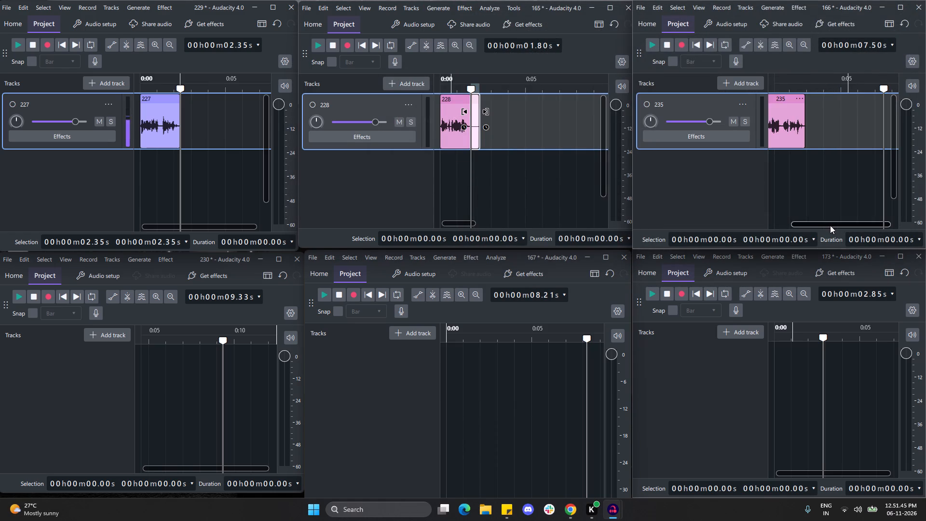
{"action": "left_click_drag", "start_coordinate": [830, 225], "coordinate": [812, 225]}
{"action": "left_click_drag", "start_coordinate": [812, 225], "coordinate": [734, 220]}
{"action": "left_click", "coordinate": [776, 168]}
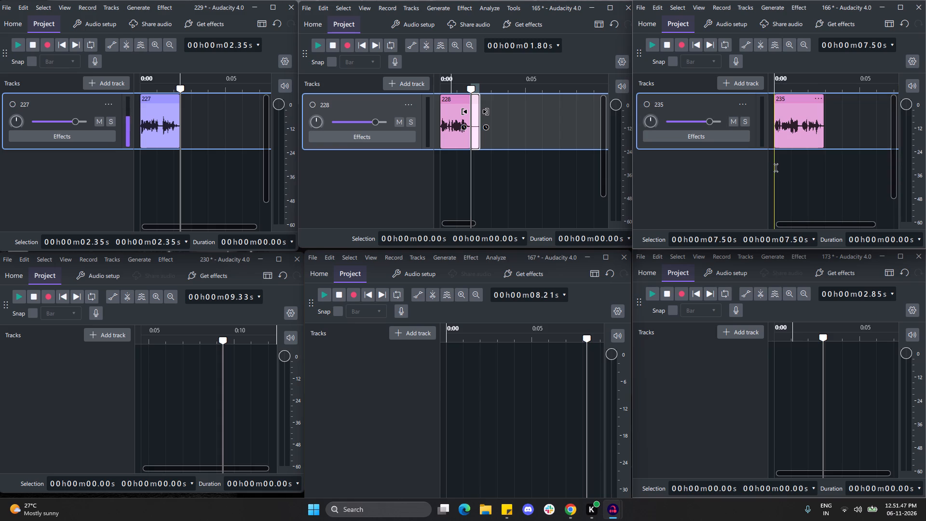
Generate 0.5 s of silence at the start of clip 228 in project 165.
{"action": "left_click", "coordinate": [441, 164]}
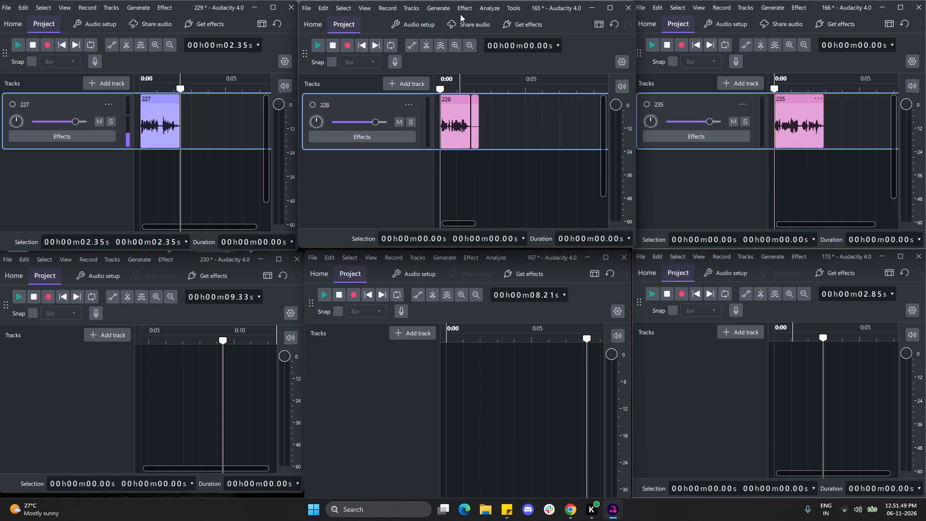
{"action": "left_click", "coordinate": [441, 13]}
{"action": "left_click", "coordinate": [446, 87]}
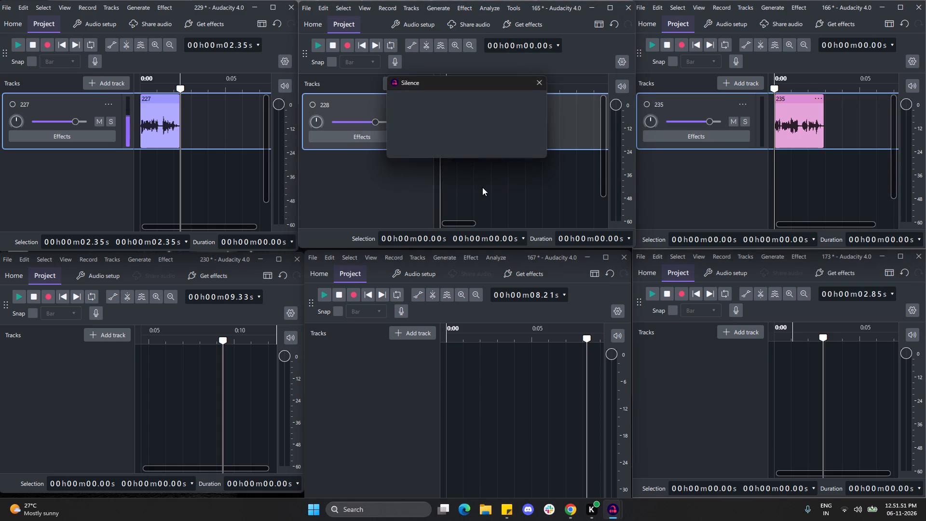
{"action": "left_click", "coordinate": [478, 145]}
Import 237.mp3 from the Tamil Speaker 1 folder into project 230.
{"action": "left_click", "coordinate": [7, 261]}
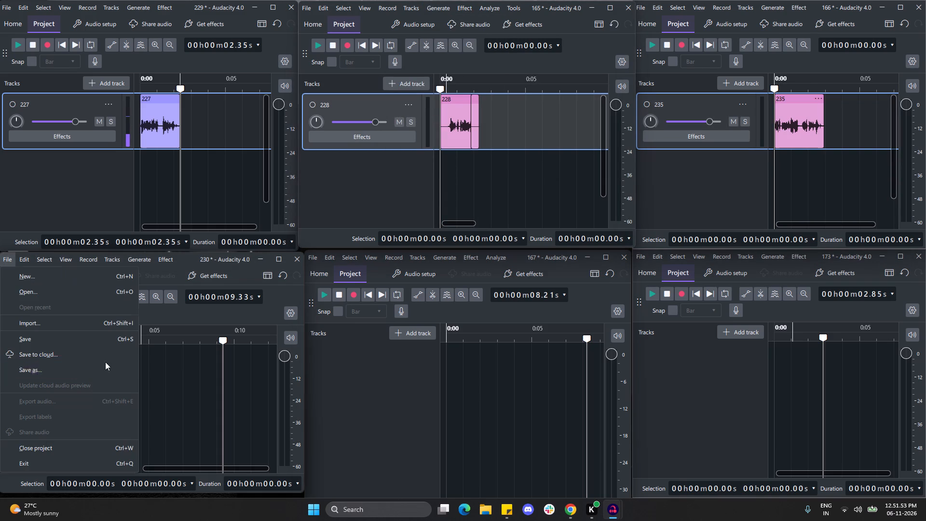
{"action": "left_click", "coordinate": [42, 326]}
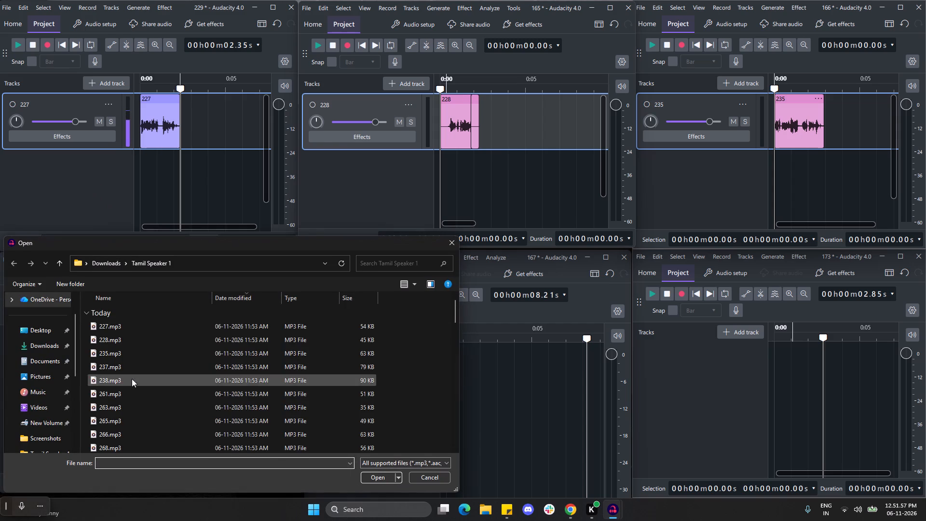
{"action": "left_click", "coordinate": [126, 360]}
{"action": "left_click", "coordinate": [123, 368]}
{"action": "left_click", "coordinate": [373, 478]}
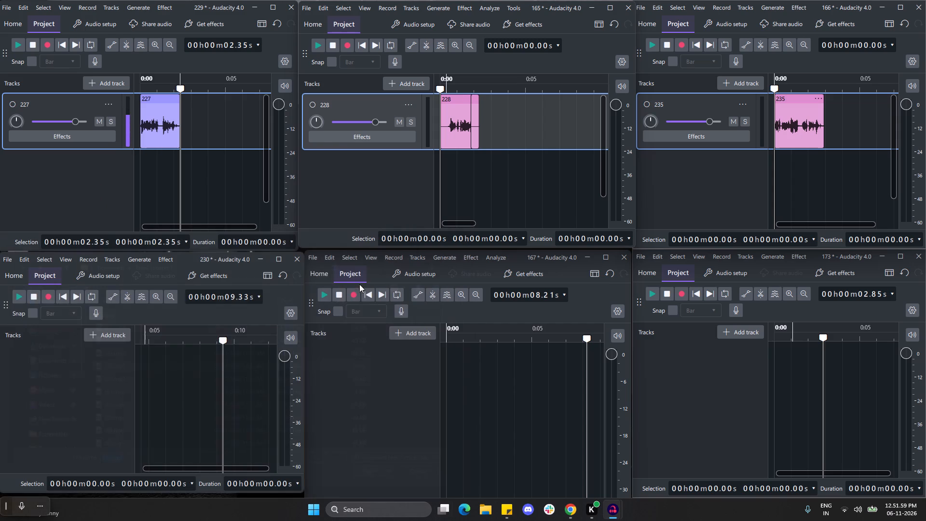
Import 238.mp3 from the Tamil Speaker 1 folder into project 167.
{"action": "left_click", "coordinate": [310, 256]}
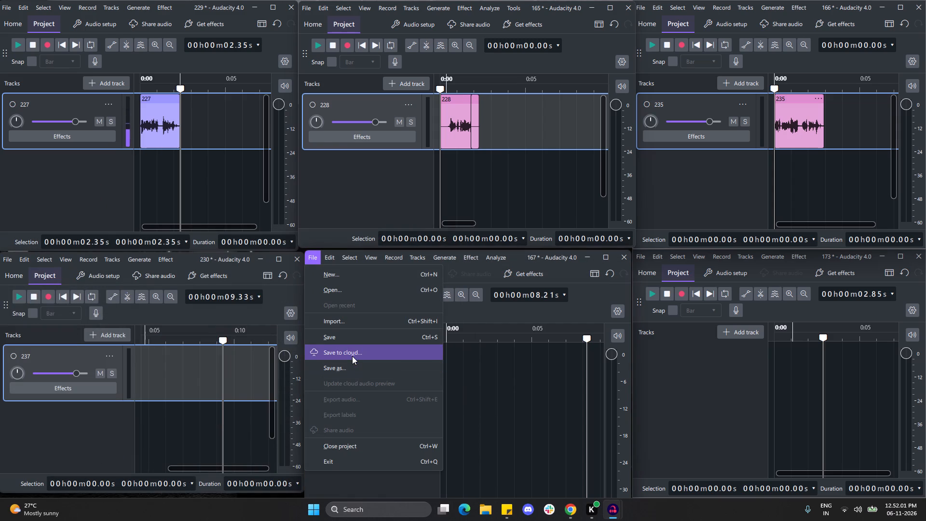
{"action": "left_click", "coordinate": [351, 326]}
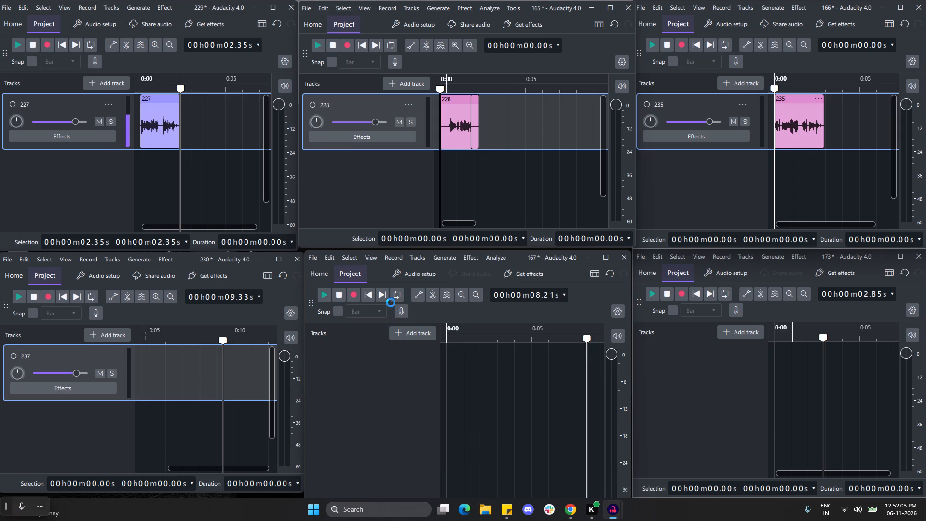
{"action": "left_click", "coordinate": [418, 382]}
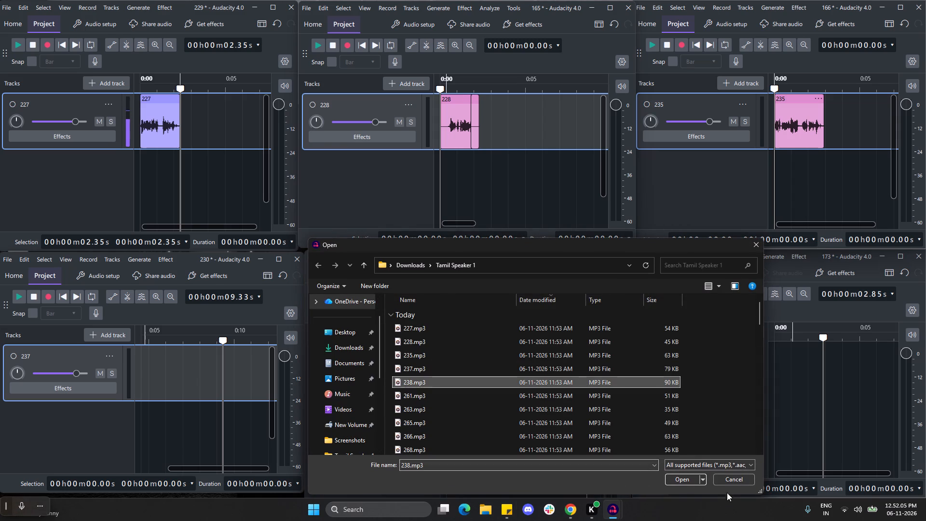
{"action": "left_click", "coordinate": [670, 479]}
Import 261.mp3 from the Tamil Speaker 1 folder into project 173.
{"action": "left_click", "coordinate": [645, 256]}
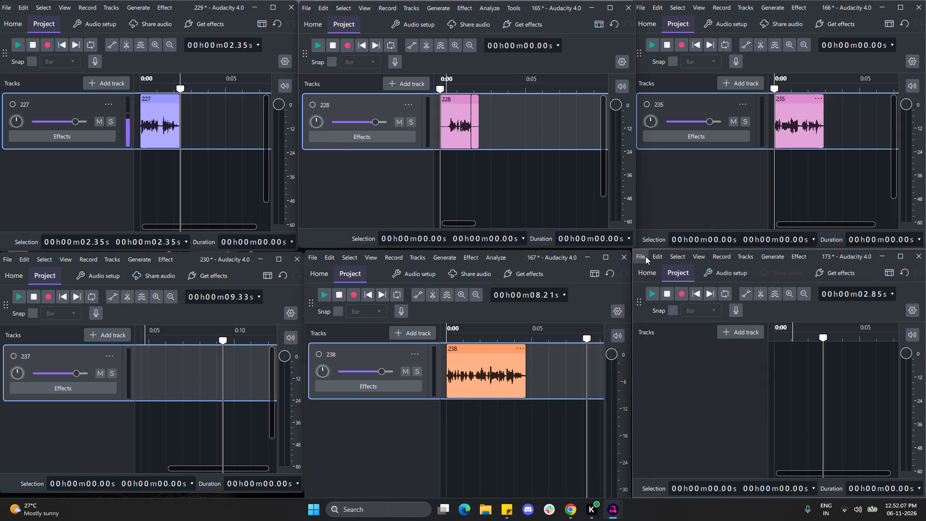
{"action": "left_click", "coordinate": [673, 324]}
{"action": "left_click", "coordinate": [585, 394]}
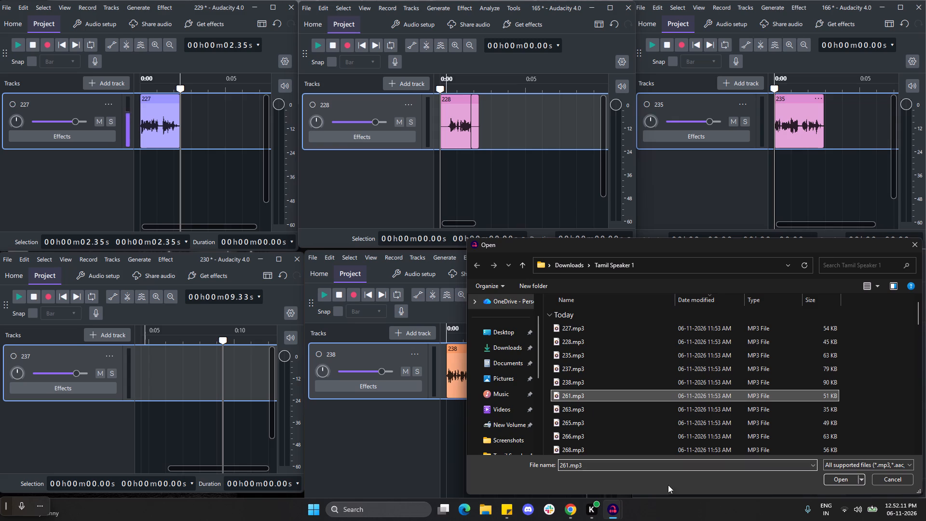
{"action": "left_click", "coordinate": [842, 479]}
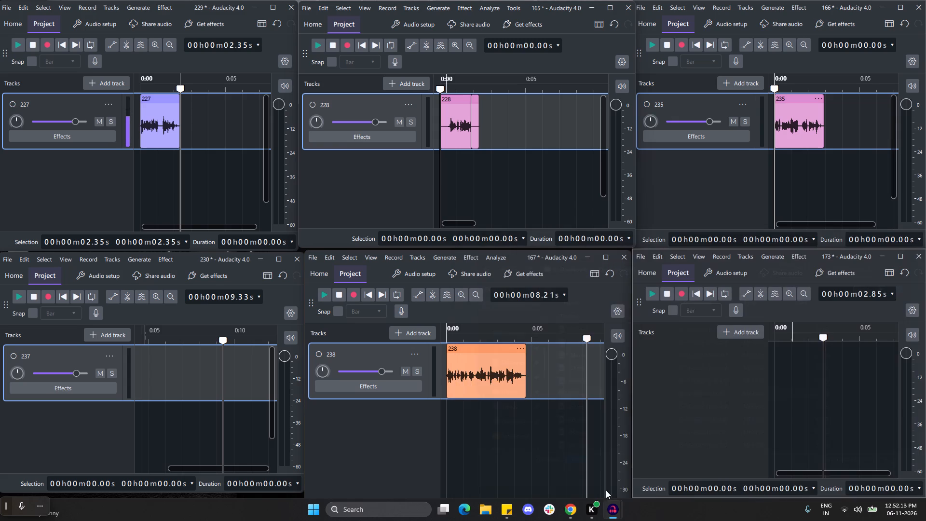
Place the playhead at the start of clips 261, 238, 237 and 227 in their respective projects.
{"action": "scroll", "coordinate": [512, 445], "scroll_direction": "down", "scroll_amount": 1}
{"action": "scroll", "coordinate": [511, 436], "scroll_direction": "right", "scroll_amount": 1}
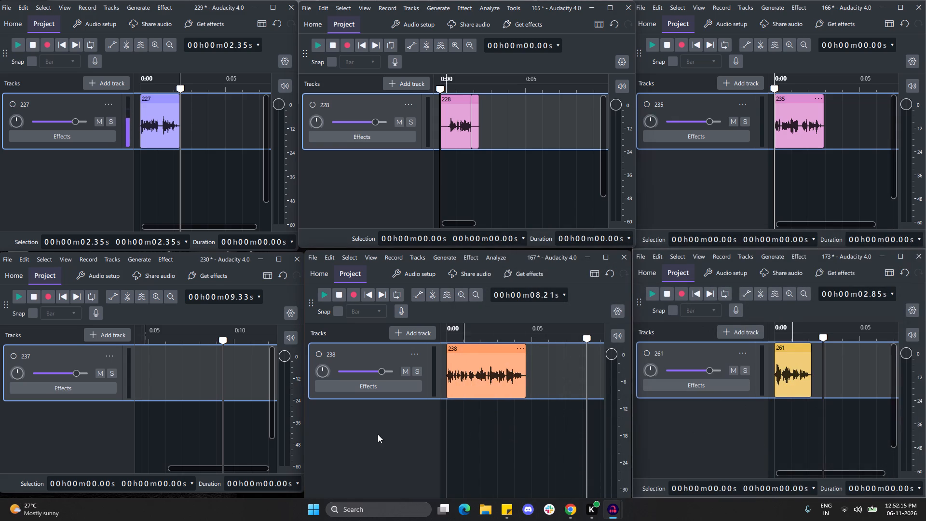
{"action": "scroll", "coordinate": [378, 434], "scroll_direction": "right", "scroll_amount": 1}
{"action": "scroll", "coordinate": [199, 438], "scroll_direction": "right", "scroll_amount": 4}
{"action": "scroll", "coordinate": [204, 136], "scroll_direction": "right", "scroll_amount": 6}
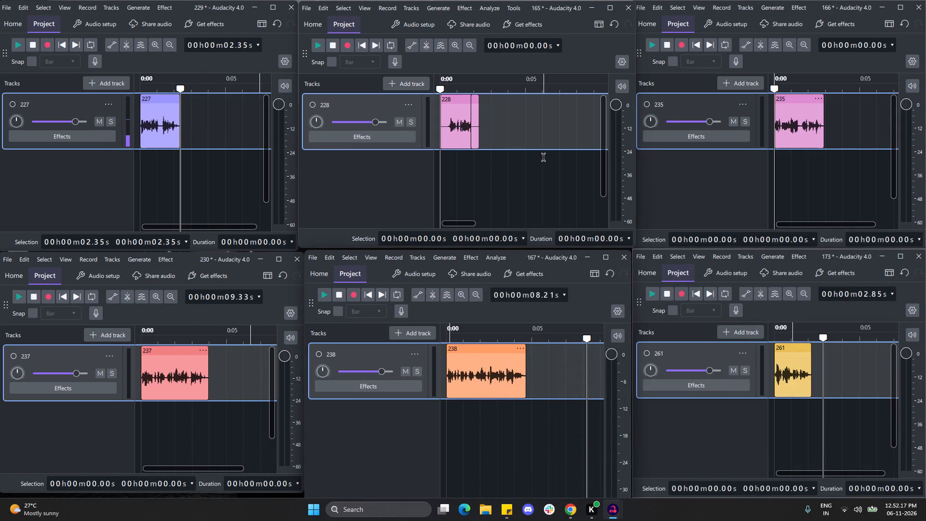
{"action": "scroll", "coordinate": [544, 157], "scroll_direction": "right", "scroll_amount": 4}
{"action": "scroll", "coordinate": [788, 179], "scroll_direction": "right", "scroll_amount": 2}
{"action": "scroll", "coordinate": [807, 391], "scroll_direction": "right", "scroll_amount": 5}
{"action": "left_click", "coordinate": [811, 430]}
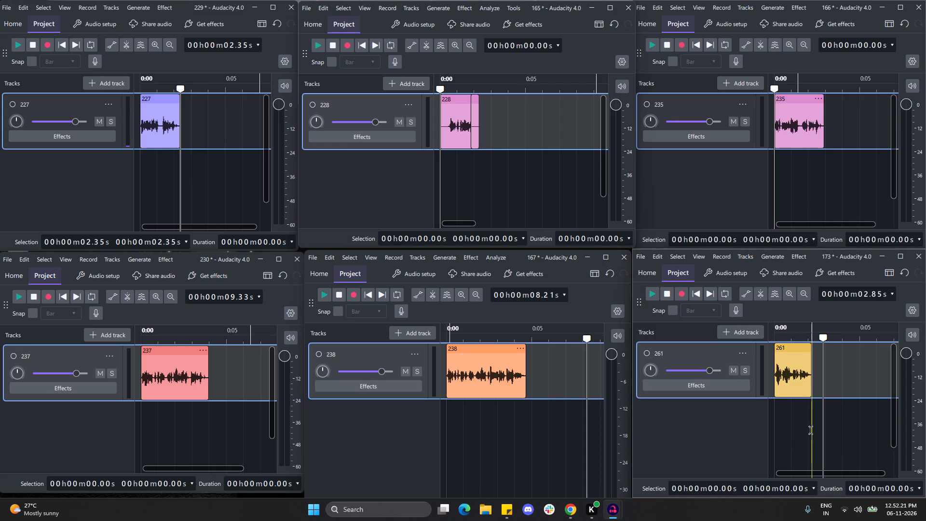
{"action": "left_click", "coordinate": [775, 437]}
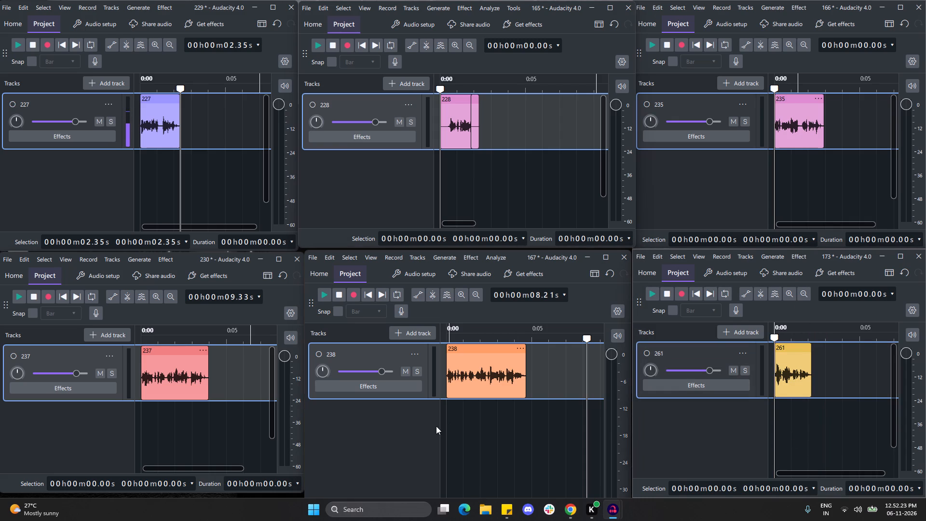
{"action": "left_click", "coordinate": [448, 421]}
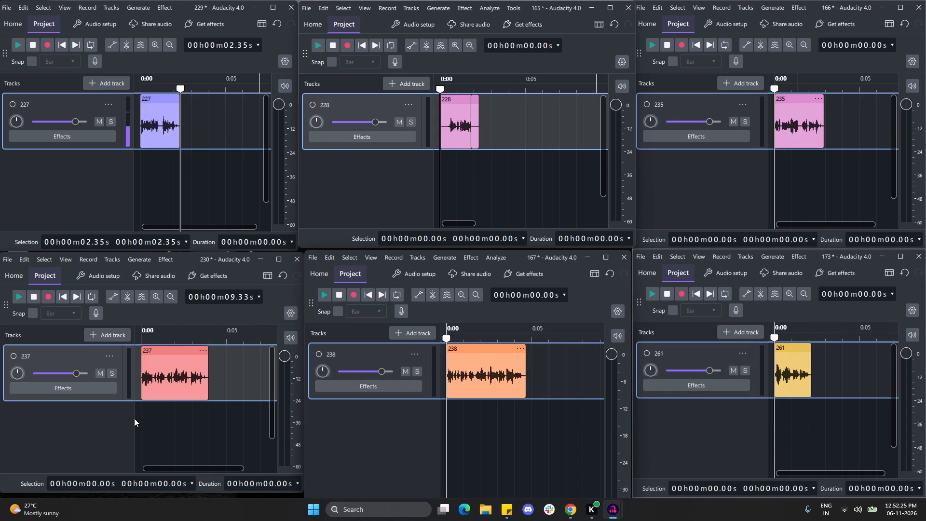
{"action": "left_click", "coordinate": [141, 418]}
{"action": "left_click", "coordinate": [140, 198]}
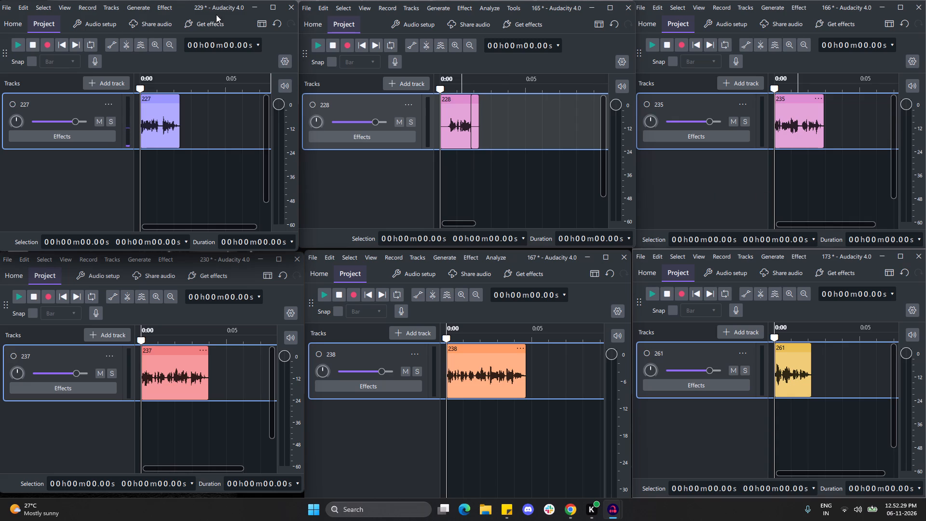
Generate 0.5 s of silence at the start of clip 227 in project 229.
{"action": "left_click", "coordinate": [141, 7]}
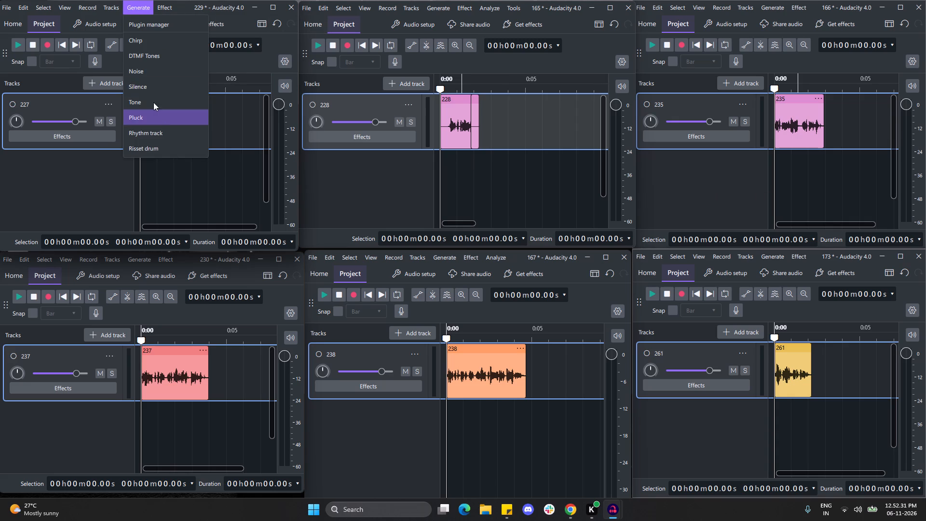
{"action": "left_click", "coordinate": [154, 84]}
{"action": "left_click", "coordinate": [160, 144]}
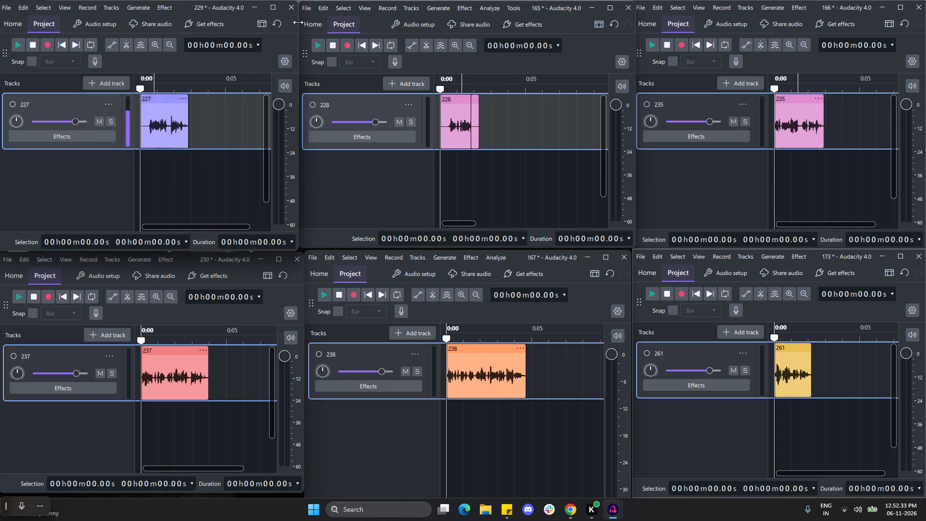
Generate 0.5 s of silence at the start of clip 235 in project 166.
{"action": "left_click", "coordinate": [769, 11]}
{"action": "left_click", "coordinate": [789, 84]}
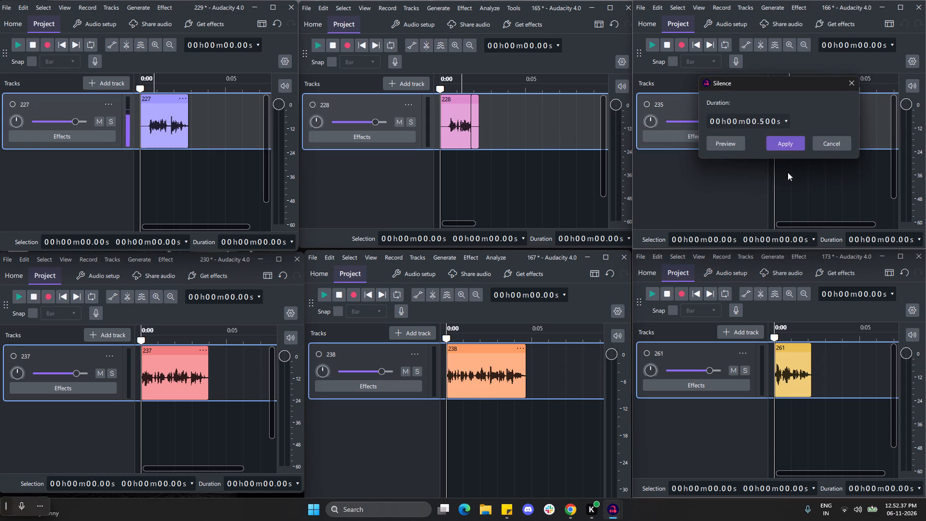
{"action": "left_click", "coordinate": [785, 148]}
Generate 0.5 s of silence at the start of clip 261 in project 173.
{"action": "left_click", "coordinate": [769, 257]}
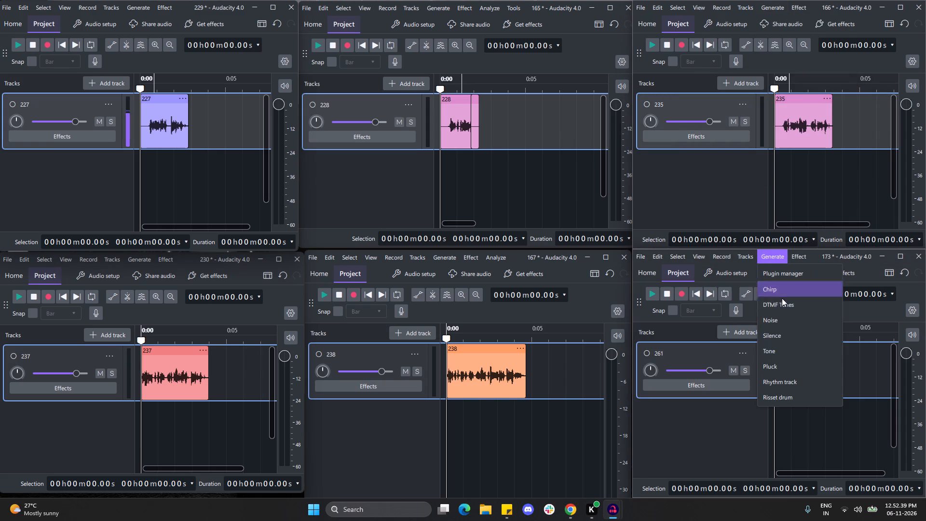
{"action": "left_click", "coordinate": [781, 339]}
{"action": "left_click", "coordinate": [787, 392]}
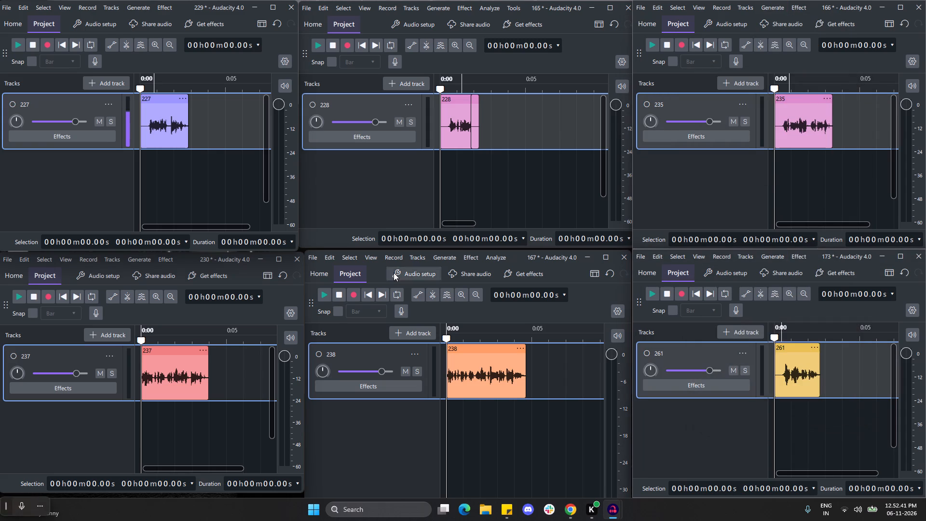
Generate 0.5 s of silence at the start of clip 238 in project 167.
{"action": "left_click", "coordinate": [441, 256]}
{"action": "left_click", "coordinate": [463, 342]}
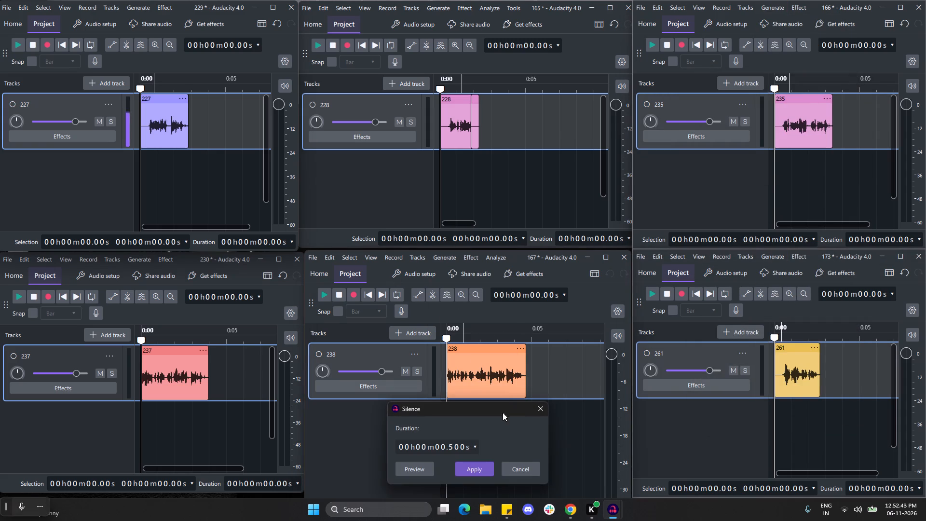
{"action": "left_click", "coordinate": [468, 470]}
Generate 0.5 s of silence at the start of clip 237 in project 230.
{"action": "left_click", "coordinate": [133, 263]}
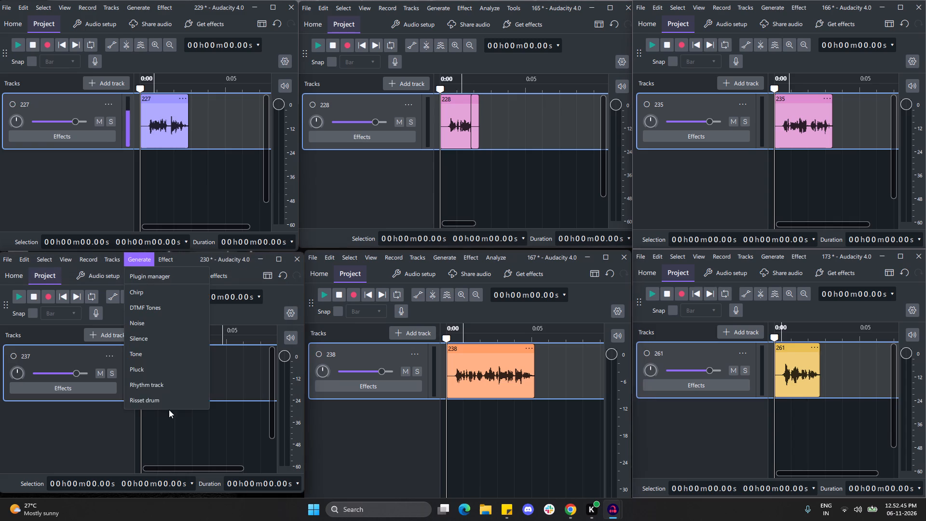
{"action": "left_click", "coordinate": [170, 343]}
{"action": "left_click", "coordinate": [161, 391]}
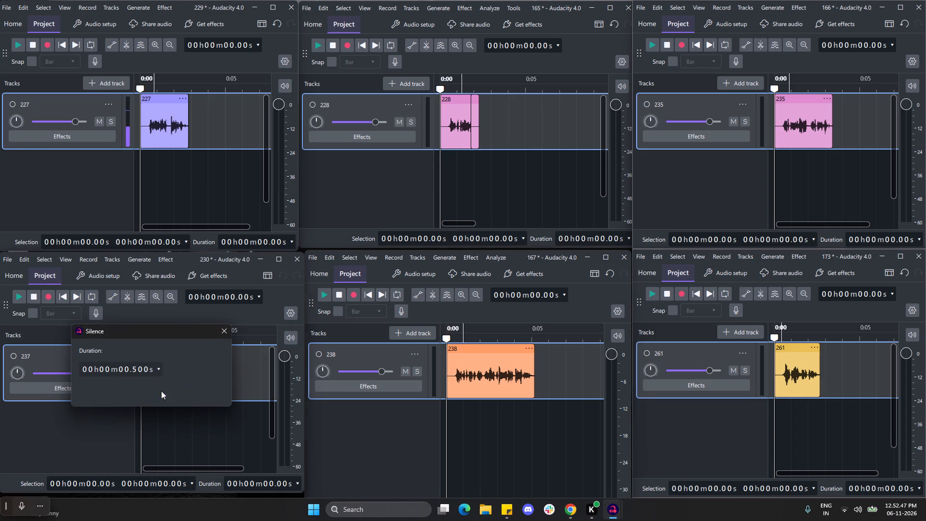
Place the playhead at the end of clips 237, 227, 235, 261 and 238 in their respective projects.
{"action": "left_click", "coordinate": [218, 413]}
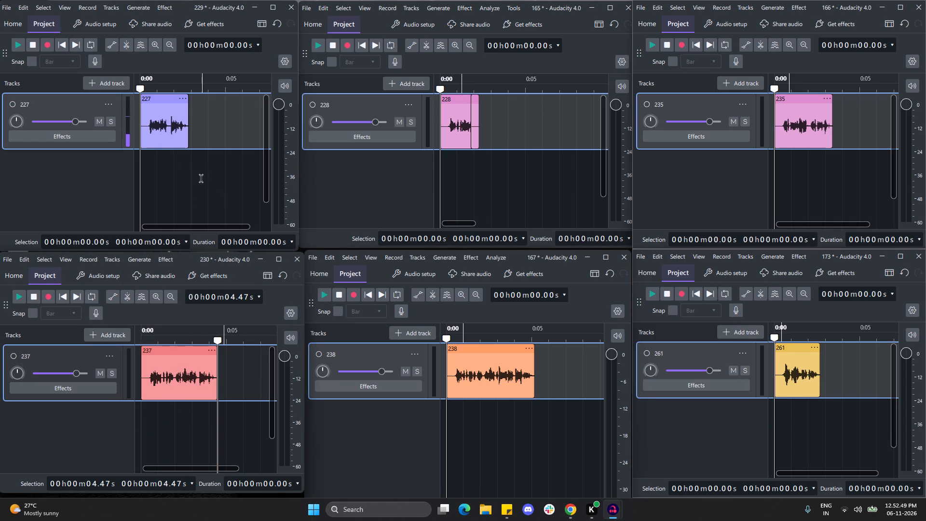
{"action": "left_click", "coordinate": [191, 173]}
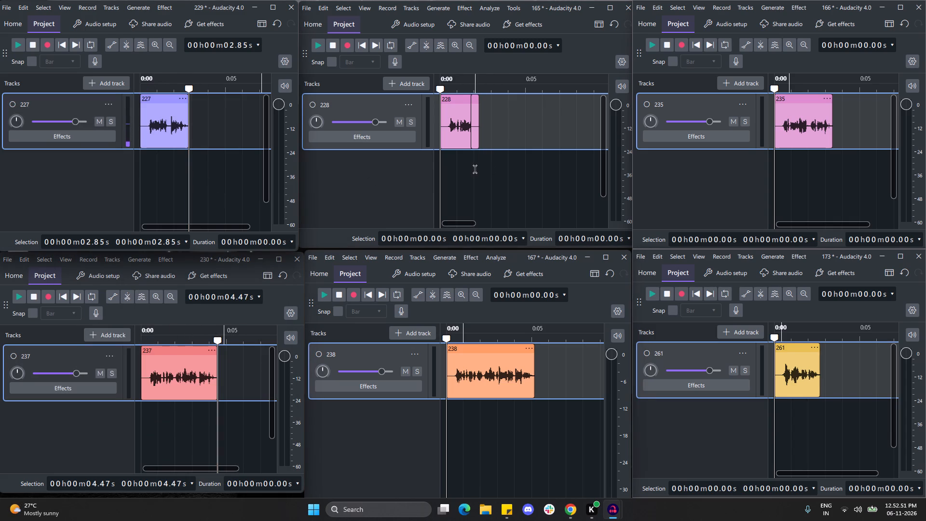
{"action": "left_click", "coordinate": [831, 168]}
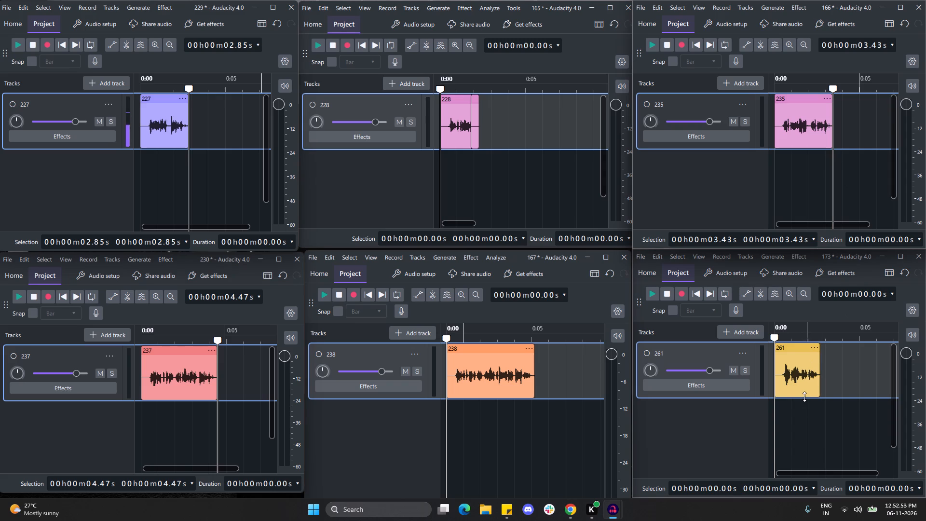
{"action": "left_click", "coordinate": [822, 429]}
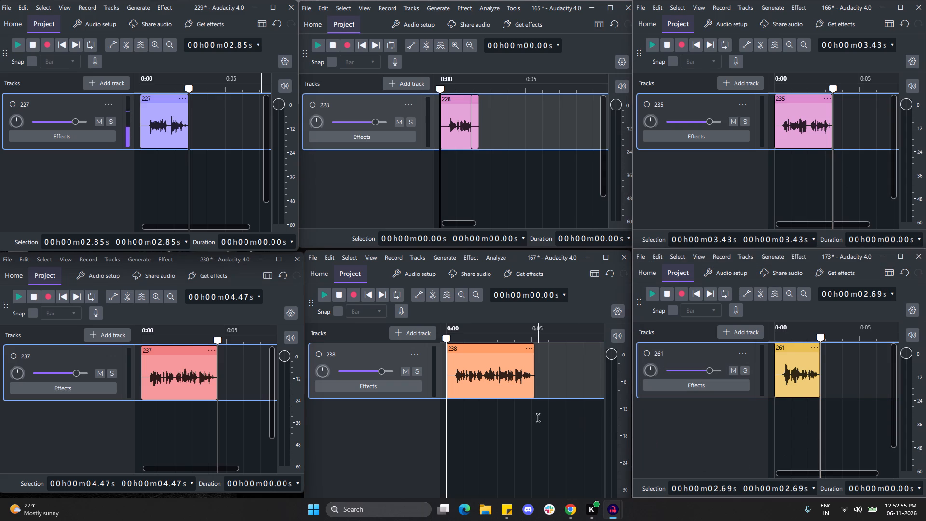
{"action": "left_click", "coordinate": [534, 417]}
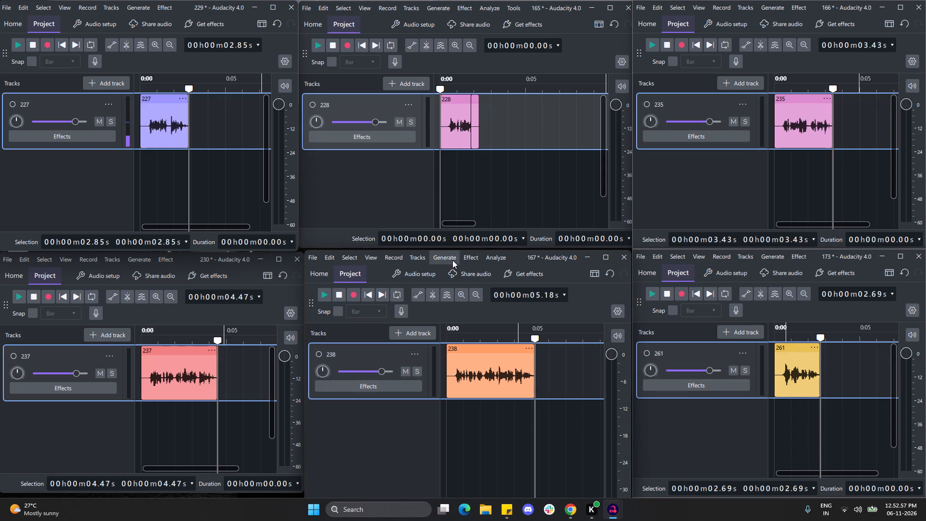
Generate 0.5 s of silence at the end of clip 238 in project 167.
{"action": "left_click", "coordinate": [453, 260]}
{"action": "left_click", "coordinate": [466, 343]}
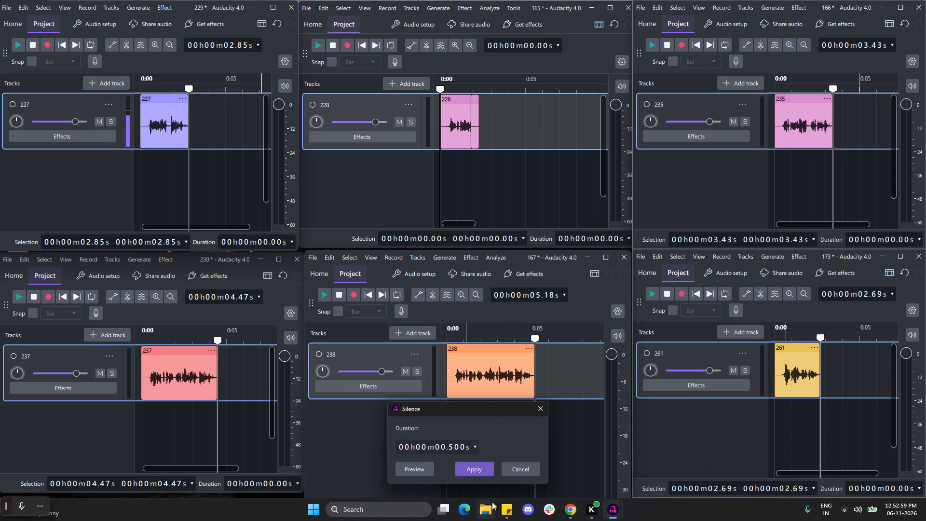
{"action": "left_click", "coordinate": [477, 465]}
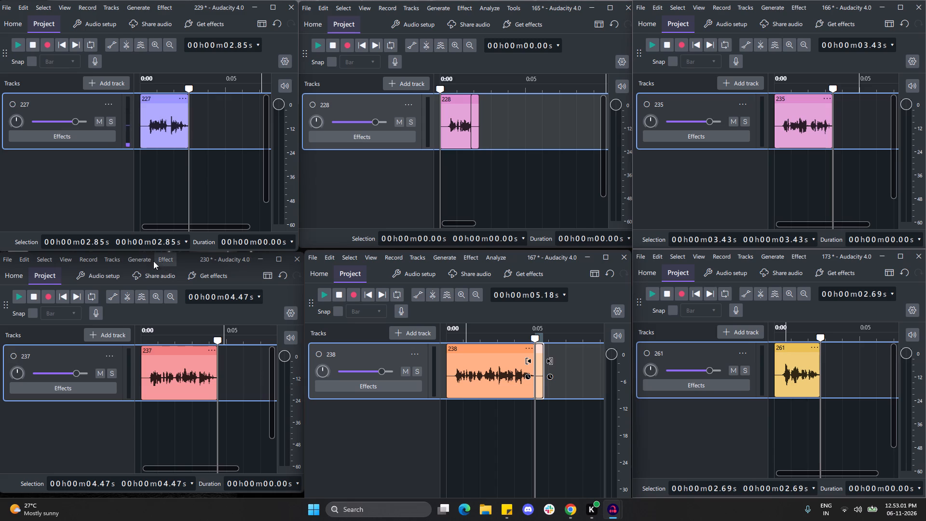
Generate 0.5 s of silence at the end of clip 237 in project 230.
{"action": "left_click", "coordinate": [135, 260]}
{"action": "left_click", "coordinate": [169, 342]}
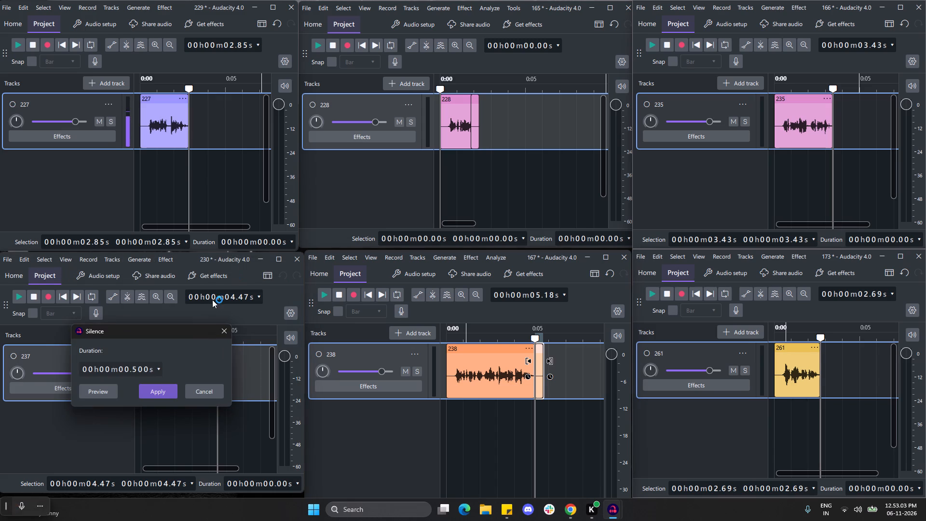
{"action": "left_click", "coordinate": [164, 398]}
Generate 0.5 s of silence at the end of clip 227 in project 229.
{"action": "left_click", "coordinate": [129, 9]}
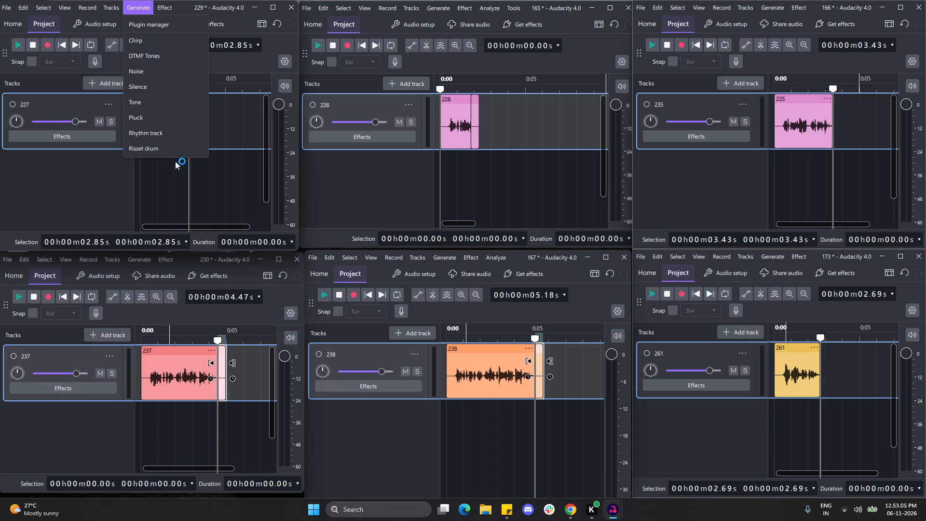
{"action": "left_click", "coordinate": [145, 94]}
{"action": "left_click", "coordinate": [160, 149]}
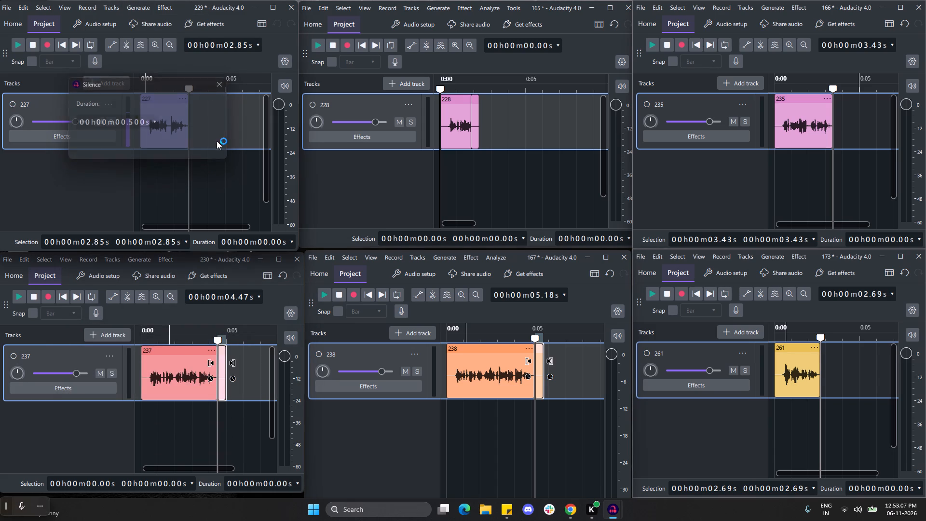
Generate 0.5 s of silence at the end of clip 235 in project 166.
{"action": "left_click", "coordinate": [781, 13]}
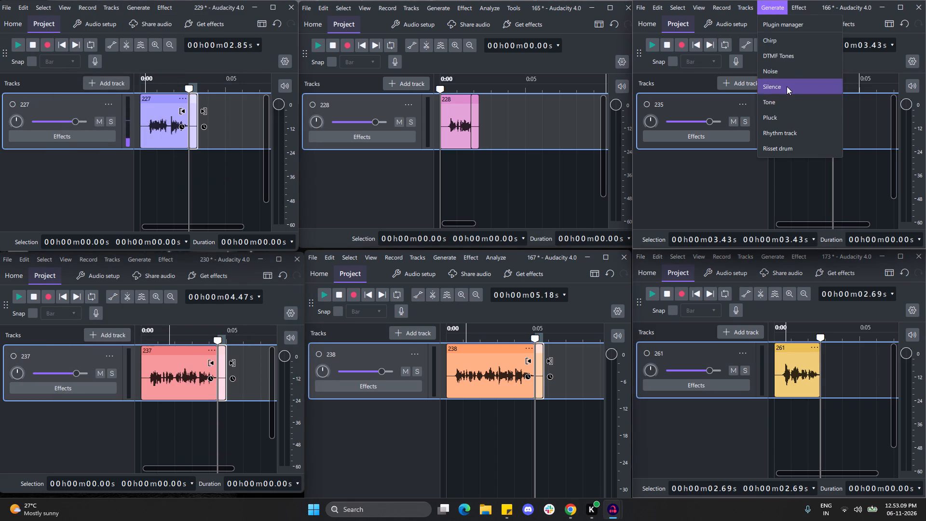
{"action": "left_click", "coordinate": [787, 86]}
{"action": "left_click", "coordinate": [786, 138]}
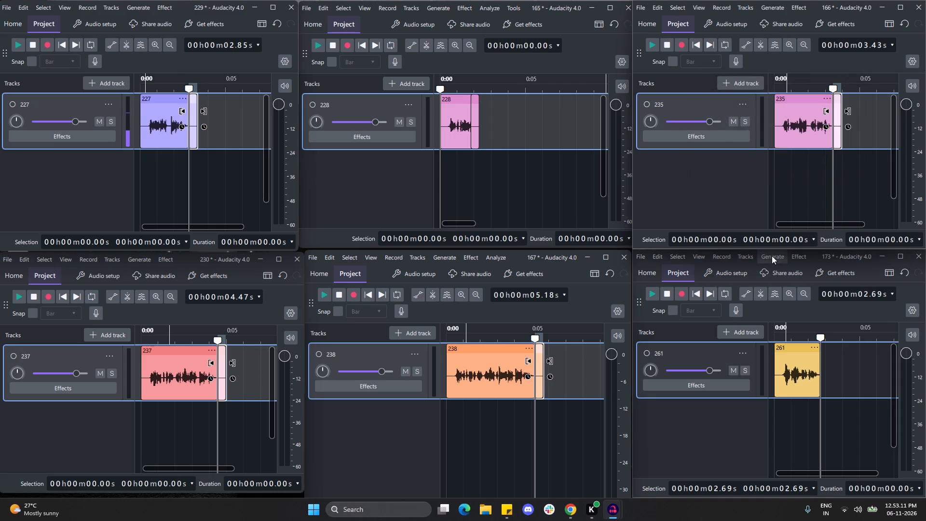
Generate 0.5 s of silence at the end of clip 261 in project 173.
{"action": "left_click", "coordinate": [772, 256]}
{"action": "left_click", "coordinate": [772, 338]}
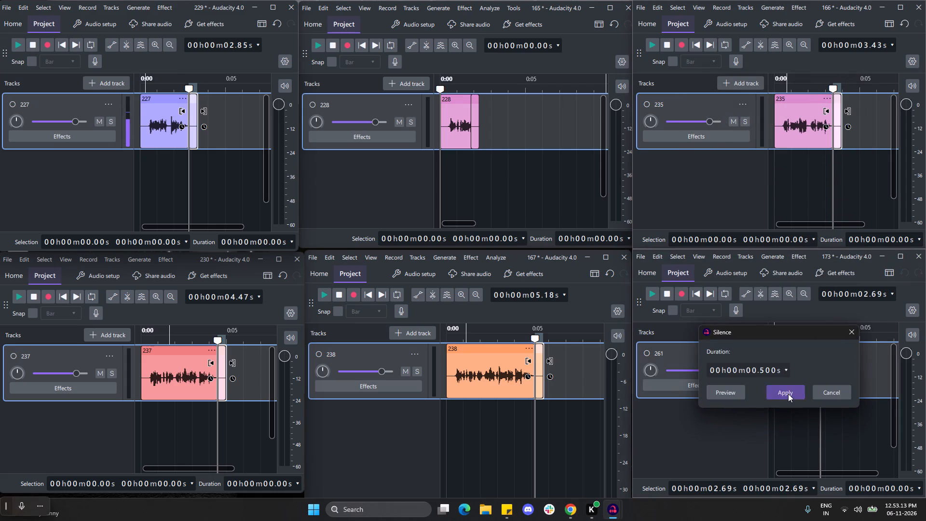
{"action": "left_click", "coordinate": [788, 394]}
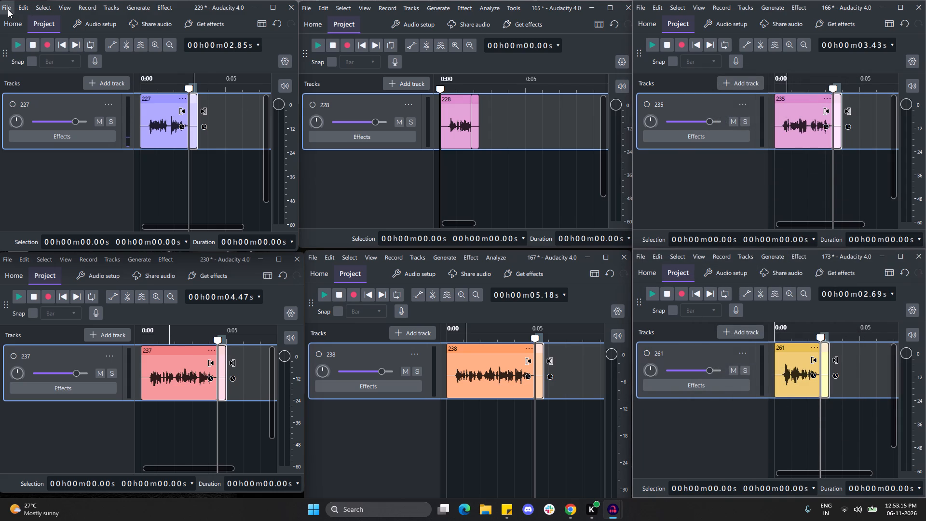
Export the padded clip 227 from project 229 with the file name Ta_sp_1_227.
{"action": "left_click", "coordinate": [8, 9]}
{"action": "left_click", "coordinate": [54, 155]}
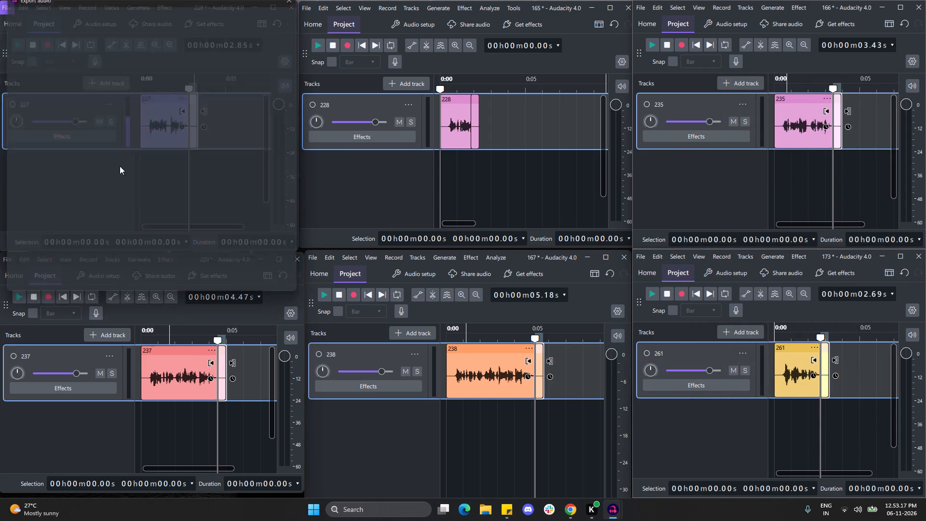
{"action": "left_click", "coordinate": [141, 78], "text": "ctrl"}
{"action": "key", "text": "ctrl+a"}
{"action": "key", "text": "ctrl+v"}
{"action": "type", "text": "22"}
{"action": "key", "text": "7"}
{"action": "left_click", "coordinate": [233, 261]}
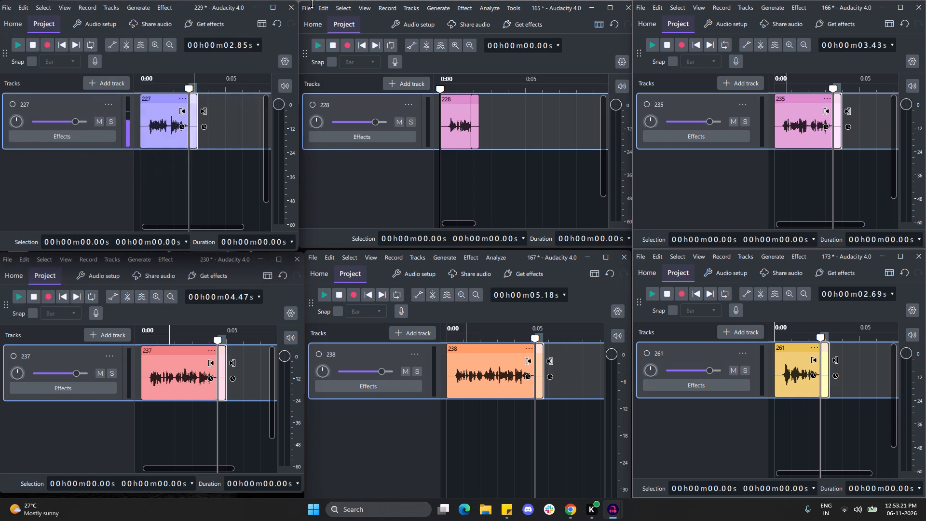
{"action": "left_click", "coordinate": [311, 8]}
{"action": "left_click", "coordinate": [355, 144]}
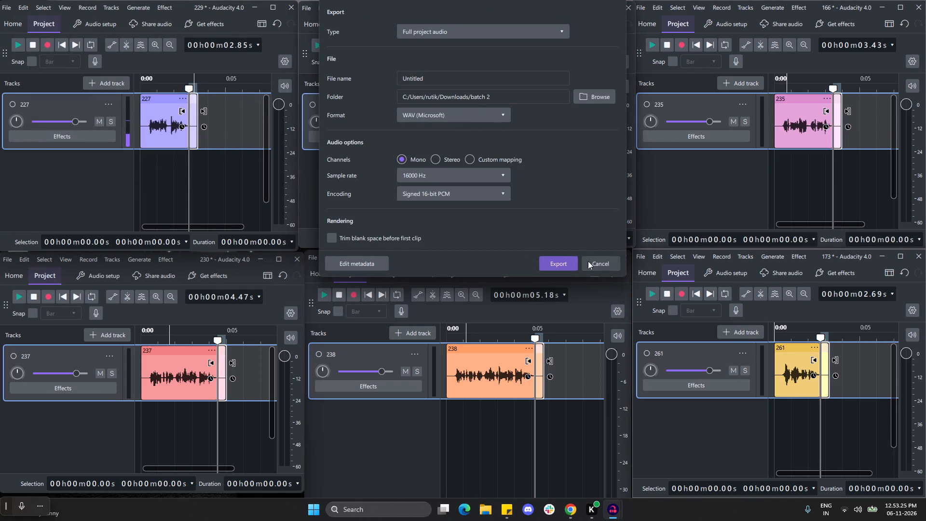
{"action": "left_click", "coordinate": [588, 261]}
Export the padded clip 228 from project 165 as a WAV named Ta_sp_1_228 with a 16000 Hz sample rate.
{"action": "left_click", "coordinate": [314, 11]}
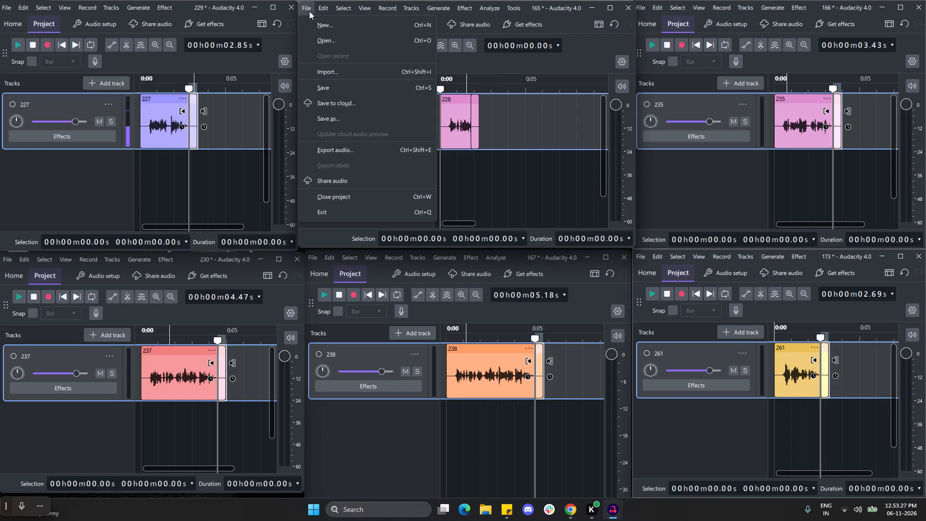
{"action": "left_click", "coordinate": [332, 151]}
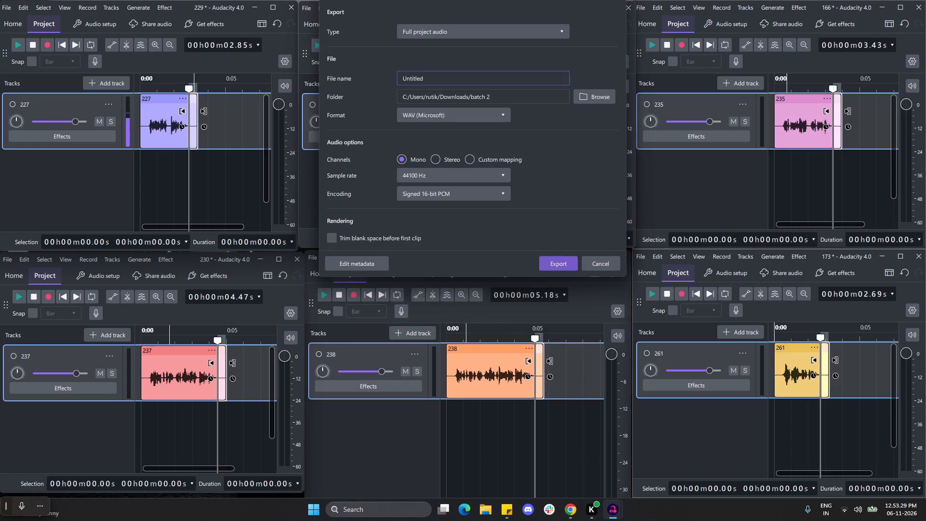
{"action": "left_click", "coordinate": [429, 79], "text": "ctrl"}
{"action": "key", "text": "ctrl+a"}
{"action": "key", "text": "ctrl+v"}
{"action": "key", "text": "ctrl+a"}
{"action": "key", "text": "ctrl+v"}
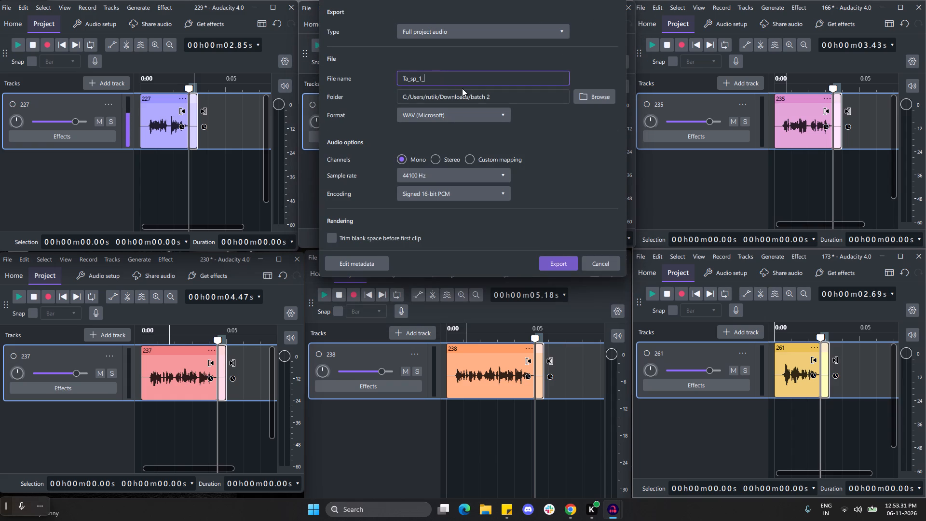
{"action": "type", "text": "22"}
{"action": "key", "text": "8"}
{"action": "left_click", "coordinate": [493, 173]}
{"action": "left_click", "coordinate": [445, 130]}
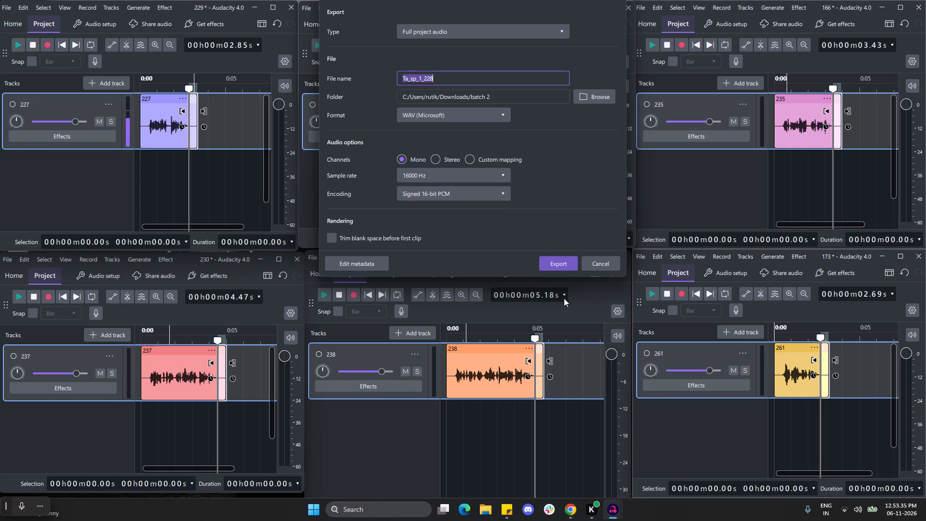
{"action": "left_click", "coordinate": [559, 263]}
Export the padded clip 235 from project 166 as a 16000 Hz WAV named Ta_sp_1_235.
{"action": "left_click", "coordinate": [641, 8]}
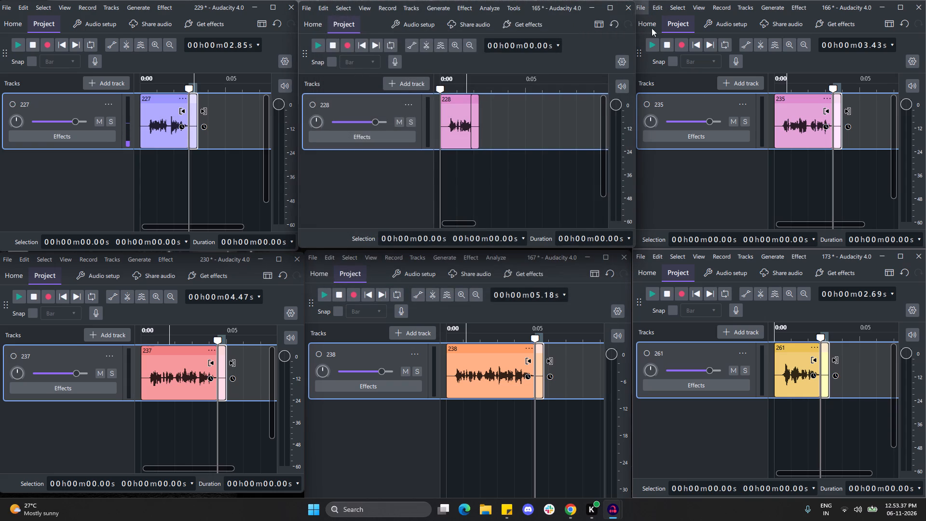
{"action": "left_click", "coordinate": [680, 143]}
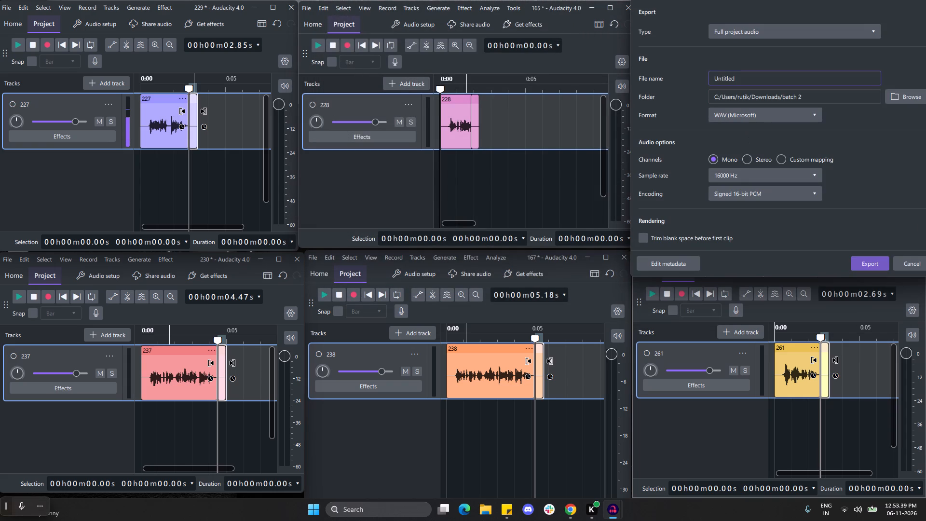
{"action": "left_click", "coordinate": [747, 79], "text": "ctrl"}
{"action": "key", "text": "ctrl+v"}
{"action": "key", "text": "ctrl+a"}
{"action": "key", "text": "ctrl+v"}
{"action": "type", "text": "235"}
{"action": "left_click", "coordinate": [861, 266]}
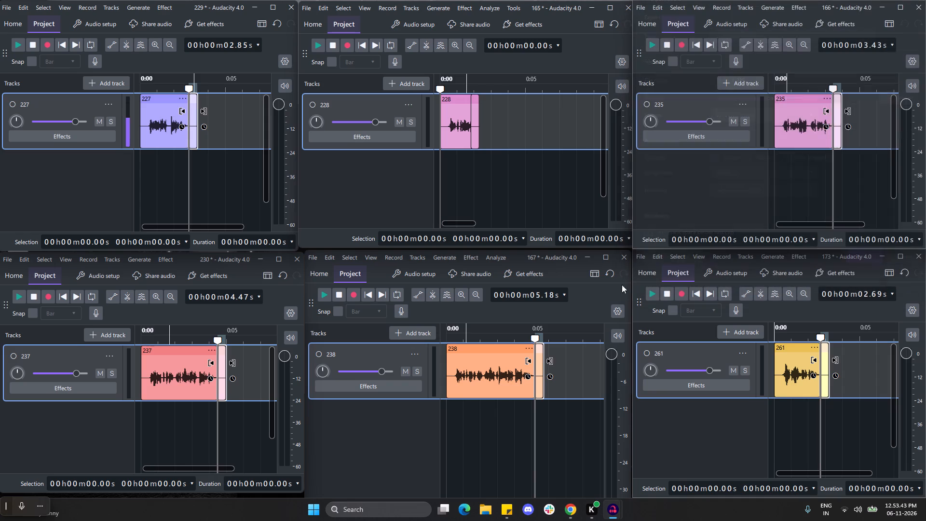
Export the padded clip 237 from project 230 as a 16000 Hz WAV named Ta_sp_1_237.
{"action": "left_click", "coordinate": [5, 260]}
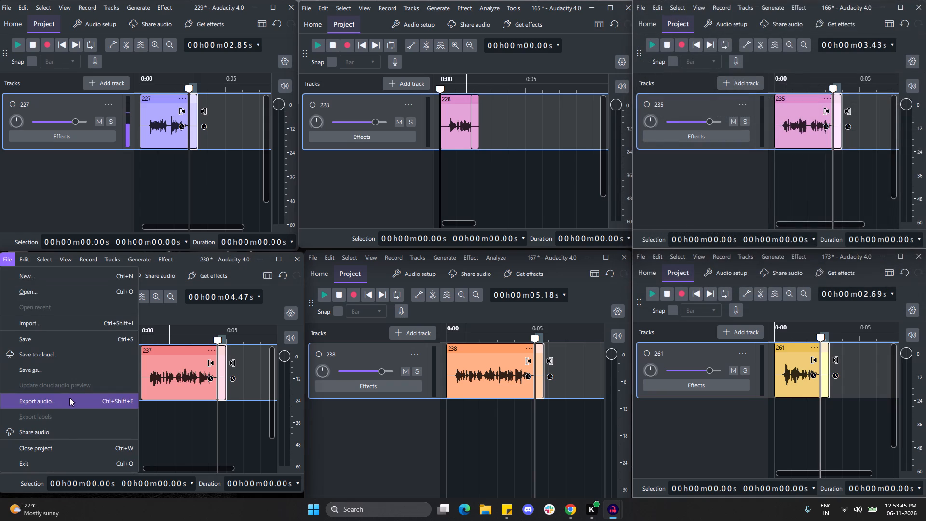
{"action": "left_click", "coordinate": [57, 401]}
{"action": "left_click", "coordinate": [122, 285], "text": "ctrl"}
{"action": "key", "text": "ctrl+a"}
{"action": "key", "text": "ctrl+v"}
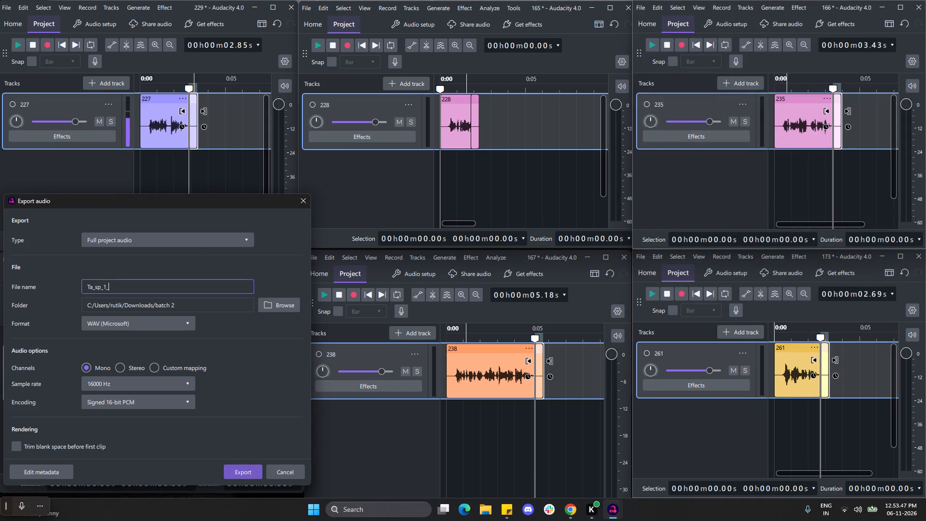
{"action": "type", "text": "237"}
{"action": "left_click", "coordinate": [245, 468]}
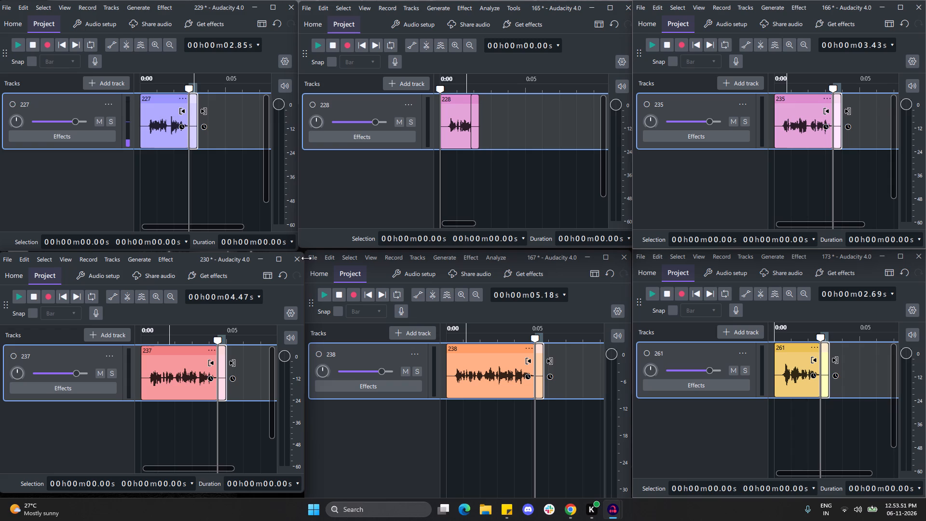
Export the padded clip 238 from project 167 as a 16000 Hz WAV named Ta_sp_1_238.
{"action": "left_click", "coordinate": [307, 258]}
{"action": "left_click", "coordinate": [310, 258]}
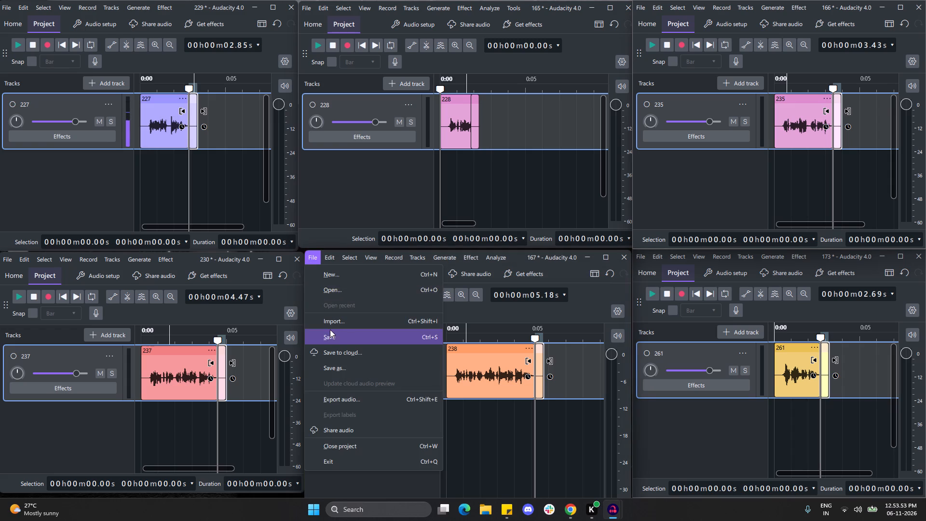
{"action": "left_click", "coordinate": [356, 401]}
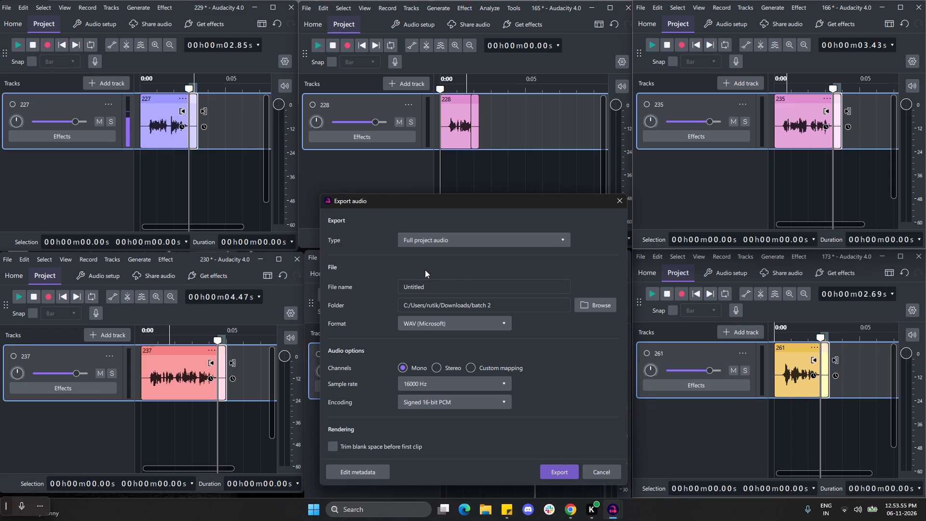
{"action": "left_click", "coordinate": [424, 285], "text": "ctrl"}
{"action": "key", "text": "ctrl+a"}
{"action": "key", "text": "ctrl+v"}
{"action": "key", "text": "ctrl+a"}
{"action": "key", "text": "ctrl+v"}
{"action": "type", "text": "238"}
{"action": "left_click", "coordinate": [550, 468]}
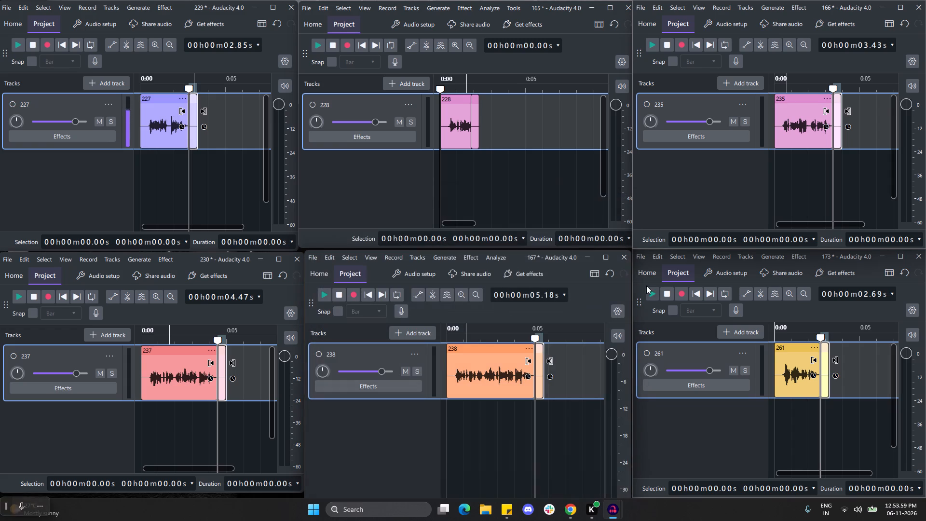
Export the padded clip 261 from project 173 as a 16000 Hz WAV named Ta_sp_1_261.
{"action": "left_click", "coordinate": [642, 260]}
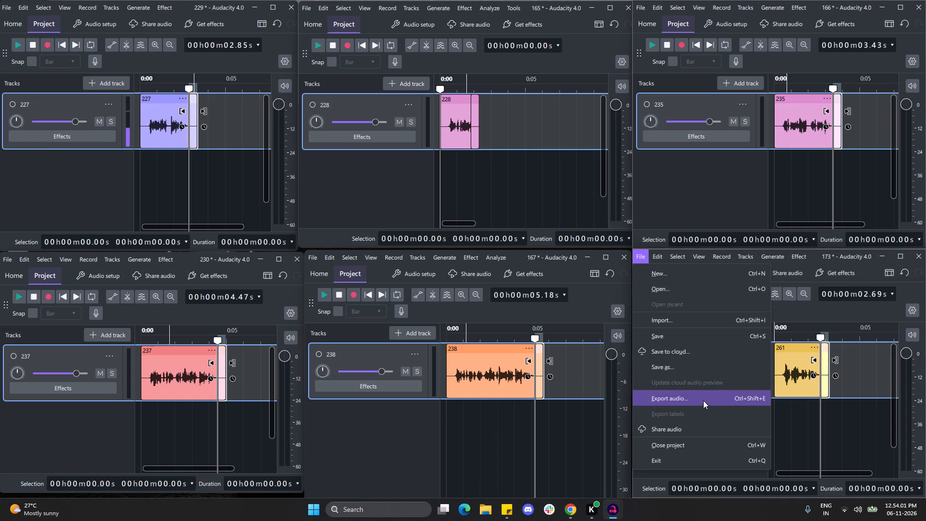
{"action": "left_click", "coordinate": [701, 402]}
{"action": "left_click", "coordinate": [745, 287], "text": "ctrl"}
{"action": "key", "text": "ctrl+a"}
{"action": "key", "text": "ctrl+v"}
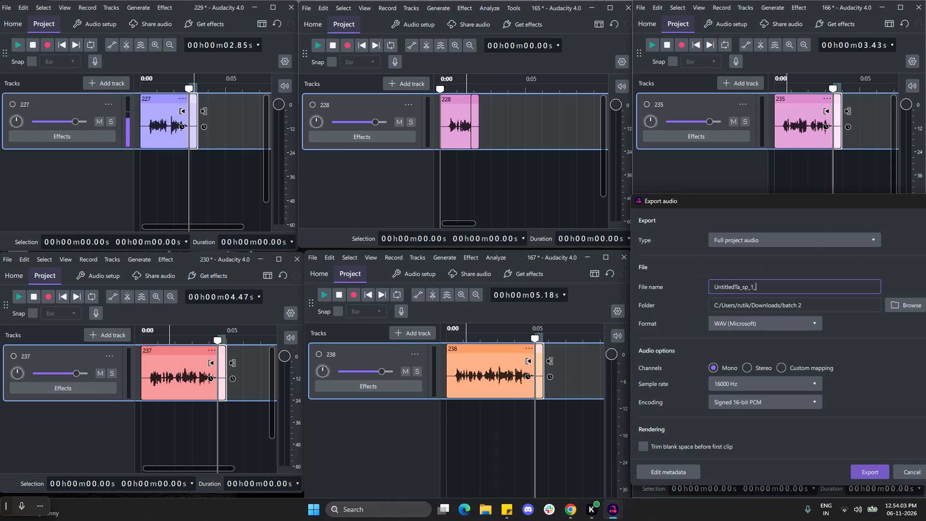
{"action": "key", "text": "ctrl+a"}
{"action": "key", "text": "ctrl+v"}
{"action": "type", "text": "26"}
{"action": "key", "text": "1"}
{"action": "left_click", "coordinate": [867, 472]}
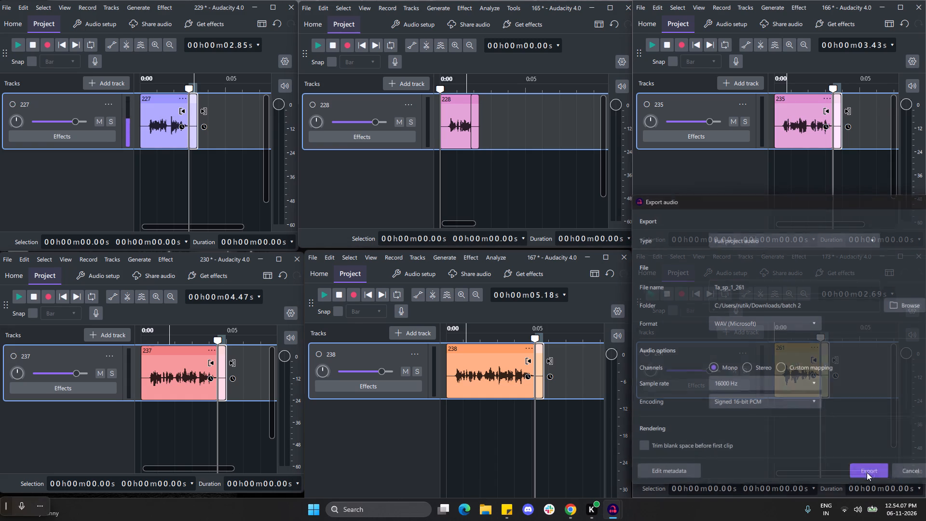
{"action": "left_click", "coordinate": [720, 432]}
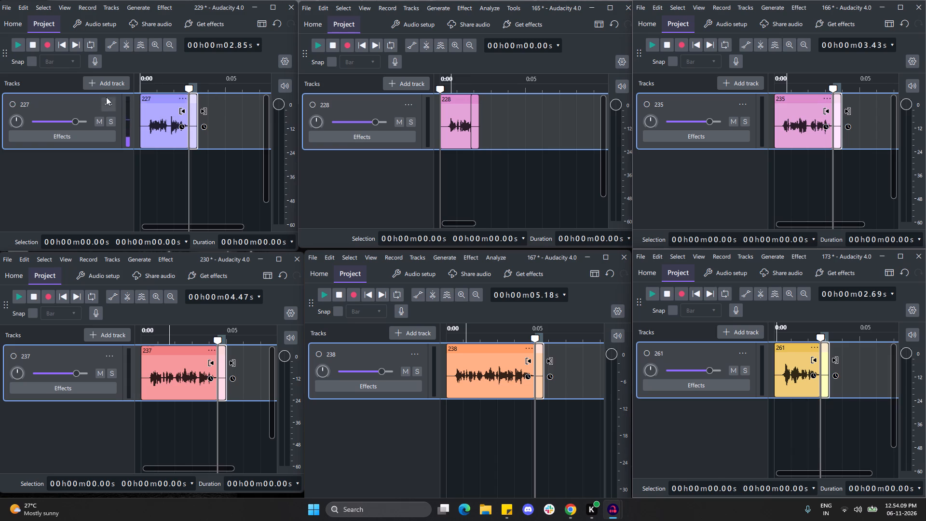
Delete the exported tracks 227, 237, 228, 238, 235 and 261 from the six open projects.
{"action": "left_click", "coordinate": [110, 100]}
{"action": "left_click", "coordinate": [133, 152]}
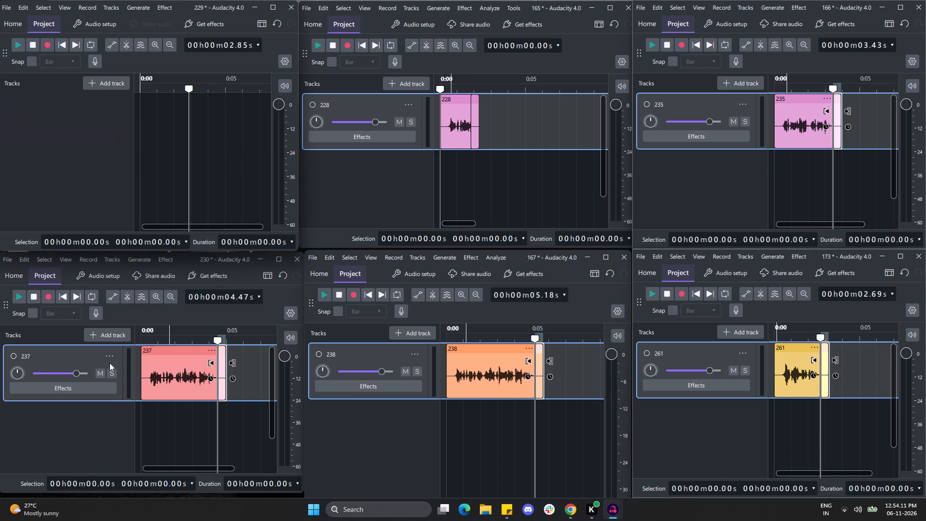
{"action": "left_click", "coordinate": [104, 354]}
{"action": "left_click", "coordinate": [124, 202]}
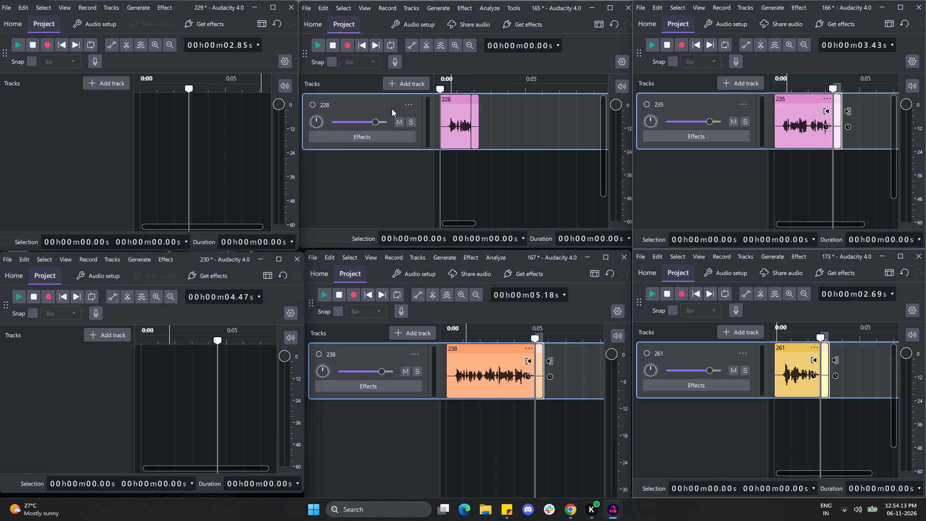
{"action": "left_click", "coordinate": [405, 105]}
{"action": "left_click", "coordinate": [422, 150]}
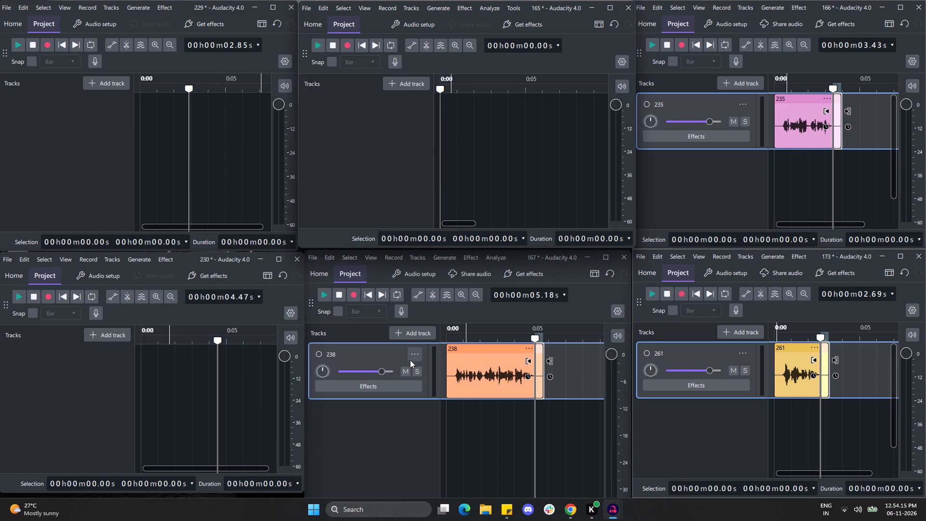
{"action": "left_click", "coordinate": [411, 354]}
{"action": "left_click", "coordinate": [438, 194]}
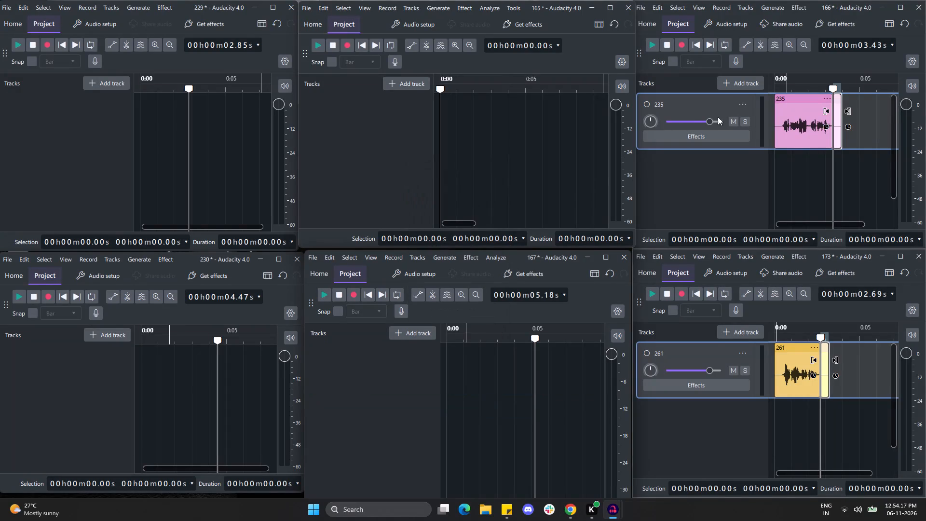
{"action": "left_click", "coordinate": [741, 106]}
{"action": "left_click", "coordinate": [749, 155]}
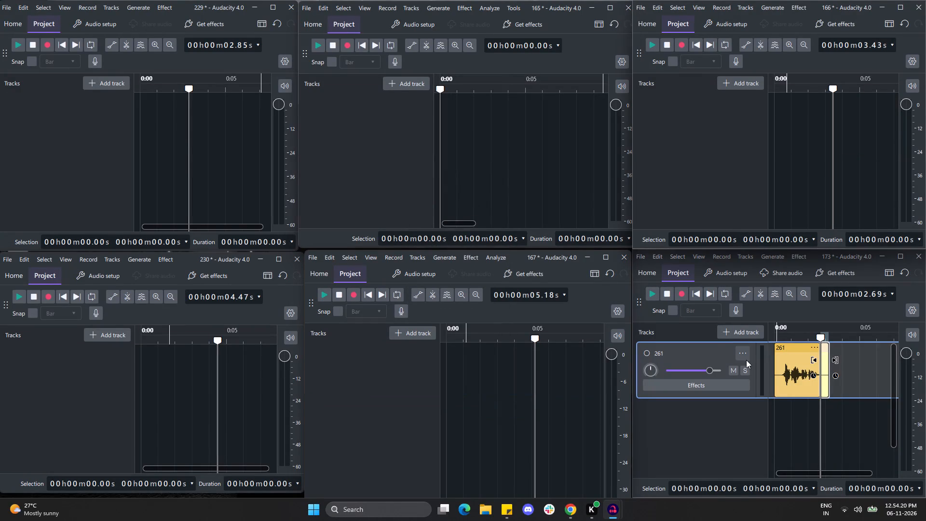
{"action": "left_click", "coordinate": [746, 354]}
{"action": "left_click", "coordinate": [757, 203]}
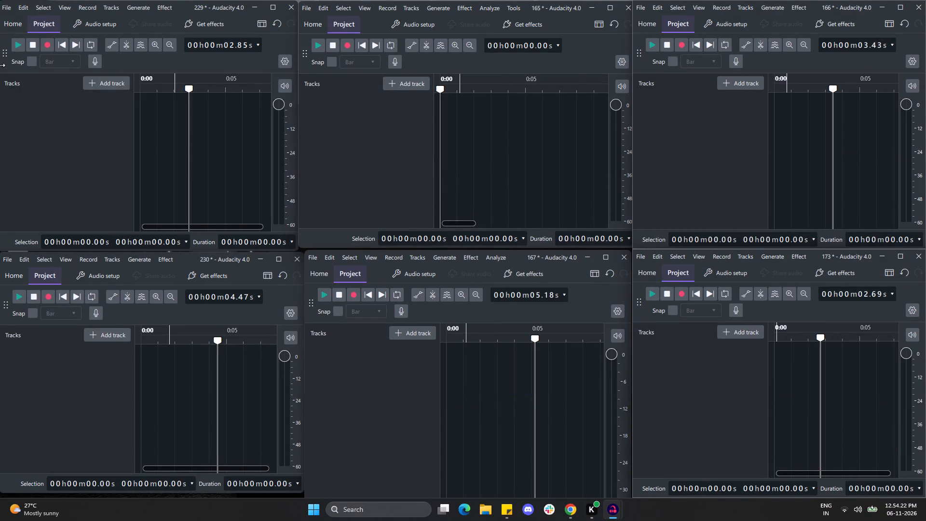
Import 263.mp3 from the Tamil Speaker 1 folder into project 229.
{"action": "left_click", "coordinate": [5, 9]}
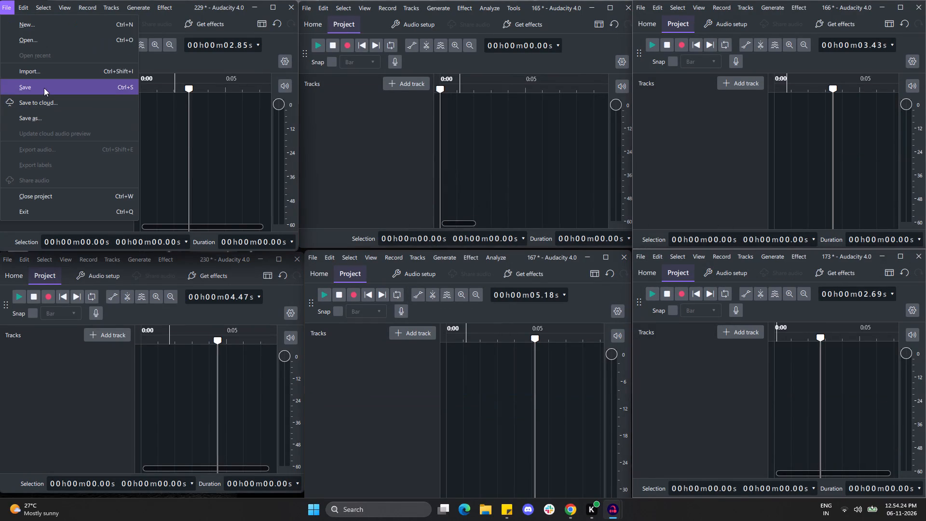
{"action": "left_click", "coordinate": [42, 73]}
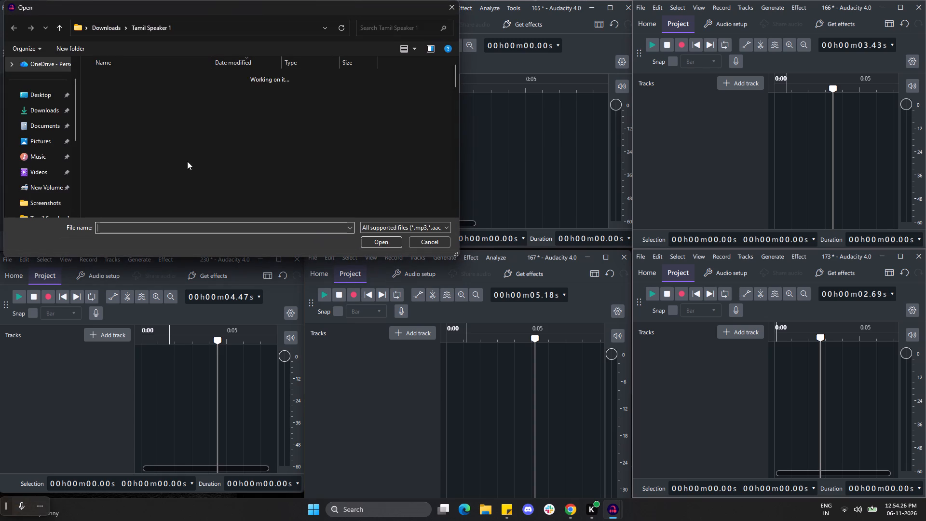
{"action": "left_click", "coordinate": [157, 169]}
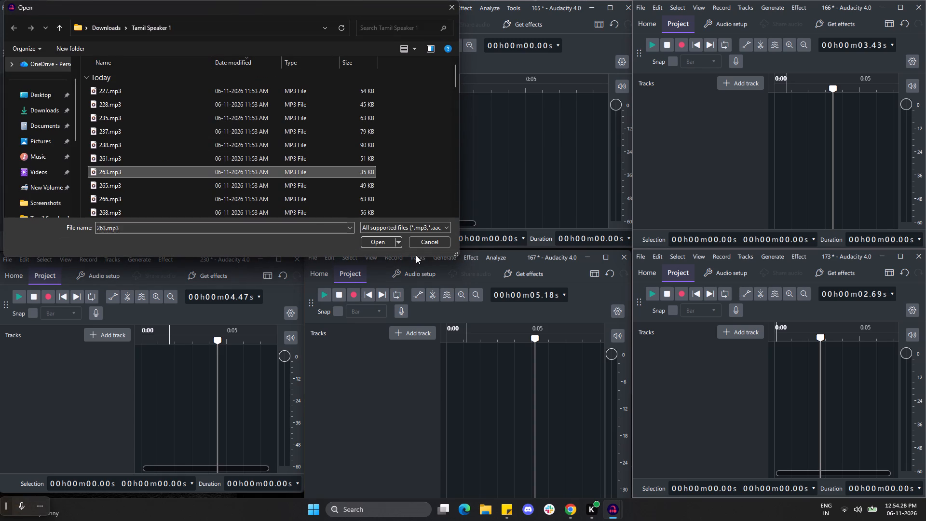
{"action": "left_click", "coordinate": [389, 239]}
Import 265.mp3 from the Tamil Speaker 1 folder into project 165.
{"action": "left_click", "coordinate": [306, 7]}
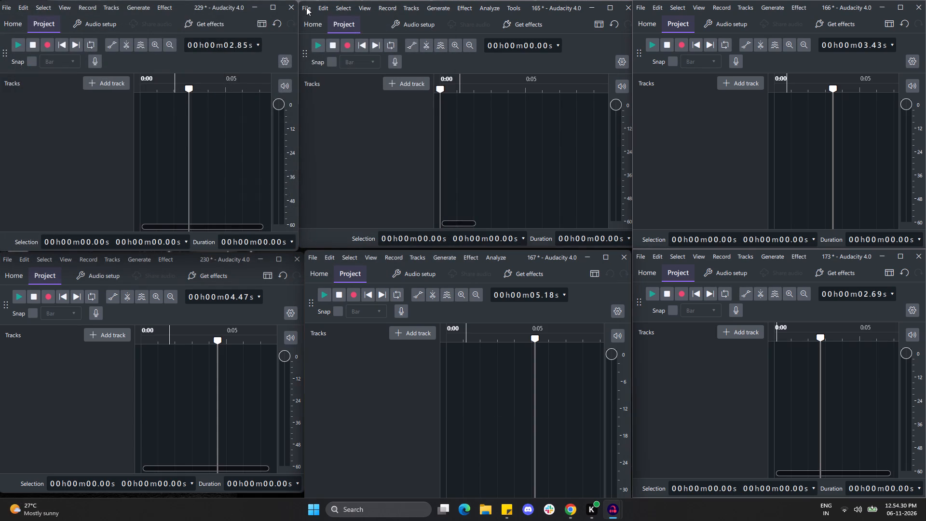
{"action": "left_click", "coordinate": [349, 77]}
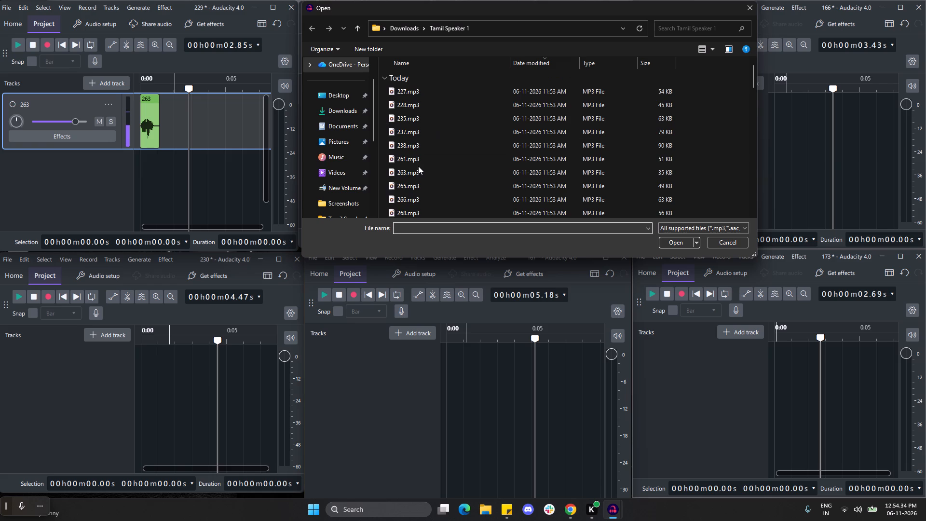
{"action": "left_click", "coordinate": [418, 175]}
{"action": "left_click", "coordinate": [429, 185]}
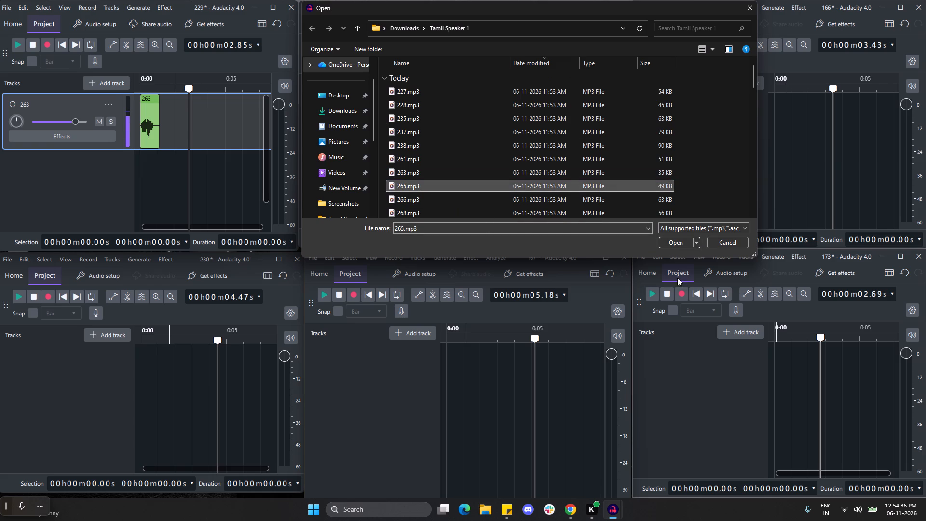
{"action": "left_click", "coordinate": [669, 245]}
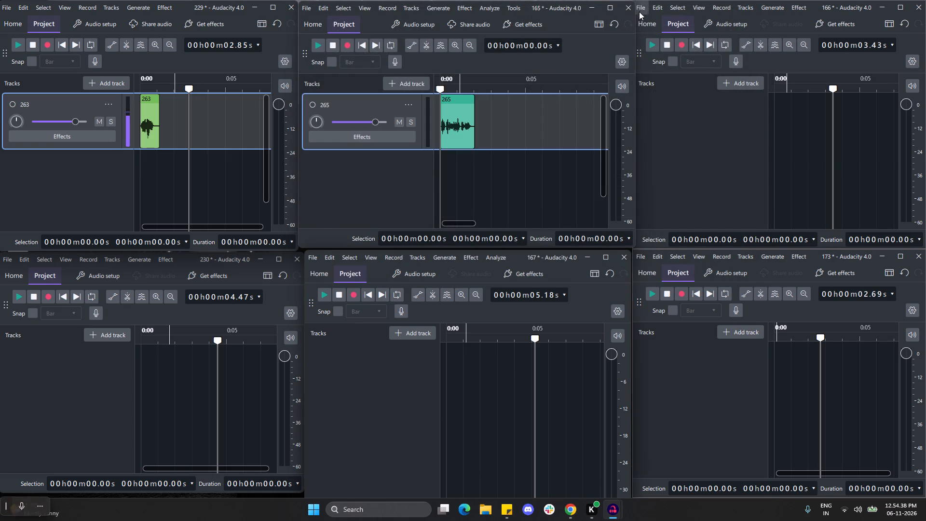
Import 266.mp3 from the Tamil Speaker 1 folder into project 166.
{"action": "left_click", "coordinate": [640, 9]}
{"action": "left_click", "coordinate": [677, 76]}
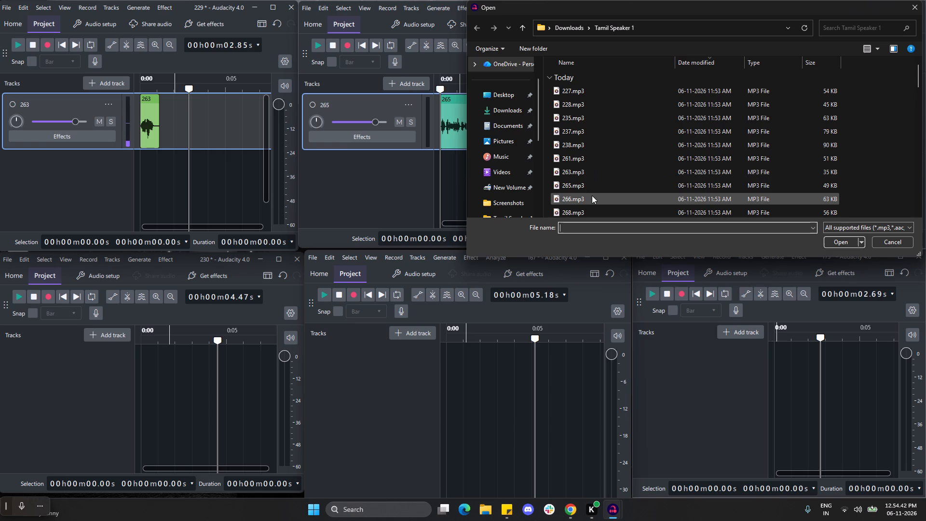
{"action": "left_click", "coordinate": [592, 195]}
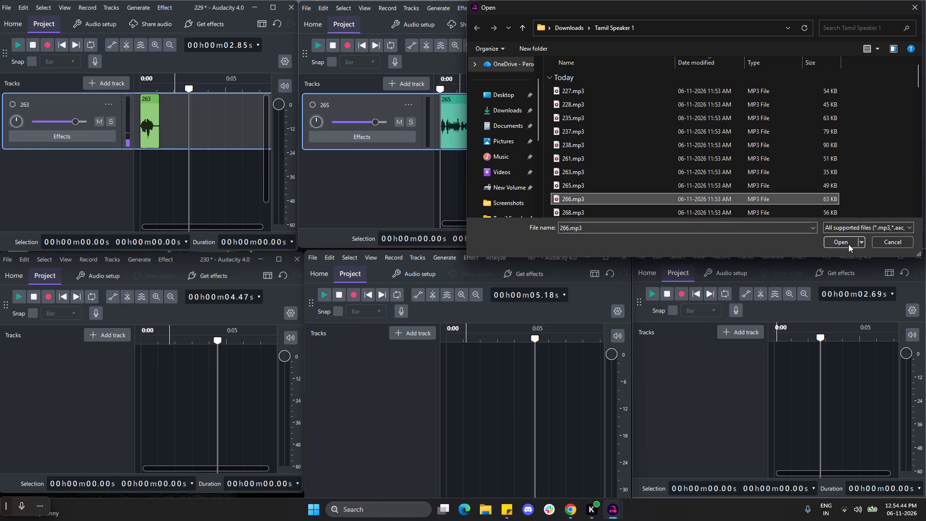
{"action": "left_click", "coordinate": [844, 242]}
Import 268.mp3 from the Tamil Speaker 1 folder into project 230.
{"action": "left_click", "coordinate": [6, 261]}
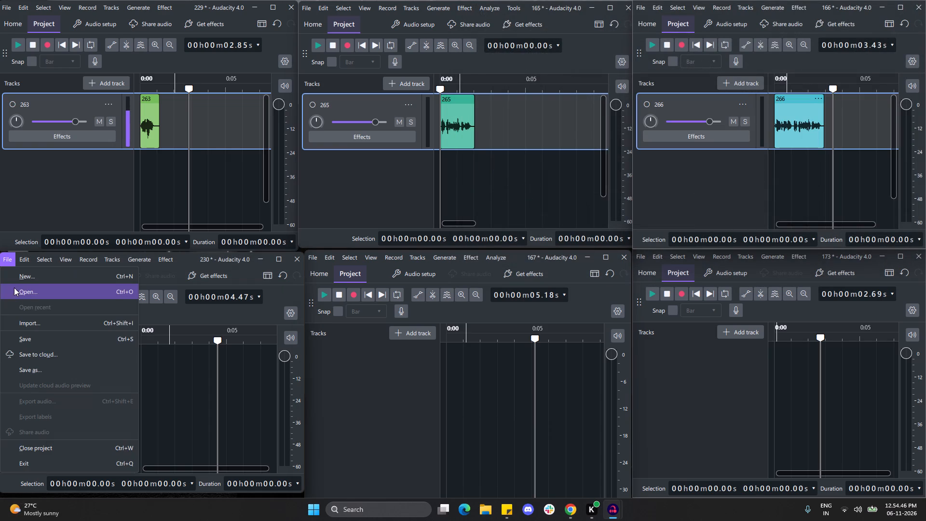
{"action": "left_click", "coordinate": [46, 326]}
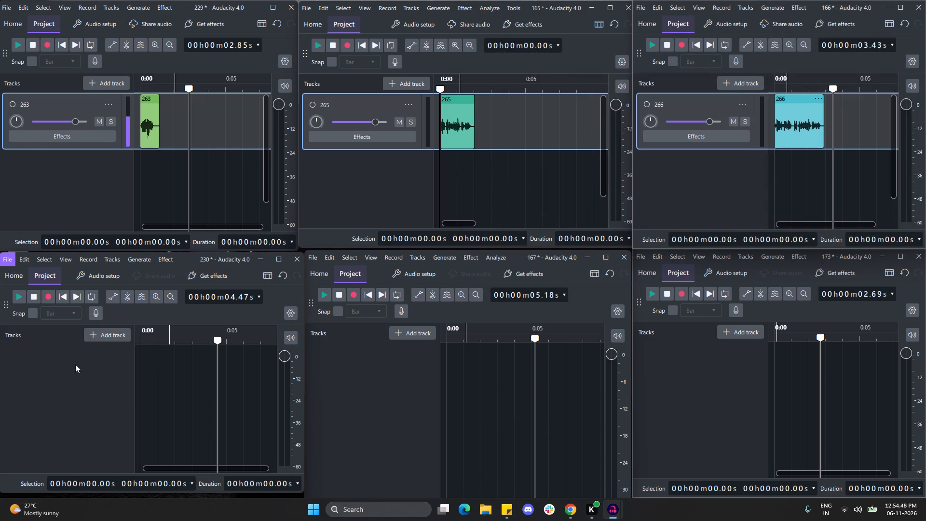
{"action": "left_click", "coordinate": [121, 447]}
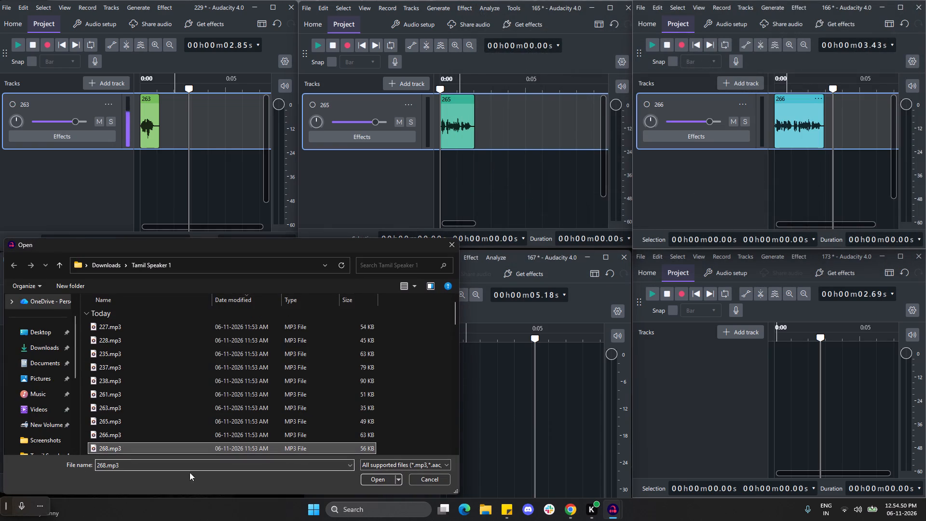
{"action": "left_click", "coordinate": [380, 478]}
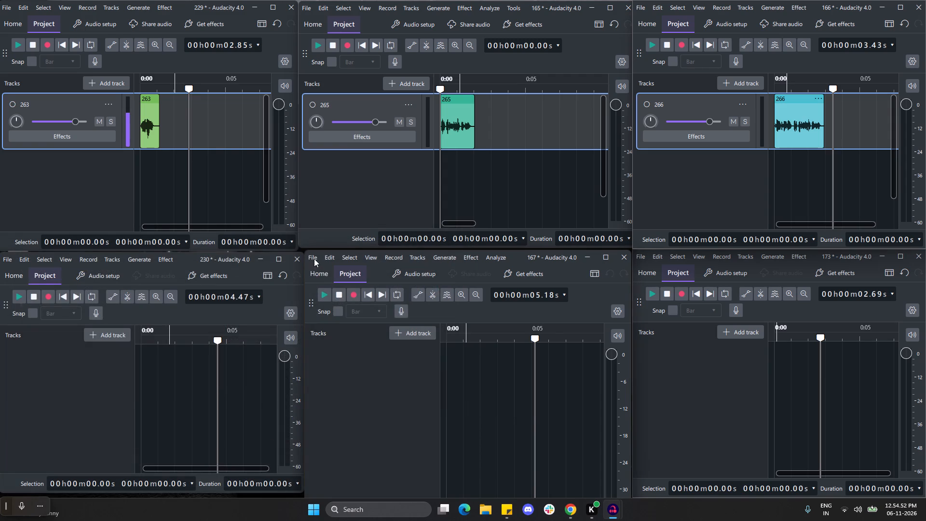
Import 281.mp3 from the Tamil Speaker 1 folder into project 167.
{"action": "left_click", "coordinate": [313, 258]}
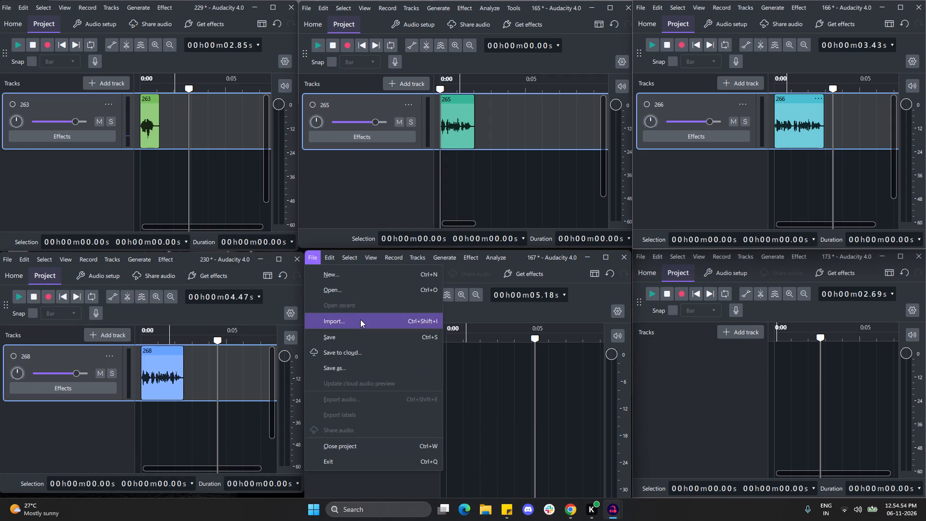
{"action": "left_click", "coordinate": [360, 320]}
{"action": "scroll", "coordinate": [469, 419], "scroll_direction": "down", "scroll_amount": 1}
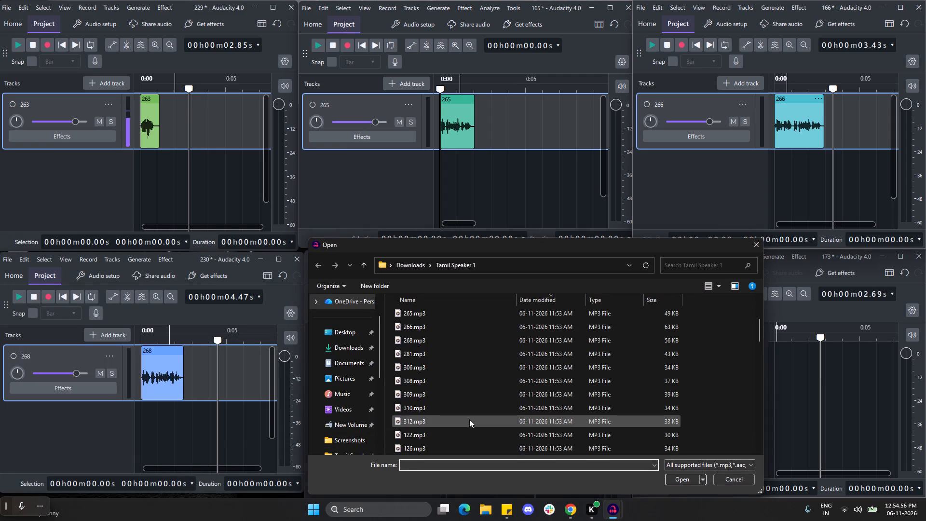
{"action": "left_click", "coordinate": [427, 340]}
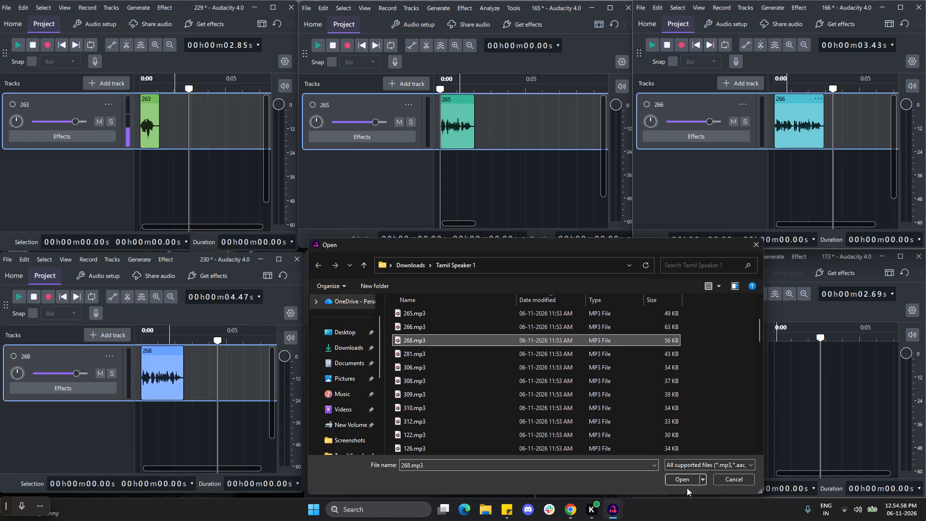
{"action": "left_click", "coordinate": [459, 355]}
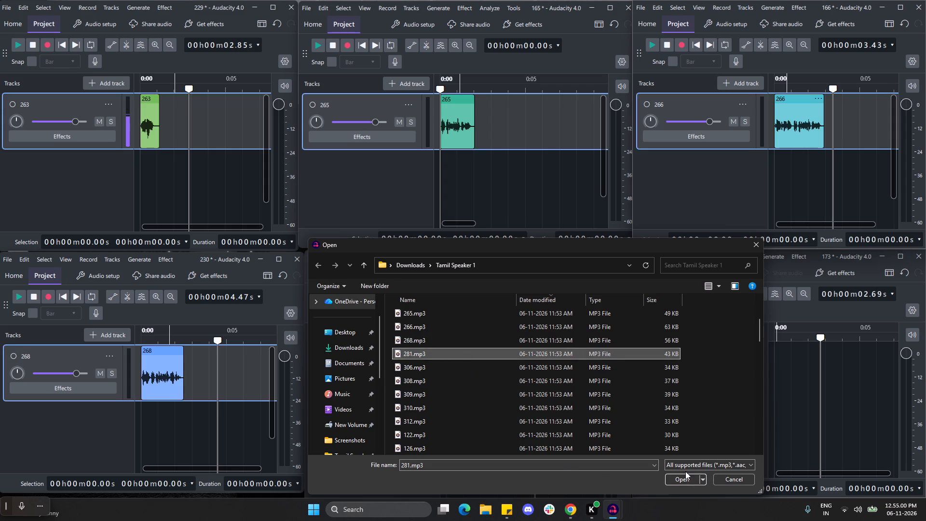
{"action": "left_click", "coordinate": [680, 477]}
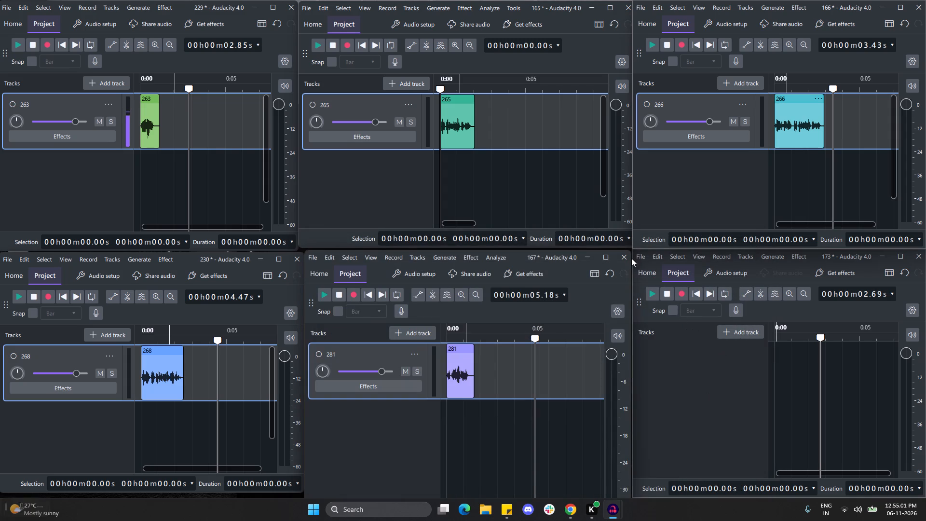
Import 306.mp3 from the Tamil Speaker 1 folder into project 173.
{"action": "left_click", "coordinate": [646, 258]}
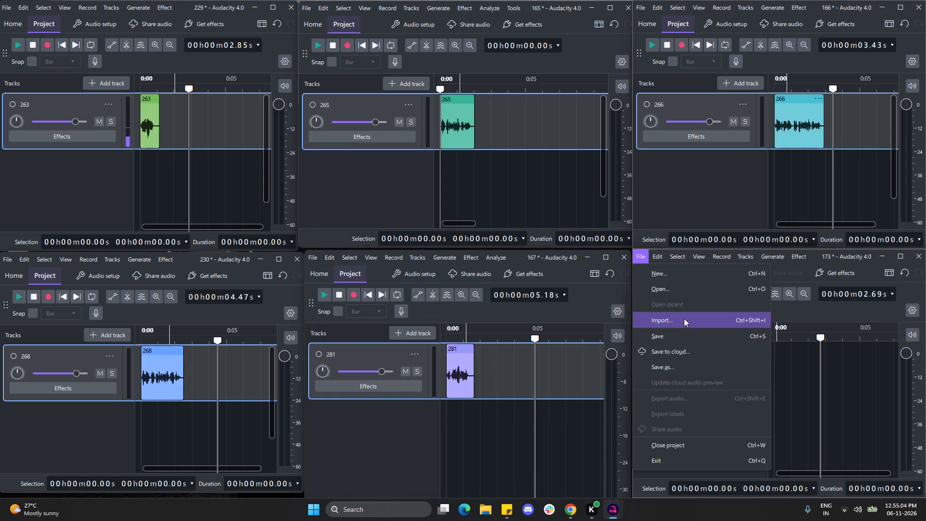
{"action": "left_click", "coordinate": [684, 318]}
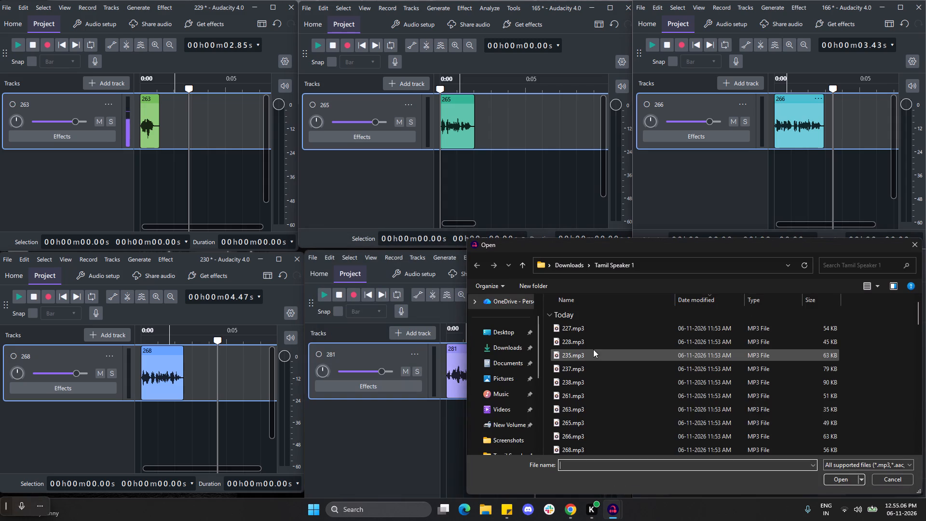
{"action": "scroll", "coordinate": [611, 436], "scroll_direction": "down", "scroll_amount": 1}
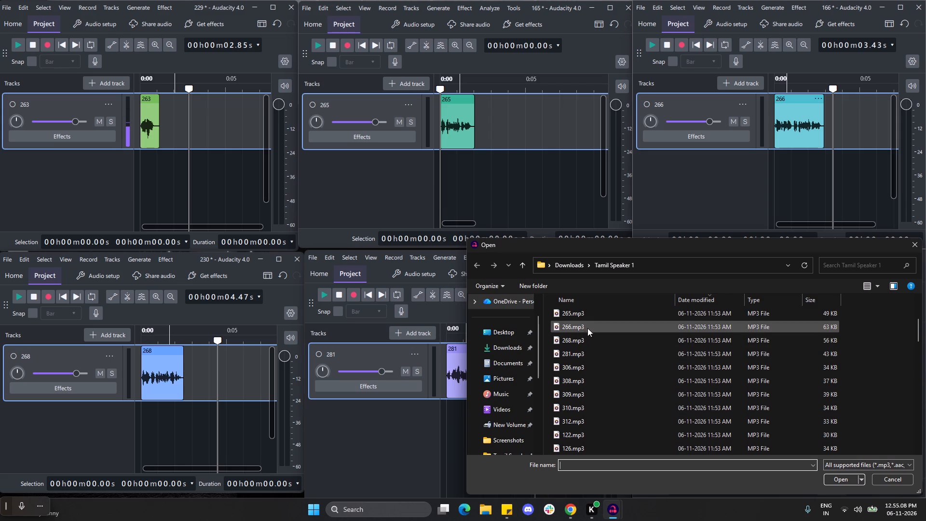
{"action": "left_click", "coordinate": [590, 370]}
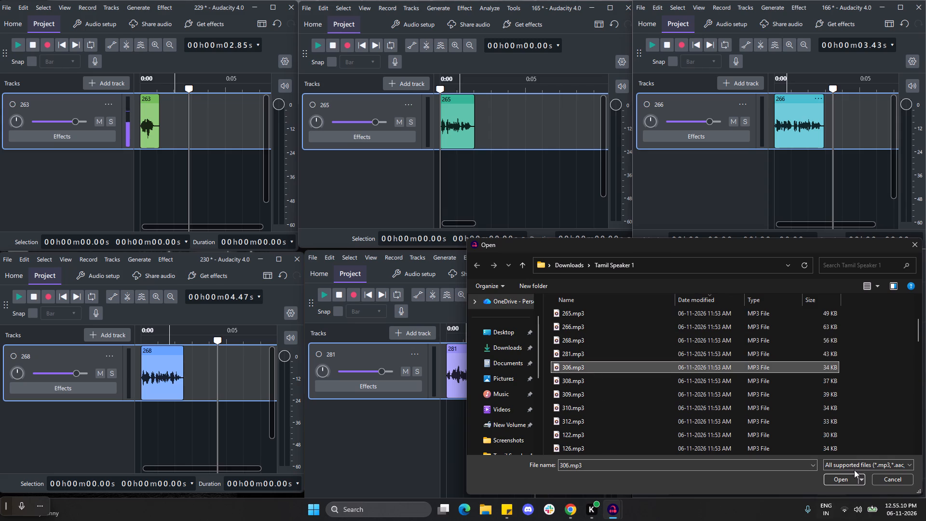
{"action": "left_click", "coordinate": [838, 480]}
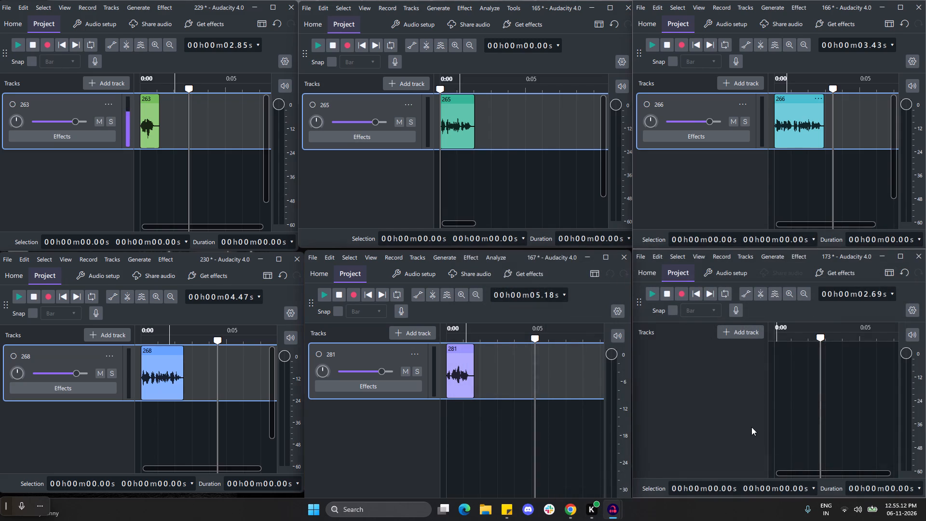
Place the playhead at the end of the clip in projects 173, 166, 167, 230 and 229.
{"action": "left_click", "coordinate": [793, 412]}
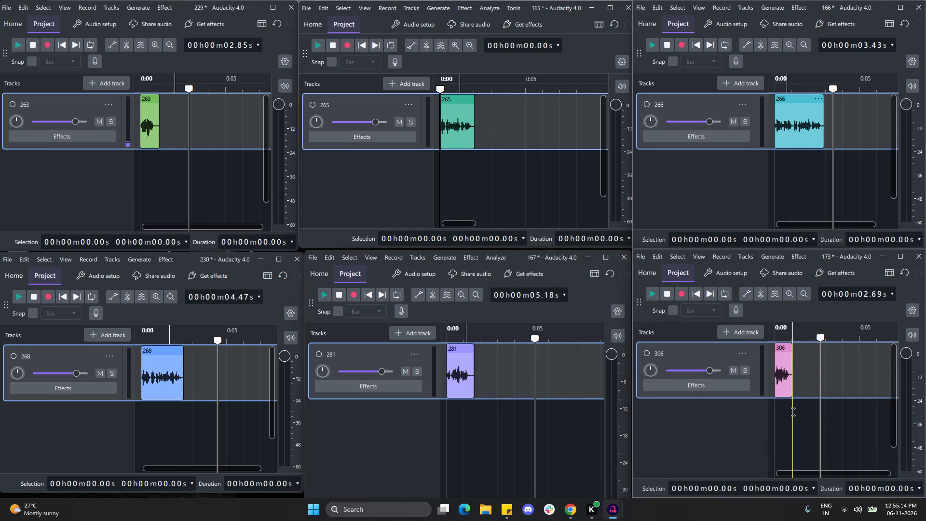
{"action": "left_click", "coordinate": [824, 182]}
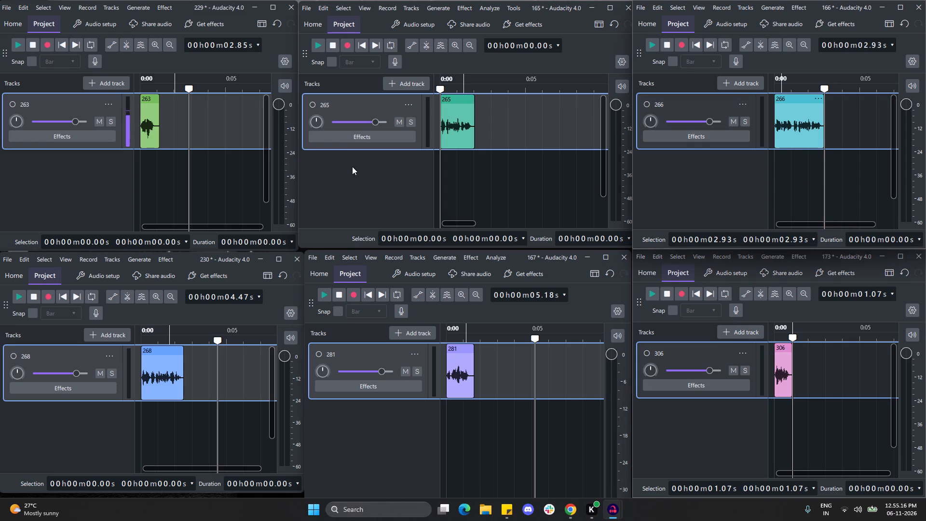
{"action": "left_click", "coordinate": [474, 408]}
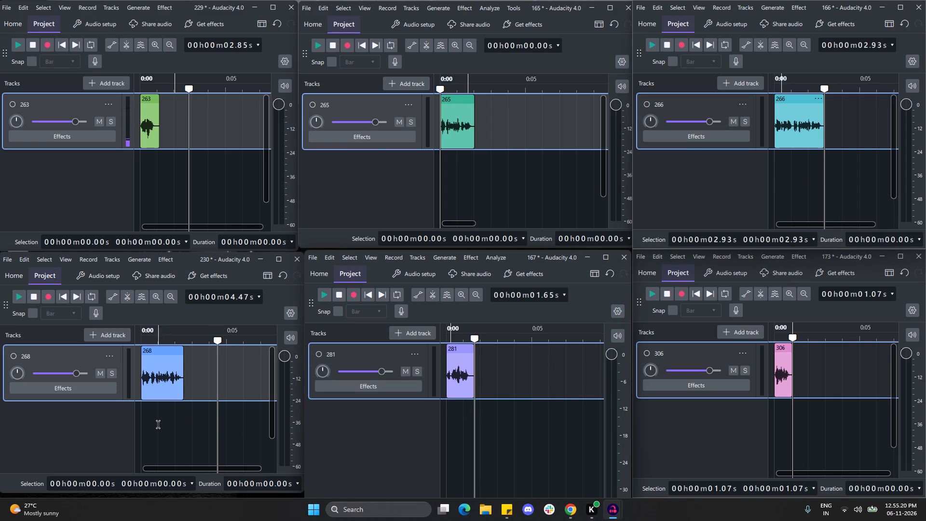
{"action": "left_click", "coordinate": [182, 420]}
{"action": "left_click", "coordinate": [160, 158]}
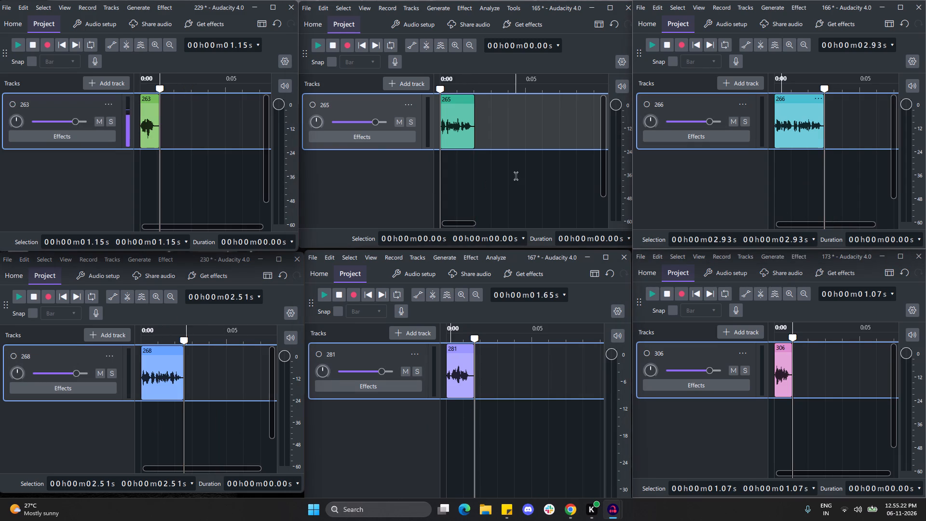
Generate 0.5 s of silence at both the start and the end of clip 265 in project 165.
{"action": "left_click", "coordinate": [441, 7]}
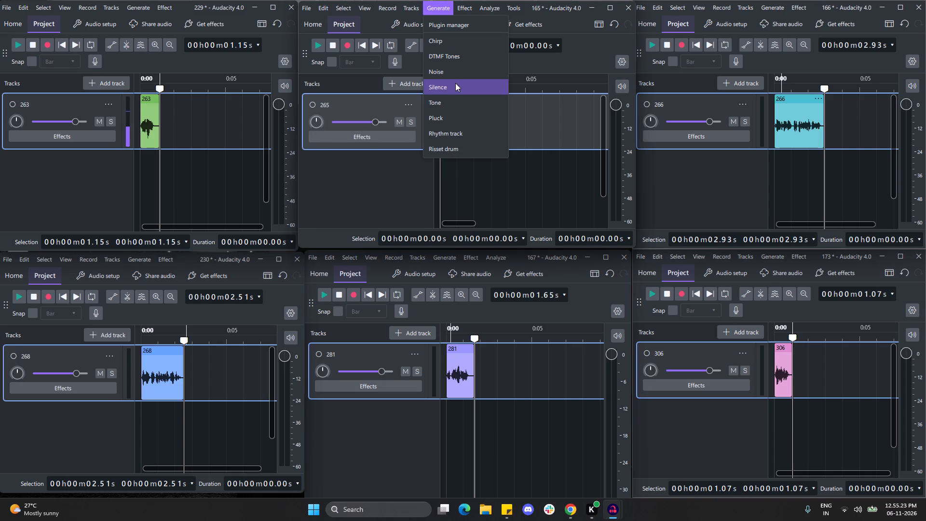
{"action": "left_click", "coordinate": [455, 82]}
{"action": "left_click", "coordinate": [466, 148]}
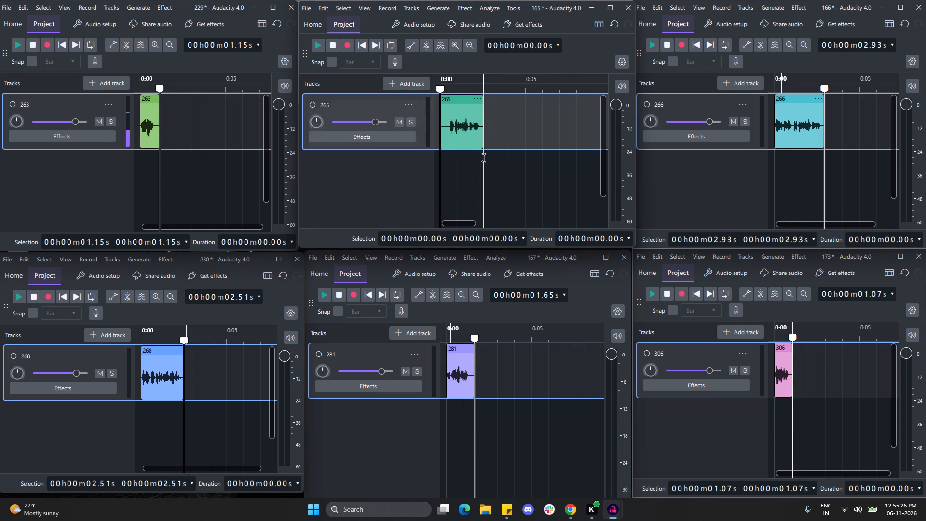
{"action": "left_click", "coordinate": [484, 158]}
{"action": "left_click", "coordinate": [439, 9]}
{"action": "left_click", "coordinate": [452, 89]}
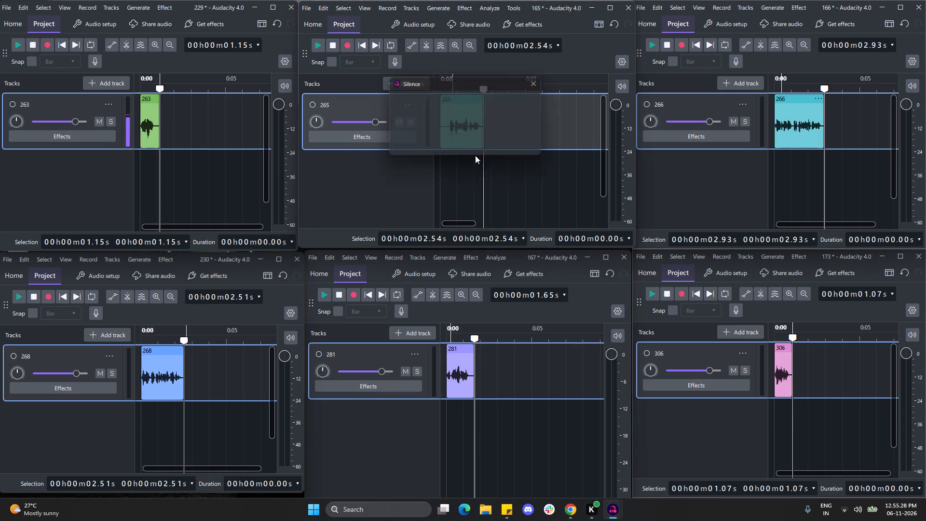
{"action": "left_click", "coordinate": [477, 146]}
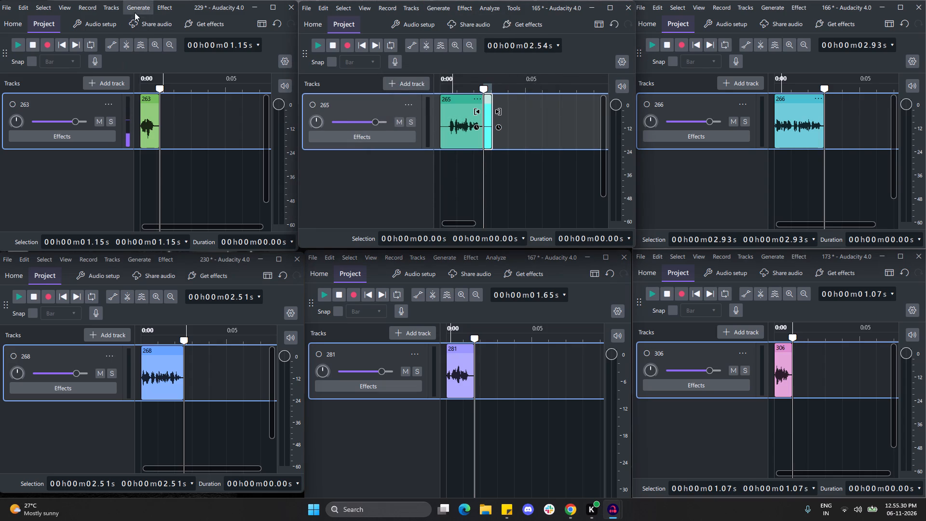
Generate 0.5 s of silence at the end of clip 263 in project 229, and return the playheads of projects 165 and 229 to zero.
{"action": "left_click", "coordinate": [134, 9]}
{"action": "left_click", "coordinate": [151, 92]}
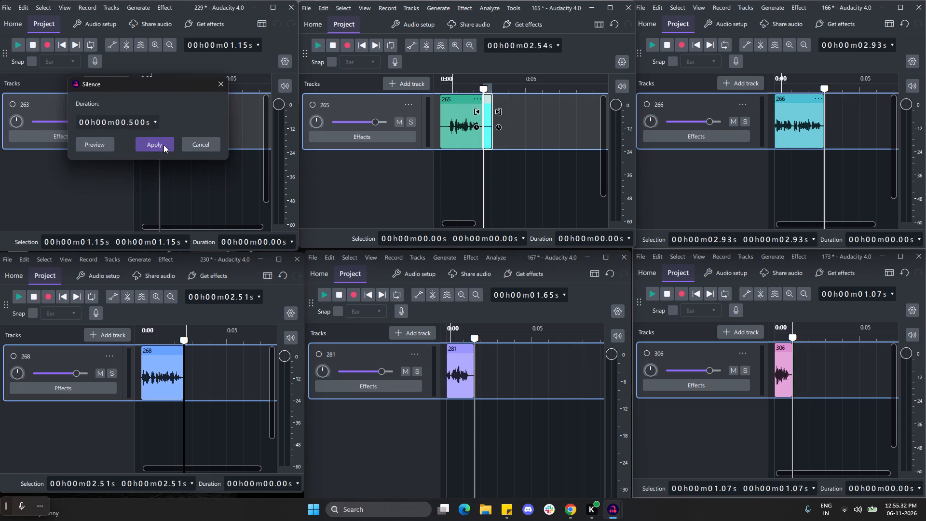
{"action": "left_click", "coordinate": [161, 145]}
{"action": "left_click", "coordinate": [440, 166]}
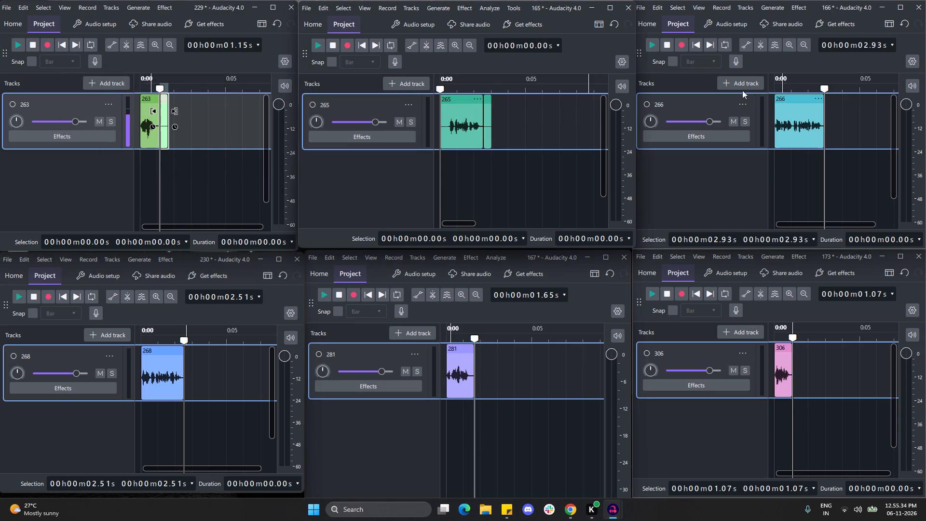
{"action": "left_click", "coordinate": [140, 164]}
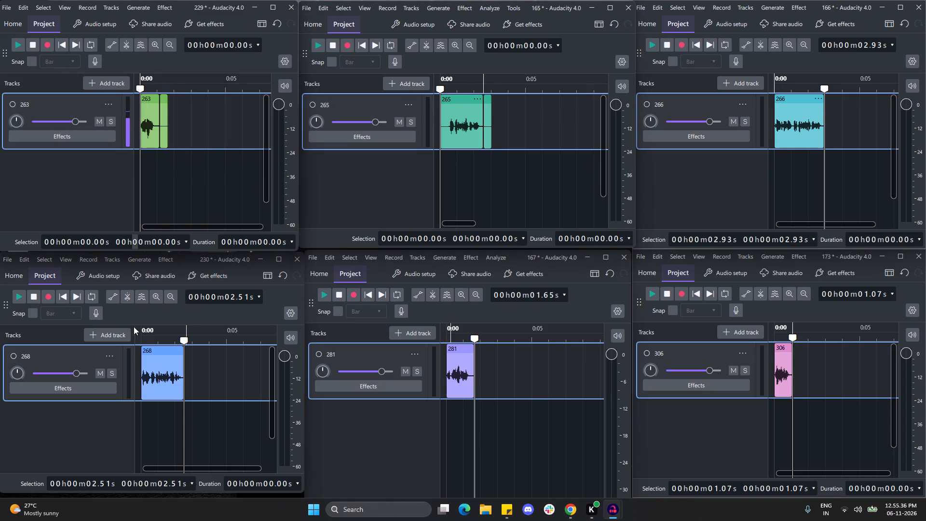
Generate 0.5 s of silence at the end of clip 268 in project 230 and return its playhead to the start.
{"action": "left_click", "coordinate": [136, 260]}
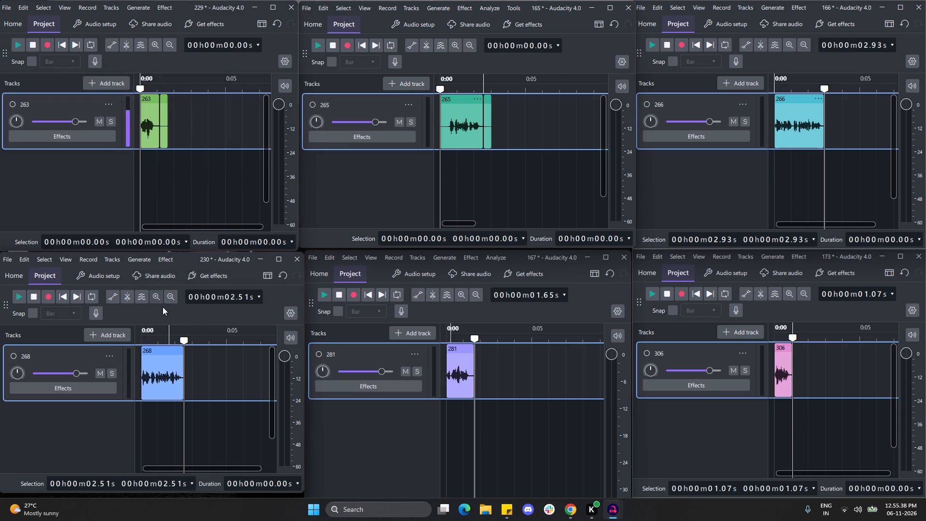
{"action": "left_click", "coordinate": [150, 335]}
{"action": "left_click", "coordinate": [160, 389]}
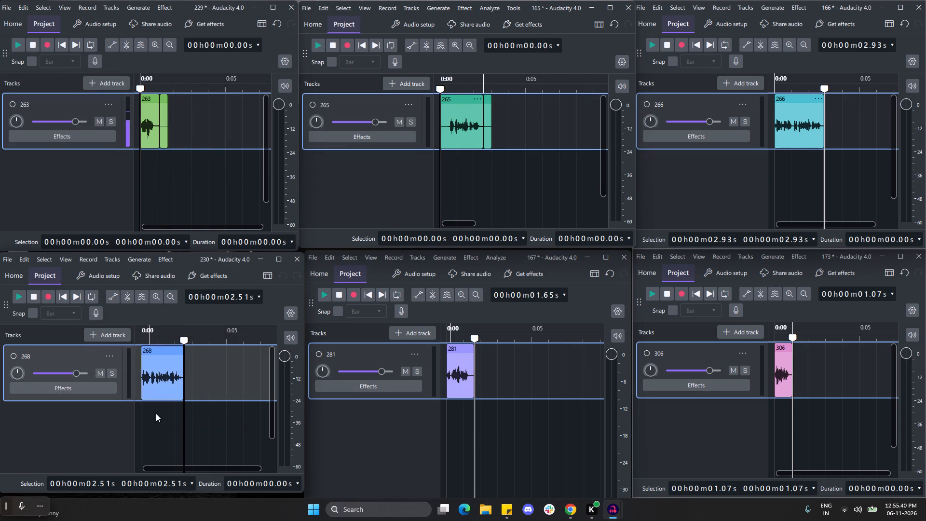
{"action": "left_click", "coordinate": [142, 421]}
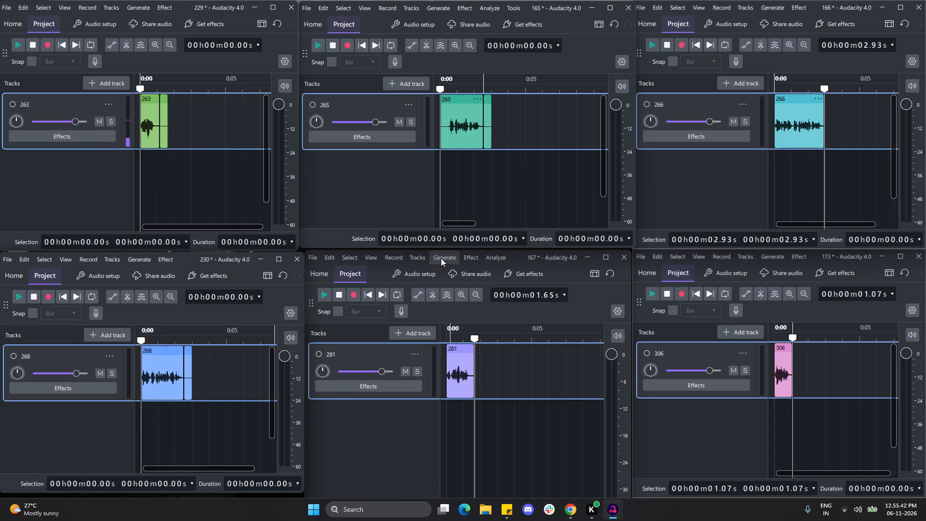
Generate 0.5 s of silence at the end of clip 281 in project 167 and return its playhead to the start.
{"action": "left_click", "coordinate": [441, 258]}
{"action": "left_click", "coordinate": [453, 339]}
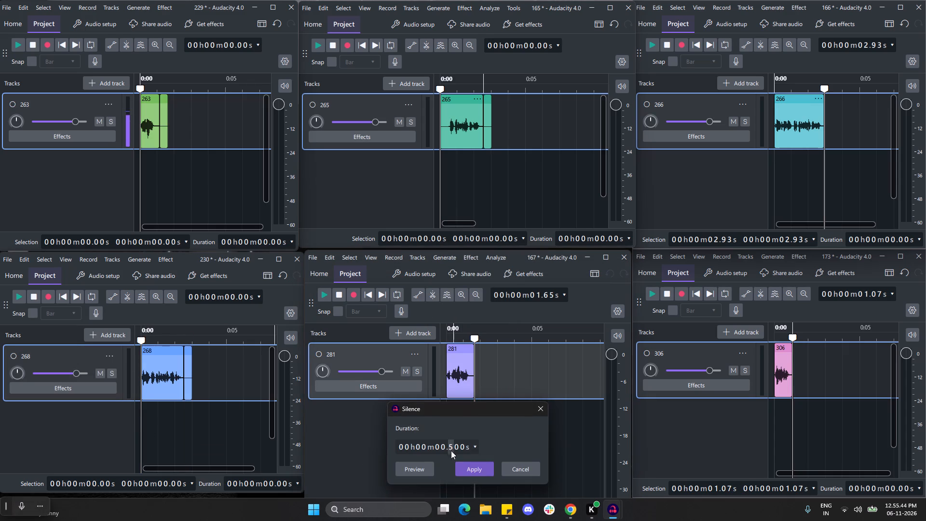
{"action": "left_click", "coordinate": [467, 470]}
{"action": "left_click", "coordinate": [448, 414]}
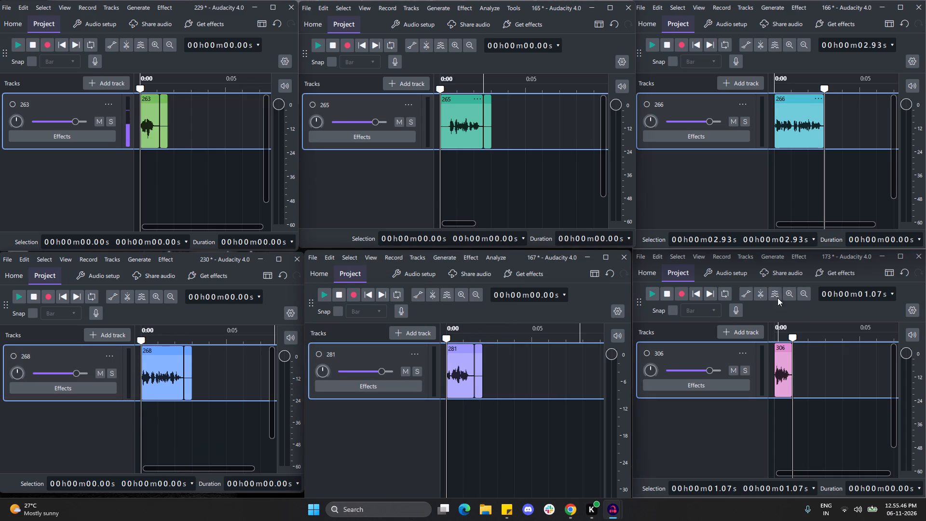
Generate 0.5 s of silence at the end of clip 306 in project 173 and return its playhead to the start.
{"action": "left_click", "coordinate": [778, 254]}
{"action": "left_click", "coordinate": [777, 337]}
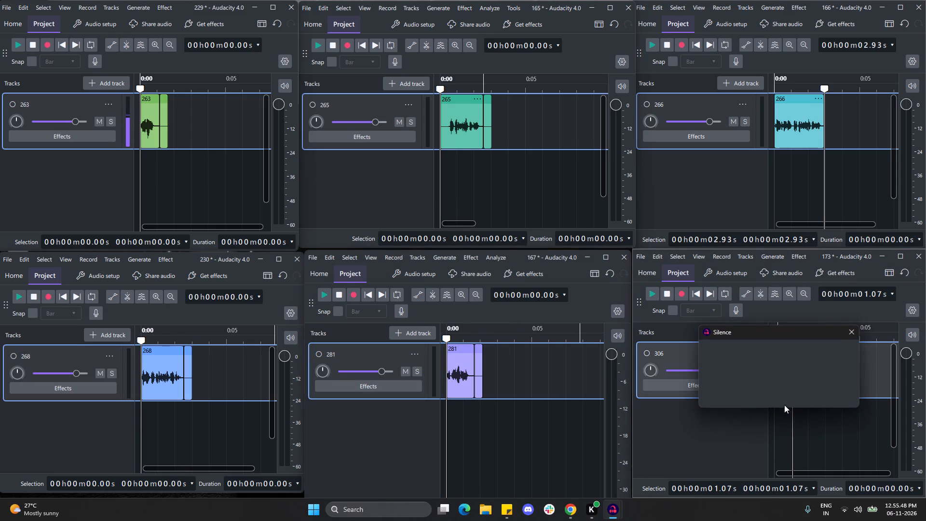
{"action": "left_click", "coordinate": [779, 396]}
{"action": "left_click", "coordinate": [775, 412]}
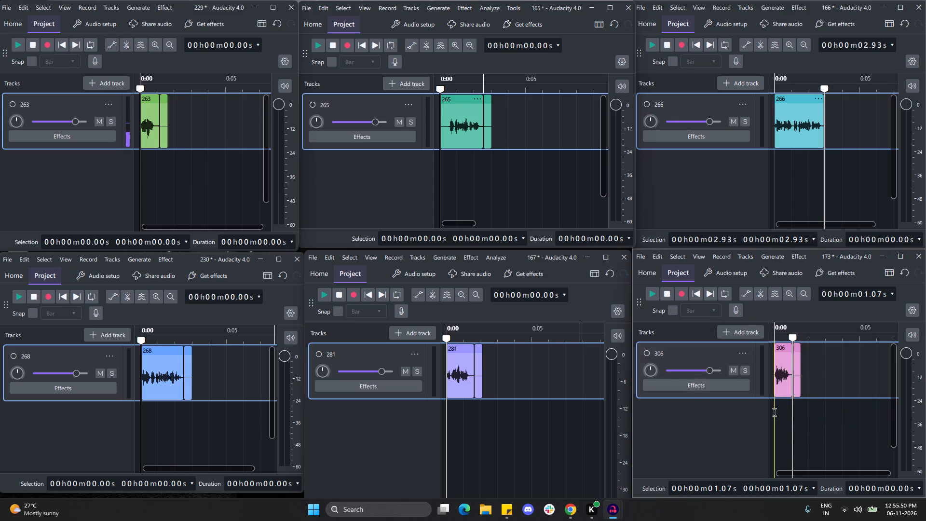
Generate 0.5 s of silence at both the end and the start of clip 266 in project 166.
{"action": "left_click", "coordinate": [774, 7]}
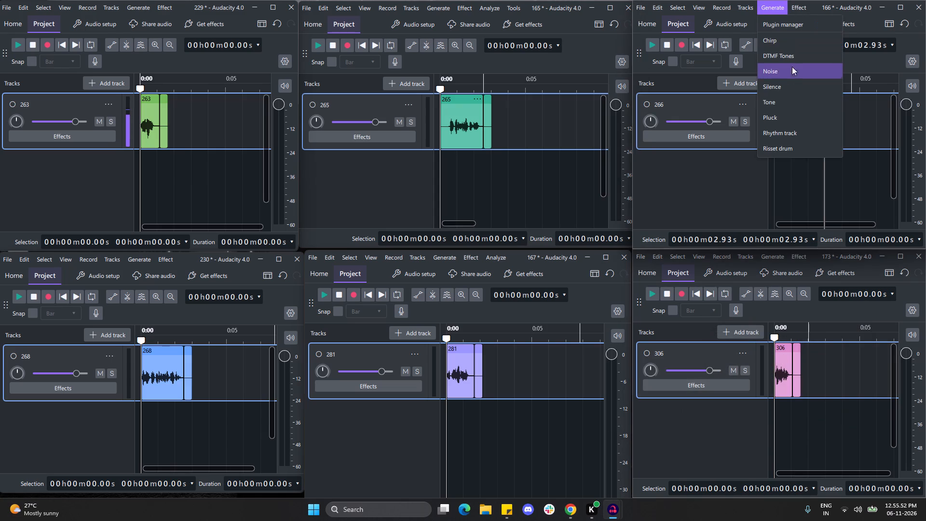
{"action": "left_click", "coordinate": [776, 82]}
{"action": "left_click", "coordinate": [785, 145]}
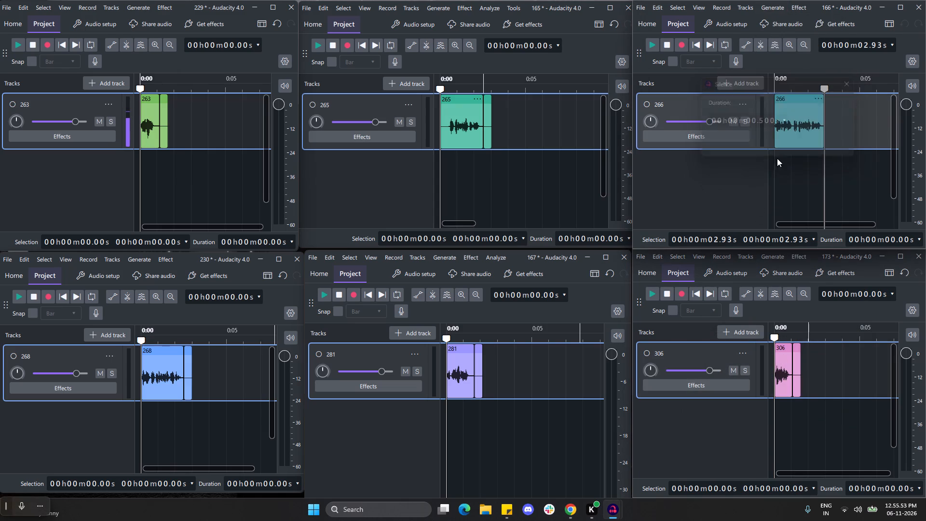
{"action": "left_click", "coordinate": [775, 159]}
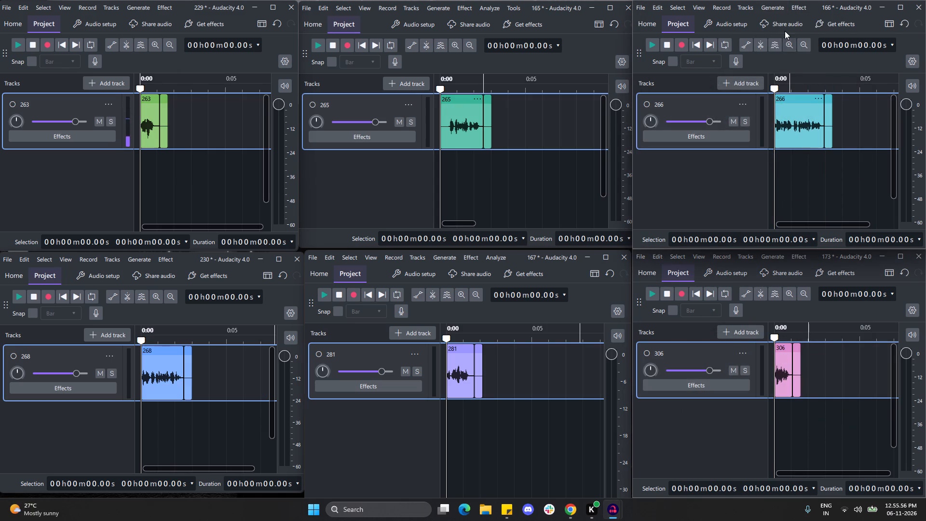
{"action": "left_click", "coordinate": [769, 8]}
{"action": "left_click", "coordinate": [773, 90]}
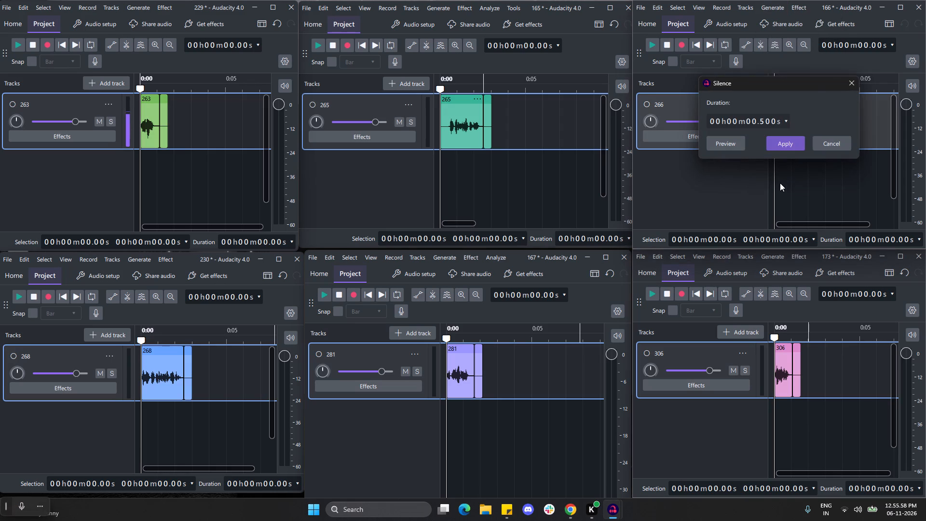
{"action": "left_click", "coordinate": [782, 146]}
Generate 0.5 s of silence at the start of clip 306 in project 173.
{"action": "left_click", "coordinate": [772, 260]}
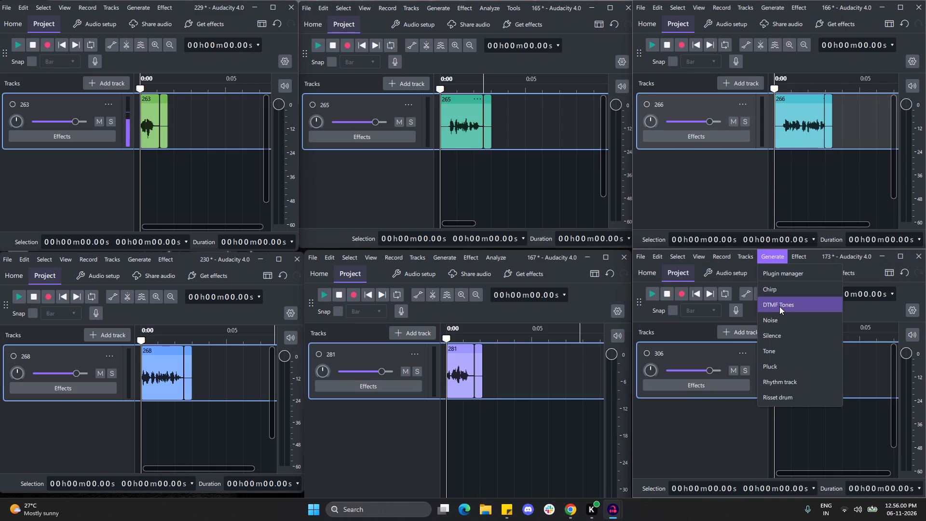
{"action": "left_click", "coordinate": [778, 336]}
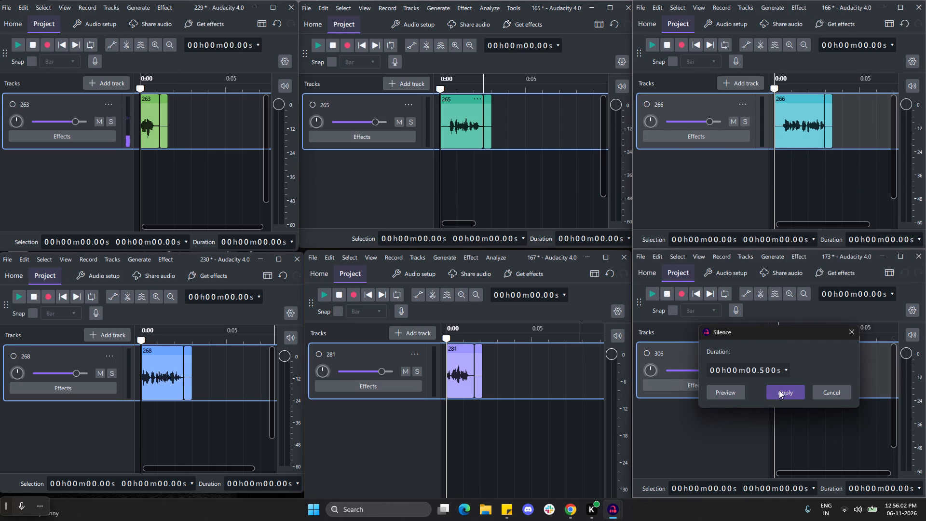
{"action": "left_click", "coordinate": [779, 392]}
Generate 0.5 s of silence at the start of clip 281 in project 167.
{"action": "left_click", "coordinate": [449, 260]}
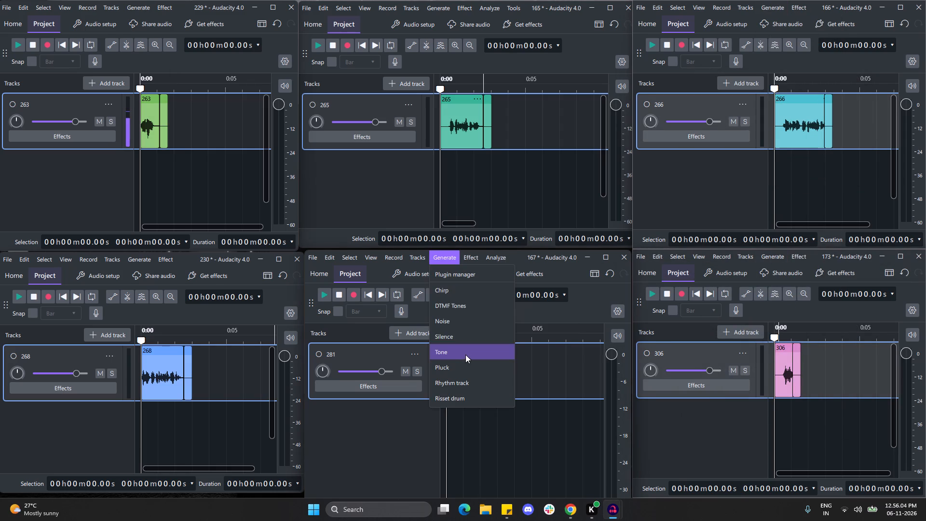
{"action": "left_click", "coordinate": [461, 338]}
{"action": "left_click", "coordinate": [468, 473]}
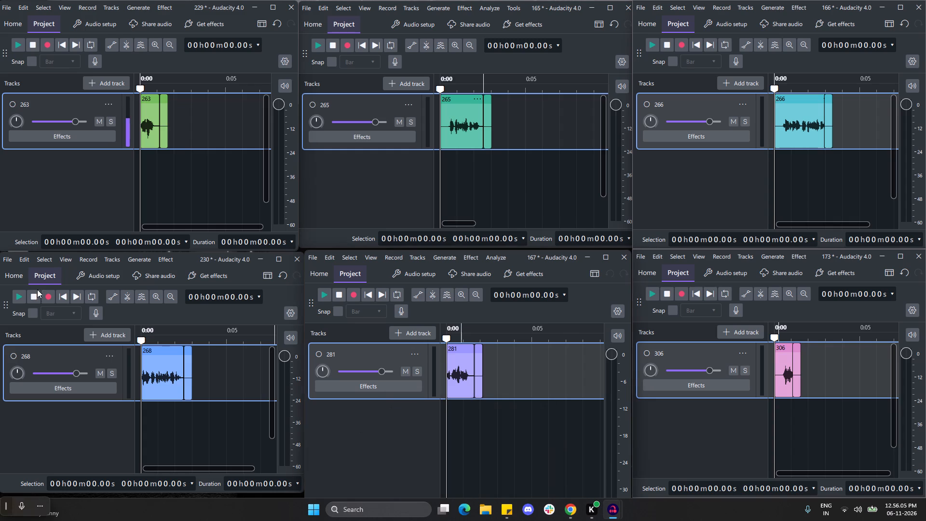
Generate 0.5 s of silence at the start of clip 268 in project 230.
{"action": "left_click", "coordinate": [131, 258]}
{"action": "left_click", "coordinate": [152, 343]}
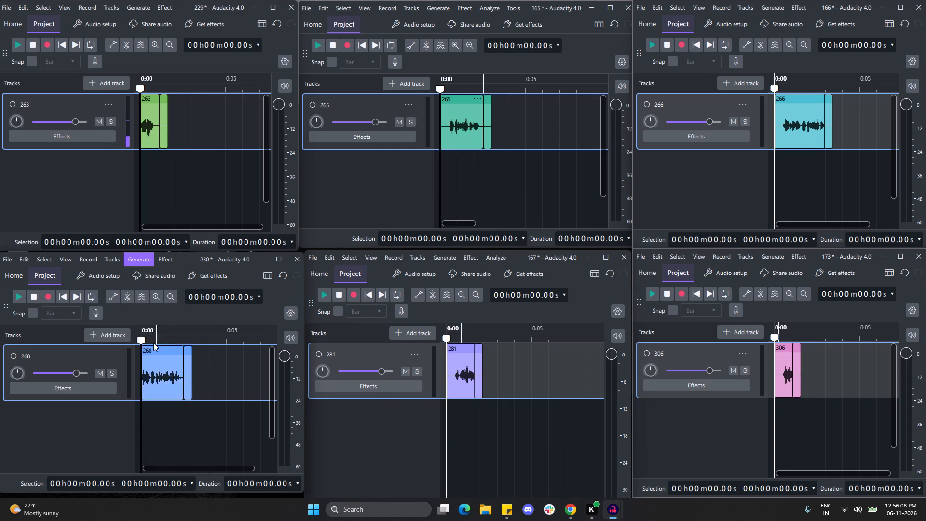
{"action": "left_click", "coordinate": [154, 390]}
Generate 0.5 s of silence at the start of clip 263 in project 229.
{"action": "left_click", "coordinate": [136, 8]}
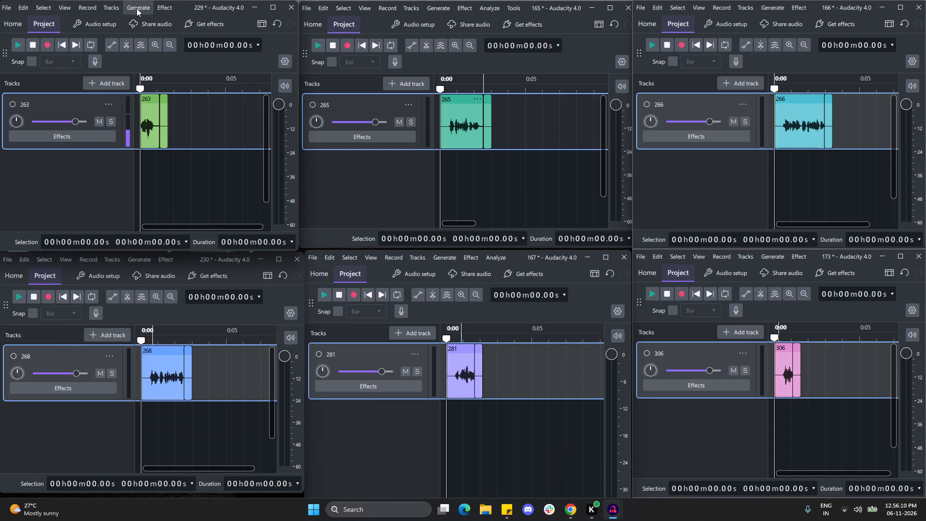
{"action": "left_click", "coordinate": [152, 82]}
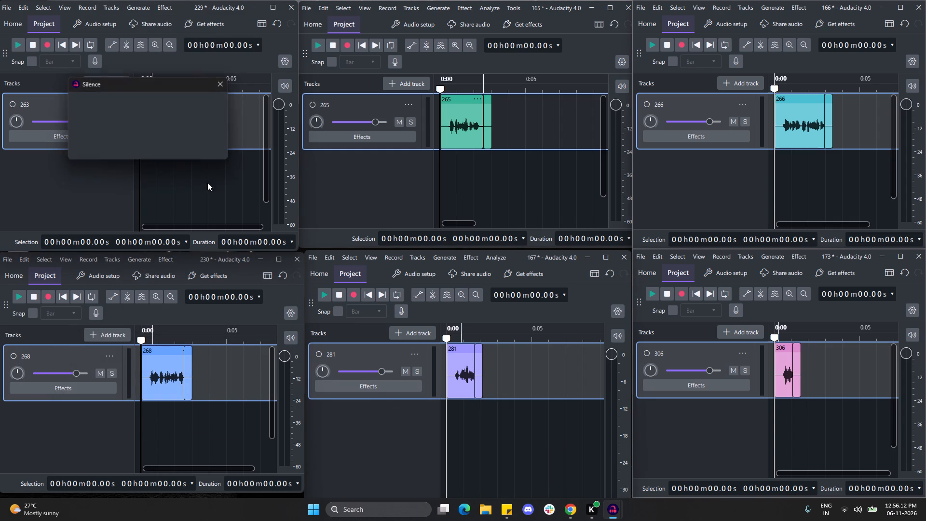
{"action": "left_click", "coordinate": [163, 146]}
Export the padded audio of clip 263 from project 229.
{"action": "left_click", "coordinate": [6, 8]}
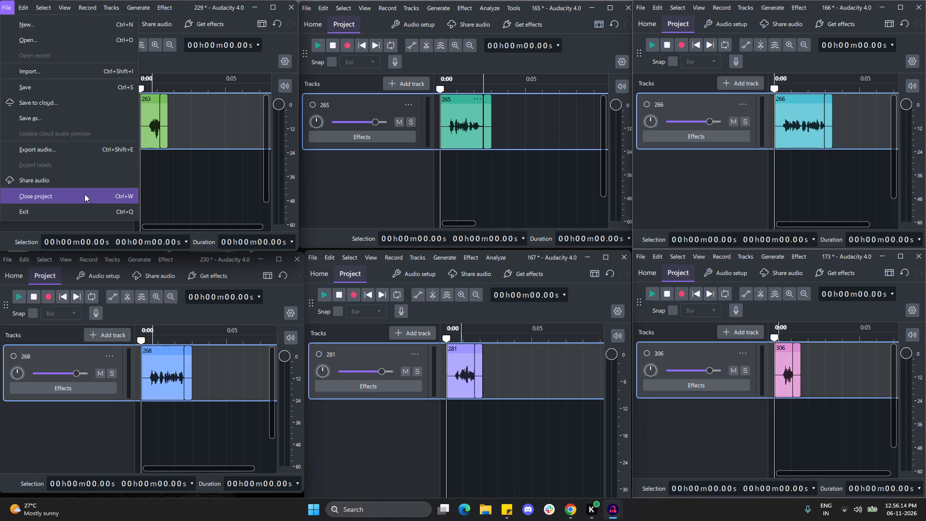
Export project 229 as a mono 16000 Hz WAV named Ta_sp_1_263 in the batch 2 folder.
{"action": "left_click", "coordinate": [68, 145]}
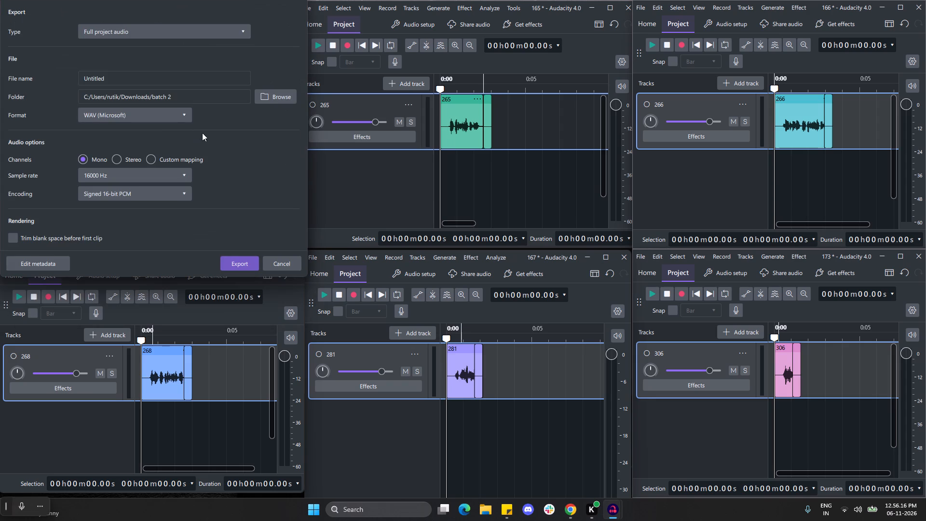
{"action": "left_click", "coordinate": [140, 76], "text": "ctrl"}
{"action": "key", "text": "ctrl+a"}
{"action": "key", "text": "ctrl+v"}
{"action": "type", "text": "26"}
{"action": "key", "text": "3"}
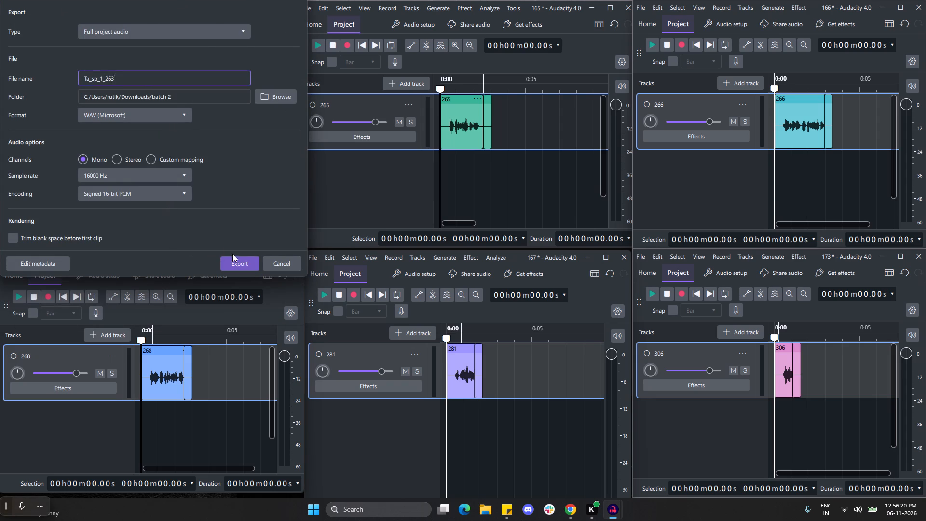
{"action": "left_click", "coordinate": [236, 261]}
Export project 165 as a mono 16000 Hz WAV named Ta_sp_1_265 in the batch 2 folder.
{"action": "left_click", "coordinate": [300, 9]}
{"action": "left_click", "coordinate": [307, 8]}
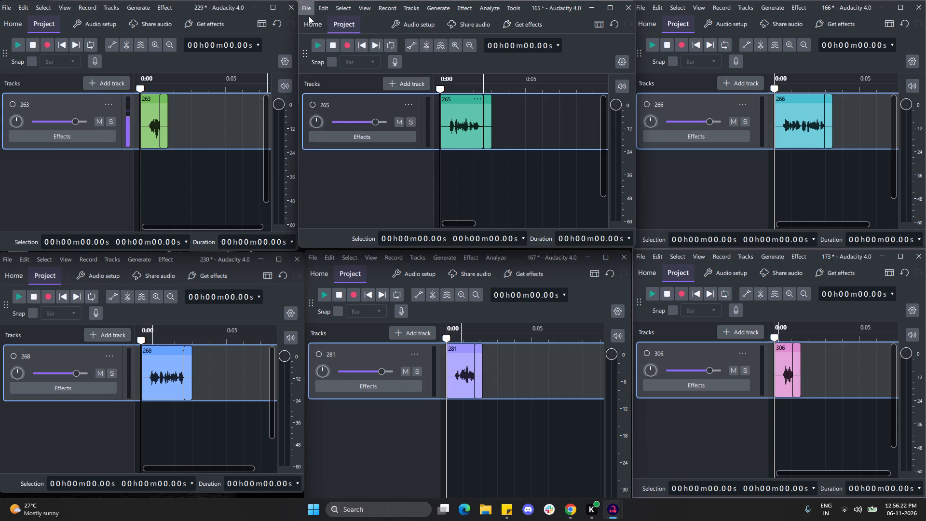
{"action": "left_click", "coordinate": [356, 151]}
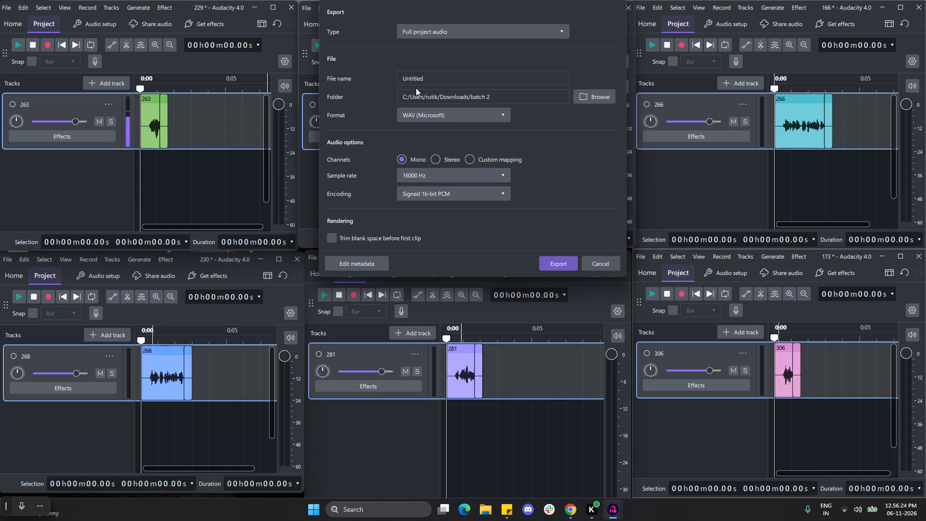
{"action": "left_click", "coordinate": [424, 79], "text": "ctrl"}
{"action": "key", "text": "ctrl+a"}
{"action": "key", "text": "ctrl+v"}
{"action": "key", "text": "ctrl+a"}
{"action": "key", "text": "ctrl+v"}
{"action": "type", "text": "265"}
{"action": "left_click", "coordinate": [558, 265]}
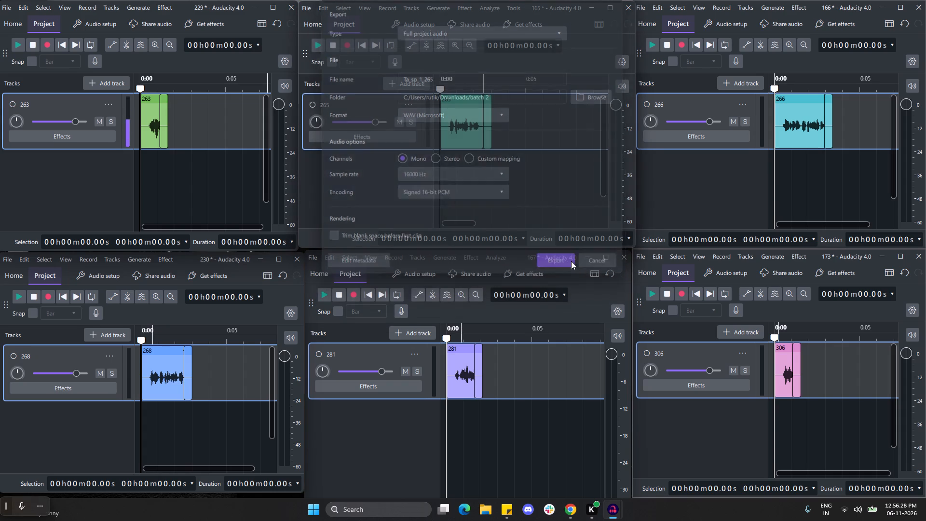
Export project 166 as a mono 16000 Hz WAV named Ta_sp_1_266 in the batch 2 folder.
{"action": "left_click", "coordinate": [643, 12]}
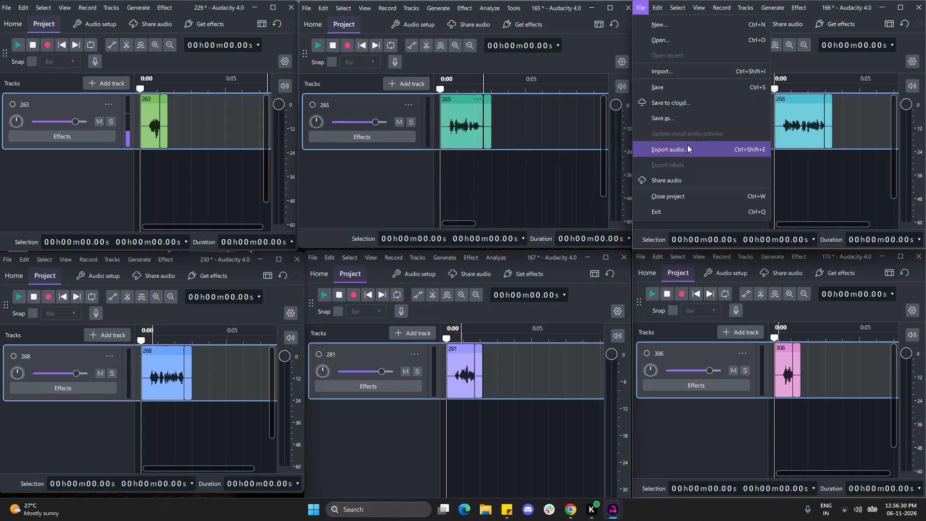
{"action": "left_click", "coordinate": [687, 148]}
{"action": "left_click", "coordinate": [756, 84], "text": "ctrl"}
{"action": "key", "text": "ctrl+a"}
{"action": "key", "text": "ctrl+v"}
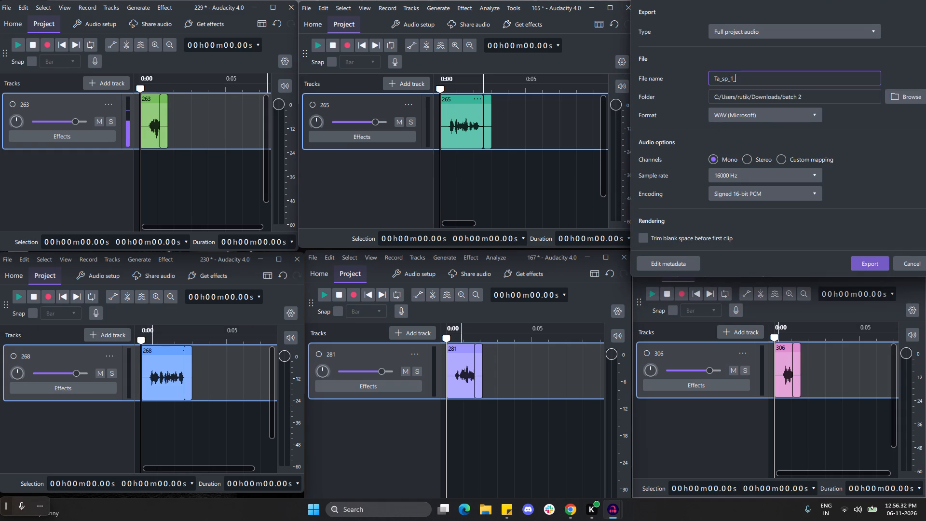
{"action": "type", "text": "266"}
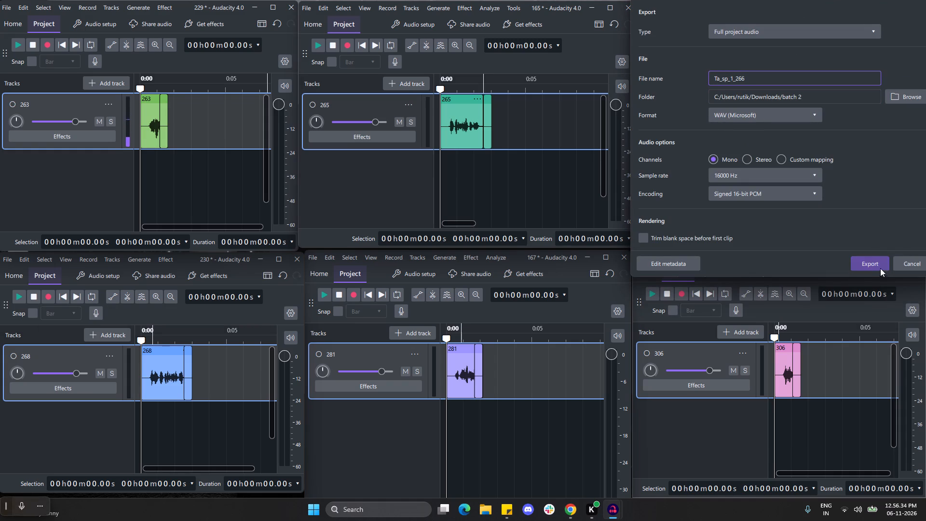
{"action": "left_click", "coordinate": [865, 261]}
Export project 230 as a mono 16000 Hz WAV named Ta_sp_1_268 in the batch 2 folder.
{"action": "left_click", "coordinate": [8, 259]}
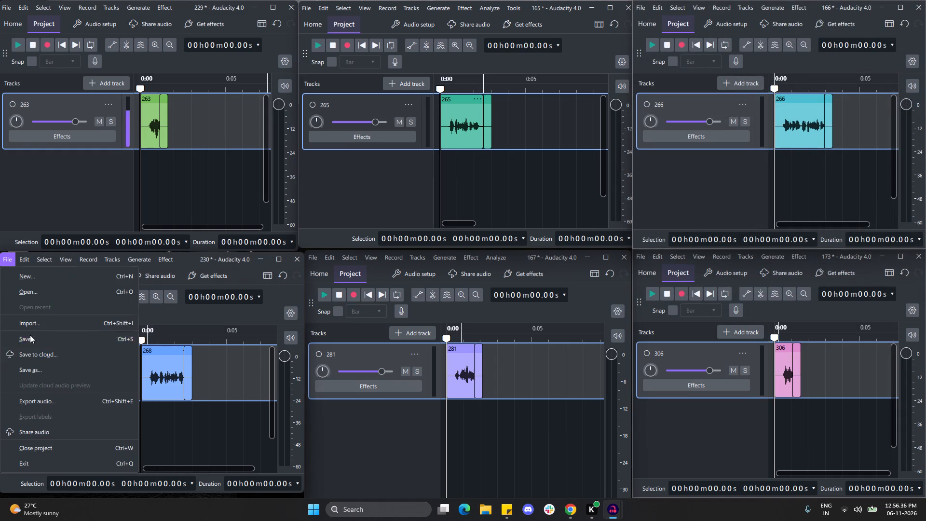
{"action": "left_click", "coordinate": [50, 407]}
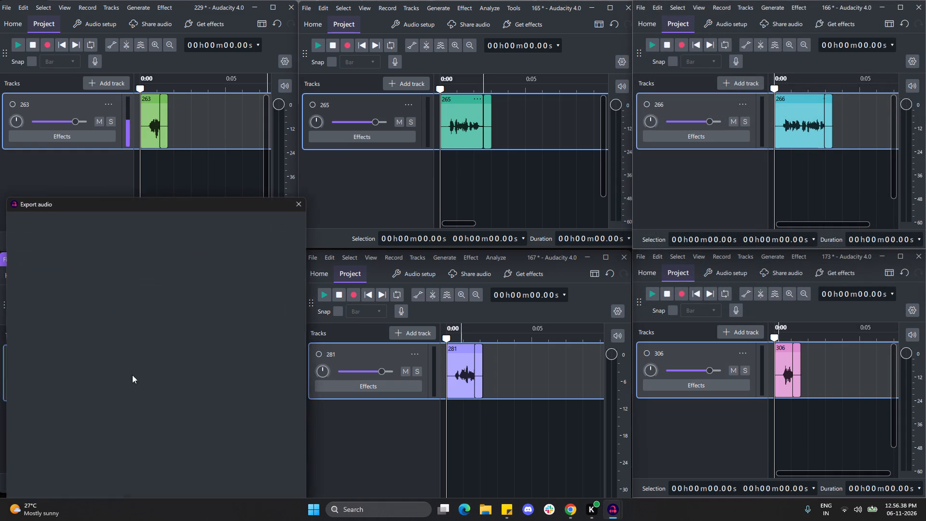
{"action": "left_click", "coordinate": [118, 285], "text": "ctrl"}
{"action": "key", "text": "ctrl+a"}
{"action": "key", "text": "ctrl+v"}
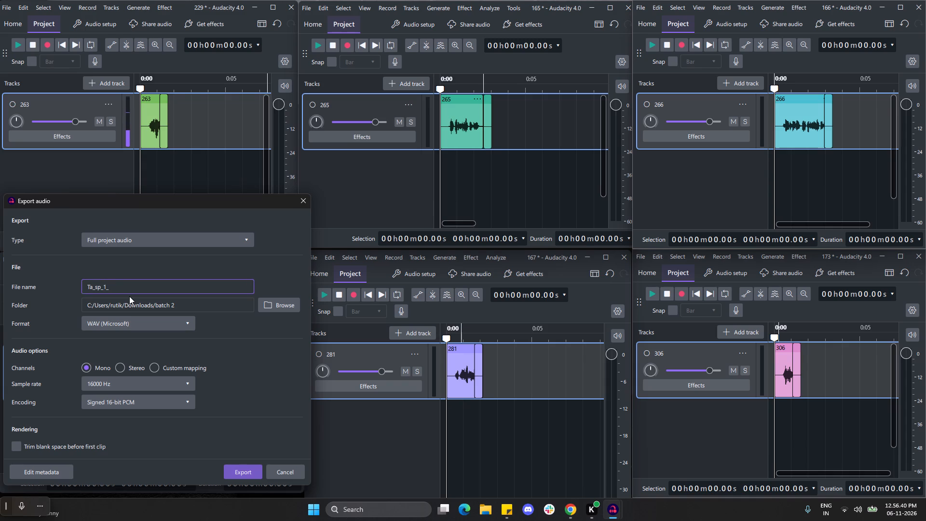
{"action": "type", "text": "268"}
{"action": "left_click", "coordinate": [234, 472]}
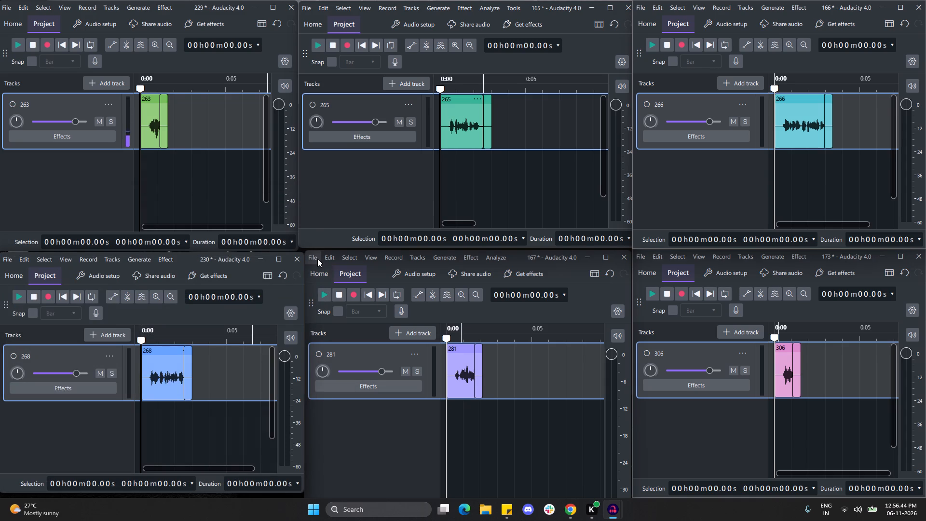
Export project 167 as a mono 16000 Hz WAV named Ta_sp_1_281 in the batch 2 folder.
{"action": "left_click", "coordinate": [315, 258]}
{"action": "left_click", "coordinate": [359, 403]}
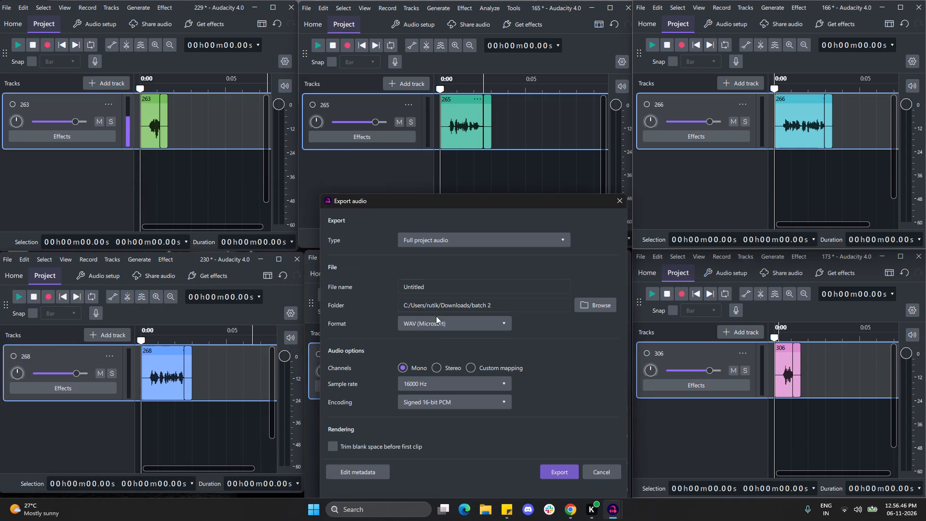
{"action": "left_click", "coordinate": [436, 285], "text": "ctrl"}
{"action": "key", "text": "ctrl+a"}
{"action": "key", "text": "ctrl+v"}
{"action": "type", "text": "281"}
{"action": "left_click", "coordinate": [557, 474]}
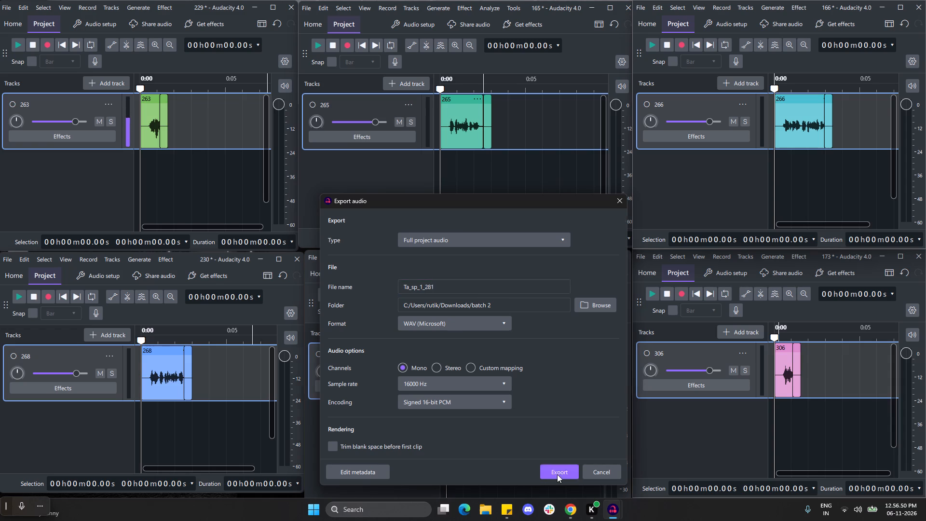
Export project 173 as a mono 16000 Hz WAV named Ta_sp_1_306 in the batch 2 folder.
{"action": "left_click", "coordinate": [640, 257]}
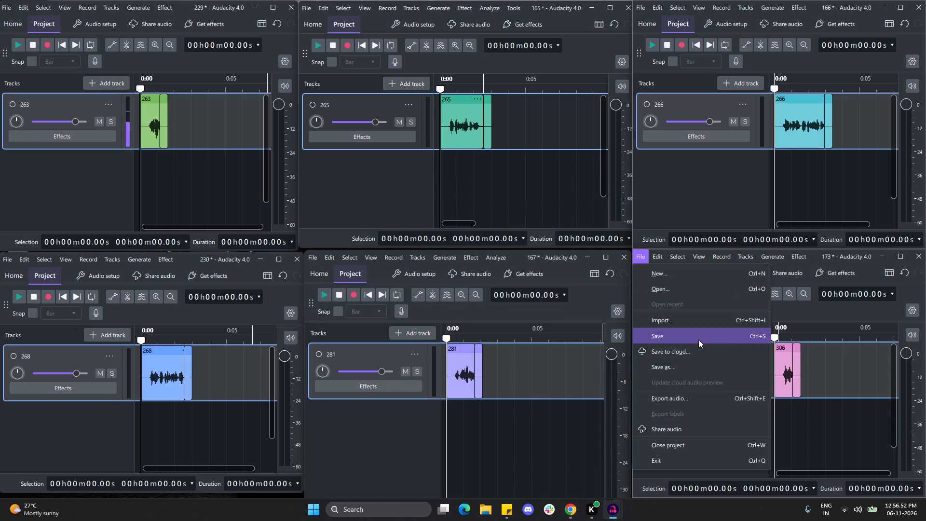
{"action": "left_click", "coordinate": [667, 402]}
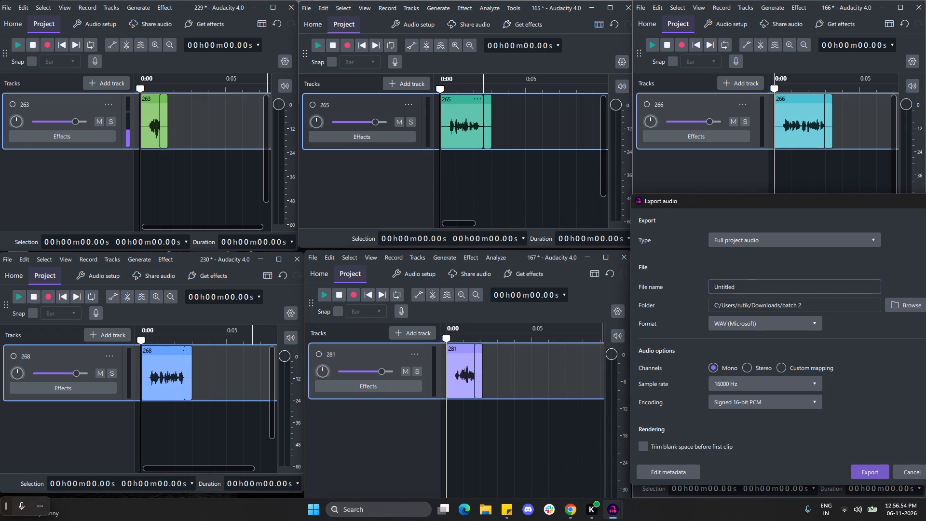
{"action": "left_click", "coordinate": [746, 287], "text": "ctrl"}
{"action": "key", "text": "ctrl+a"}
{"action": "key", "text": "ctrl+v"}
{"action": "key", "text": "ctrl+a"}
{"action": "key", "text": "ctrl+v"}
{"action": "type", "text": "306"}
{"action": "left_click", "coordinate": [867, 468]}
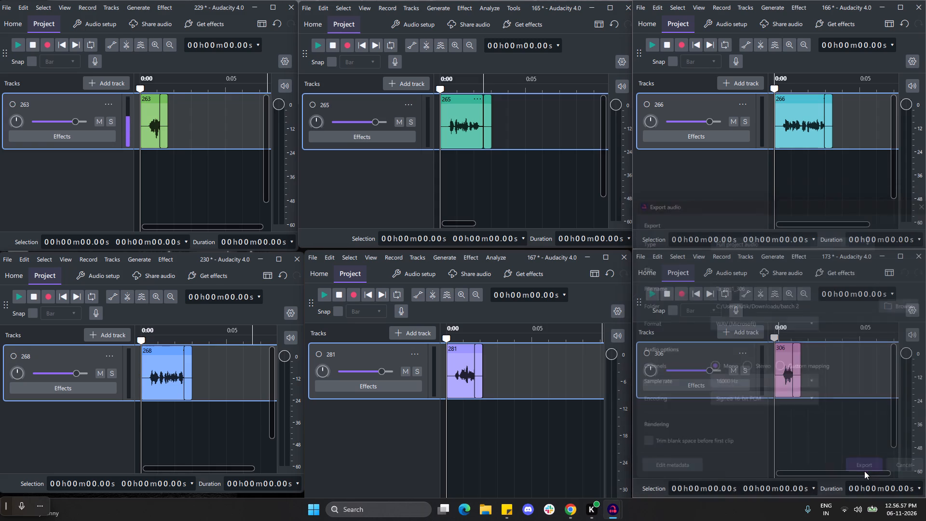
Delete the exported track 263 from project 229.
{"action": "left_click", "coordinate": [110, 101]}
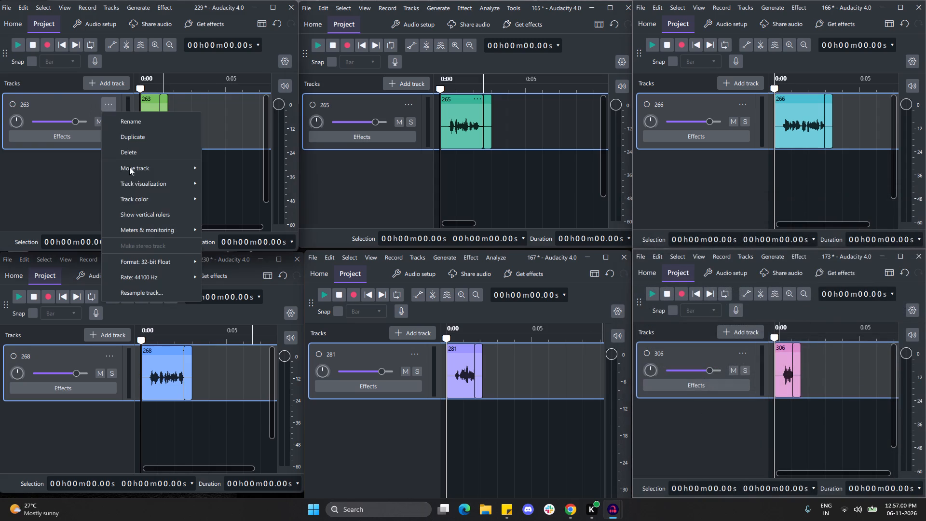
{"action": "left_click", "coordinate": [147, 154]}
Delete the exported track 265 from project 165.
{"action": "left_click", "coordinate": [400, 102]}
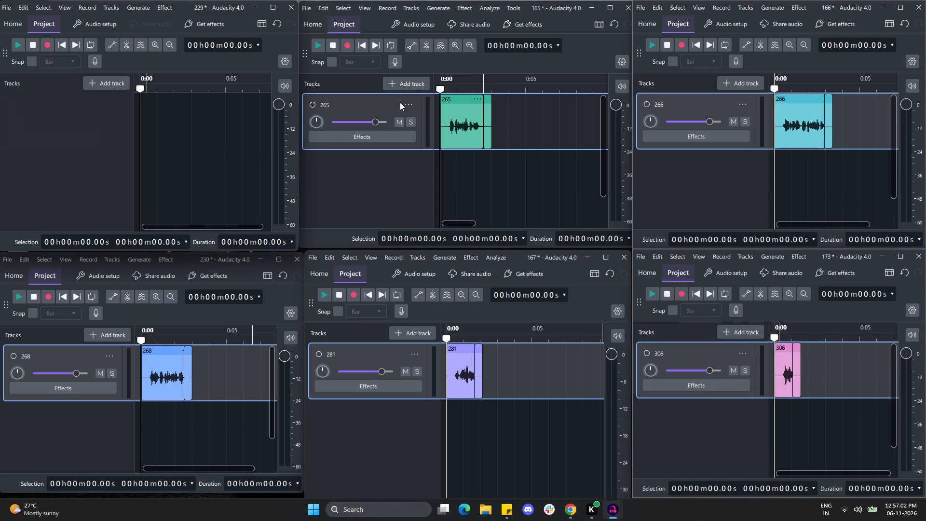
Delete tracks 265, 266, 306, 281 and 268 from projects 165, 166, 173, 167 and 230.
{"action": "left_click", "coordinate": [405, 102]}
{"action": "left_click", "coordinate": [456, 156]}
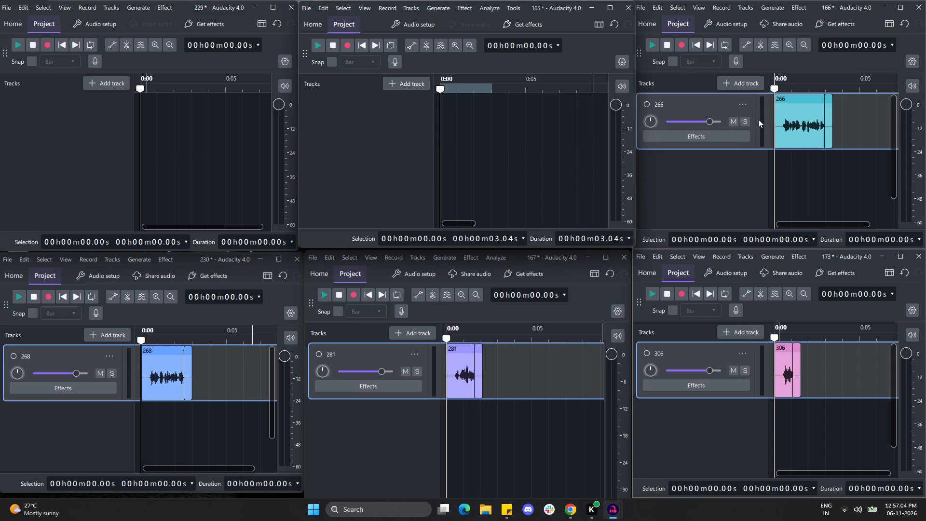
{"action": "left_click", "coordinate": [747, 99]}
{"action": "left_click", "coordinate": [750, 156]}
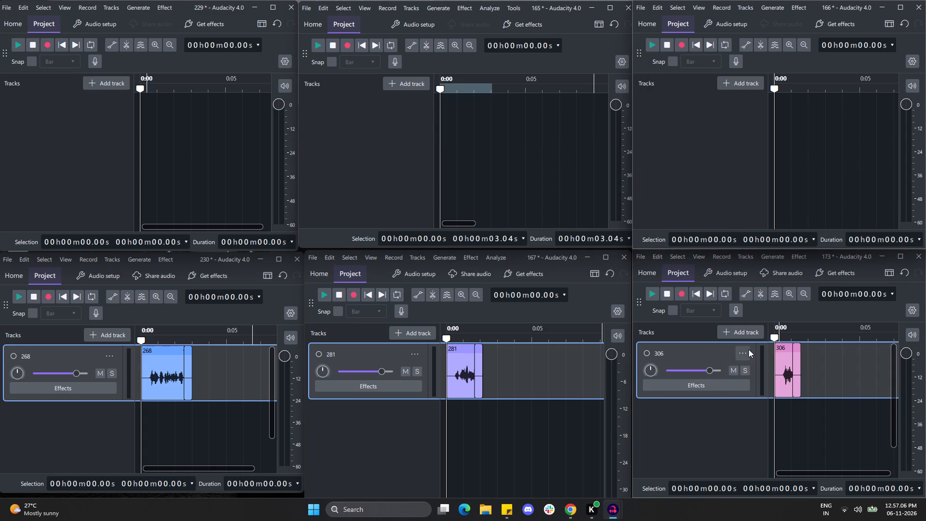
{"action": "left_click", "coordinate": [747, 353]}
{"action": "left_click", "coordinate": [750, 192]}
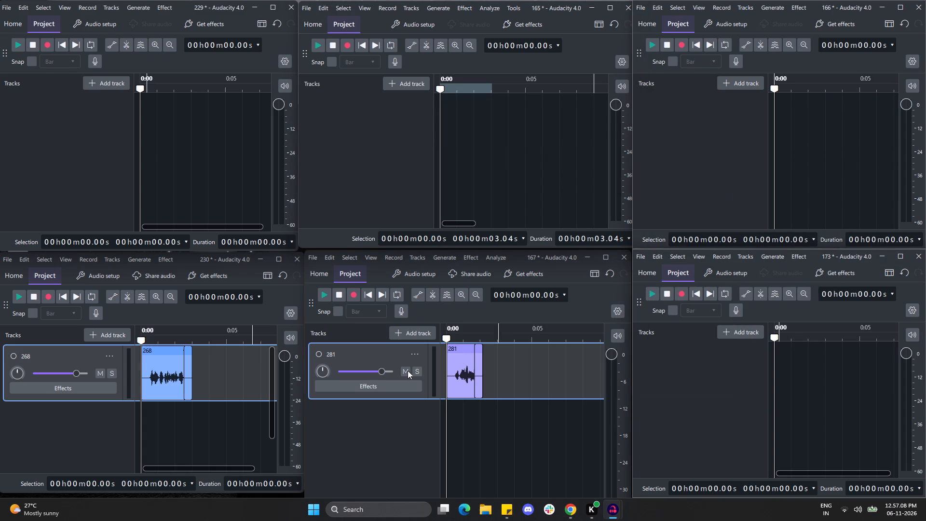
{"action": "left_click", "coordinate": [409, 351]}
{"action": "left_click", "coordinate": [449, 196]}
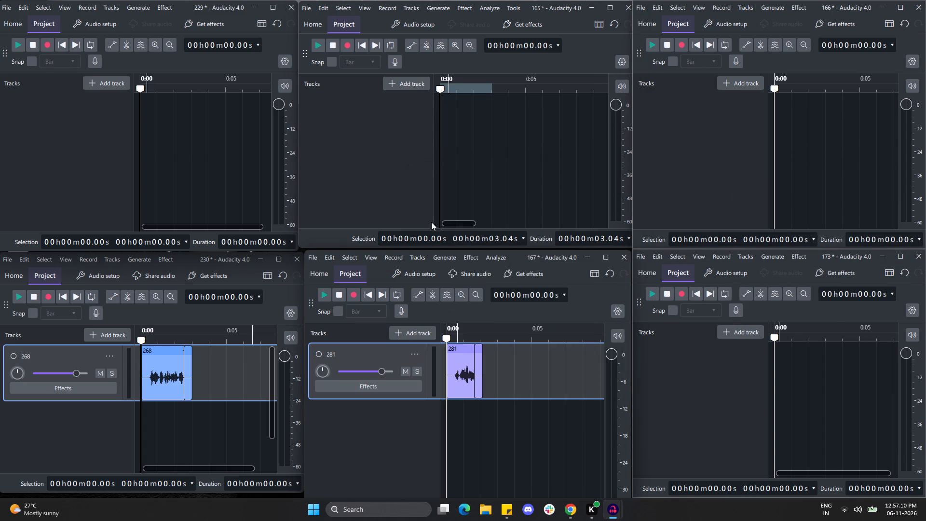
{"action": "left_click", "coordinate": [113, 353]}
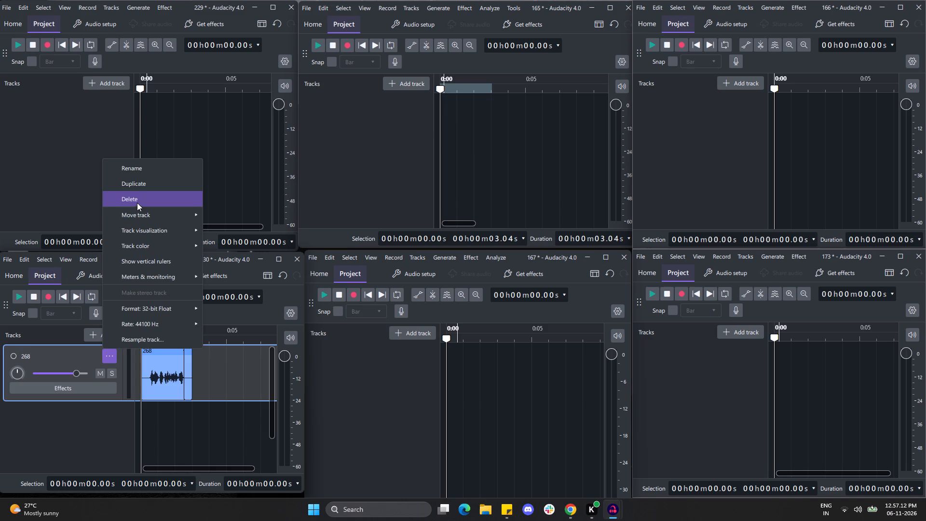
{"action": "left_click", "coordinate": [137, 201]}
While importing into project 229, delete the files 227.mp3 through 306.mp3 from the Tamil Speaker 1 folder.
{"action": "left_click", "coordinate": [6, 15]}
{"action": "left_click", "coordinate": [6, 12]}
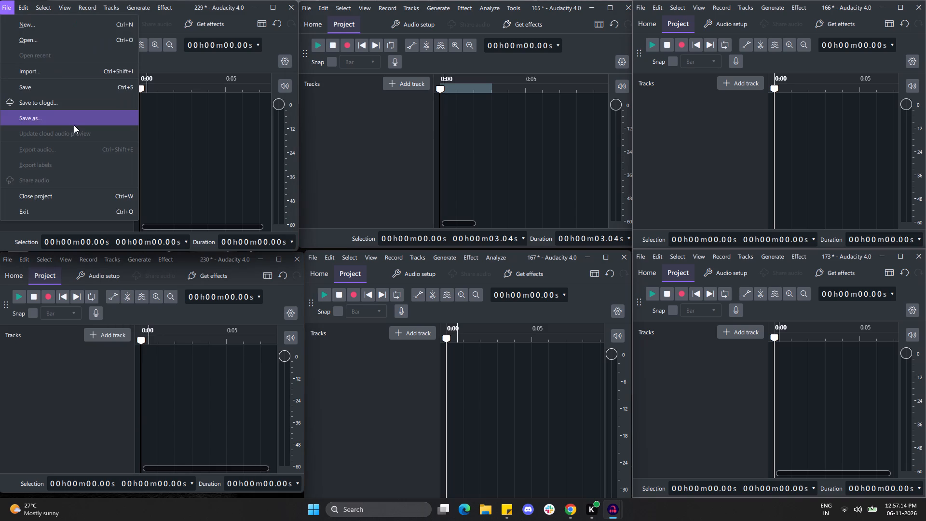
{"action": "left_click", "coordinate": [58, 74]}
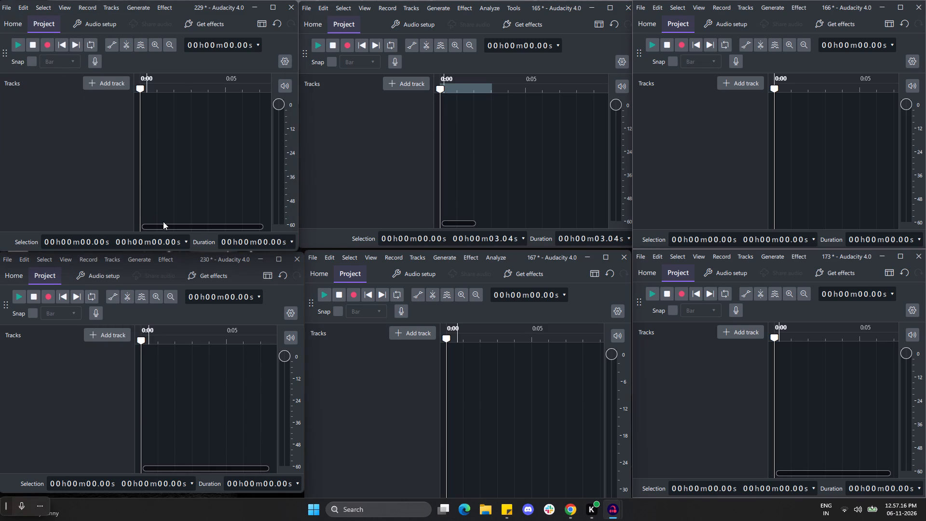
{"action": "left_click_drag", "start_coordinate": [387, 89], "coordinate": [318, 137]}
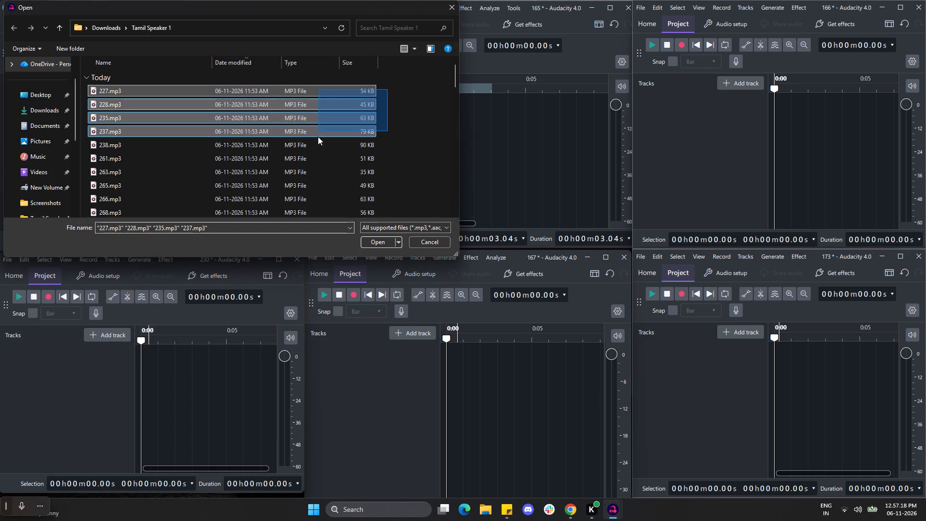
{"action": "left_click_drag", "start_coordinate": [318, 137], "coordinate": [292, 121]}
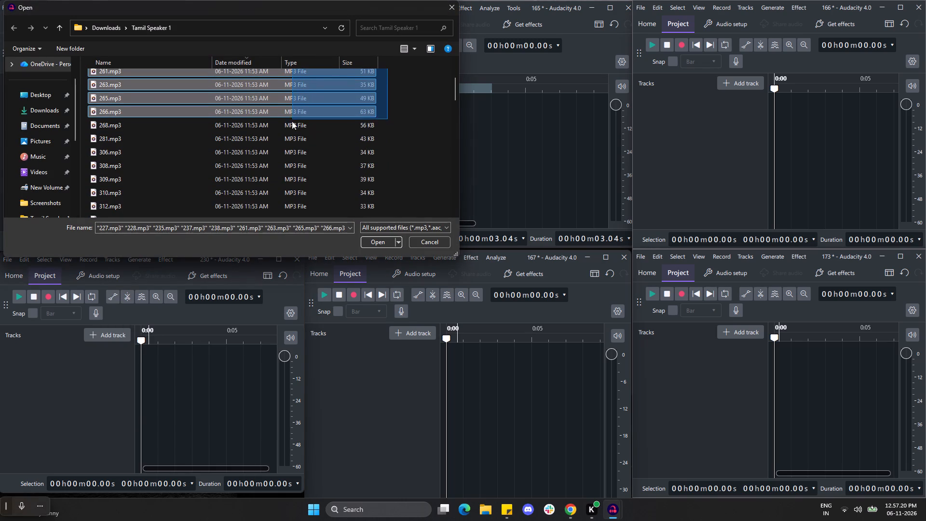
{"action": "left_click_drag", "start_coordinate": [292, 121], "coordinate": [289, 144]}
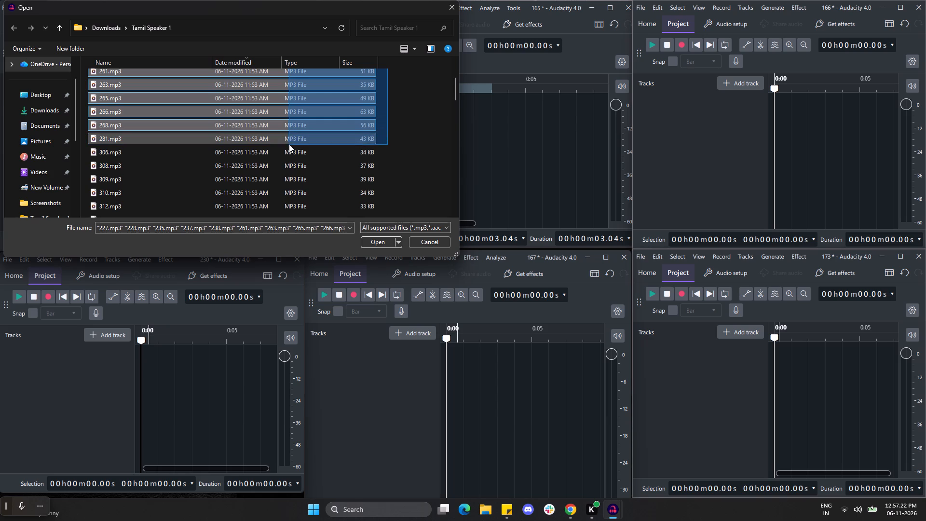
{"action": "left_click_drag", "start_coordinate": [289, 144], "coordinate": [289, 150]}
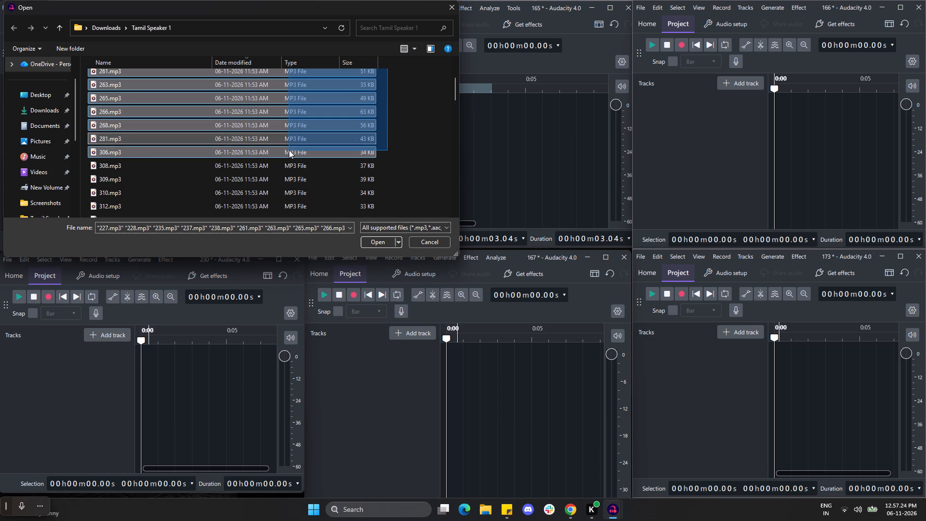
{"action": "left_click_drag", "start_coordinate": [289, 150], "coordinate": [287, 151]}
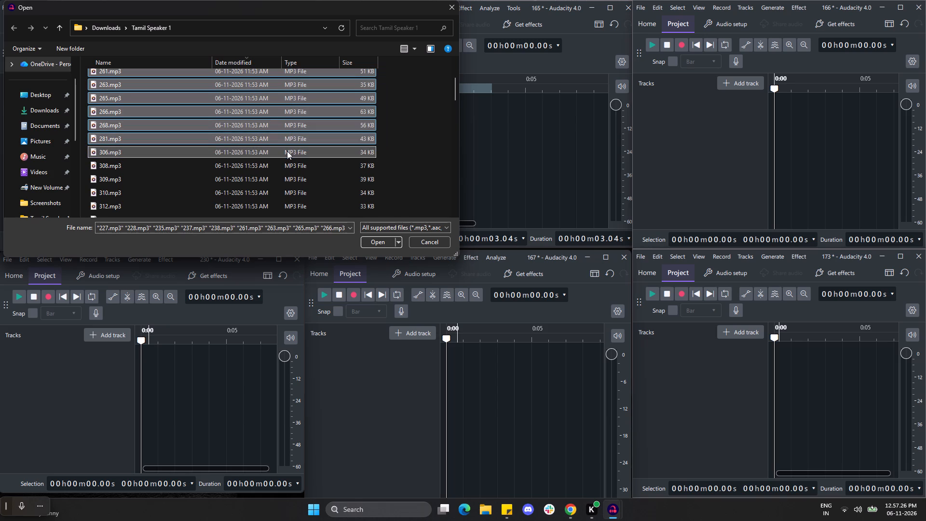
{"action": "key", "text": "Delete"}
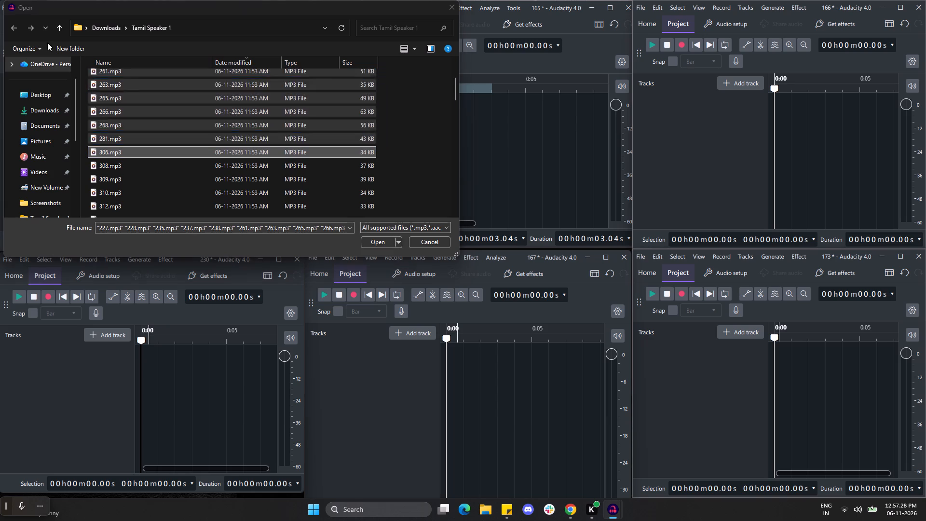
Look through the WAV files in the batch 2 folder under Downloads, and return to Downloads.
{"action": "left_click", "coordinate": [98, 29]}
{"action": "double_click", "coordinate": [144, 109]}
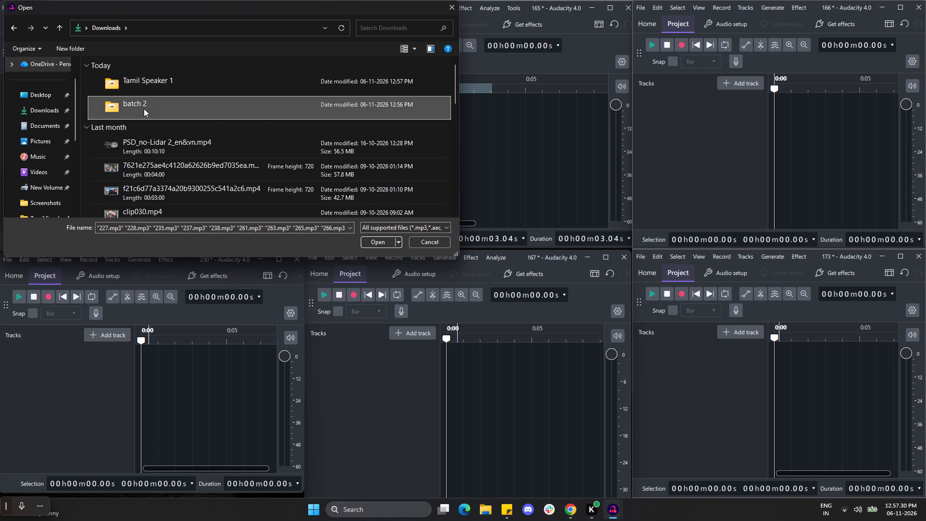
{"action": "scroll", "coordinate": [154, 135], "scroll_direction": "down", "scroll_amount": 20}
{"action": "scroll", "coordinate": [158, 151], "scroll_direction": "up", "scroll_amount": 2}
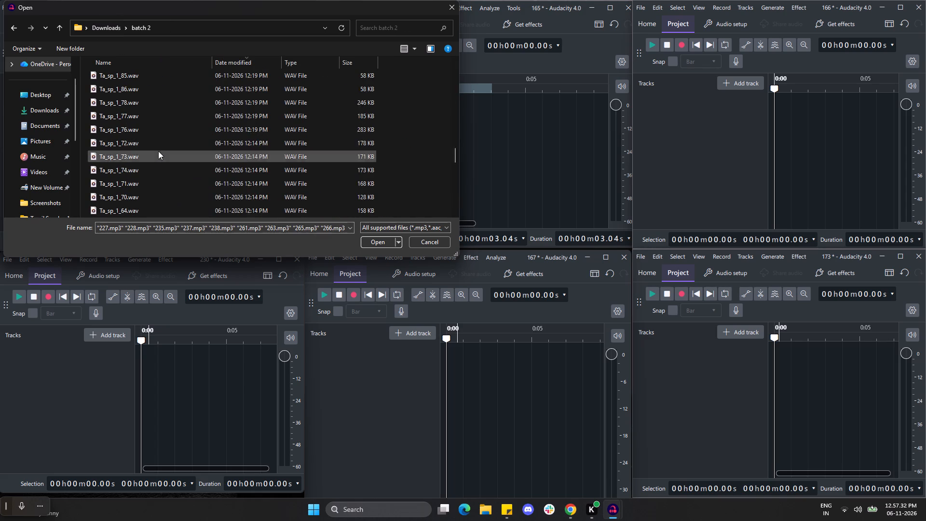
{"action": "scroll", "coordinate": [158, 151], "scroll_direction": "up", "scroll_amount": 15}
{"action": "left_click", "coordinate": [112, 22]}
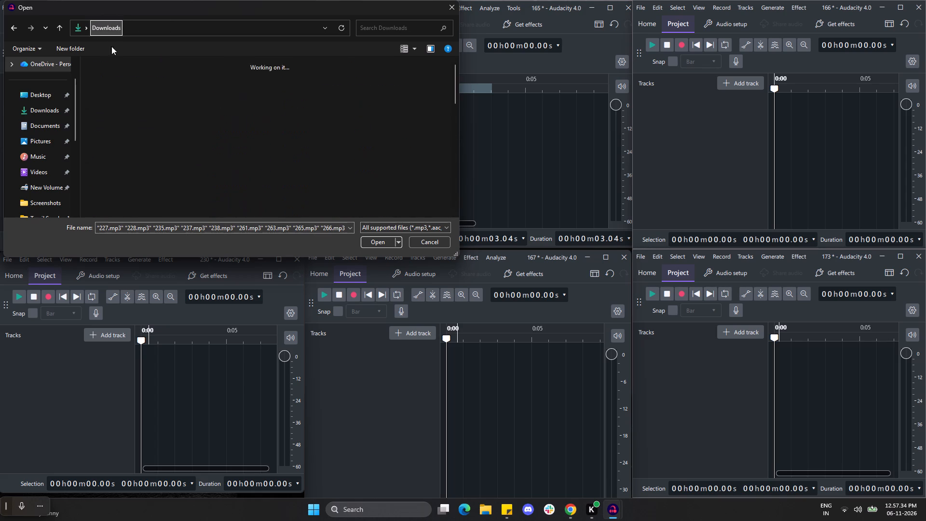
Import 308.mp3 from the Tamil Speaker 1 folder into project 229.
{"action": "double_click", "coordinate": [153, 85]}
{"action": "left_click", "coordinate": [150, 93]}
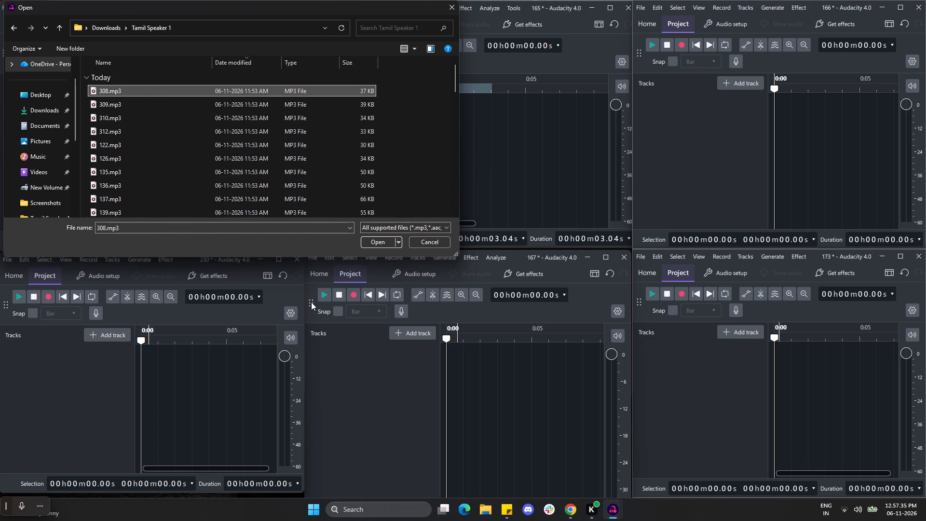
{"action": "left_click", "coordinate": [374, 243]}
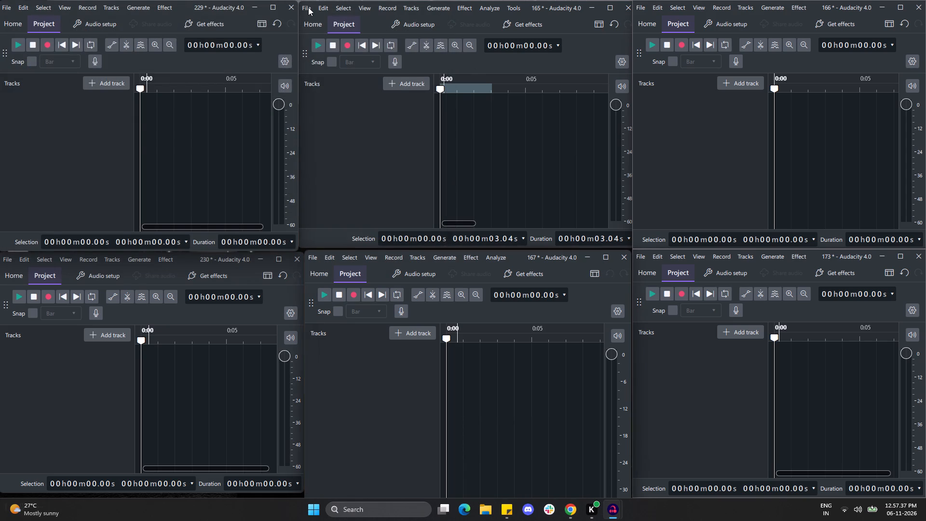
Import 309.mp3 from the Tamil Speaker 1 folder into project 165.
{"action": "left_click", "coordinate": [308, 7]}
{"action": "left_click", "coordinate": [346, 72]}
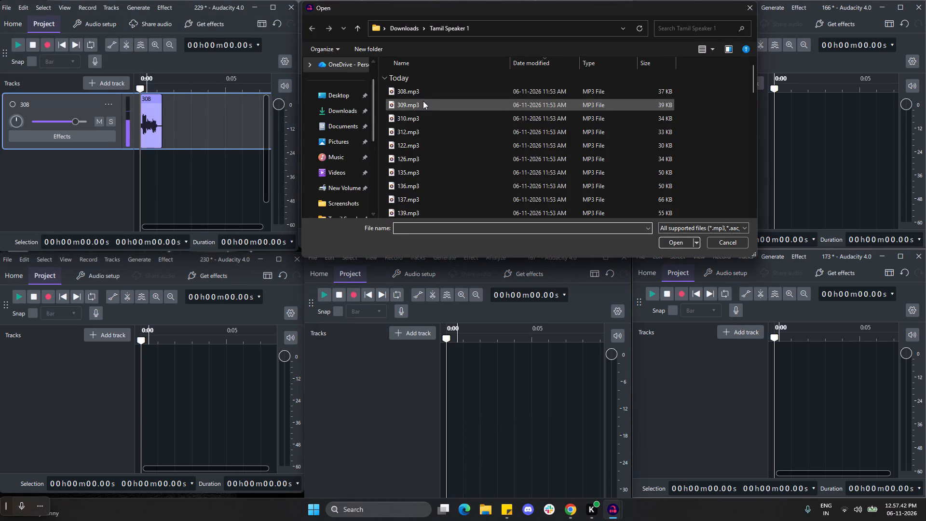
{"action": "left_click", "coordinate": [423, 101]}
{"action": "left_click", "coordinate": [672, 246]}
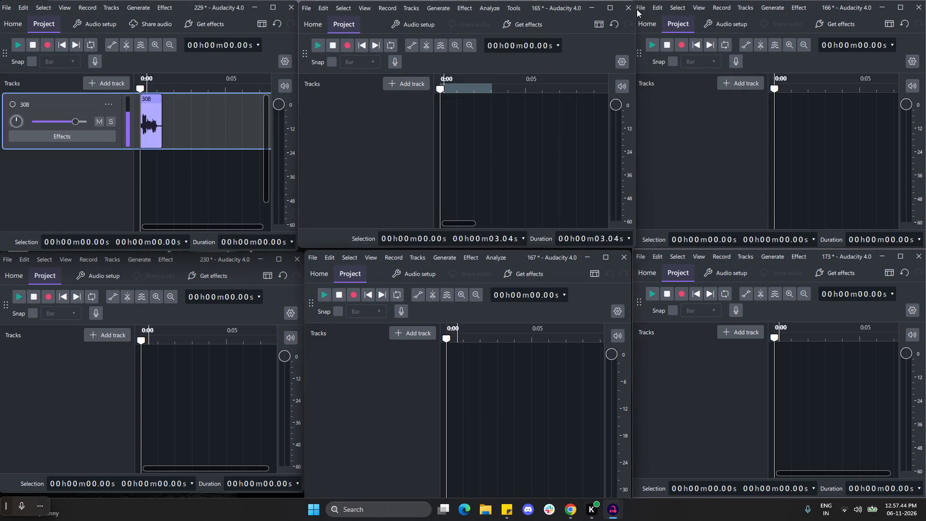
Import 310.mp3 from the Tamil Speaker 1 folder into project 166.
{"action": "left_click", "coordinate": [636, 8]}
{"action": "left_click", "coordinate": [678, 75]}
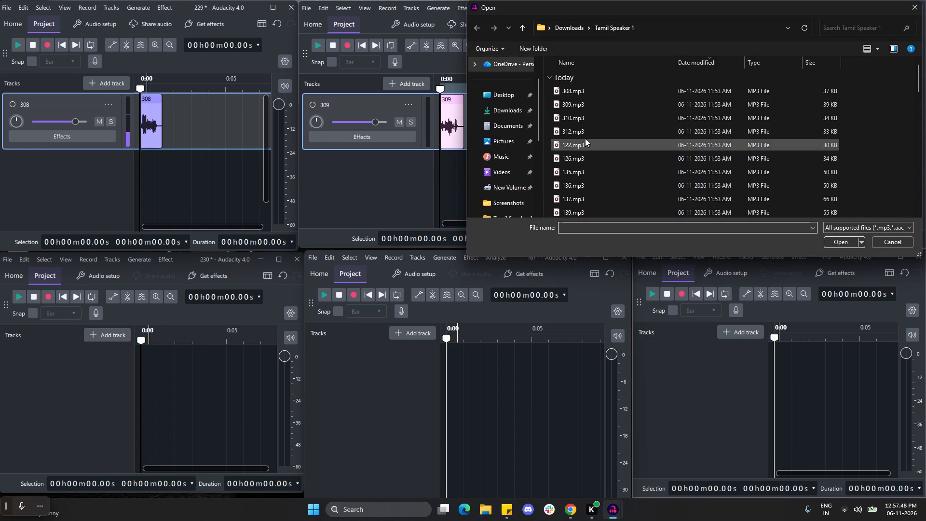
{"action": "left_click", "coordinate": [585, 137]}
{"action": "left_click", "coordinate": [594, 119]}
{"action": "left_click", "coordinate": [844, 245]}
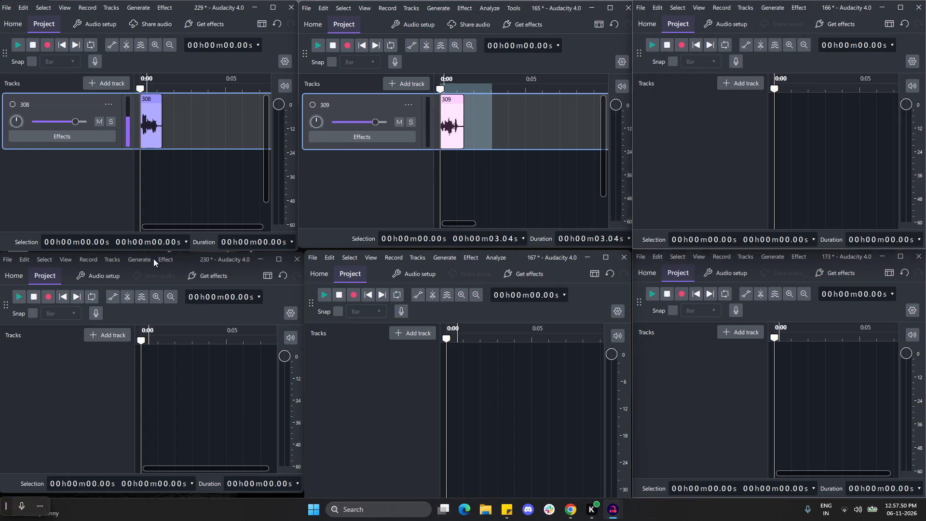
Import 312.mp3 from the Tamil Speaker 1 folder into project 230.
{"action": "left_click", "coordinate": [13, 258]}
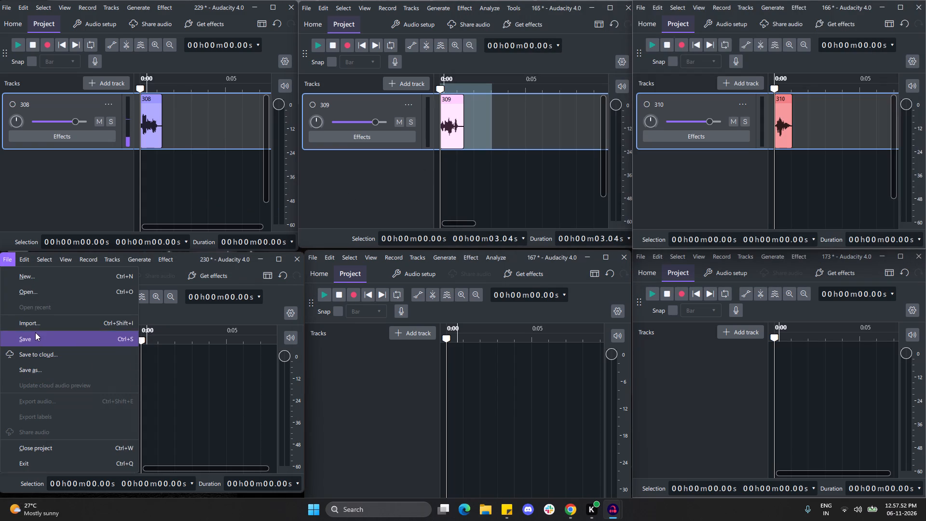
{"action": "left_click", "coordinate": [40, 324]}
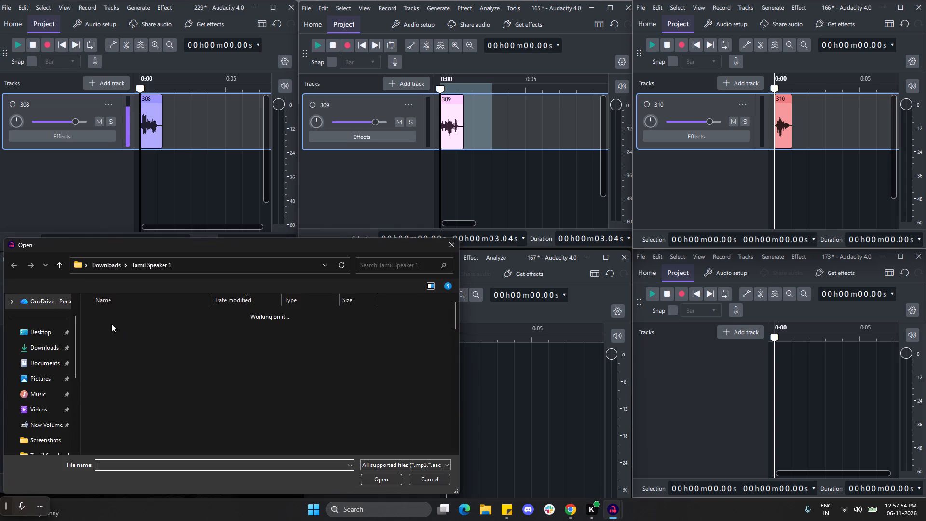
{"action": "left_click", "coordinate": [129, 367]}
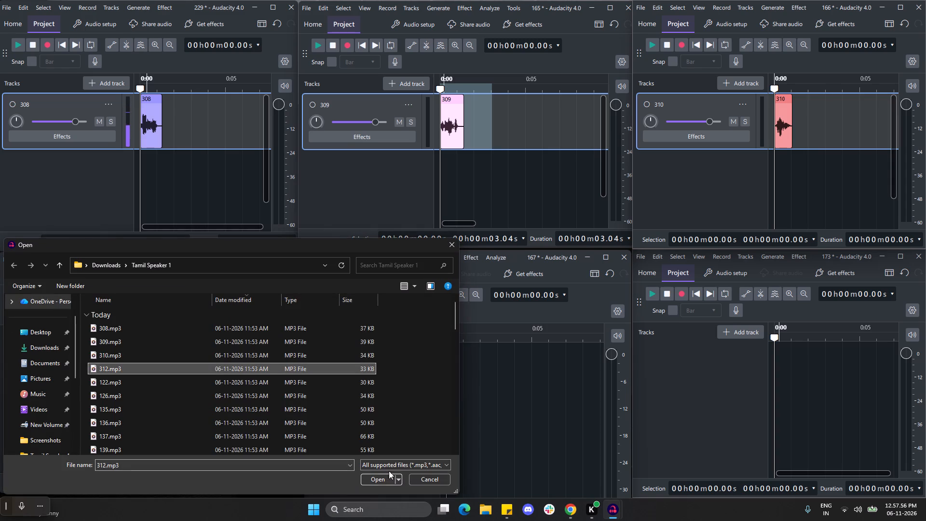
{"action": "left_click", "coordinate": [378, 480]}
Import 122.mp3 from the Tamil Speaker 1 folder into project 167.
{"action": "left_click", "coordinate": [311, 257]}
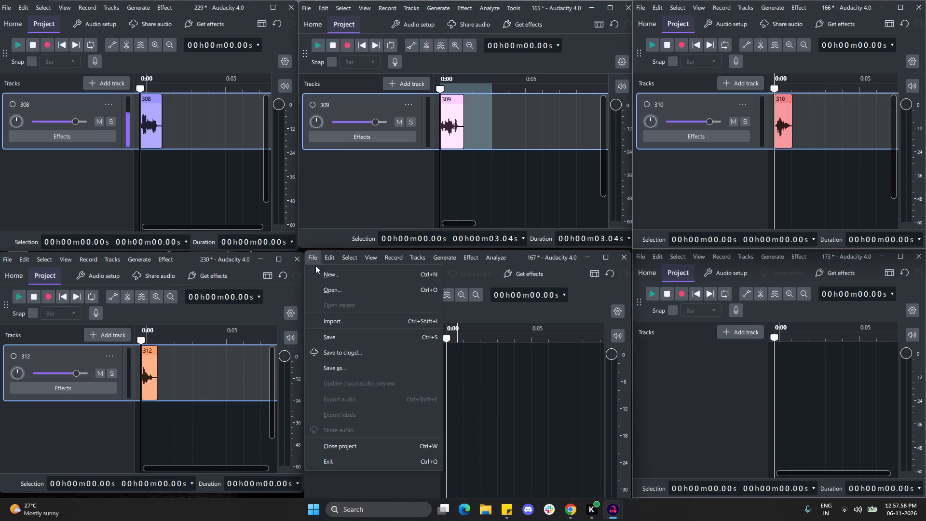
{"action": "left_click", "coordinate": [354, 326]}
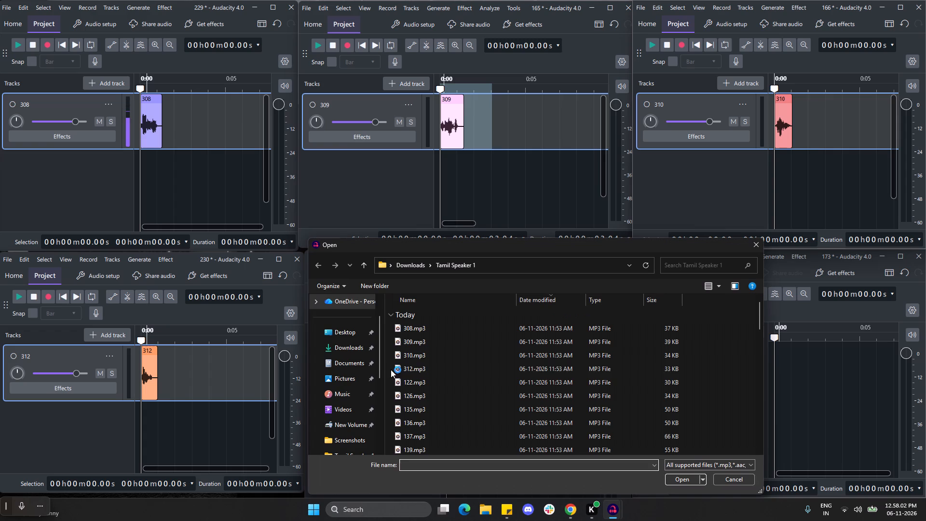
{"action": "left_click", "coordinate": [424, 384]}
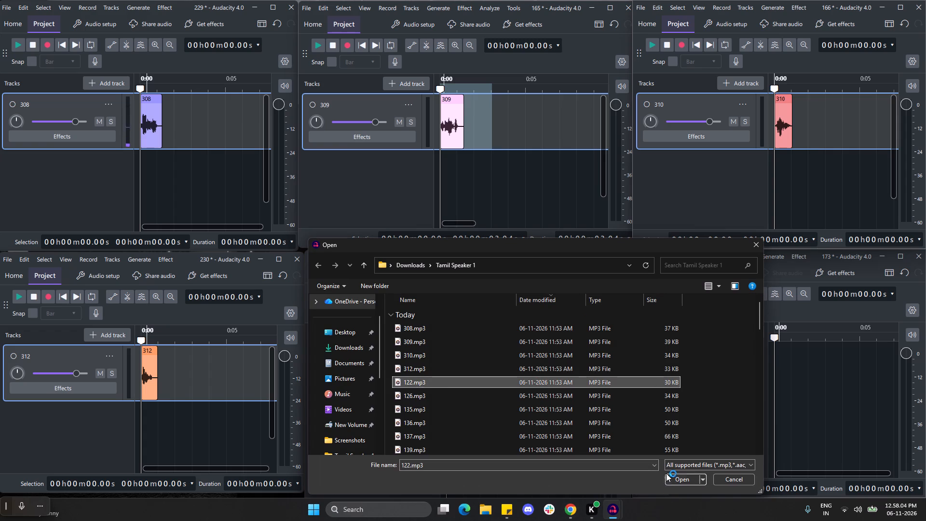
{"action": "left_click", "coordinate": [682, 480]}
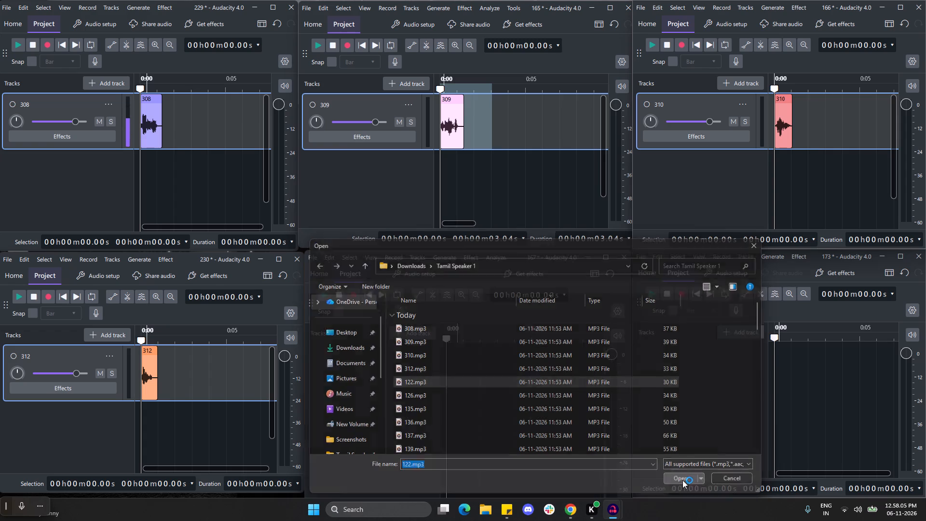
Import 126.mp3 from the Tamil Speaker 1 folder into project 173.
{"action": "left_click", "coordinate": [641, 256]}
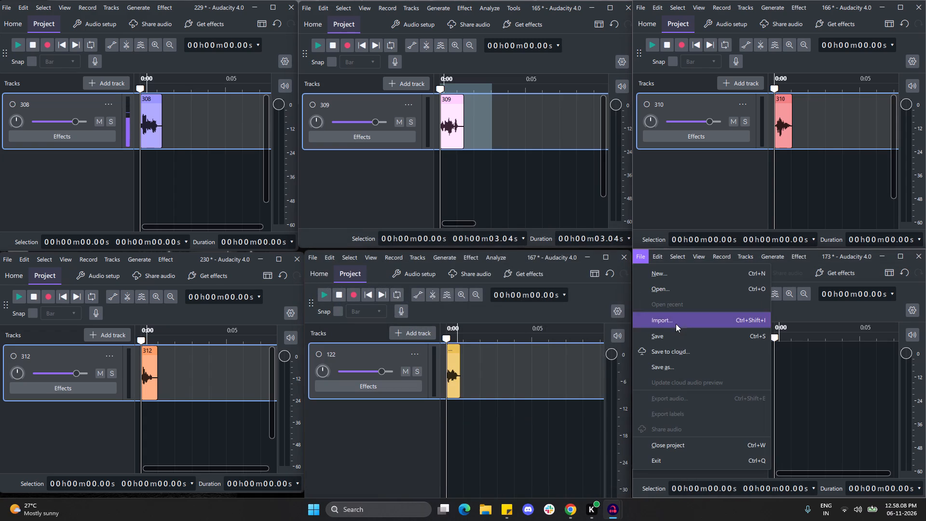
{"action": "left_click", "coordinate": [678, 321]}
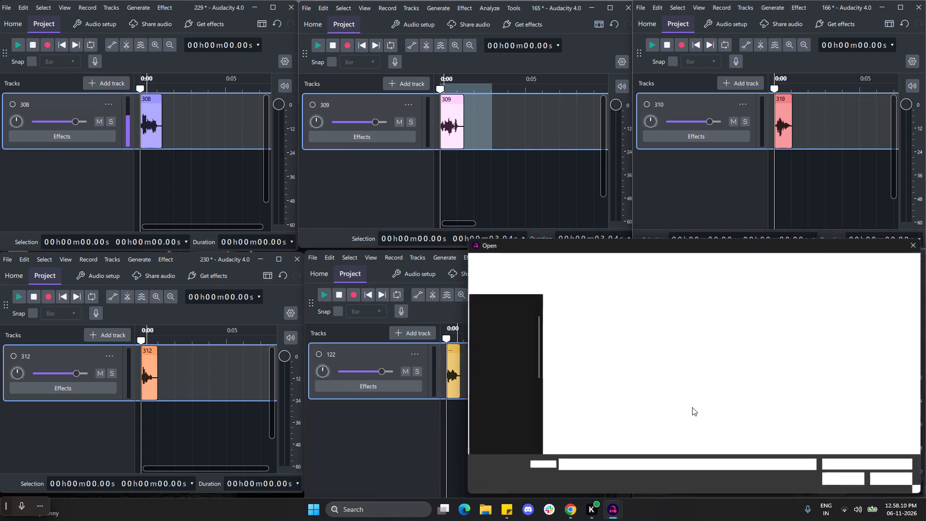
{"action": "left_click", "coordinate": [583, 393]}
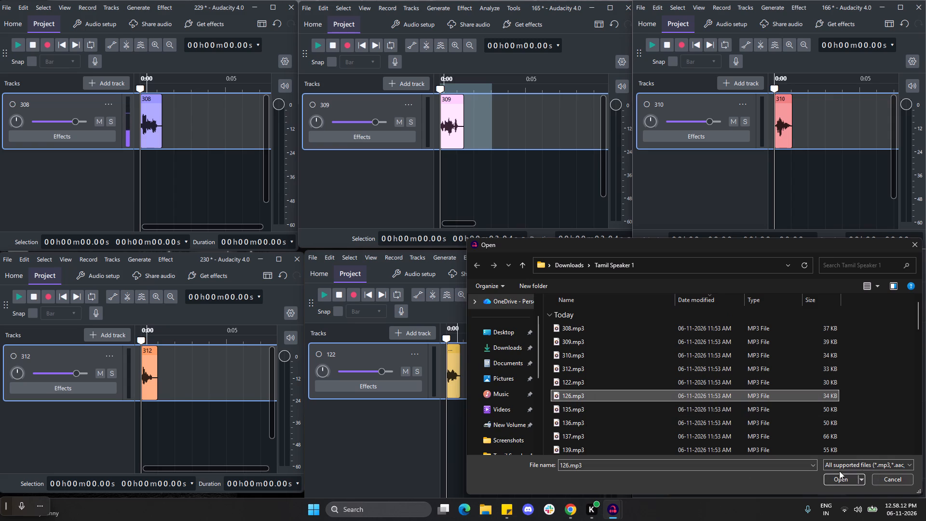
{"action": "left_click", "coordinate": [850, 480]}
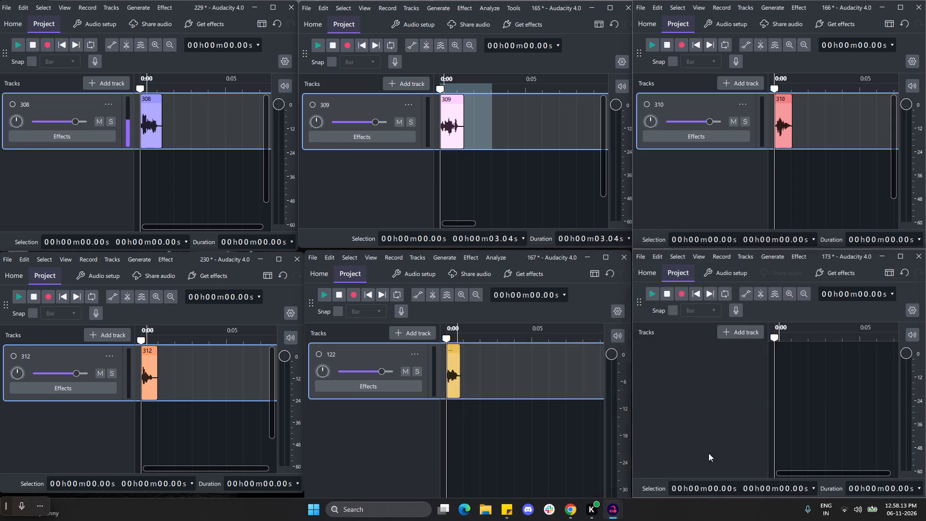
{"action": "left_click", "coordinate": [691, 426]}
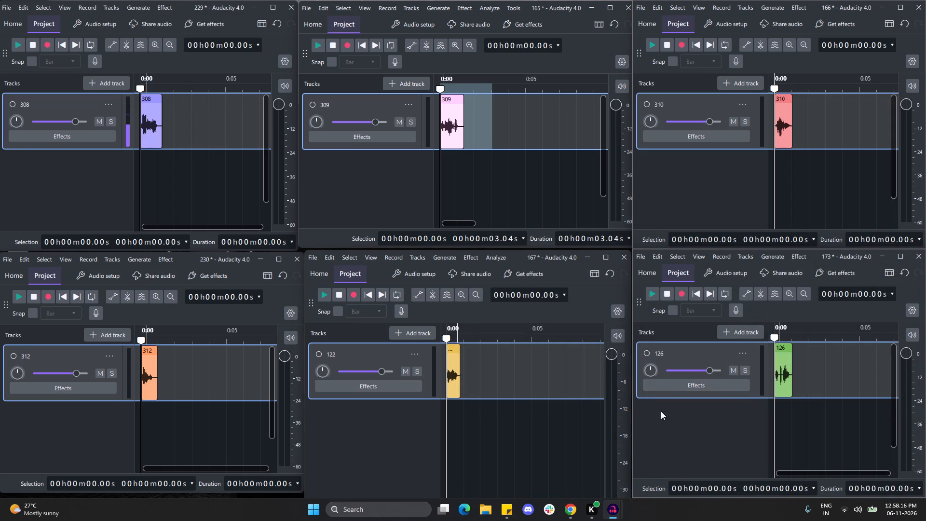
Generate 0.5 s of silence at the start of clip 308 in project 229.
{"action": "left_click", "coordinate": [138, 12]}
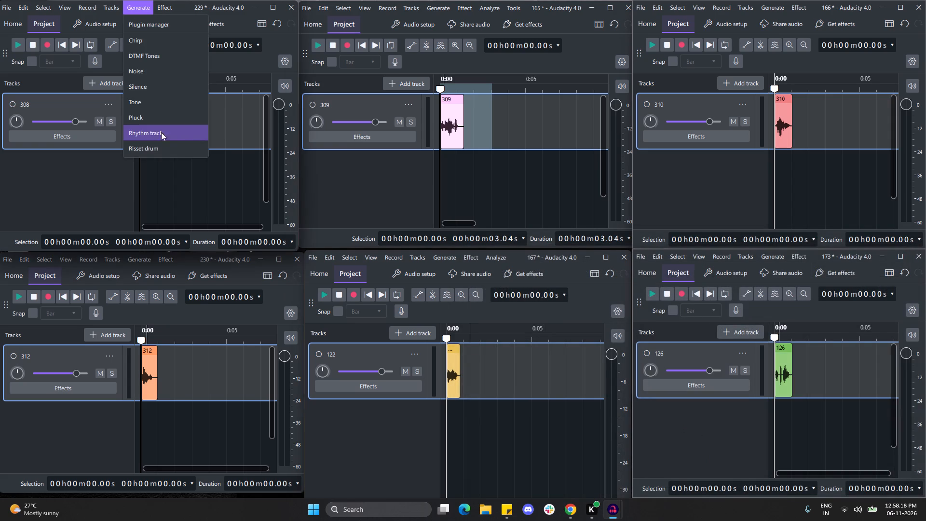
{"action": "left_click", "coordinate": [144, 88]}
{"action": "left_click", "coordinate": [154, 147]}
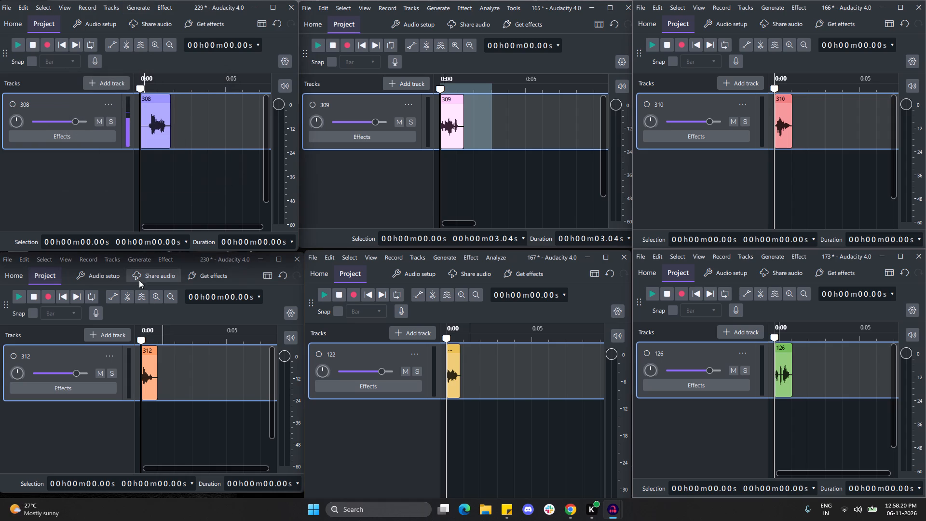
Generate 0.5 s of silence at the start of clip 312 in project 230.
{"action": "left_click", "coordinate": [135, 261]}
{"action": "left_click", "coordinate": [144, 335]}
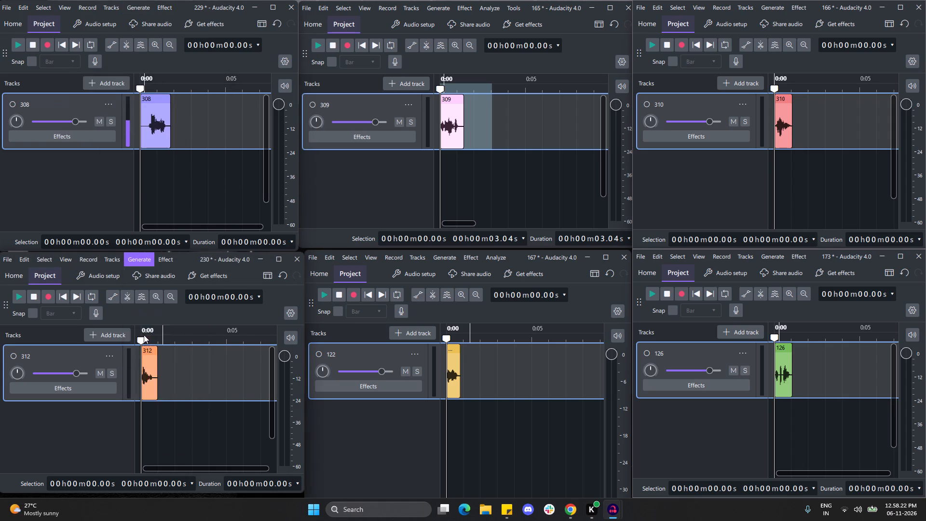
{"action": "left_click", "coordinate": [161, 391]}
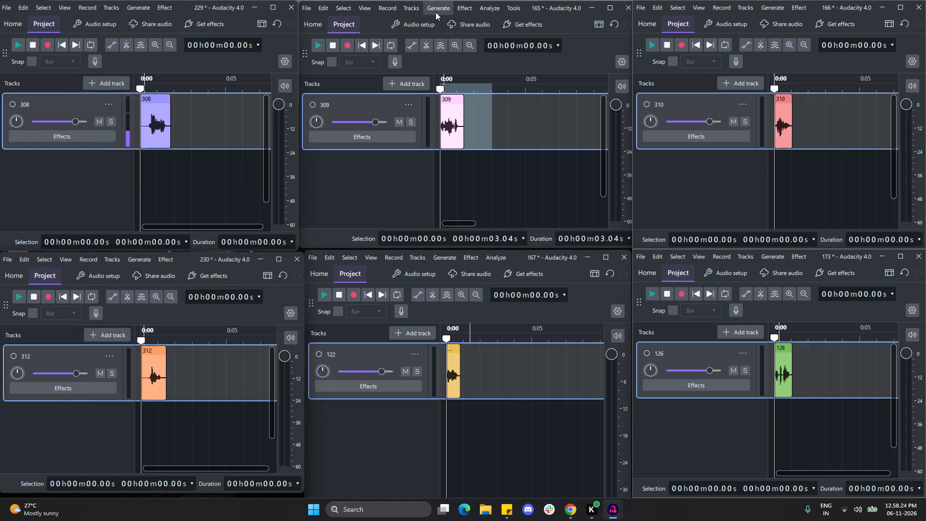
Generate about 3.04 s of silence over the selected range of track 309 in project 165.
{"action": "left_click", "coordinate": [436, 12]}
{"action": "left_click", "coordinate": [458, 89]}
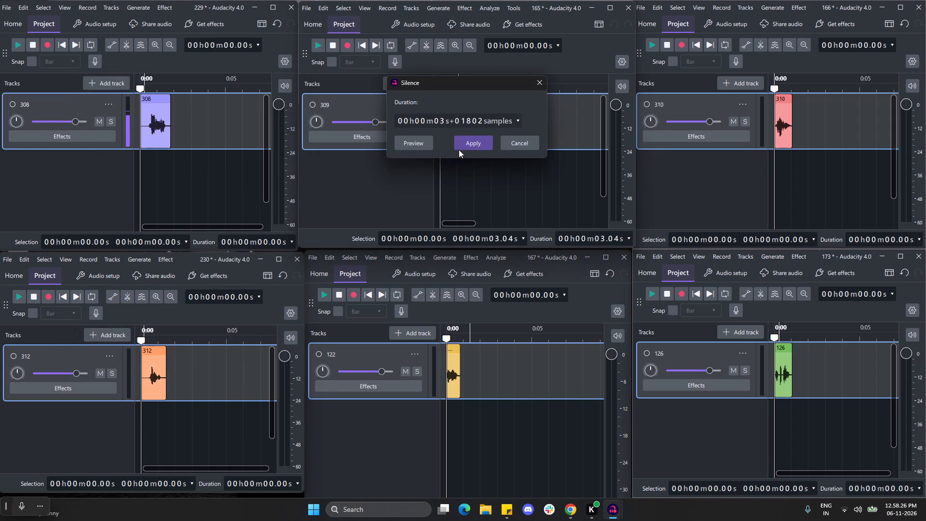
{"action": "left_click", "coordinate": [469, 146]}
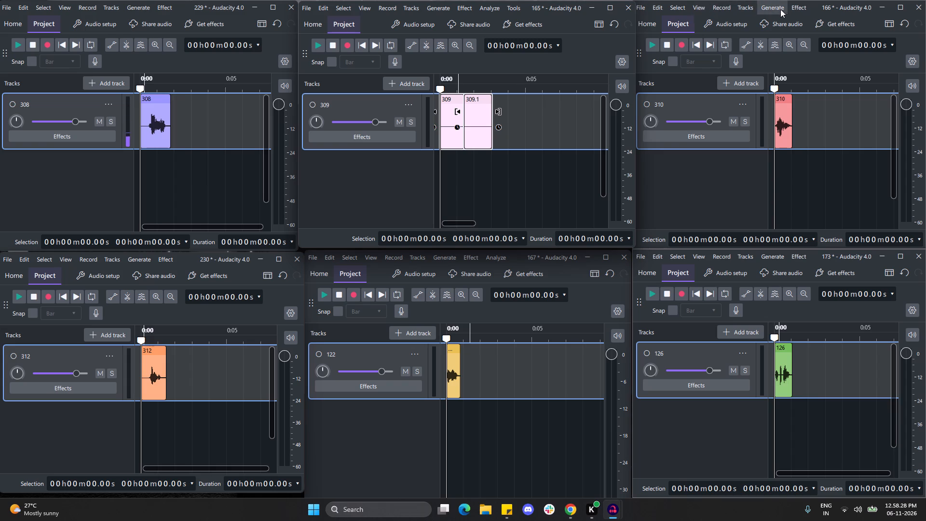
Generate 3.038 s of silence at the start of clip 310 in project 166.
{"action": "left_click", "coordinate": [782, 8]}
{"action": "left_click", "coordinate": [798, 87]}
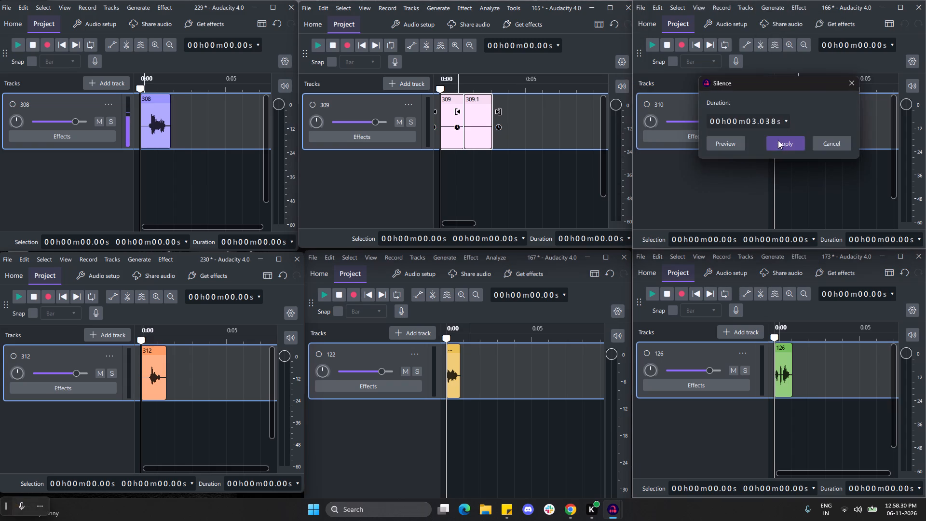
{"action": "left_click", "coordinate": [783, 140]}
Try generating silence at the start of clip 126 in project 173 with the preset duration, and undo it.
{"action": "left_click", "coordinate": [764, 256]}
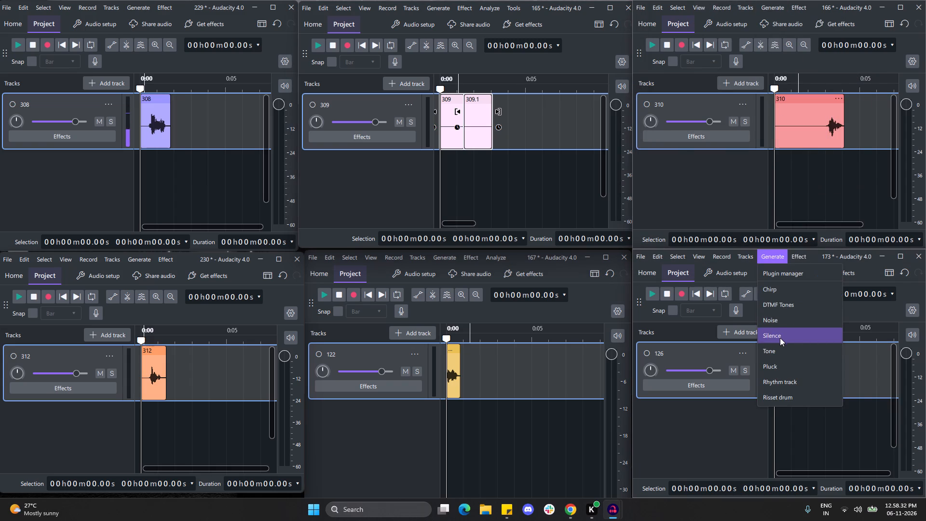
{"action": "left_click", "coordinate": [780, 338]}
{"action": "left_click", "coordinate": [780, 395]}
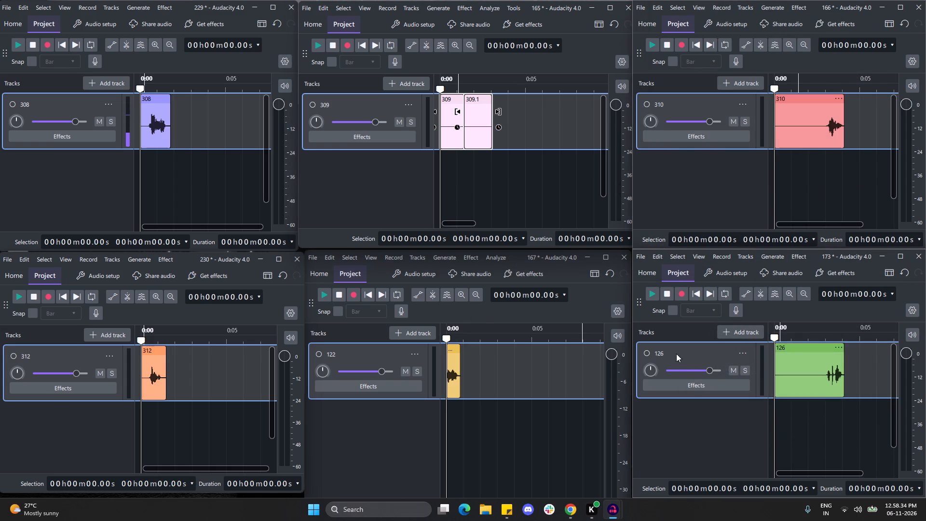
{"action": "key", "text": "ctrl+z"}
Generate silence at the start of clip 126 in project 173 with the duration set to 0.500 s.
{"action": "left_click", "coordinate": [776, 260]}
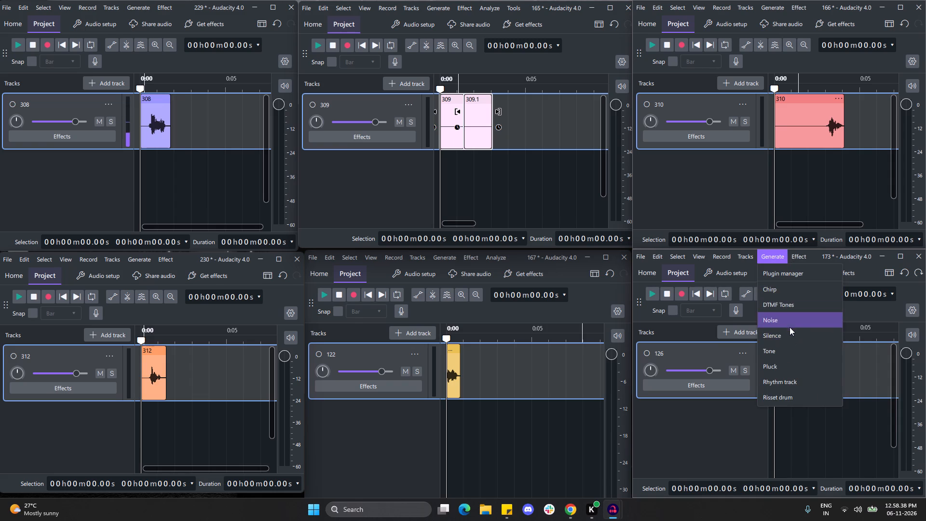
{"action": "left_click", "coordinate": [789, 334]}
{"action": "left_click", "coordinate": [754, 374]}
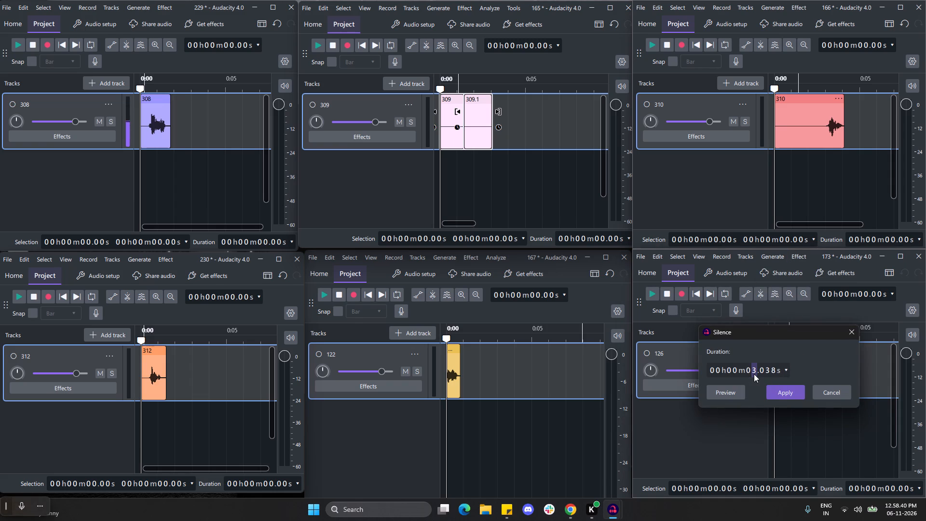
{"action": "key", "text": "0"}
{"action": "type", "text": "500"}
{"action": "left_click", "coordinate": [791, 394]}
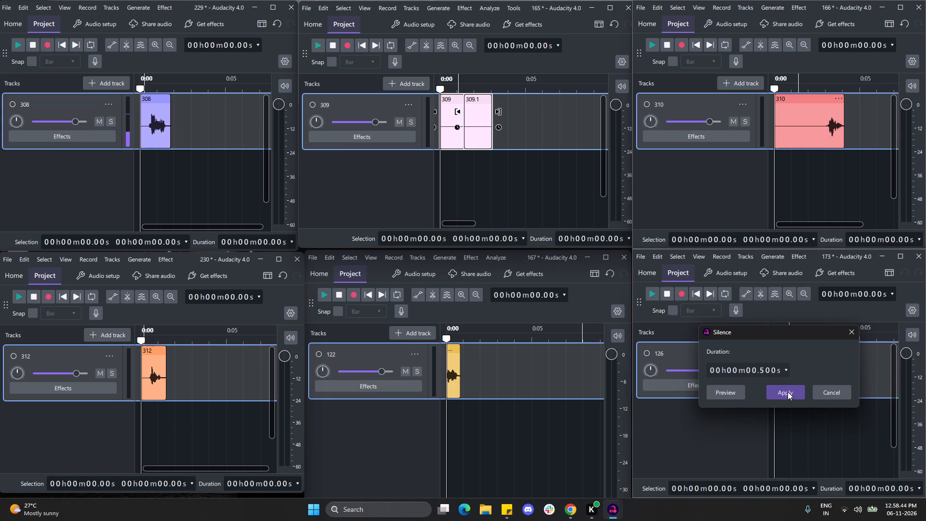
{"action": "left_click", "coordinate": [788, 391]}
Generate 0.5 s of silence at the end of clip 126 in project 173.
{"action": "left_click", "coordinate": [802, 405]}
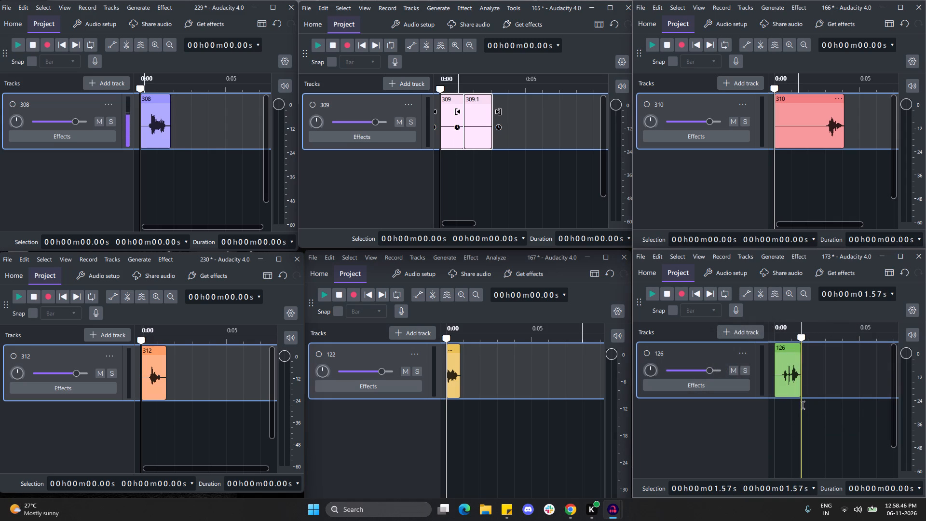
{"action": "left_click", "coordinate": [767, 257]}
{"action": "left_click", "coordinate": [783, 331]}
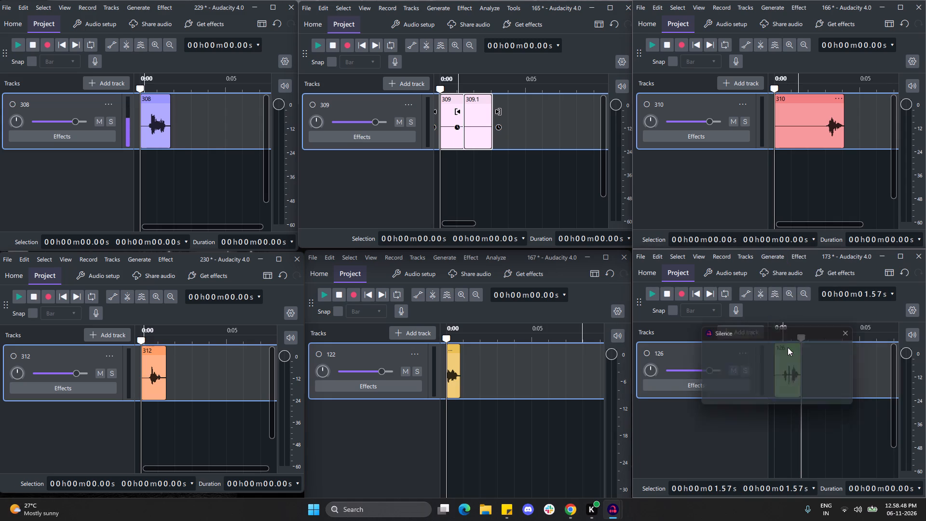
{"action": "left_click", "coordinate": [791, 389]}
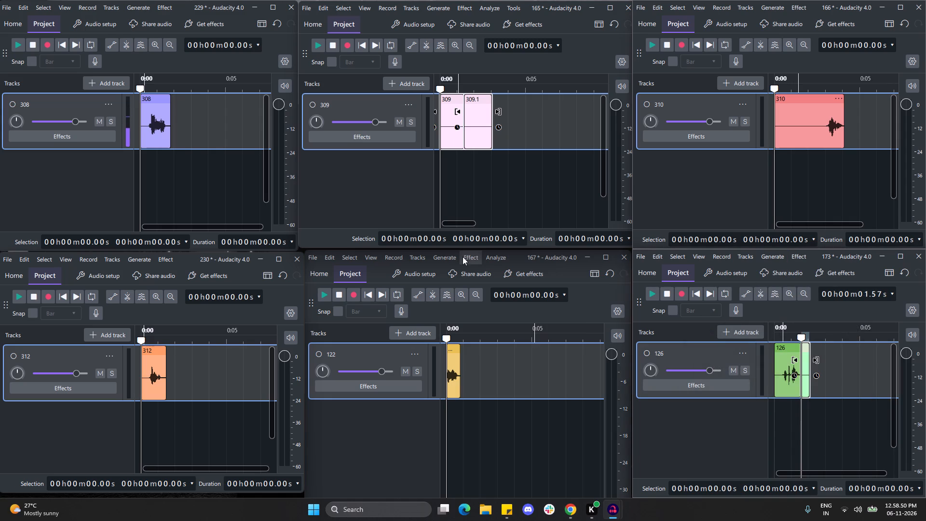
Generate 0.5 s of silence at the start of clip 122 in project 167.
{"action": "left_click", "coordinate": [447, 260]}
{"action": "left_click", "coordinate": [461, 341]}
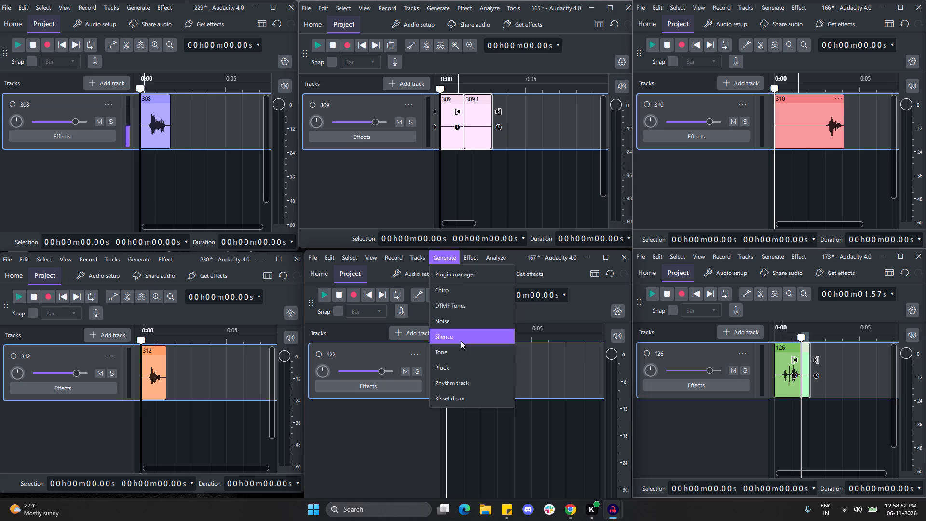
{"action": "left_click", "coordinate": [475, 466]}
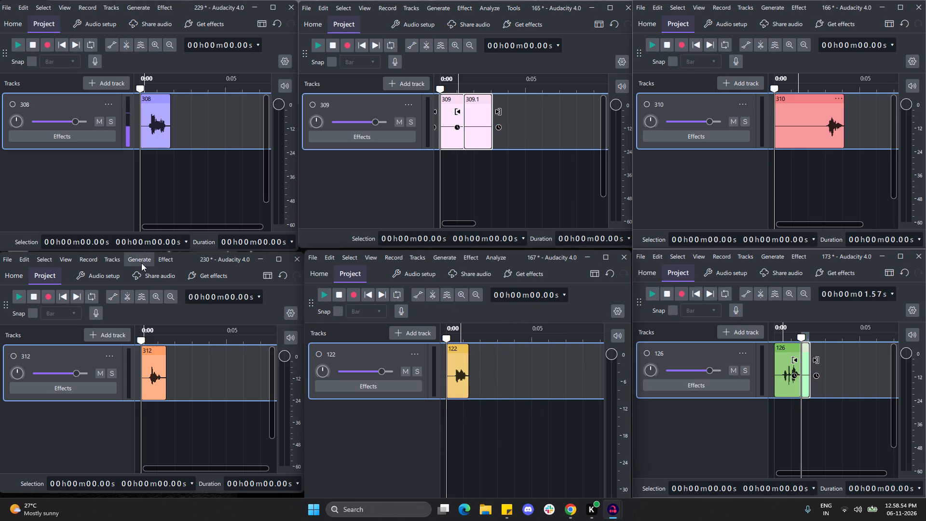
Place the playback cursor at the end of clip 312 in project 230 and of clip 308 in project 229.
{"action": "left_click", "coordinate": [141, 263]}
{"action": "left_click", "coordinate": [110, 448]}
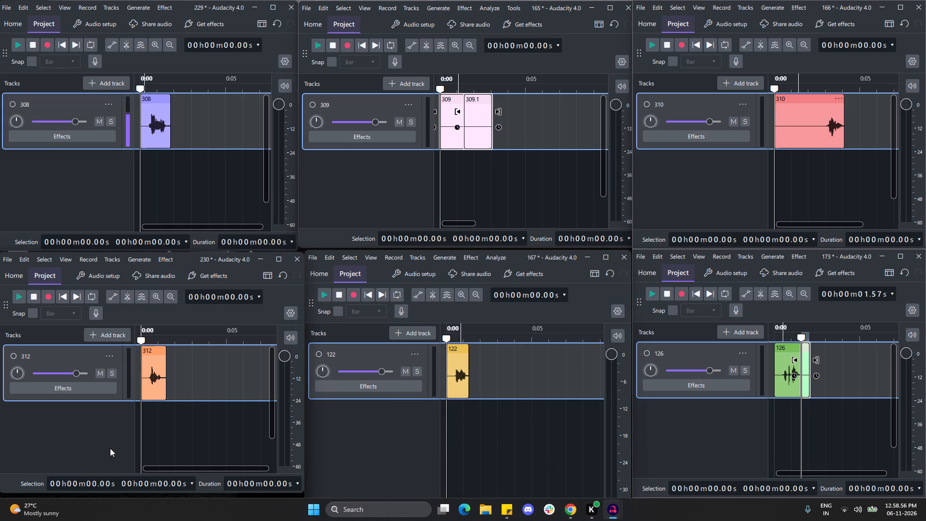
{"action": "left_click", "coordinate": [167, 423]}
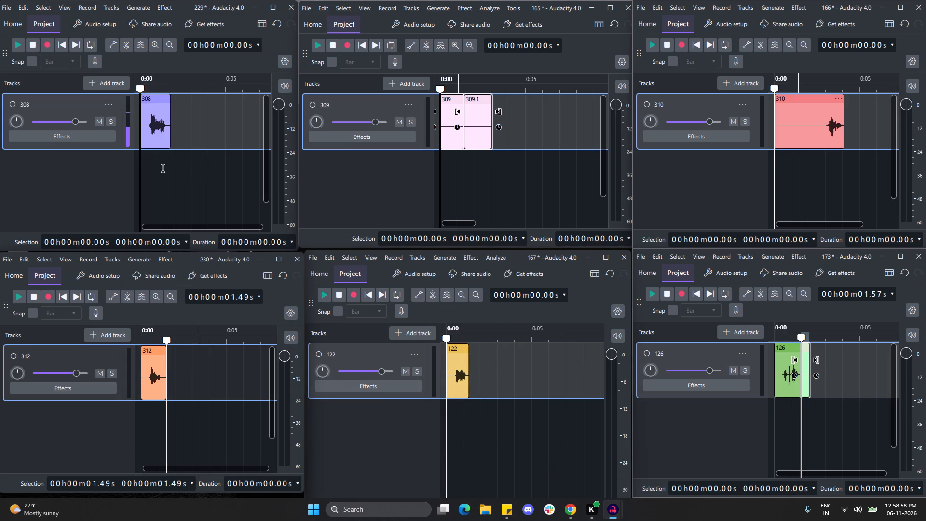
{"action": "left_click", "coordinate": [173, 168]}
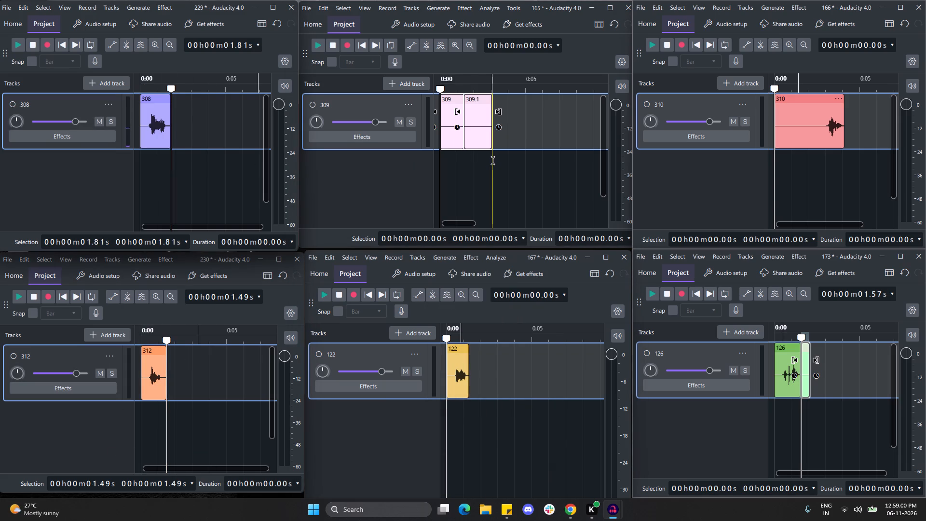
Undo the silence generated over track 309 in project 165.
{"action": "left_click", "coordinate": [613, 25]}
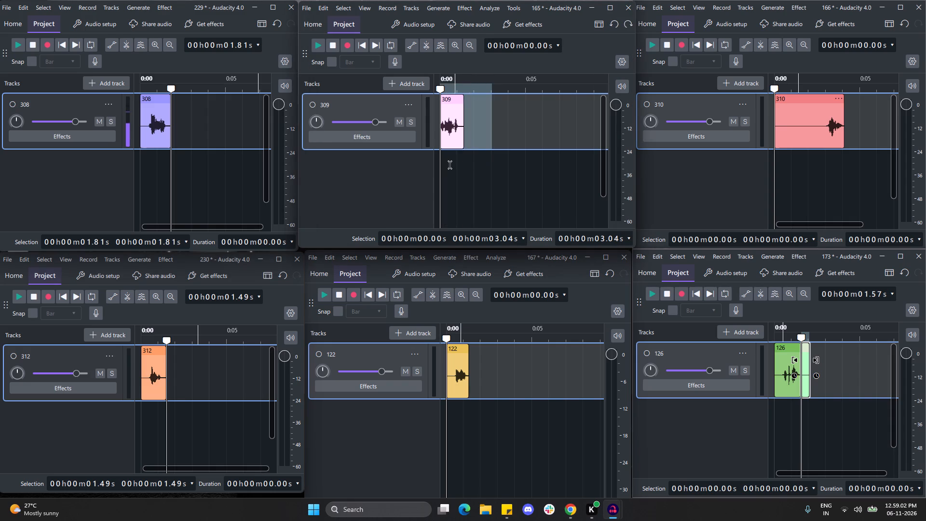
Clear the time selection in project 165 and generate 0.5 s of silence at the start of clip 309.
{"action": "left_click", "coordinate": [445, 170]}
{"action": "left_click", "coordinate": [440, 170]}
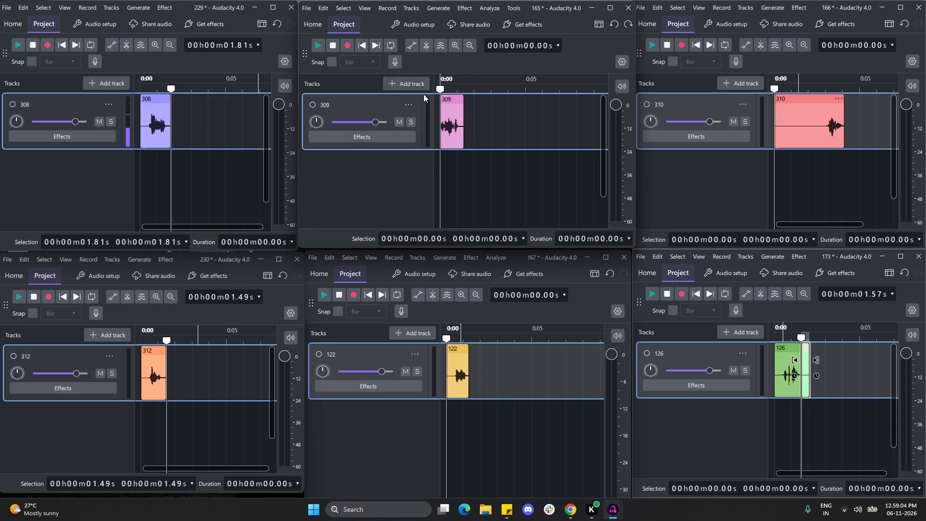
{"action": "left_click", "coordinate": [424, 7]}
{"action": "left_click", "coordinate": [445, 90]}
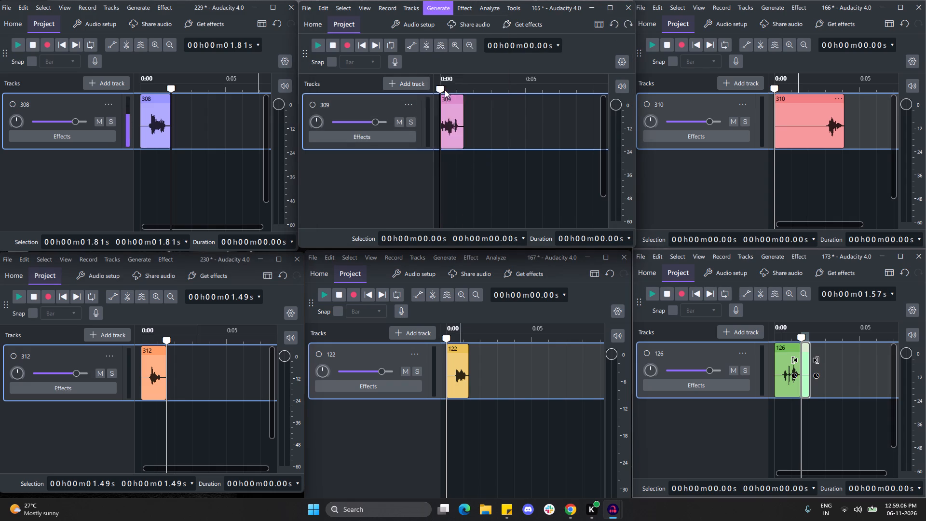
{"action": "left_click", "coordinate": [464, 140]}
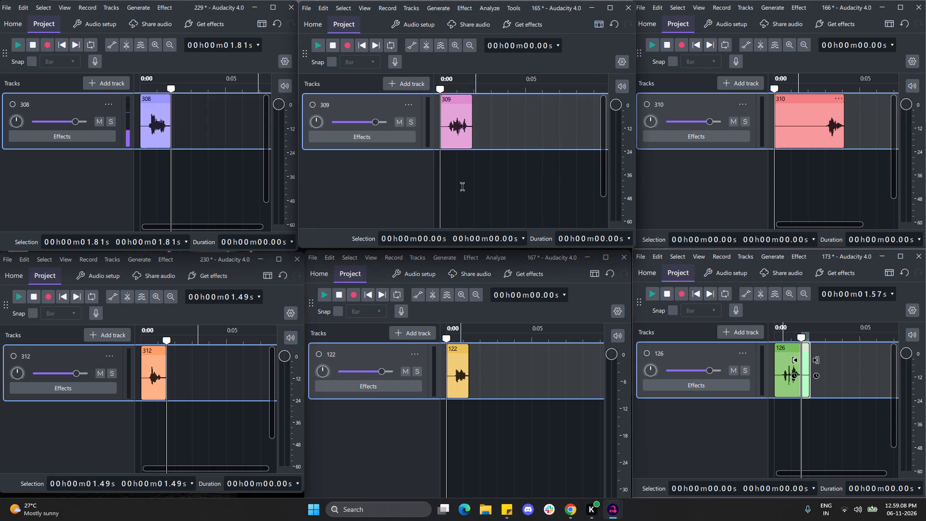
Generate 0.5 s of silence at the end of clip 309 in project 165.
{"action": "left_click", "coordinate": [471, 182]}
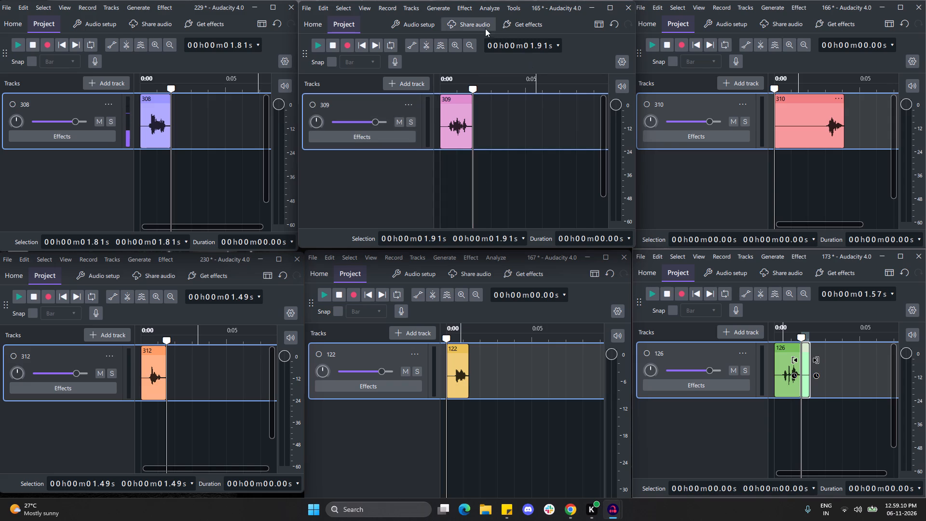
{"action": "left_click", "coordinate": [440, 11]}
{"action": "left_click", "coordinate": [452, 90]}
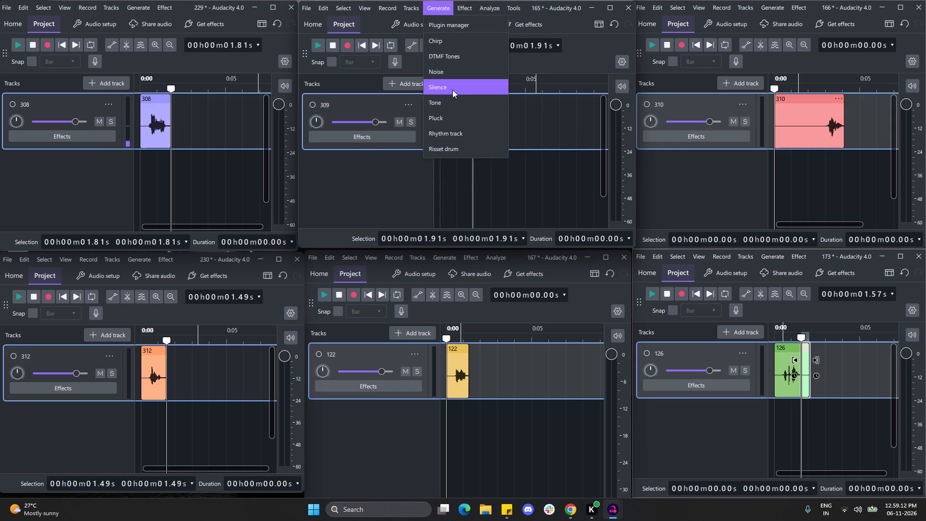
{"action": "left_click", "coordinate": [478, 146]}
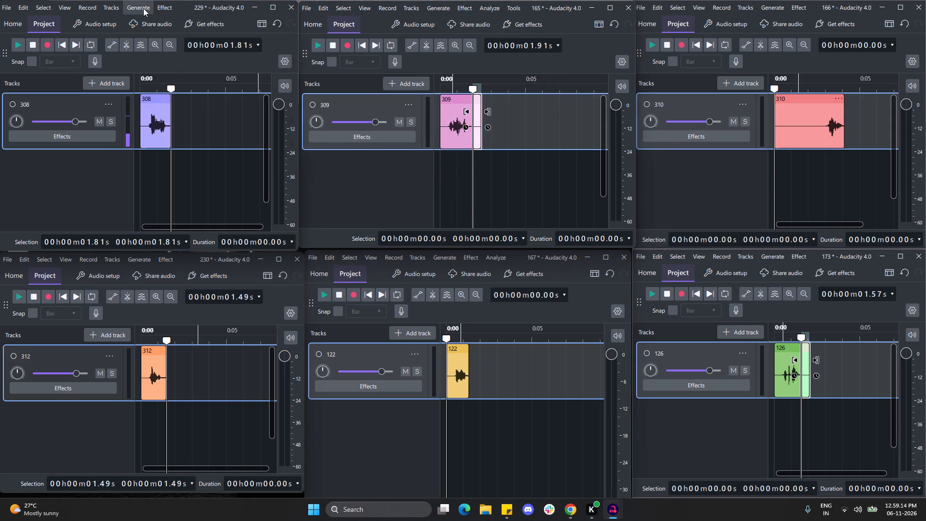
Generate 0.500 s of silence at the end of clip 308 in project 229.
{"action": "left_click", "coordinate": [143, 8]}
{"action": "left_click", "coordinate": [156, 84]}
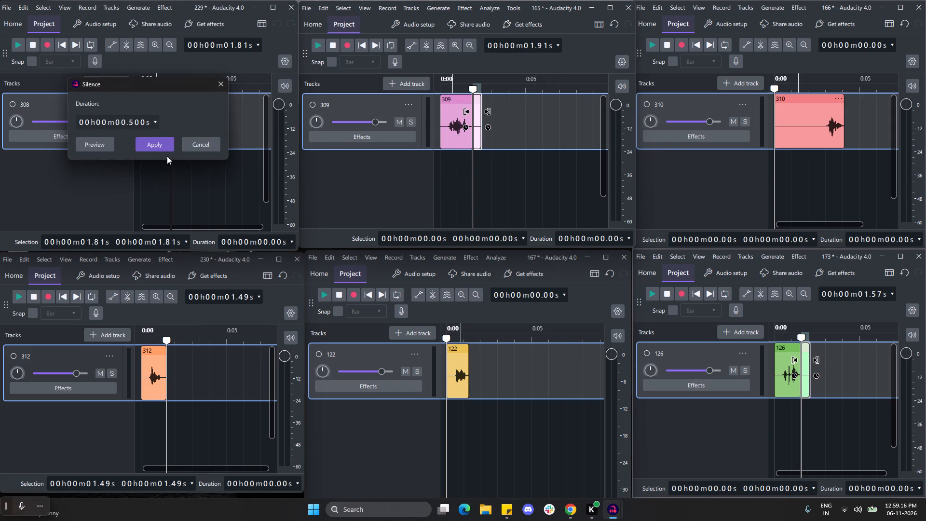
{"action": "left_click", "coordinate": [152, 147]}
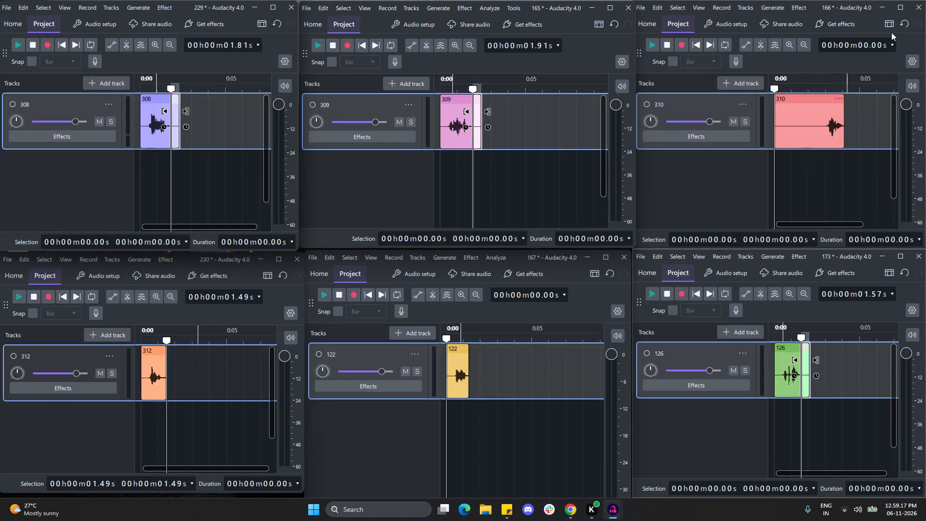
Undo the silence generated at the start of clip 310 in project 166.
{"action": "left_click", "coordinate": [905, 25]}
Generate 0.500 s of silence at the start of clip 310 in project 166.
{"action": "left_click", "coordinate": [767, 10]}
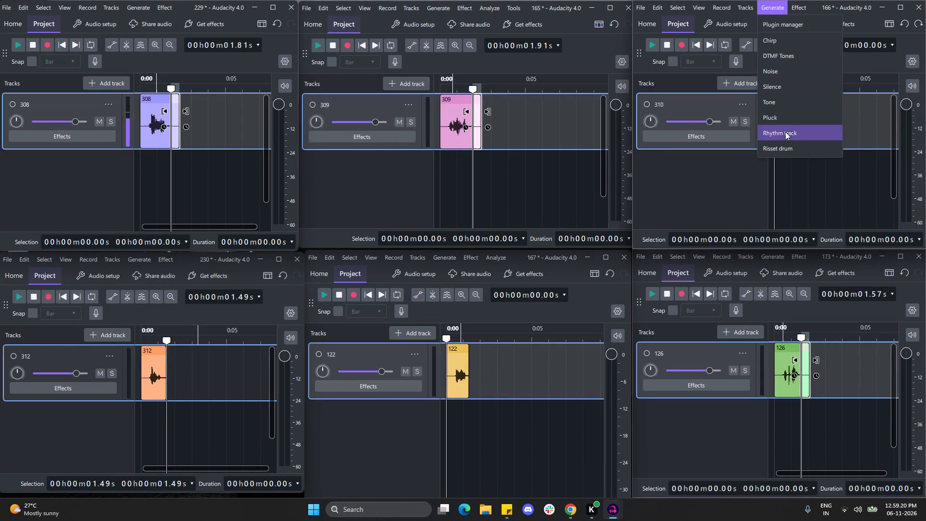
{"action": "left_click", "coordinate": [782, 83]}
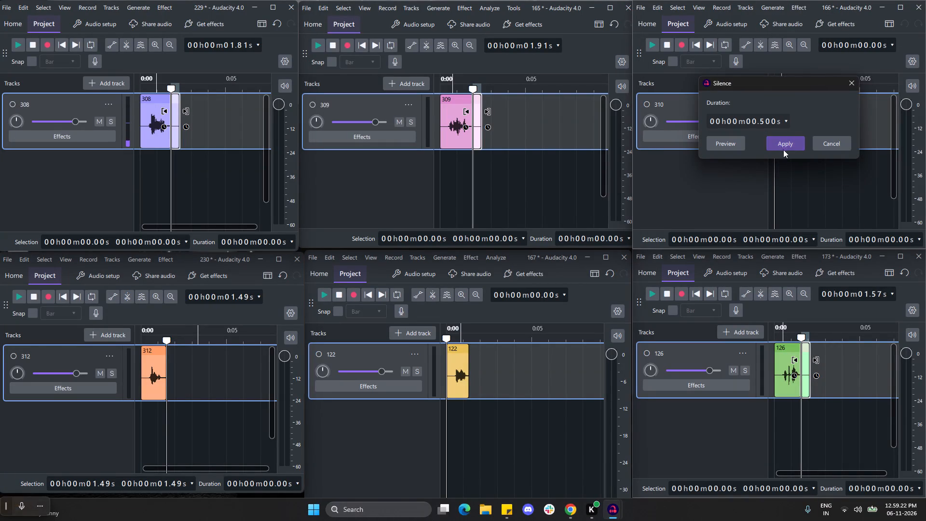
{"action": "left_click", "coordinate": [784, 150]}
Generate 0.5 s of silence at the end of clip 310 in project 166.
{"action": "left_click", "coordinate": [802, 158]}
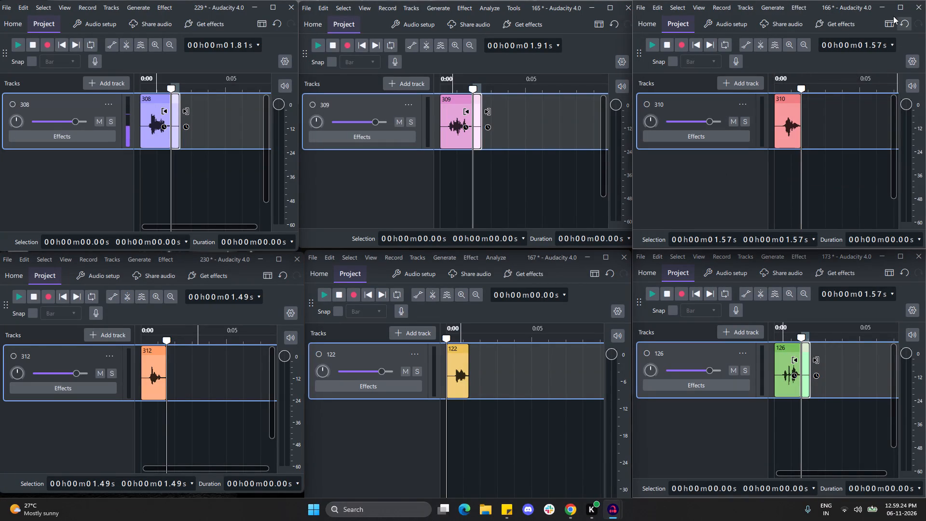
{"action": "left_click", "coordinate": [774, 10]}
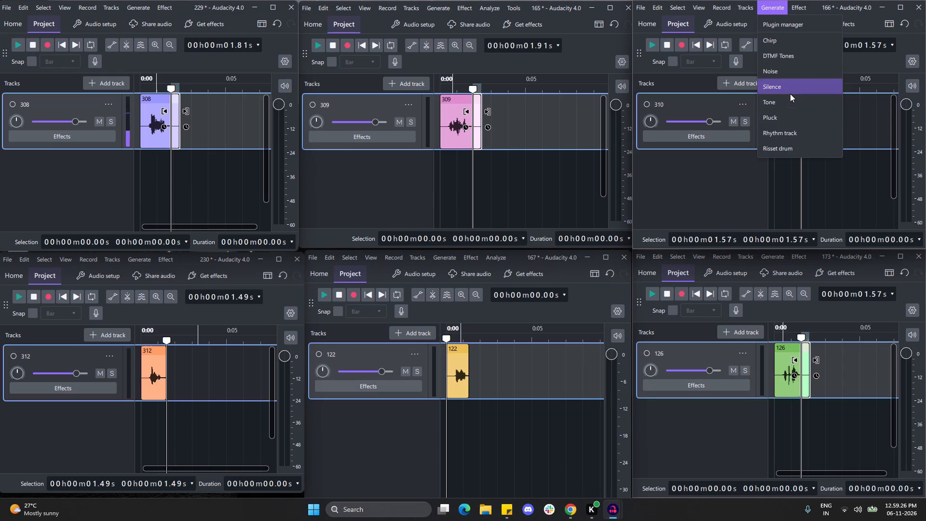
{"action": "left_click", "coordinate": [790, 94]}
{"action": "left_click", "coordinate": [785, 144]}
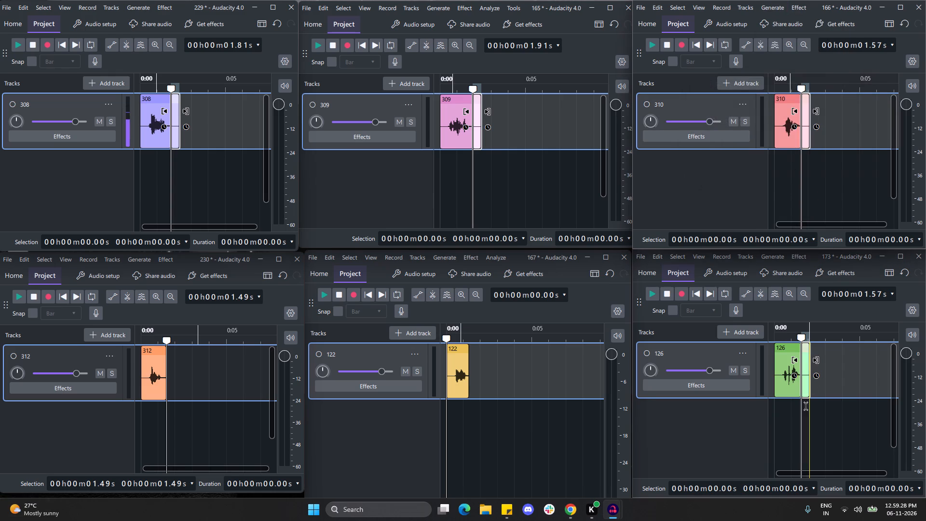
Generate 0.5 s of silence at the end of clip 122 in project 167.
{"action": "left_click", "coordinate": [469, 425]}
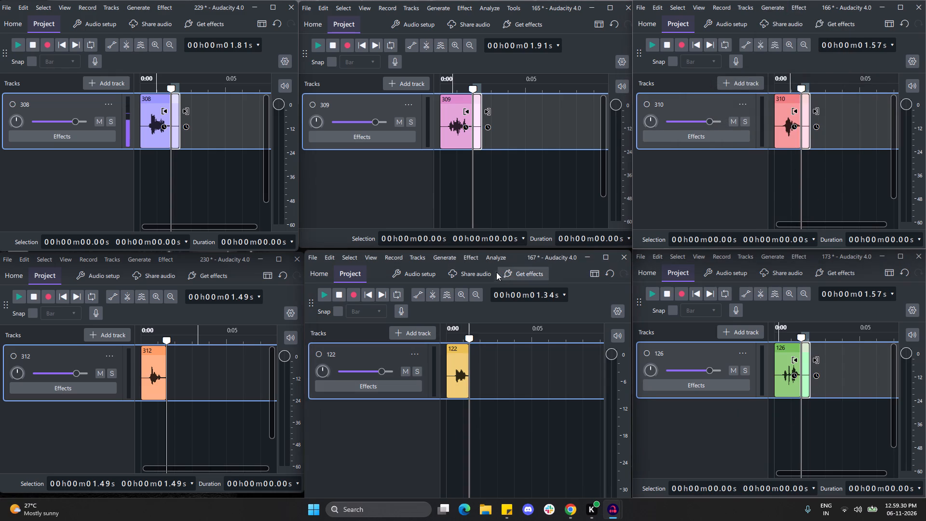
{"action": "left_click", "coordinate": [452, 258]}
{"action": "left_click", "coordinate": [462, 338]}
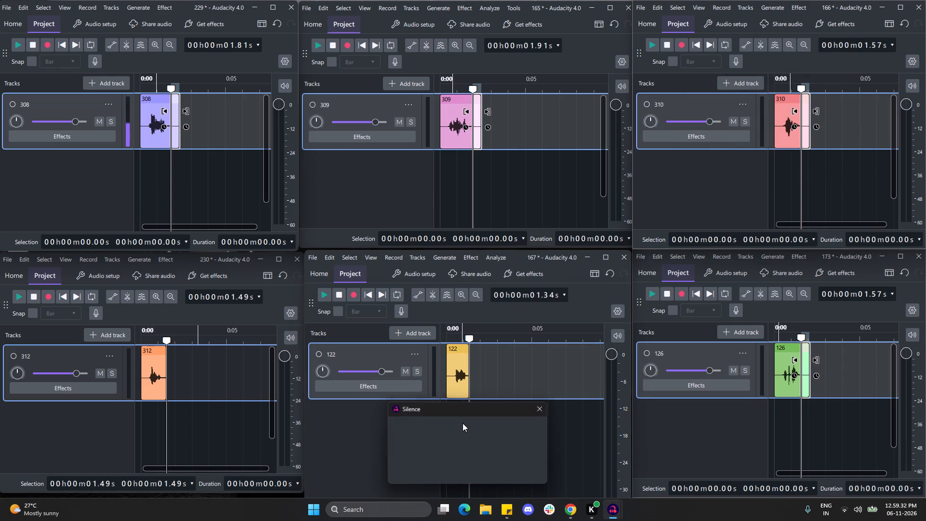
{"action": "left_click", "coordinate": [474, 466]}
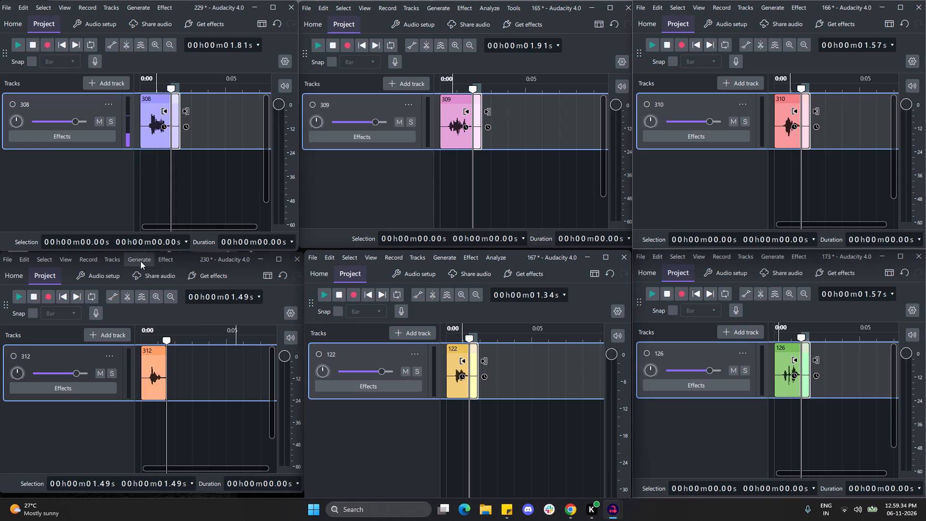
Generate 0.5 s of silence at the end of clip 312 in project 230.
{"action": "left_click", "coordinate": [138, 259]}
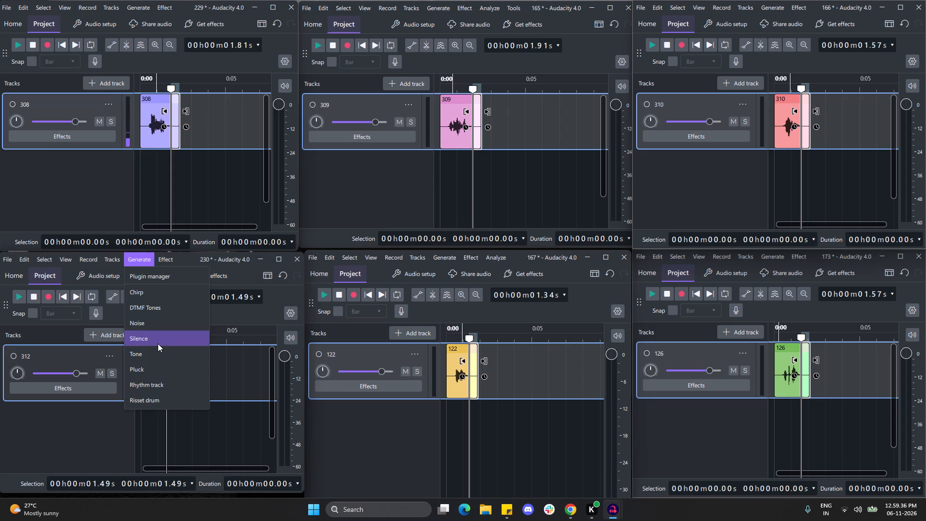
{"action": "left_click", "coordinate": [158, 343]}
{"action": "left_click", "coordinate": [161, 396]}
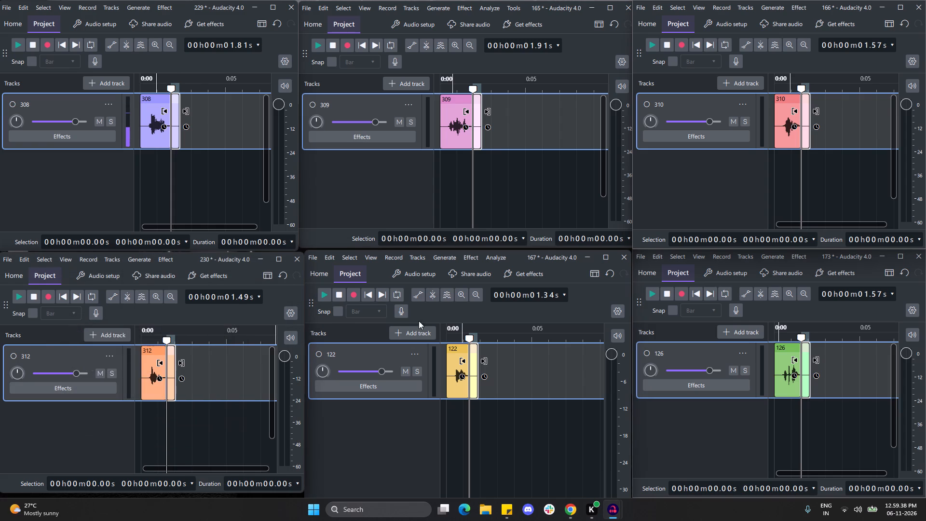
Export project 229's audio to the batch 2 folder as a WAV file named Ta_sp_1_308.
{"action": "left_click", "coordinate": [2, 9]}
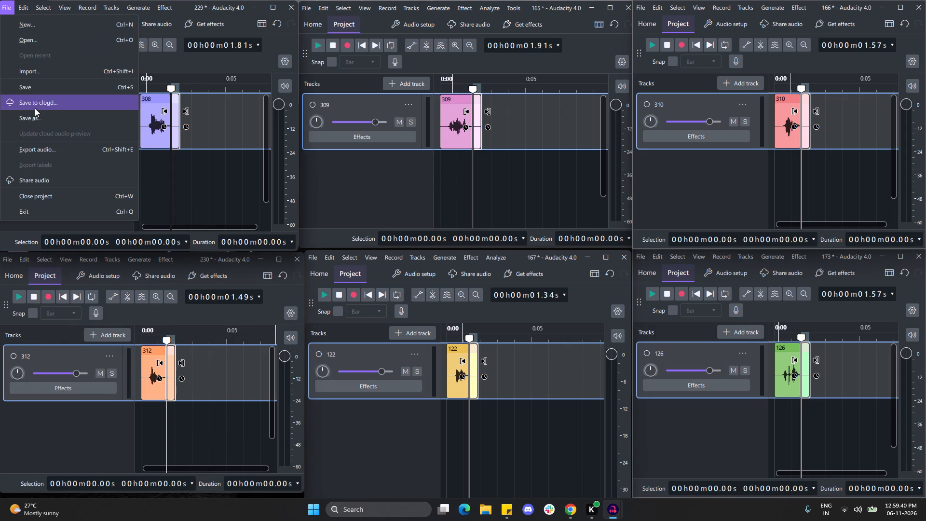
{"action": "left_click", "coordinate": [39, 153]}
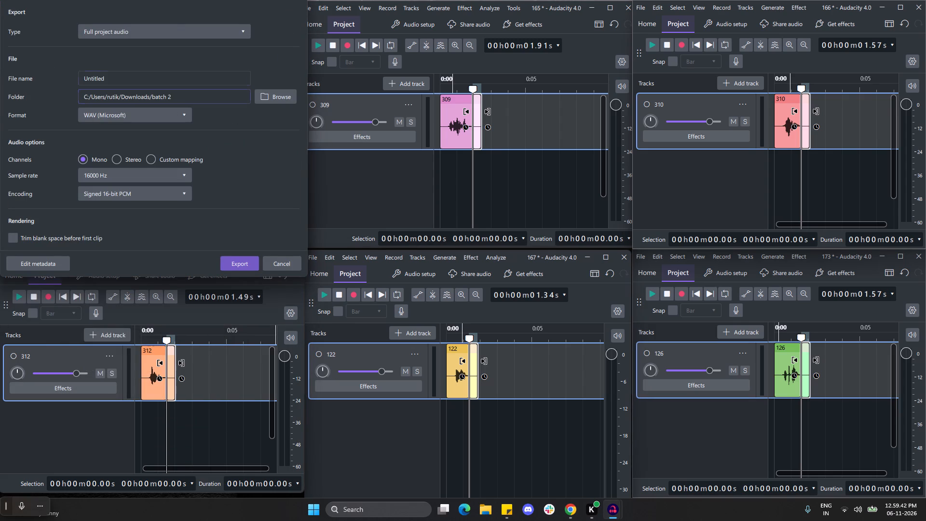
{"action": "left_click", "coordinate": [151, 81], "text": "ctrl"}
{"action": "key", "text": "ctrl+a"}
{"action": "key", "text": "ctrl+v"}
{"action": "type", "text": "308"}
{"action": "left_click", "coordinate": [234, 265]}
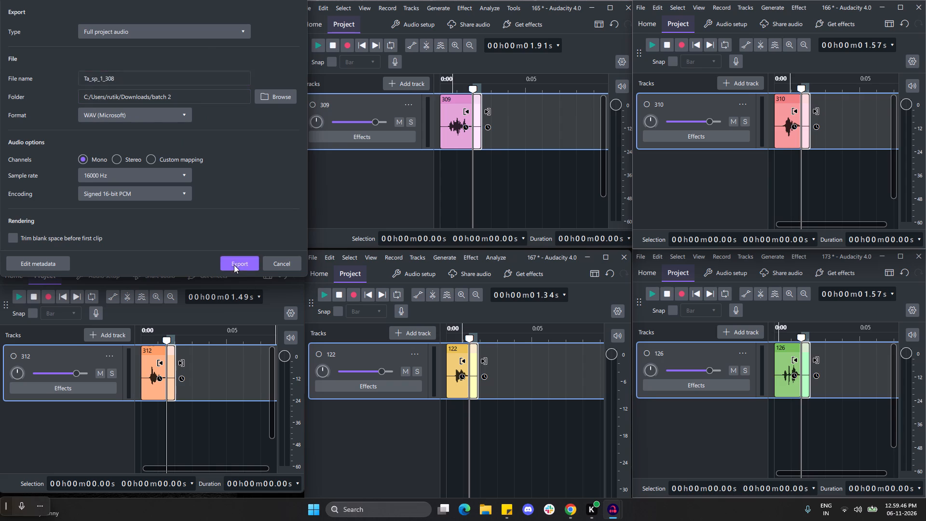
Export project 165's audio to the batch 2 folder as a WAV file named Ta_sp_1_309.
{"action": "left_click", "coordinate": [306, 7]}
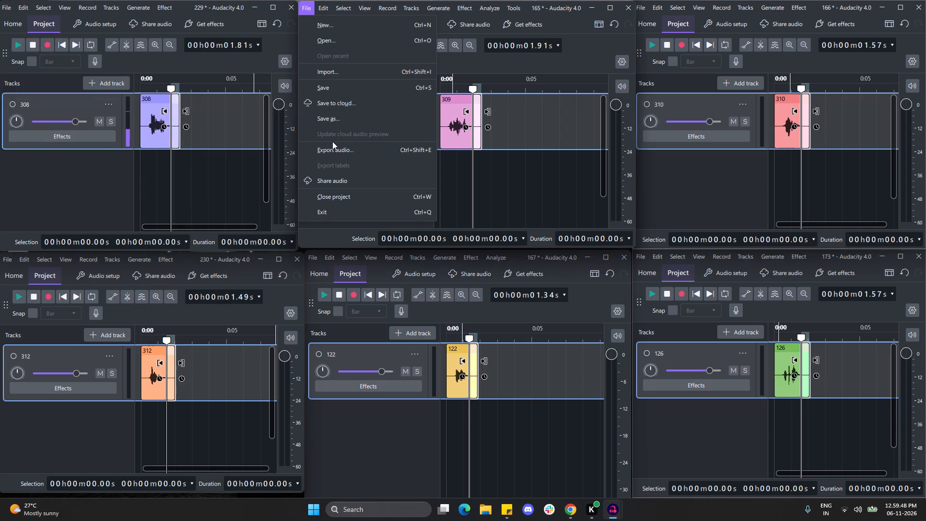
{"action": "left_click", "coordinate": [333, 145]}
{"action": "left_click", "coordinate": [435, 82], "text": "ctrl"}
{"action": "key", "text": "ctrl+a"}
{"action": "key", "text": "ctrl+v"}
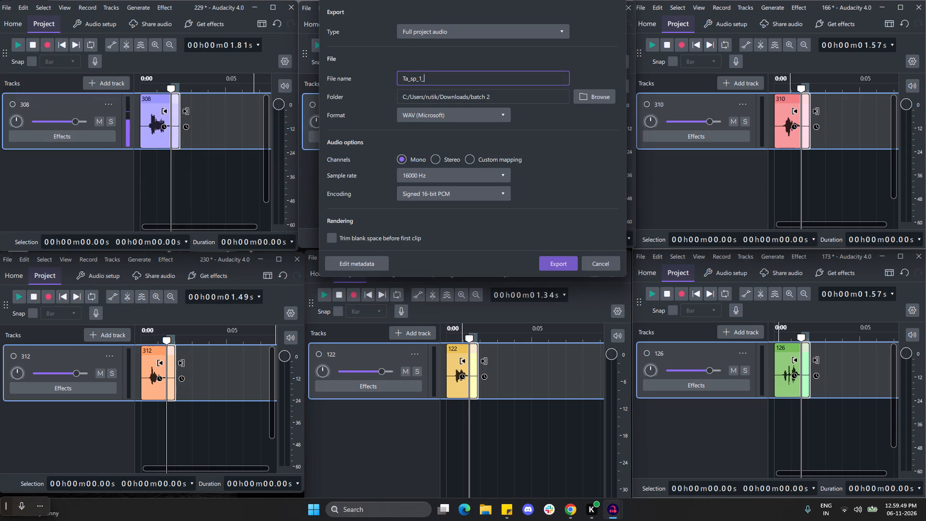
{"action": "type", "text": "309"}
{"action": "left_click", "coordinate": [554, 266]}
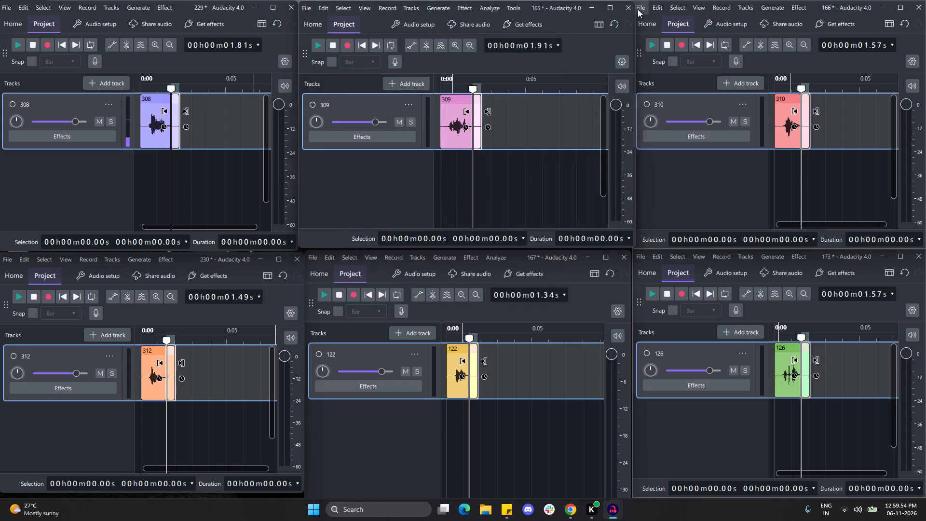
Export project 166's audio to the batch 2 folder as a WAV file named Ta_sp_1_310.
{"action": "left_click", "coordinate": [638, 9]}
{"action": "left_click", "coordinate": [680, 144]}
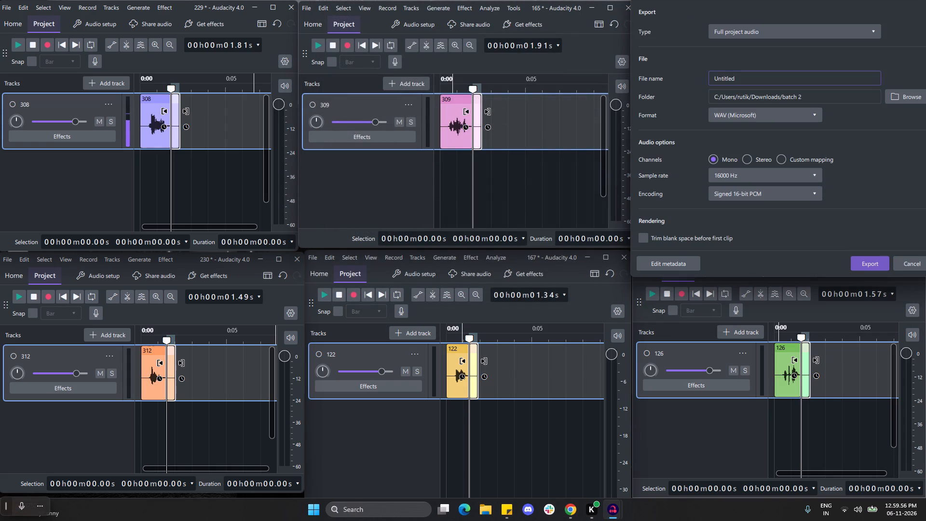
{"action": "left_click", "coordinate": [732, 75], "text": "ctrl"}
{"action": "key", "text": "ctrl+a"}
{"action": "key", "text": "ctrl+v"}
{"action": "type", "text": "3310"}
{"action": "left_click", "coordinate": [740, 78]}
{"action": "key", "text": "BackSpace"}
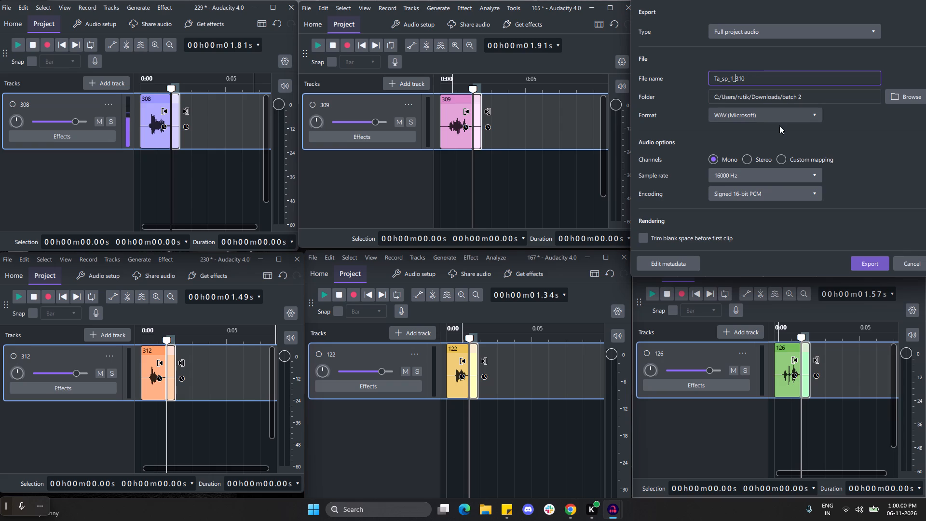
{"action": "left_click", "coordinate": [879, 261]}
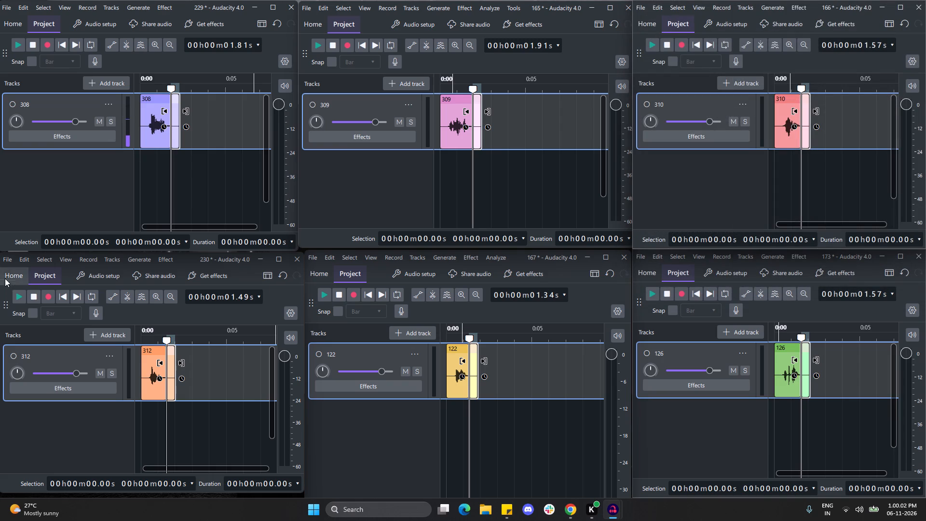
Export project 230's audio to the batch 2 folder as a WAV file named Ta_sp_1_312.
{"action": "left_click", "coordinate": [6, 261]}
{"action": "left_click", "coordinate": [58, 400]}
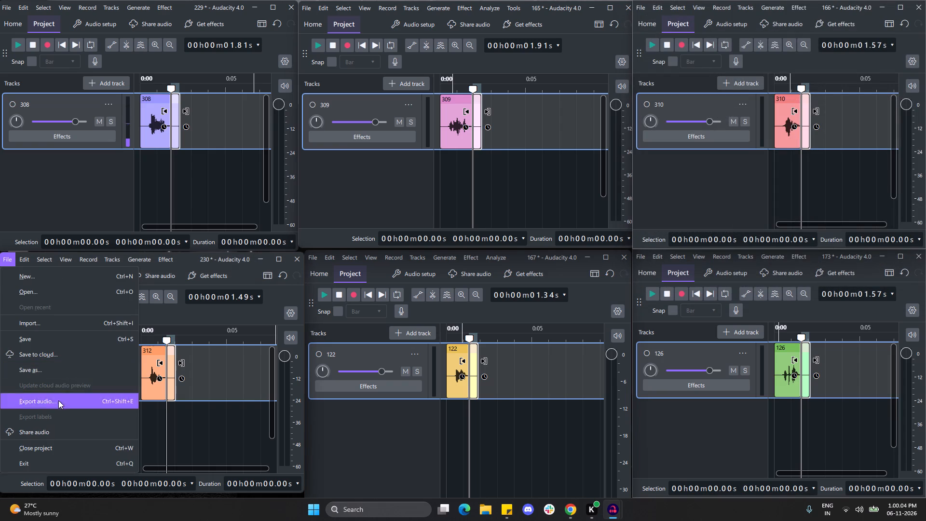
{"action": "left_click", "coordinate": [147, 285], "text": "ctrl"}
{"action": "key", "text": "ctrl+a"}
{"action": "key", "text": "ctrl+v"}
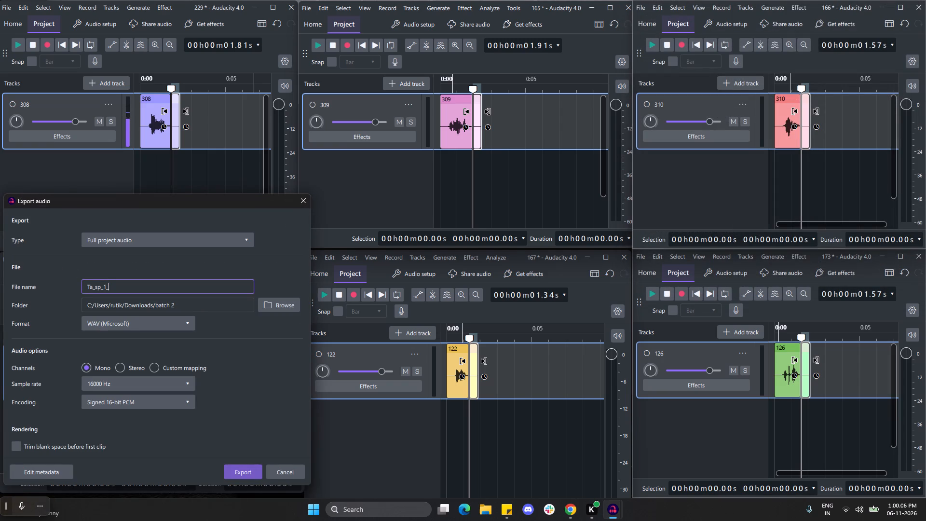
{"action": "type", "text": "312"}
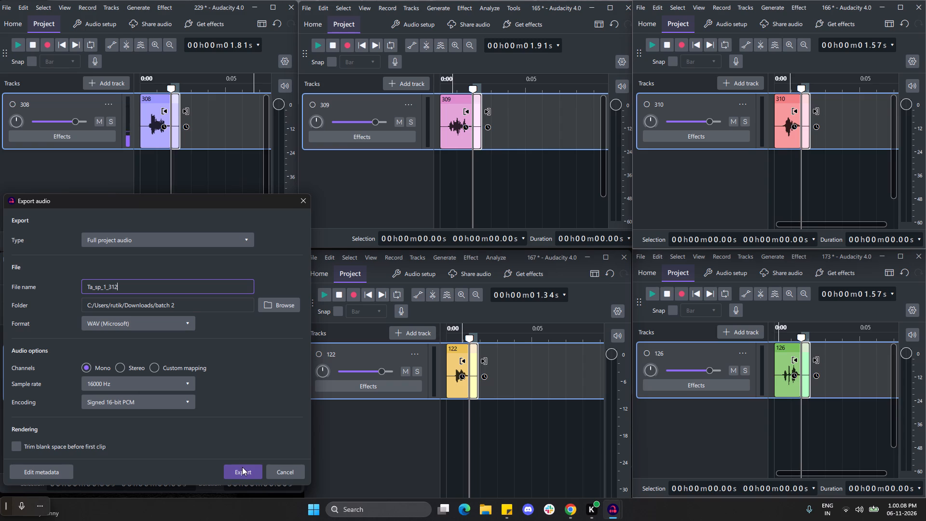
{"action": "left_click", "coordinate": [242, 467]}
Export project 167's audio to the batch 2 folder as a WAV file named Ta_sp_1_122.
{"action": "left_click", "coordinate": [313, 258]}
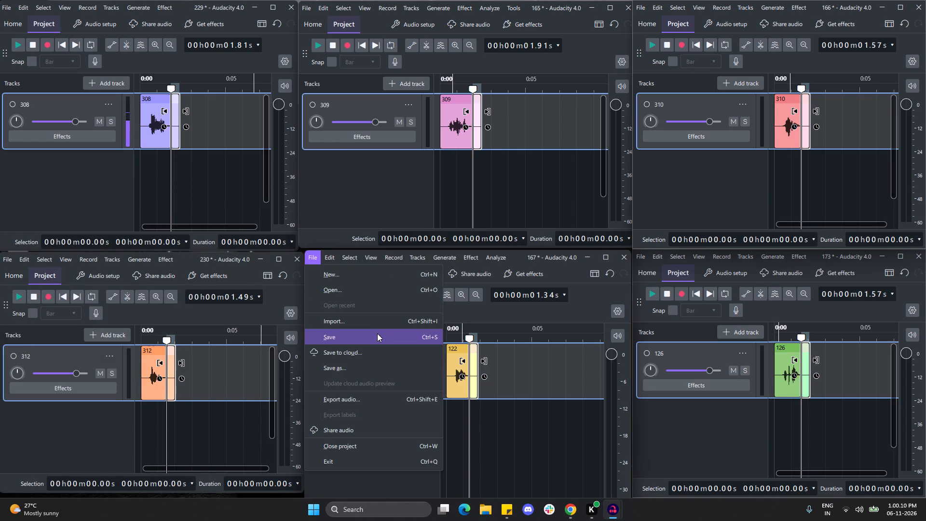
{"action": "left_click", "coordinate": [357, 395]}
{"action": "left_click", "coordinate": [428, 285], "text": "ctrl"}
{"action": "key", "text": "ctrl+a"}
{"action": "key", "text": "ctrl+v"}
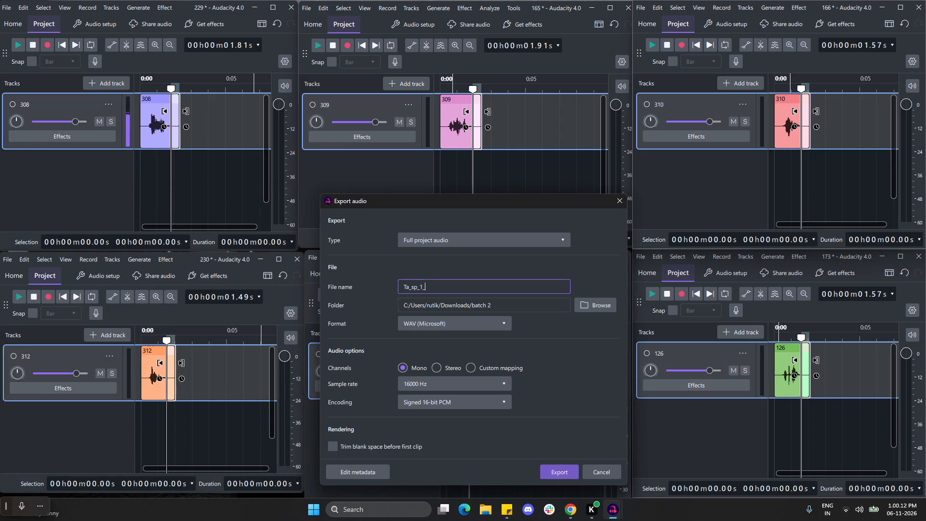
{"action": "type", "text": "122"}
{"action": "left_click", "coordinate": [562, 469]}
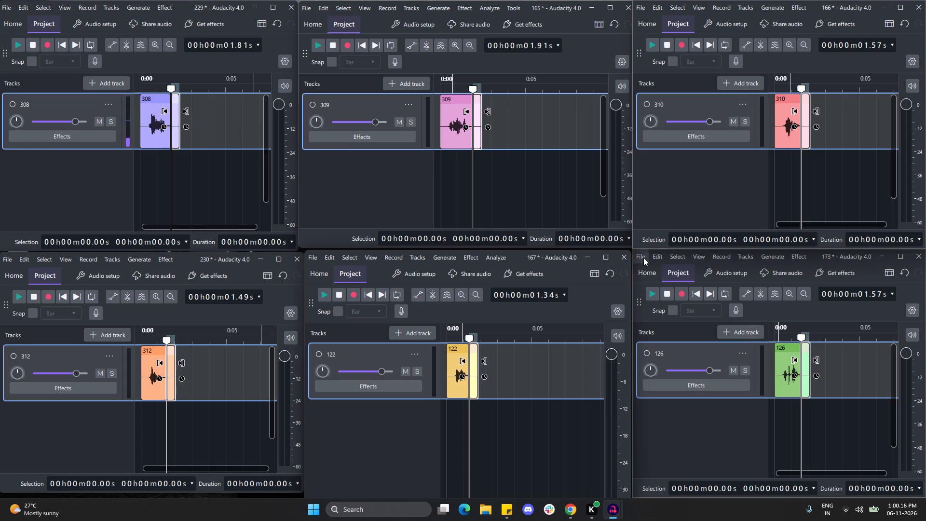
Export project 173's audio to the batch 2 folder as a WAV file named Ta_sp_1_126.
{"action": "left_click", "coordinate": [641, 258]}
{"action": "left_click", "coordinate": [679, 401]}
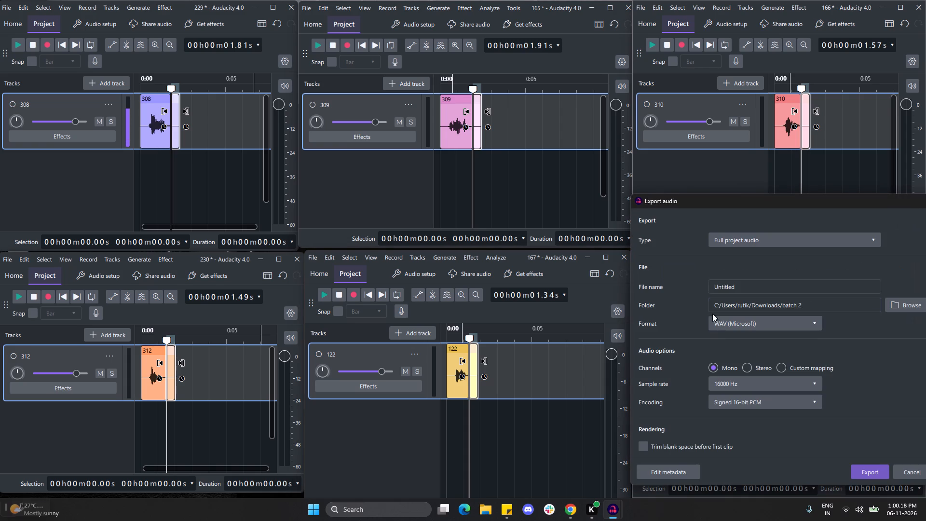
{"action": "left_click", "coordinate": [743, 292]}
{"action": "key", "text": "ctrl+a"}
{"action": "key", "text": "ctrl+v"}
{"action": "type", "text": "126"}
{"action": "left_click", "coordinate": [864, 468]}
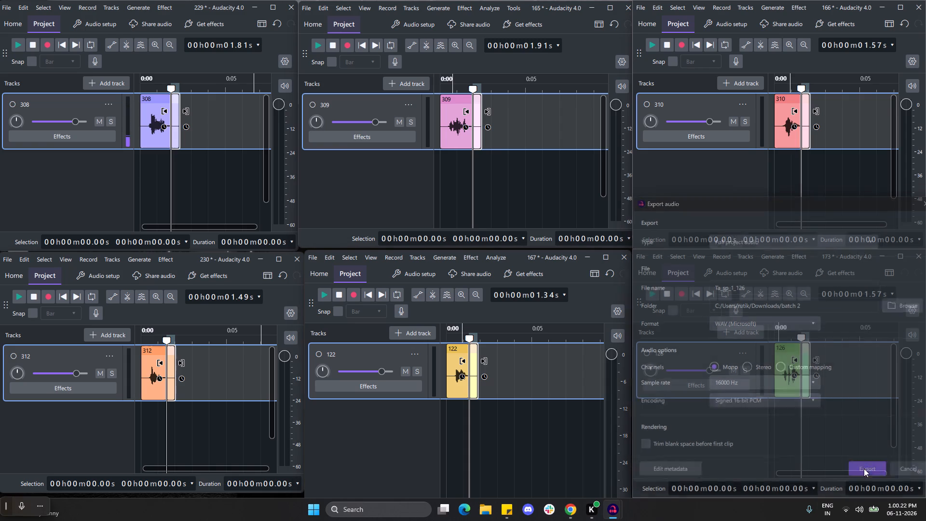
Delete track 308 from project 229 and return the playhead to the start of the timeline.
{"action": "left_click", "coordinate": [103, 95]}
{"action": "left_click", "coordinate": [104, 100]}
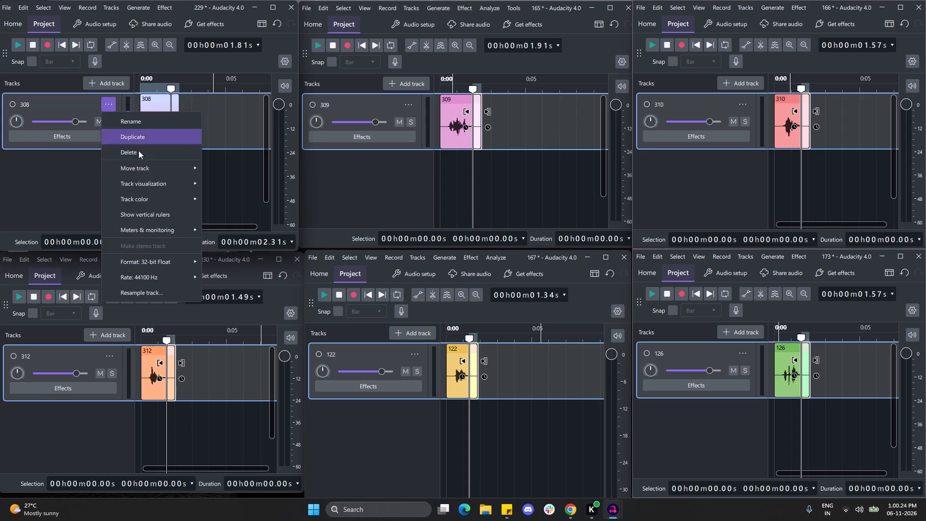
{"action": "left_click", "coordinate": [139, 155]}
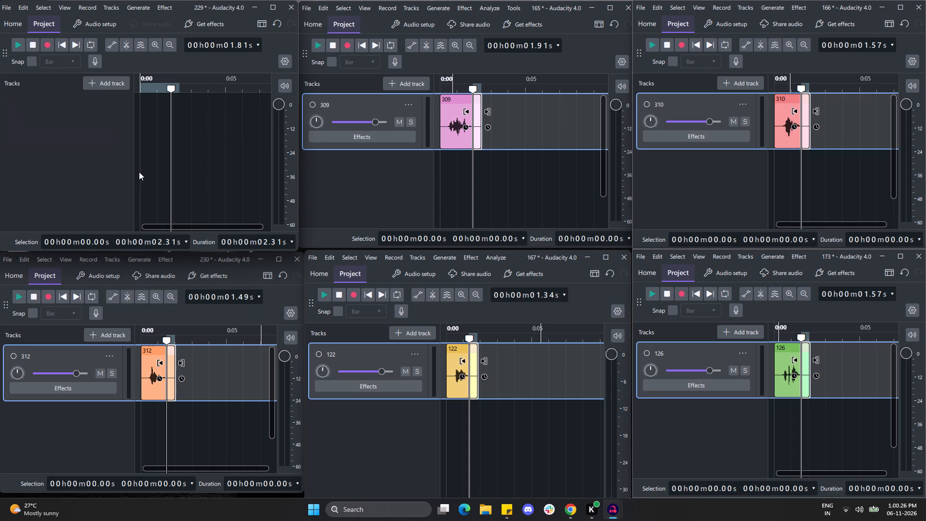
{"action": "left_click", "coordinate": [139, 172]}
{"action": "left_click", "coordinate": [141, 170]}
{"action": "left_click_drag", "start_coordinate": [141, 170], "coordinate": [131, 170]}
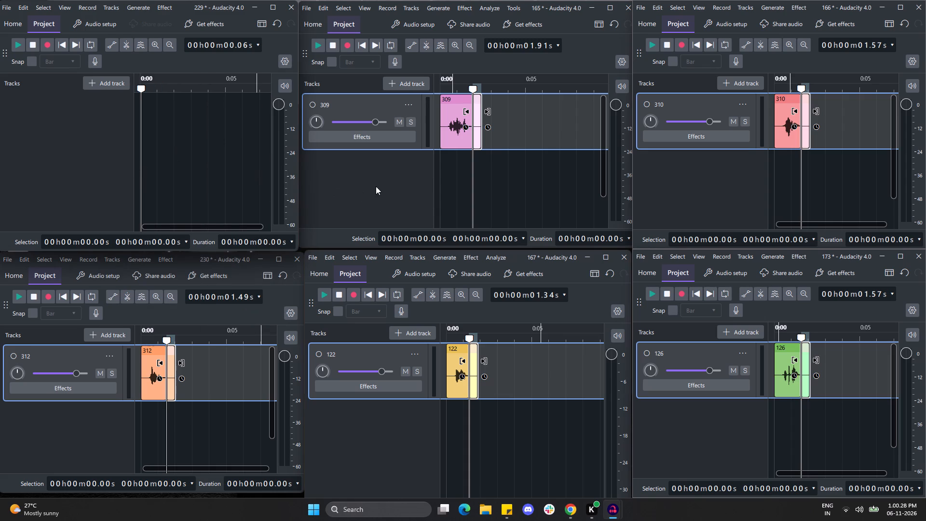
{"action": "left_click_drag", "start_coordinate": [142, 89], "coordinate": [131, 91]}
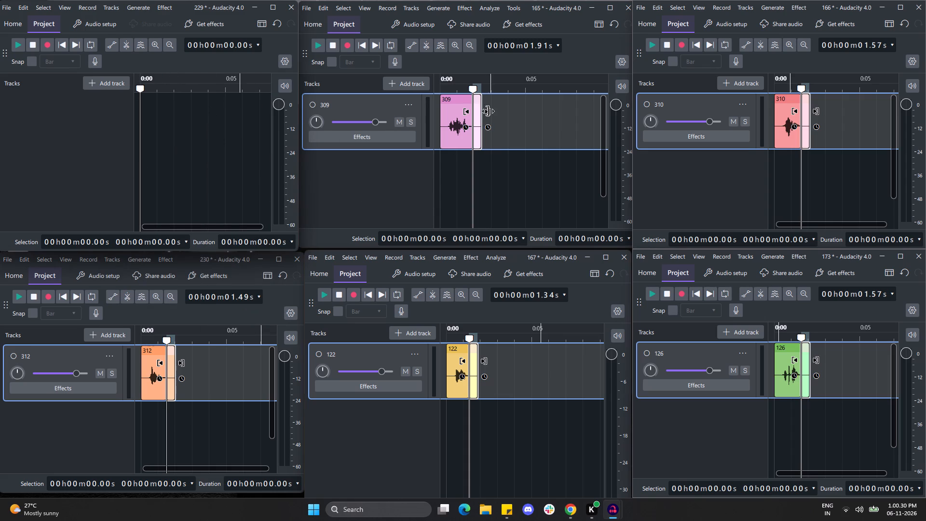
Return project 165's playhead to the start of the timeline and delete track 309.
{"action": "left_click_drag", "start_coordinate": [473, 90], "coordinate": [406, 94]}
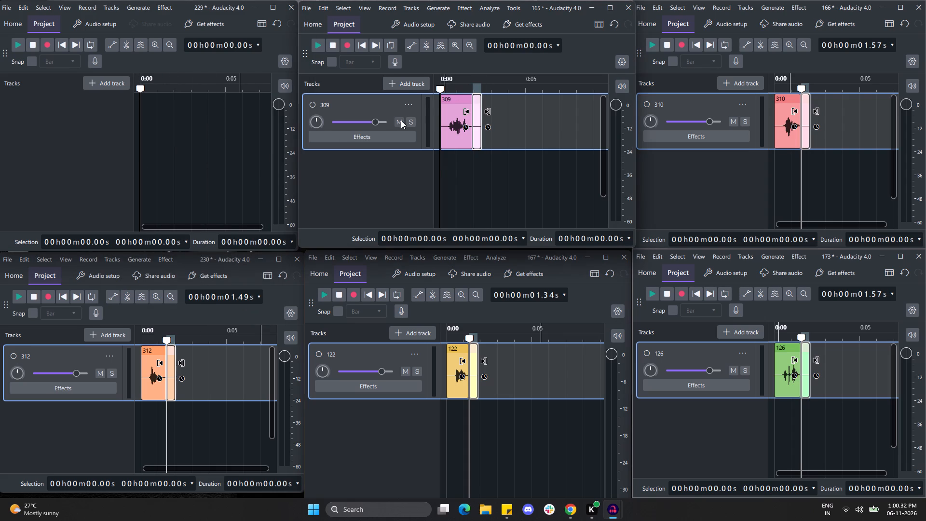
{"action": "left_click", "coordinate": [406, 103]}
{"action": "left_click", "coordinate": [443, 153]}
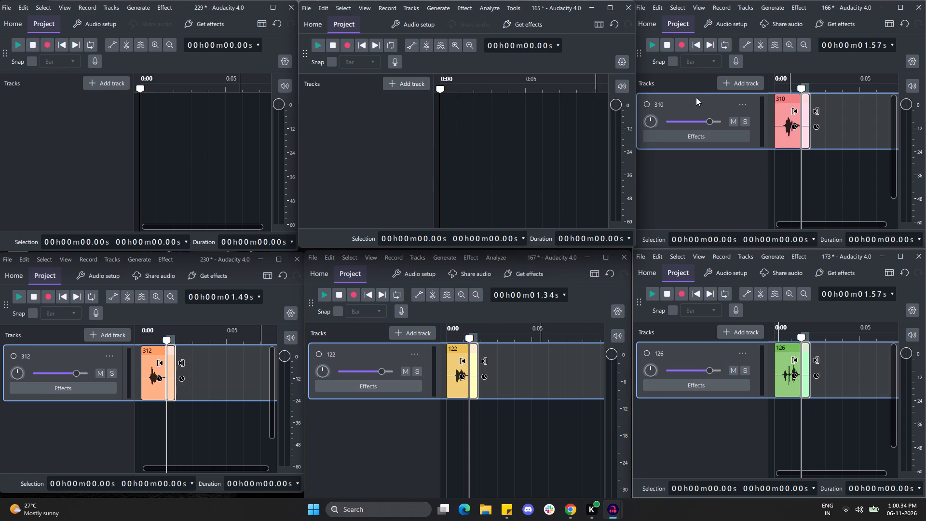
Return project 166's playhead to the start of the timeline and delete track 310.
{"action": "left_click_drag", "start_coordinate": [800, 90], "coordinate": [755, 93]}
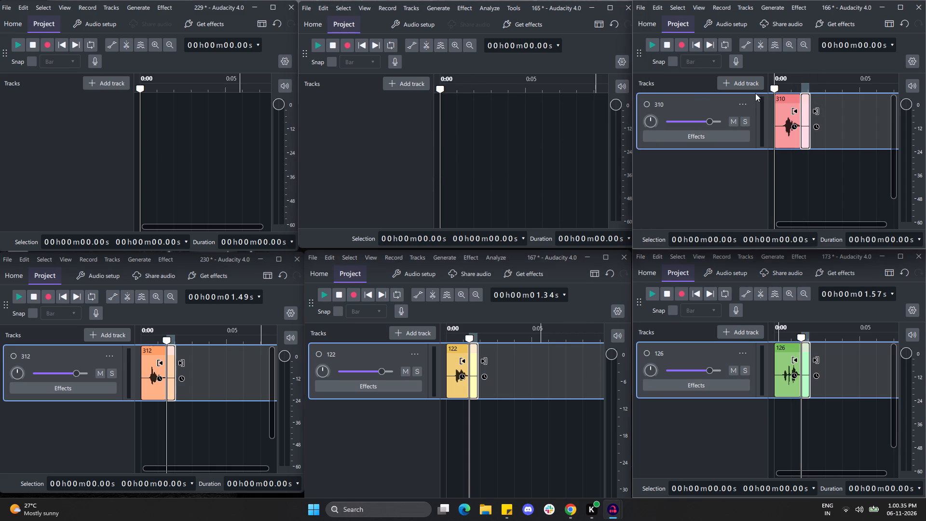
{"action": "left_click_drag", "start_coordinate": [755, 93], "coordinate": [753, 93]}
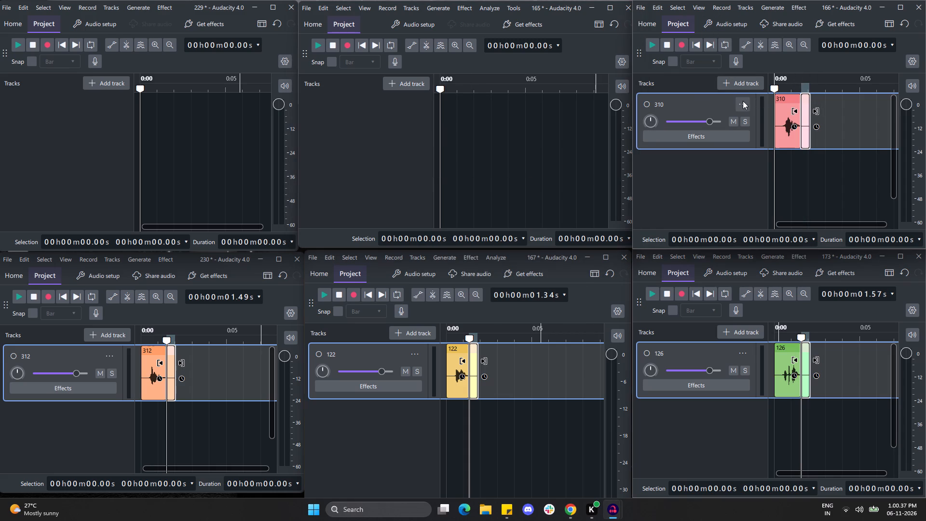
{"action": "left_click", "coordinate": [743, 101]}
{"action": "left_click", "coordinate": [766, 152]}
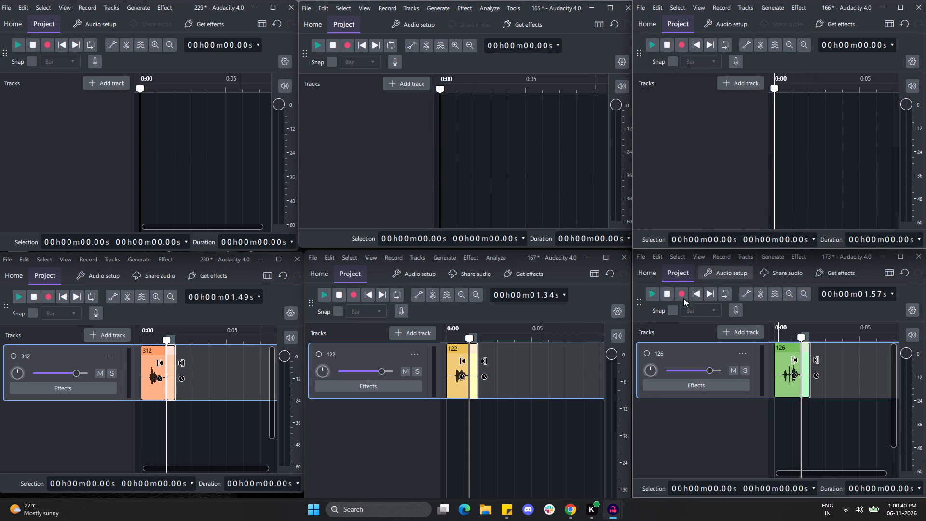
Delete tracks 126, 122 and 312 from projects 173, 167 and 230 respectively.
{"action": "left_click", "coordinate": [741, 351]}
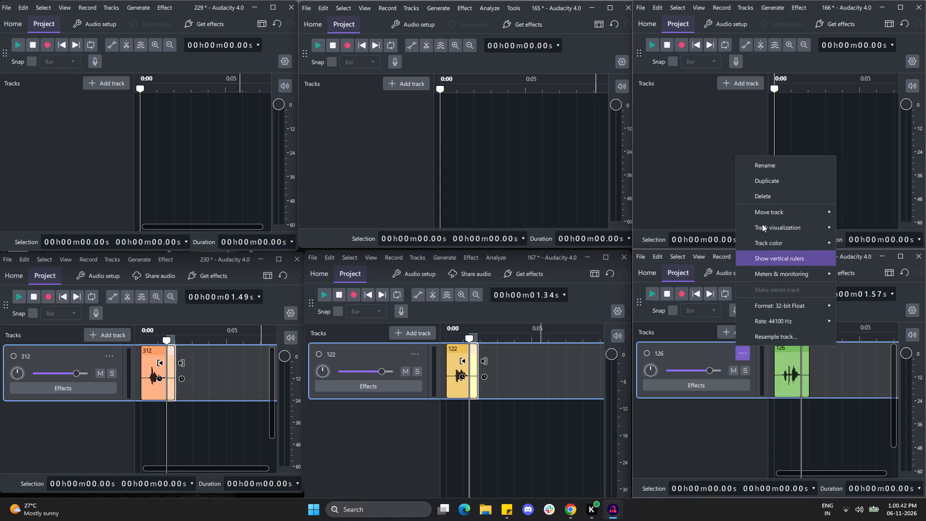
{"action": "left_click", "coordinate": [766, 199]}
{"action": "left_click", "coordinate": [412, 359]}
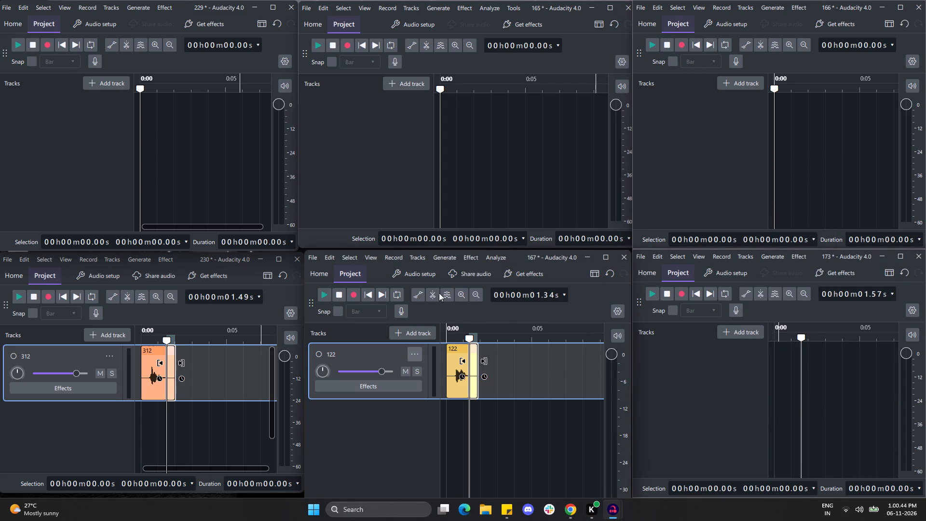
{"action": "left_click", "coordinate": [458, 202]}
{"action": "left_click", "coordinate": [108, 357]}
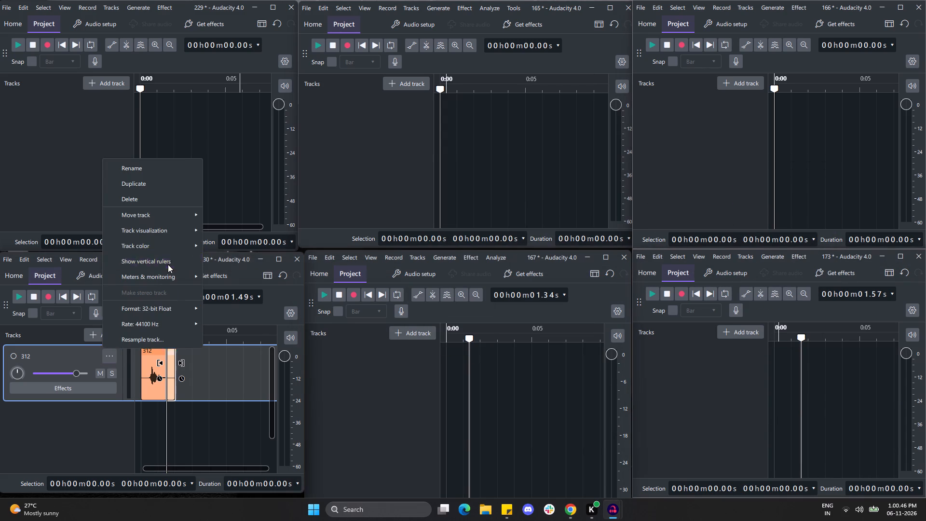
{"action": "left_click", "coordinate": [149, 199]}
From project 229's import file browser, delete the processed files 308, 309, 310, 312, 122 and 126.mp3 from the Tamil Speaker 1 folder.
{"action": "left_click", "coordinate": [1, 8]}
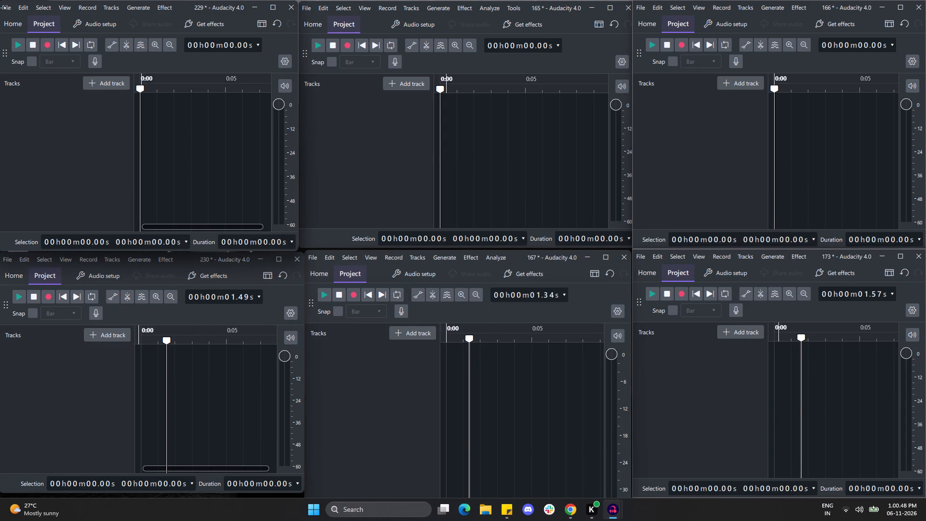
{"action": "left_click", "coordinate": [6, 8]}
{"action": "left_click", "coordinate": [30, 70]}
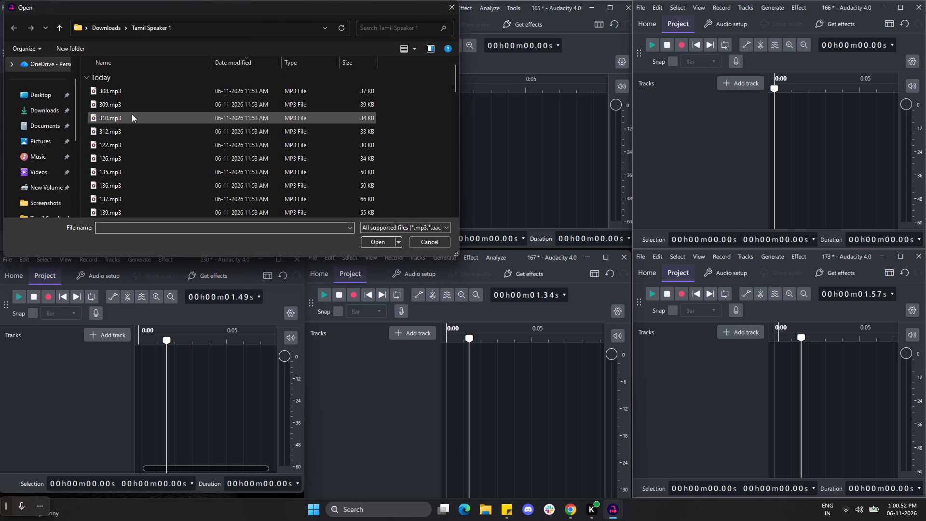
{"action": "left_click_drag", "start_coordinate": [396, 91], "coordinate": [269, 151]}
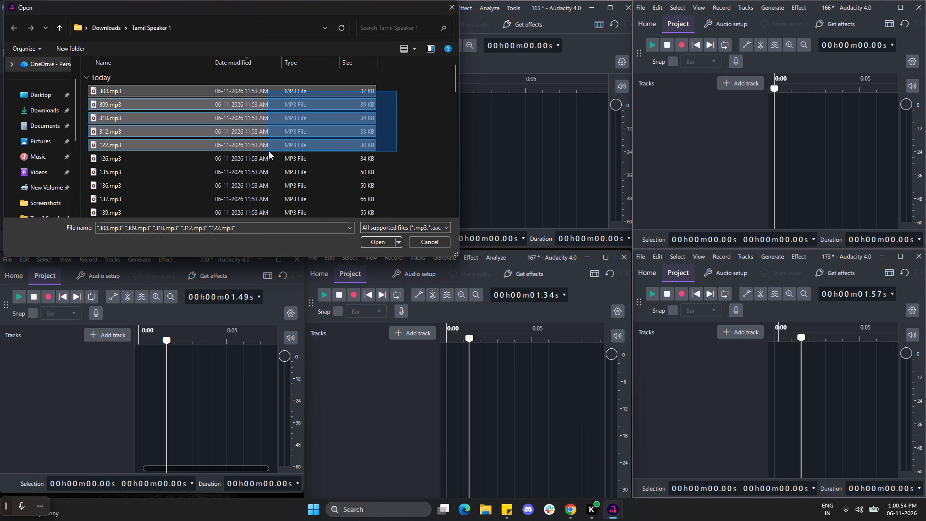
{"action": "left_click_drag", "start_coordinate": [269, 151], "coordinate": [269, 159]}
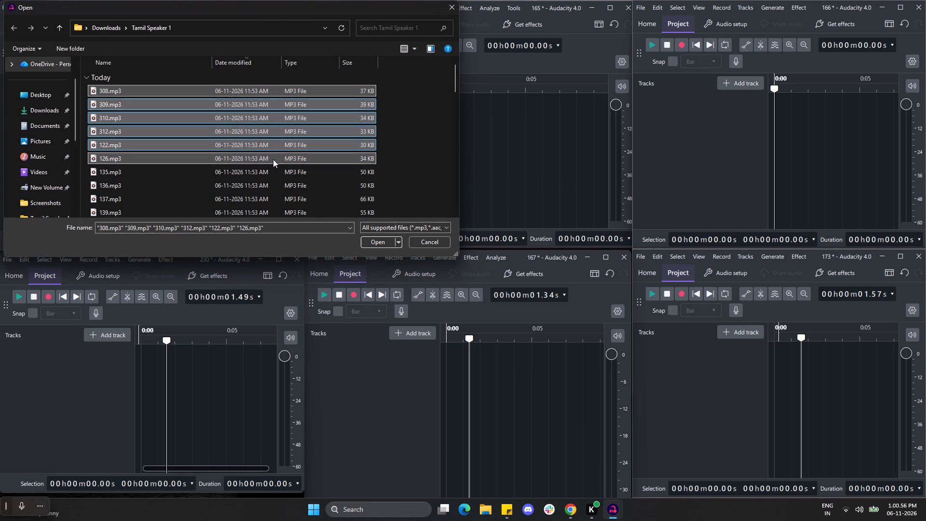
{"action": "key", "text": "Delete"}
Import 135.mp3 from the Tamil Speaker 1 folder into project 229.
{"action": "left_click", "coordinate": [132, 93]}
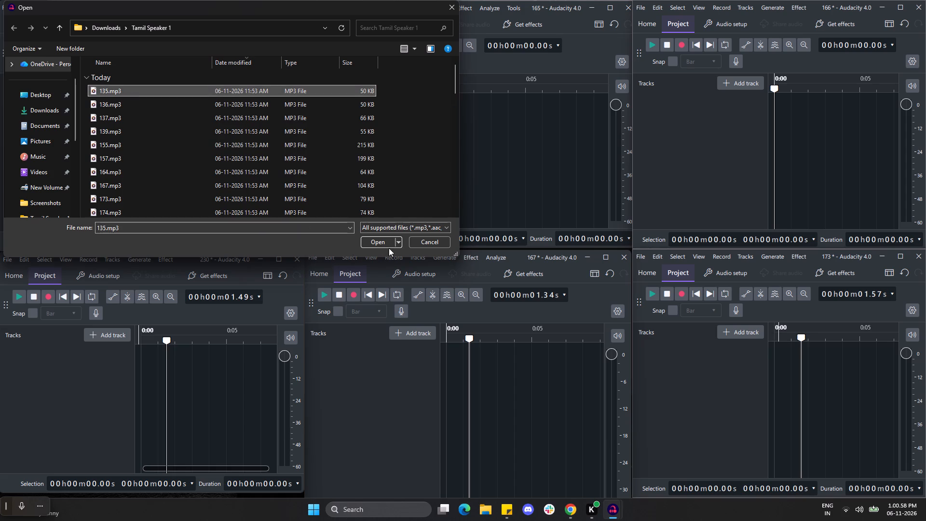
{"action": "left_click", "coordinate": [383, 243]}
Import 136.mp3 from the Tamil Speaker 1 folder into project 165.
{"action": "left_click", "coordinate": [307, 7]}
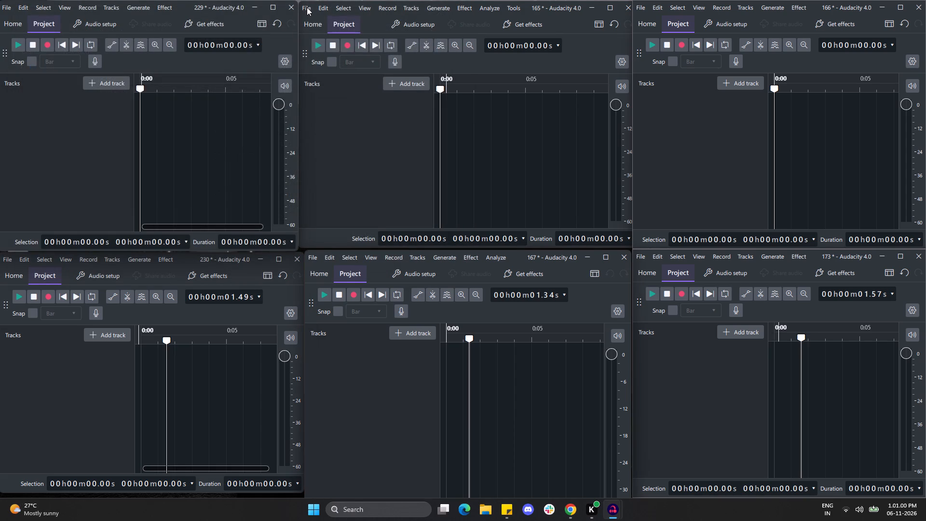
{"action": "left_click", "coordinate": [307, 8]}
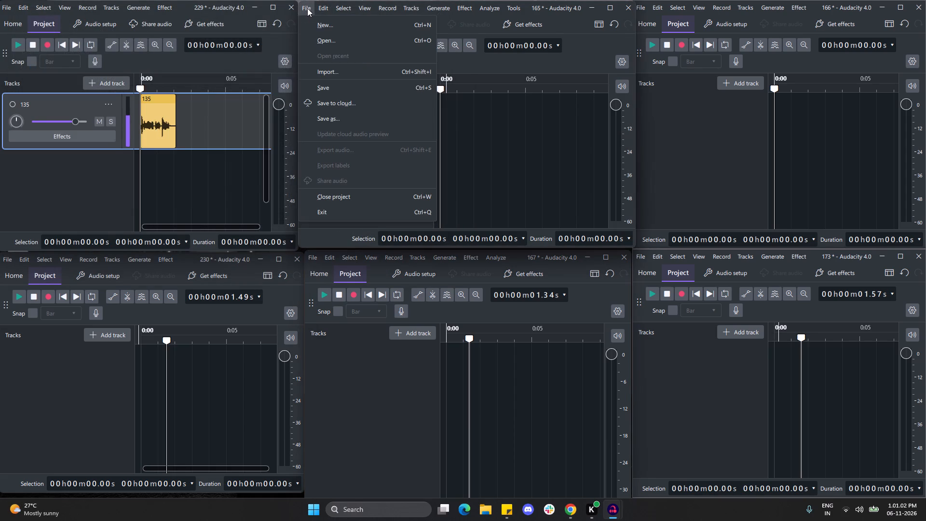
{"action": "left_click", "coordinate": [340, 73]}
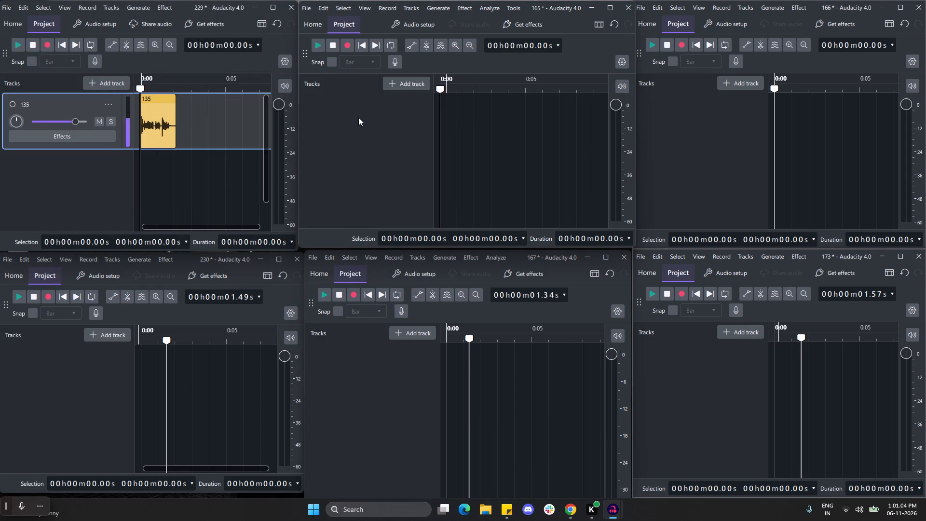
{"action": "left_click", "coordinate": [419, 103]}
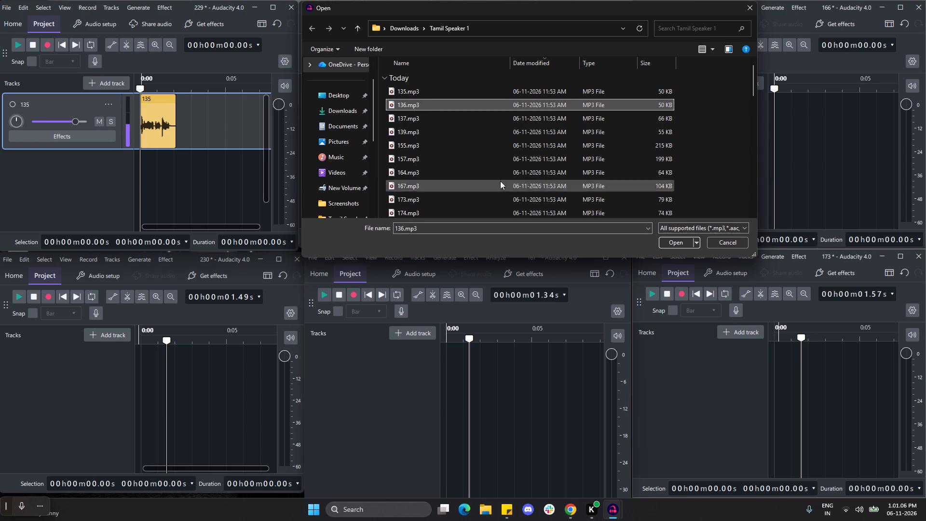
{"action": "left_click", "coordinate": [677, 245]}
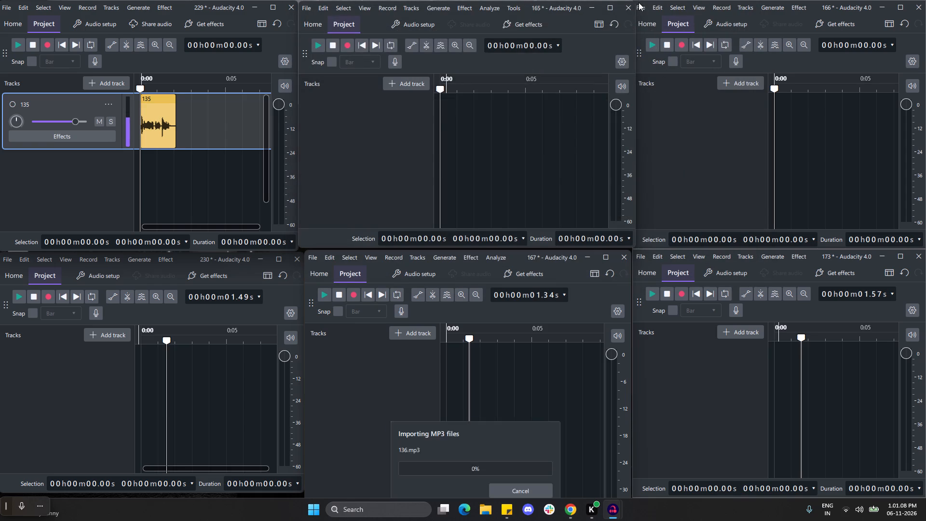
Import 137.mp3 from the Tamil Speaker 1 folder into project 166.
{"action": "left_click", "coordinate": [641, 7]}
{"action": "left_click", "coordinate": [675, 77]}
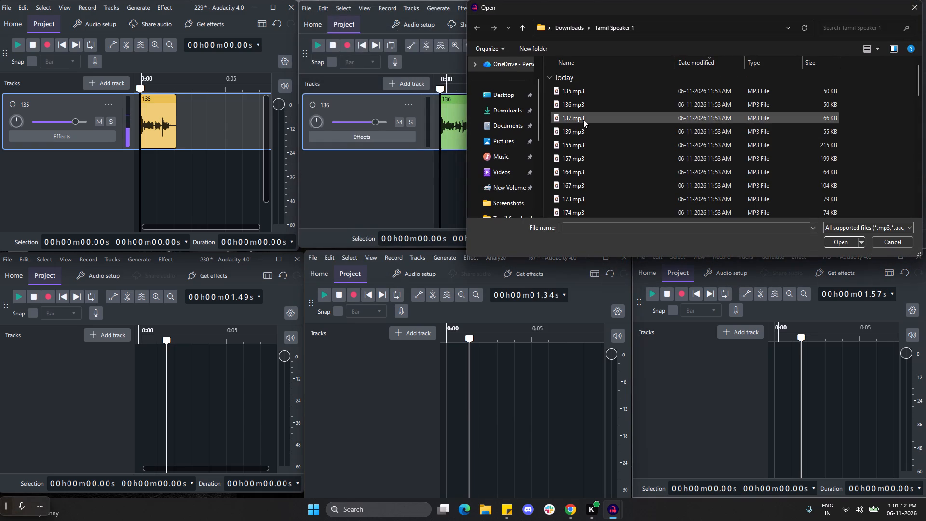
{"action": "left_click", "coordinate": [583, 119]}
{"action": "left_click", "coordinate": [848, 241]}
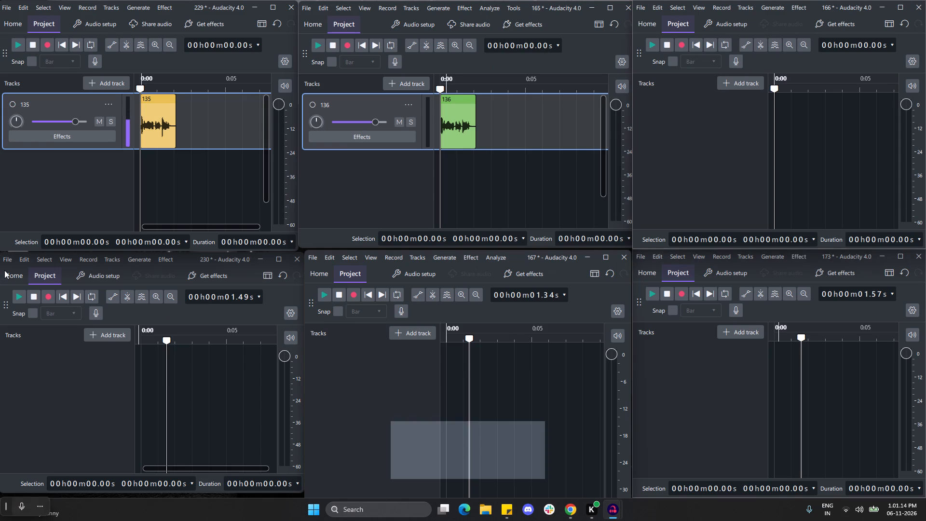
Import 139.mp3 from the Tamil Speaker 1 folder into project 230.
{"action": "left_click", "coordinate": [11, 261]}
{"action": "left_click", "coordinate": [36, 325]}
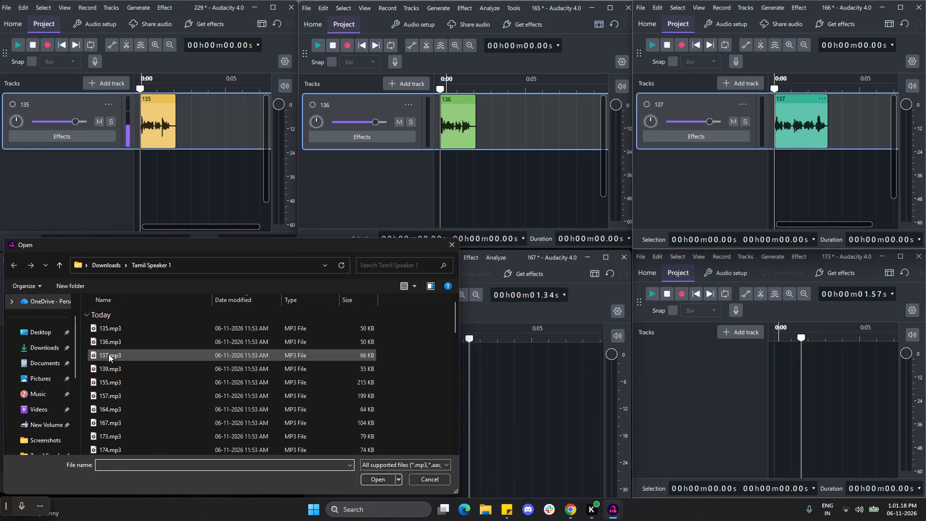
{"action": "left_click", "coordinate": [115, 364]}
{"action": "left_click", "coordinate": [389, 476]}
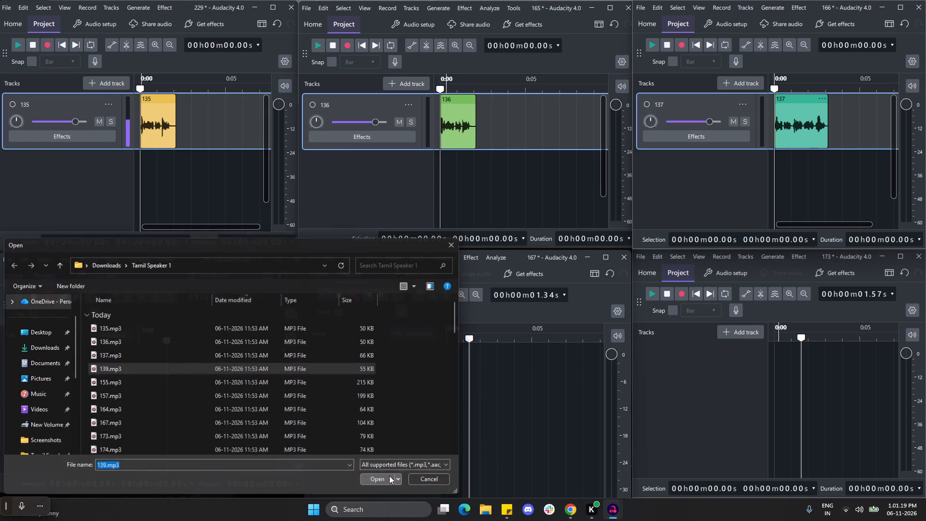
Import 155.mp3 from the Tamil Speaker 1 folder into project 167.
{"action": "left_click", "coordinate": [314, 255]}
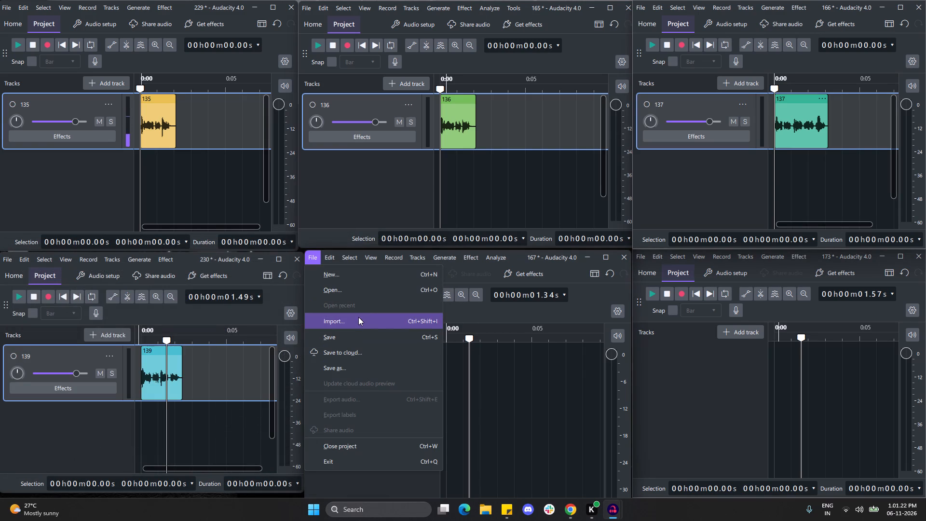
{"action": "left_click", "coordinate": [358, 317]}
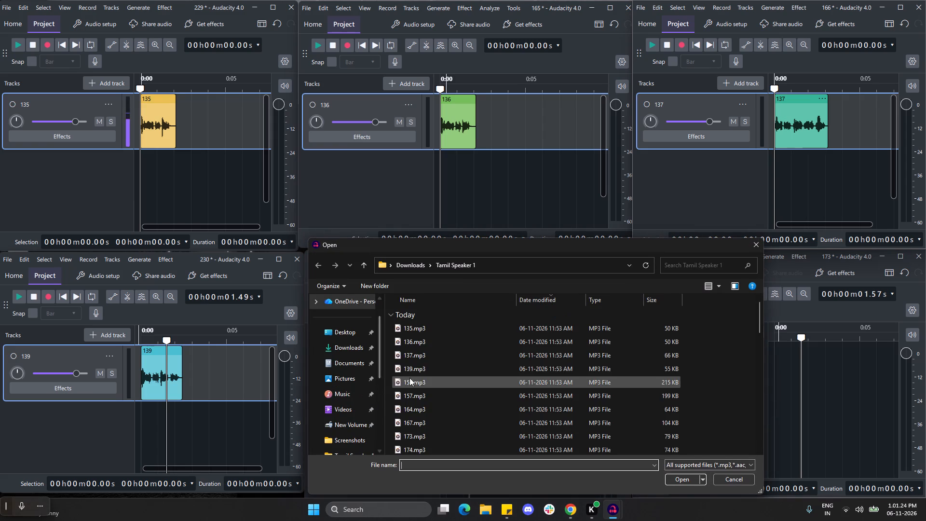
{"action": "left_click", "coordinate": [423, 383]}
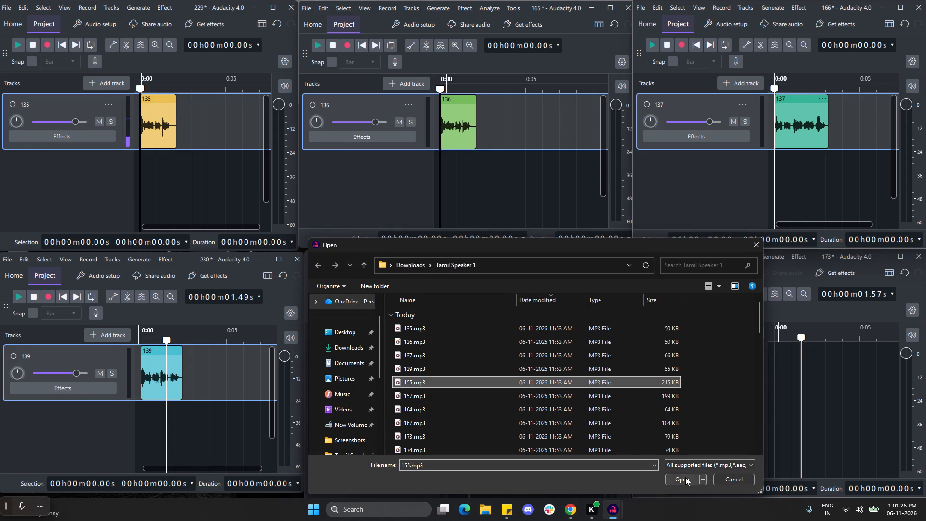
{"action": "left_click", "coordinate": [685, 477]}
Import 157.mp3 from the Tamil Speaker 1 folder into project 173.
{"action": "left_click", "coordinate": [642, 254]}
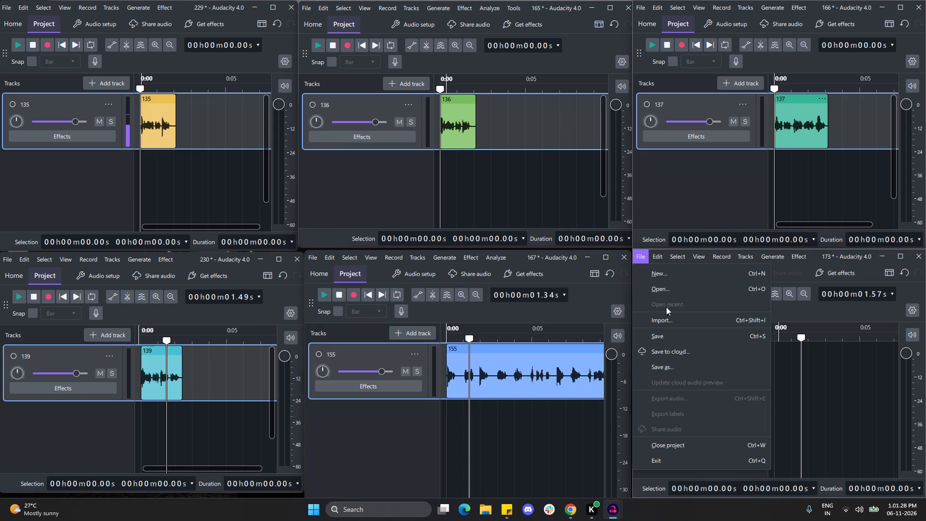
{"action": "left_click", "coordinate": [668, 323]}
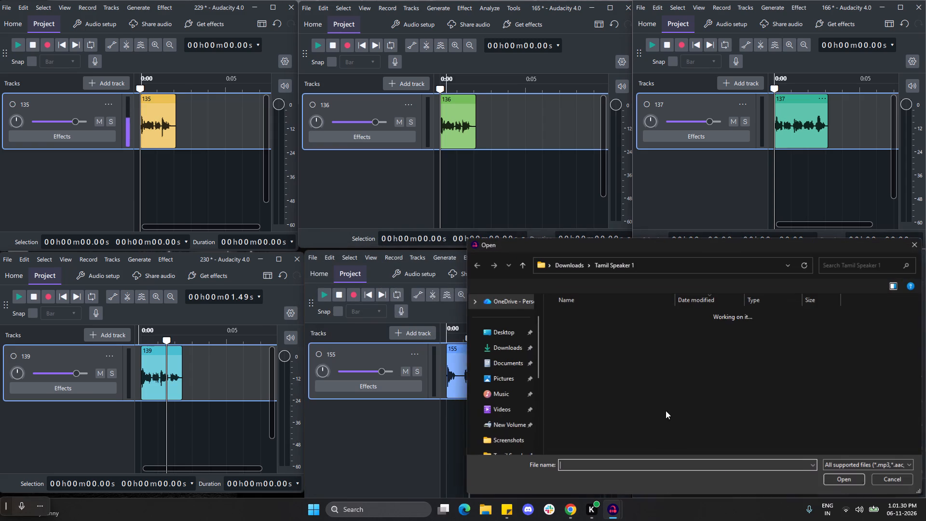
{"action": "left_click", "coordinate": [583, 391]}
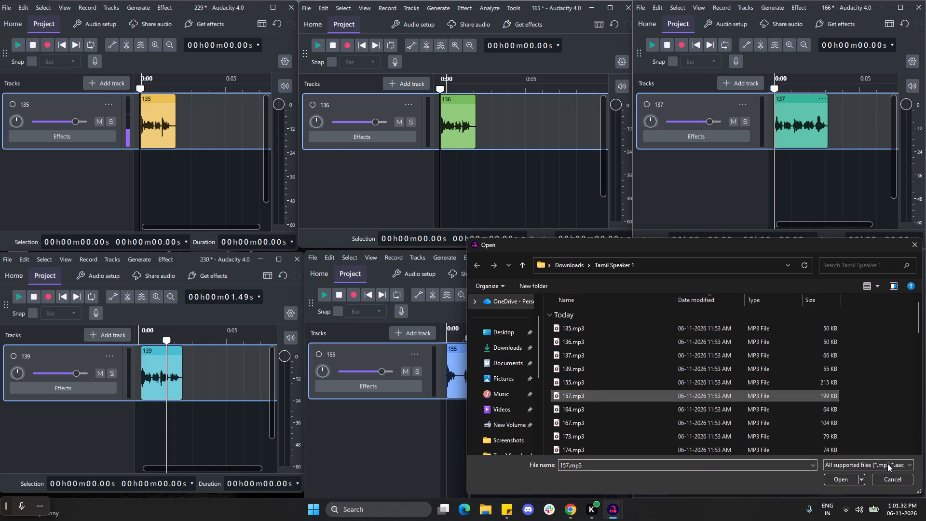
{"action": "left_click", "coordinate": [843, 478]}
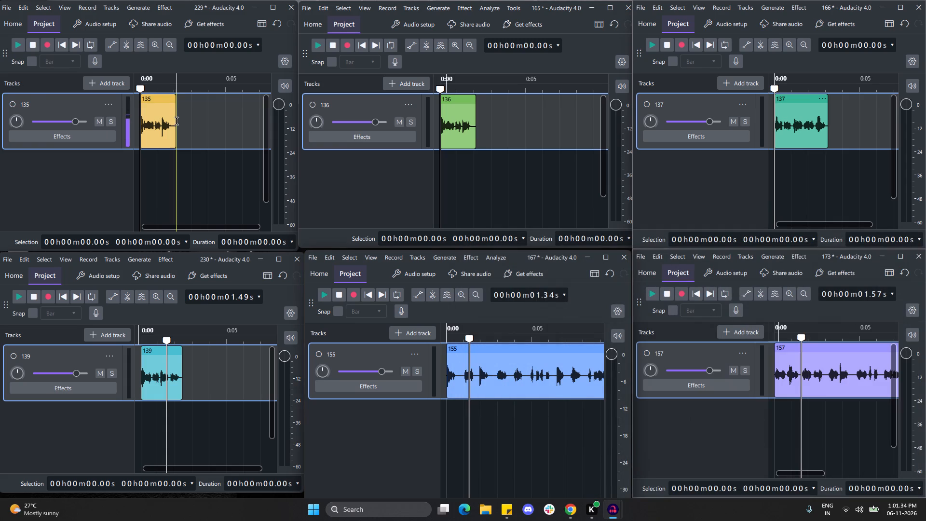
Generate 0.5 s of silence at the start and at the end of clip 135 in project 229.
{"action": "left_click", "coordinate": [132, 7]}
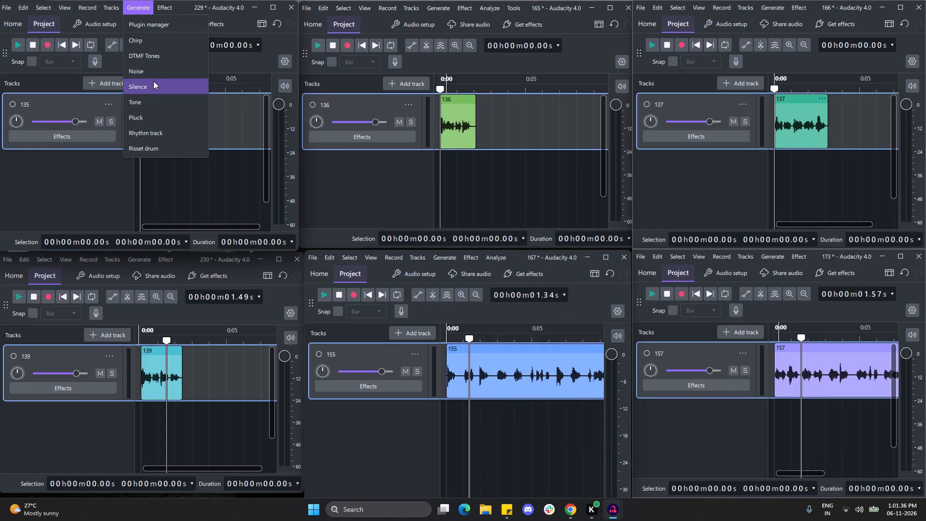
{"action": "left_click", "coordinate": [153, 81]}
{"action": "left_click", "coordinate": [158, 138]}
{"action": "left_click", "coordinate": [183, 158]}
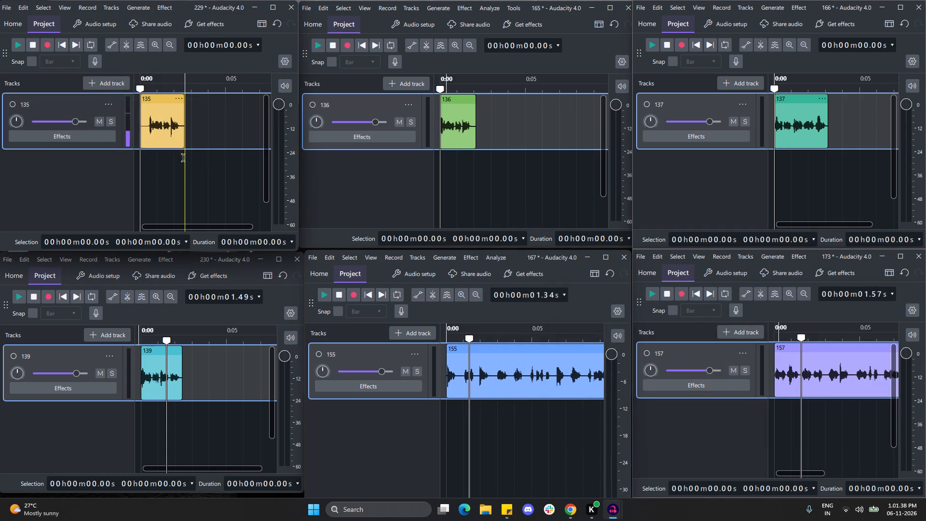
{"action": "left_click", "coordinate": [142, 12]}
{"action": "left_click", "coordinate": [154, 91]}
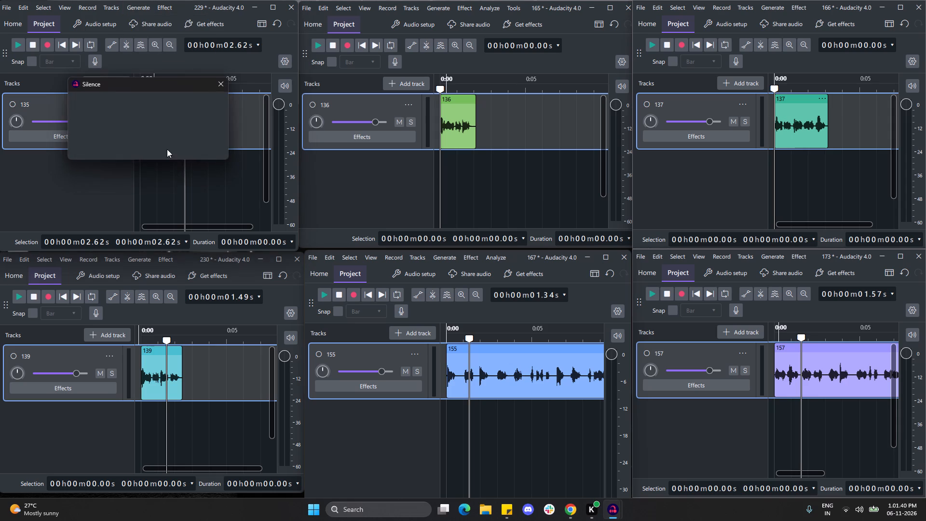
{"action": "left_click", "coordinate": [165, 144]}
Generate 0.5 s of silence at the start and at the end of clip 136 in project 165.
{"action": "left_click", "coordinate": [438, 12]}
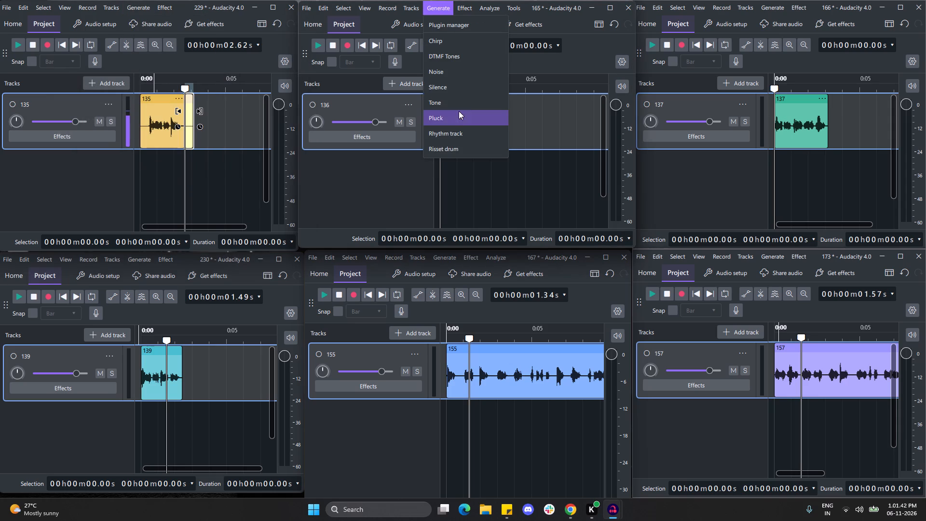
{"action": "left_click", "coordinate": [451, 90]}
{"action": "left_click", "coordinate": [475, 140]}
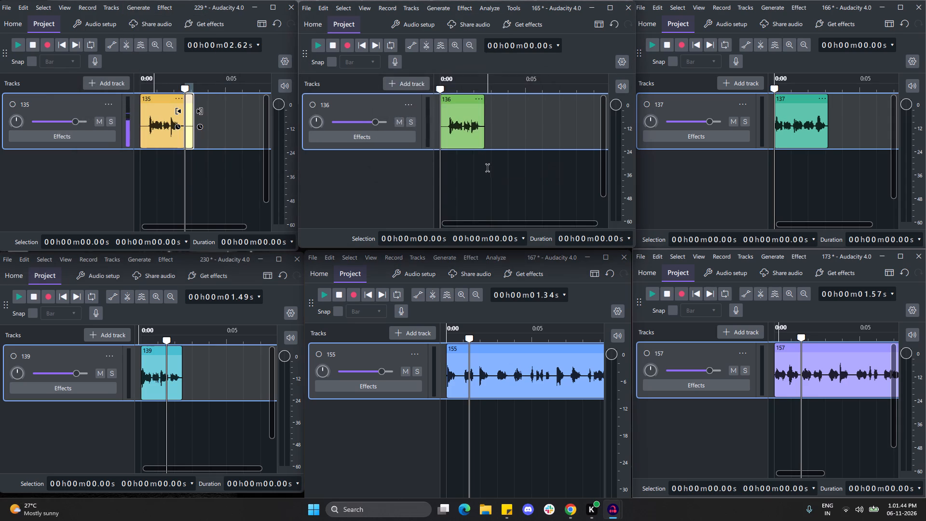
{"action": "left_click", "coordinate": [485, 166]}
{"action": "left_click", "coordinate": [433, 4]}
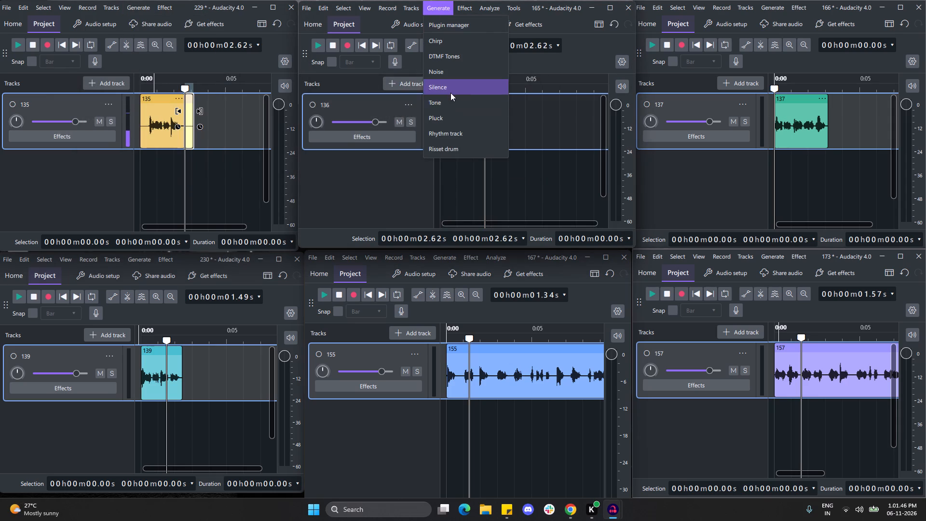
{"action": "left_click", "coordinate": [450, 93]}
{"action": "left_click", "coordinate": [477, 144]}
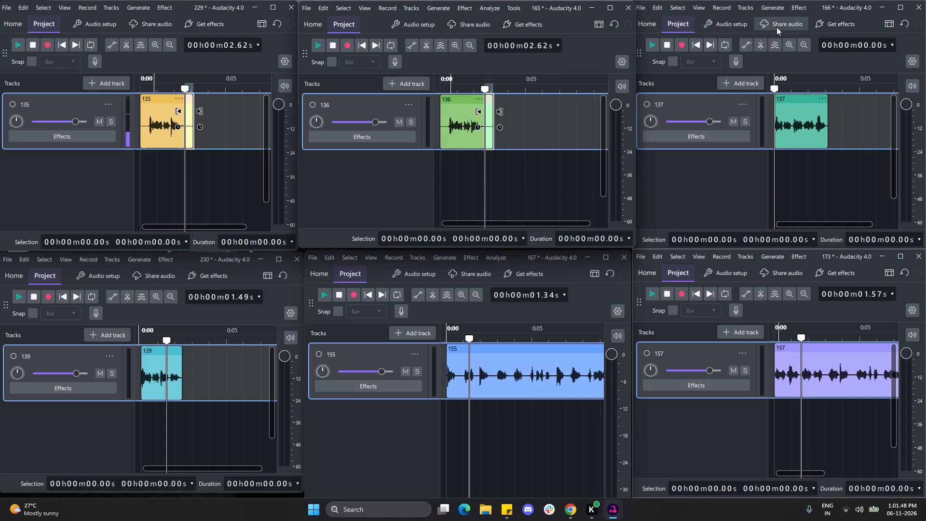
Generate 0.5 s of silence at the start and at the end of clip 137 in project 166.
{"action": "left_click", "coordinate": [779, 10]}
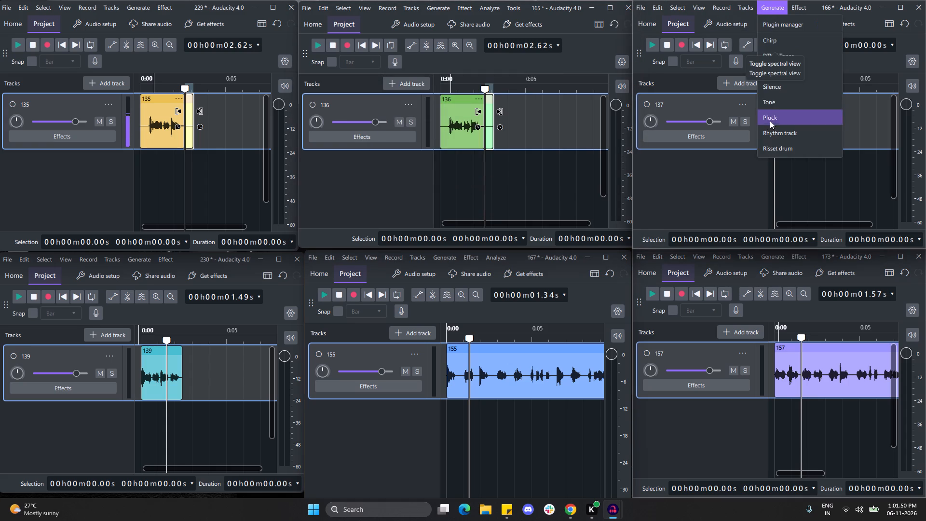
{"action": "left_click", "coordinate": [790, 92]}
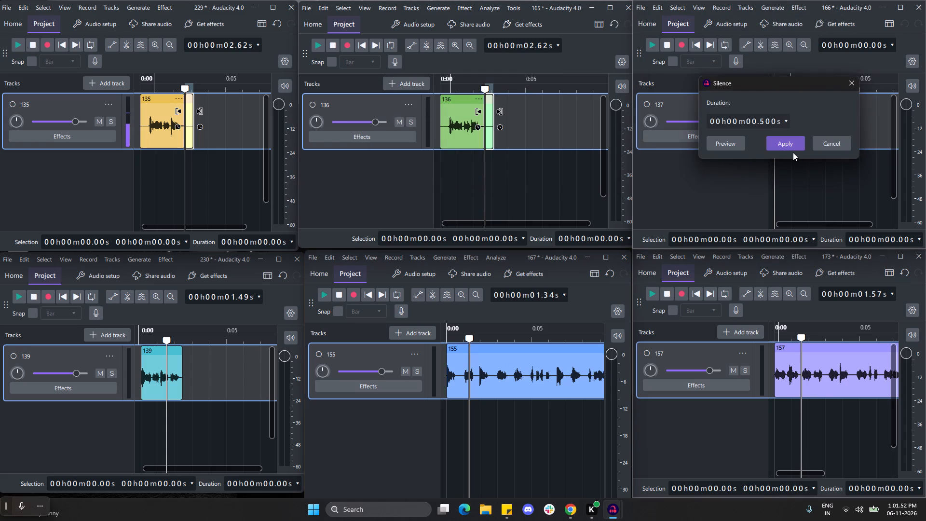
{"action": "left_click", "coordinate": [789, 150]}
{"action": "left_click", "coordinate": [837, 159]}
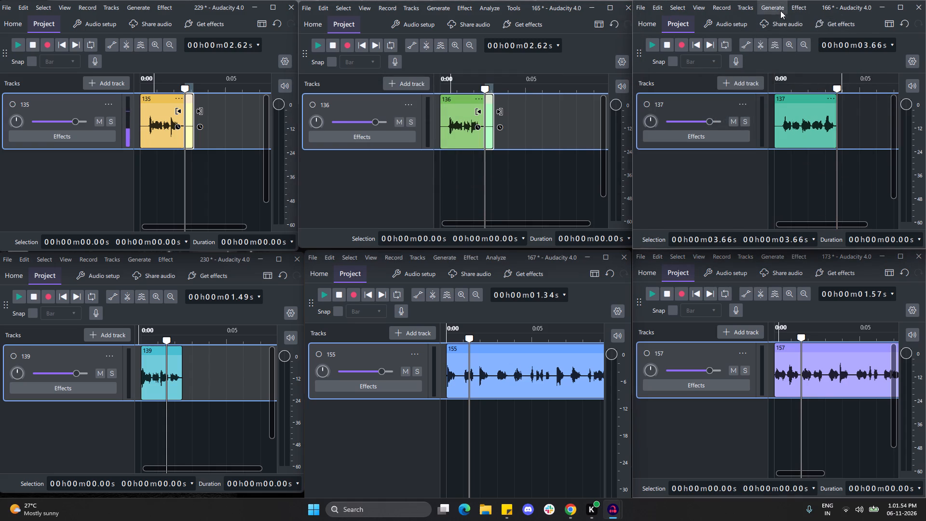
{"action": "left_click", "coordinate": [778, 6]}
{"action": "left_click", "coordinate": [784, 83]}
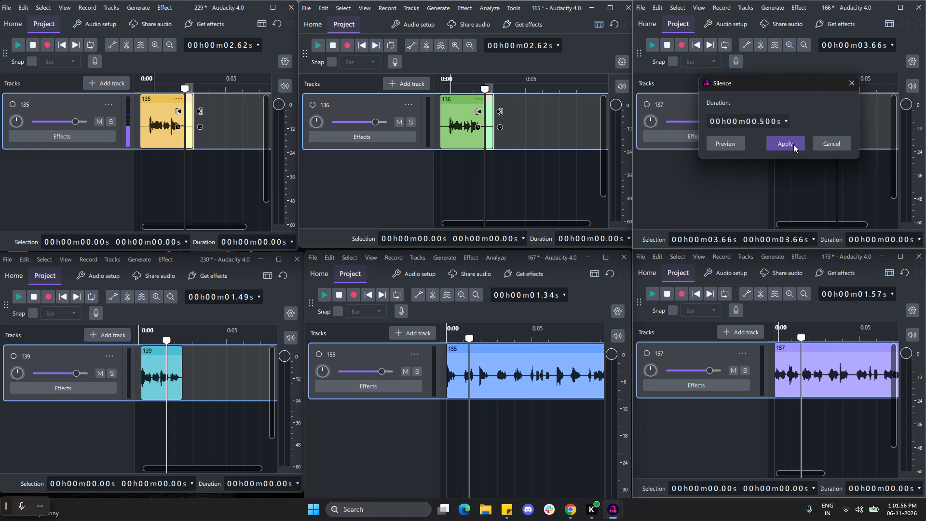
{"action": "left_click", "coordinate": [793, 144]}
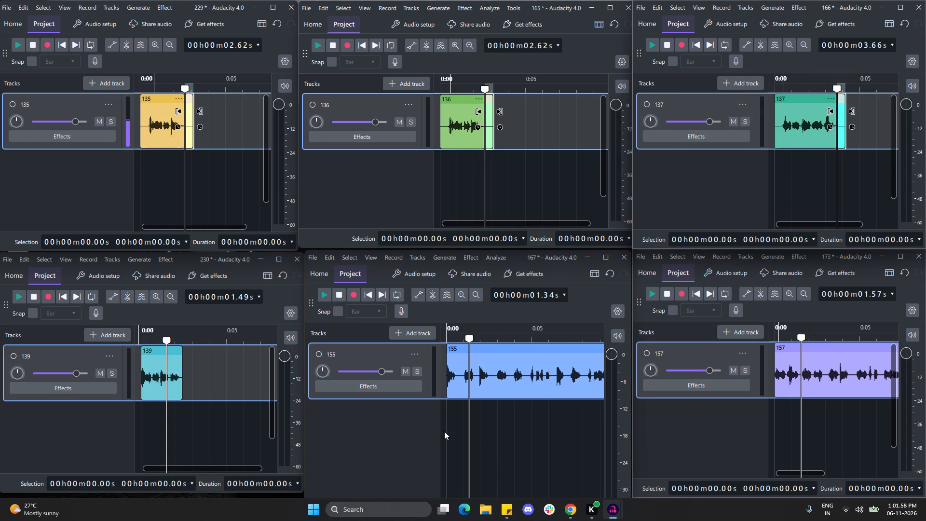
Return project 167's playhead to the timeline start and generate 0.5 s of silence before clip 155.
{"action": "left_click", "coordinate": [446, 432]}
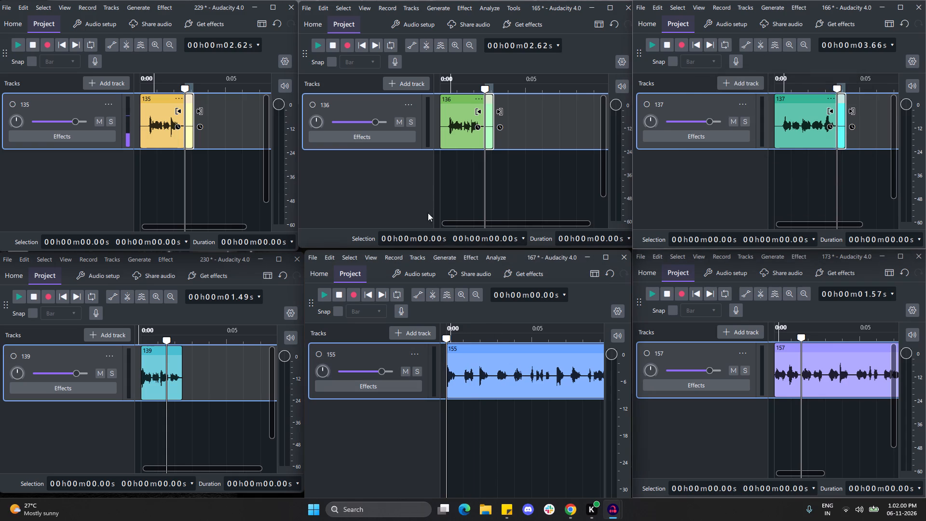
{"action": "left_click", "coordinate": [439, 255]}
{"action": "left_click", "coordinate": [448, 337]}
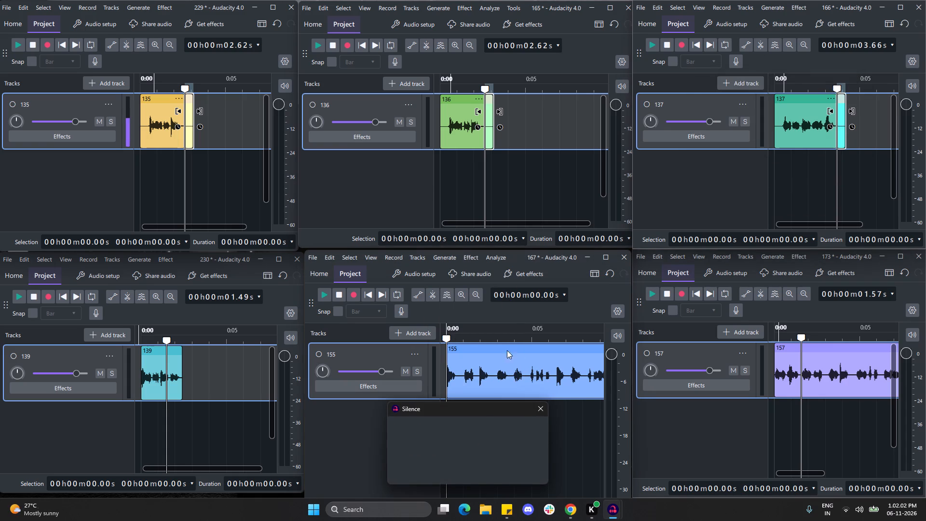
{"action": "left_click", "coordinate": [470, 467]}
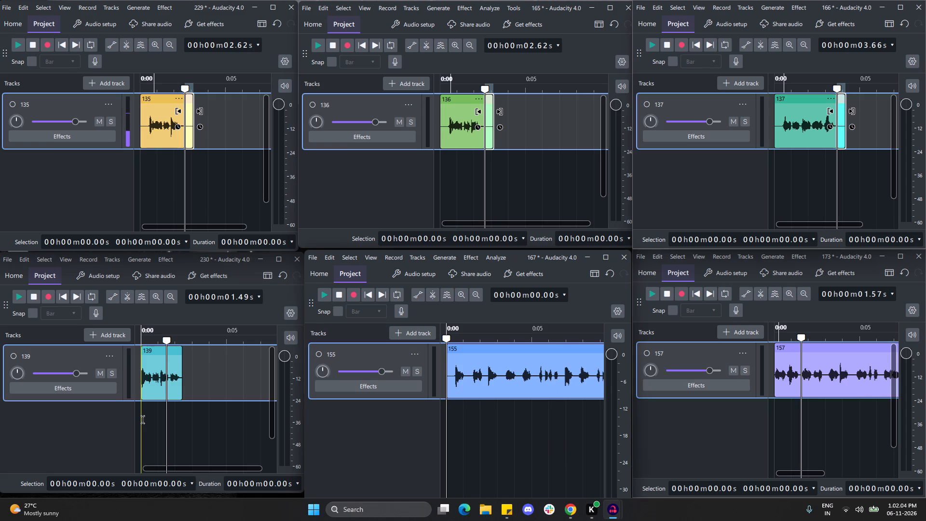
Generate 0.5 s of silence at the start and at the end of clip 139 in project 230.
{"action": "left_click", "coordinate": [143, 420]}
{"action": "left_click", "coordinate": [137, 258]}
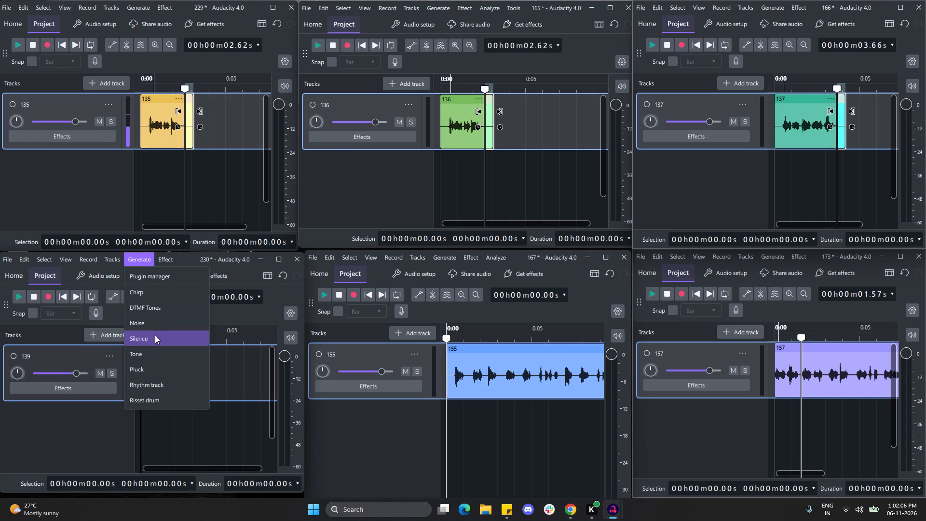
{"action": "left_click", "coordinate": [153, 335]}
{"action": "left_click", "coordinate": [155, 394]}
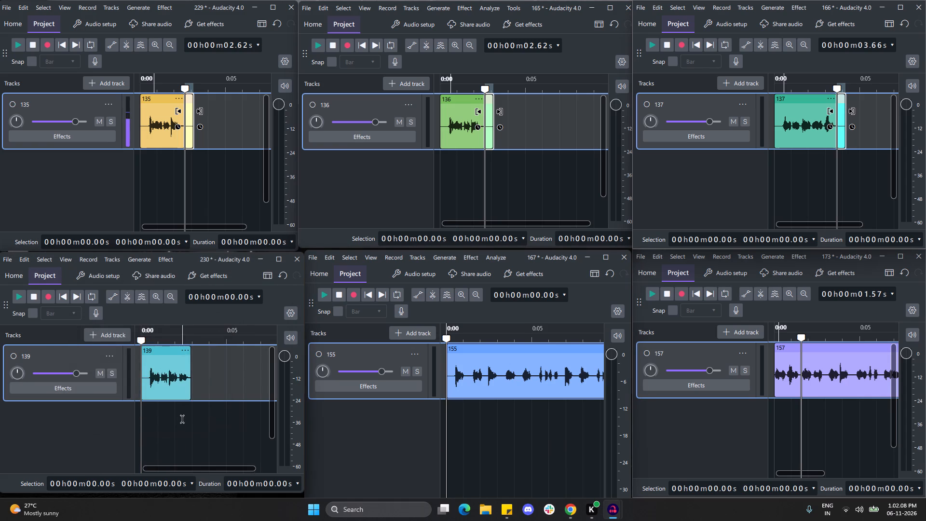
{"action": "left_click", "coordinate": [191, 421]}
{"action": "left_click", "coordinate": [149, 262]}
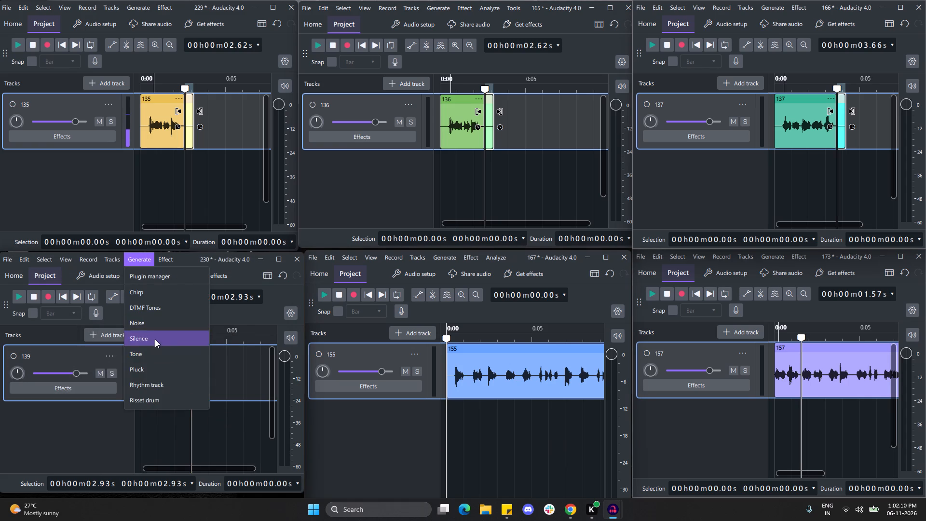
{"action": "left_click", "coordinate": [155, 339]}
{"action": "left_click", "coordinate": [154, 395]}
Generate 0.5 s of silence at the end of clip 155 in project 167.
{"action": "scroll", "coordinate": [556, 434], "scroll_direction": "left", "scroll_amount": 1}
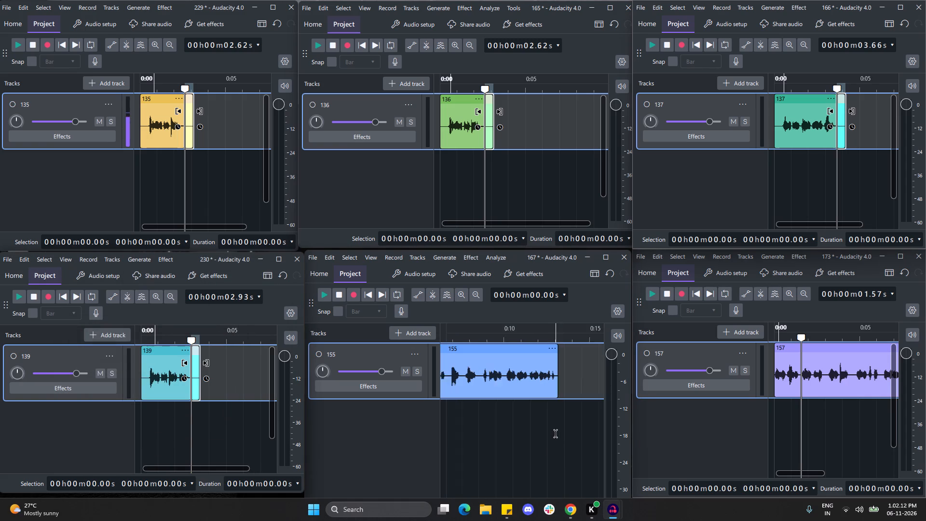
{"action": "scroll", "coordinate": [556, 434], "scroll_direction": "left", "scroll_amount": 2}
{"action": "left_click", "coordinate": [488, 437]}
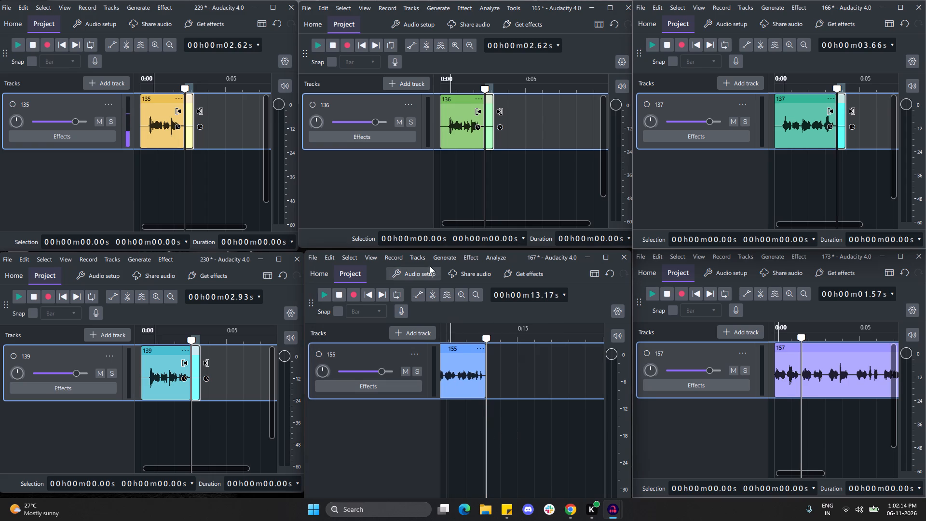
{"action": "left_click", "coordinate": [439, 257]}
{"action": "left_click", "coordinate": [475, 337]}
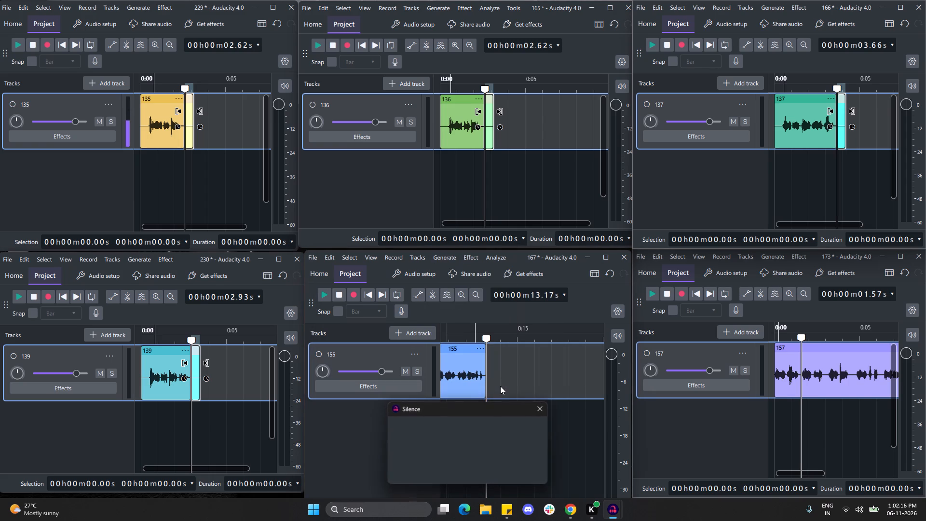
{"action": "left_click", "coordinate": [469, 469]}
{"action": "scroll", "coordinate": [505, 449], "scroll_direction": "right", "scroll_amount": 10}
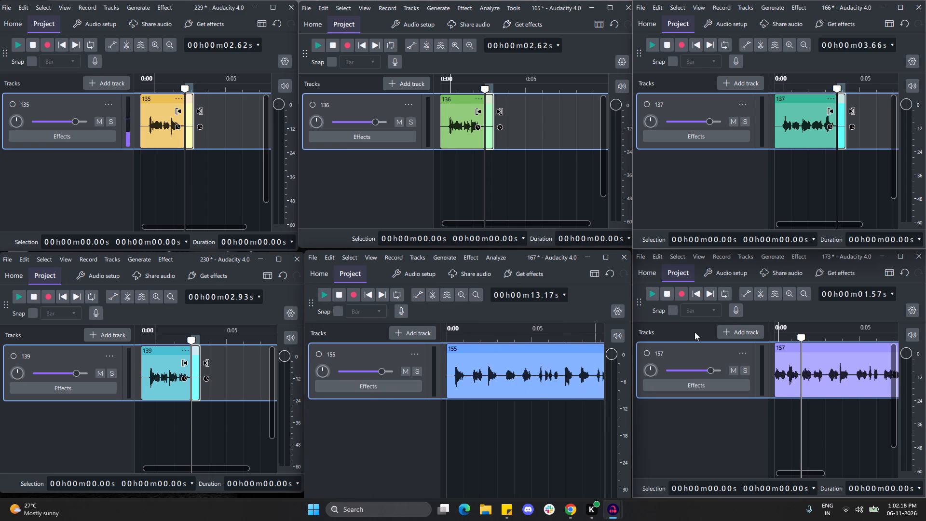
Generate 0.5 s of silence at the start and at the end of clip 157 in project 173.
{"action": "left_click", "coordinate": [776, 419]}
{"action": "left_click", "coordinate": [761, 257]}
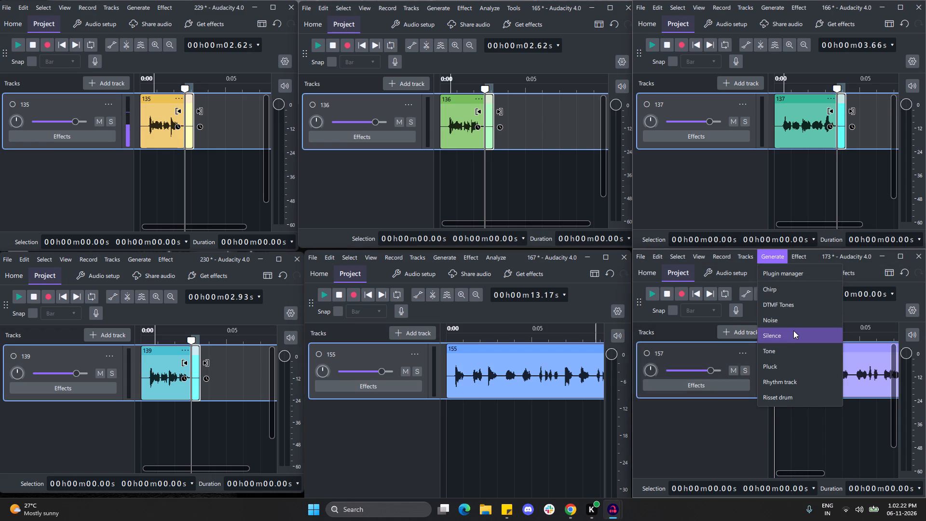
{"action": "left_click", "coordinate": [791, 328]}
{"action": "left_click", "coordinate": [789, 387]}
{"action": "scroll", "coordinate": [826, 415], "scroll_direction": "left", "scroll_amount": 2}
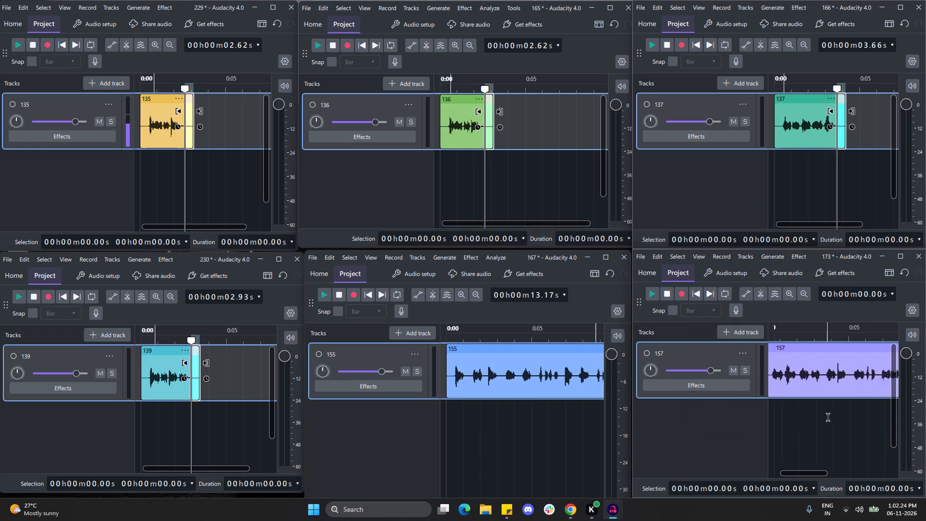
{"action": "scroll", "coordinate": [828, 417], "scroll_direction": "left", "scroll_amount": 3}
{"action": "left_click", "coordinate": [828, 419]}
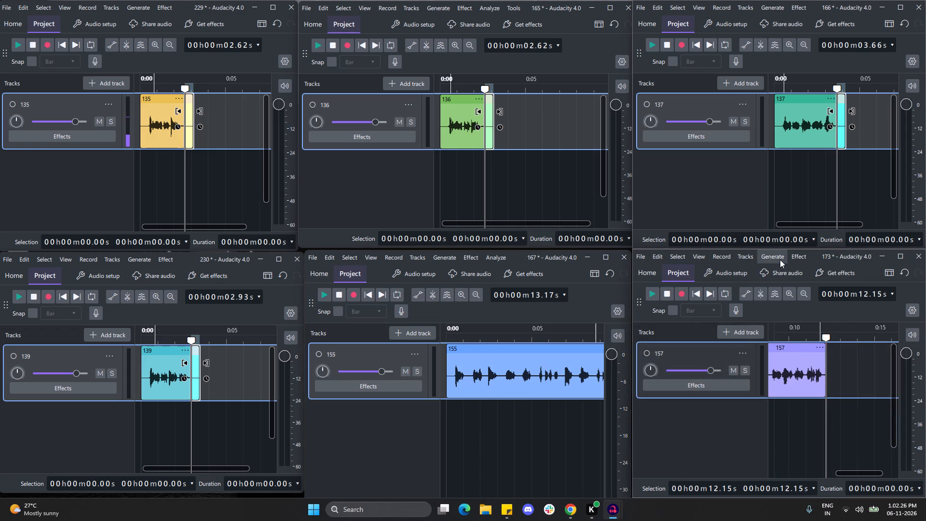
{"action": "left_click", "coordinate": [780, 259]}
{"action": "left_click", "coordinate": [789, 335]}
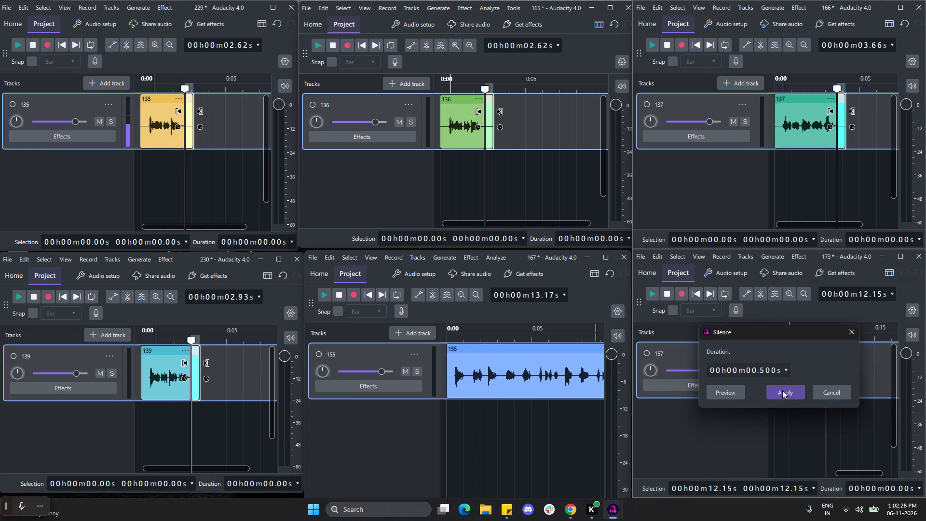
{"action": "left_click", "coordinate": [782, 390]}
{"action": "scroll", "coordinate": [814, 426], "scroll_direction": "right", "scroll_amount": 7}
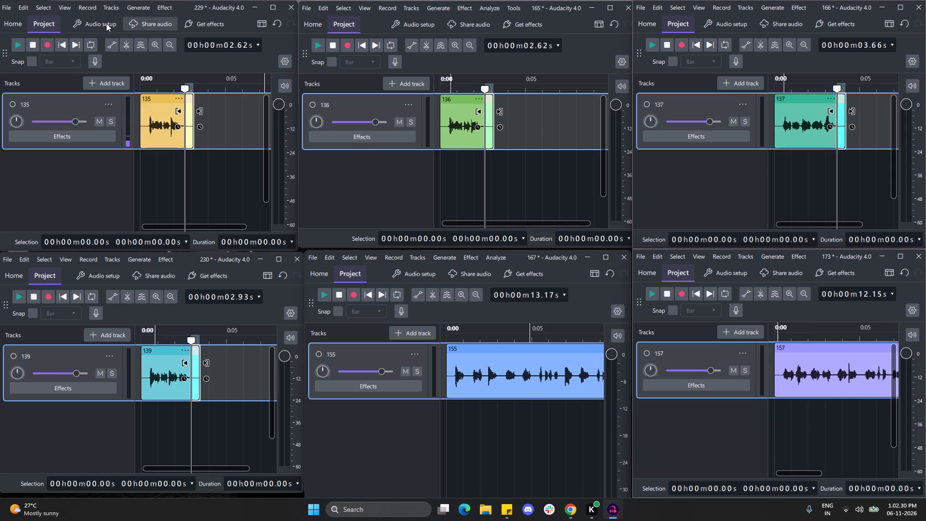
Export project 229's audio as Ta_sp_1_135, a mono 16000 Hz 16-bit WAV in the batch 2 folder.
{"action": "left_click", "coordinate": [4, 10]}
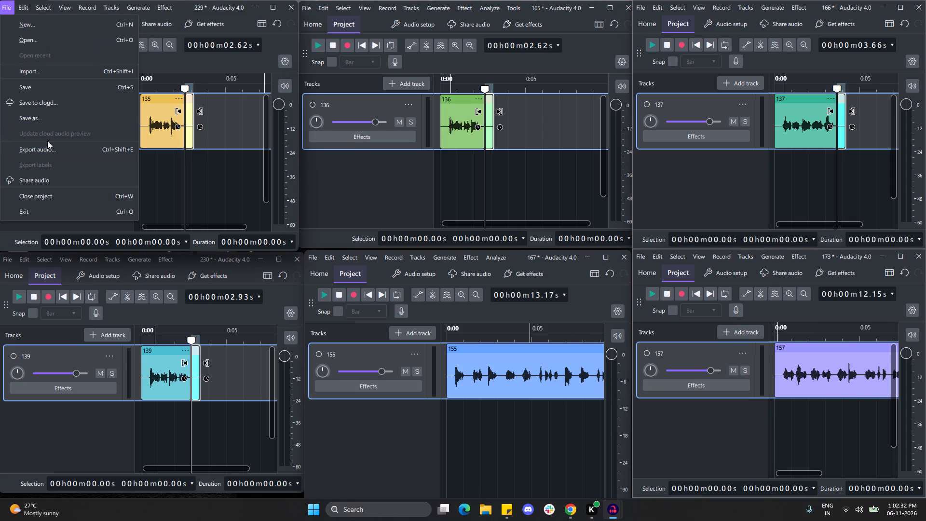
{"action": "left_click", "coordinate": [46, 146]}
{"action": "left_click", "coordinate": [134, 79], "text": "ctrl"}
{"action": "key", "text": "ctrl+a"}
{"action": "key", "text": "ctrl+v"}
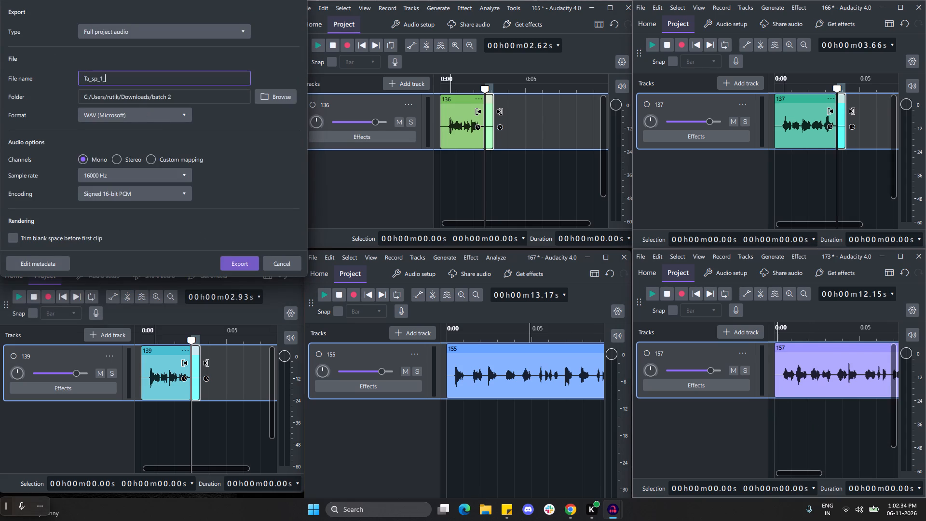
{"action": "type", "text": "135"}
{"action": "left_click", "coordinate": [236, 261]}
Export project 165's audio as Ta_sp_1_136, a mono 16000 Hz 16-bit WAV in the batch 2 folder.
{"action": "left_click", "coordinate": [309, 7]}
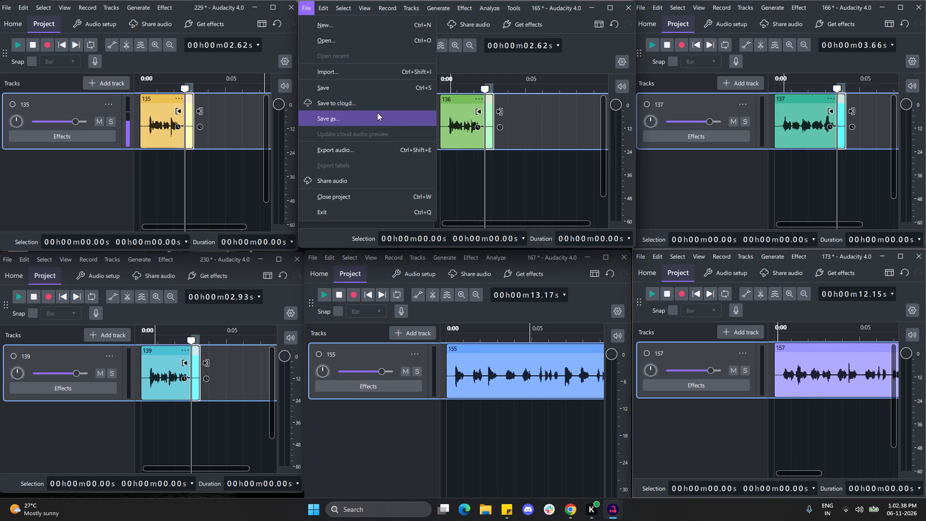
{"action": "left_click", "coordinate": [363, 138]}
{"action": "left_click", "coordinate": [359, 146]}
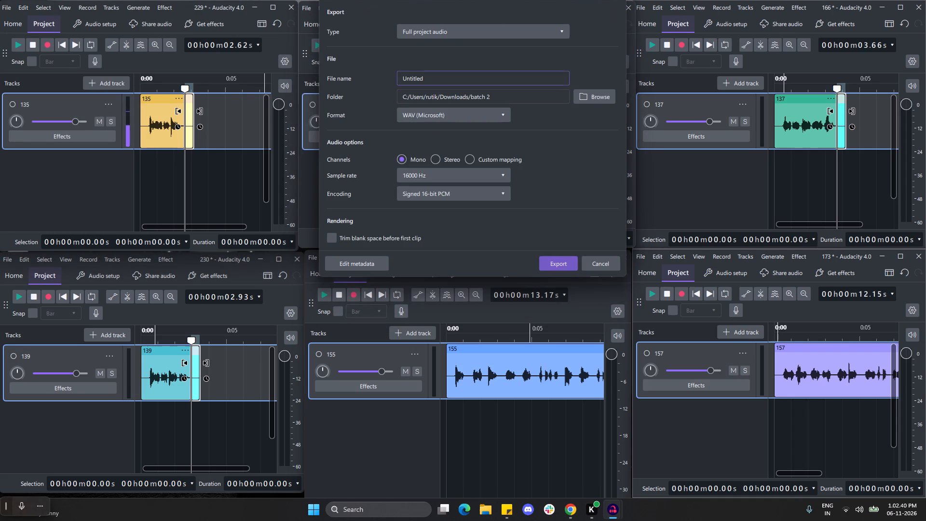
{"action": "left_click", "coordinate": [426, 77], "text": "ctrl"}
{"action": "key", "text": "ctrl+a"}
{"action": "key", "text": "ctrl+v"}
{"action": "key", "text": "ctrl+a"}
{"action": "key", "text": "ctrl+v"}
{"action": "type", "text": "136"}
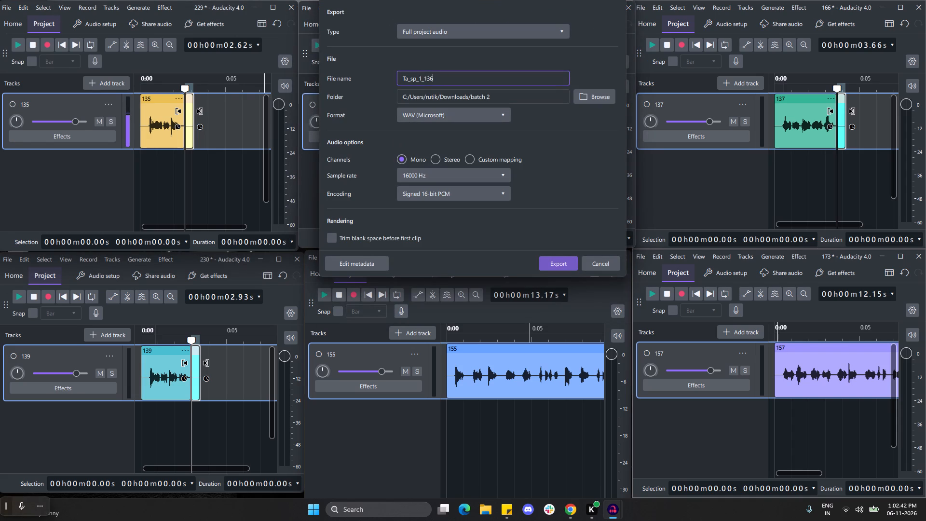
{"action": "left_click", "coordinate": [555, 263]}
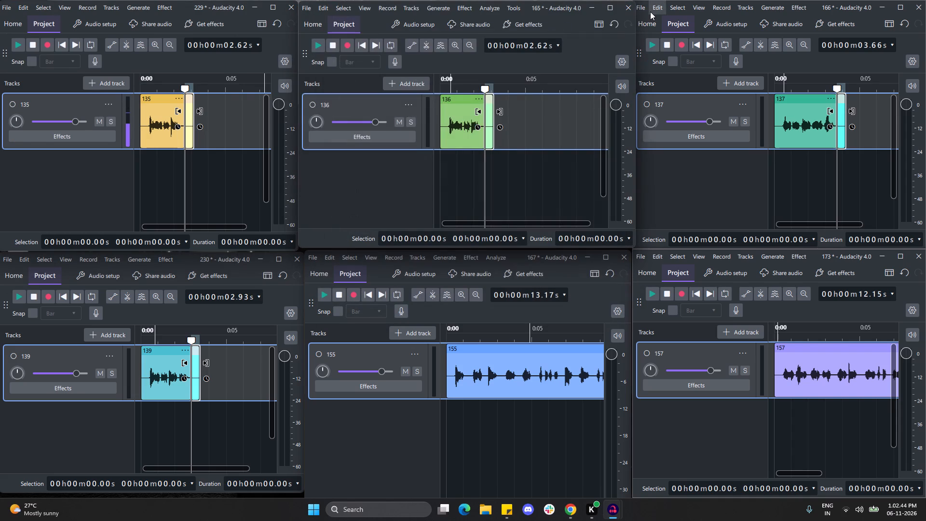
Export project 166's audio as Ta_sp_1_137, a mono 16000 Hz 16-bit WAV in the batch 2 folder.
{"action": "left_click", "coordinate": [639, 8]}
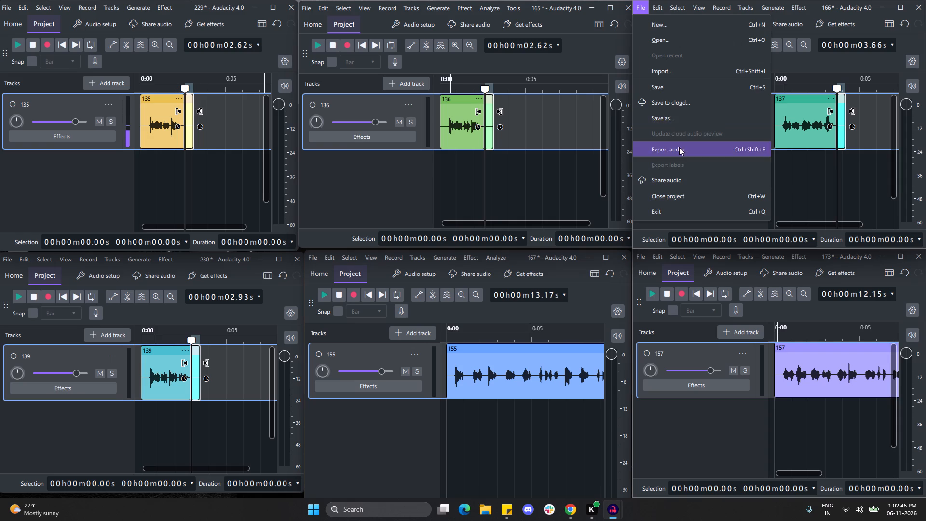
{"action": "left_click", "coordinate": [679, 147]}
{"action": "left_click", "coordinate": [740, 77], "text": "ctrl"}
{"action": "key", "text": "ctrl+a"}
{"action": "key", "text": "ctrl+v"}
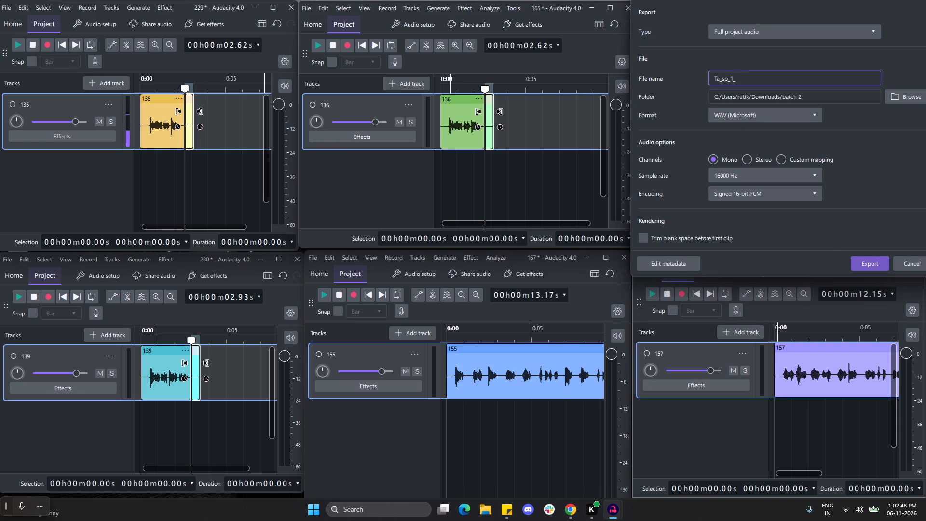
{"action": "type", "text": "137"}
{"action": "left_click", "coordinate": [871, 262]}
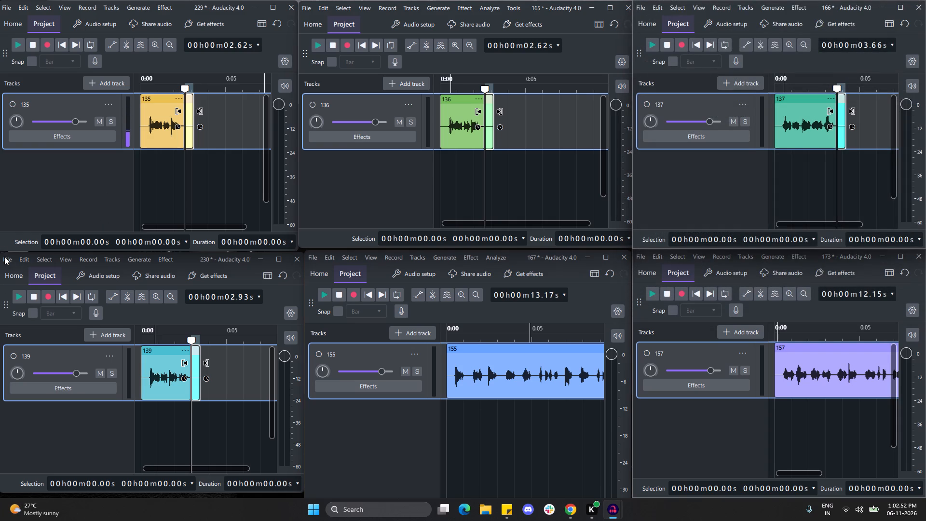
Export project 230's audio as Ta_sp_1_139, a mono 16000 Hz 16-bit WAV in the batch 2 folder.
{"action": "left_click", "coordinate": [3, 260]}
{"action": "left_click", "coordinate": [54, 403]}
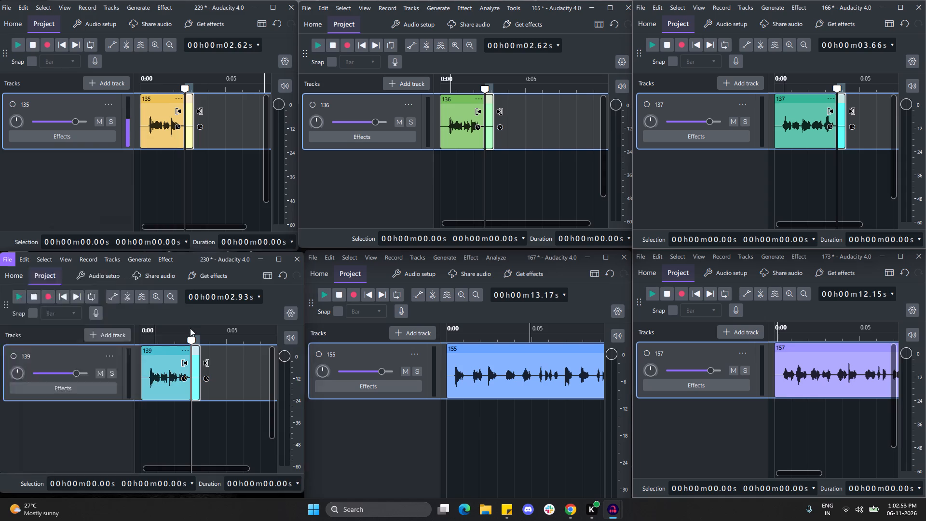
{"action": "left_click", "coordinate": [121, 290], "text": "ctrl"}
{"action": "key", "text": "ctrl+a"}
{"action": "key", "text": "ctrl+v"}
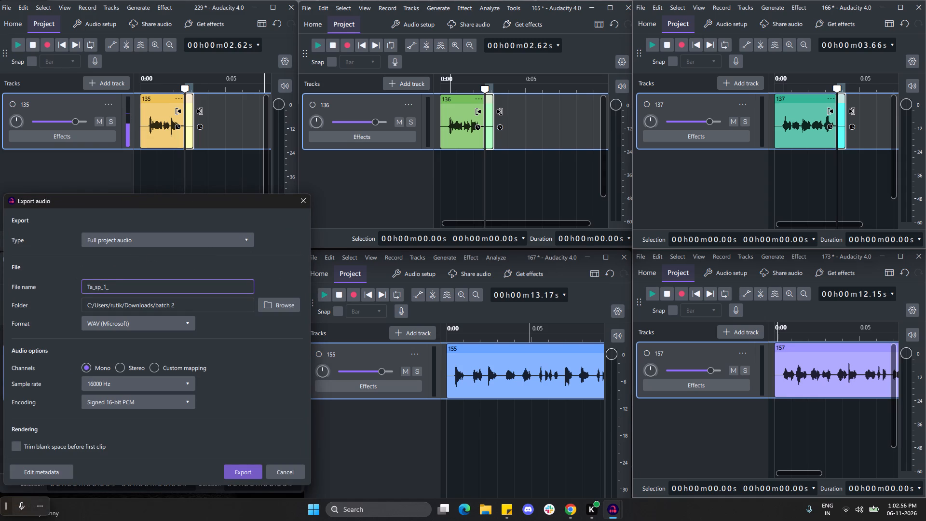
{"action": "type", "text": "139"}
{"action": "left_click", "coordinate": [245, 470]}
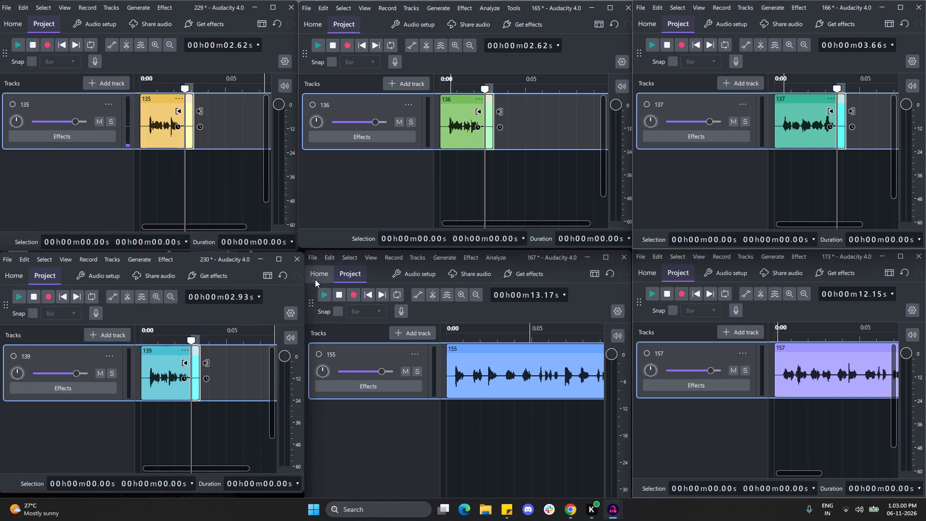
Export project 167's audio as Ta_sp_1_155, a mono 16000 Hz 16-bit WAV in the batch 2 folder.
{"action": "left_click", "coordinate": [311, 259]}
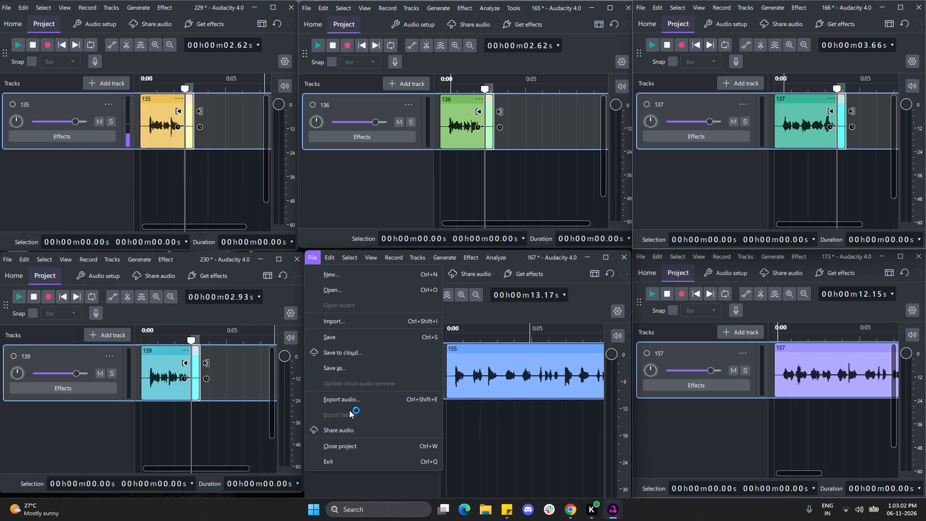
{"action": "left_click", "coordinate": [350, 399]}
{"action": "left_click", "coordinate": [438, 283], "text": "ctrl"}
{"action": "key", "text": "ctrl+a"}
{"action": "key", "text": "ctrl+v"}
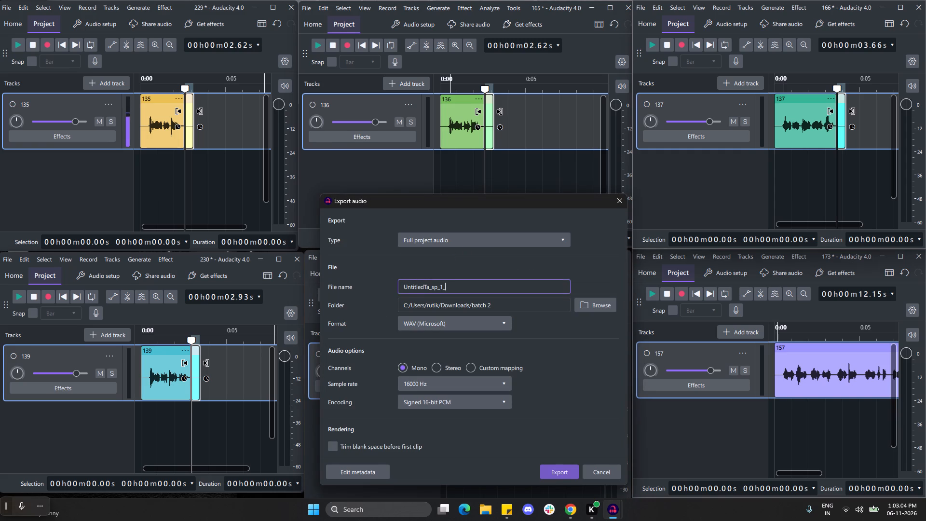
{"action": "key", "text": "ctrl+a"}
{"action": "key", "text": "ctrl+v"}
{"action": "type", "text": "55"}
{"action": "key", "text": "BackSpace"}
{"action": "key", "text": "BackSpace"}
{"action": "type", "text": "155"}
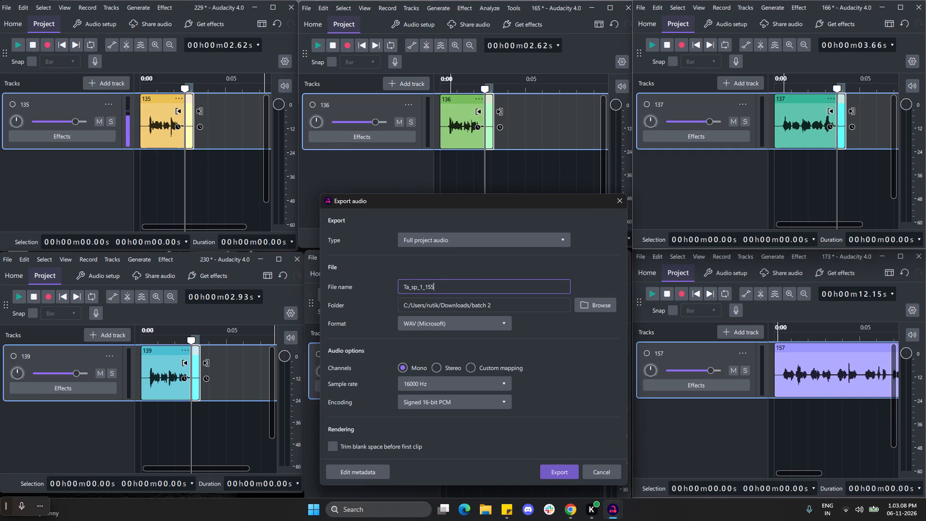
{"action": "left_click", "coordinate": [560, 474]}
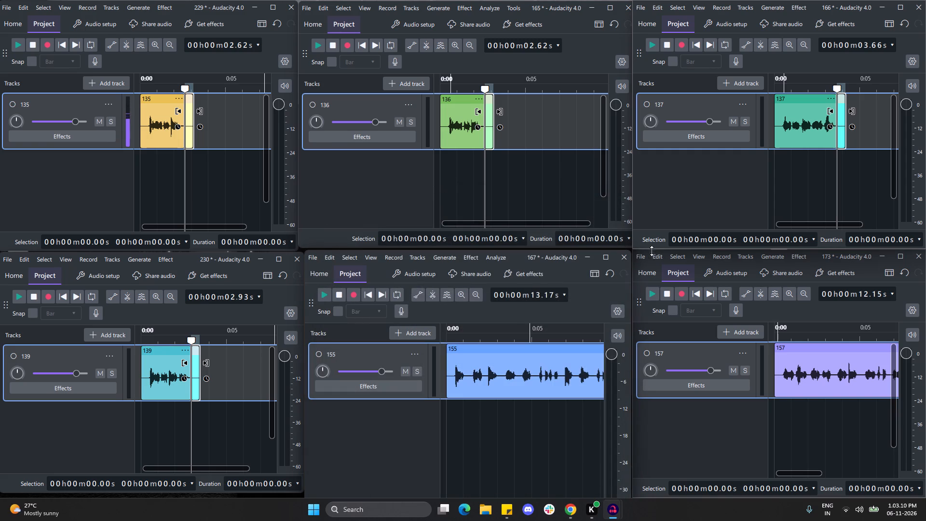
Export project 173's audio as Ta_sp_1_157, a mono 16000 Hz 16-bit WAV in the batch 2 folder.
{"action": "left_click", "coordinate": [641, 260]}
{"action": "left_click", "coordinate": [679, 402]}
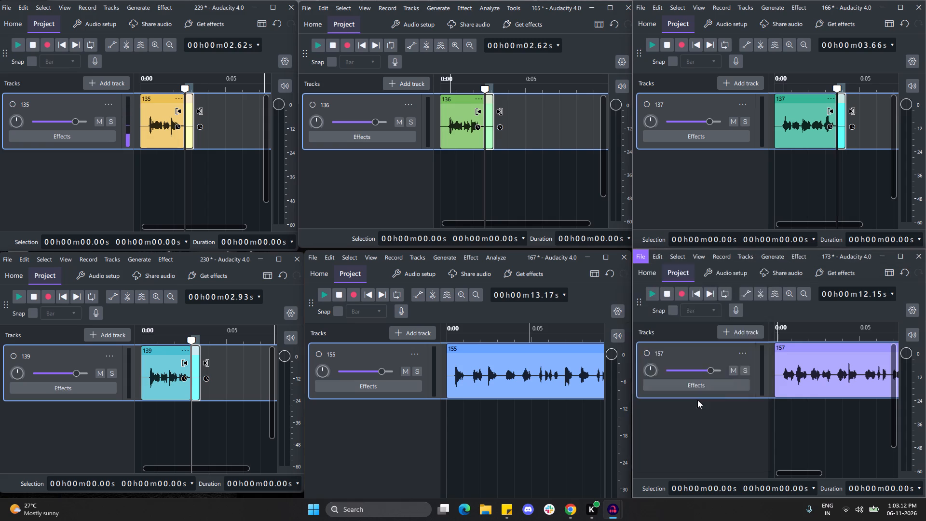
{"action": "left_click", "coordinate": [740, 288], "text": "ctrl"}
{"action": "key", "text": "ctrl+a"}
{"action": "key", "text": "ctrl+v"}
{"action": "key", "text": "ctrl+a"}
{"action": "key", "text": "ctrl+v"}
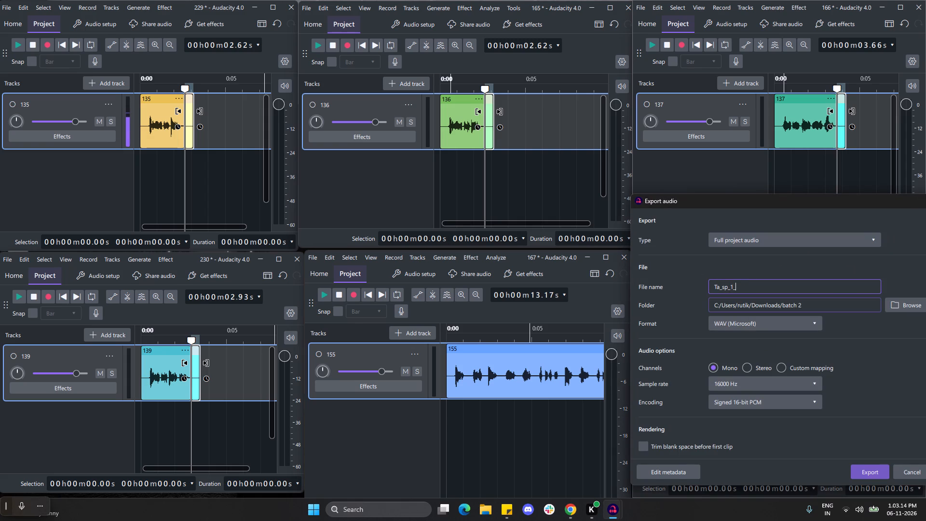
{"action": "type", "text": "1574"}
{"action": "key", "text": "BackSpace"}
{"action": "left_click", "coordinate": [868, 474]}
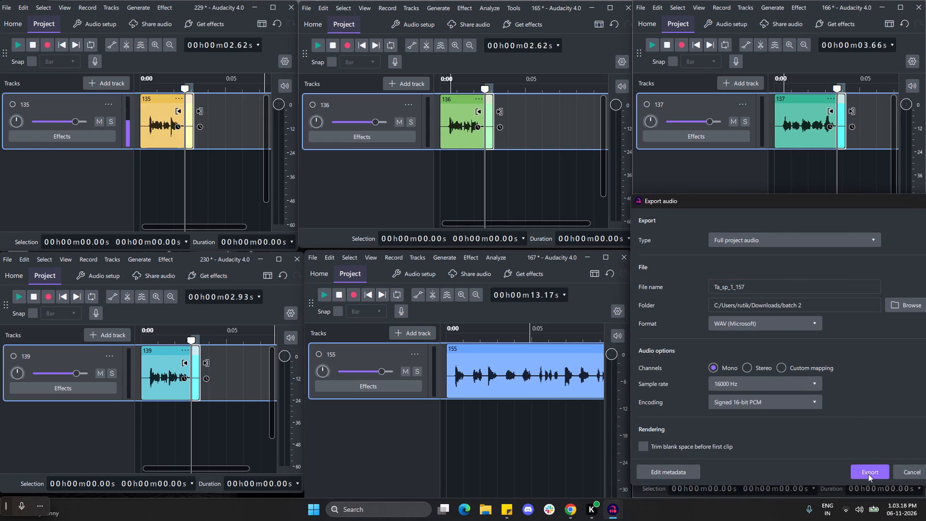
Delete the exported tracks 157, 137, 136, 155, 139 and 135 from their six projects.
{"action": "left_click", "coordinate": [746, 356]}
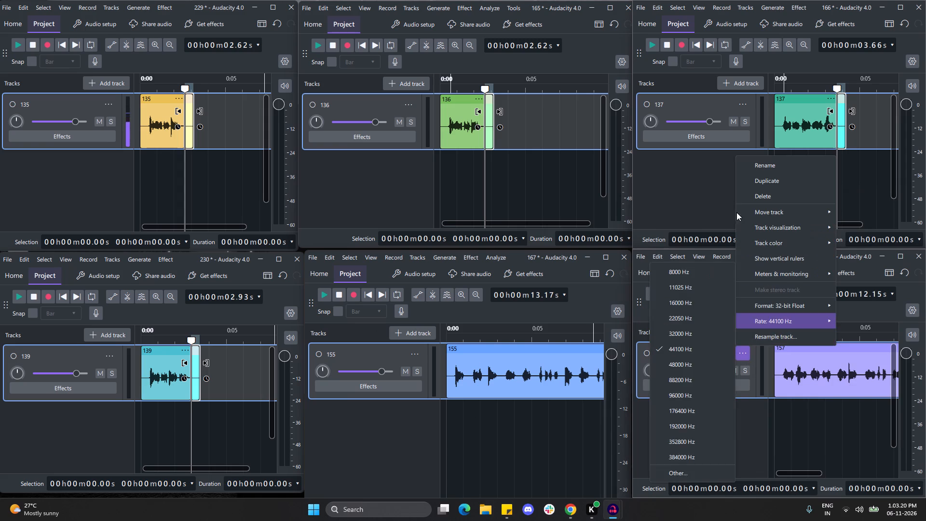
{"action": "left_click", "coordinate": [749, 197]}
{"action": "left_click", "coordinate": [745, 109]}
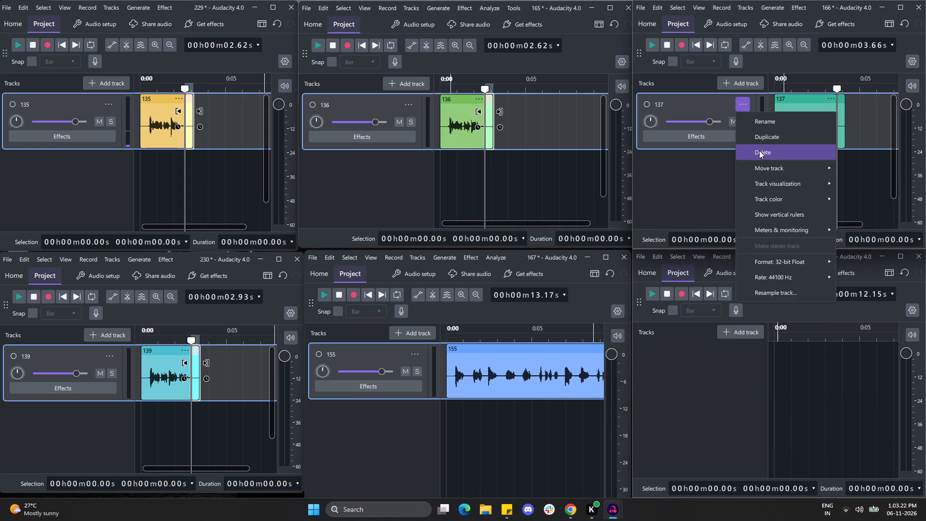
{"action": "left_click", "coordinate": [761, 155]}
{"action": "left_click", "coordinate": [408, 103]}
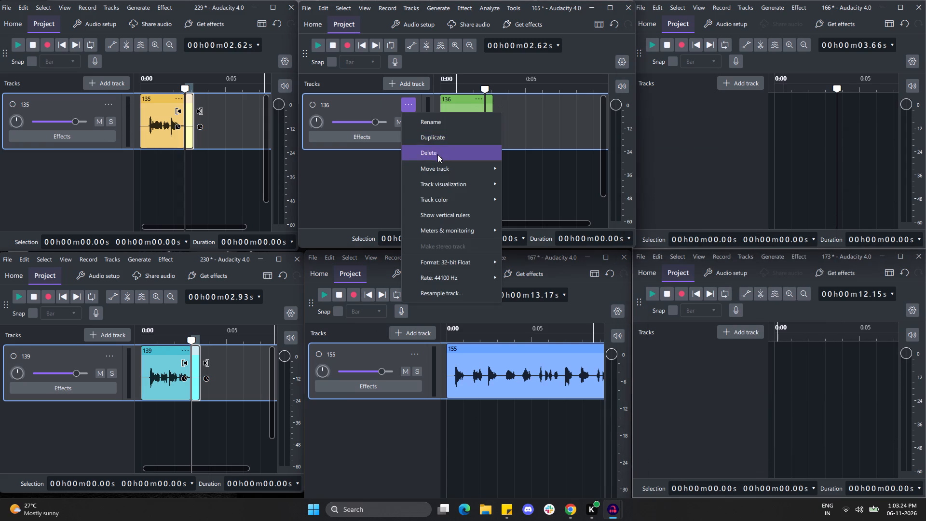
{"action": "left_click", "coordinate": [437, 154]}
{"action": "left_click", "coordinate": [415, 355]}
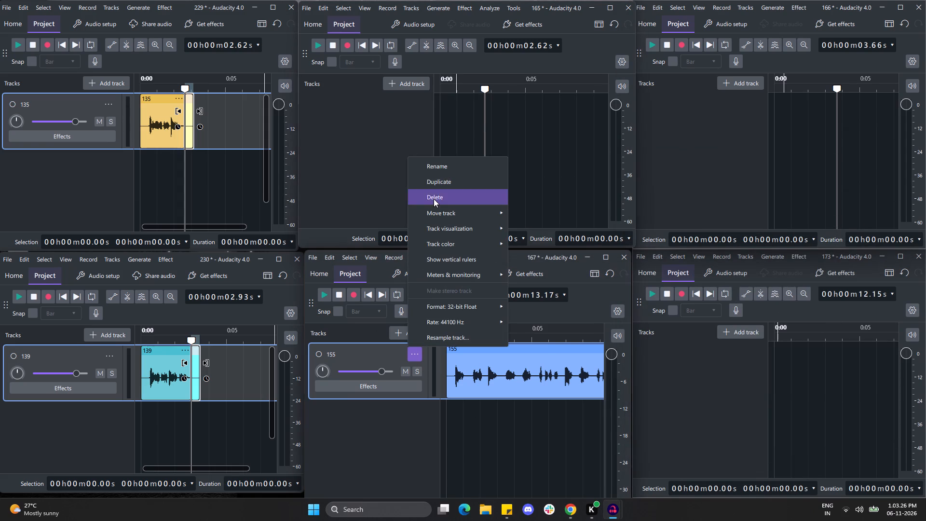
{"action": "left_click", "coordinate": [434, 199]}
{"action": "left_click", "coordinate": [107, 362]}
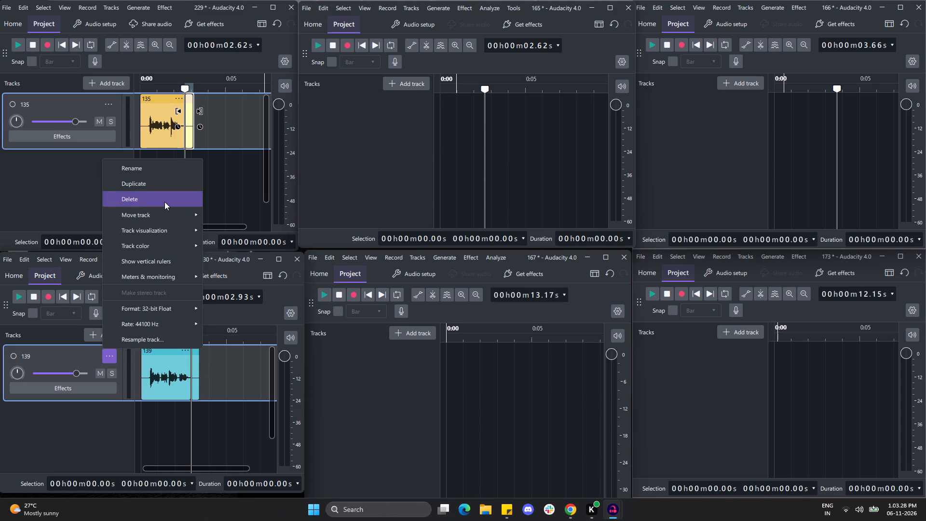
{"action": "left_click", "coordinate": [164, 202]}
{"action": "left_click", "coordinate": [108, 109]}
{"action": "left_click", "coordinate": [131, 150]}
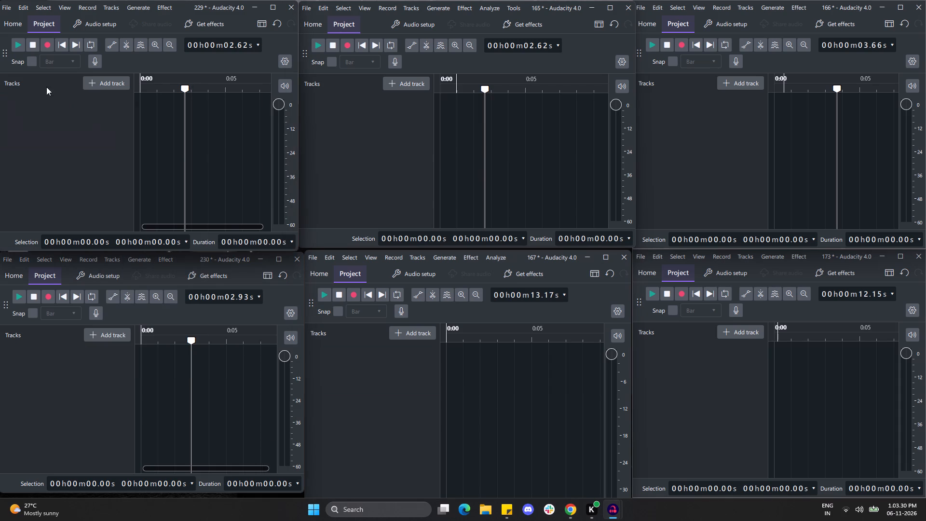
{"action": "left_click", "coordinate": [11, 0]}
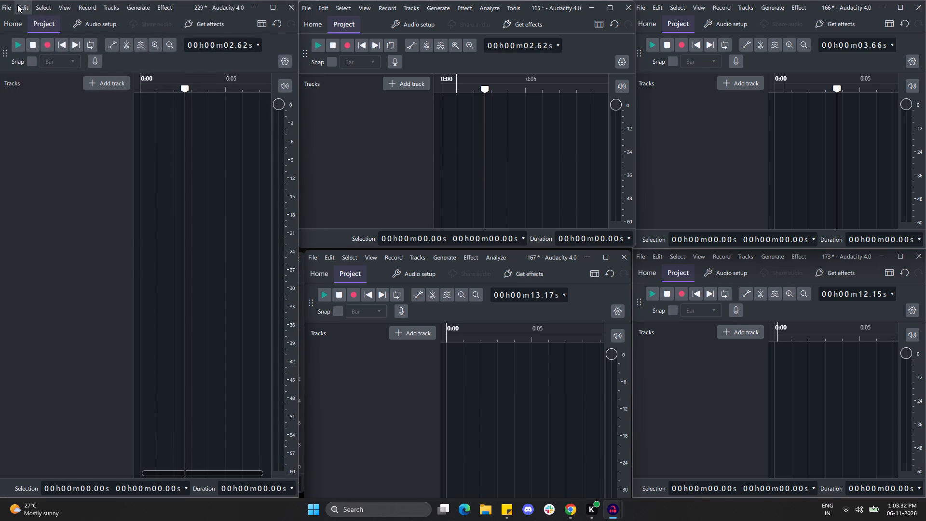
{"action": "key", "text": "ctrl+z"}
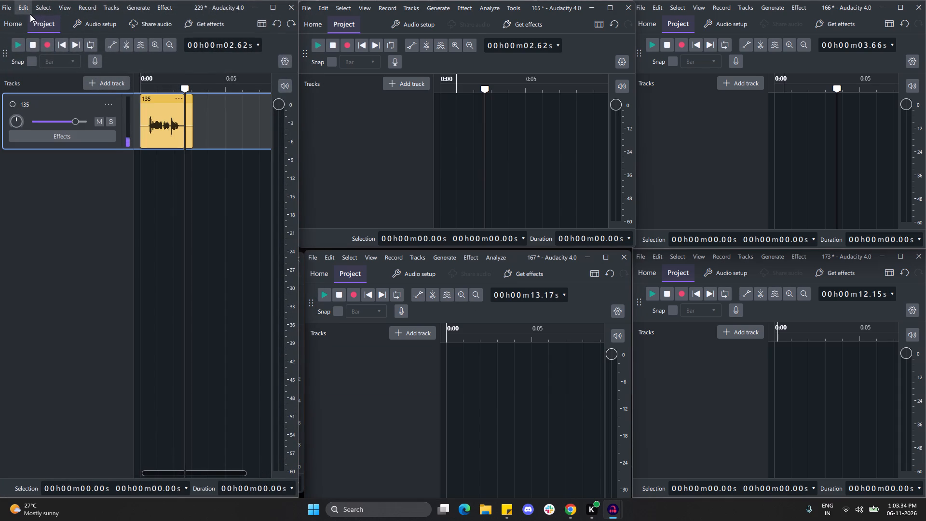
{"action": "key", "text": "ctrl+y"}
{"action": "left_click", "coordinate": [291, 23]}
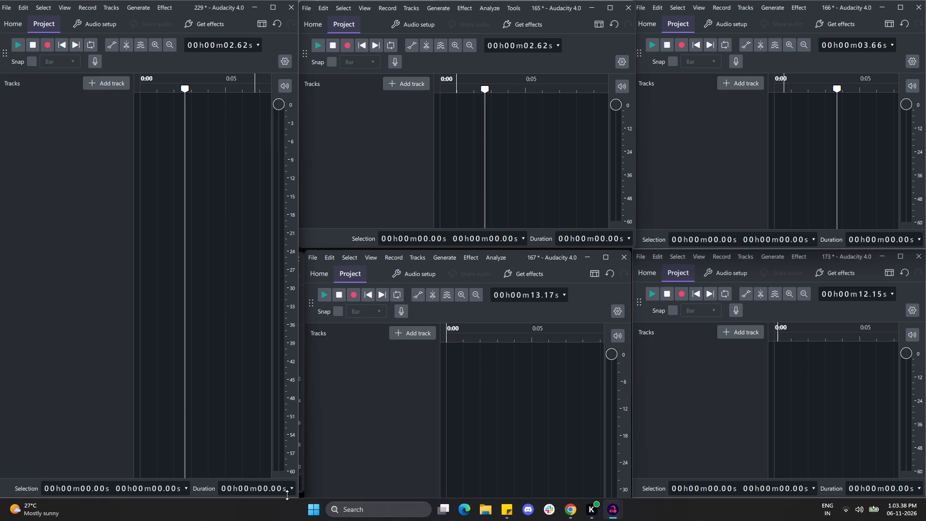
Shrink project 229's vertically stretched window and place it back above project 230's window in the six-window grid.
{"action": "left_click_drag", "start_coordinate": [287, 495], "coordinate": [273, 368]}
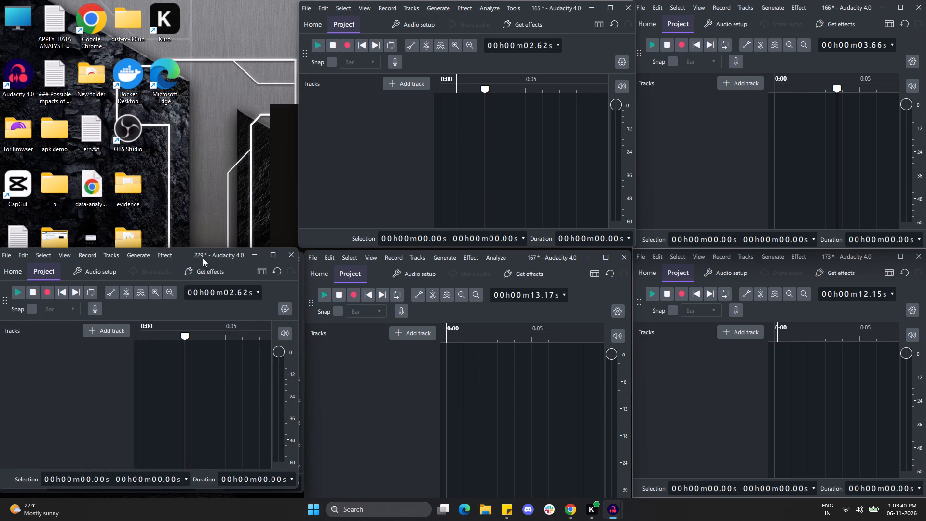
{"action": "left_click_drag", "start_coordinate": [212, 253], "coordinate": [213, 12]}
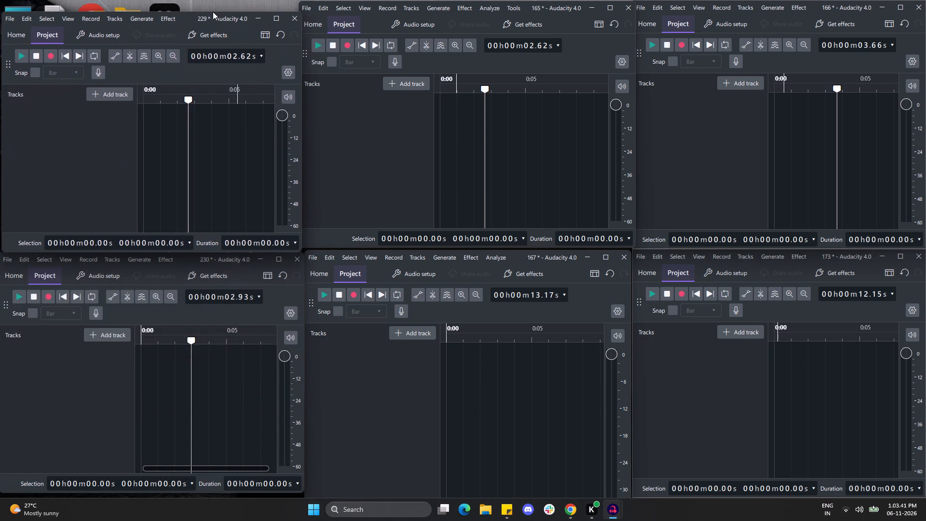
{"action": "left_click_drag", "start_coordinate": [213, 12], "coordinate": [217, 10]}
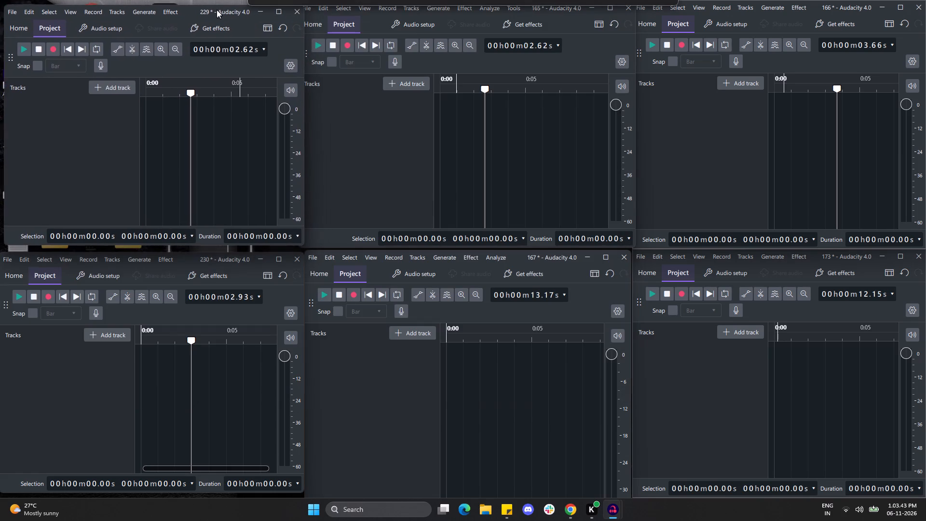
{"action": "left_click_drag", "start_coordinate": [217, 10], "coordinate": [215, 8]}
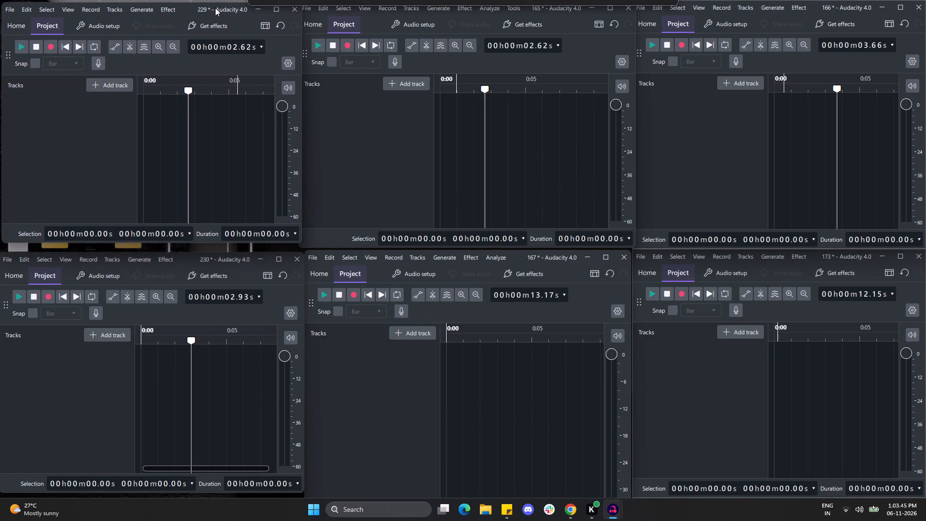
{"action": "left_click_drag", "start_coordinate": [215, 8], "coordinate": [211, 8]}
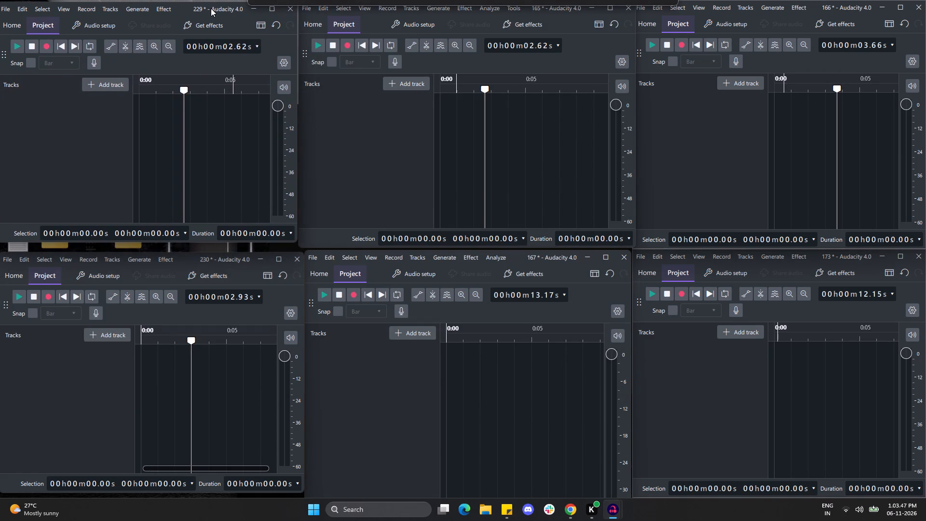
{"action": "left_click_drag", "start_coordinate": [211, 8], "coordinate": [211, 9]}
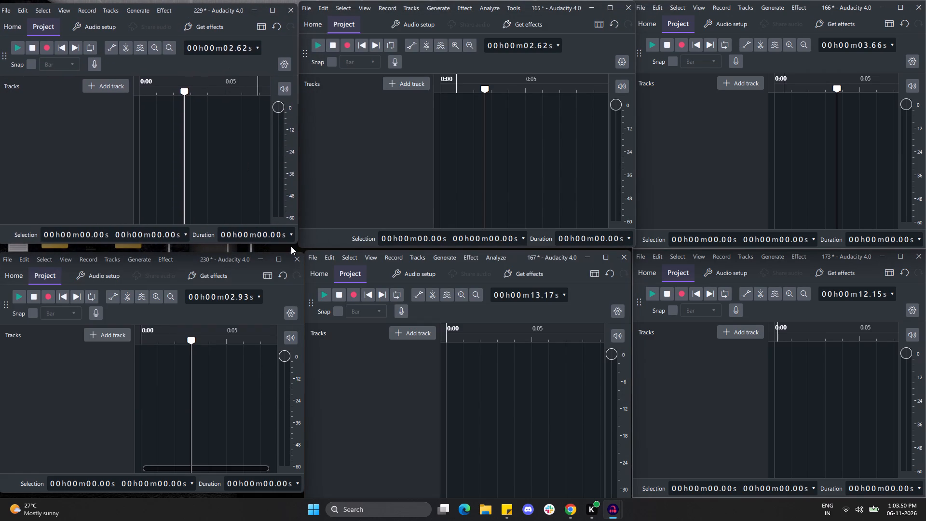
While choosing project 229's import file, delete 135.mp3, 136.mp3, 137.mp3, 139.mp3, 155.mp3 and 157.mp3 from the Tamil Speaker 1 folder.
{"action": "left_click", "coordinate": [7, 14]}
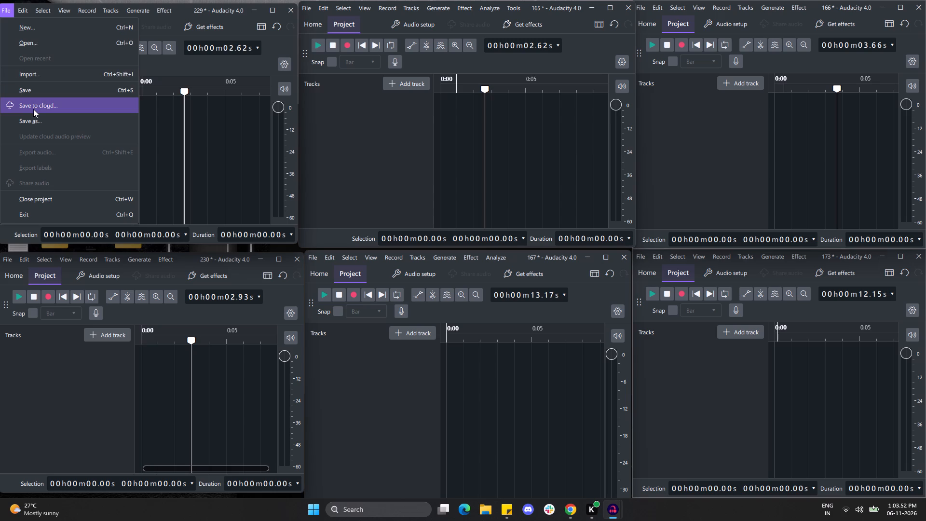
{"action": "left_click", "coordinate": [38, 76]}
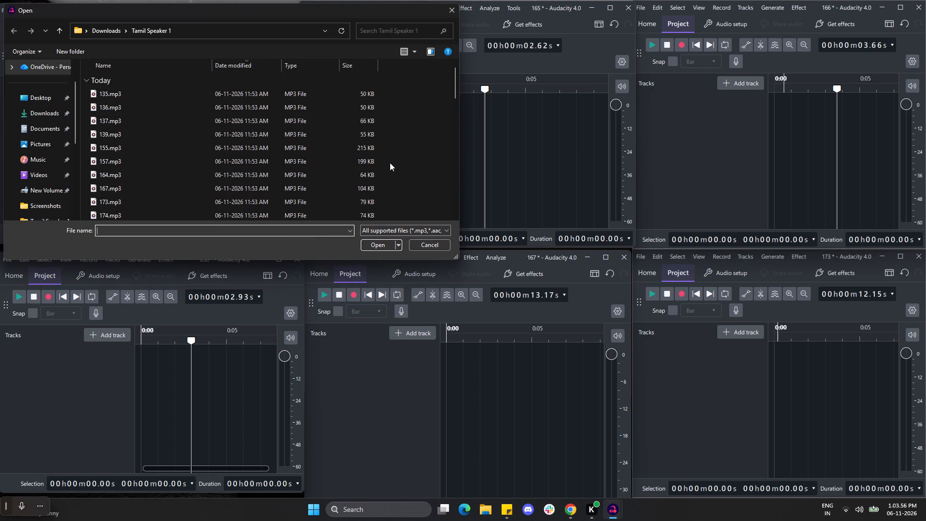
{"action": "left_click_drag", "start_coordinate": [391, 162], "coordinate": [245, 94]}
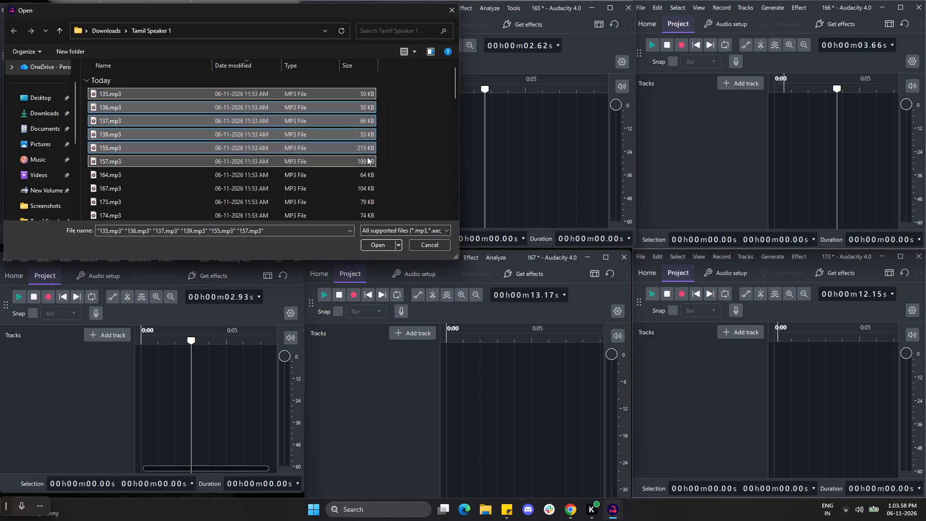
{"action": "key", "text": "Delete"}
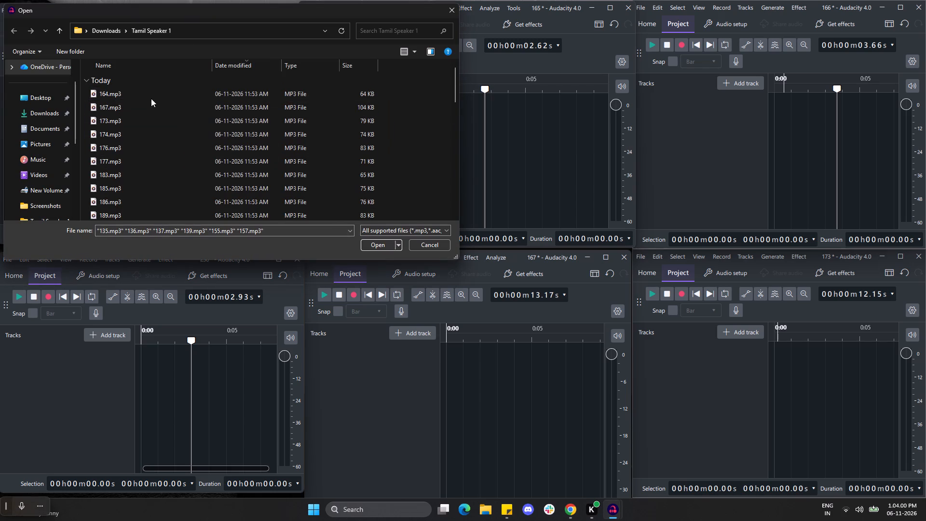
Import 164.mp3 from the Tamil Speaker 1 folder into project 229.
{"action": "left_click", "coordinate": [151, 98]}
{"action": "left_click", "coordinate": [375, 246]}
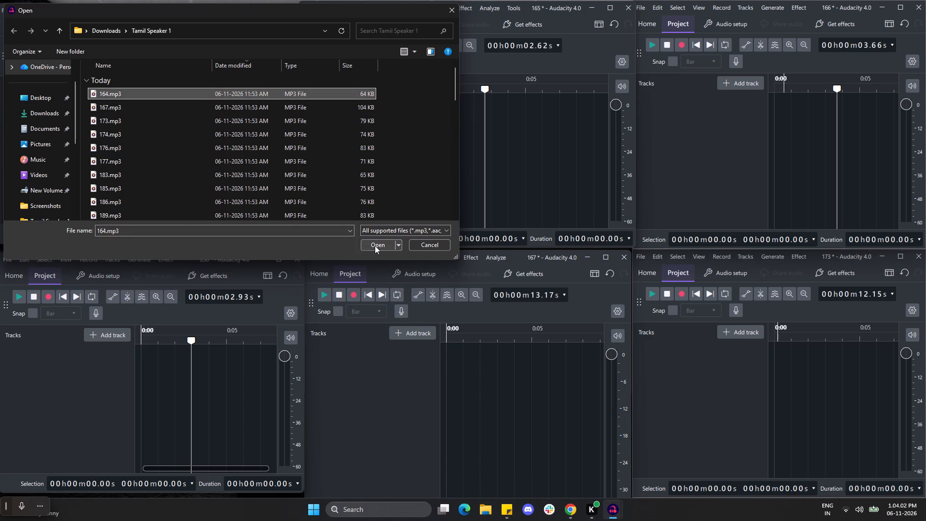
Import 167.mp3 from the Tamil Speaker 1 folder into project 165.
{"action": "left_click", "coordinate": [310, 8]}
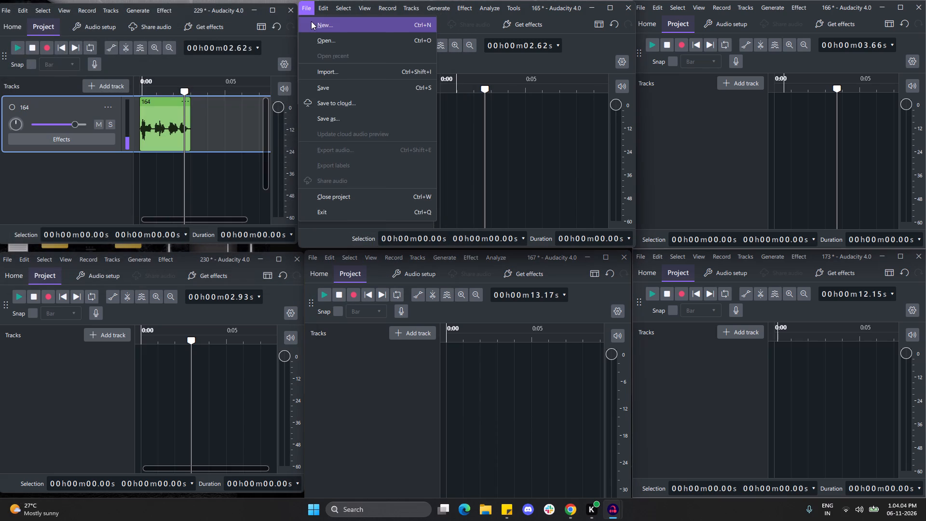
{"action": "left_click", "coordinate": [341, 78]}
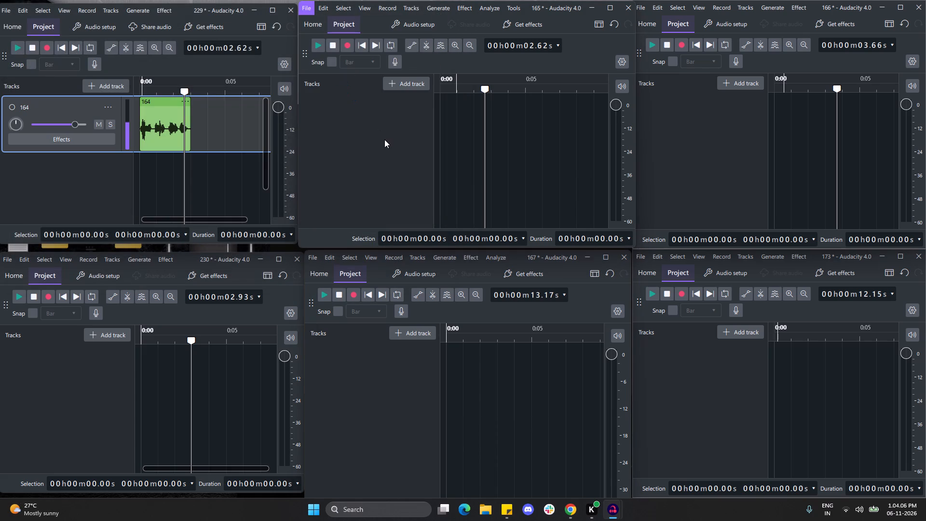
{"action": "left_click", "coordinate": [422, 101]}
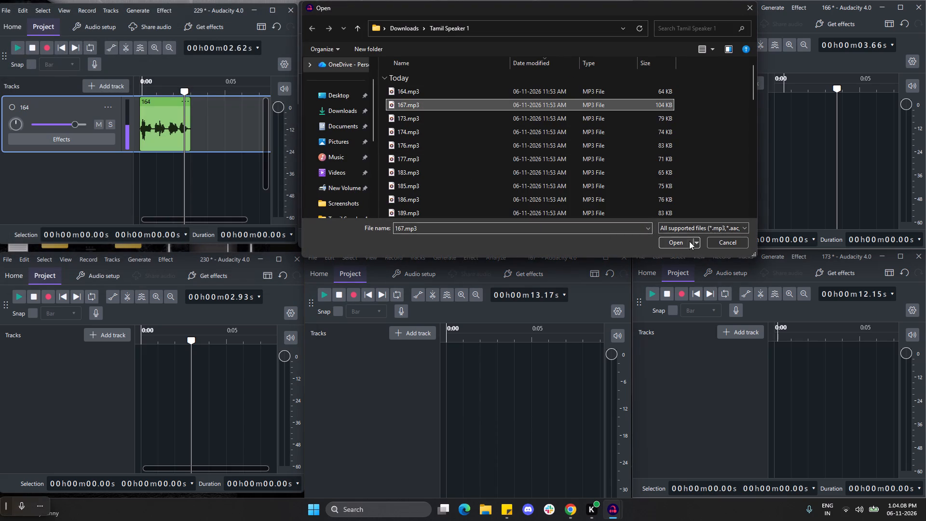
{"action": "left_click", "coordinate": [674, 238]}
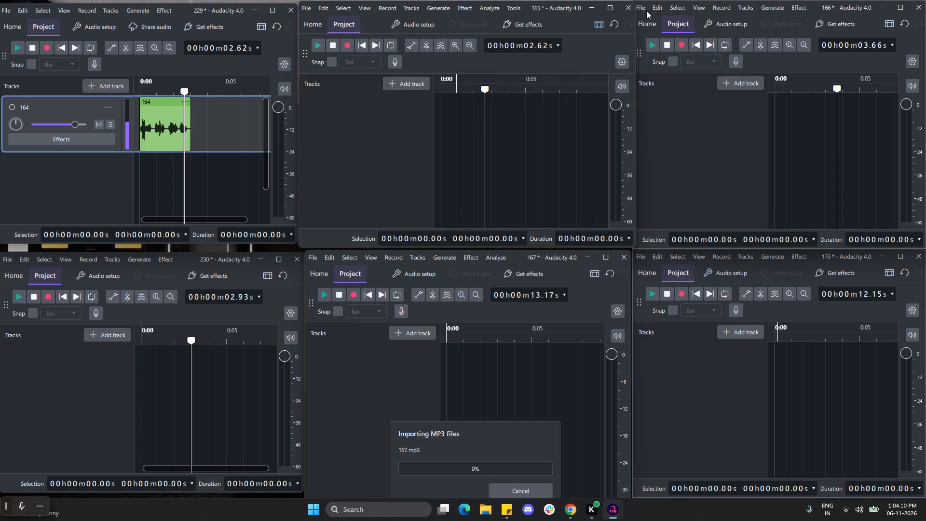
Import 173.mp3 from the Tamil Speaker 1 folder into project 166.
{"action": "left_click", "coordinate": [646, 11]}
{"action": "left_click", "coordinate": [686, 70]}
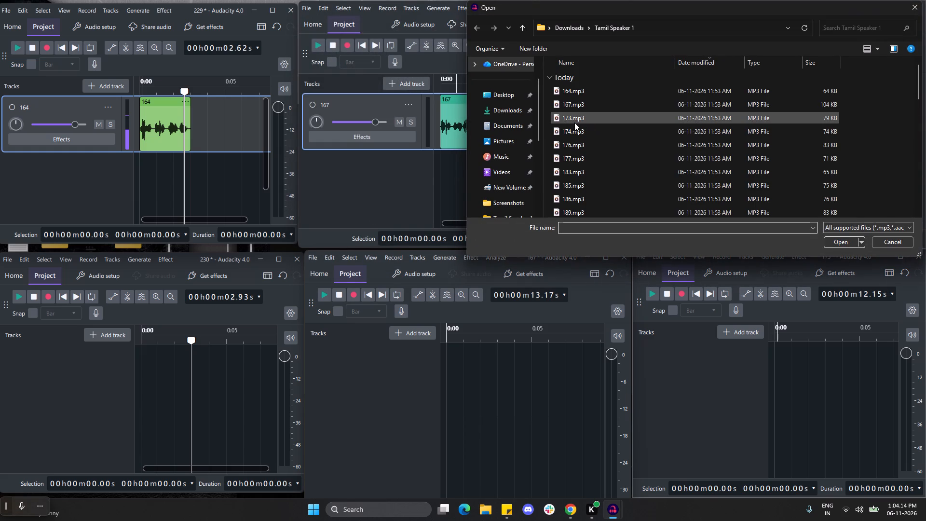
{"action": "left_click", "coordinate": [575, 123]}
{"action": "left_click", "coordinate": [843, 240]}
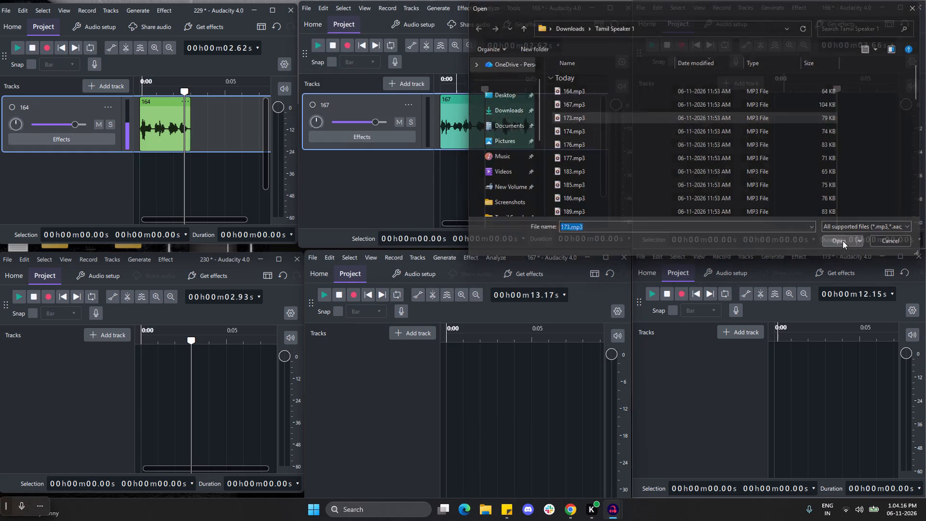
Import 174.mp3 from the Tamil Speaker 1 folder into project 230.
{"action": "left_click", "coordinate": [7, 260]}
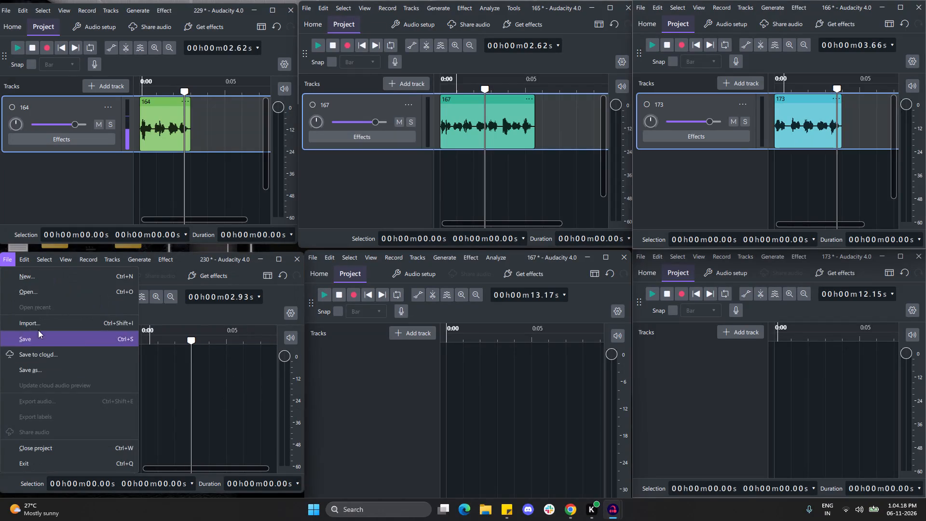
{"action": "left_click", "coordinate": [21, 321]}
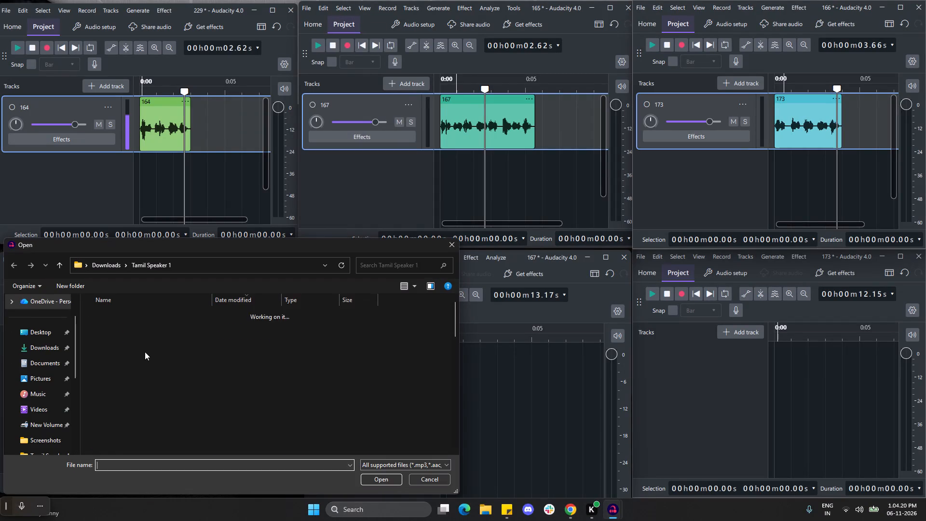
{"action": "left_click", "coordinate": [143, 369]}
{"action": "left_click", "coordinate": [377, 482]}
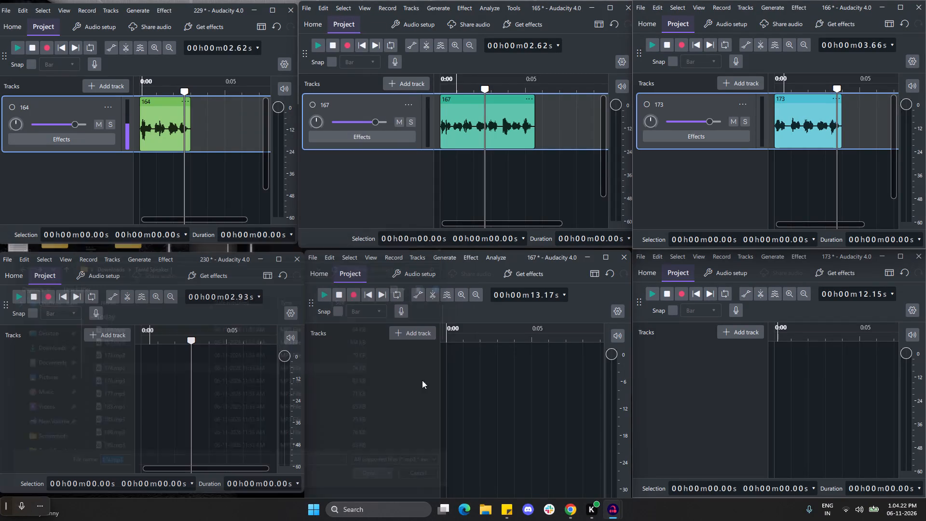
Import 176.mp3 from the Tamil Speaker 1 folder into project 167.
{"action": "left_click", "coordinate": [313, 258]}
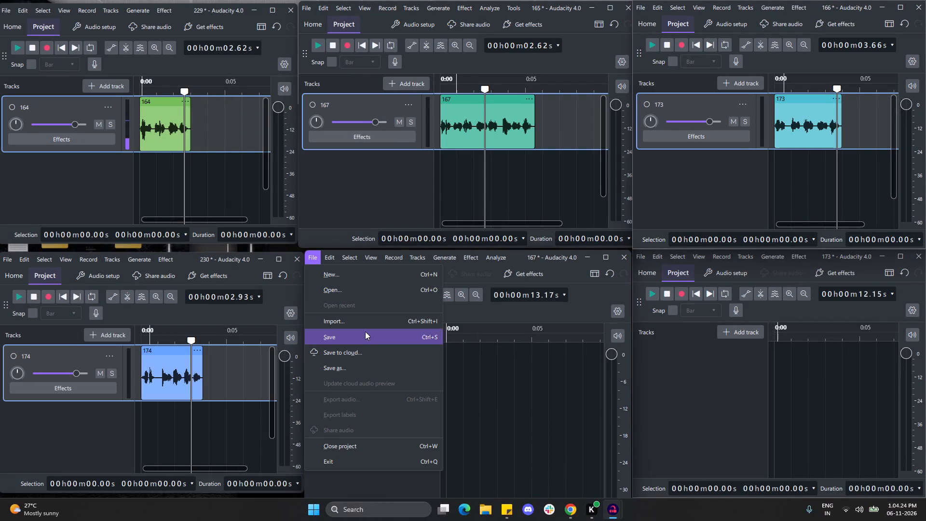
{"action": "left_click", "coordinate": [365, 319]}
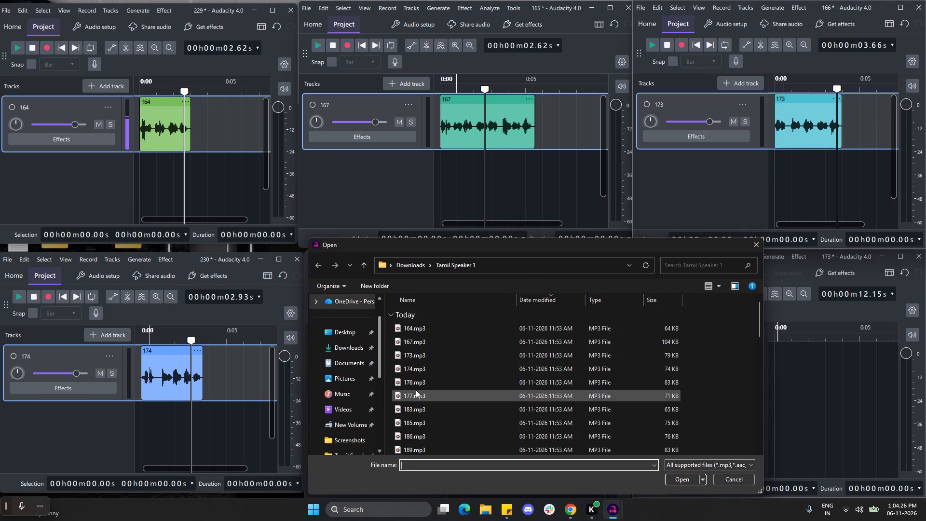
{"action": "left_click", "coordinate": [422, 381]}
{"action": "left_click", "coordinate": [676, 479]}
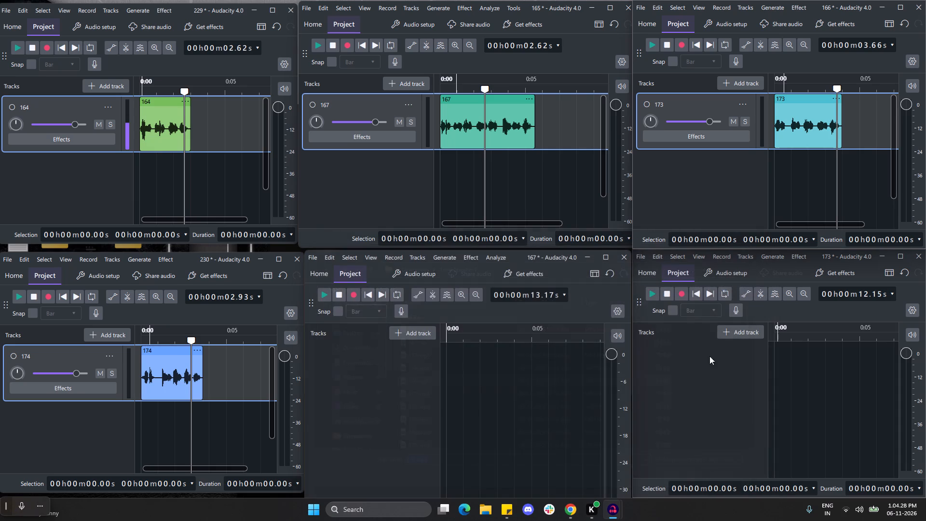
Import 177.mp3 from the Tamil Speaker 1 folder into project 173.
{"action": "left_click", "coordinate": [638, 256]}
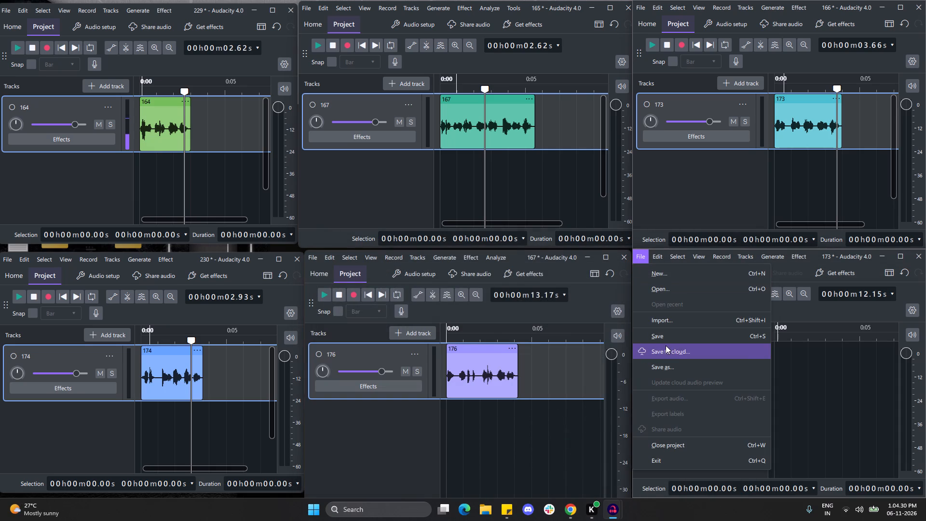
{"action": "left_click", "coordinate": [683, 326]}
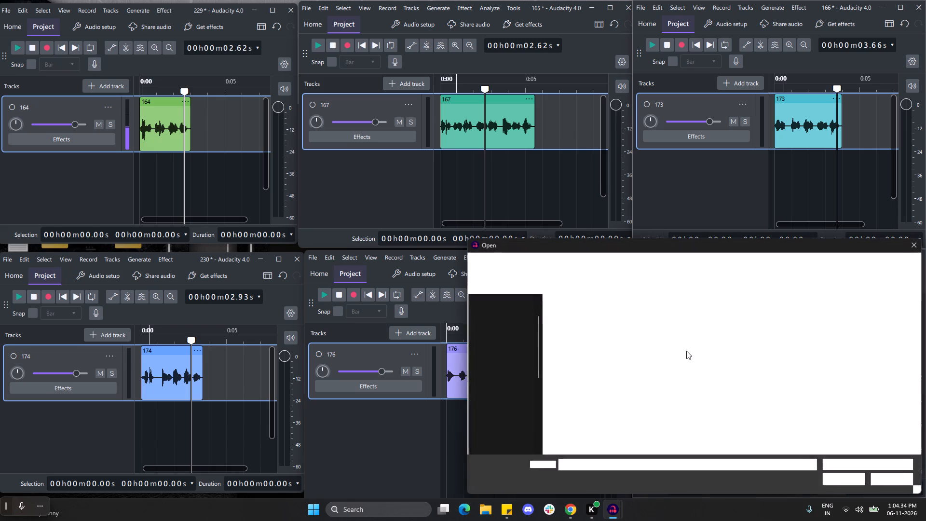
{"action": "left_click", "coordinate": [581, 396]}
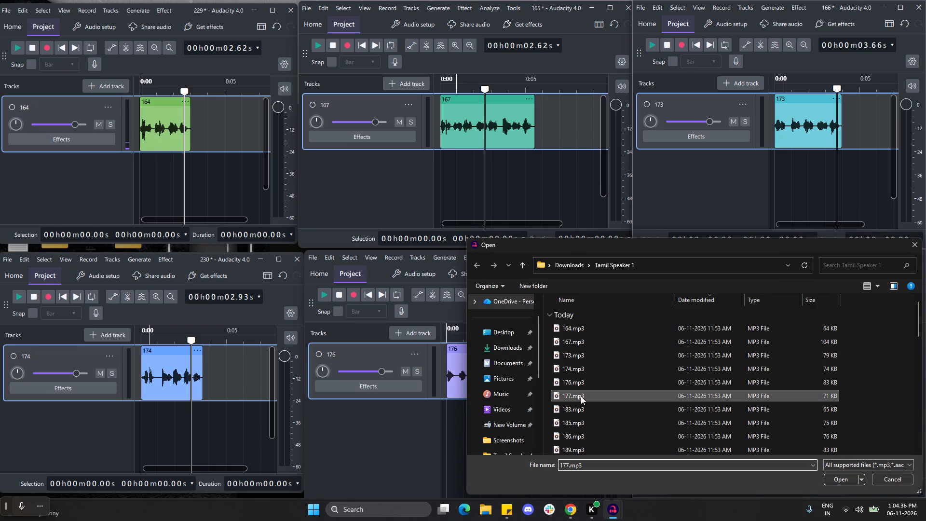
{"action": "left_click", "coordinate": [841, 481]}
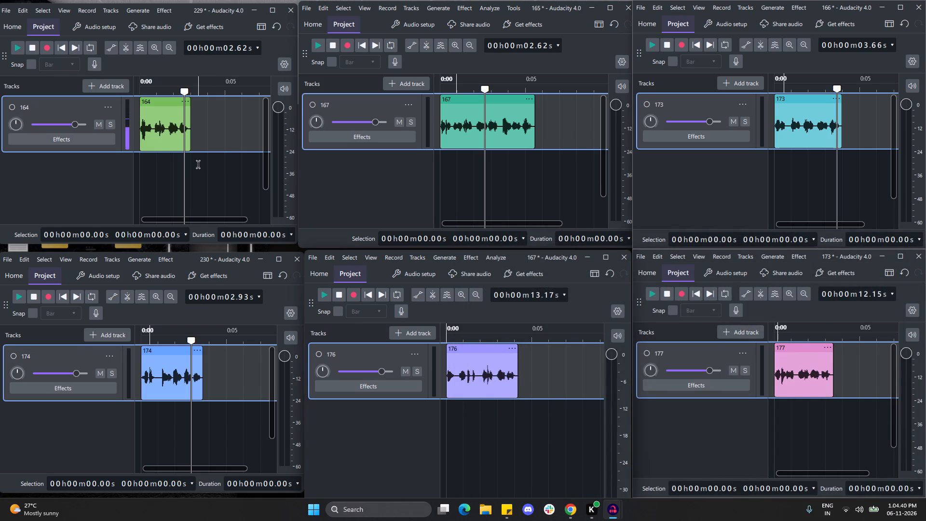
Place the playhead at the end of the clip in each of the six projects.
{"action": "left_click", "coordinate": [191, 164]}
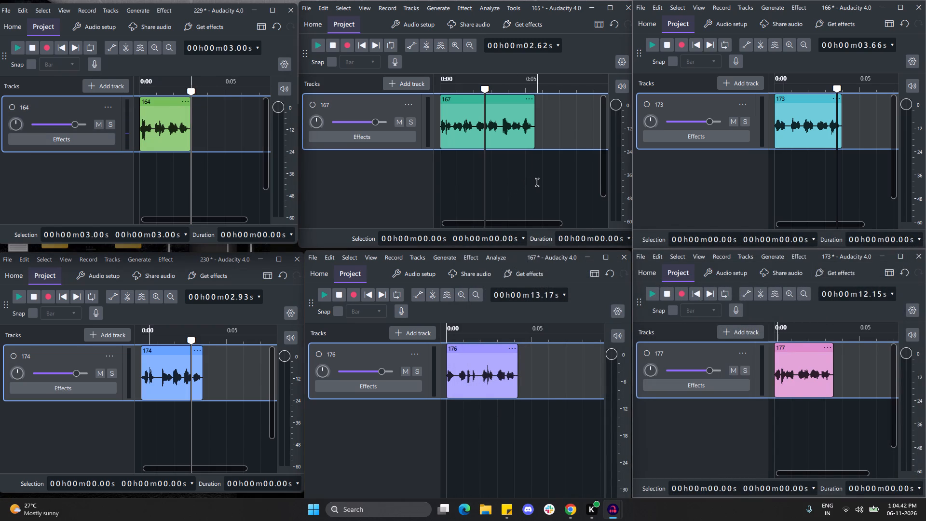
{"action": "left_click", "coordinate": [535, 182]}
{"action": "left_click", "coordinate": [842, 163]}
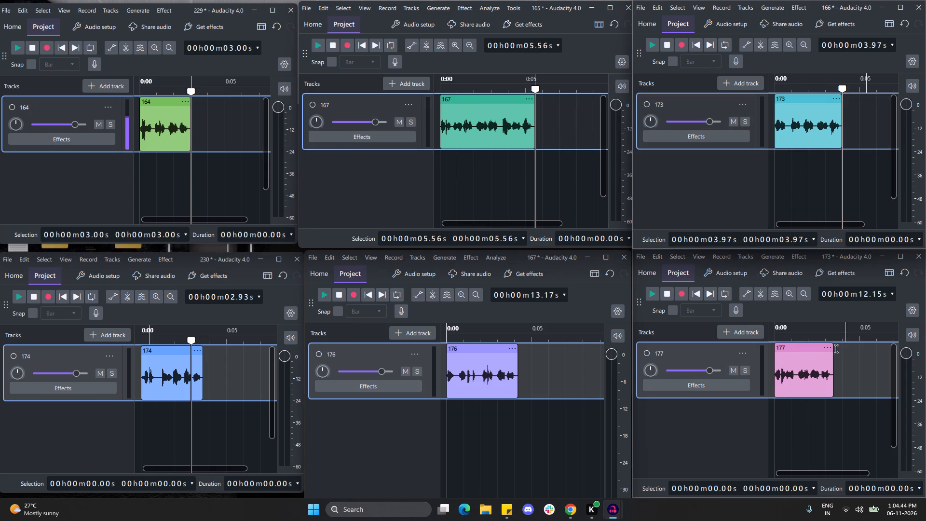
{"action": "left_click", "coordinate": [835, 423]}
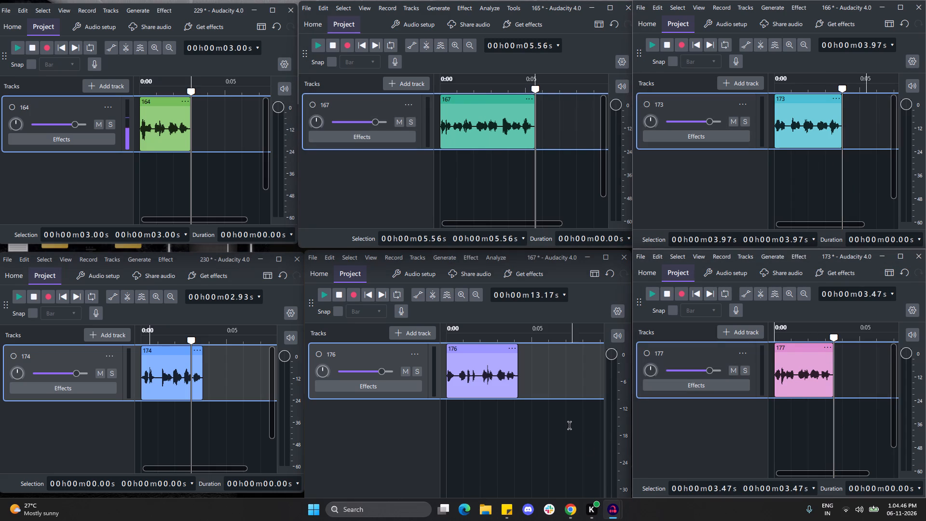
{"action": "left_click", "coordinate": [517, 415]}
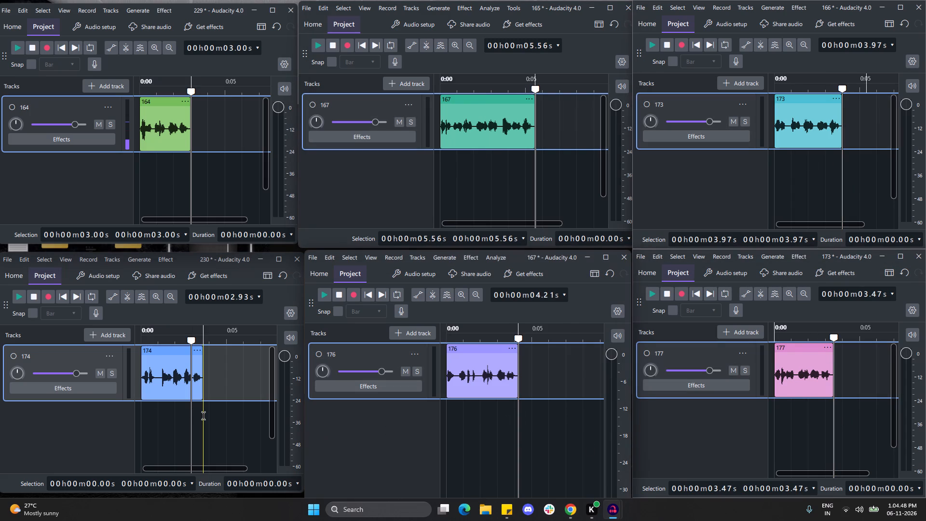
{"action": "left_click", "coordinate": [204, 416]}
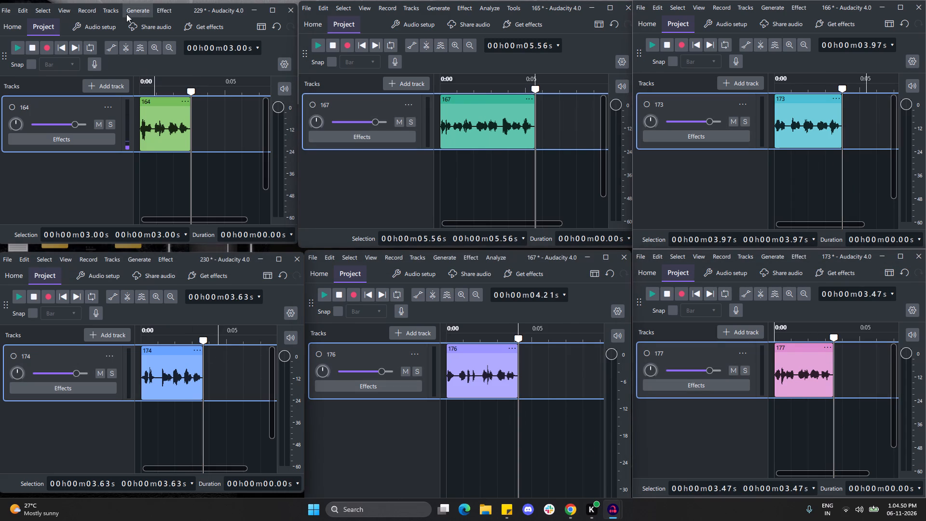
Generate 0.5 s of silence at the end of clip 164 in project 229 and clip 167 in project 165.
{"action": "left_click", "coordinate": [131, 13]}
{"action": "left_click", "coordinate": [156, 93]}
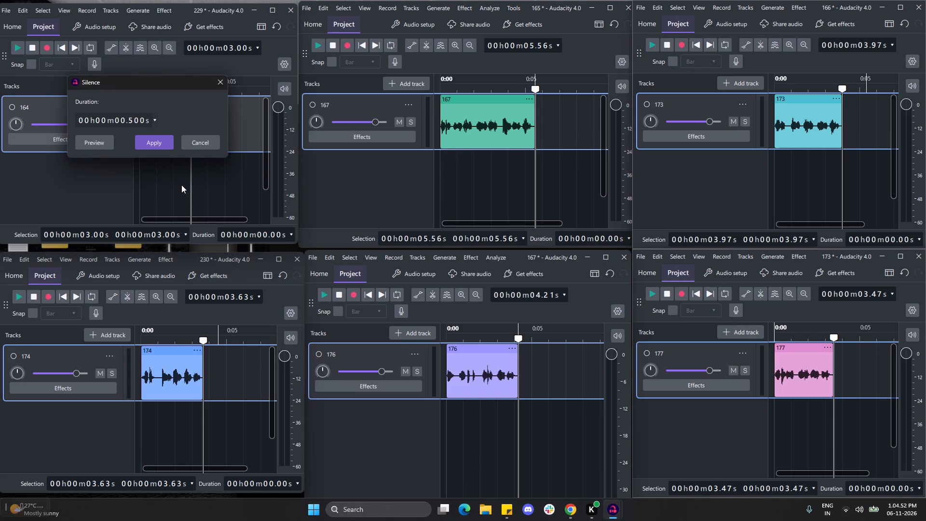
{"action": "left_click", "coordinate": [158, 140]}
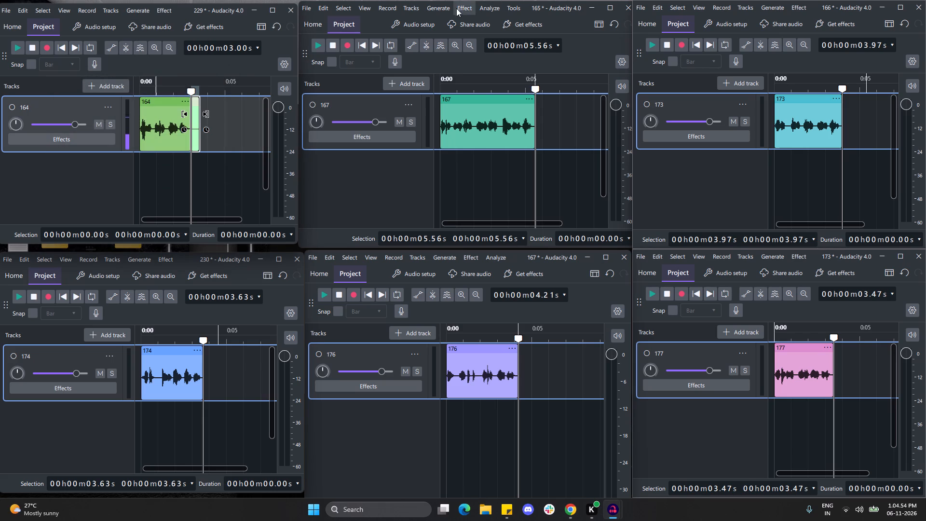
{"action": "left_click", "coordinate": [439, 7]}
{"action": "left_click", "coordinate": [451, 86]}
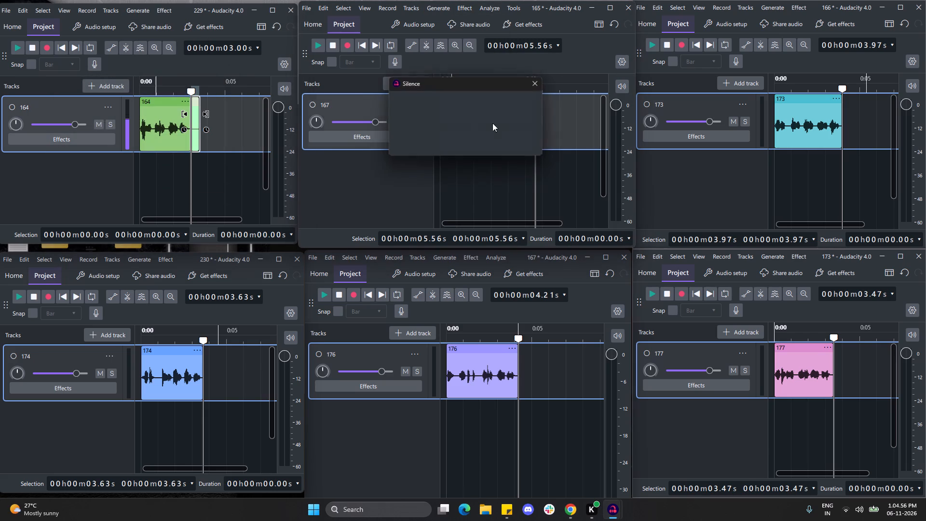
{"action": "left_click", "coordinate": [472, 143]}
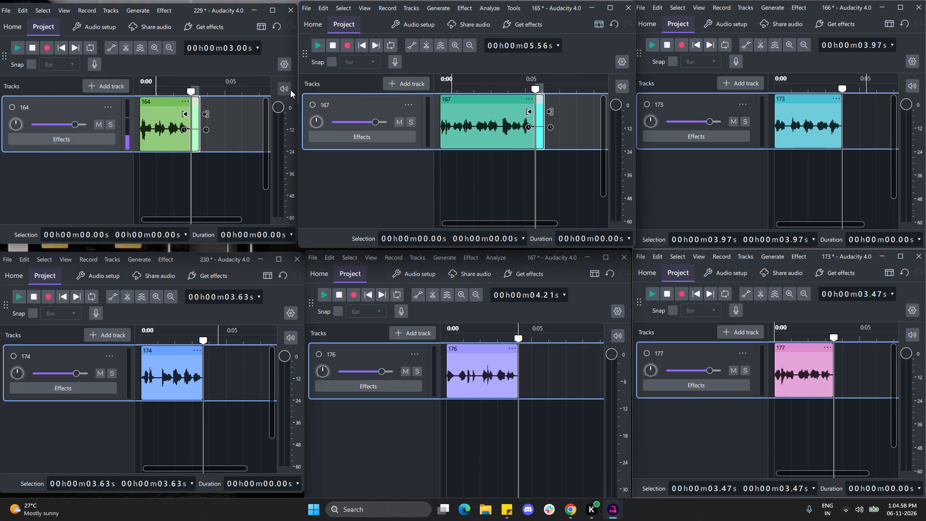
Narrow the project 229 and project 165 windows so that a gap separates them.
{"action": "left_click_drag", "start_coordinate": [297, 91], "coordinate": [293, 91]}
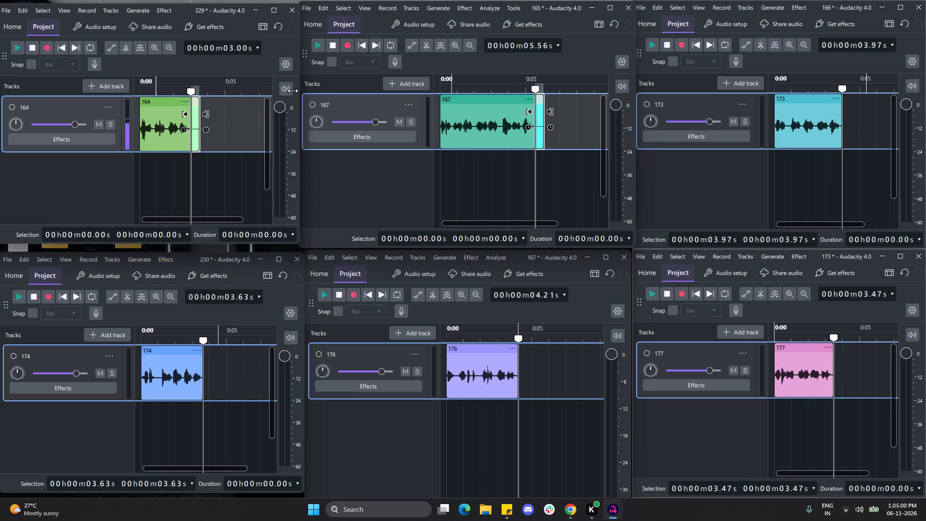
{"action": "left_click_drag", "start_coordinate": [293, 91], "coordinate": [292, 90]}
{"action": "left_click_drag", "start_coordinate": [299, 85], "coordinate": [322, 86]}
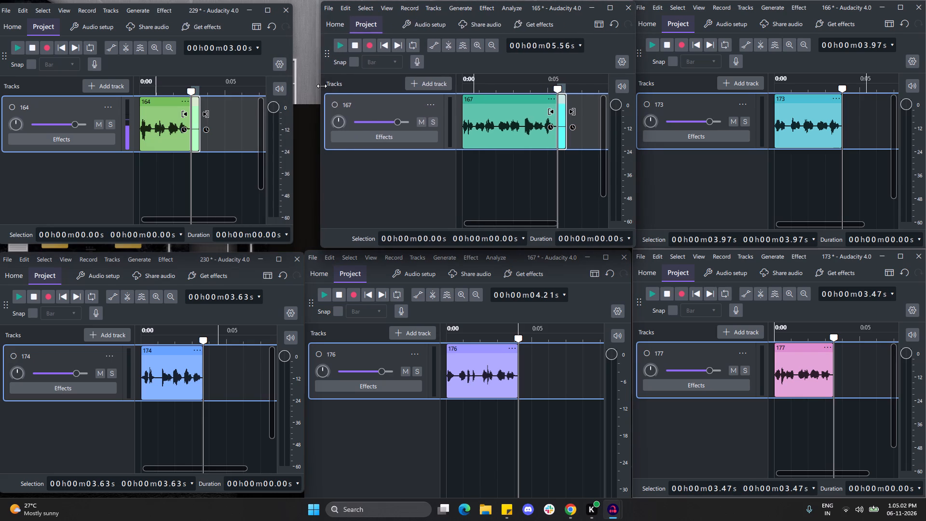
{"action": "left_click_drag", "start_coordinate": [322, 86], "coordinate": [365, 86]}
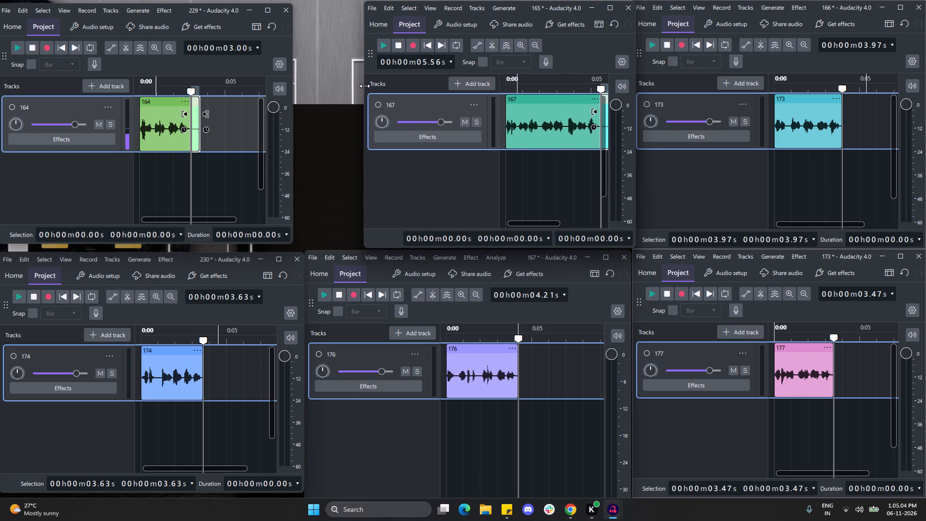
{"action": "left_click_drag", "start_coordinate": [365, 86], "coordinate": [322, 87]}
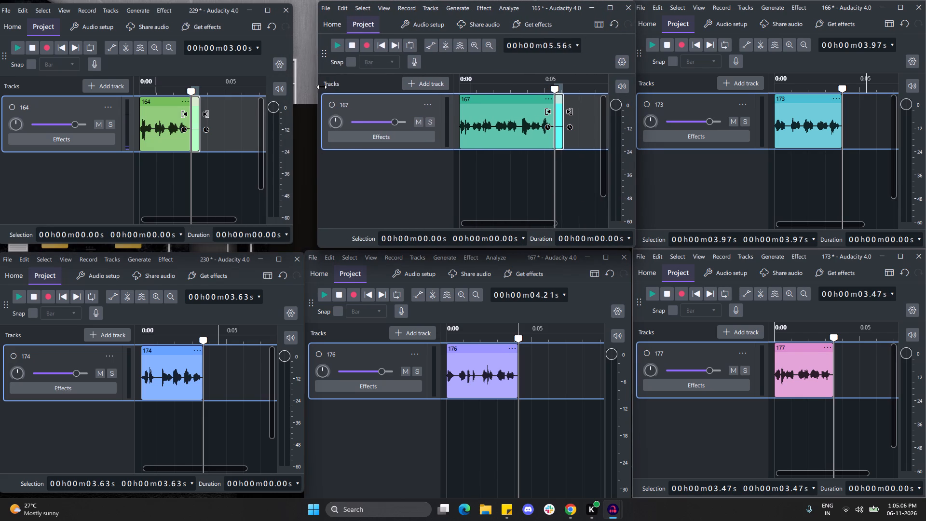
{"action": "left_click_drag", "start_coordinate": [322, 87], "coordinate": [322, 87]}
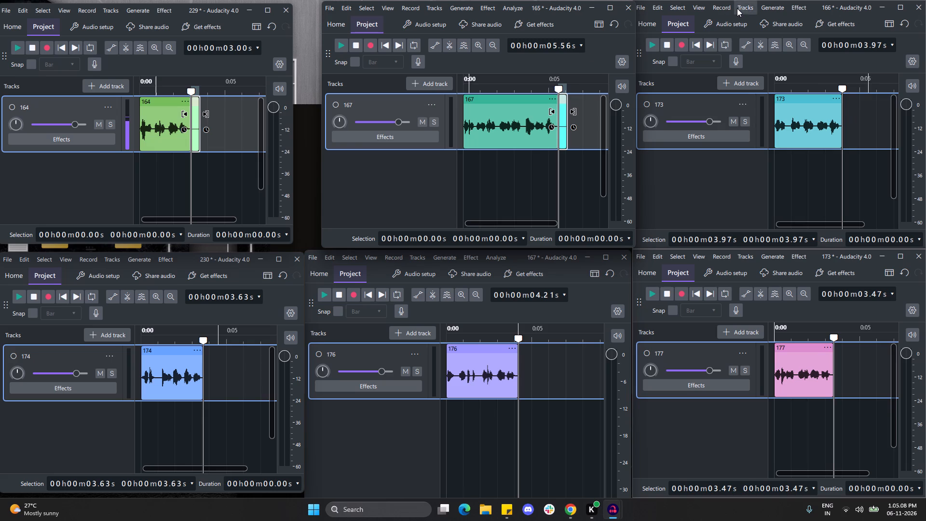
Generate 0.5 s of silence at the end of clips 173, 177, 176 and 174 in their projects.
{"action": "left_click", "coordinate": [766, 10]}
{"action": "left_click", "coordinate": [774, 85]}
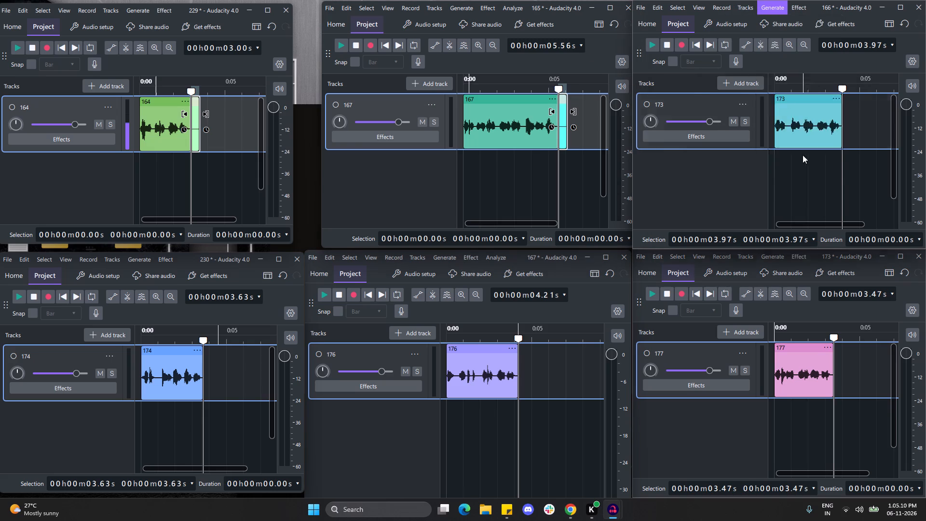
{"action": "left_click", "coordinate": [787, 147]}
{"action": "left_click", "coordinate": [768, 256]}
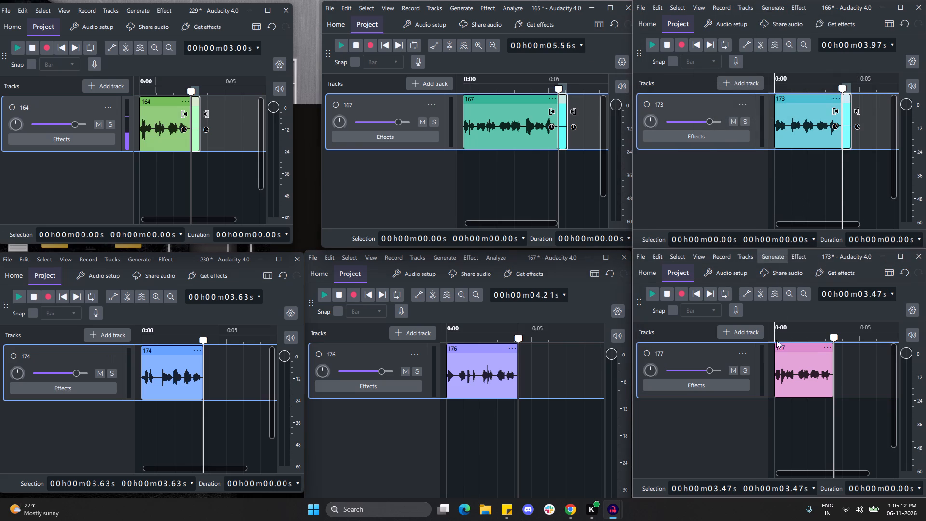
{"action": "left_click", "coordinate": [782, 341]}
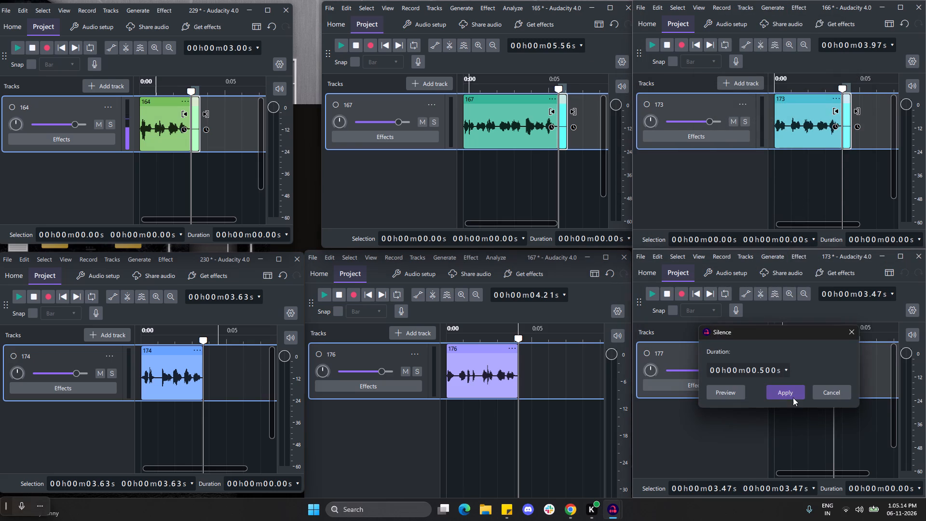
{"action": "left_click", "coordinate": [793, 395]}
{"action": "left_click", "coordinate": [453, 260]}
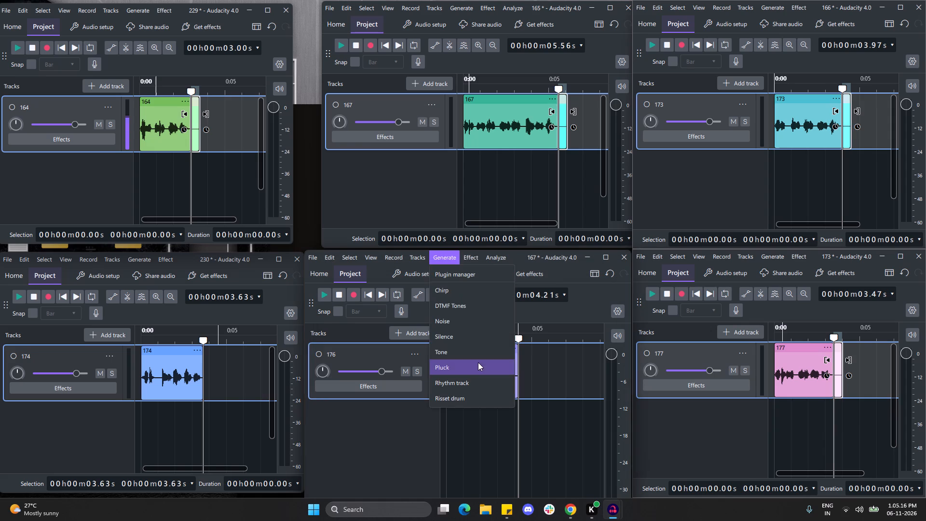
{"action": "left_click", "coordinate": [447, 337]}
{"action": "left_click", "coordinate": [477, 468]}
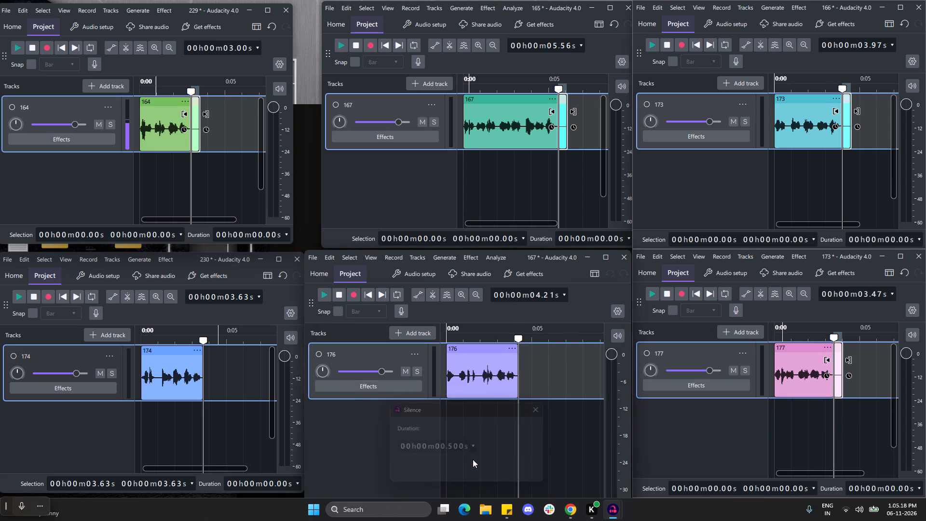
{"action": "left_click", "coordinate": [138, 262]}
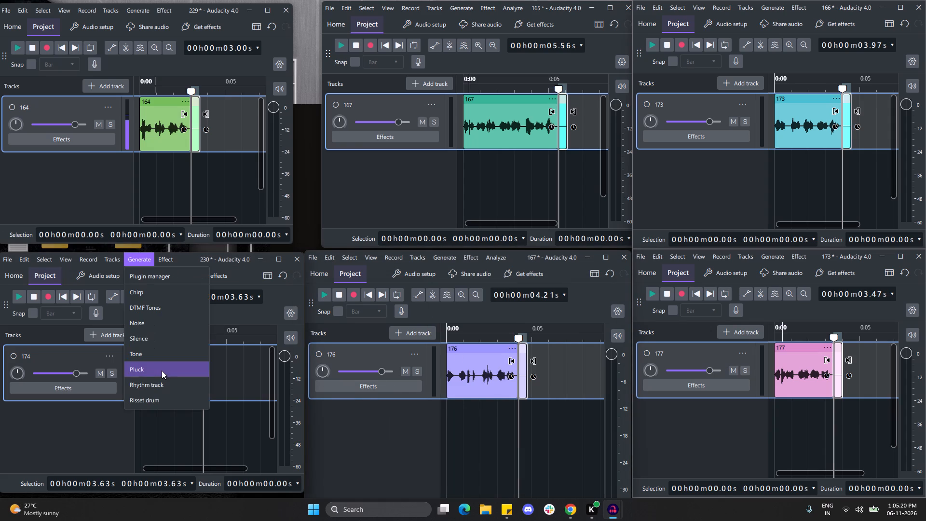
{"action": "left_click", "coordinate": [146, 344]}
{"action": "left_click", "coordinate": [161, 393]}
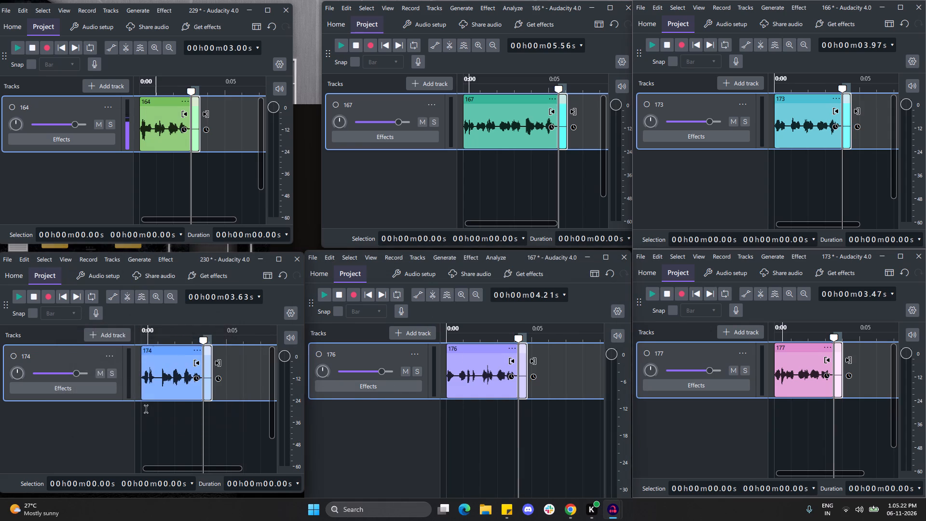
Return the playhead to 0 s at the start of the clip in each of the six projects.
{"action": "left_click", "coordinate": [143, 410]}
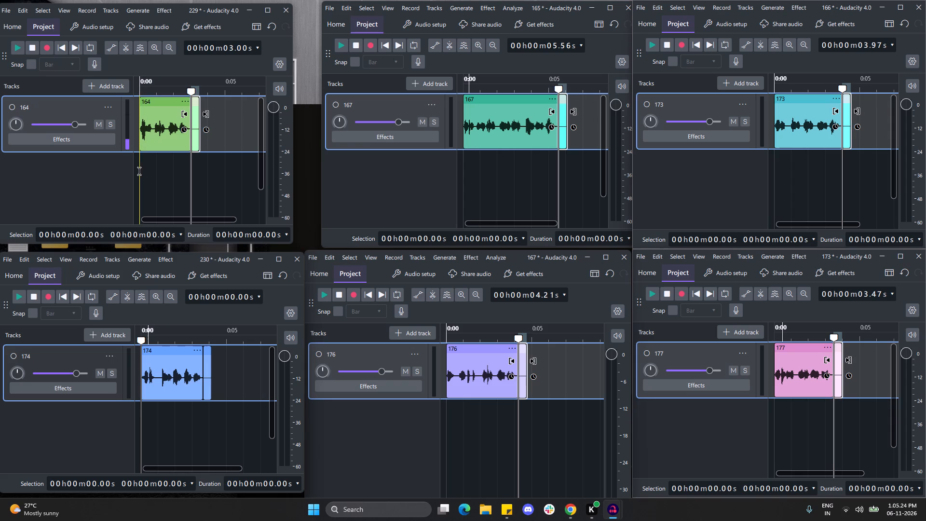
{"action": "left_click", "coordinate": [139, 171]}
{"action": "left_click", "coordinate": [464, 175]}
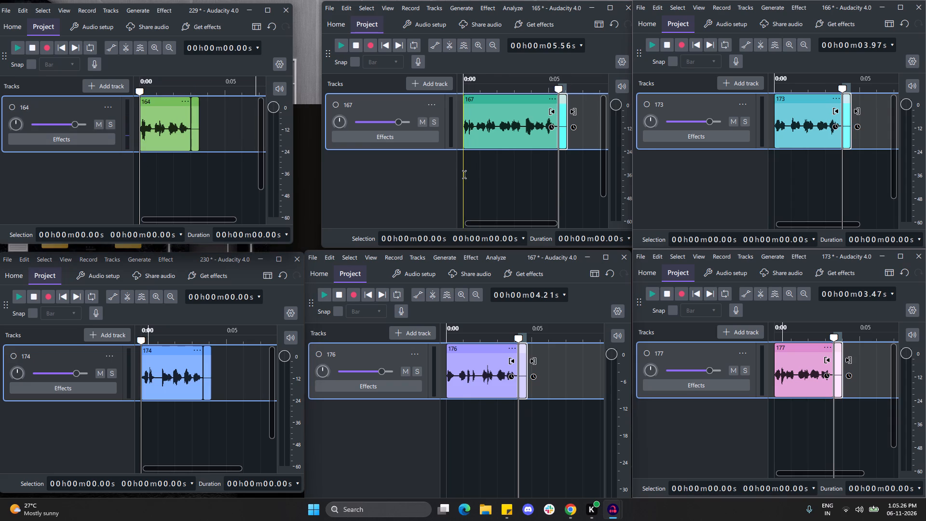
{"action": "left_click", "coordinate": [776, 184]}
{"action": "left_click", "coordinate": [775, 417]}
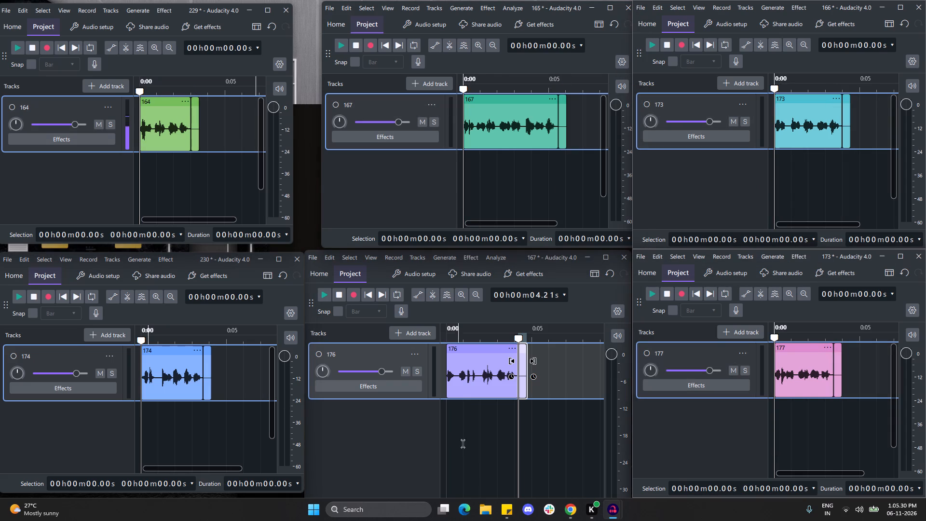
{"action": "left_click", "coordinate": [448, 430]}
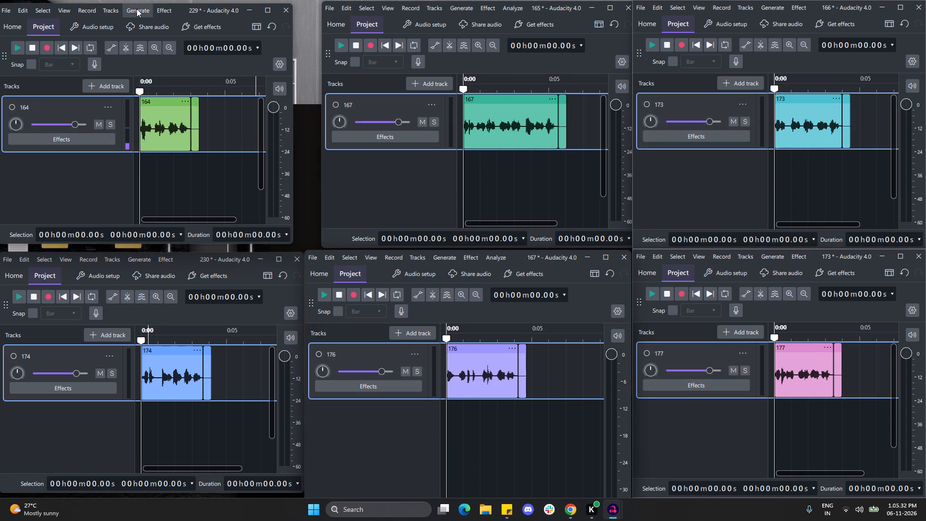
Generate 0.5 s of silence at the start of clip 164 in project 229 and clip 167 in project 165.
{"action": "left_click", "coordinate": [136, 9]}
{"action": "left_click", "coordinate": [149, 87]}
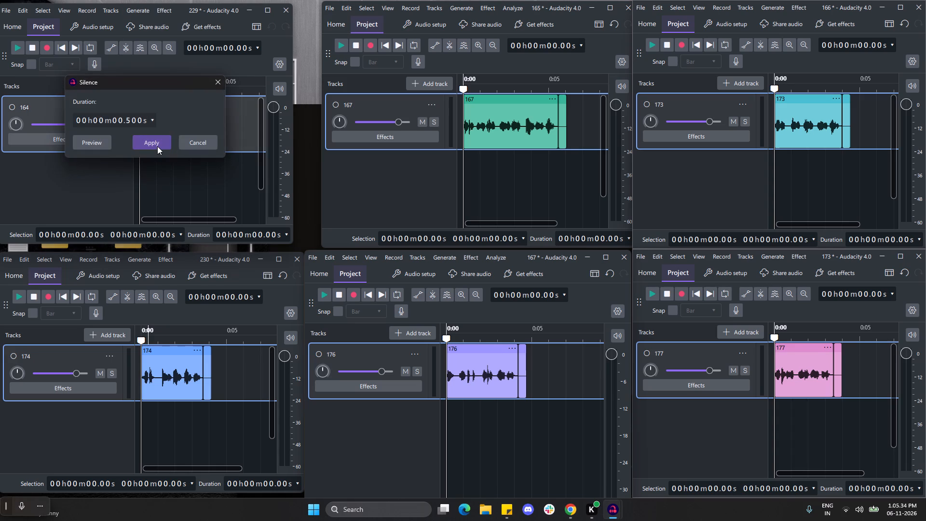
{"action": "left_click", "coordinate": [156, 144]}
{"action": "left_click", "coordinate": [458, 8]}
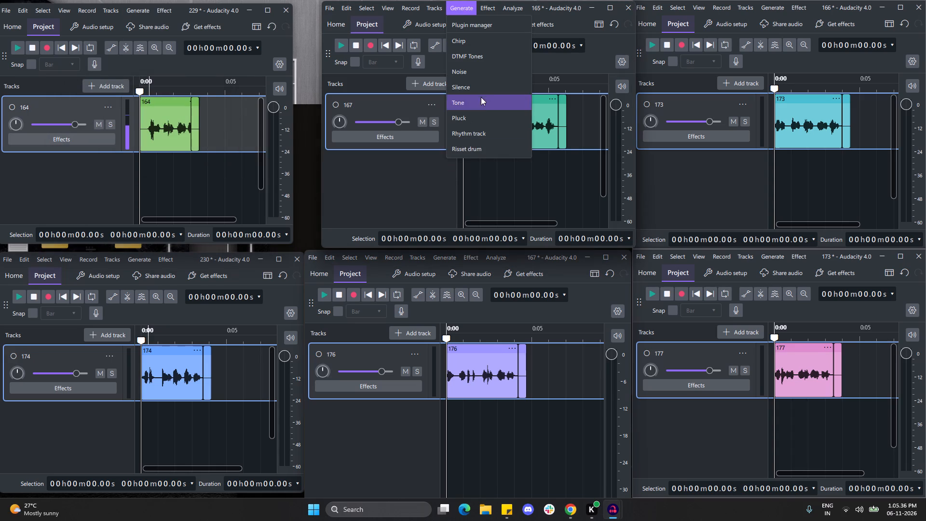
{"action": "left_click", "coordinate": [480, 88]}
{"action": "left_click", "coordinate": [484, 142]}
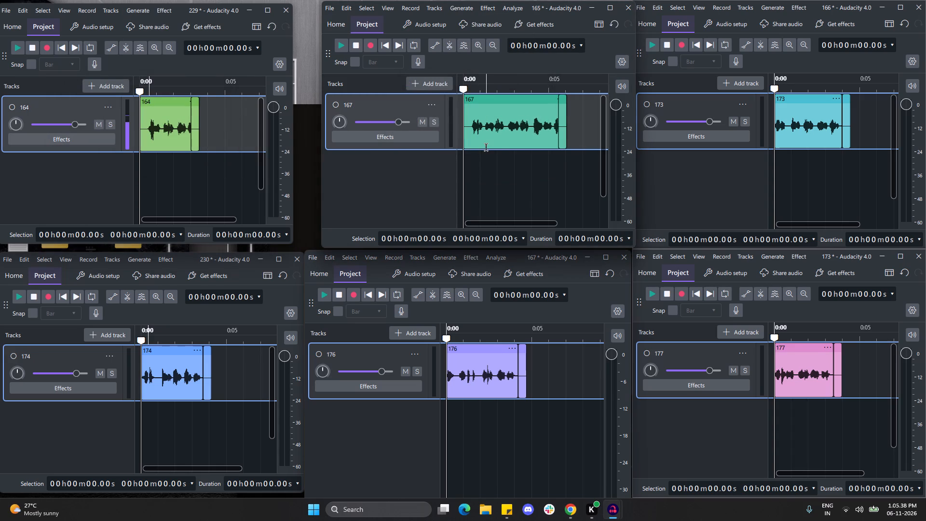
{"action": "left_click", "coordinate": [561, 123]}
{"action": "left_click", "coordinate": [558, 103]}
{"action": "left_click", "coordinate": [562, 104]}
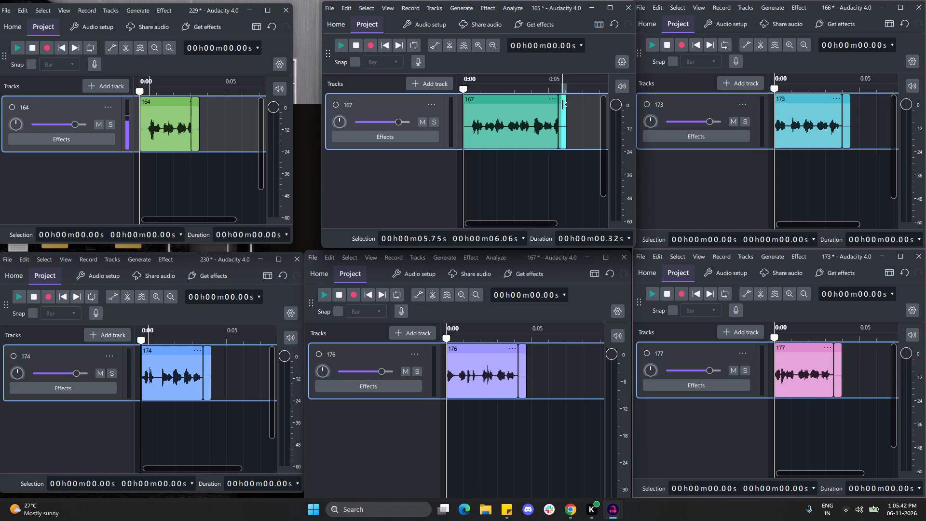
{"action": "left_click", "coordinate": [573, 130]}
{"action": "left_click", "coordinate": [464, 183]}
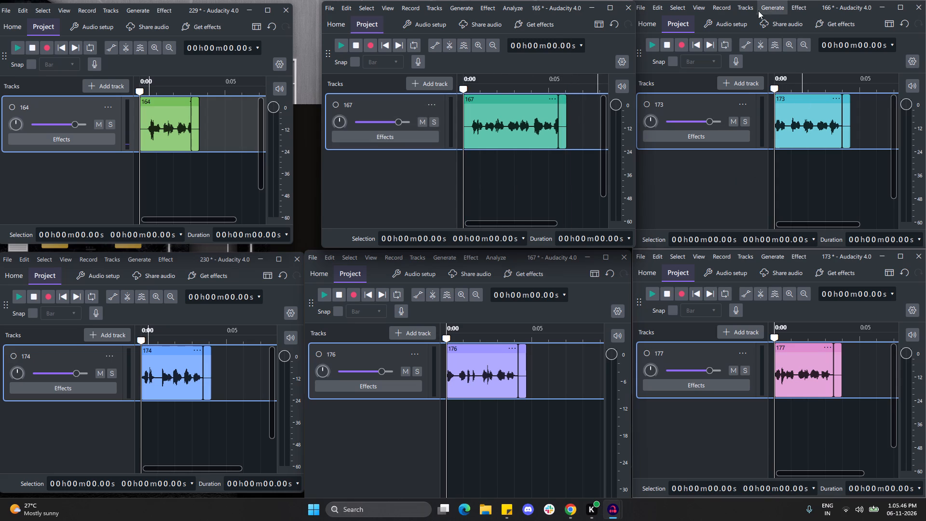
Generate 0.5 s of silence at the start of clip 173 in project 166.
{"action": "left_click_drag", "start_coordinate": [763, 10], "coordinate": [769, 10]}
{"action": "left_click", "coordinate": [777, 85]}
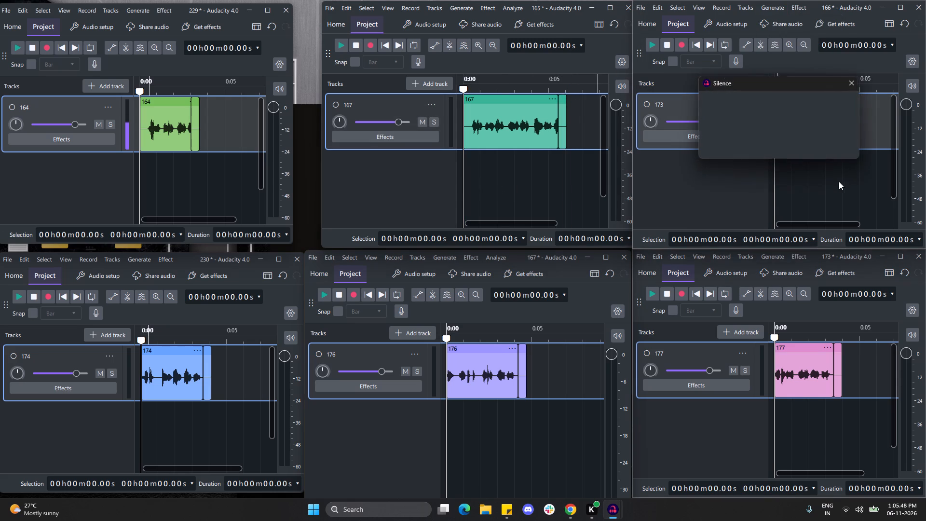
{"action": "left_click", "coordinate": [785, 147]}
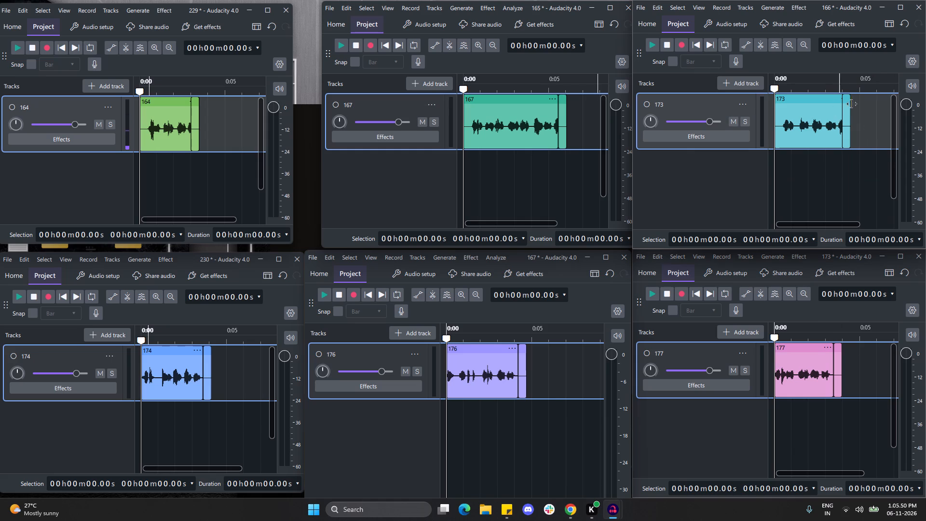
{"action": "left_click", "coordinate": [852, 104]}
{"action": "left_click", "coordinate": [815, 174]}
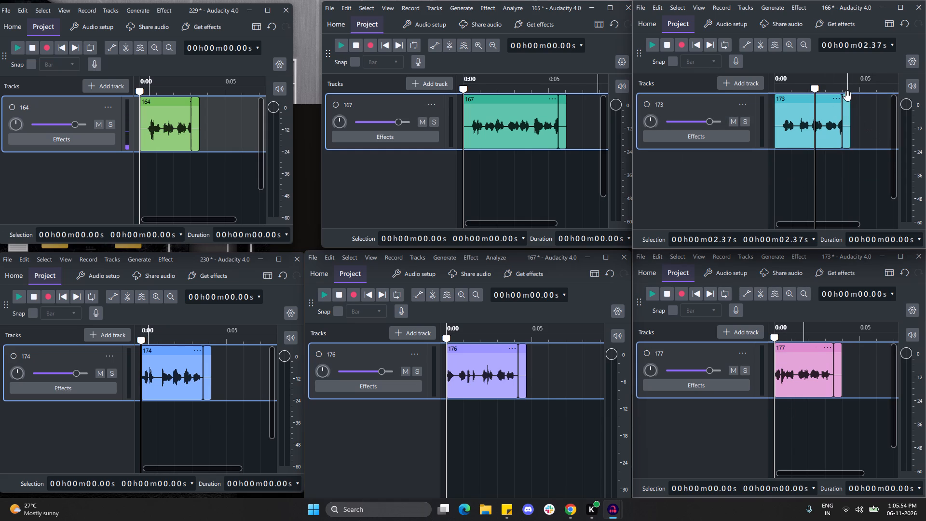
{"action": "left_click", "coordinate": [846, 99]}
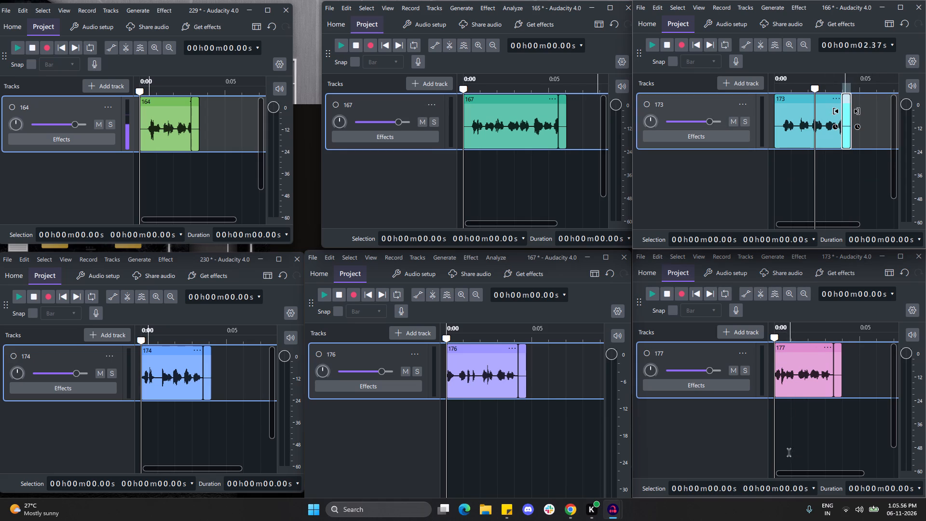
Generate 0.5 s of silence at the start of clip 177 in project 173, clip 176 in project 167 and clip 174 in project 230.
{"action": "left_click", "coordinate": [769, 257]}
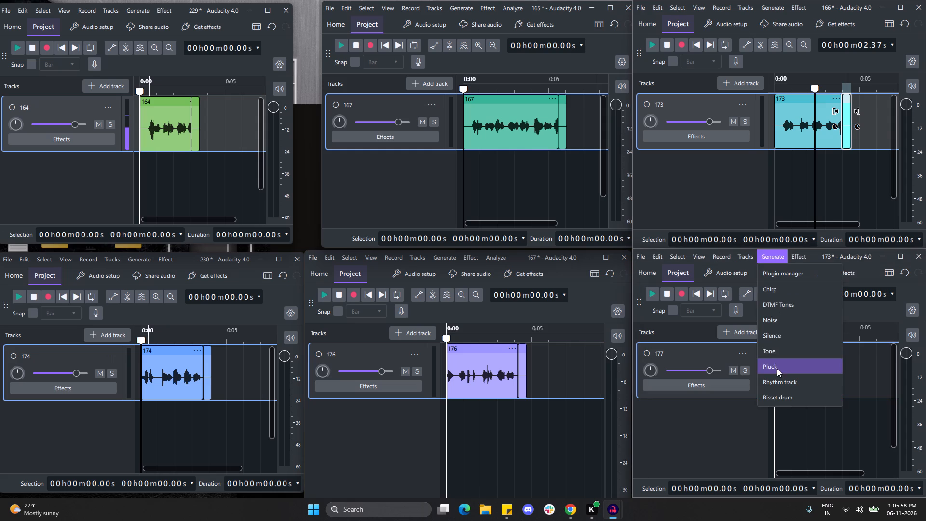
{"action": "left_click", "coordinate": [779, 335]}
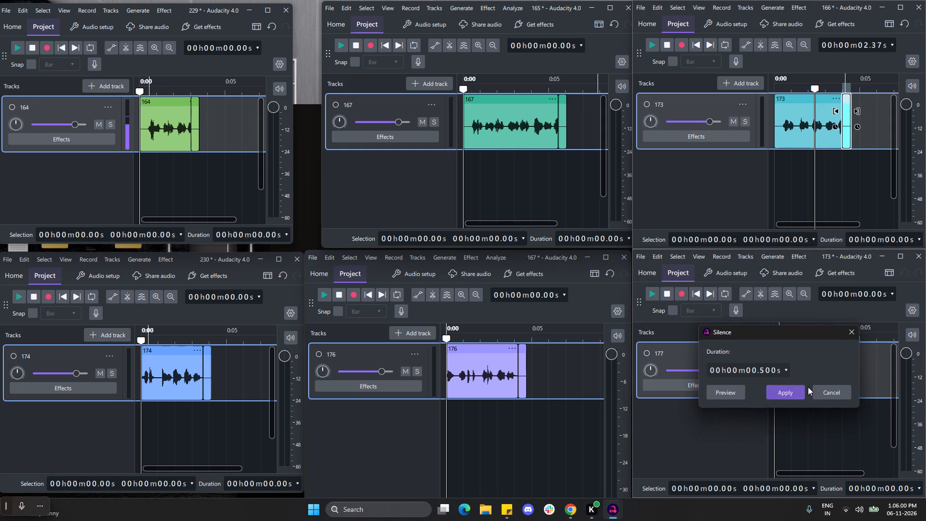
{"action": "left_click", "coordinate": [788, 396]}
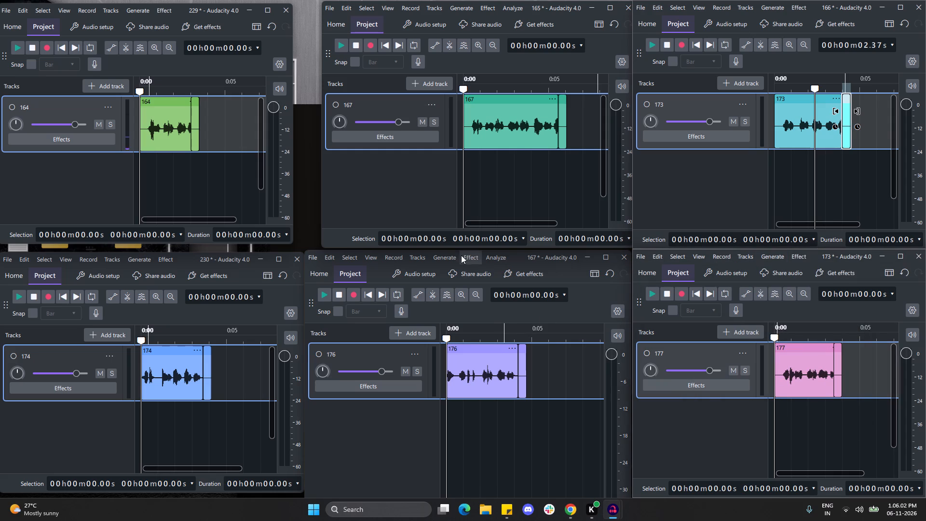
{"action": "left_click", "coordinate": [450, 259]}
{"action": "left_click", "coordinate": [454, 339]}
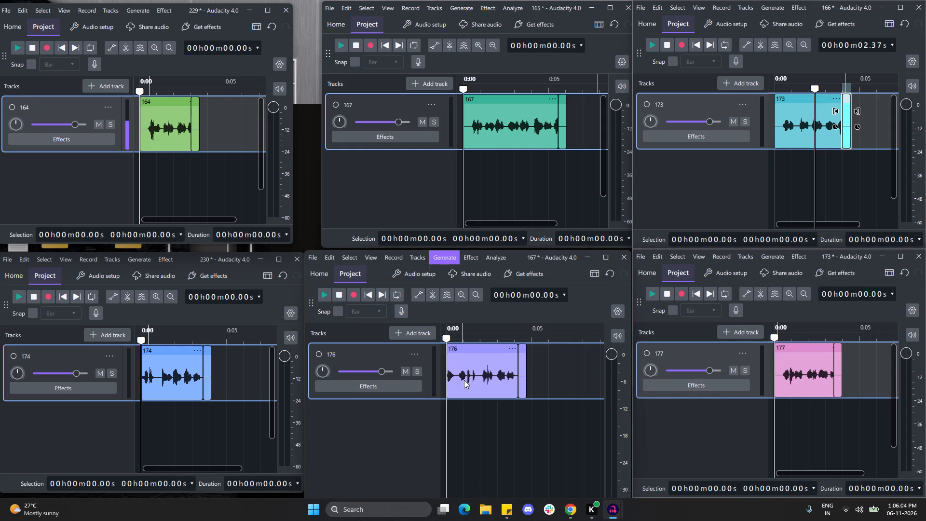
{"action": "left_click", "coordinate": [478, 466]}
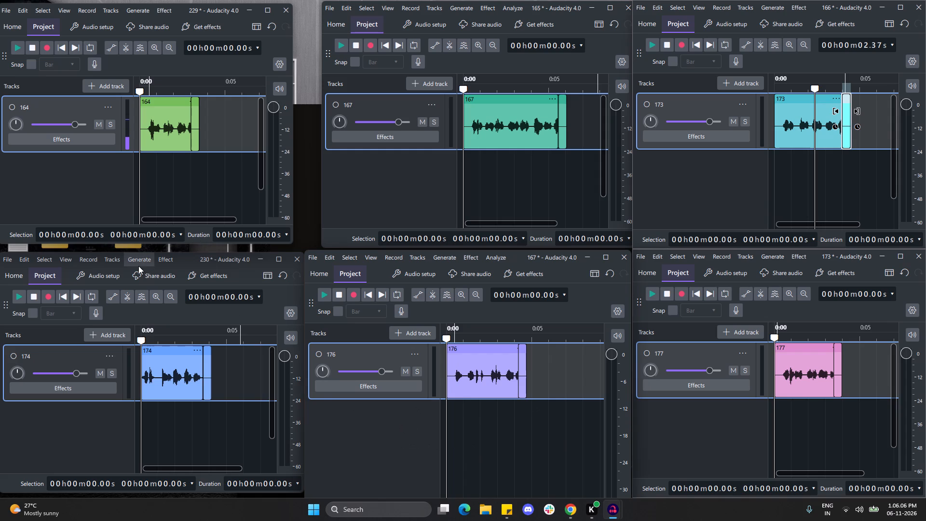
{"action": "left_click", "coordinate": [137, 264]}
{"action": "left_click", "coordinate": [159, 340]}
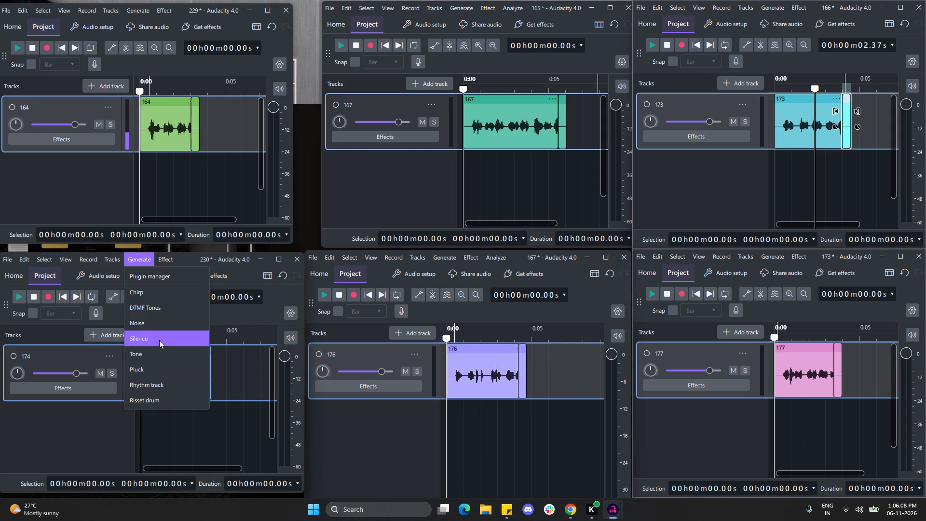
{"action": "left_click", "coordinate": [160, 394]}
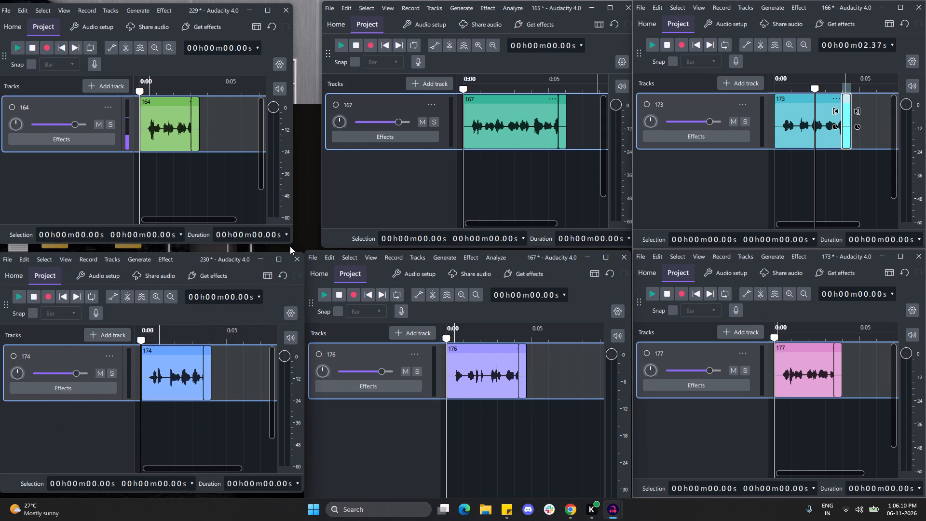
Enlarge the project 229 window and shift it slightly toward the project 165 window.
{"action": "left_click_drag", "start_coordinate": [290, 242], "coordinate": [306, 246]}
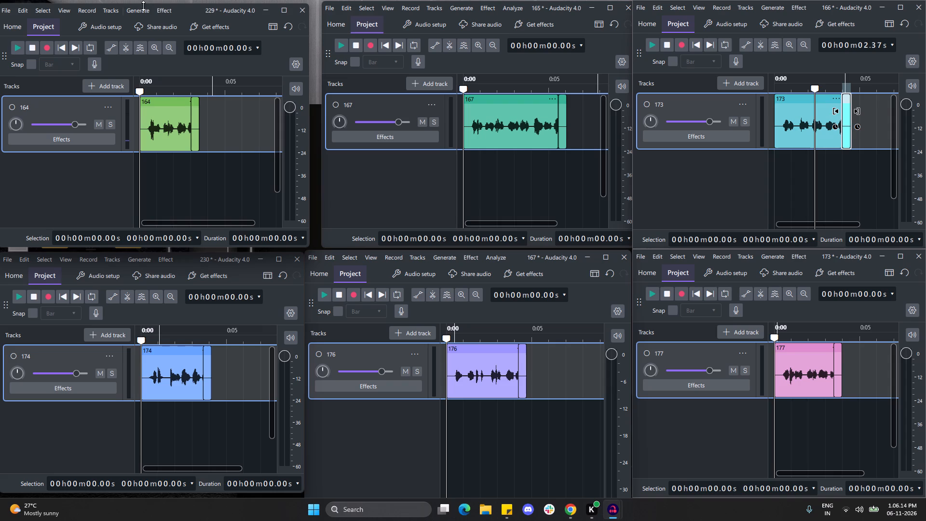
{"action": "left_click", "coordinate": [231, 12]}
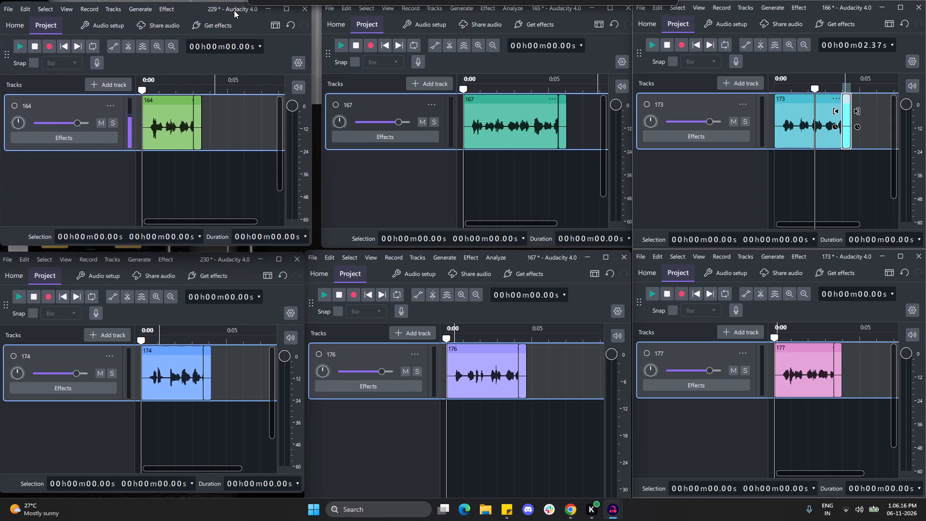
Export the full audio of project 229 as a WAV file named Ta_sp_1_164 in the batch 2 folder.
{"action": "left_click", "coordinate": [9, 9]}
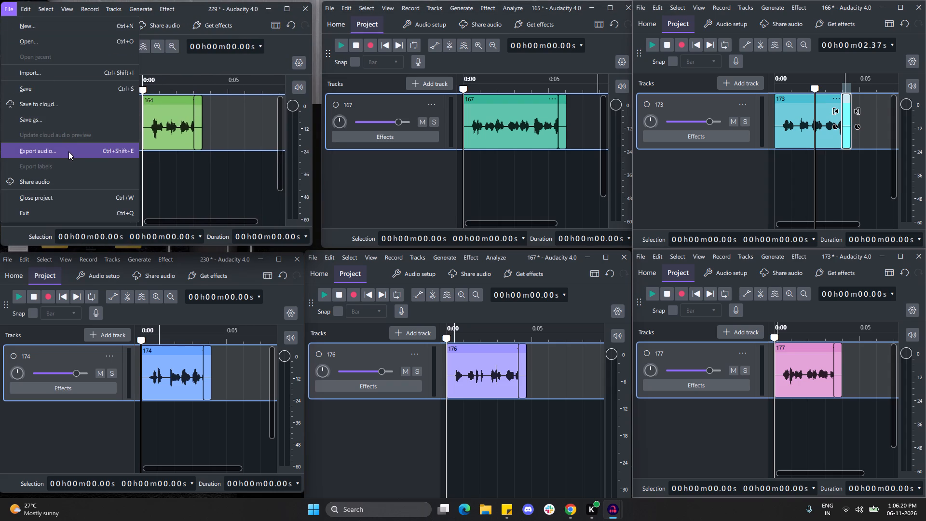
{"action": "left_click", "coordinate": [68, 154]}
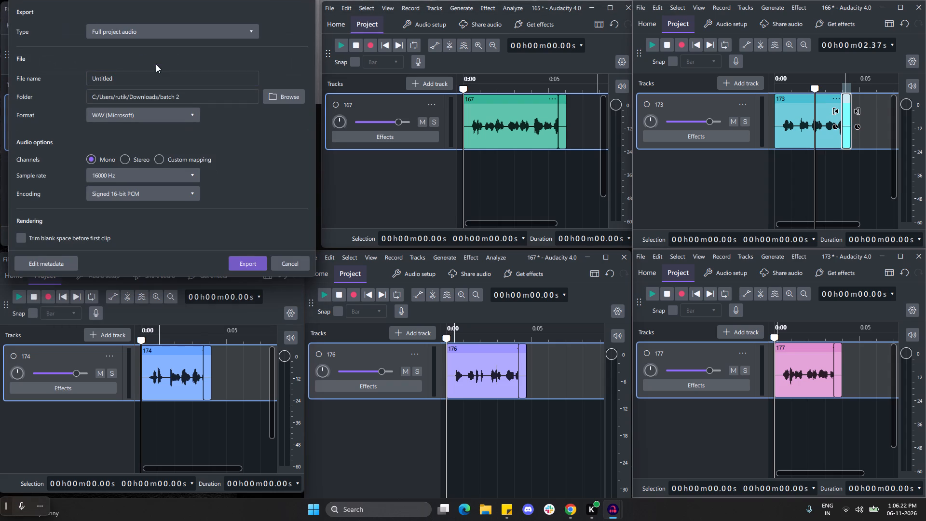
{"action": "left_click", "coordinate": [154, 75], "text": "ctrl"}
{"action": "key", "text": "ctrl+a"}
{"action": "key", "text": "ctrl+v"}
{"action": "type", "text": "164"}
{"action": "left_click", "coordinate": [245, 262]}
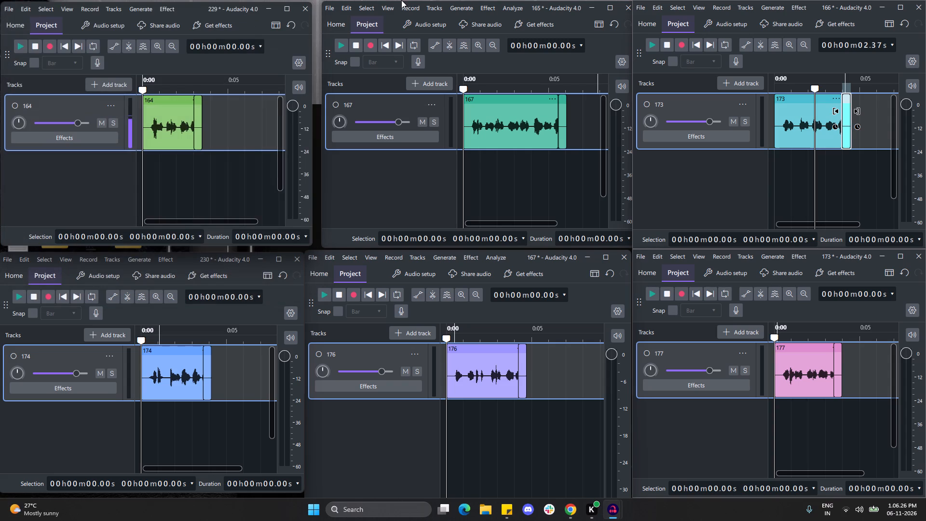
Export the full audio of project 165 as a WAV file named Ta_sp_1_167 in the batch 2 folder.
{"action": "left_click", "coordinate": [327, 9]}
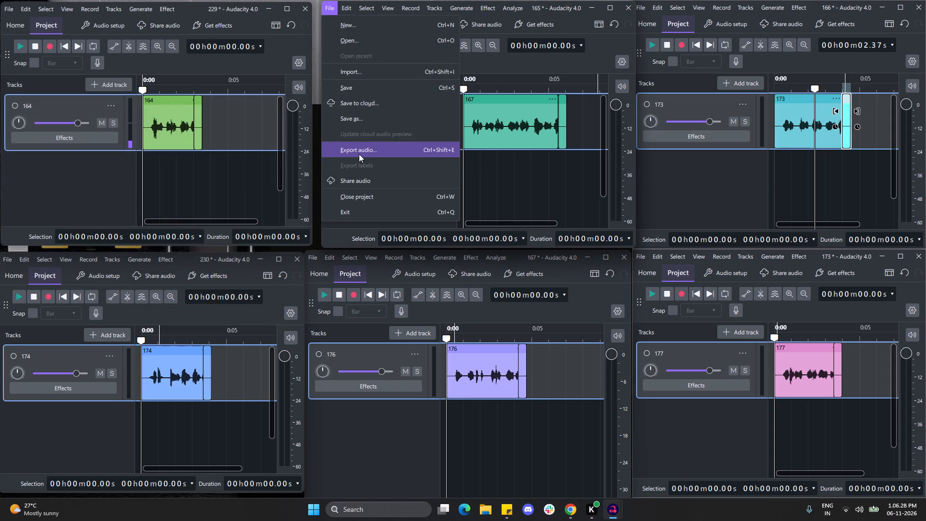
{"action": "left_click", "coordinate": [359, 154]}
{"action": "left_click", "coordinate": [460, 77], "text": "ctrl"}
{"action": "key", "text": "ctrl+a"}
{"action": "key", "text": "ctrl+v"}
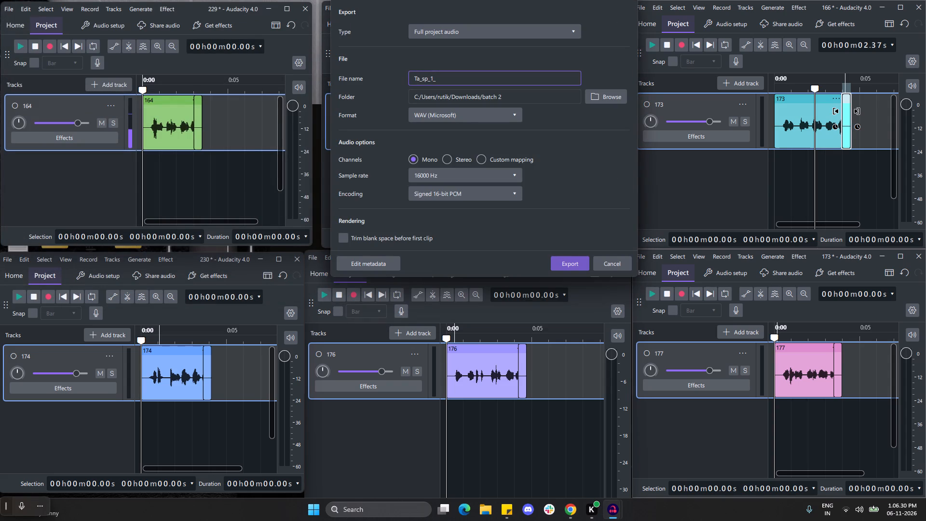
{"action": "type", "text": "167"}
{"action": "left_click", "coordinate": [563, 257]}
Export the full audio of project 166 as a WAV file named Ta_sp_1_173 in the batch 2 folder.
{"action": "left_click", "coordinate": [636, 11]}
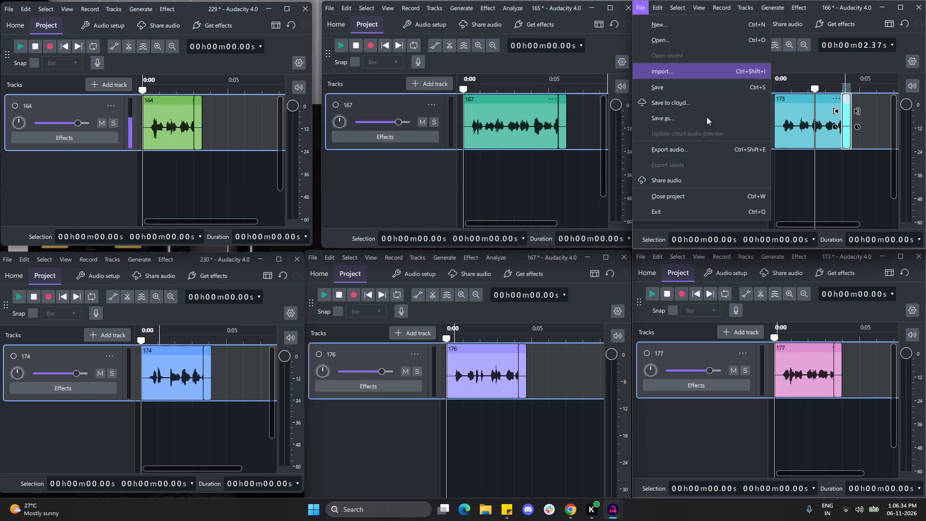
{"action": "left_click", "coordinate": [681, 150]}
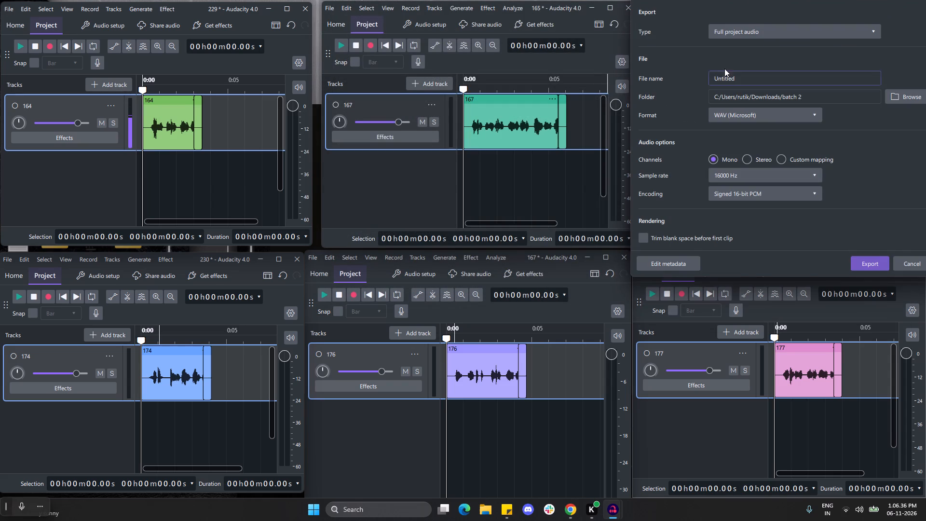
{"action": "left_click", "coordinate": [744, 81], "text": "ctrl"}
{"action": "key", "text": "ctrl+a"}
{"action": "key", "text": "ctrl+v"}
{"action": "type", "text": "173"}
{"action": "left_click", "coordinate": [868, 265]}
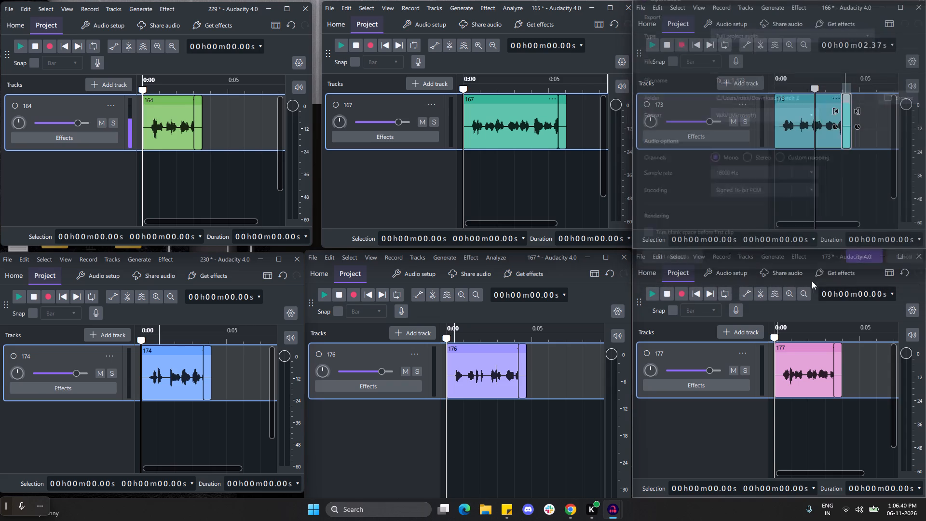
Export the full audio of project 173 as a WAV file named Ta_sp_1_177 in the batch 2 folder.
{"action": "left_click", "coordinate": [642, 261]}
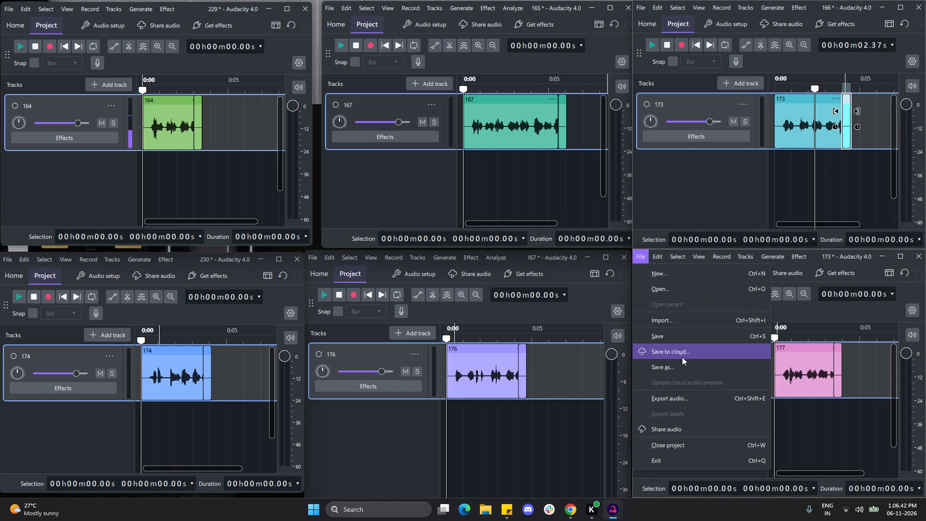
{"action": "left_click", "coordinate": [679, 406]}
{"action": "left_click", "coordinate": [680, 406]}
{"action": "left_click", "coordinate": [683, 399]}
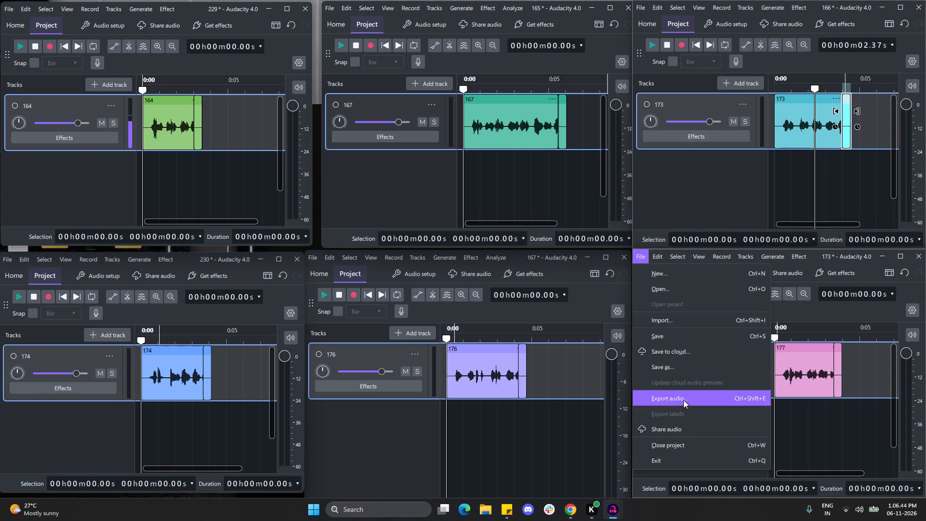
{"action": "left_click", "coordinate": [745, 286], "text": "ctrl"}
{"action": "key", "text": "ctrl+a"}
{"action": "key", "text": "ctrl+v"}
{"action": "type", "text": "177"}
{"action": "left_click", "coordinate": [864, 473]}
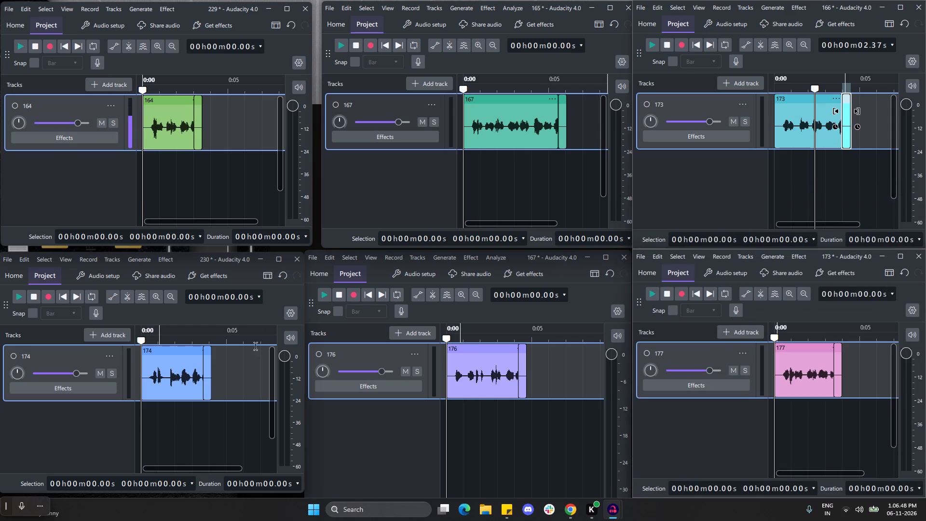
Export the full audio of project 167 as a WAV file named Ta_sp_1_176 in the batch 2 folder.
{"action": "left_click", "coordinate": [313, 257]}
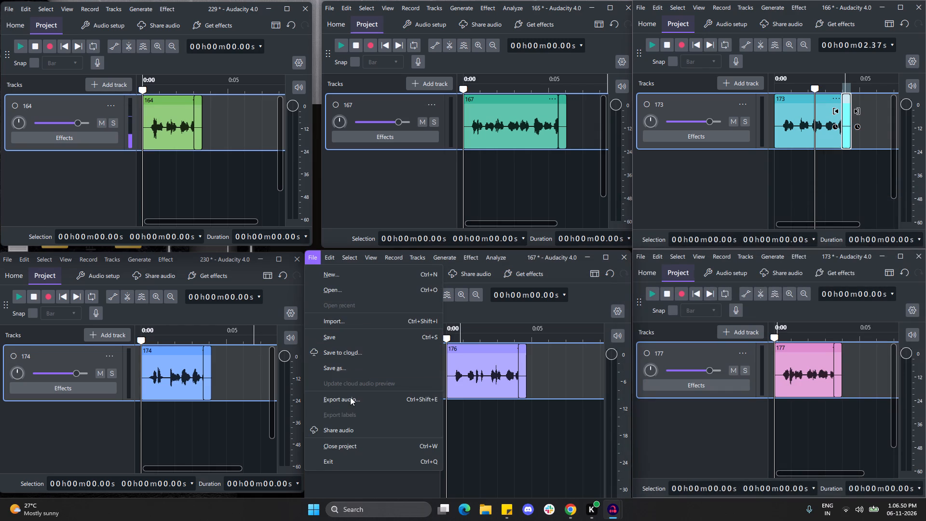
{"action": "left_click", "coordinate": [349, 399]}
{"action": "left_click", "coordinate": [449, 282], "text": "ctrl"}
{"action": "key", "text": "ctrl+a"}
{"action": "key", "text": "ctrl+v"}
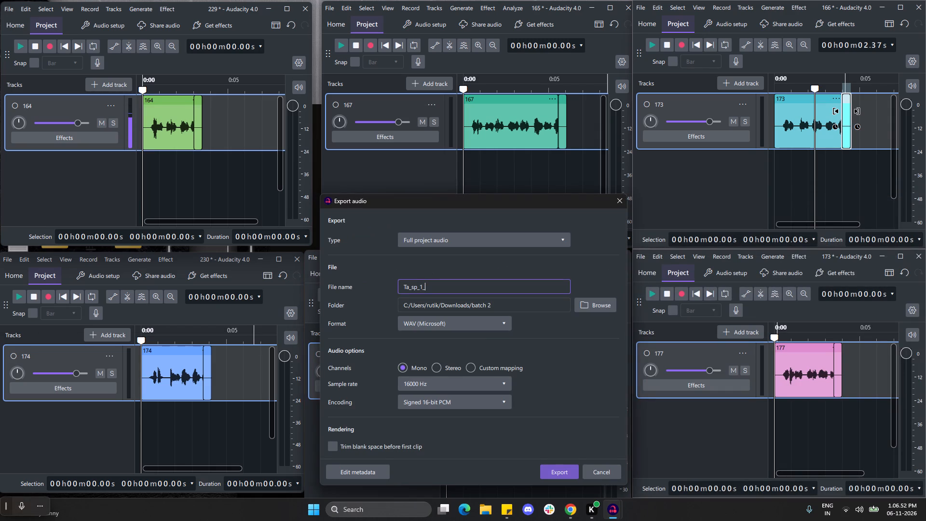
{"action": "type", "text": "176"}
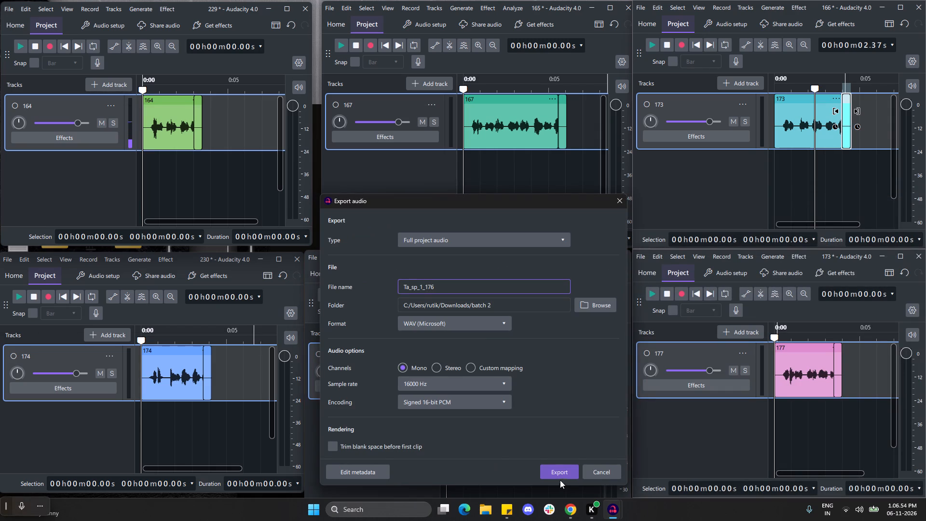
{"action": "left_click", "coordinate": [554, 473]}
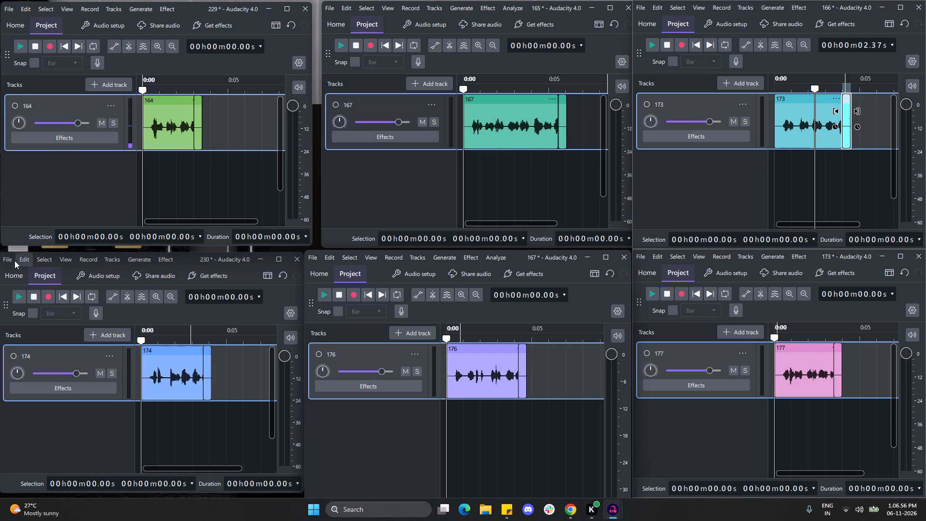
Export the full audio of project 230 as a WAV file named Ta_sp_1_174 in the batch 2 folder.
{"action": "left_click", "coordinate": [9, 260]}
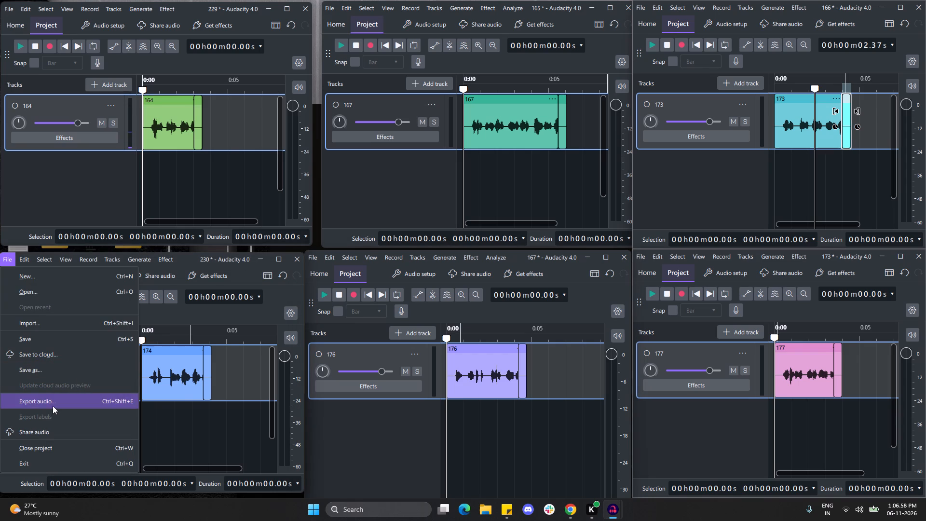
{"action": "left_click", "coordinate": [54, 406]}
{"action": "left_click", "coordinate": [137, 287], "text": "ctrl"}
{"action": "key", "text": "ctrl+a"}
{"action": "key", "text": "ctrl+v"}
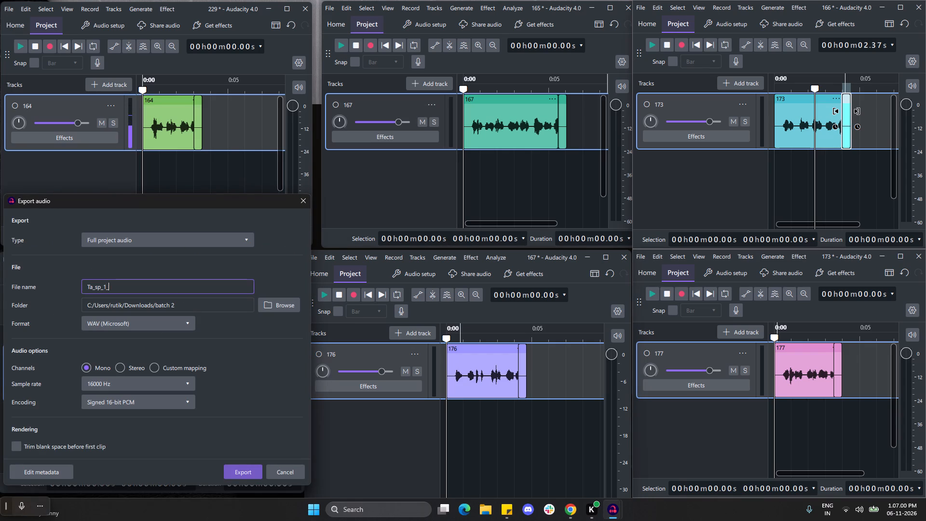
{"action": "type", "text": "174"}
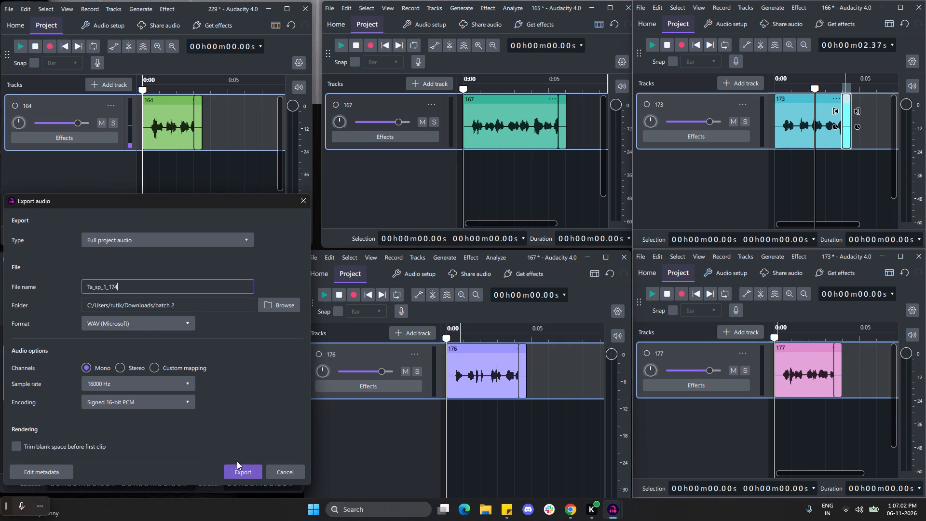
{"action": "left_click", "coordinate": [242, 468]}
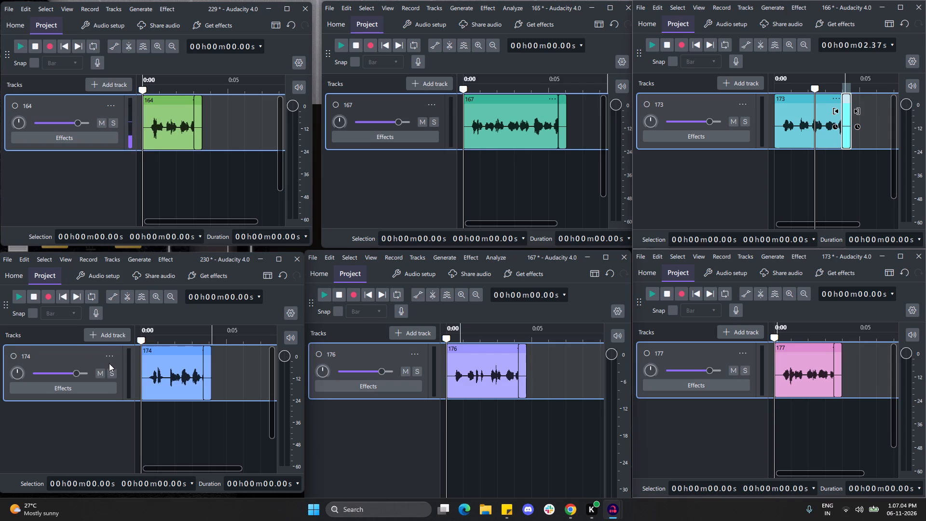
Delete the exported tracks 174, 164, 167, 173, 176 and 177 from the six open projects.
{"action": "left_click", "coordinate": [109, 361]}
{"action": "left_click", "coordinate": [129, 205]}
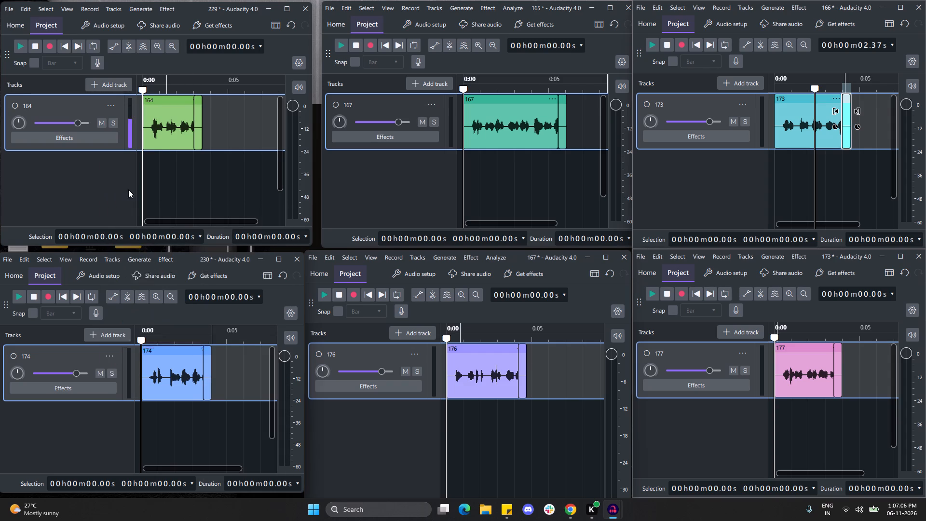
{"action": "left_click", "coordinate": [110, 104]}
{"action": "left_click", "coordinate": [138, 156]}
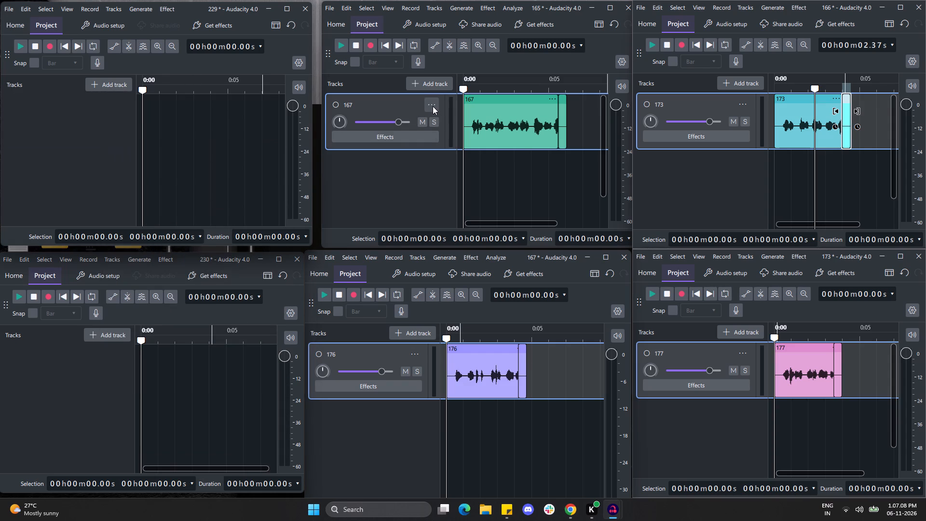
{"action": "left_click", "coordinate": [433, 106]}
{"action": "left_click", "coordinate": [458, 156]}
{"action": "left_click", "coordinate": [737, 106]}
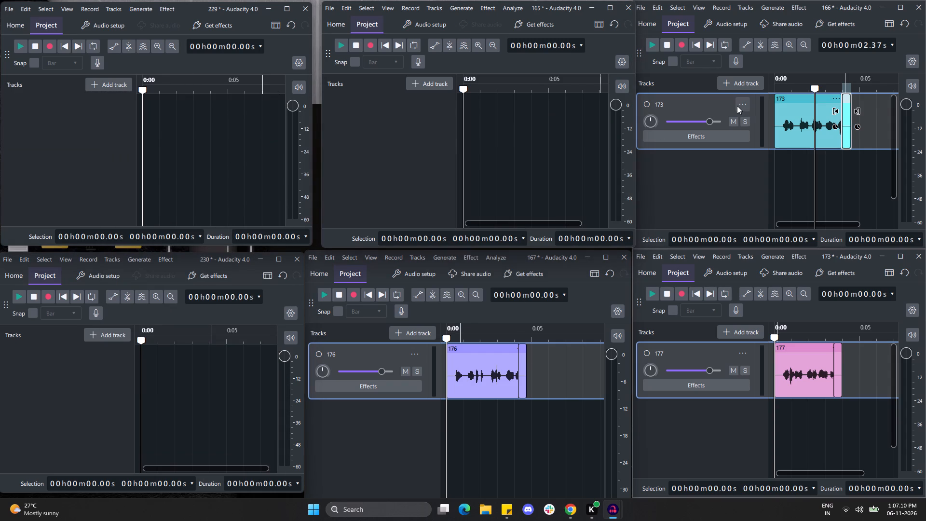
{"action": "left_click", "coordinate": [757, 146]}
{"action": "left_click", "coordinate": [411, 353]}
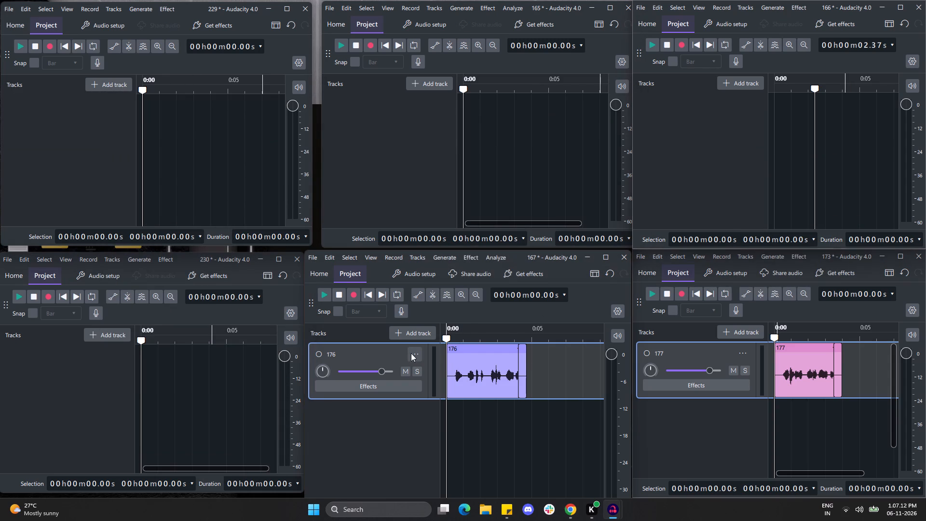
{"action": "left_click", "coordinate": [439, 195]}
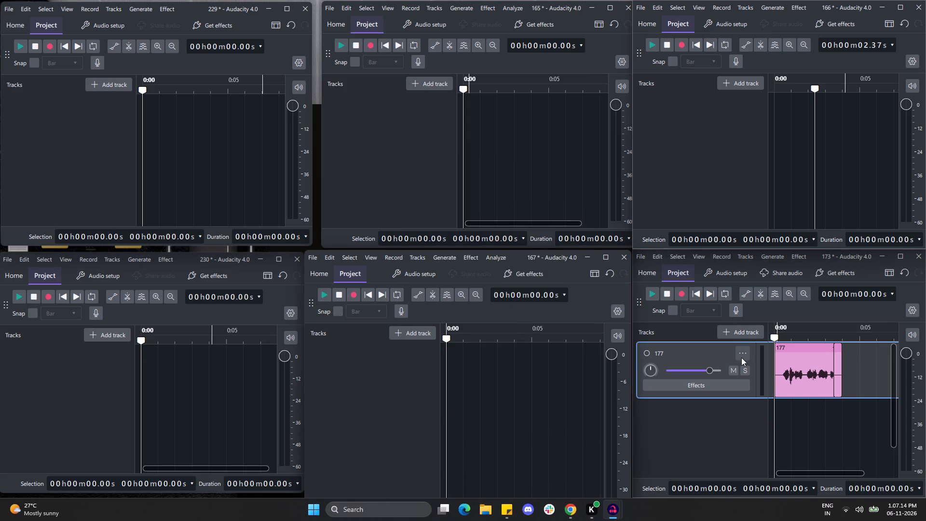
{"action": "left_click", "coordinate": [743, 355]}
{"action": "left_click", "coordinate": [769, 196]}
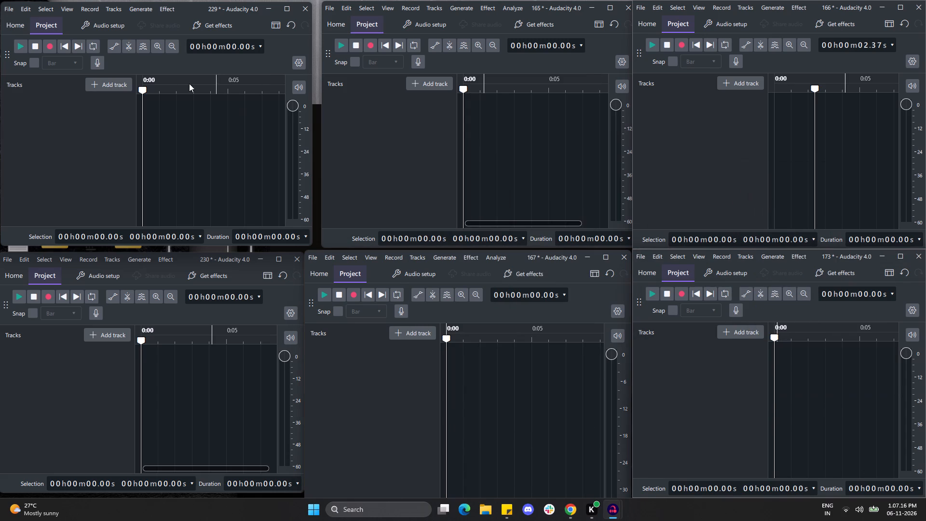
From project 229's import dialog, delete 164, 167, 173, 174, 176 and 177.mp3 from the Tamil Speaker 1 folder.
{"action": "left_click", "coordinate": [9, 11]}
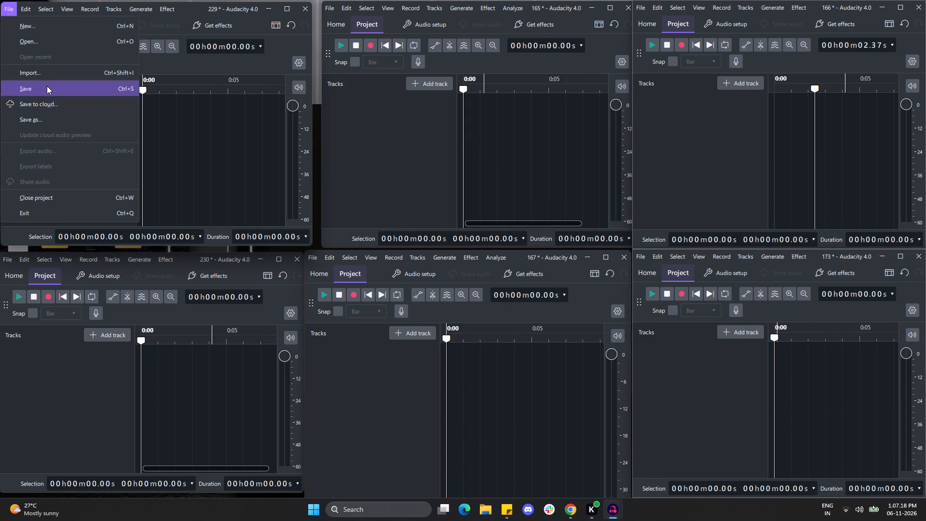
{"action": "left_click", "coordinate": [52, 76]}
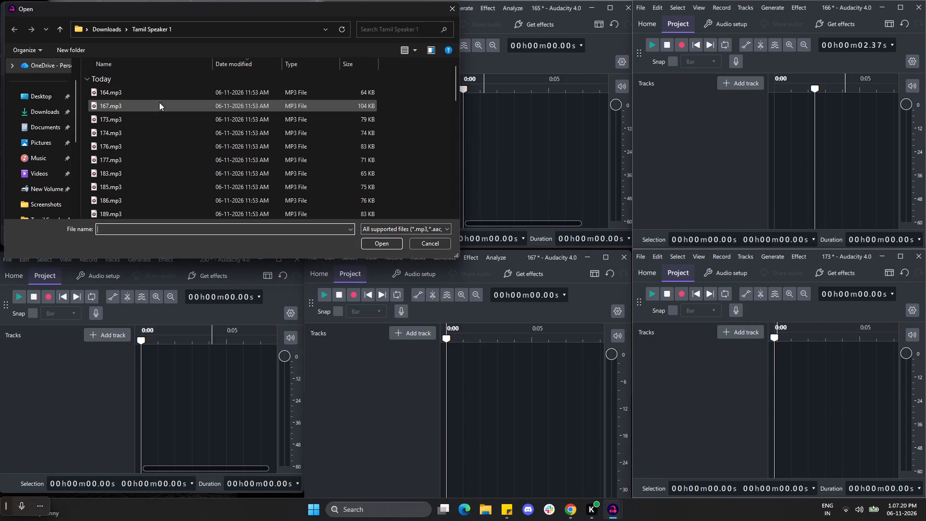
{"action": "left_click_drag", "start_coordinate": [392, 91], "coordinate": [280, 155]}
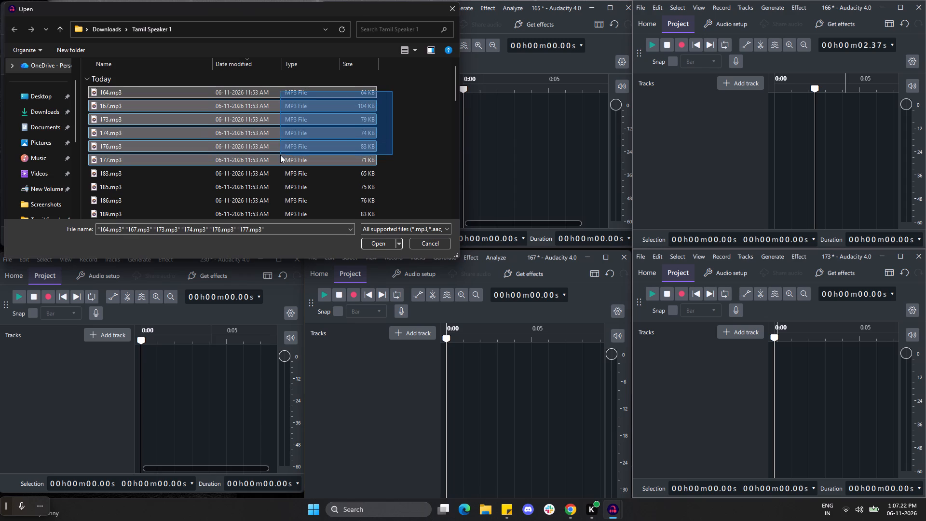
{"action": "left_click_drag", "start_coordinate": [280, 155], "coordinate": [279, 158]}
{"action": "key", "text": "Delete"}
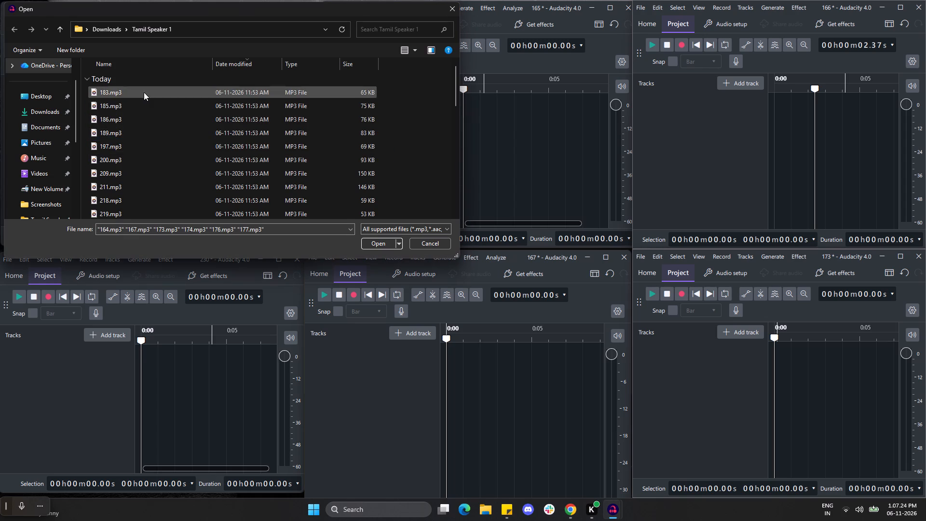
Import 183.mp3 into project 229 and 185.mp3 into project 165 from the Tamil Speaker 1 folder.
{"action": "left_click", "coordinate": [144, 92]}
{"action": "left_click", "coordinate": [368, 244]}
{"action": "left_click", "coordinate": [334, 8]}
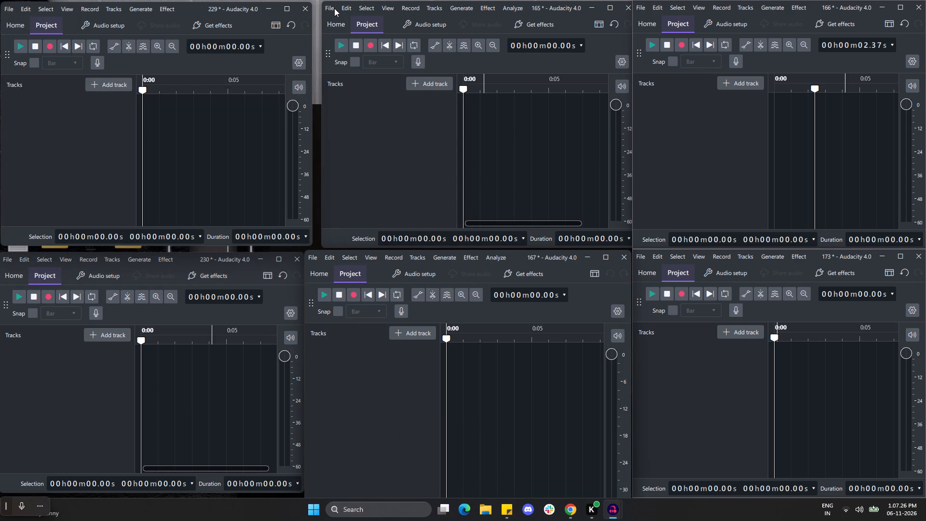
{"action": "left_click", "coordinate": [371, 73]}
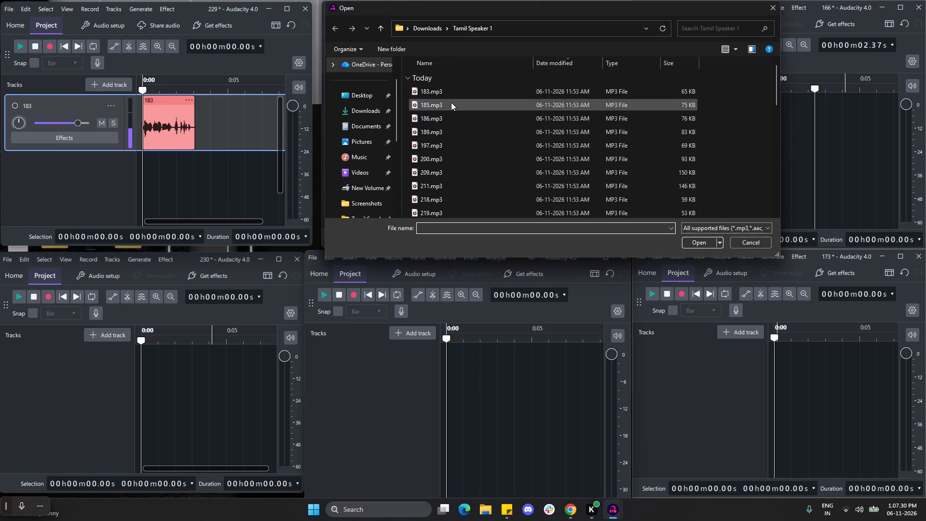
{"action": "left_click", "coordinate": [451, 102]}
{"action": "left_click", "coordinate": [696, 242]}
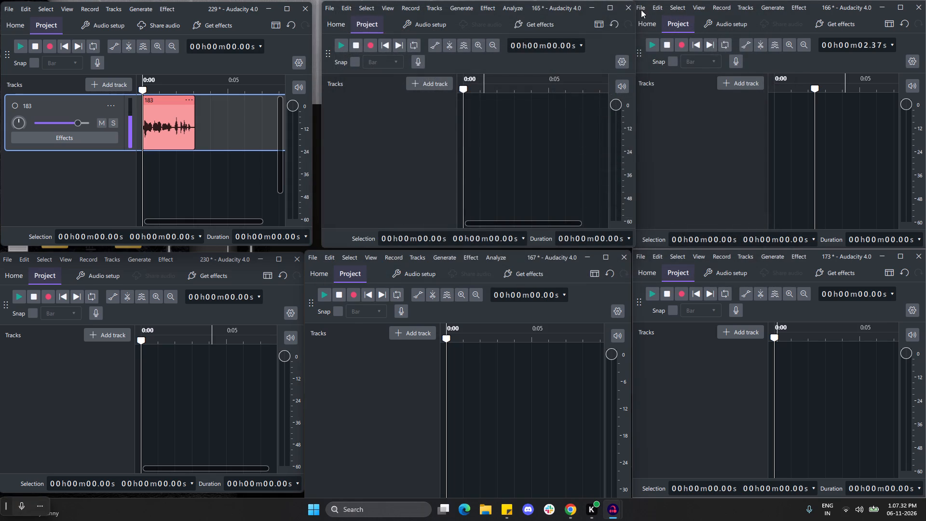
Import 186.mp3 into project 166 and 189.mp3 into project 230 from the Tamil Speaker 1 folder.
{"action": "left_click", "coordinate": [640, 10]}
{"action": "left_click", "coordinate": [673, 75]}
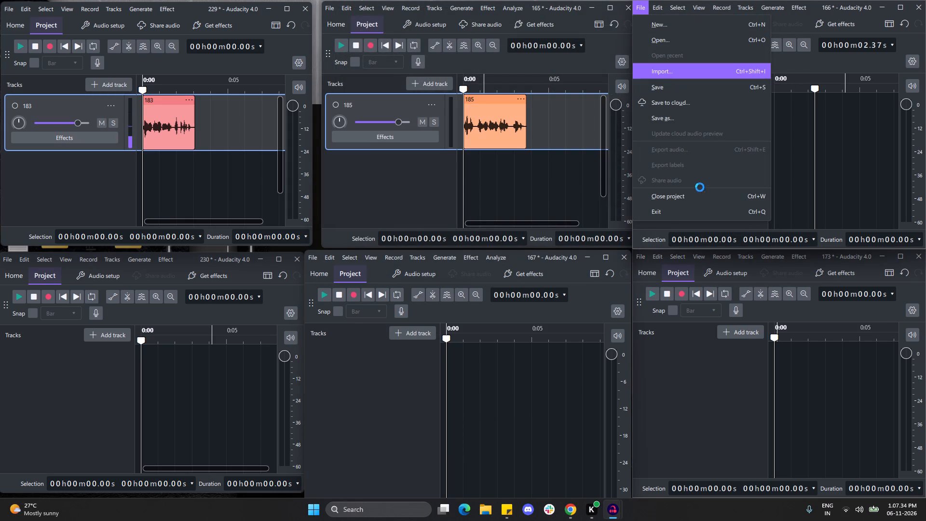
{"action": "left_click", "coordinate": [589, 114]}
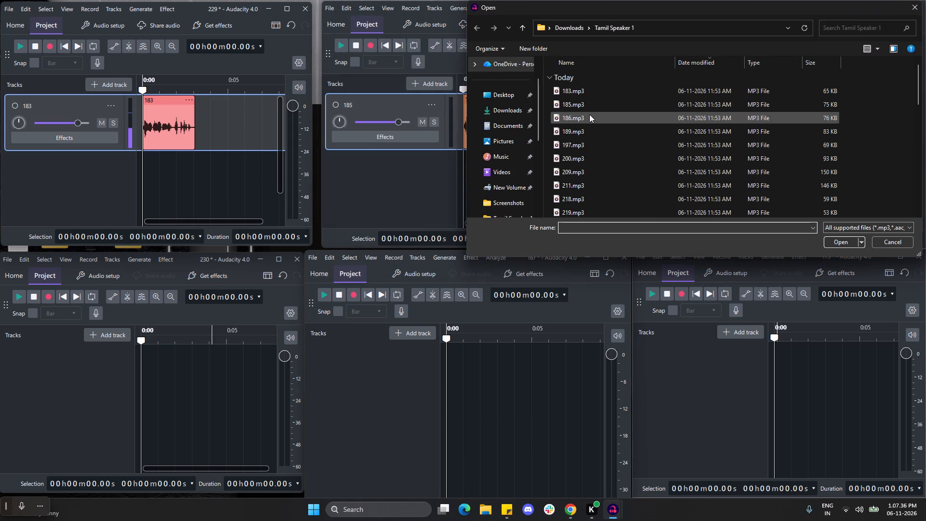
{"action": "left_click", "coordinate": [840, 239]}
{"action": "left_click", "coordinate": [5, 260]}
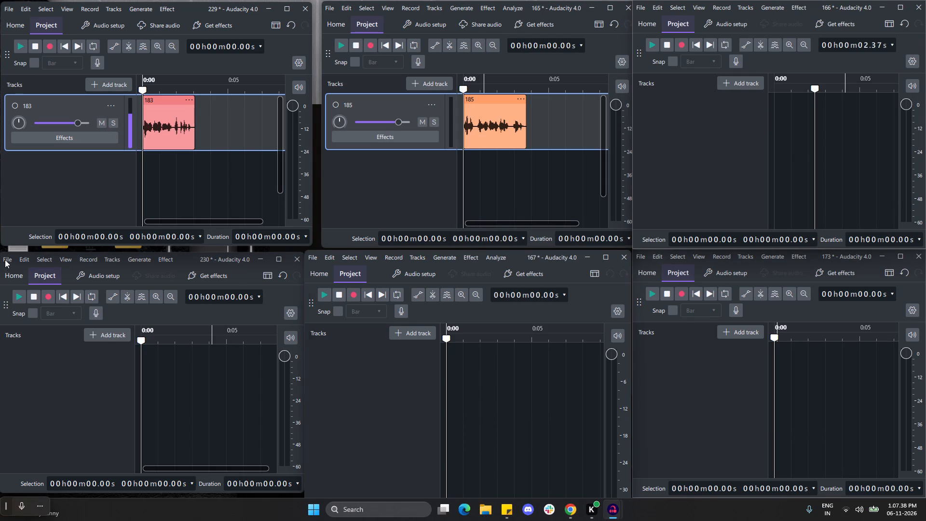
{"action": "left_click", "coordinate": [36, 329]}
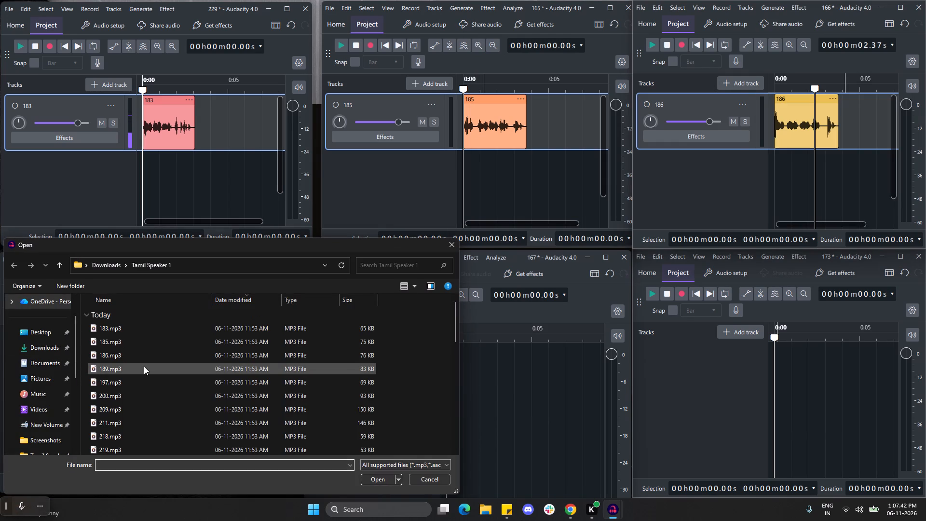
{"action": "left_click", "coordinate": [144, 366]}
{"action": "left_click", "coordinate": [381, 478]}
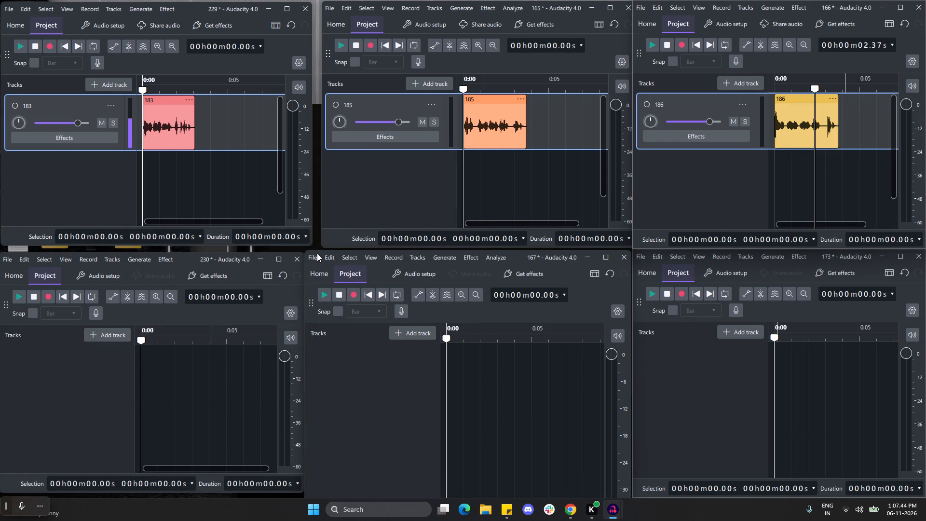
Import 197.mp3 into project 167 and 200.mp3 into project 173 from the Tamil Speaker 1 folder.
{"action": "left_click", "coordinate": [316, 256]}
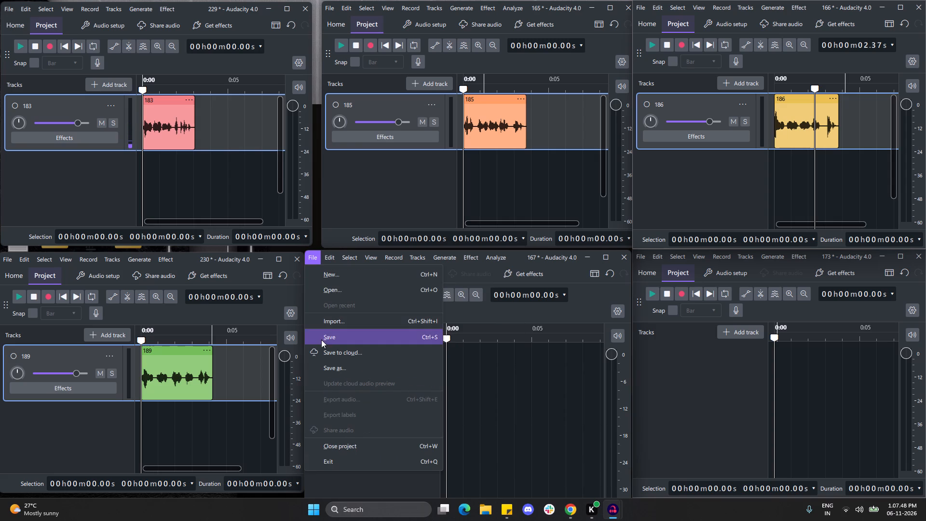
{"action": "left_click", "coordinate": [330, 319]}
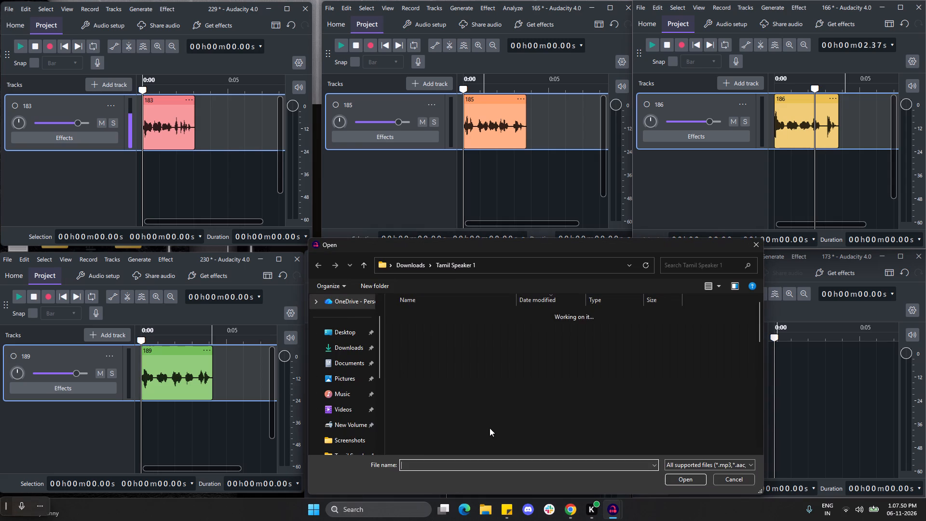
{"action": "left_click", "coordinate": [434, 380]}
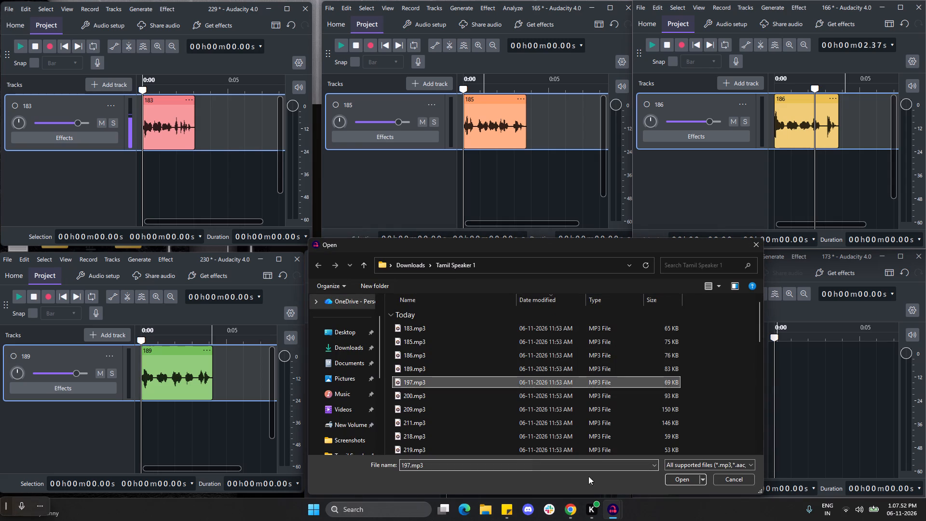
{"action": "left_click", "coordinate": [677, 478]}
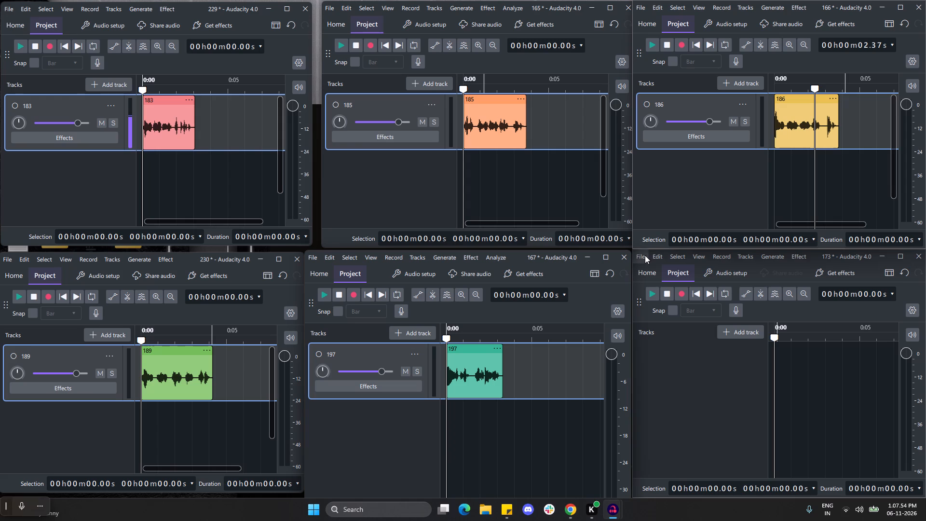
{"action": "left_click", "coordinate": [644, 256]}
{"action": "left_click", "coordinate": [677, 323]}
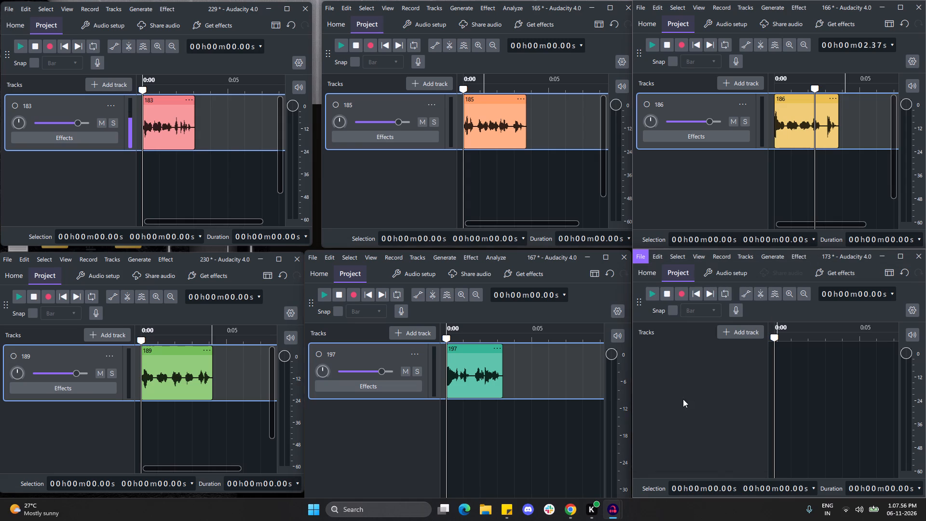
{"action": "left_click", "coordinate": [630, 391]}
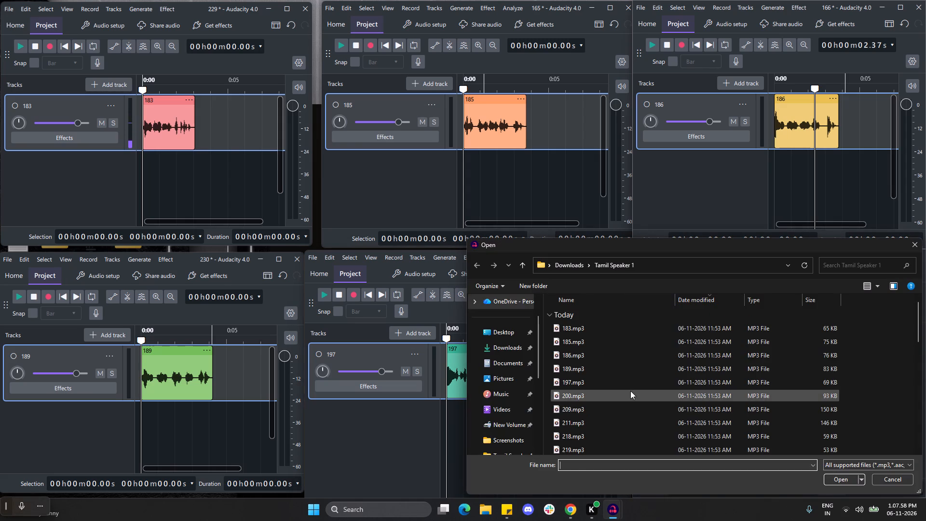
{"action": "left_click", "coordinate": [834, 481]}
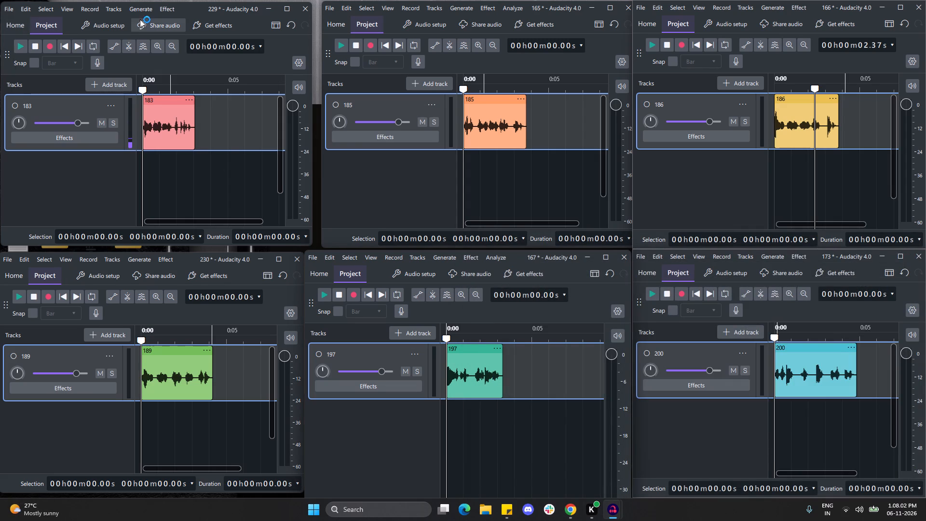
Insert 0.5 s of silence at both the start and the end of clip 183 in project 229.
{"action": "left_click", "coordinate": [135, 6]}
{"action": "left_click", "coordinate": [153, 84]}
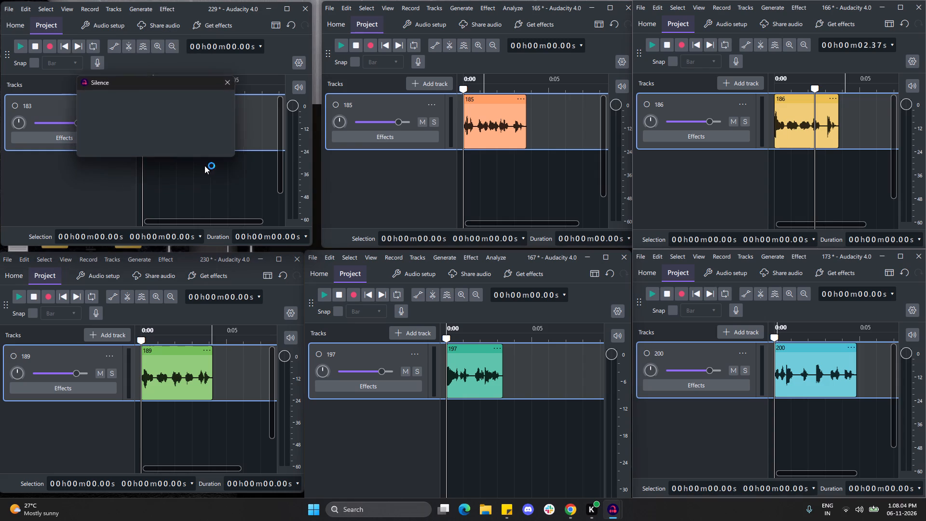
{"action": "left_click", "coordinate": [166, 147]}
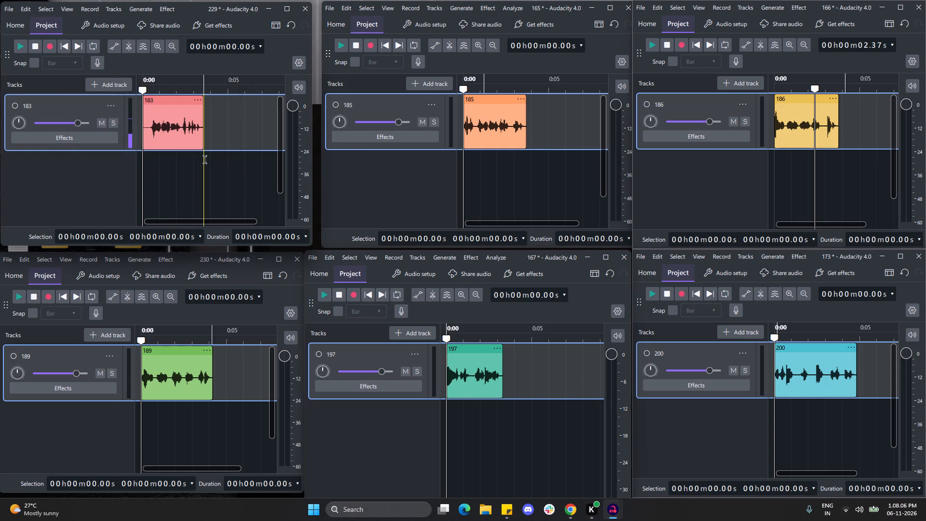
{"action": "left_click", "coordinate": [205, 160]}
{"action": "left_click", "coordinate": [135, 9]}
{"action": "left_click", "coordinate": [163, 84]}
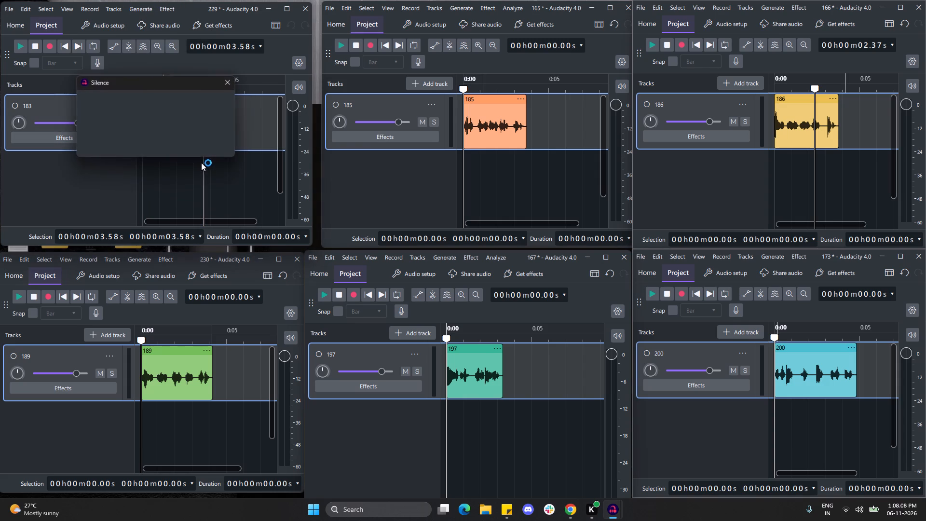
{"action": "left_click", "coordinate": [169, 145]}
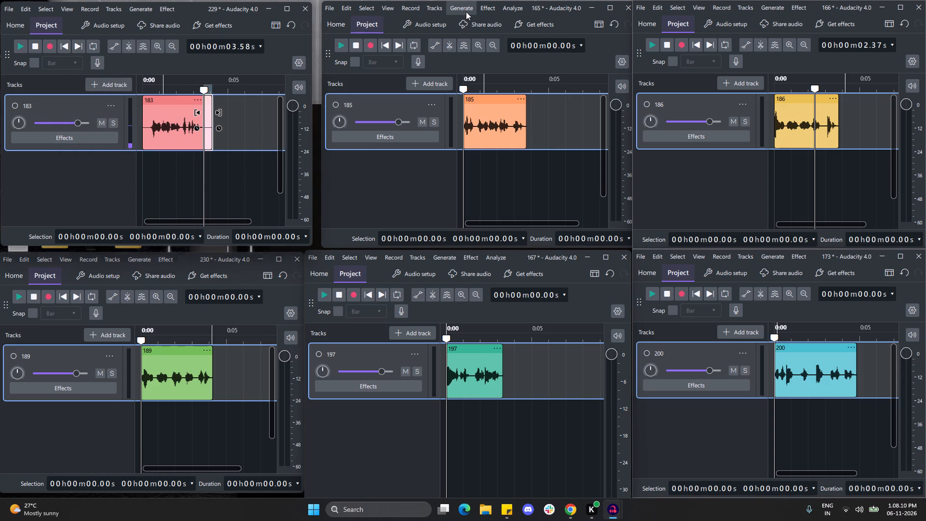
Insert 0.5 s of silence at both ends of clip 185 in project 165, and return the playhead to the start.
{"action": "left_click", "coordinate": [466, 12]}
{"action": "left_click", "coordinate": [473, 82]}
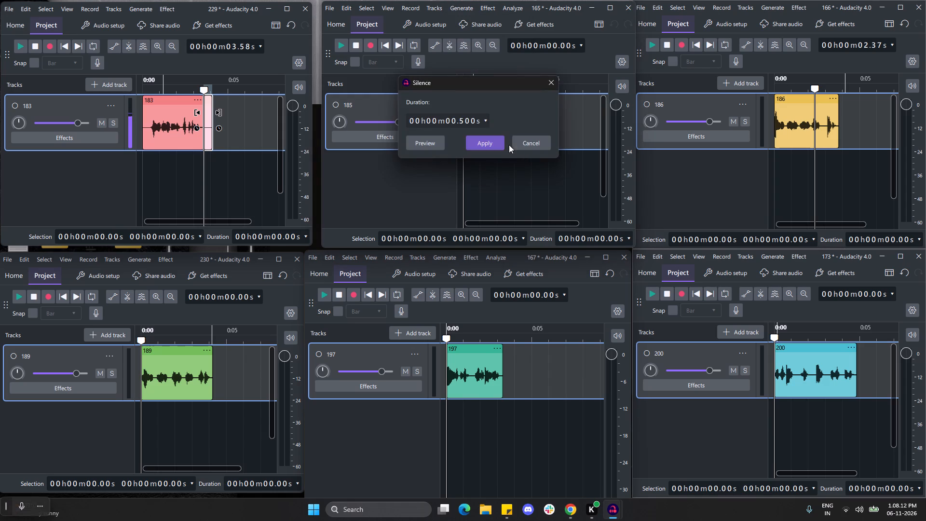
{"action": "left_click", "coordinate": [493, 144]}
{"action": "left_click", "coordinate": [534, 156]}
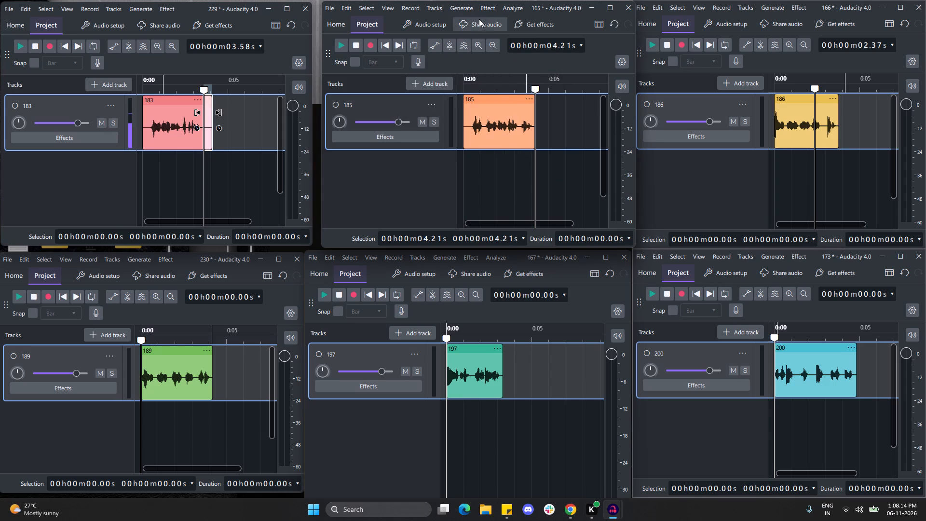
{"action": "left_click", "coordinate": [463, 12]}
{"action": "left_click", "coordinate": [487, 84]}
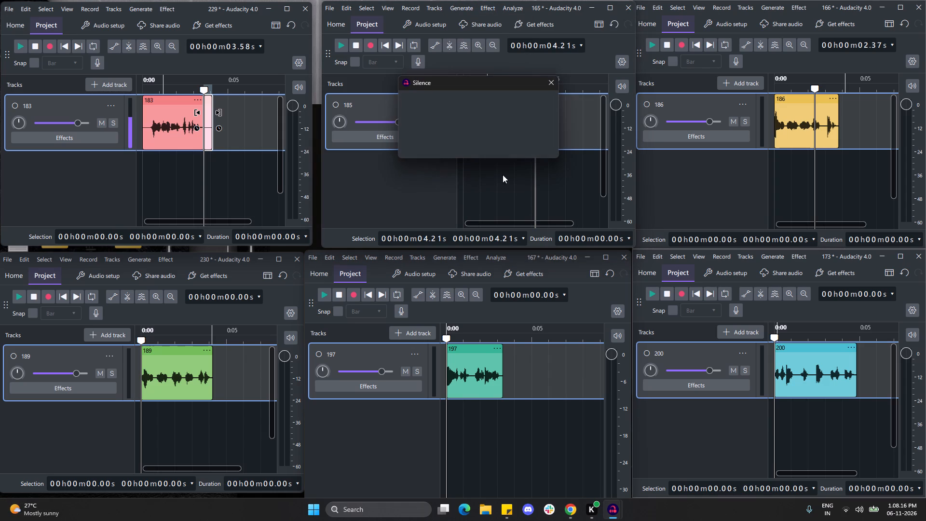
{"action": "left_click", "coordinate": [485, 148]}
{"action": "left_click", "coordinate": [463, 166]}
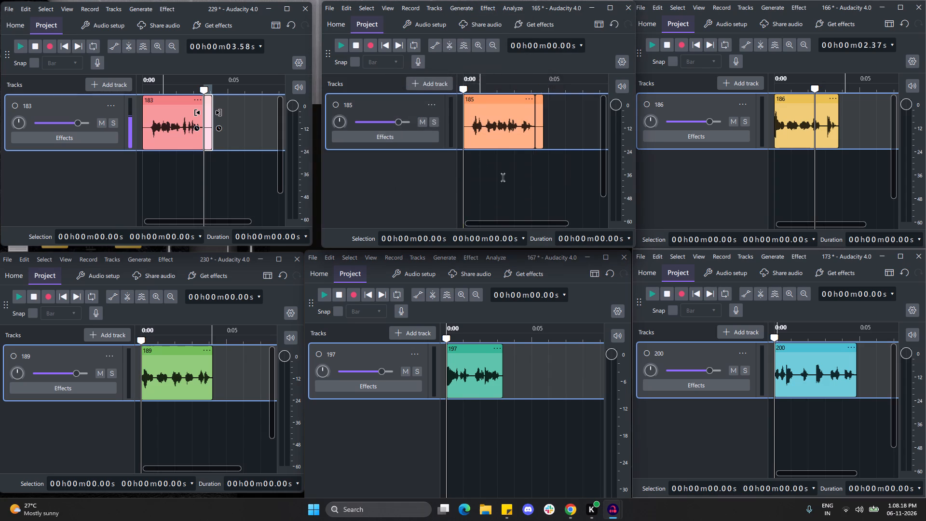
Insert 0.5 s of silence at both ends of clip 186 in project 166, and return the playhead to the start.
{"action": "left_click", "coordinate": [775, 161]}
{"action": "left_click", "coordinate": [761, 12]}
{"action": "left_click", "coordinate": [768, 89]}
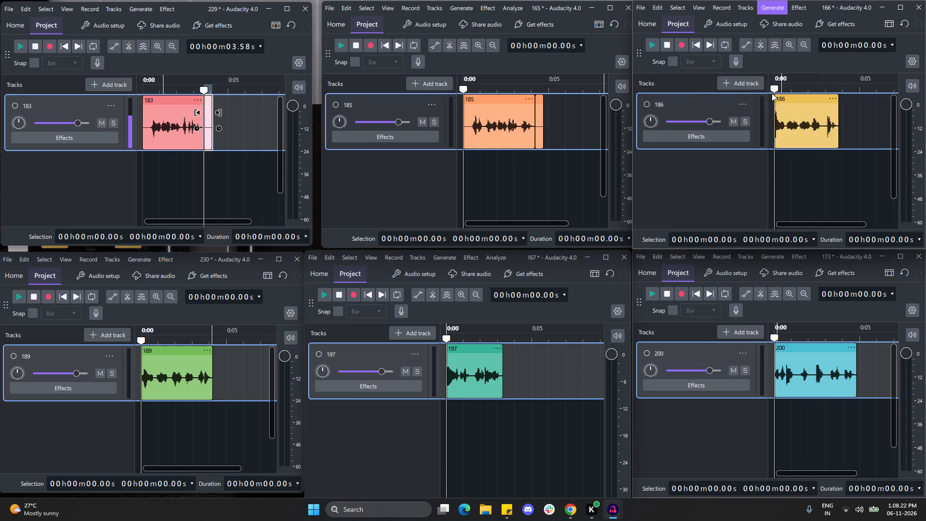
{"action": "left_click", "coordinate": [785, 144]}
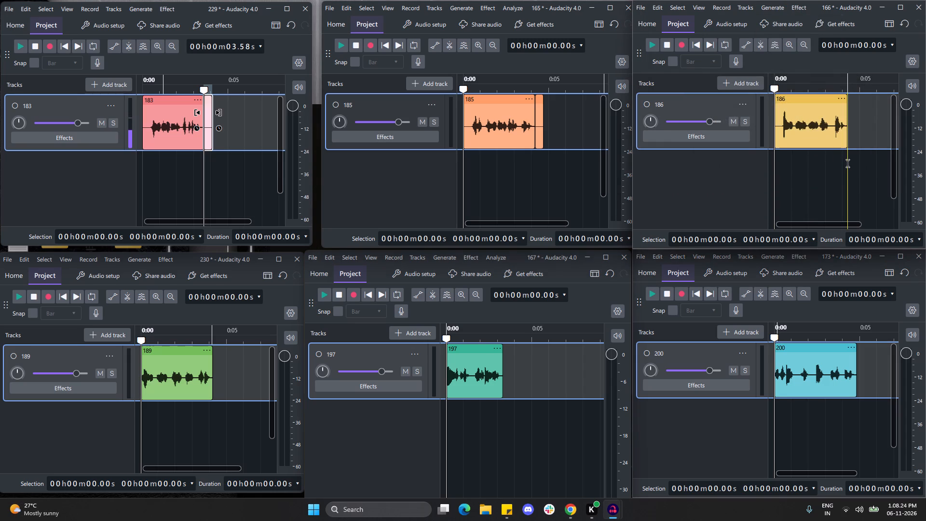
{"action": "left_click", "coordinate": [848, 164]}
{"action": "left_click", "coordinate": [786, 5]}
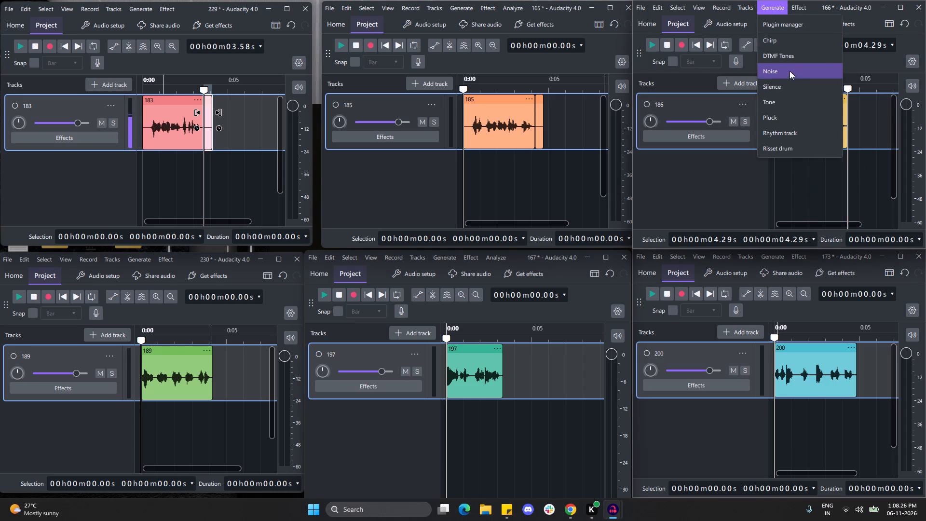
{"action": "left_click", "coordinate": [779, 88]}
{"action": "left_click", "coordinate": [785, 148]}
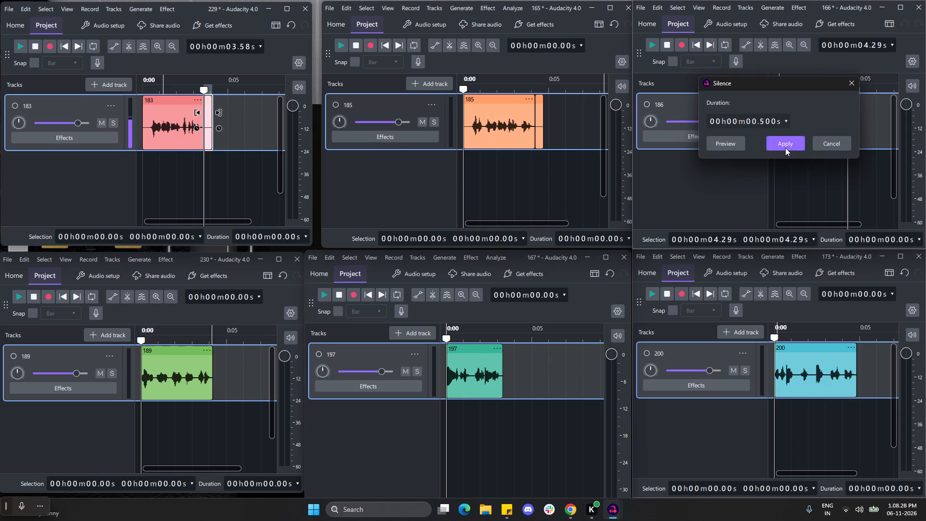
{"action": "left_click", "coordinate": [775, 163]}
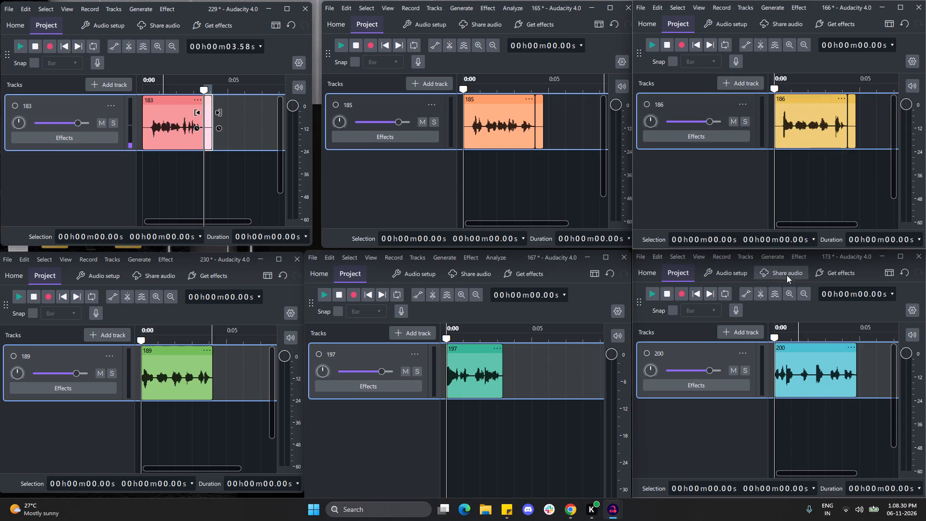
Insert 0.5 s of silence at both the start and the end of clip 200 in project 173.
{"action": "left_click", "coordinate": [768, 260]}
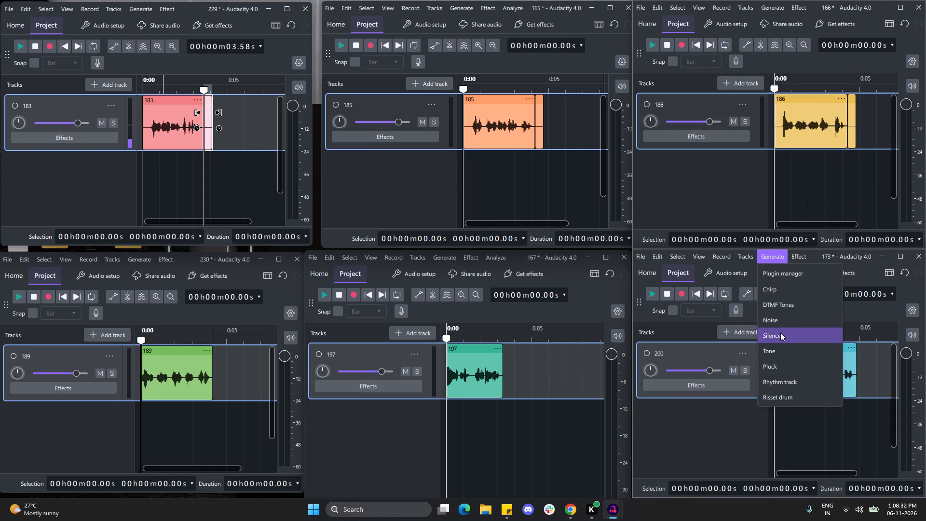
{"action": "left_click", "coordinate": [780, 332]}
{"action": "left_click", "coordinate": [789, 394]}
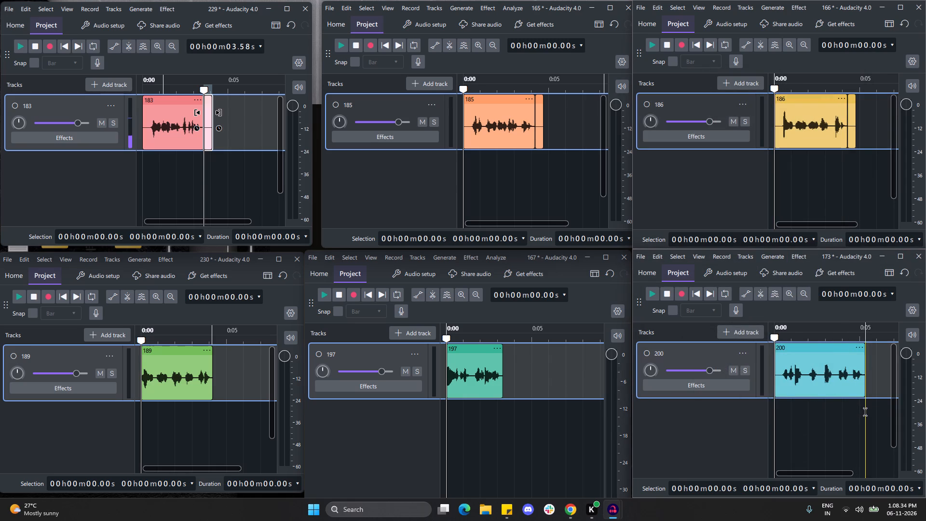
{"action": "left_click", "coordinate": [865, 412]}
{"action": "left_click", "coordinate": [771, 258]}
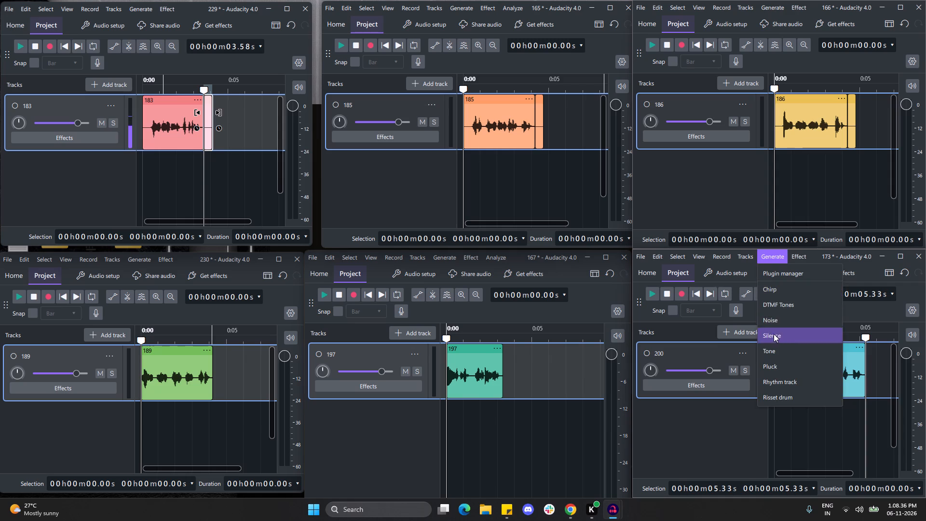
{"action": "left_click", "coordinate": [776, 333]}
{"action": "left_click", "coordinate": [793, 396]}
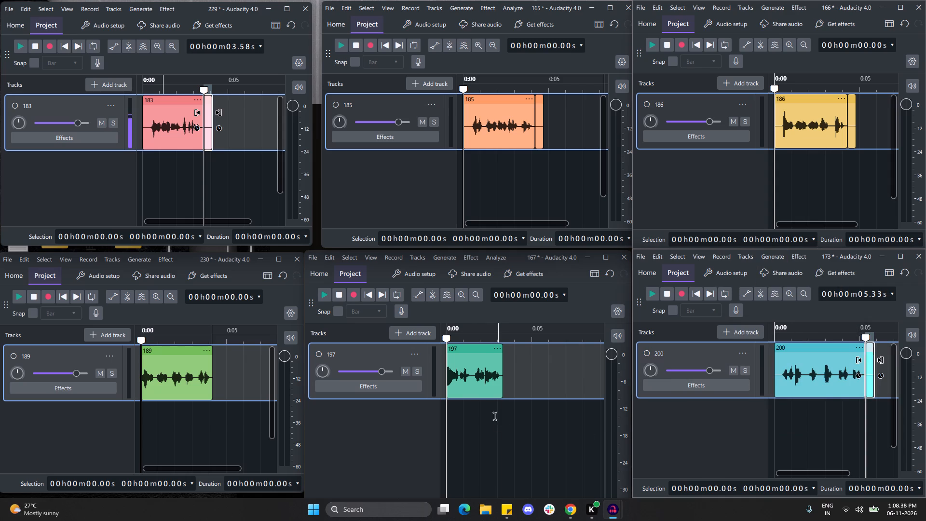
Insert 0.5 s of silence at both the start and the end of clip 197 in project 167.
{"action": "left_click", "coordinate": [449, 259]}
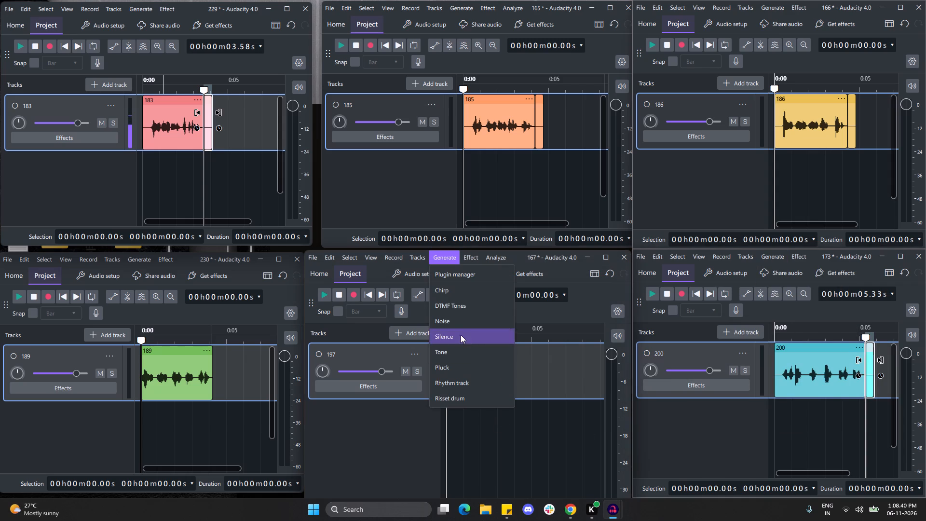
{"action": "left_click", "coordinate": [460, 335]}
{"action": "left_click", "coordinate": [480, 469]}
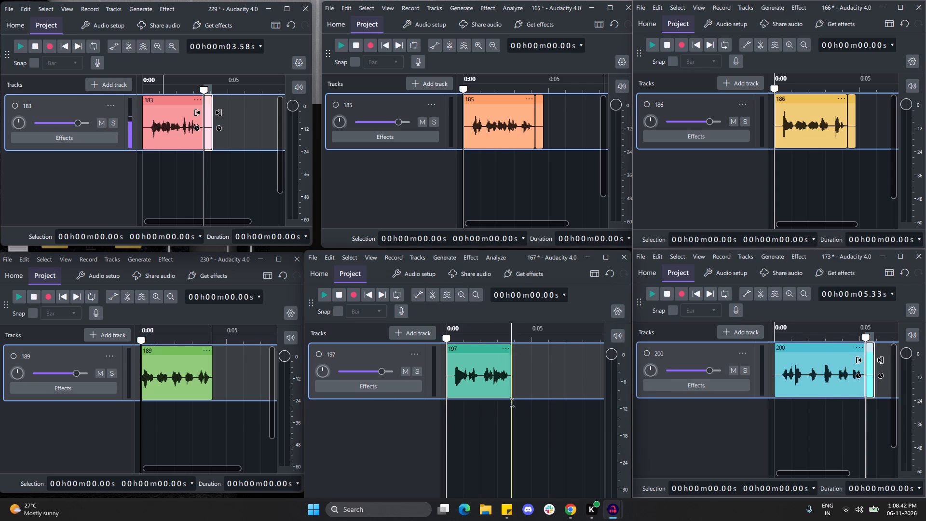
{"action": "left_click", "coordinate": [512, 407]}
{"action": "left_click", "coordinate": [446, 260]}
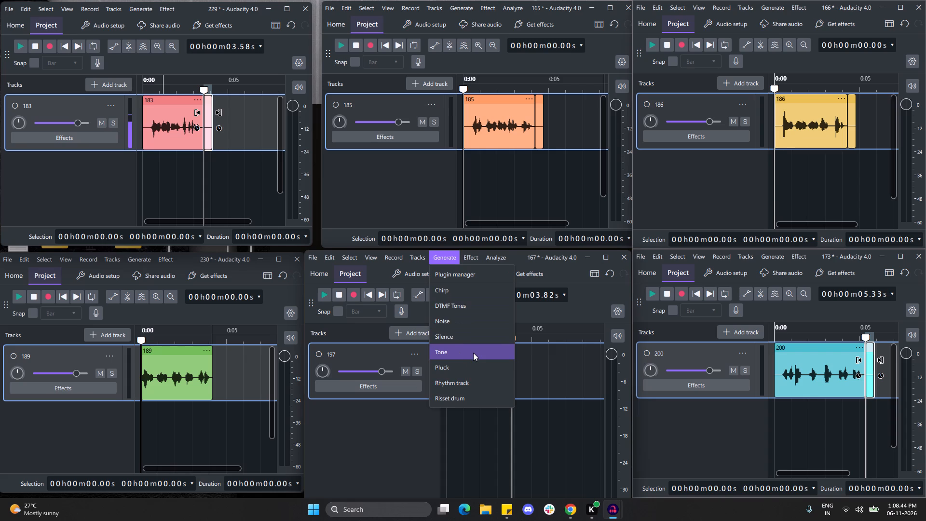
{"action": "left_click", "coordinate": [466, 341]}
{"action": "left_click", "coordinate": [466, 469]}
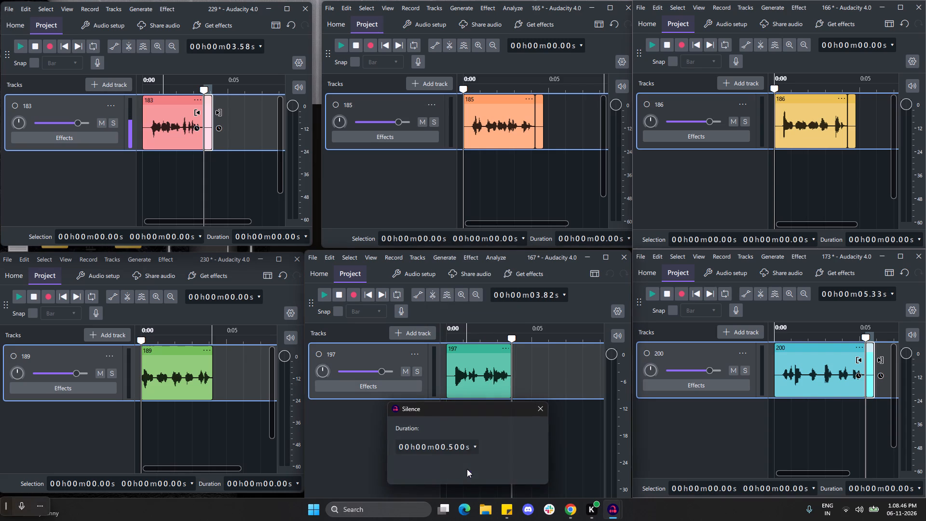
Insert 0.5 s of silence at both ends of clip 189 in project 230, and return the playhead to the start.
{"action": "left_click", "coordinate": [130, 262]}
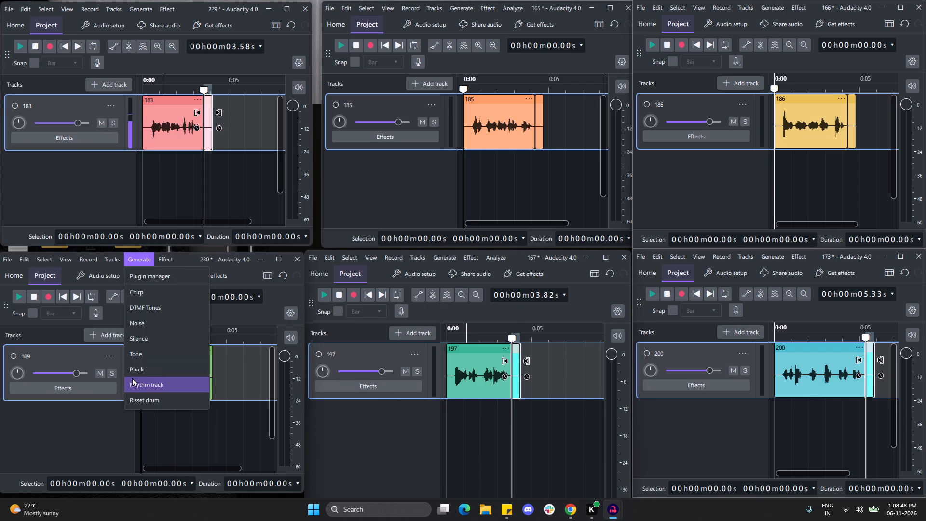
{"action": "left_click", "coordinate": [154, 343]}
{"action": "left_click", "coordinate": [152, 388]}
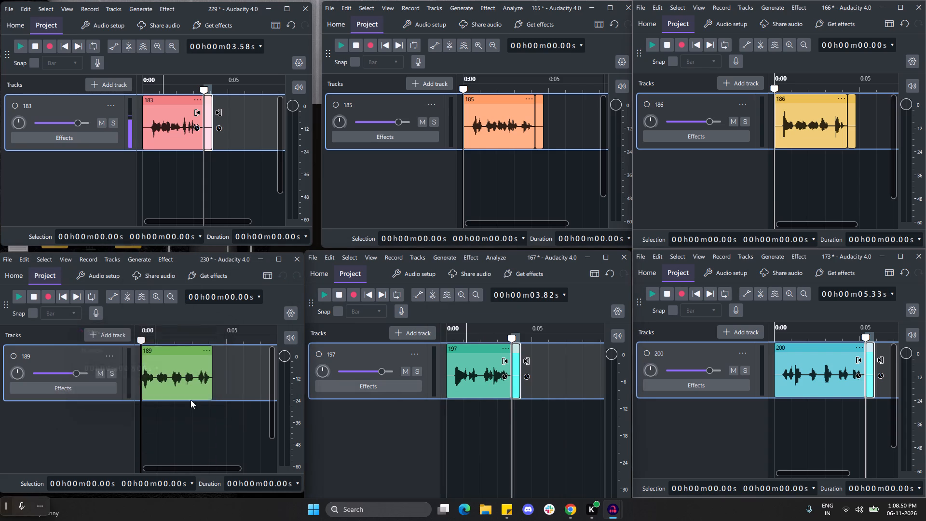
{"action": "left_click", "coordinate": [219, 410]}
{"action": "left_click", "coordinate": [133, 263]}
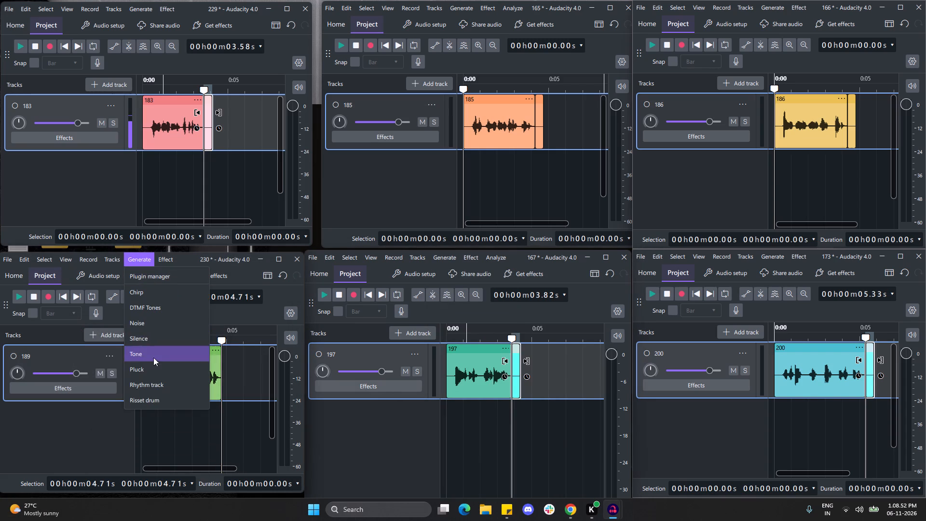
{"action": "left_click", "coordinate": [149, 344]}
{"action": "left_click", "coordinate": [161, 393]}
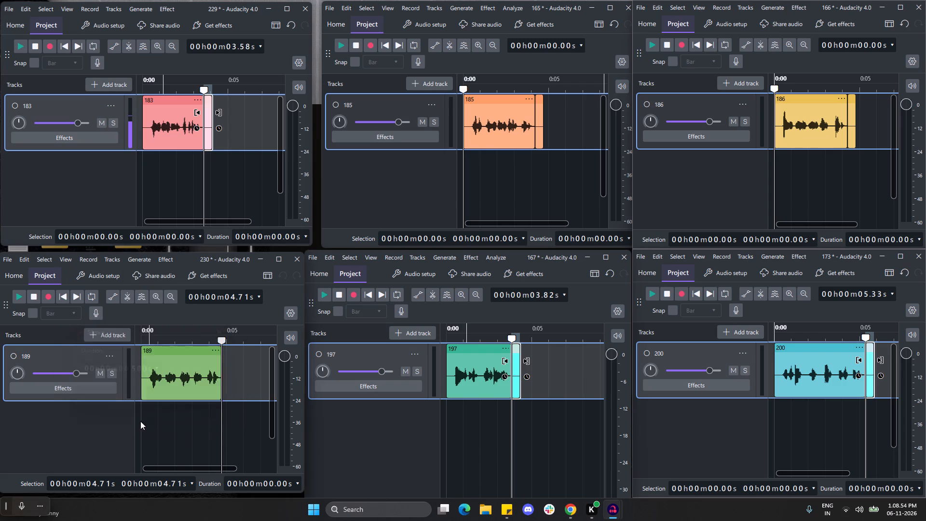
{"action": "left_click", "coordinate": [142, 422]}
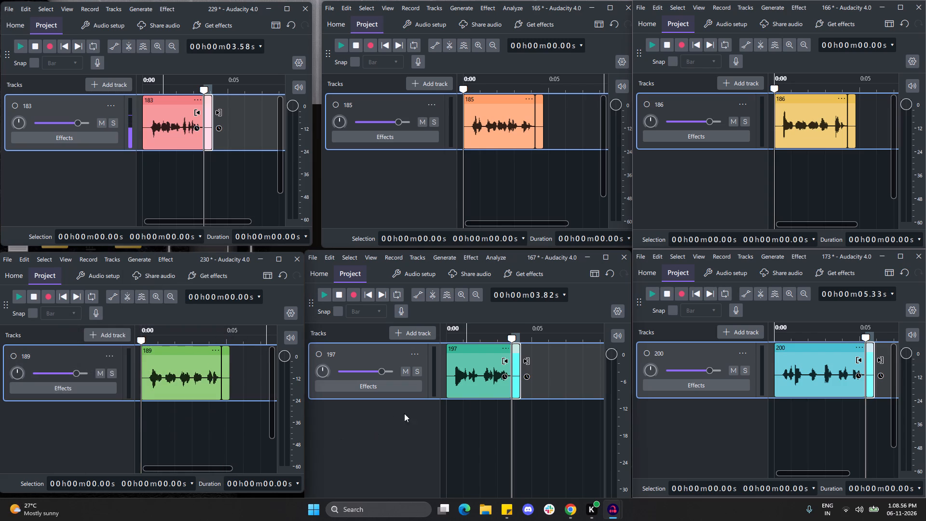
Return the playhead to the start of the timeline in projects 167, 173 and 229.
{"action": "left_click", "coordinate": [447, 410]}
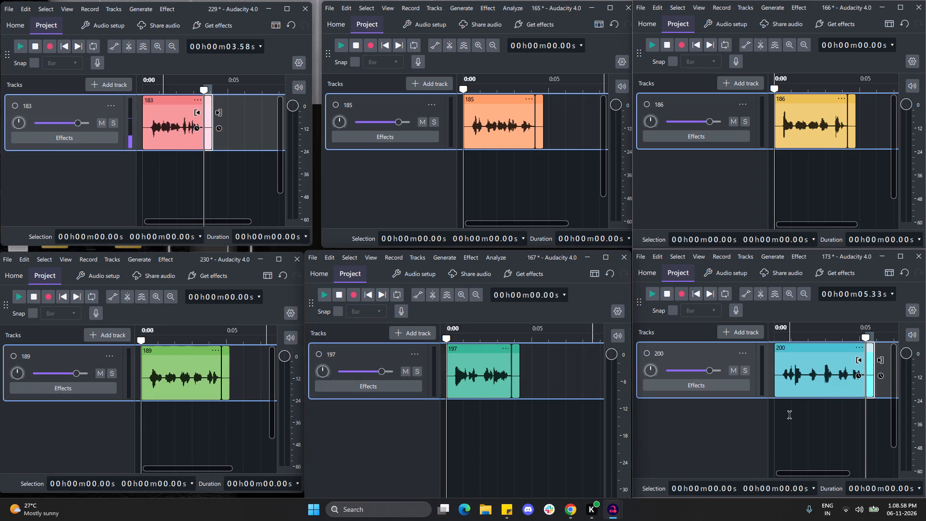
{"action": "left_click", "coordinate": [774, 415]}
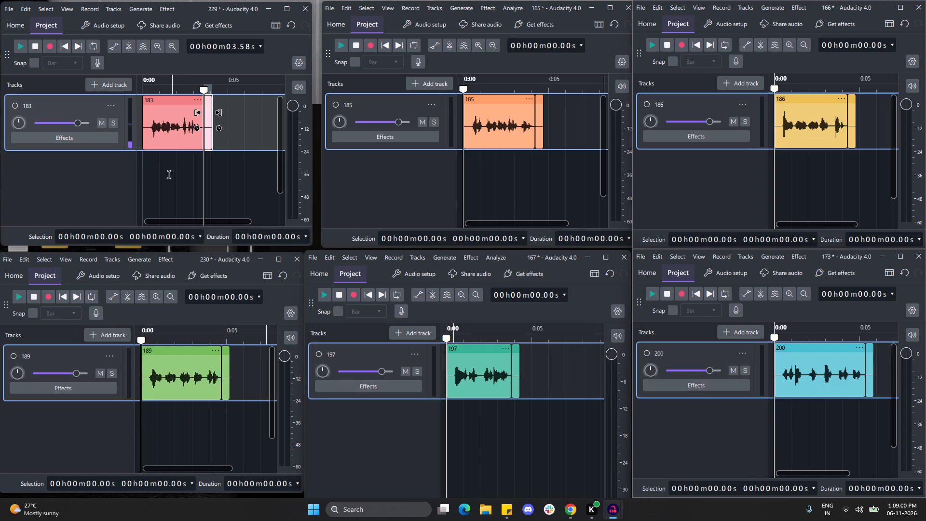
{"action": "left_click", "coordinate": [143, 173]}
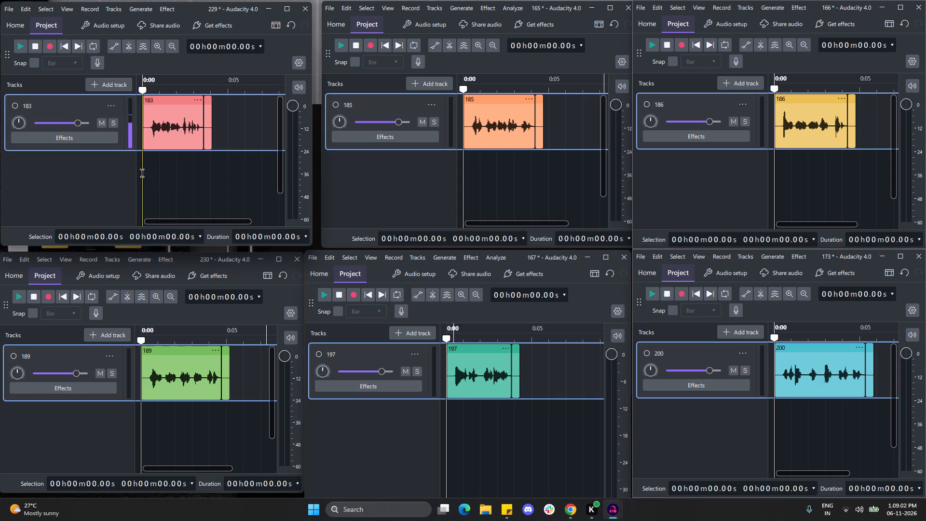
Export project 229's padded clip 183 as a WAV named Ta_sp_1_183 in the batch 2 folder.
{"action": "left_click", "coordinate": [4, 6]}
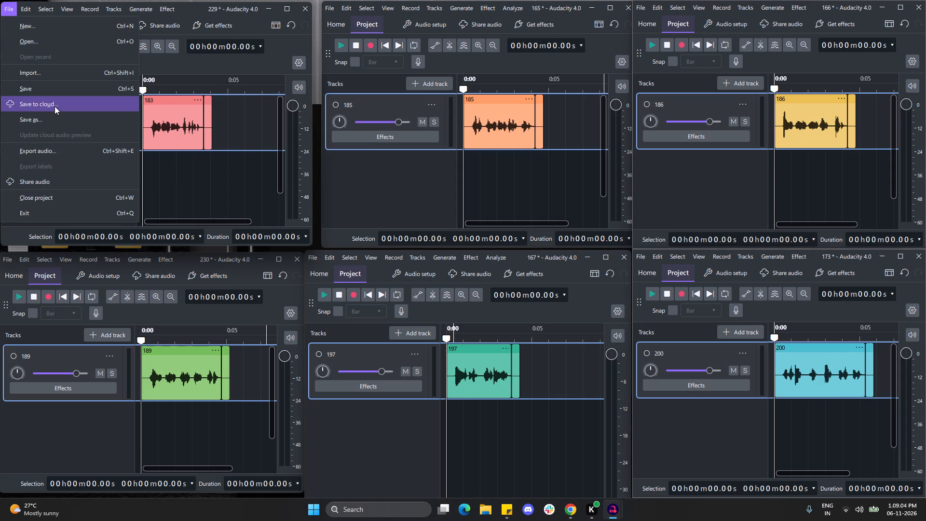
{"action": "left_click", "coordinate": [54, 147]}
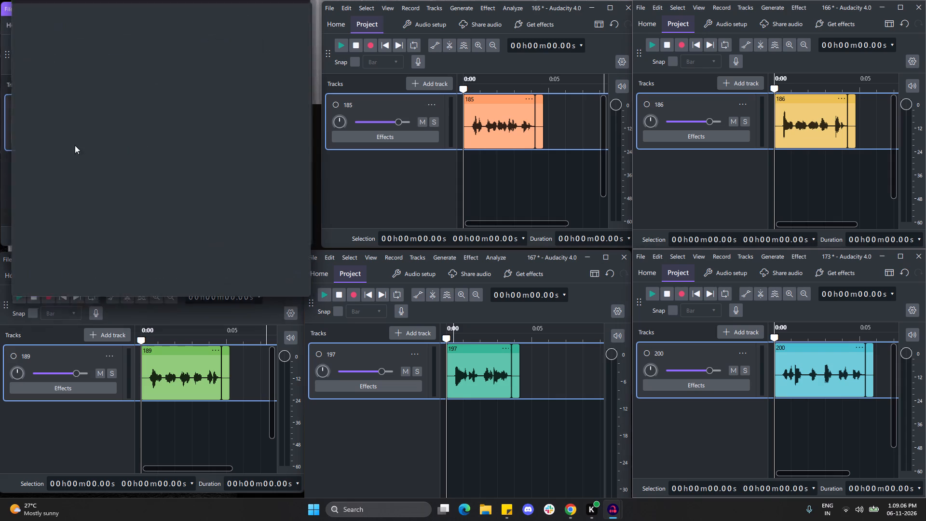
{"action": "left_click", "coordinate": [152, 74], "text": "ctrl"}
{"action": "key", "text": "ctrl+a"}
{"action": "key", "text": "ctrl+v"}
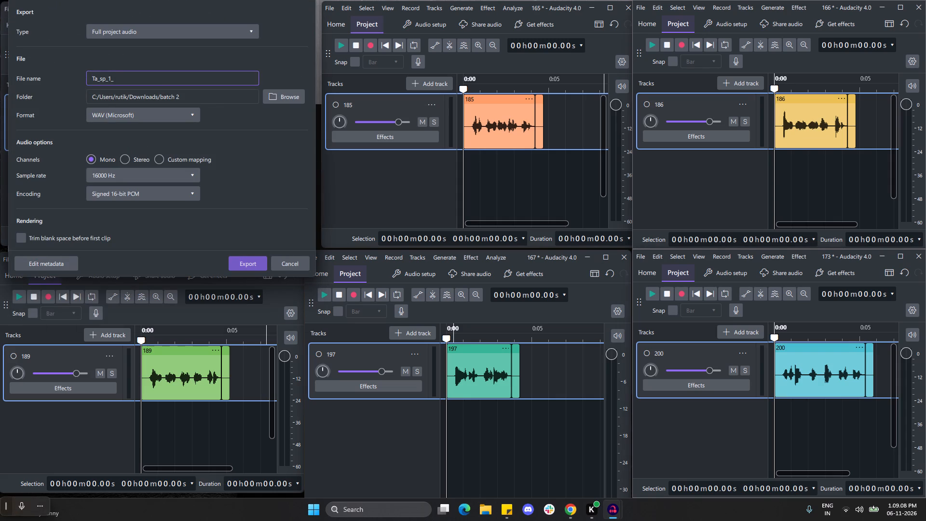
{"action": "type", "text": "183"}
{"action": "left_click", "coordinate": [245, 256]}
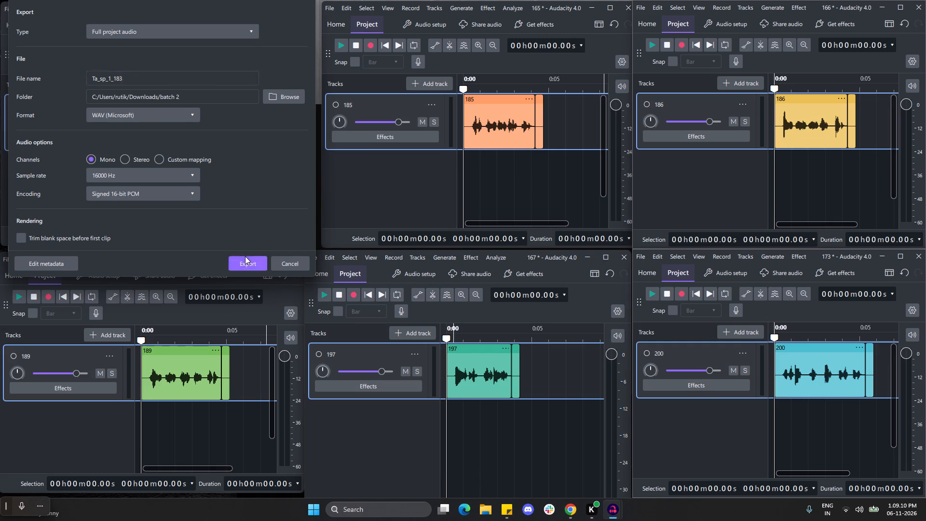
Export project 165's padded clip 185 as a WAV named Ta_sp_1_185 in the batch 2 folder.
{"action": "left_click", "coordinate": [330, 8]}
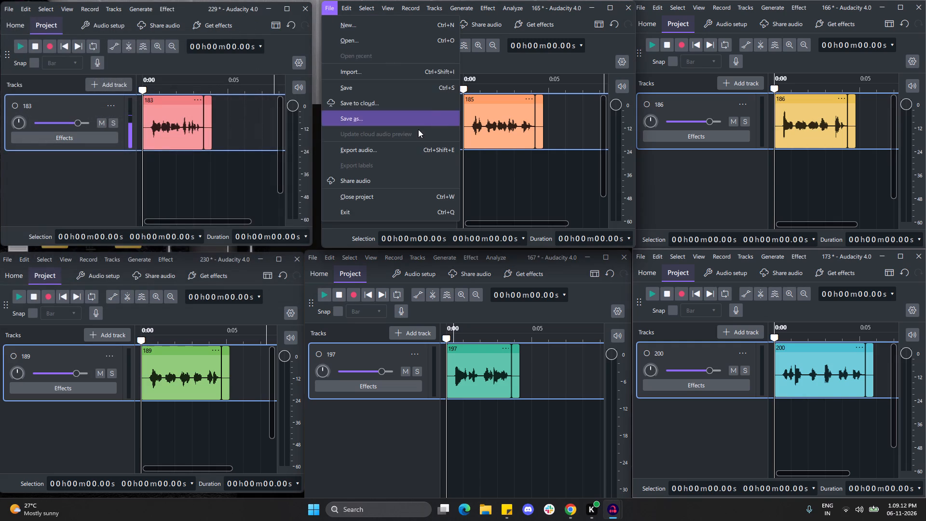
{"action": "left_click", "coordinate": [379, 143]}
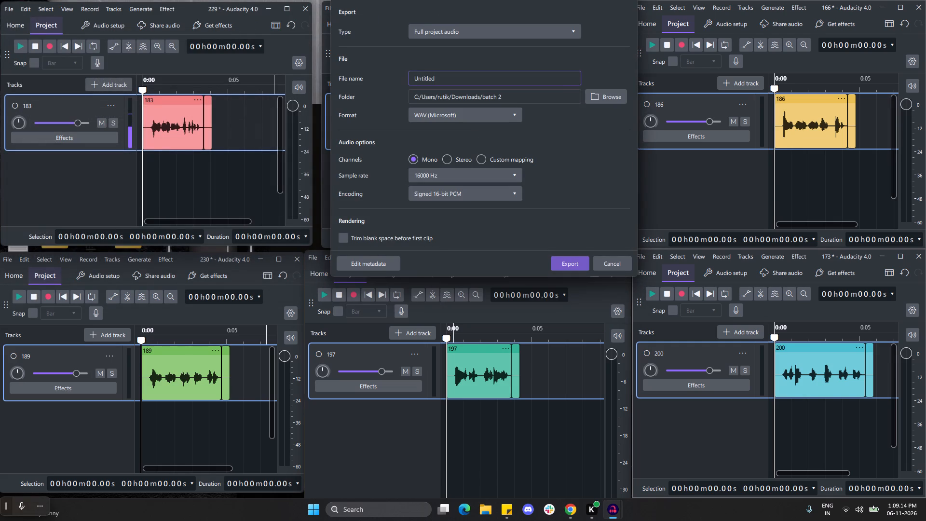
{"action": "left_click", "coordinate": [458, 78], "text": "ctrl"}
{"action": "key", "text": "ctrl+a"}
{"action": "key", "text": "ctrl+v"}
{"action": "type", "text": "185"}
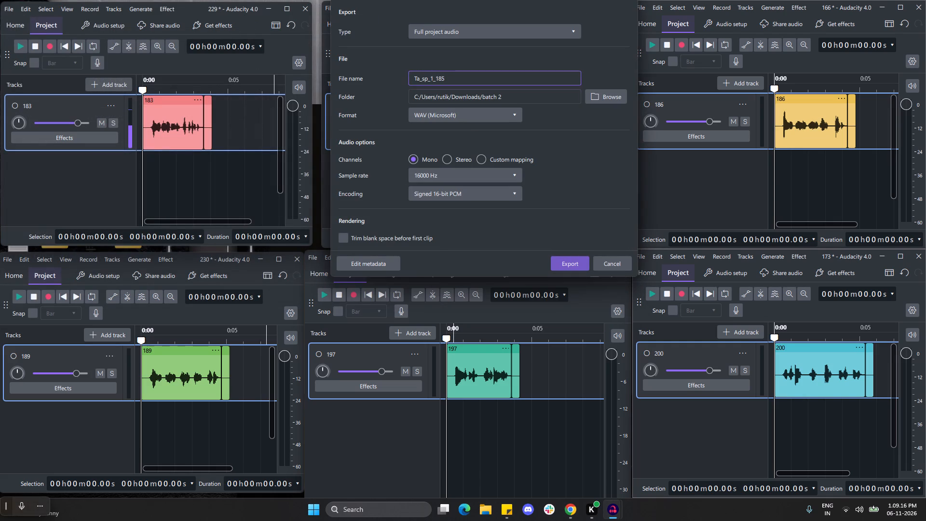
{"action": "left_click", "coordinate": [566, 260]}
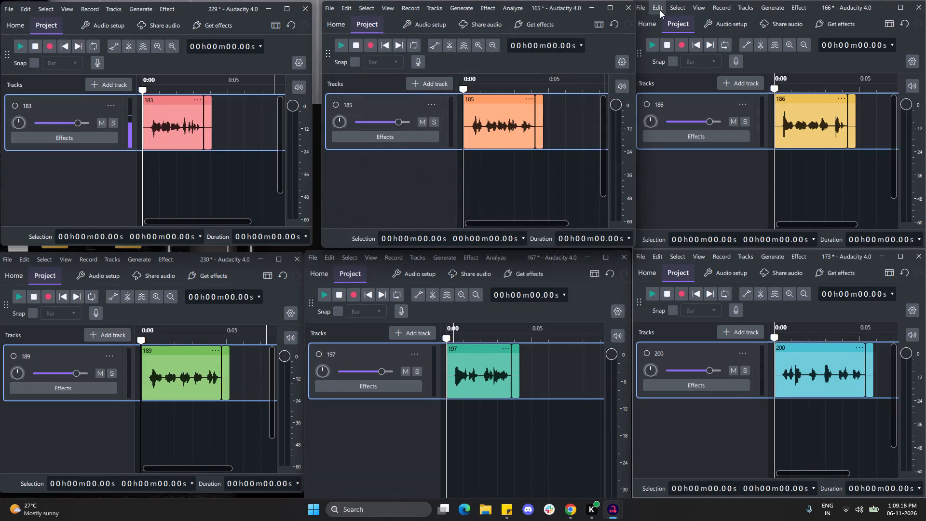
Export project 166's padded clip 186 as a WAV named Ta_sp_1_186 in the batch 2 folder.
{"action": "left_click", "coordinate": [646, 9]}
{"action": "left_click", "coordinate": [674, 149]}
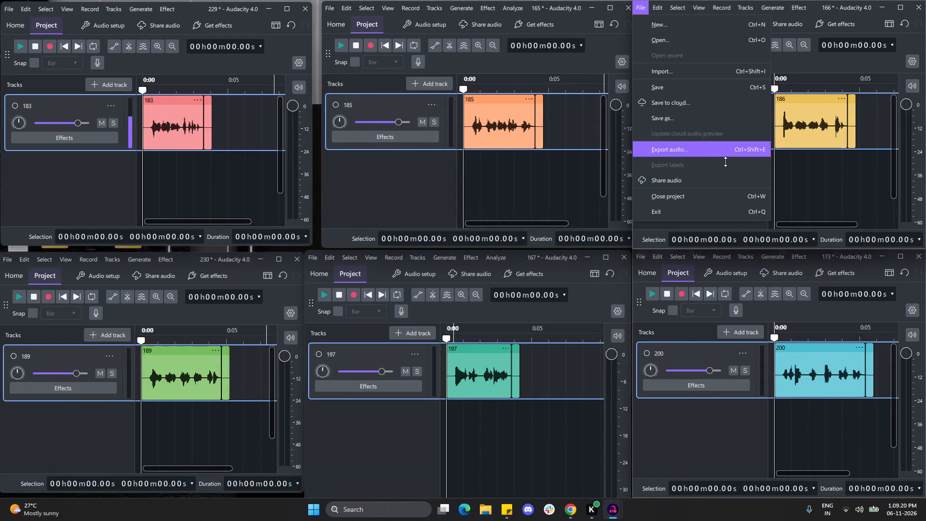
{"action": "left_click", "coordinate": [733, 81], "text": "ctrl"}
{"action": "key", "text": "ctrl+a"}
{"action": "key", "text": "ctrl+v"}
{"action": "key", "text": "ctrl+a"}
{"action": "key", "text": "ctrl+v"}
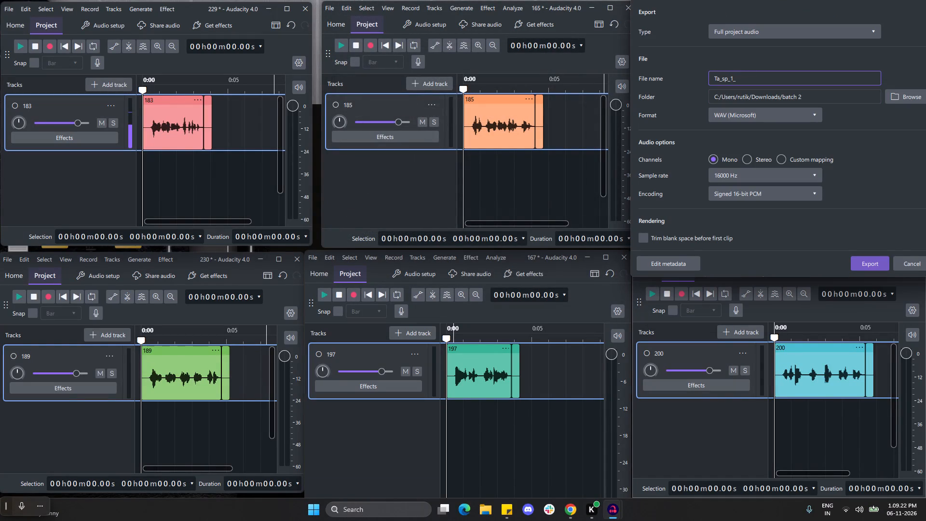
{"action": "type", "text": "186"}
{"action": "left_click", "coordinate": [865, 257]}
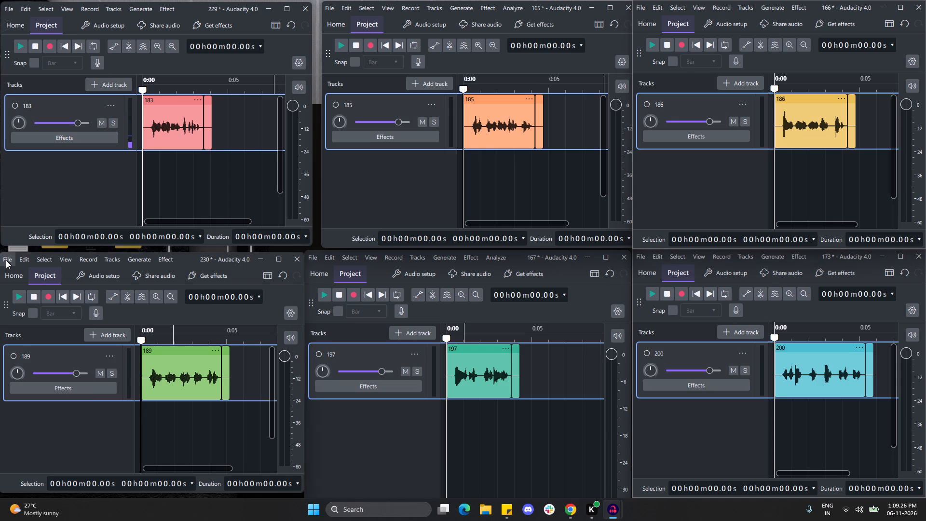
Export project 230's padded clip 189 as a WAV named Ta_sp_1_189 in the batch 2 folder.
{"action": "left_click", "coordinate": [6, 260]}
{"action": "left_click", "coordinate": [66, 398]}
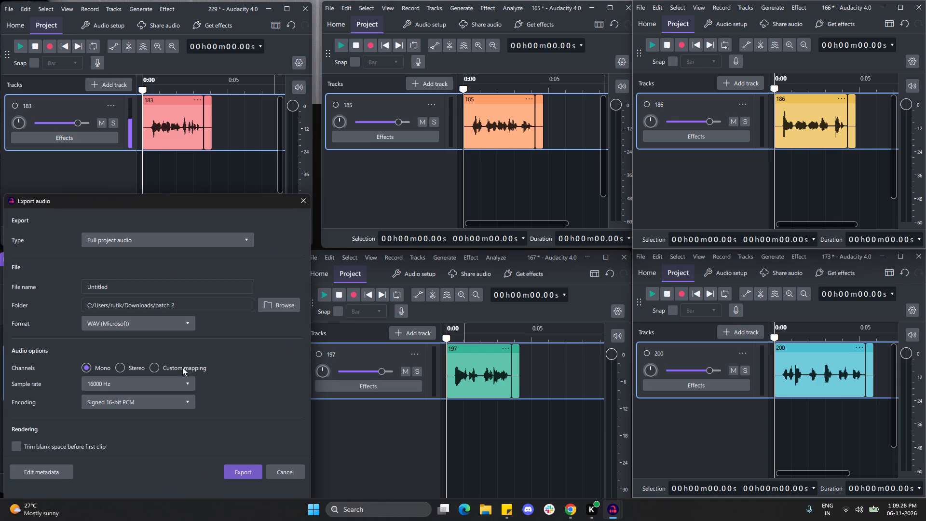
{"action": "left_click", "coordinate": [110, 285], "text": "ctrl"}
{"action": "key", "text": "ctrl+a"}
{"action": "key", "text": "ctrl+v"}
{"action": "key", "text": "ctrl+a"}
{"action": "key", "text": "ctrl+v"}
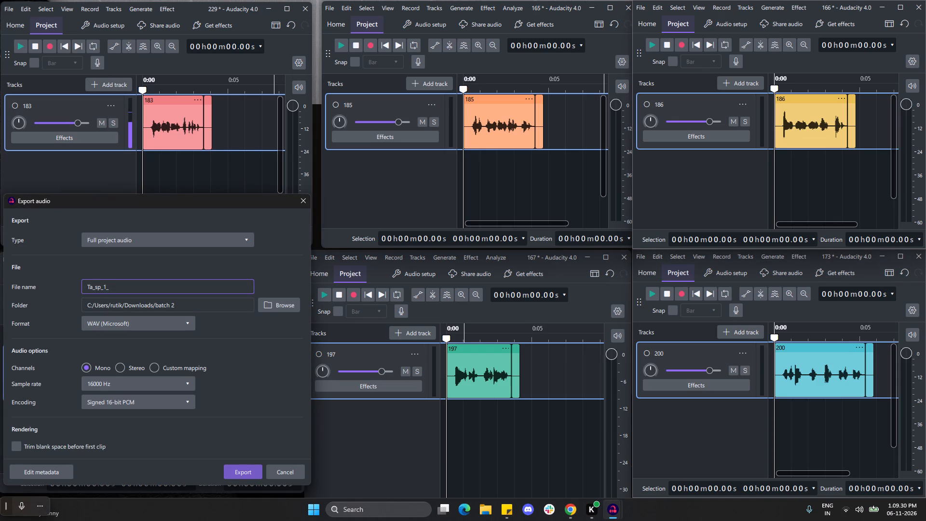
{"action": "type", "text": "189"}
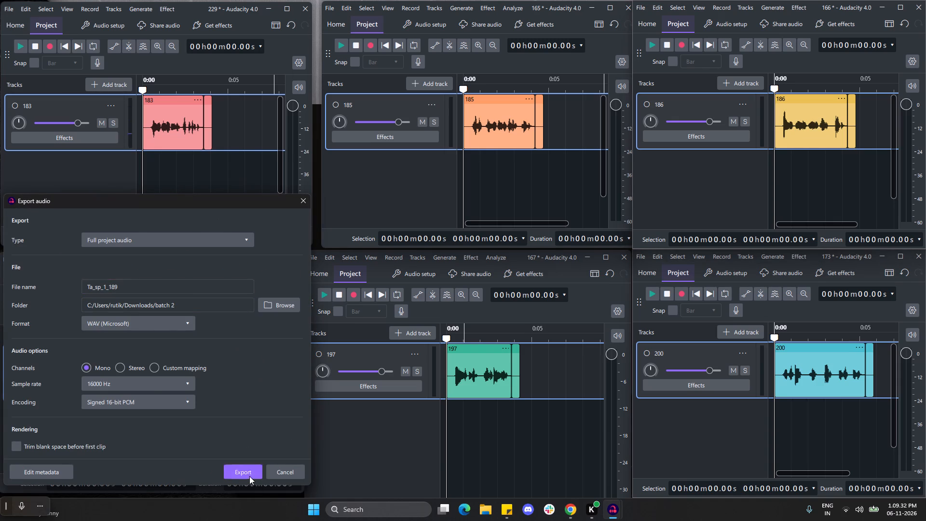
{"action": "left_click", "coordinate": [249, 476]}
Export project 167's padded clip 197 as a WAV named Ta_sp_1_197 in the batch 2 folder.
{"action": "left_click", "coordinate": [313, 260]}
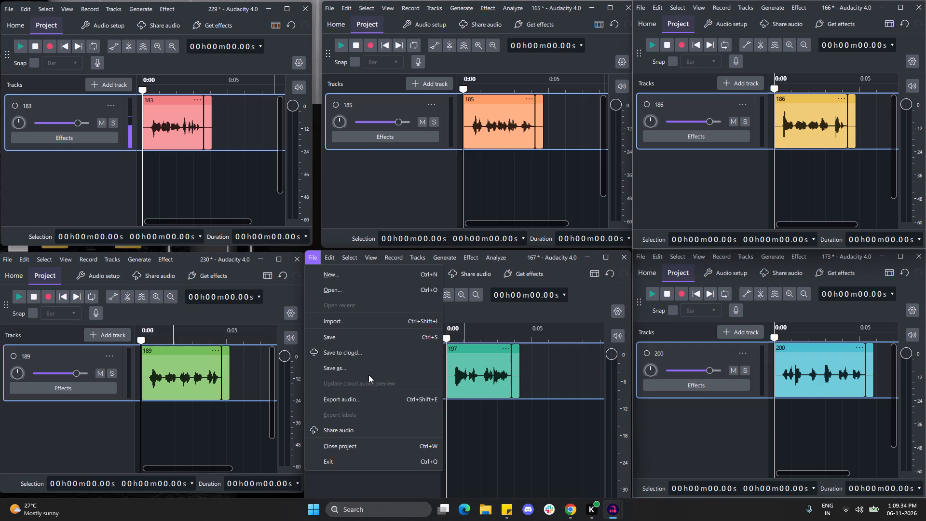
{"action": "left_click", "coordinate": [370, 401]}
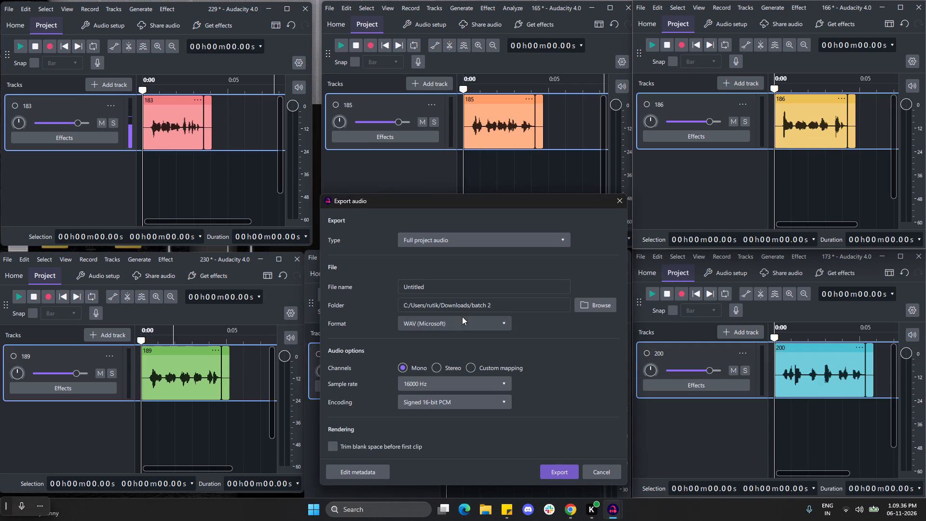
{"action": "left_click", "coordinate": [450, 285], "text": "ctrl"}
{"action": "key", "text": "ctrl+a"}
{"action": "key", "text": "ctrl+v"}
{"action": "key", "text": "ctrl+a"}
{"action": "key", "text": "ctrl+v"}
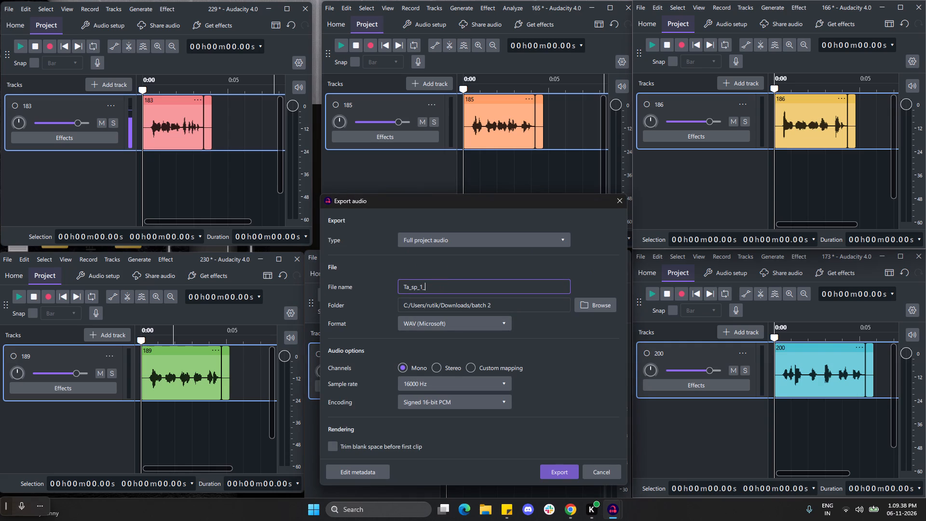
{"action": "key", "text": "9"}
{"action": "key", "text": "BackSpace"}
{"action": "type", "text": "197"}
{"action": "left_click", "coordinate": [564, 471]}
Export project 173's padded clip 200 as a WAV named Ta_sp_1_200 in the batch 2 folder.
{"action": "left_click", "coordinate": [643, 257]}
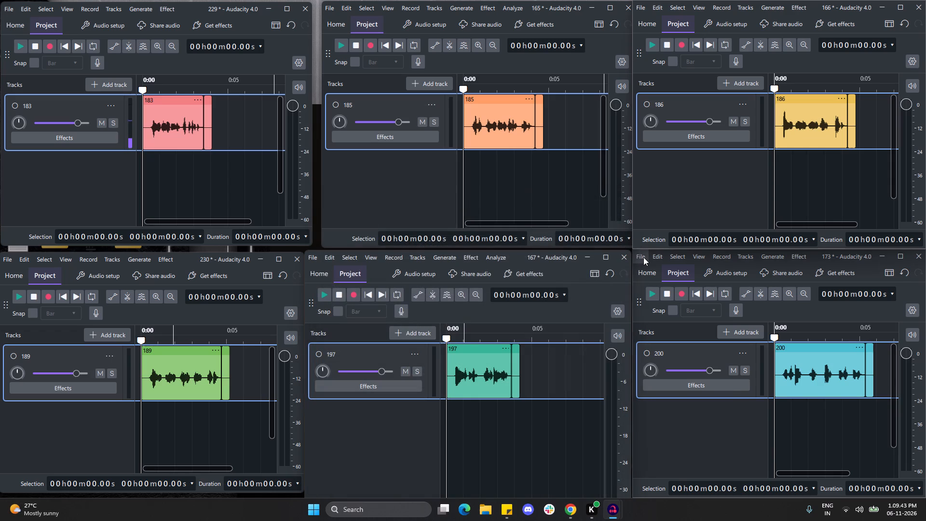
{"action": "left_click", "coordinate": [686, 399]}
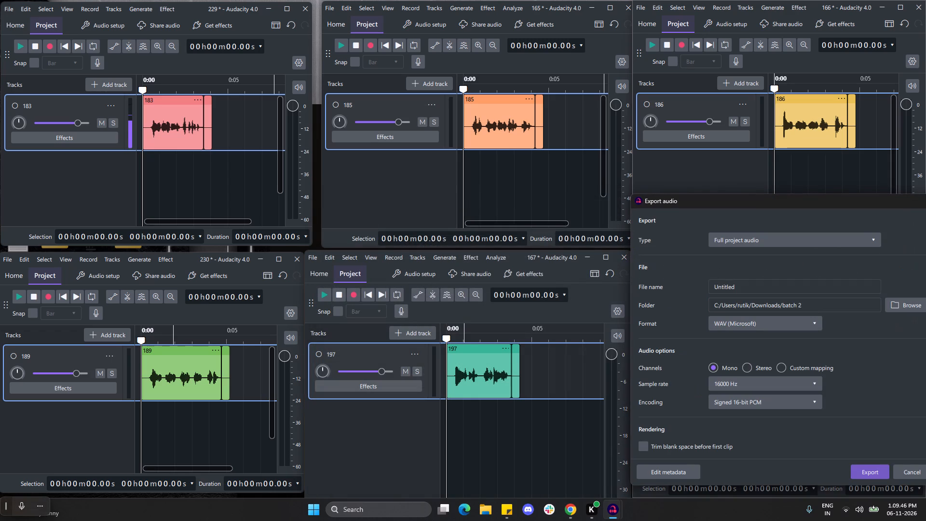
{"action": "left_click", "coordinate": [741, 281], "text": "ctrl"}
{"action": "key", "text": "ctrl+a"}
{"action": "key", "text": "ctrl+v"}
{"action": "type", "text": "200"}
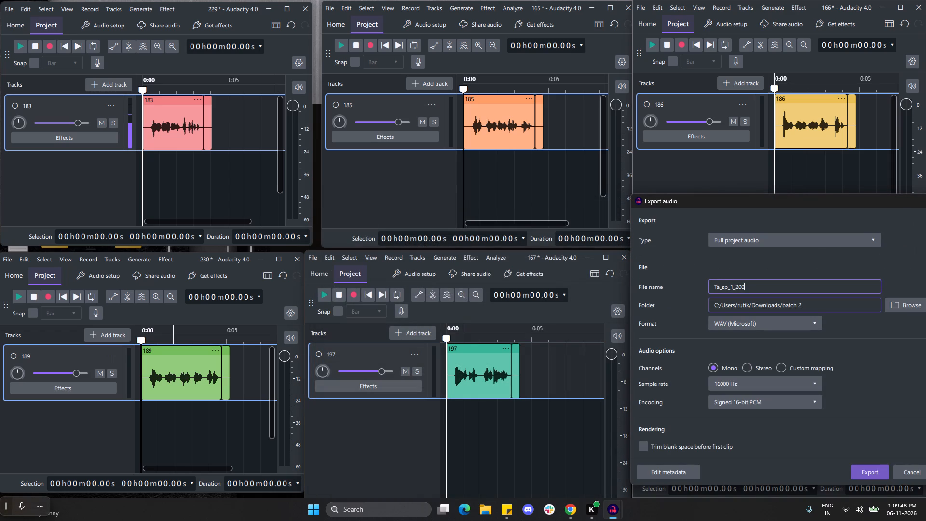
{"action": "left_click", "coordinate": [873, 478]}
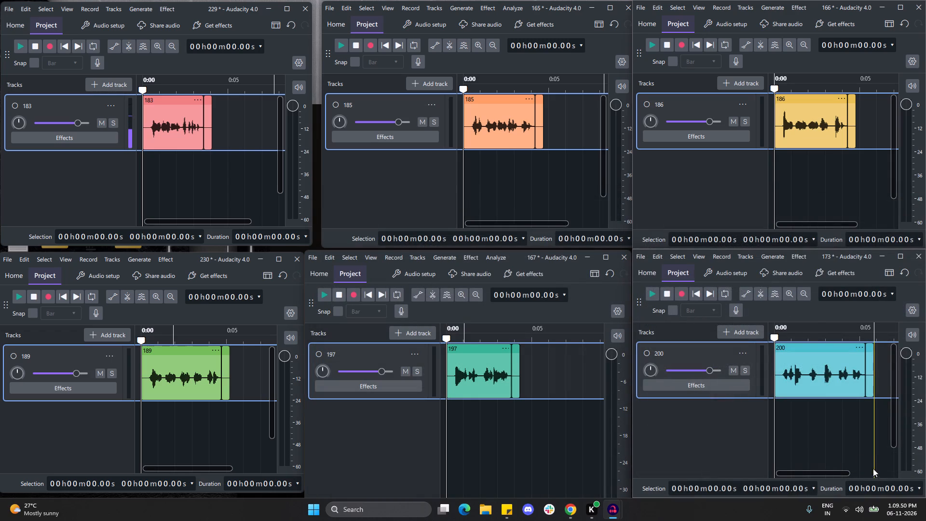
Delete the exported track from each of the six projects: 229, 165, 166, 173, 167 and 230.
{"action": "left_click", "coordinate": [114, 105]}
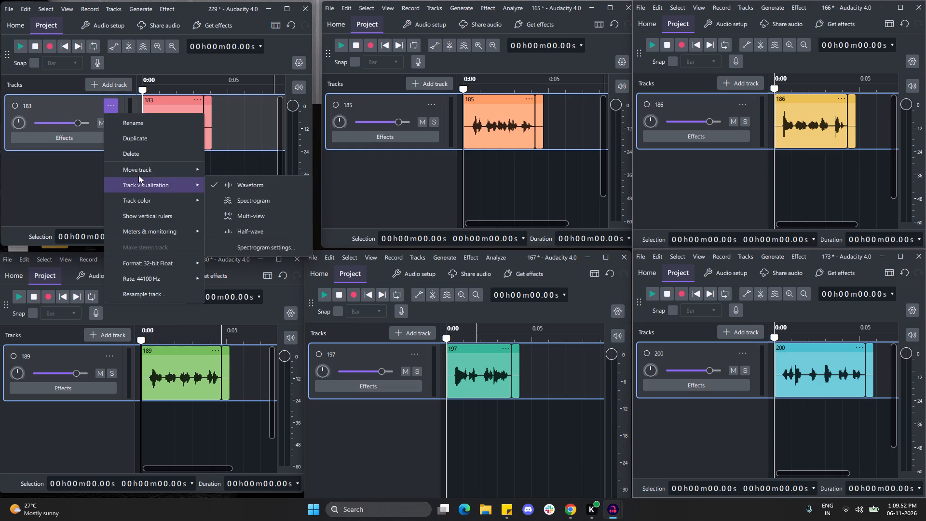
{"action": "left_click", "coordinate": [144, 160]}
{"action": "left_click", "coordinate": [422, 106]}
{"action": "left_click", "coordinate": [427, 104]}
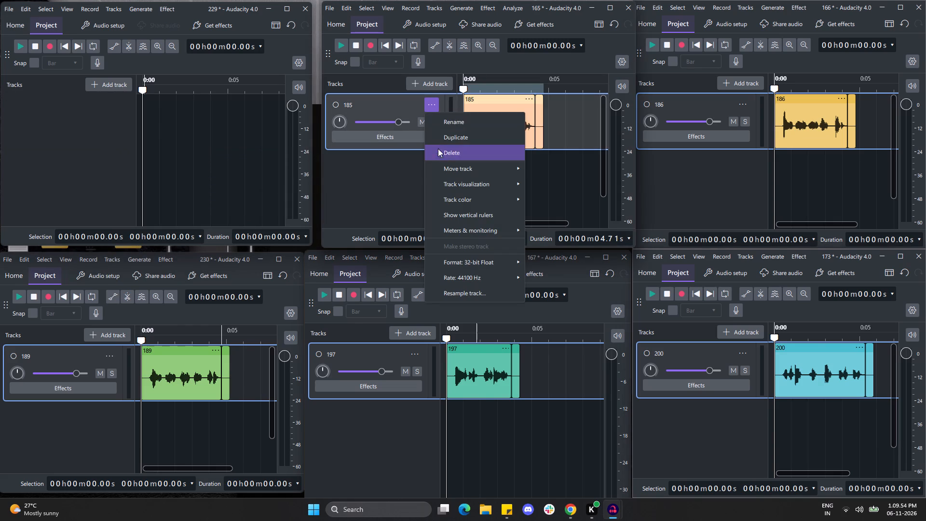
{"action": "left_click", "coordinate": [452, 152]}
{"action": "left_click", "coordinate": [738, 104]}
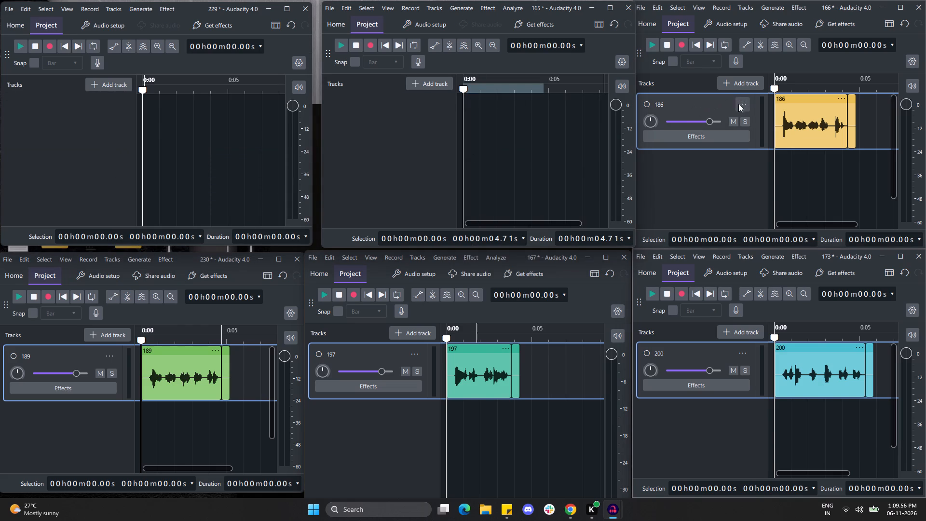
{"action": "left_click", "coordinate": [775, 153]}
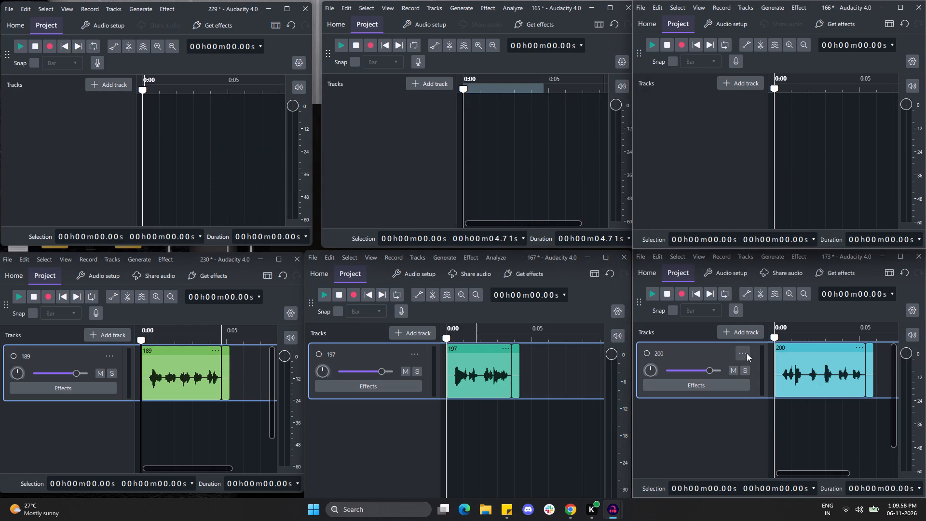
{"action": "left_click", "coordinate": [742, 355]}
{"action": "left_click", "coordinate": [763, 194]}
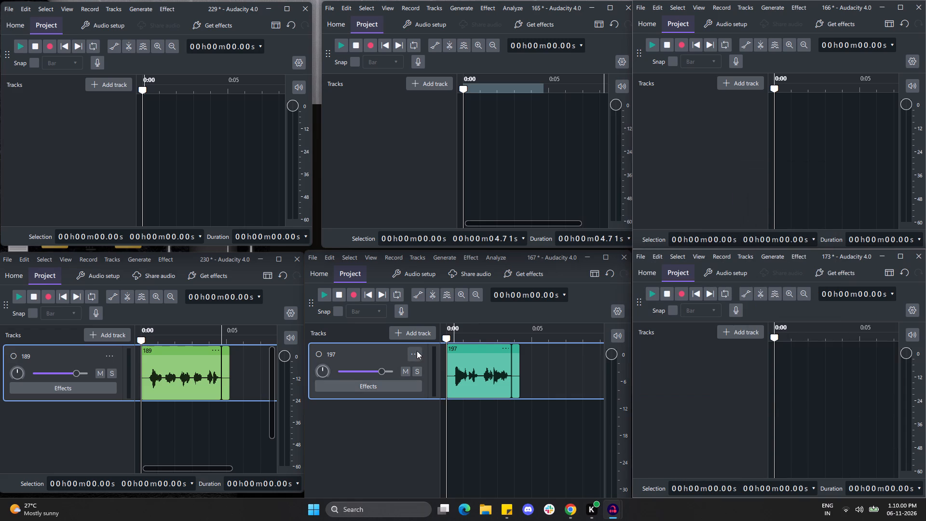
{"action": "left_click", "coordinate": [417, 351]}
{"action": "left_click", "coordinate": [431, 199]}
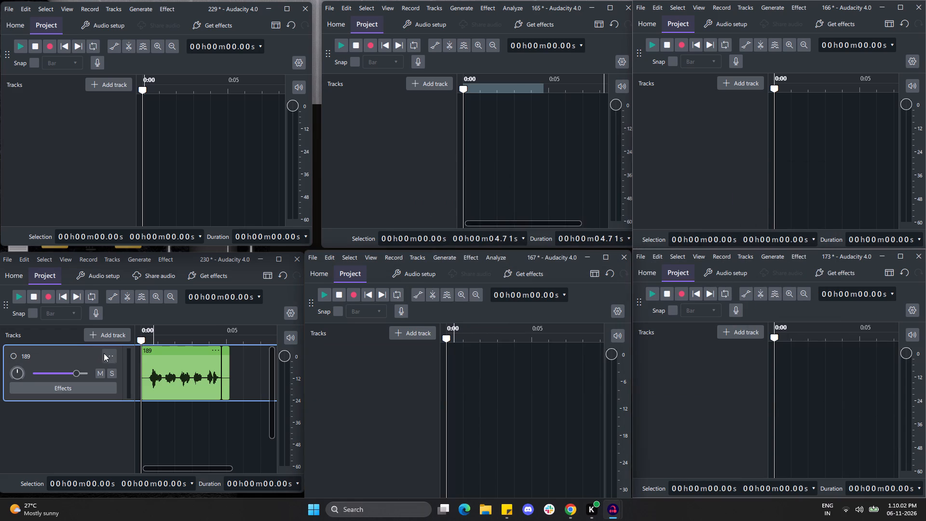
{"action": "left_click", "coordinate": [108, 353]}
{"action": "left_click", "coordinate": [125, 196]}
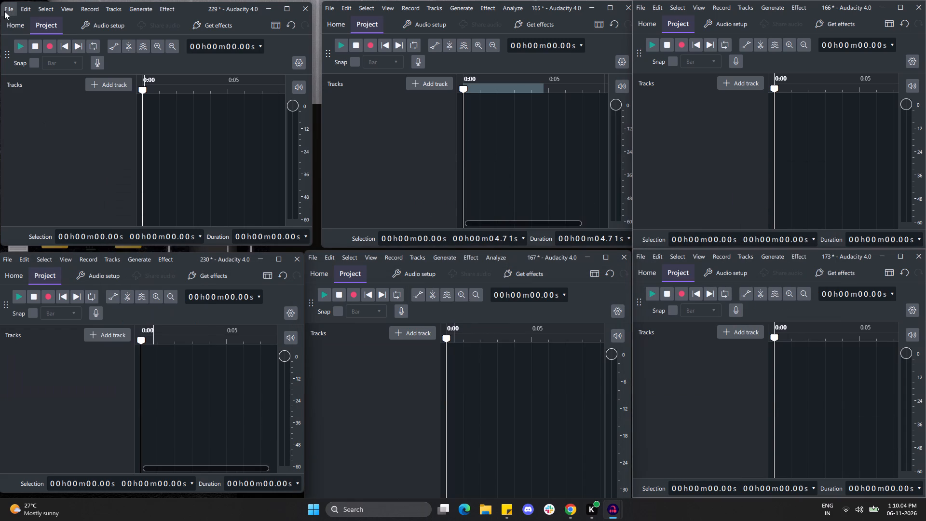
From project 229's import file browser, delete the processed MP3s 183, 185, 186, 189, 197 and 200 in the Tamil Speaker 1 folder.
{"action": "left_click", "coordinate": [9, 10]}
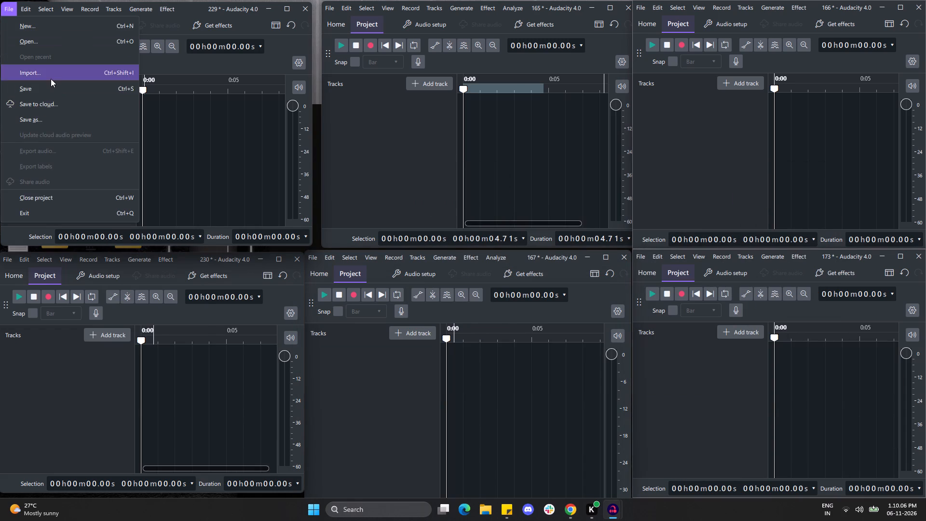
{"action": "left_click", "coordinate": [51, 79]}
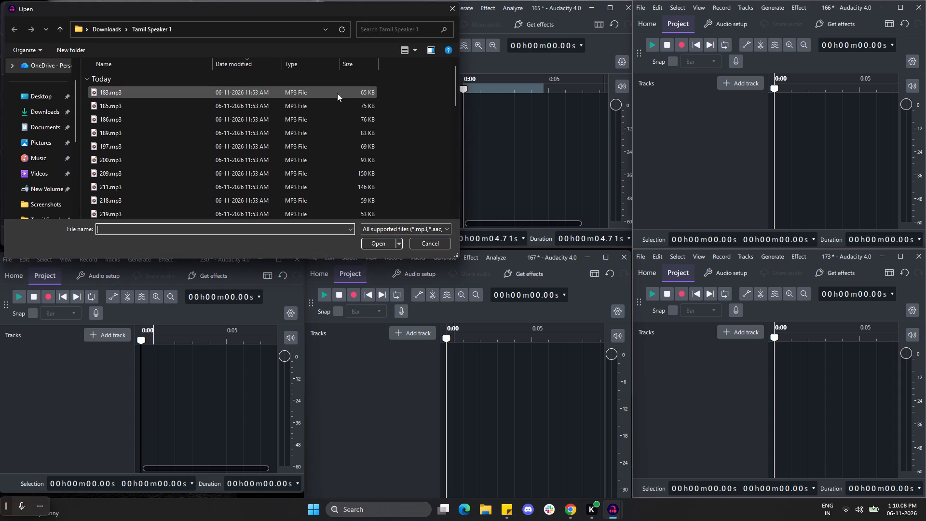
{"action": "left_click_drag", "start_coordinate": [385, 95], "coordinate": [342, 160]}
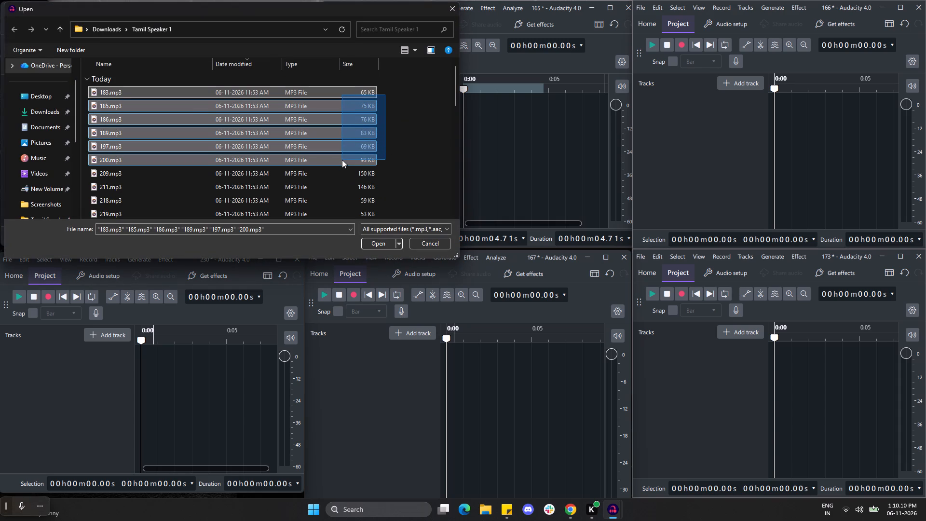
{"action": "left_click_drag", "start_coordinate": [342, 160], "coordinate": [341, 160]}
{"action": "key", "text": "Delete"}
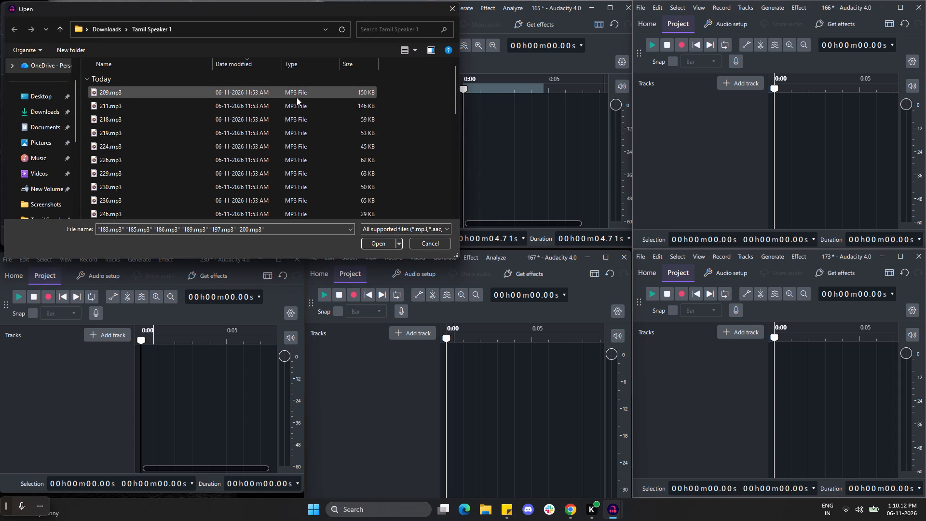
Import 209.mp3 from the Tamil Speaker 1 folder into project 229.
{"action": "left_click", "coordinate": [297, 97]}
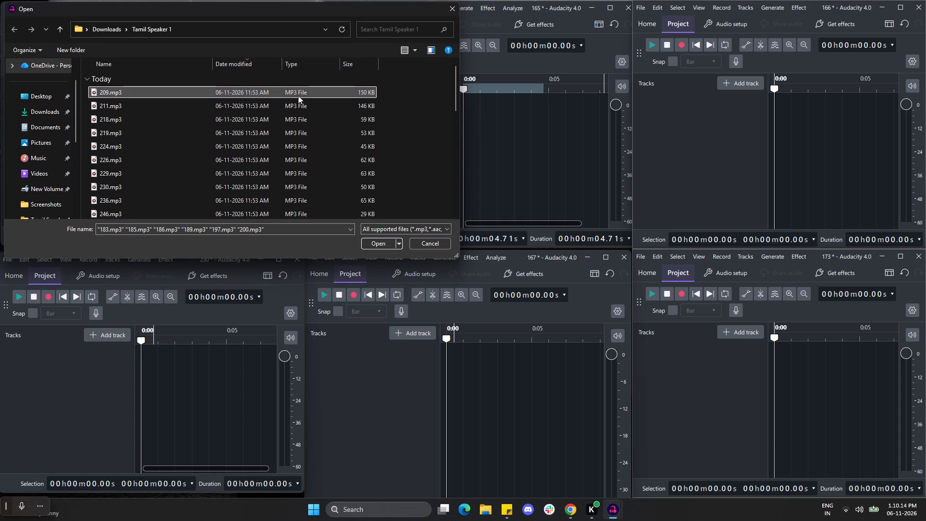
{"action": "left_click", "coordinate": [298, 96]}
{"action": "left_click", "coordinate": [379, 241]}
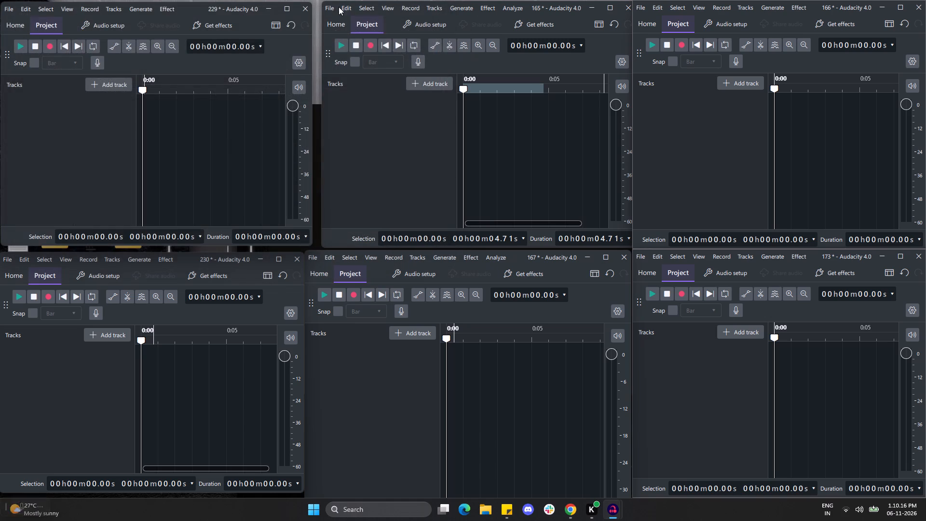
Import 211.mp3 from the Tamil Speaker 1 folder into project 165.
{"action": "left_click", "coordinate": [331, 11]}
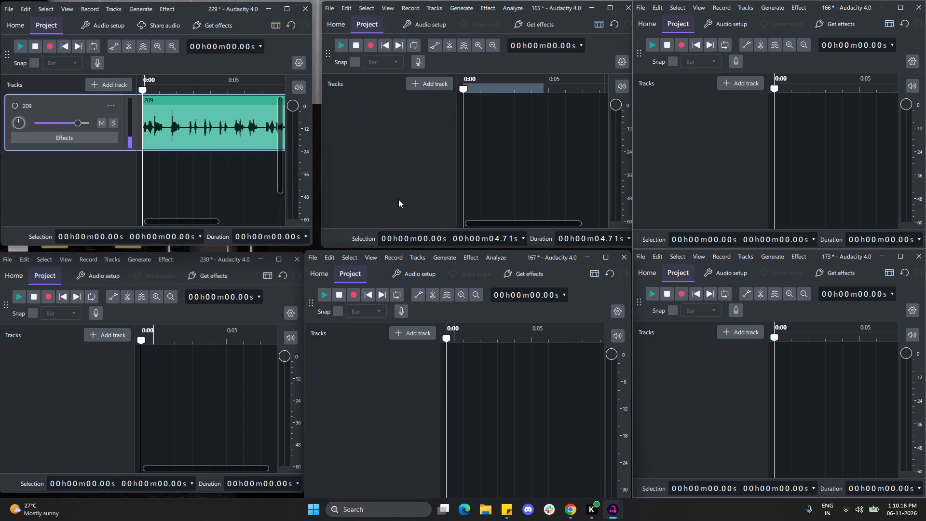
{"action": "left_click", "coordinate": [330, 9]}
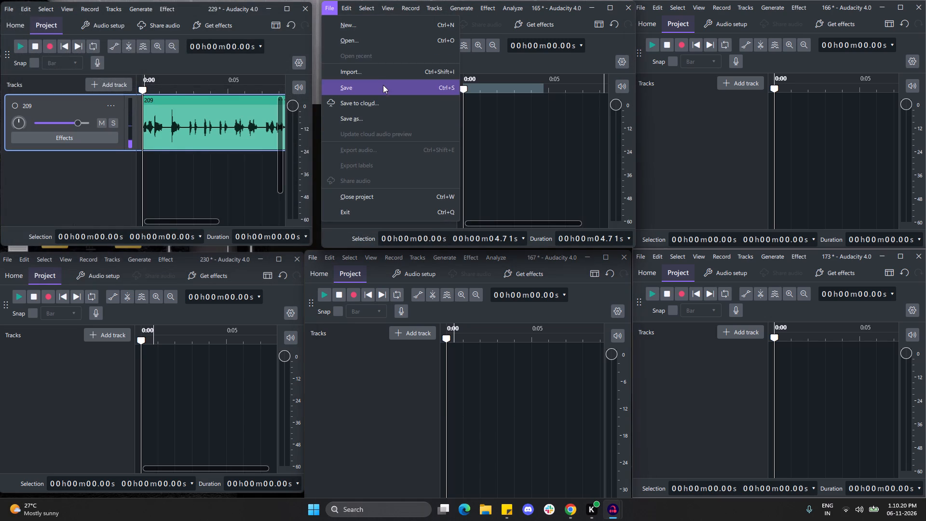
{"action": "left_click", "coordinate": [390, 76]}
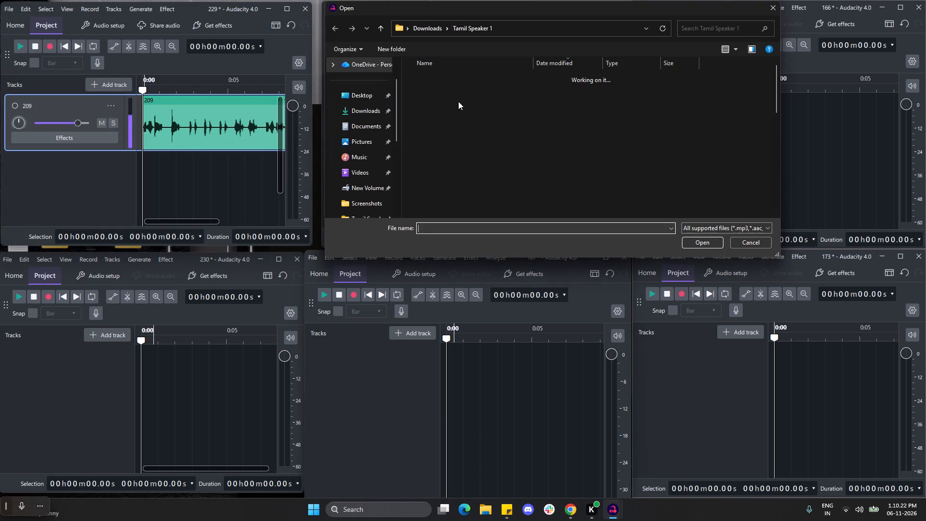
{"action": "left_click", "coordinate": [454, 102]}
{"action": "left_click", "coordinate": [697, 245]}
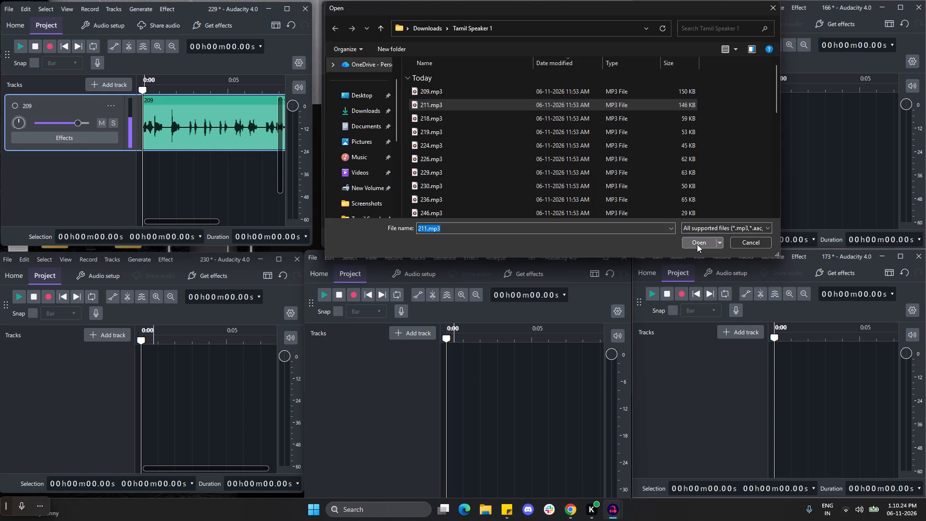
Import 218.mp3 from the Tamil Speaker 1 folder into project 166.
{"action": "left_click", "coordinate": [641, 9]}
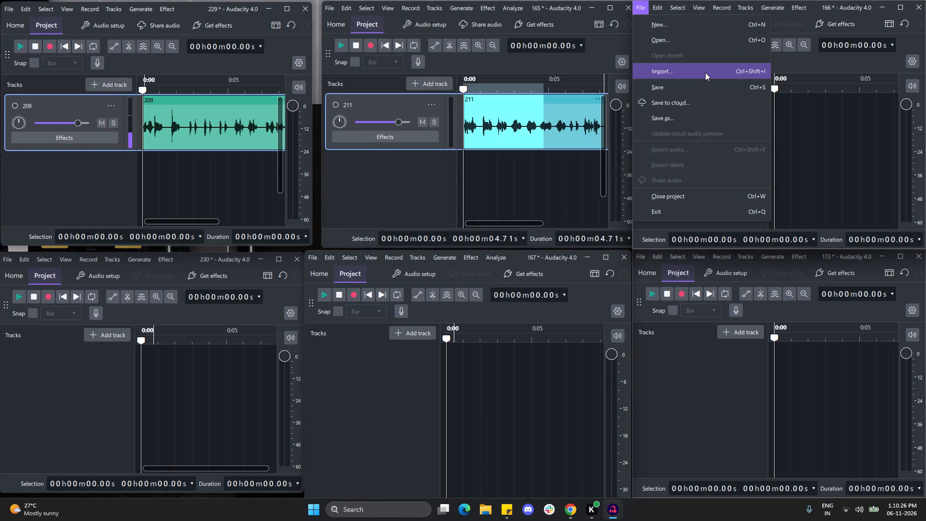
{"action": "left_click", "coordinate": [705, 72]}
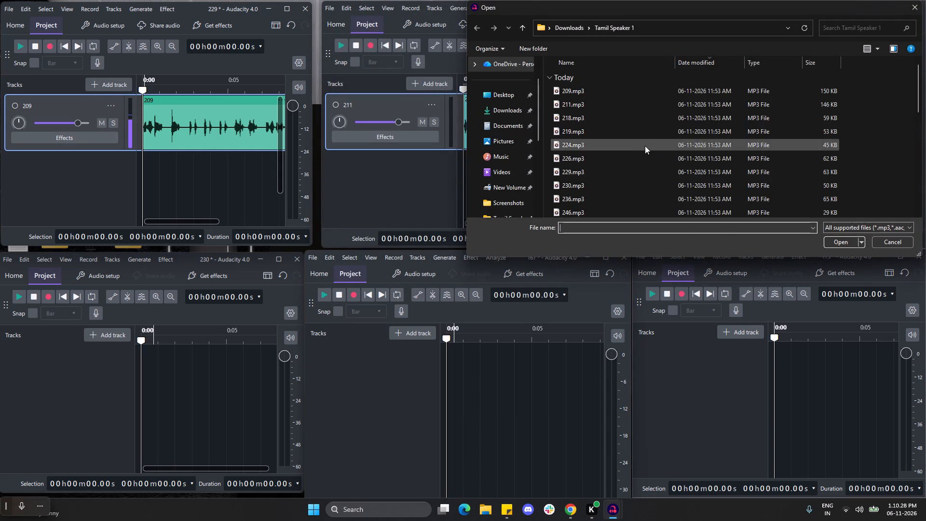
{"action": "left_click", "coordinate": [630, 121]}
{"action": "left_click", "coordinate": [831, 243]}
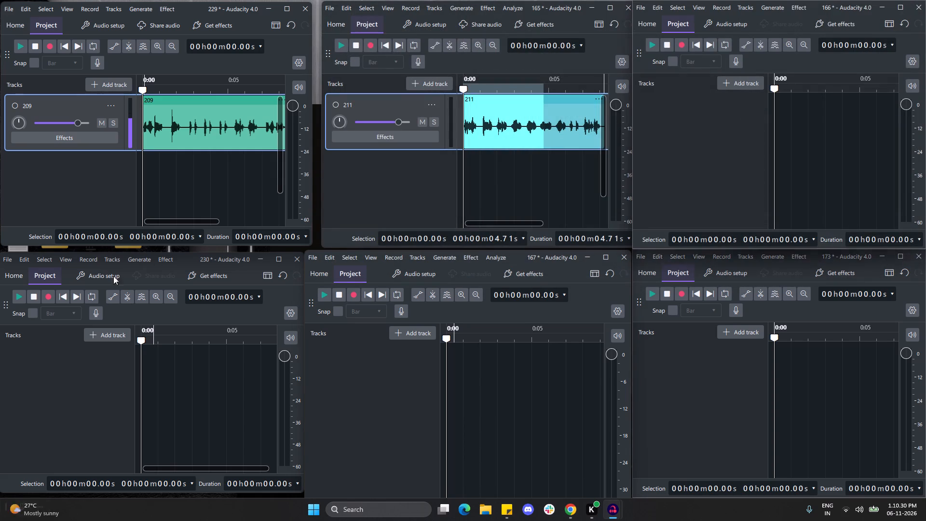
Import 219.mp3 from the Tamil Speaker 1 folder into project 230.
{"action": "left_click", "coordinate": [8, 259]}
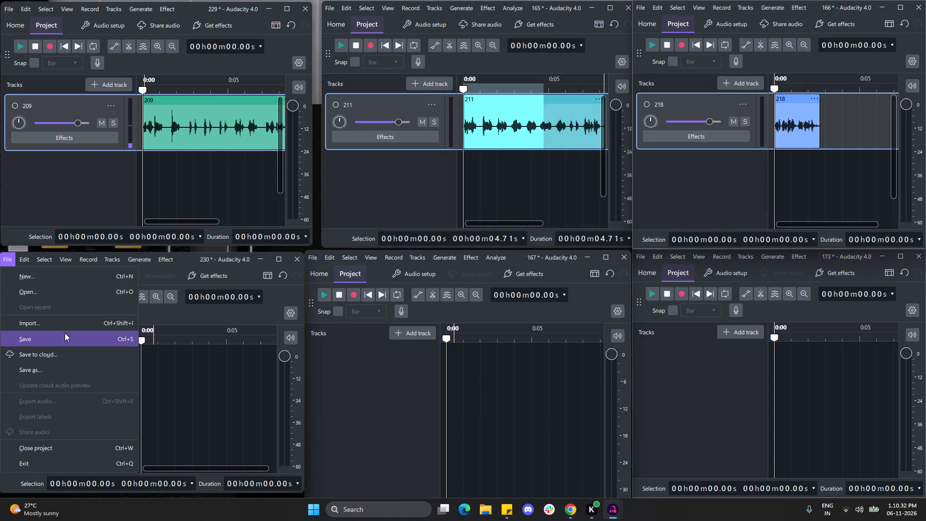
{"action": "left_click", "coordinate": [62, 326]}
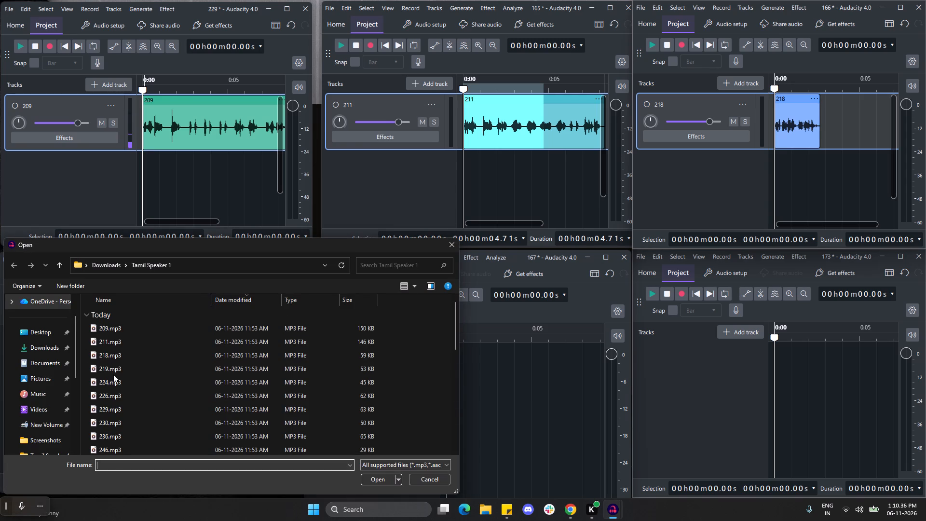
{"action": "left_click", "coordinate": [113, 370]}
{"action": "left_click", "coordinate": [371, 481]}
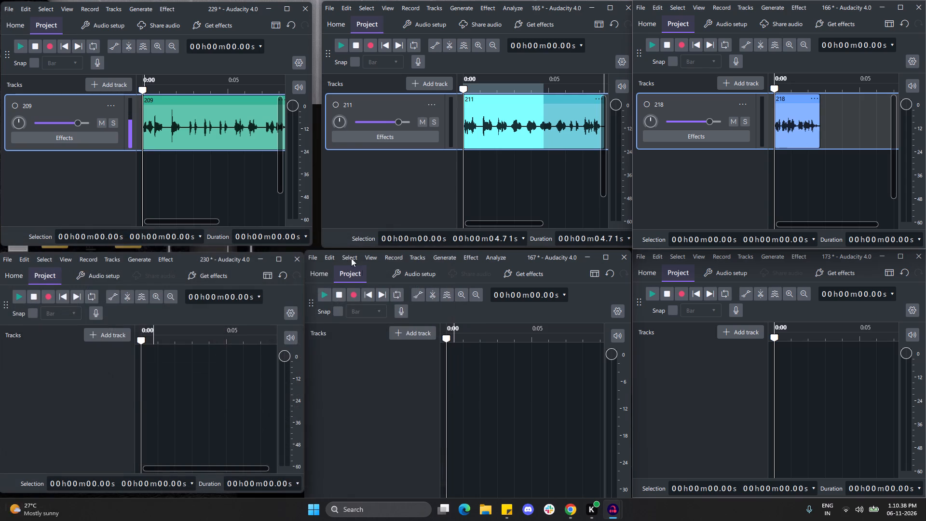
Import 224.mp3 from the Tamil Speaker 1 folder into project 167.
{"action": "left_click", "coordinate": [313, 255]}
{"action": "left_click", "coordinate": [382, 313]}
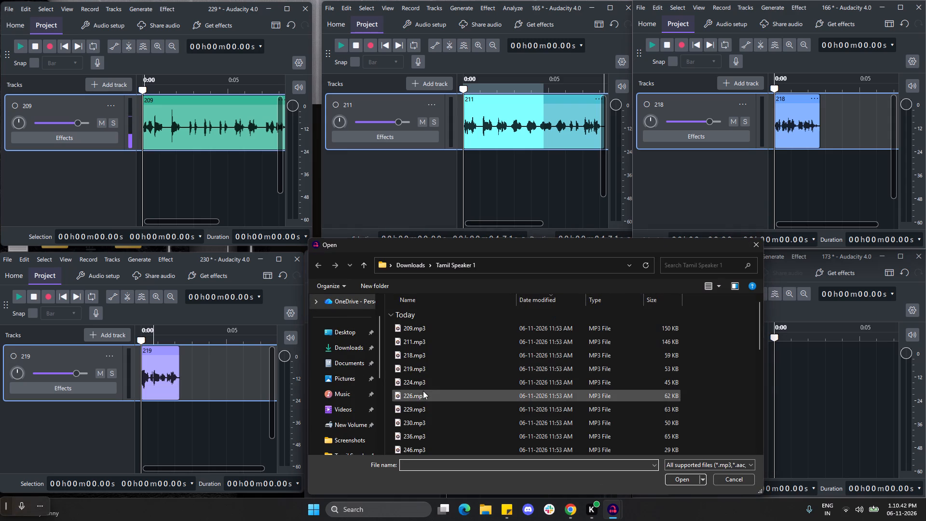
{"action": "left_click", "coordinate": [423, 386]}
{"action": "left_click", "coordinate": [691, 480]}
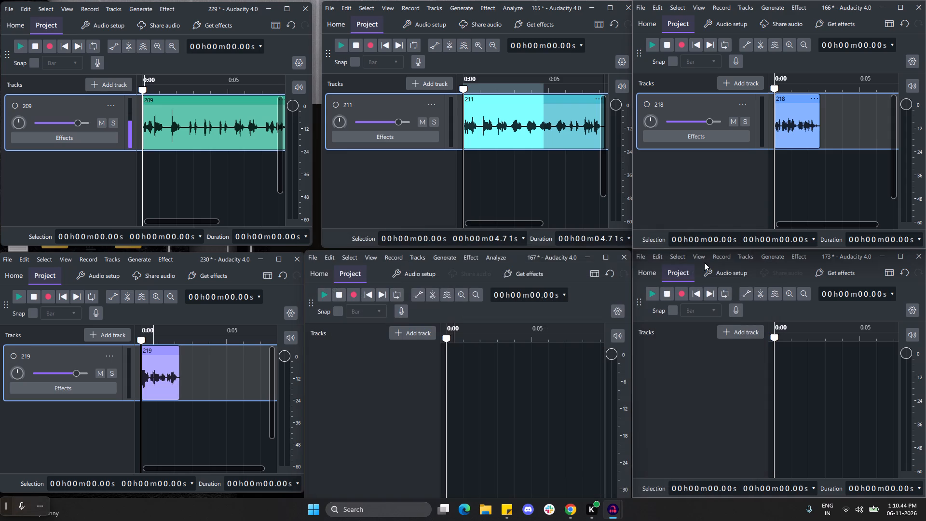
Import 226.mp3 from the Tamil Speaker 1 folder into project 173.
{"action": "left_click", "coordinate": [643, 257]}
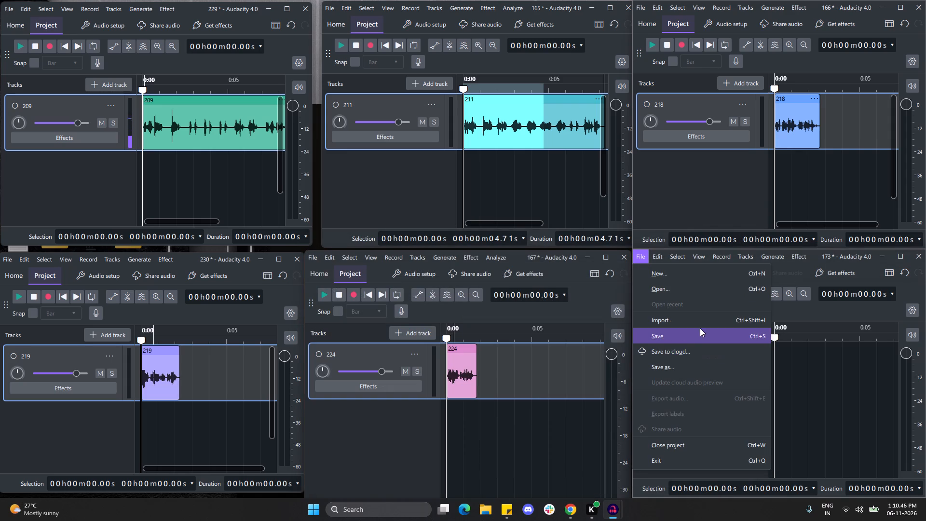
{"action": "left_click", "coordinate": [700, 323]}
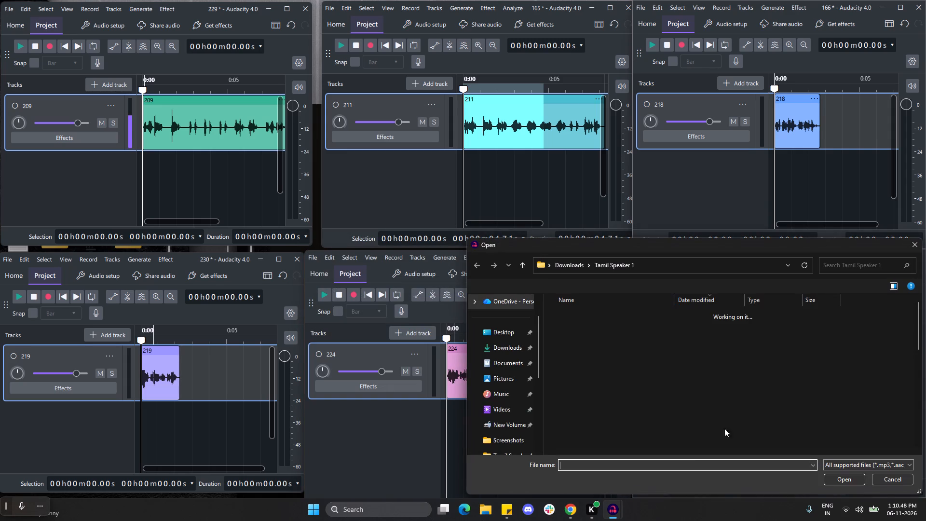
{"action": "left_click", "coordinate": [579, 397]}
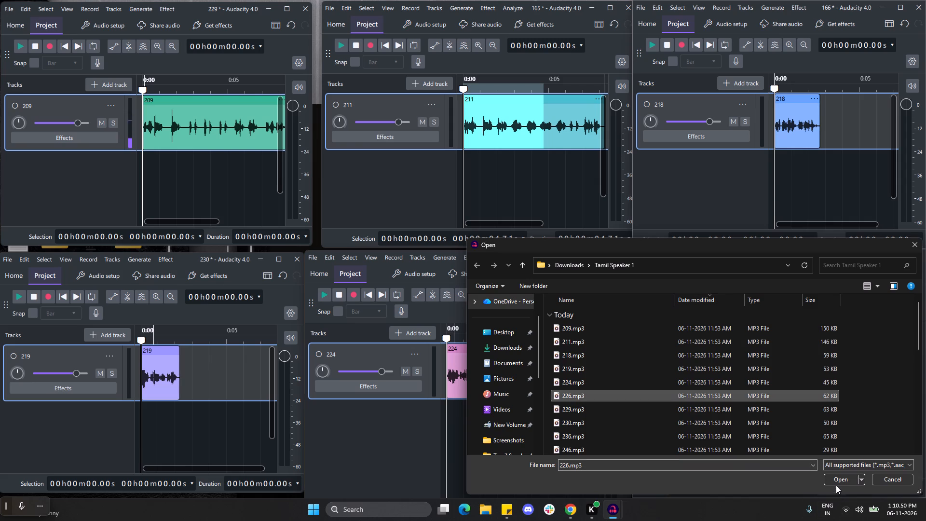
{"action": "left_click", "coordinate": [840, 479]}
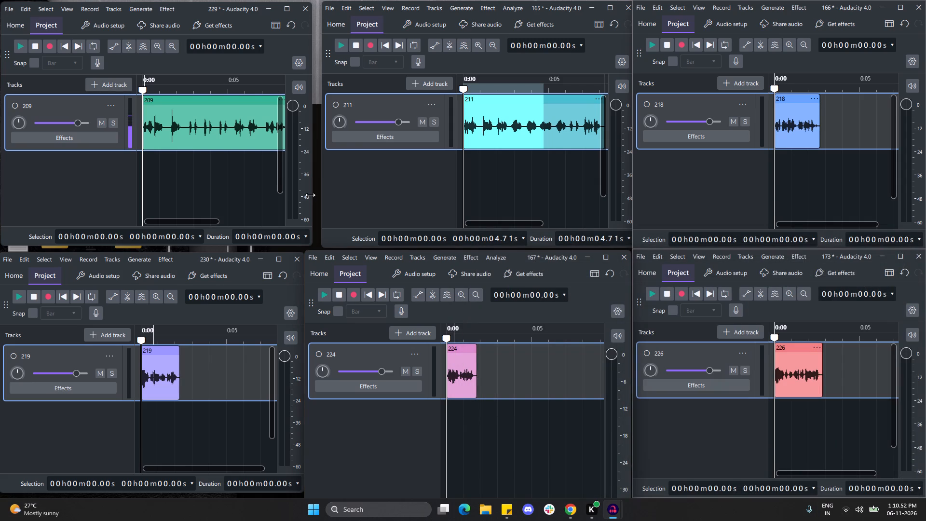
Generate 0.5 s of silence at the start and at the end of clip 209 in project 229.
{"action": "left_click", "coordinate": [143, 11]}
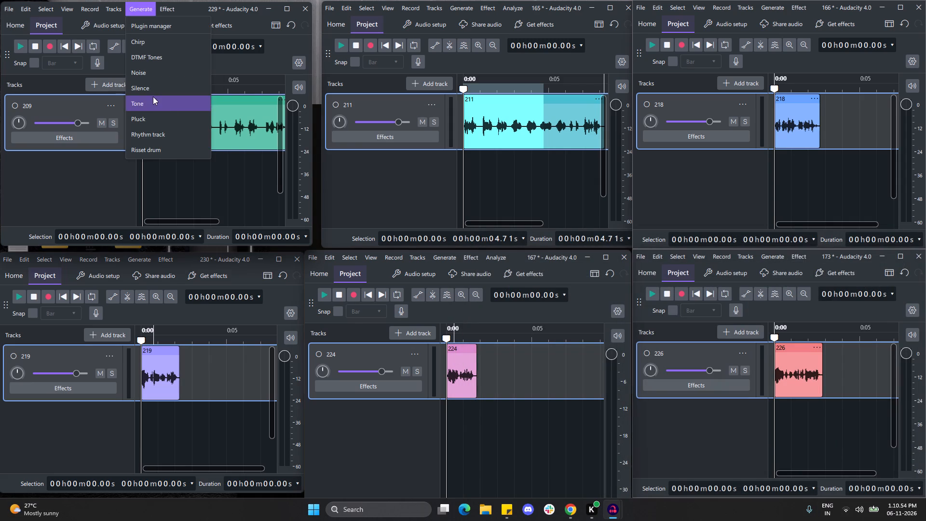
{"action": "left_click", "coordinate": [152, 90]}
{"action": "left_click", "coordinate": [178, 141]}
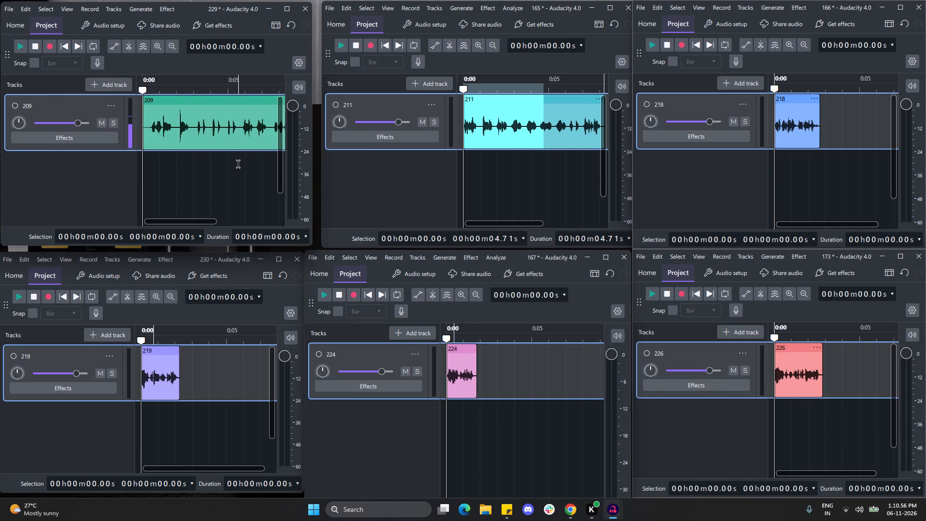
{"action": "scroll", "coordinate": [238, 164], "scroll_direction": "left", "scroll_amount": 4}
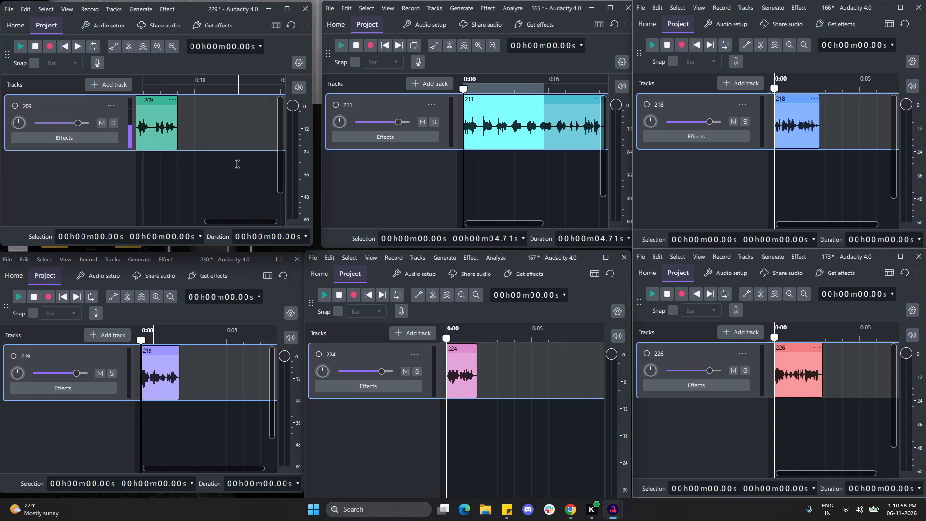
{"action": "left_click", "coordinate": [179, 165]}
{"action": "left_click", "coordinate": [138, 6]}
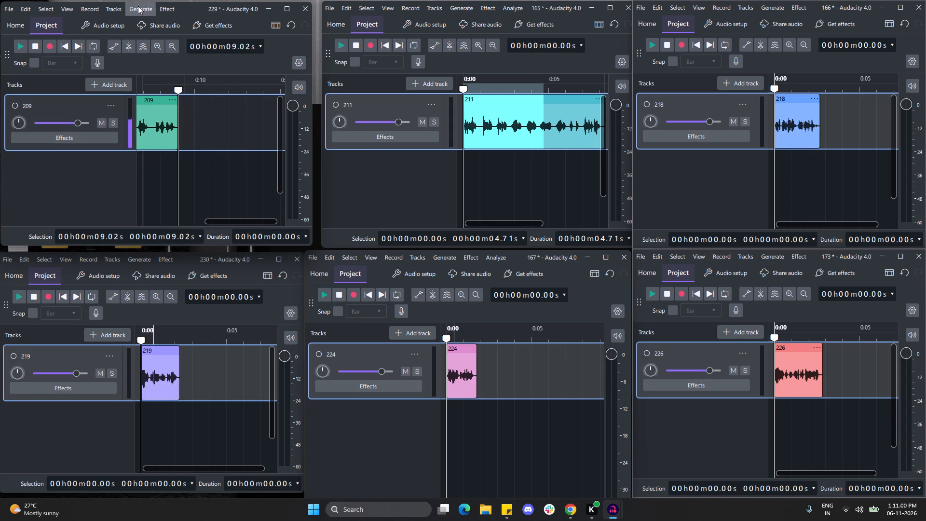
{"action": "left_click", "coordinate": [164, 94]}
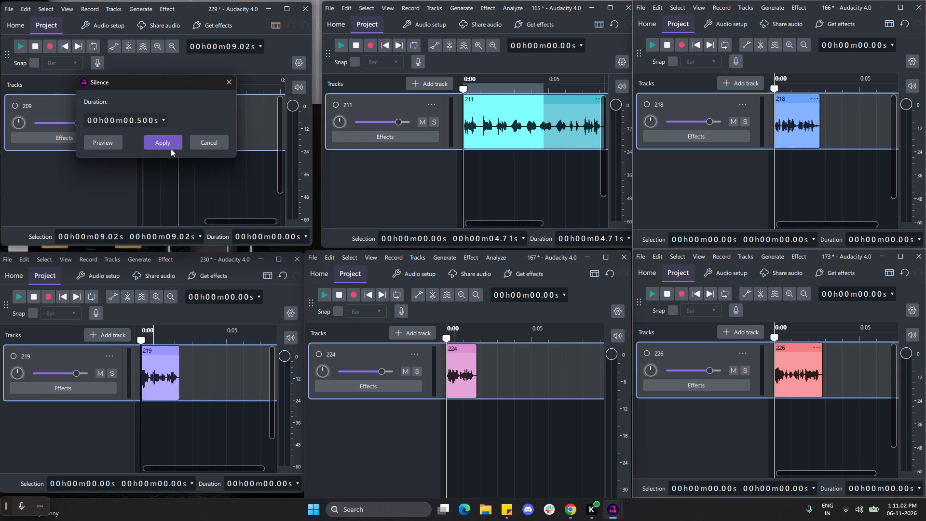
{"action": "left_click", "coordinate": [168, 145]}
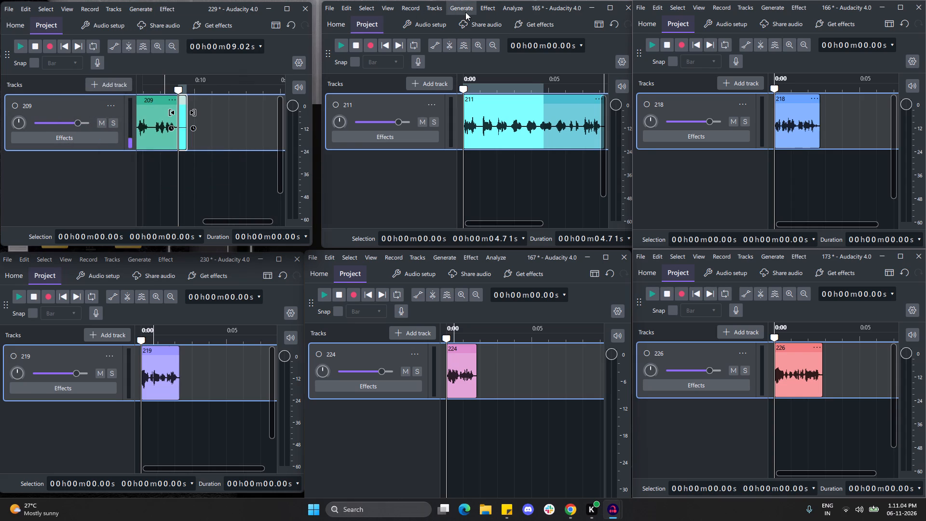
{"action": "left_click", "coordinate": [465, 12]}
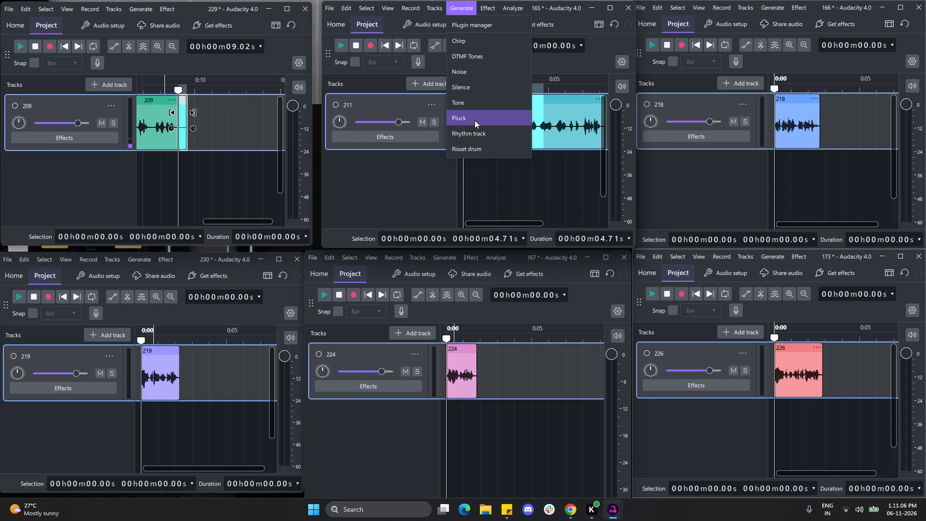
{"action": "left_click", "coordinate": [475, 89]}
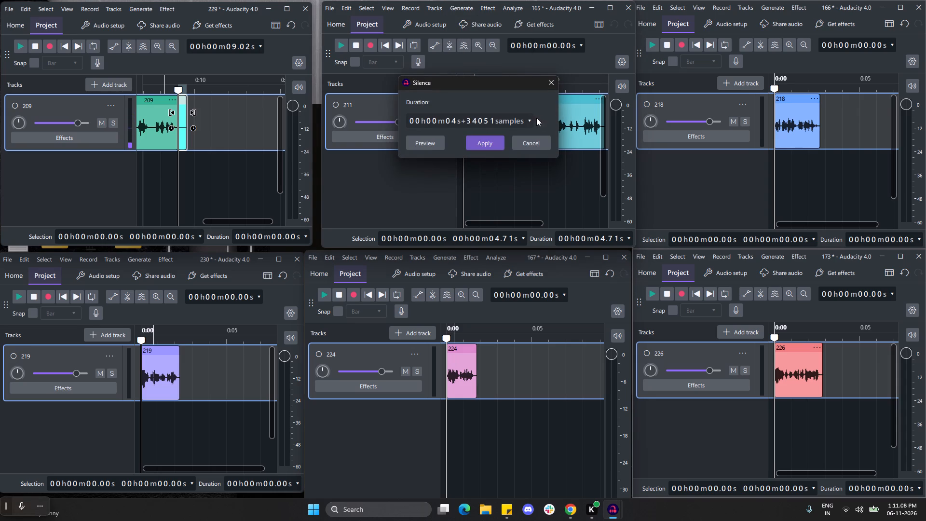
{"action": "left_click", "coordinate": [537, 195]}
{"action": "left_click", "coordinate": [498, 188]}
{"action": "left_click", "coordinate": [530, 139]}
Clear the time selection in project 165 and generate 0.5 s of silence at the start and end of clip 211.
{"action": "left_click", "coordinate": [498, 166]}
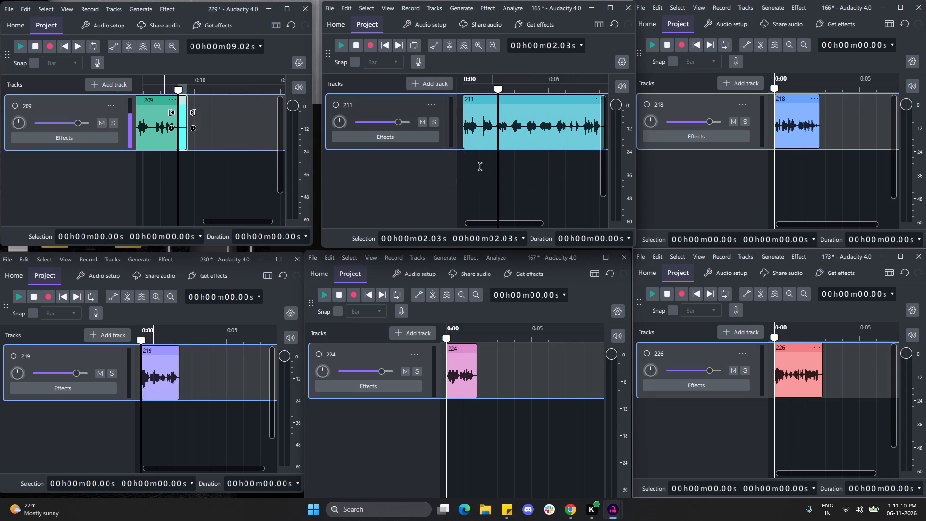
{"action": "left_click", "coordinate": [466, 163]}
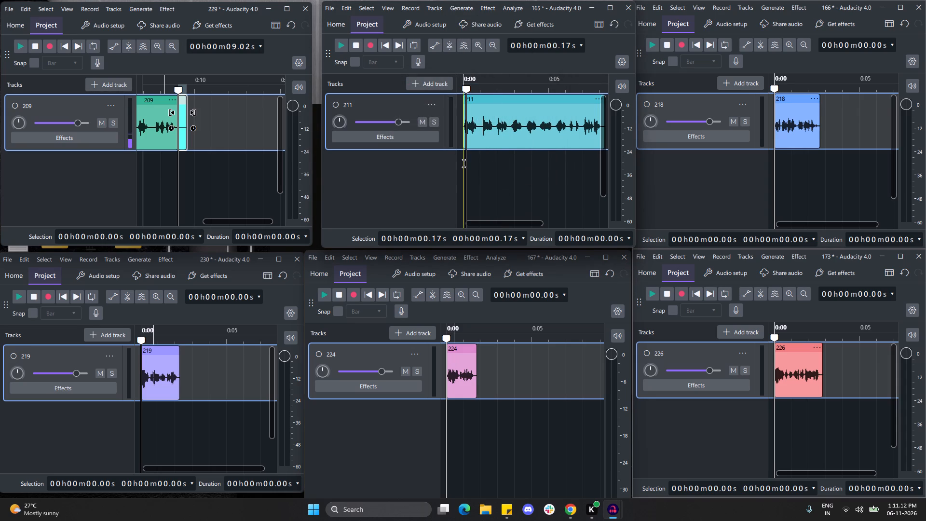
{"action": "left_click", "coordinate": [463, 164]}
{"action": "left_click_drag", "start_coordinate": [462, 93], "coordinate": [458, 93]}
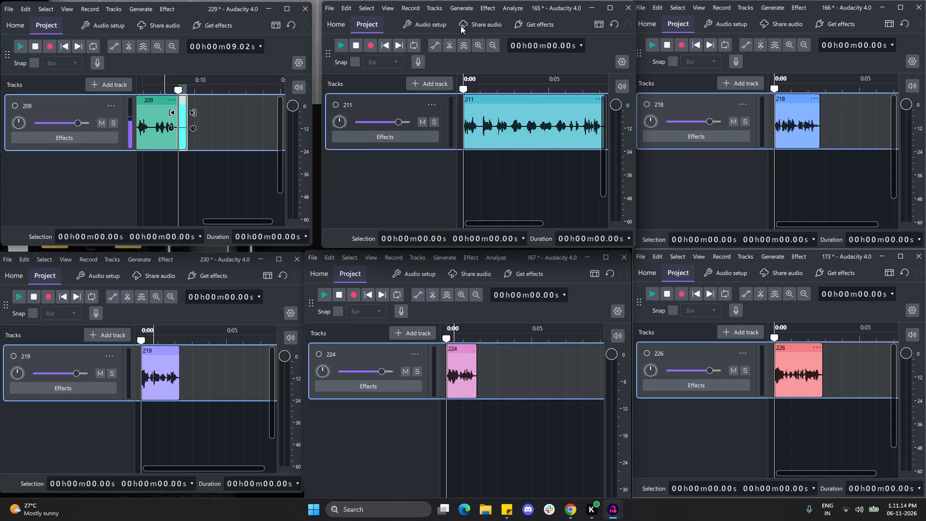
{"action": "left_click", "coordinate": [461, 9]}
{"action": "left_click", "coordinate": [491, 91]}
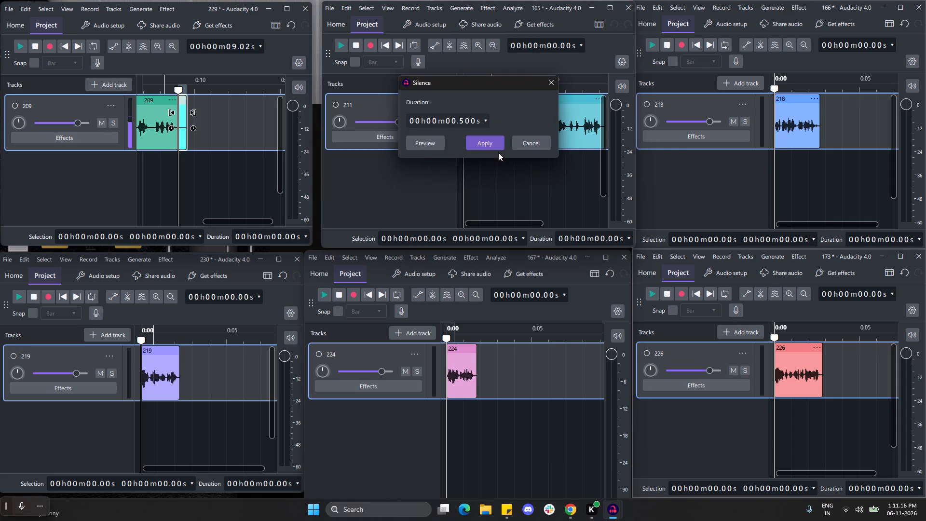
{"action": "left_click", "coordinate": [490, 142]}
{"action": "scroll", "coordinate": [564, 159], "scroll_direction": "left", "scroll_amount": 2}
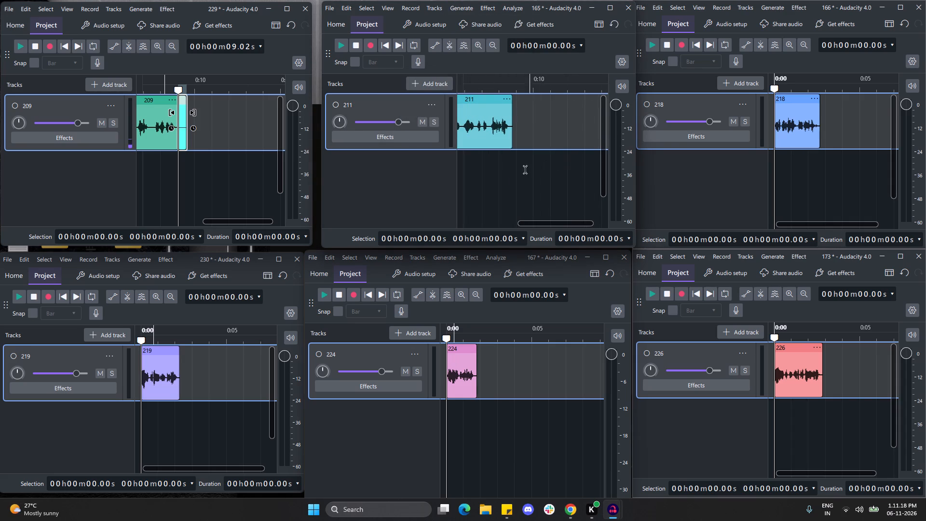
{"action": "left_click", "coordinate": [514, 167]}
{"action": "left_click", "coordinate": [475, 11]}
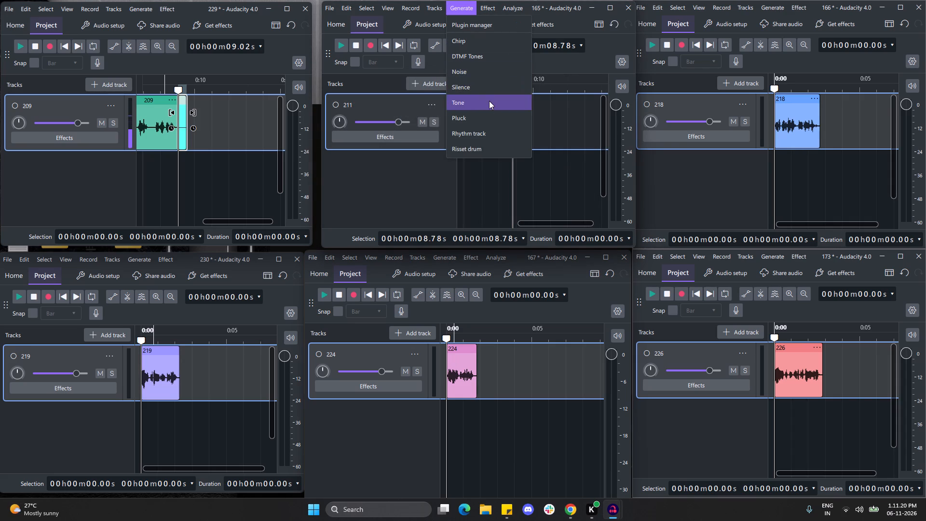
{"action": "left_click", "coordinate": [486, 87]}
{"action": "left_click", "coordinate": [493, 145]}
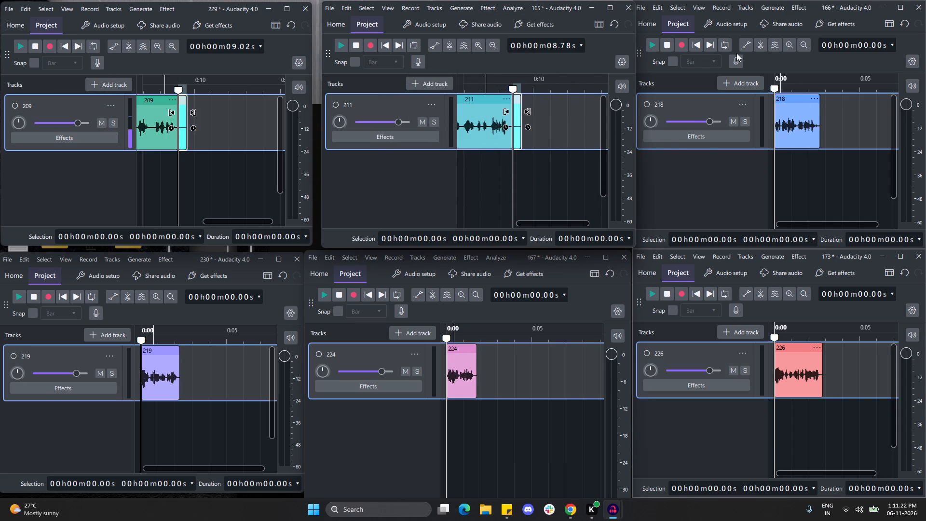
Generate 0.5 s of silence at both ends of clip 218 in project 166, returning the playhead to the start.
{"action": "left_click", "coordinate": [769, 10]}
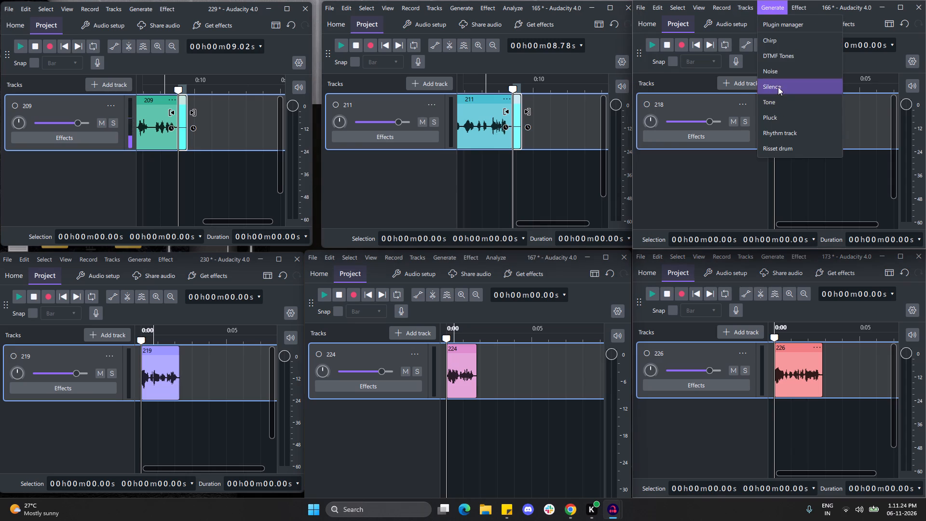
{"action": "left_click", "coordinate": [778, 87]}
{"action": "left_click", "coordinate": [785, 143]}
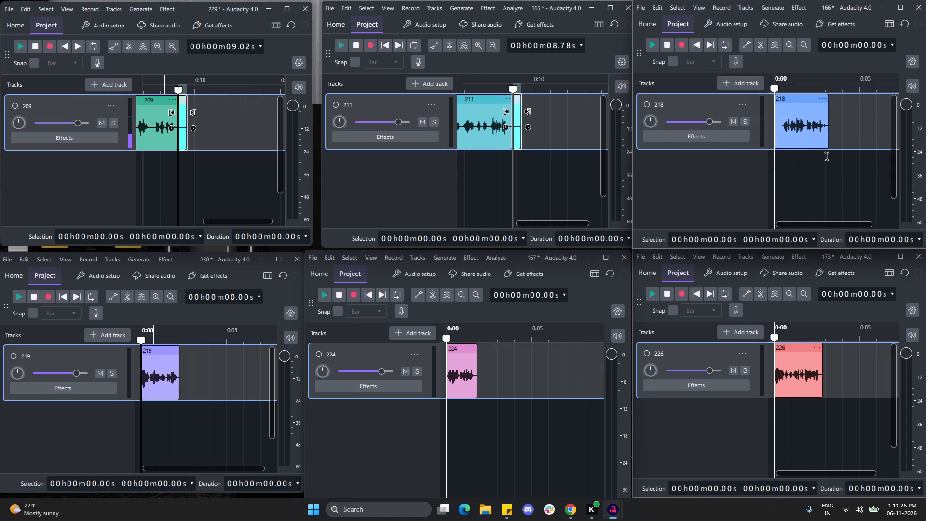
{"action": "left_click", "coordinate": [827, 157]}
{"action": "left_click", "coordinate": [763, 6]}
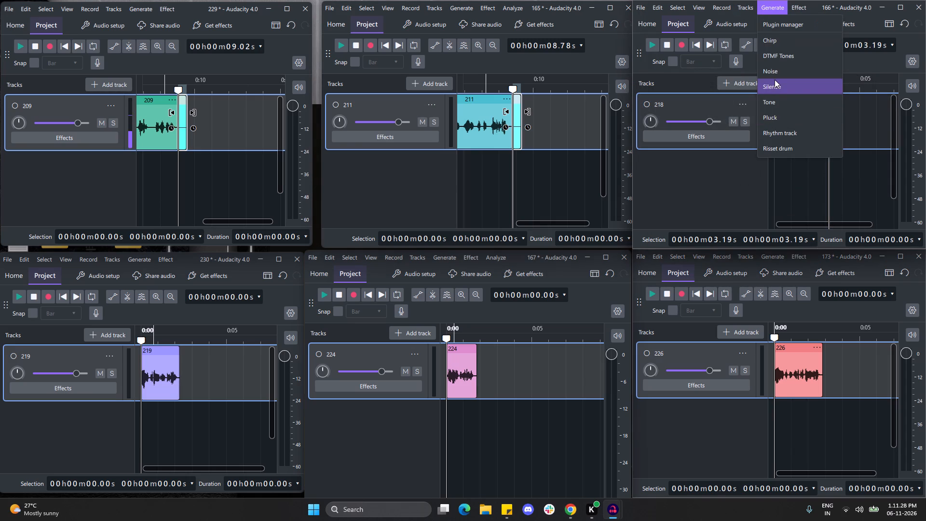
{"action": "left_click", "coordinate": [775, 91]}
{"action": "left_click", "coordinate": [793, 147]}
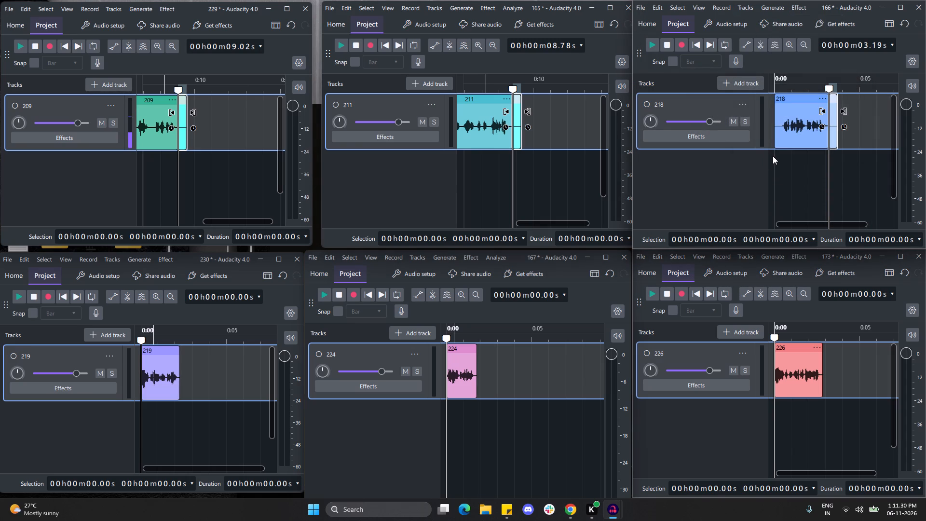
{"action": "left_click", "coordinate": [775, 155]}
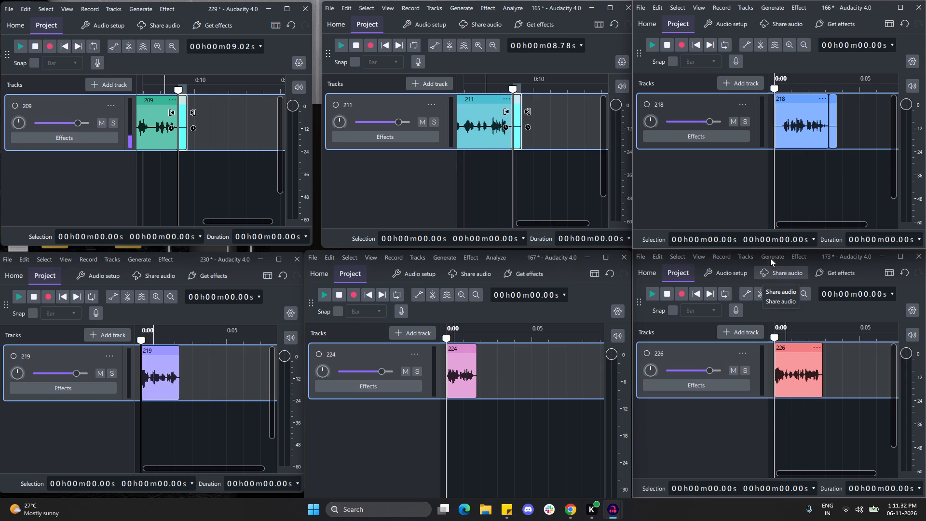
Generate 0.5 s of silence at both ends of clip 226 in project 173, returning the playhead to the start.
{"action": "left_click", "coordinate": [770, 257]}
{"action": "left_click", "coordinate": [782, 341]}
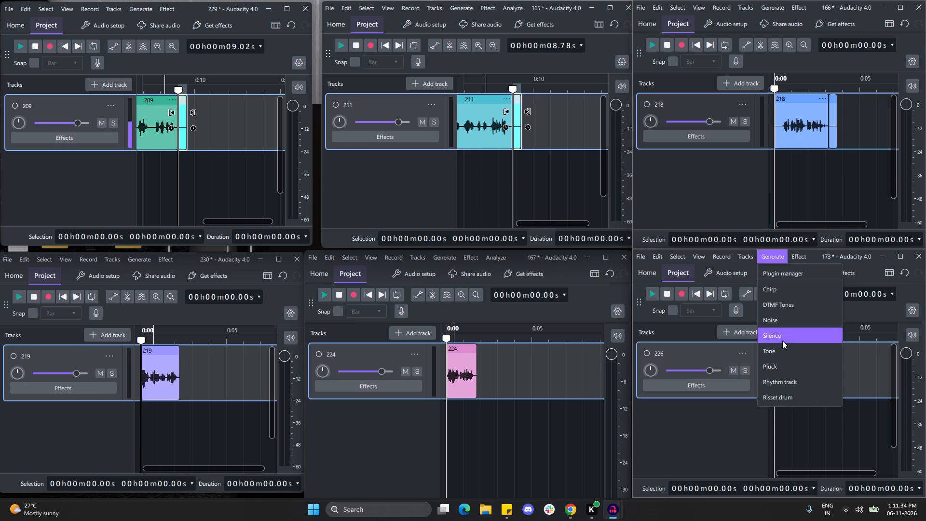
{"action": "left_click", "coordinate": [792, 396]}
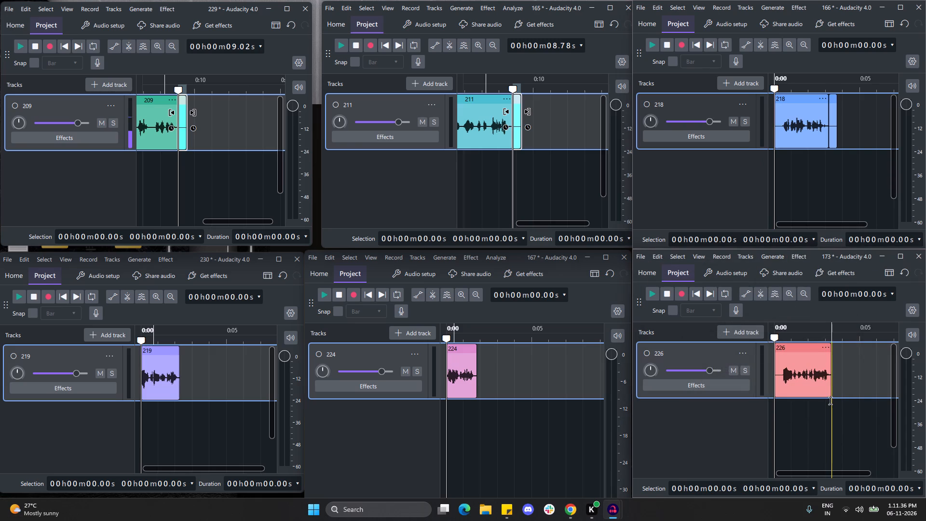
{"action": "left_click", "coordinate": [831, 401]}
{"action": "left_click", "coordinate": [771, 258]}
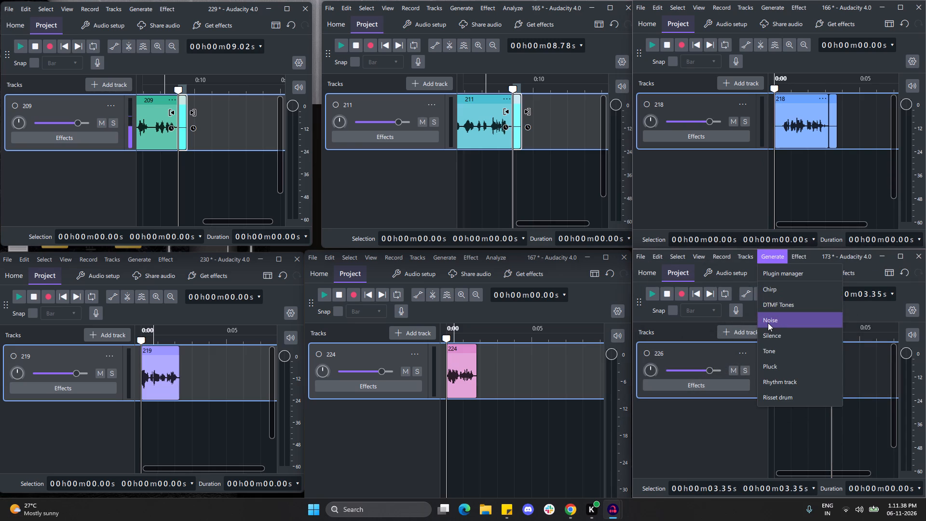
{"action": "left_click", "coordinate": [772, 332]}
{"action": "left_click", "coordinate": [790, 389]}
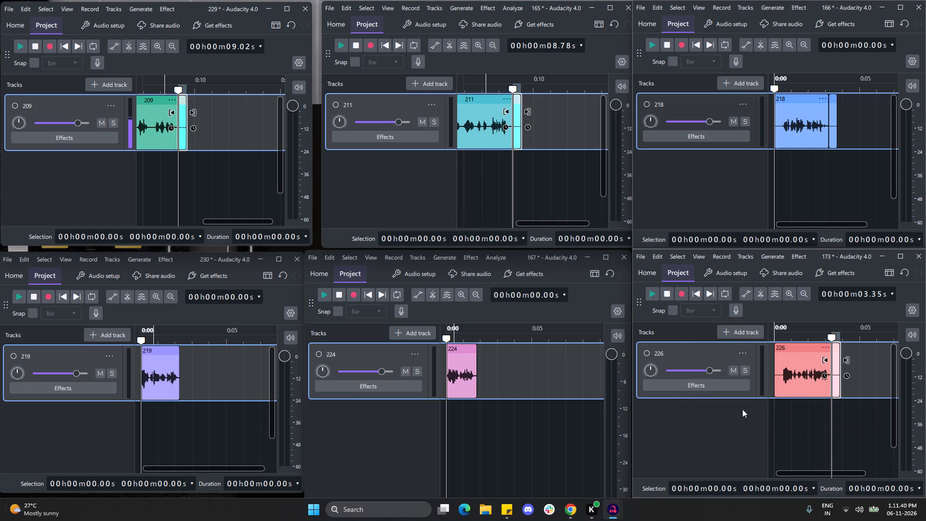
{"action": "left_click", "coordinate": [775, 411]}
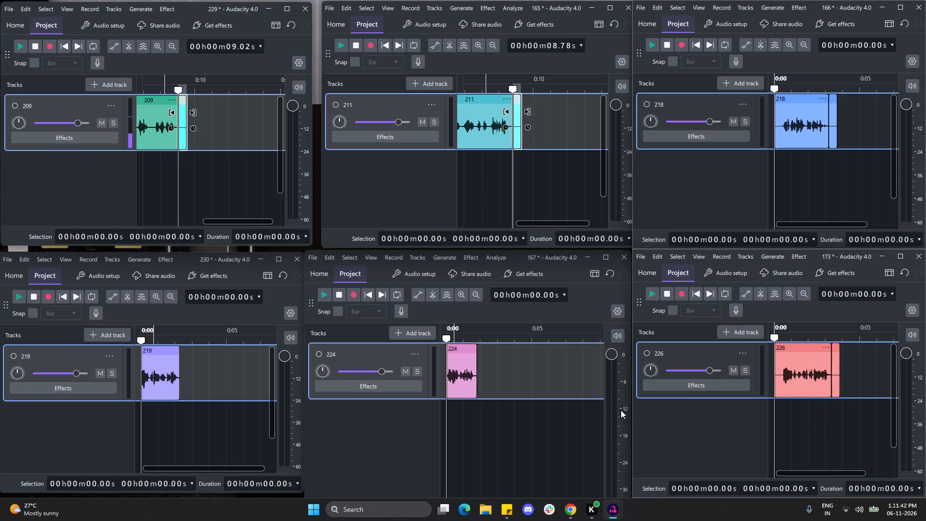
Generate 0.5 s of silence at the start and at the end of clip 224 in project 167.
{"action": "left_click", "coordinate": [449, 258]}
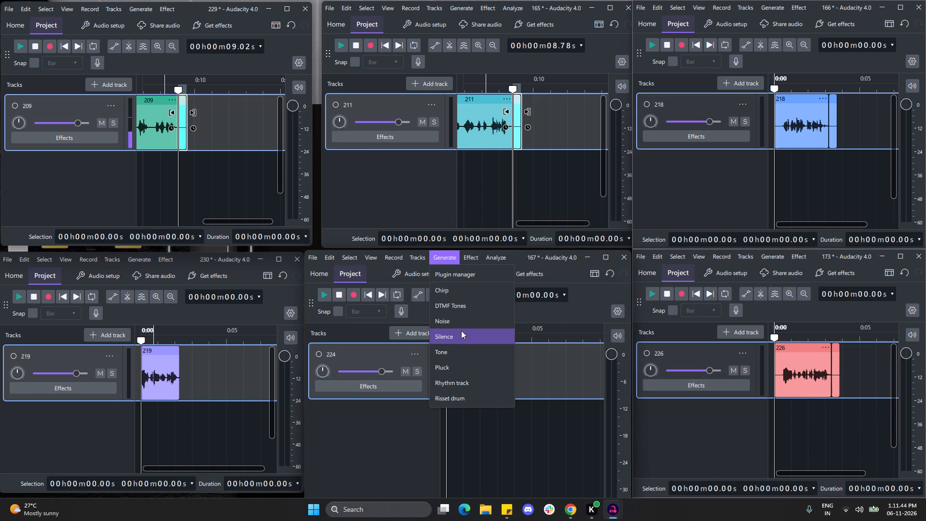
{"action": "left_click", "coordinate": [461, 333]}
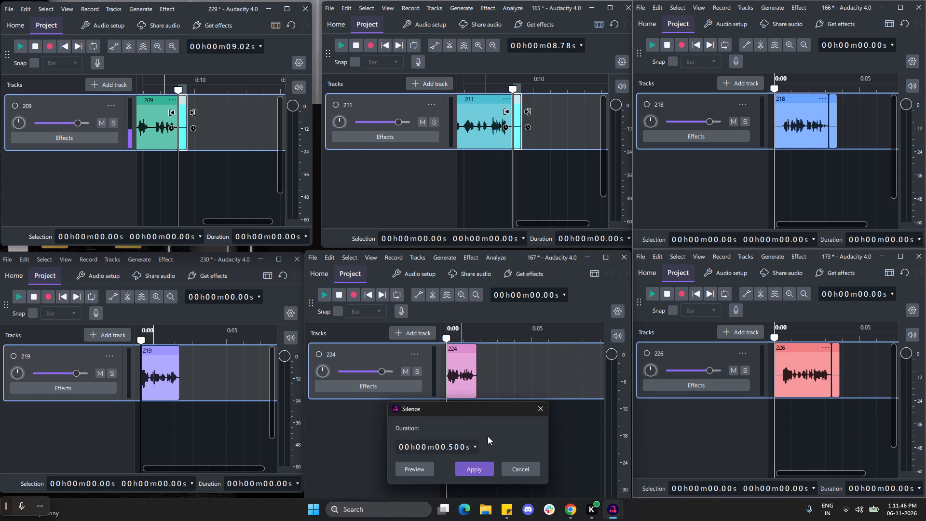
{"action": "left_click", "coordinate": [478, 470]}
{"action": "left_click", "coordinate": [484, 399]}
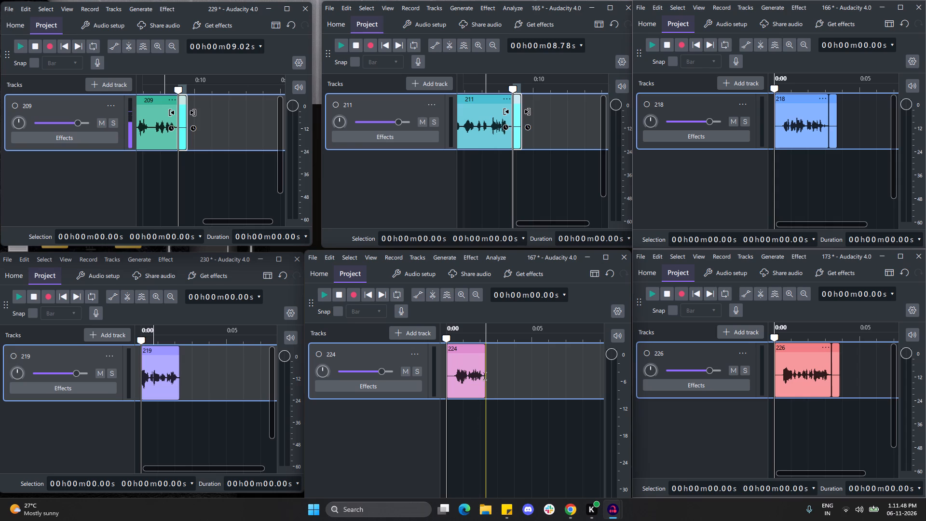
{"action": "left_click", "coordinate": [484, 414]}
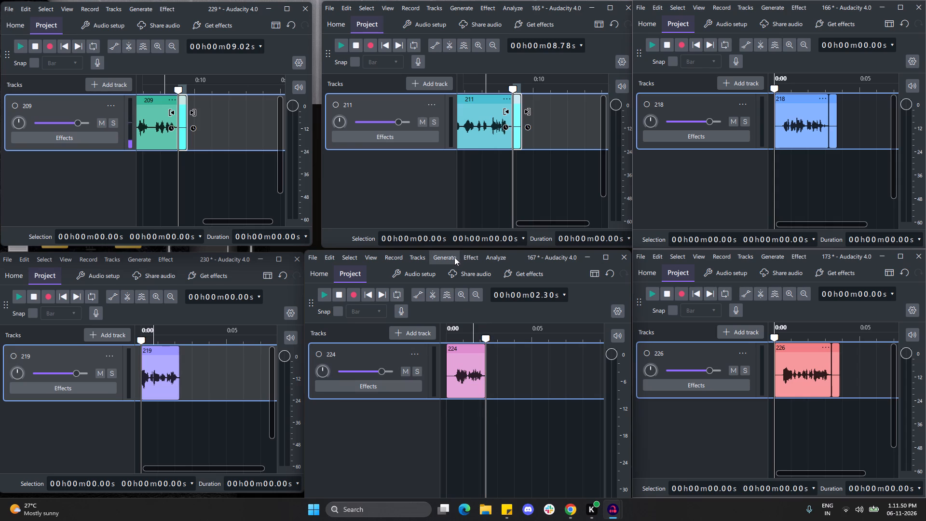
{"action": "left_click", "coordinate": [453, 257]}
{"action": "left_click", "coordinate": [477, 331]}
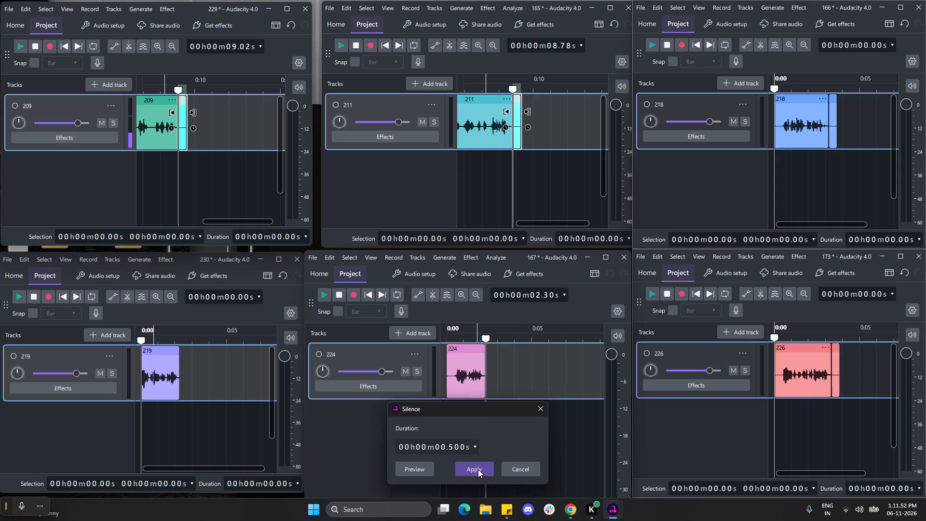
{"action": "left_click", "coordinate": [478, 469]}
Generate 0.5 s of silence at both ends of clip 219 in project 230, returning the playhead to the start.
{"action": "left_click", "coordinate": [143, 259]}
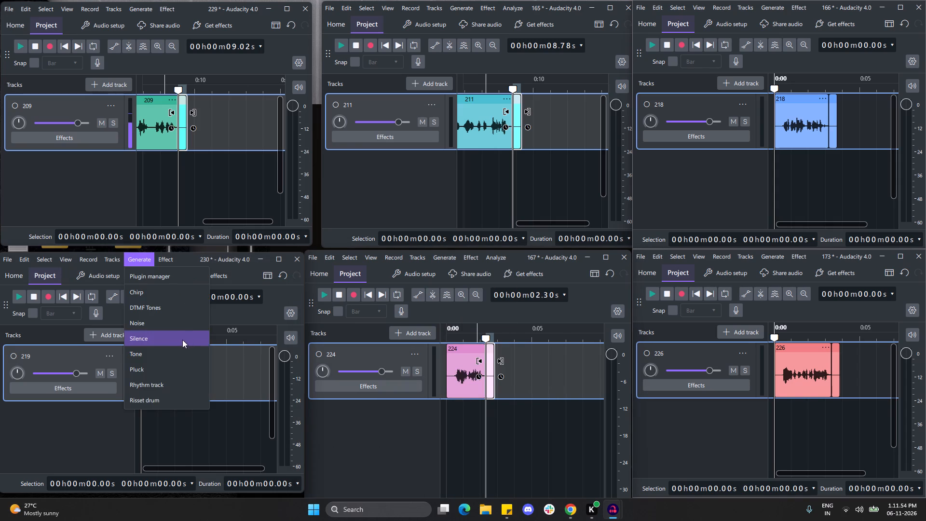
{"action": "left_click", "coordinate": [176, 338]}
{"action": "left_click", "coordinate": [153, 395]}
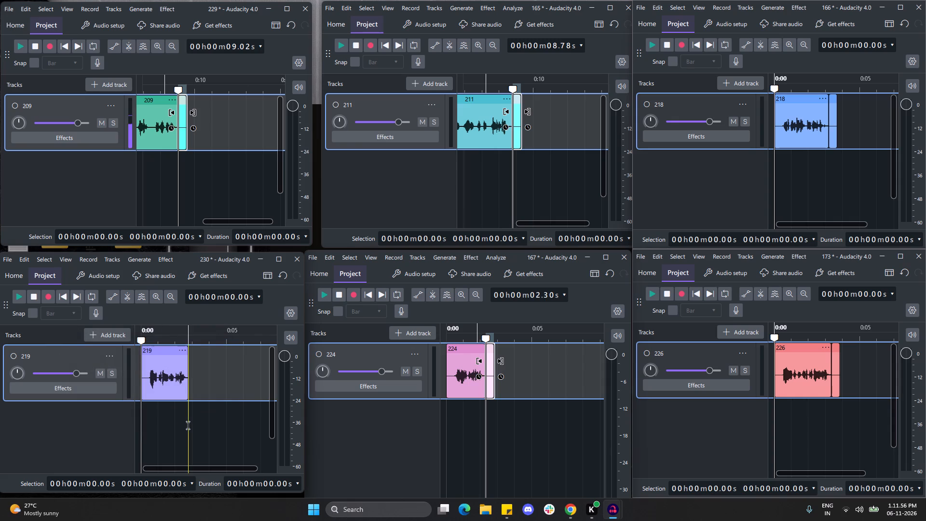
{"action": "left_click", "coordinate": [188, 425]}
{"action": "left_click", "coordinate": [141, 261]}
{"action": "left_click", "coordinate": [158, 338]}
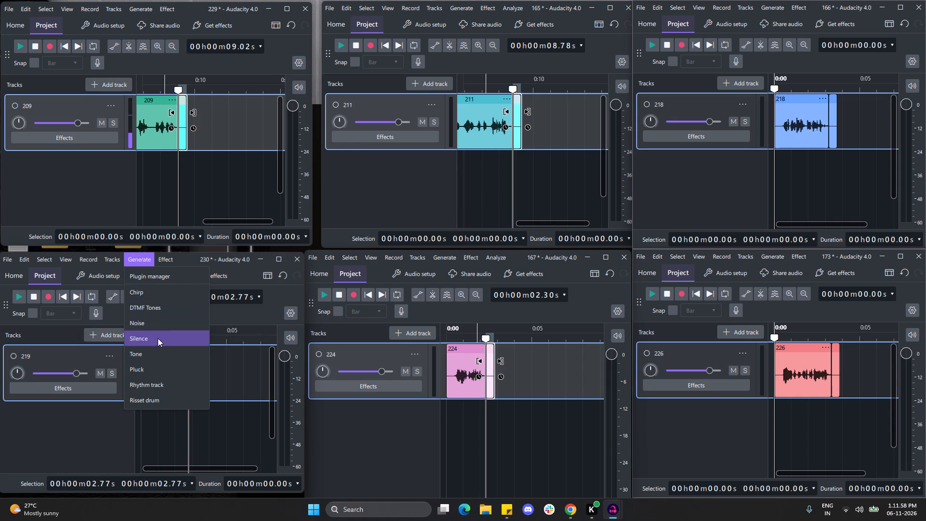
{"action": "left_click", "coordinate": [158, 391]}
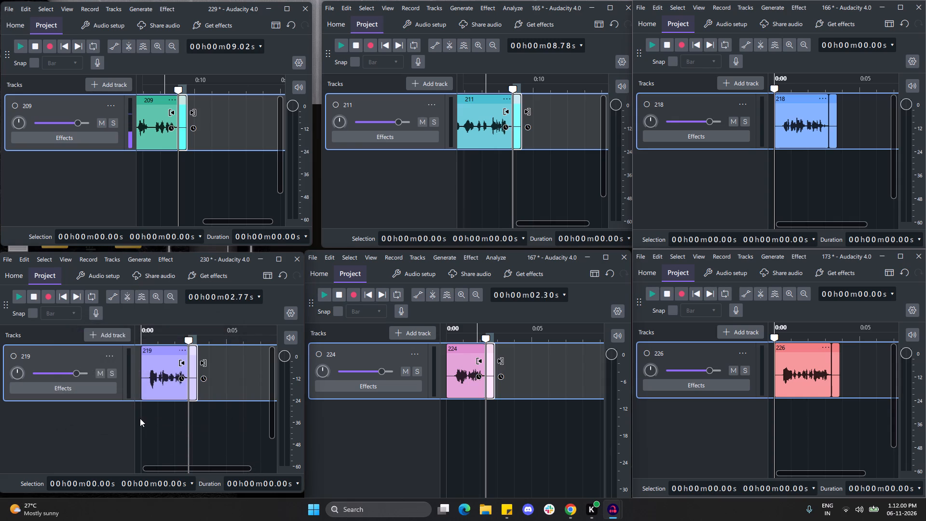
{"action": "left_click", "coordinate": [142, 419]}
Return the playhead to the start of the timeline in projects 167, 165 and 229, clearing the silence selections.
{"action": "left_click", "coordinate": [447, 412]}
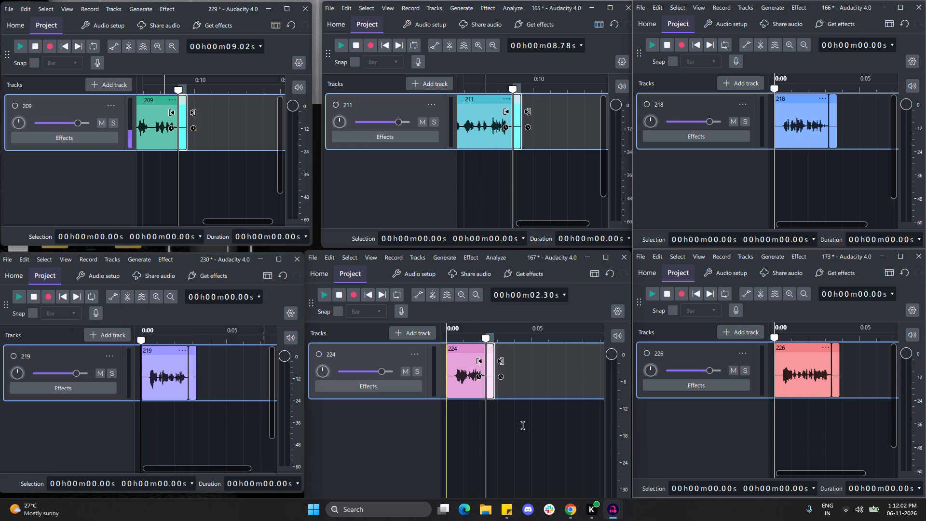
{"action": "scroll", "coordinate": [508, 169], "scroll_direction": "right", "scroll_amount": 2}
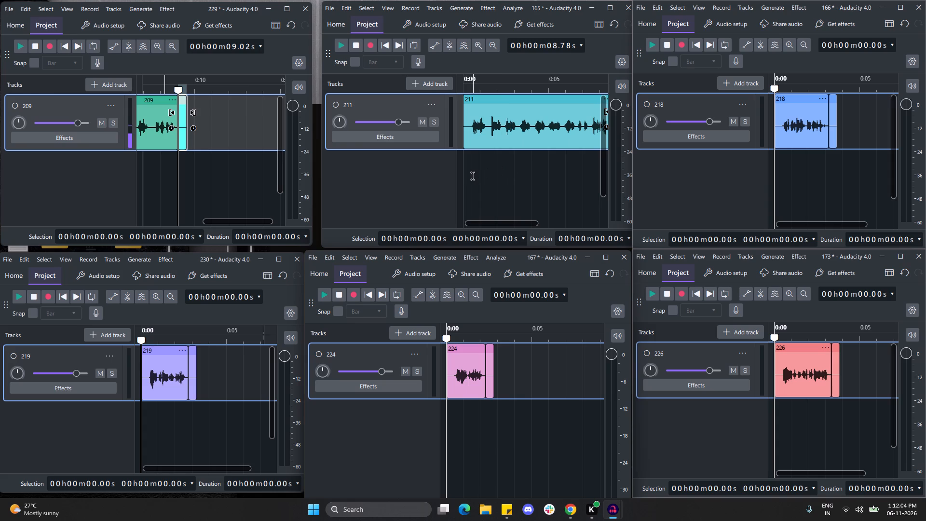
{"action": "left_click", "coordinate": [465, 173]}
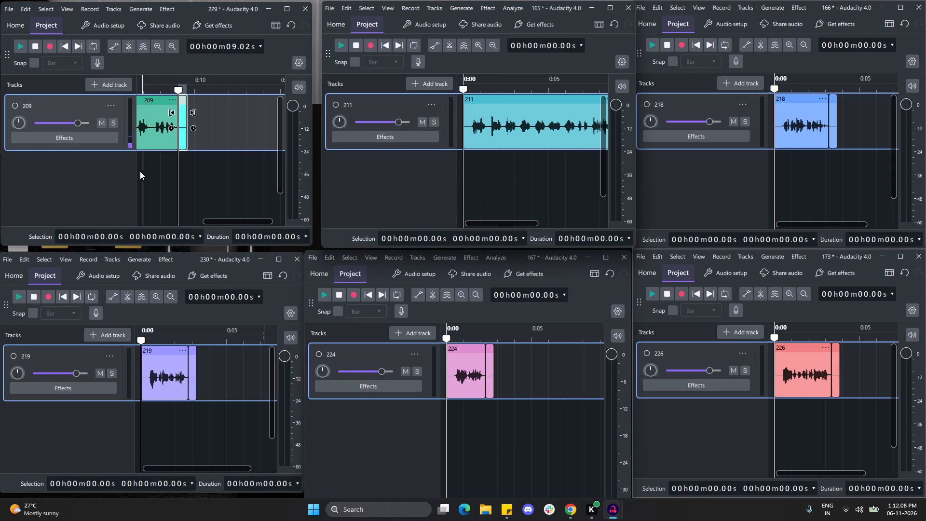
{"action": "scroll", "coordinate": [136, 163], "scroll_direction": "right", "scroll_amount": 2}
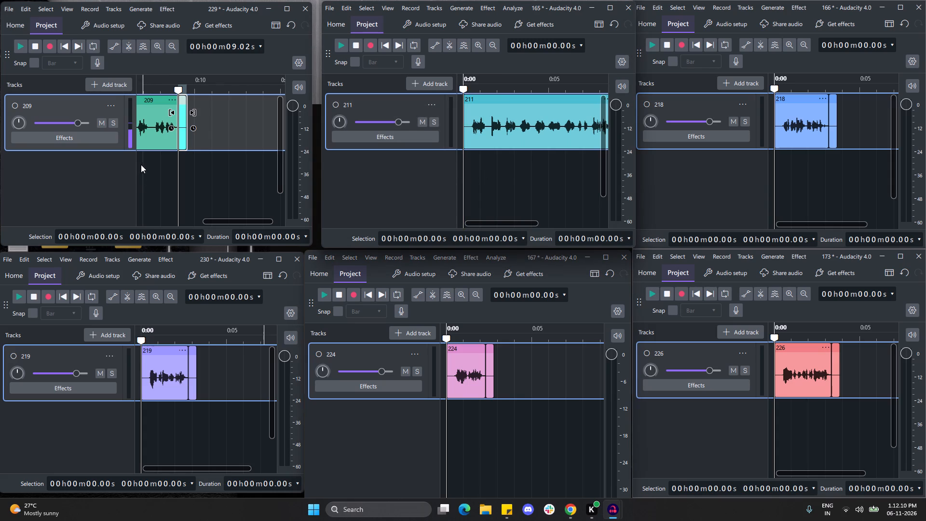
{"action": "scroll", "coordinate": [150, 167], "scroll_direction": "right", "scroll_amount": 1}
{"action": "left_click", "coordinate": [144, 166]}
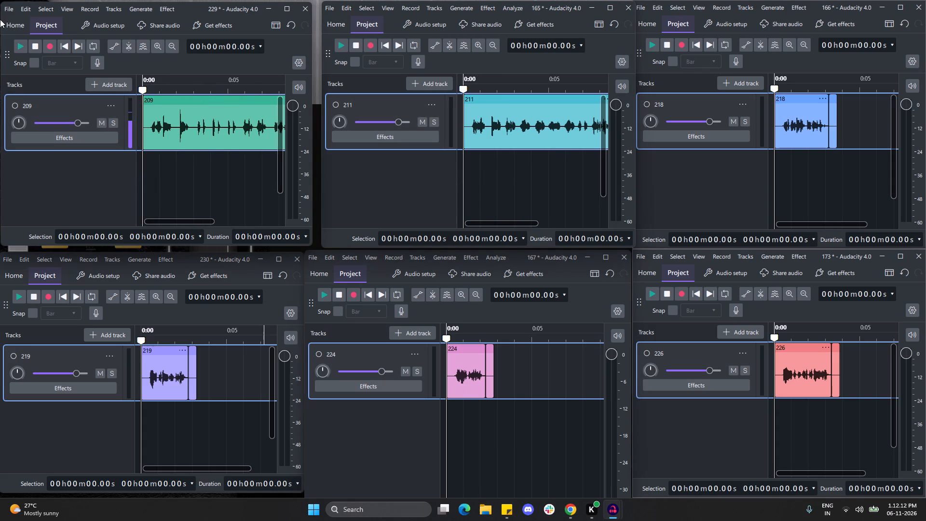
Export the padded clip 209 from project 229 as a WAV named Ta_sp_1_209 in the batch 2 folder.
{"action": "left_click", "coordinate": [6, 13]}
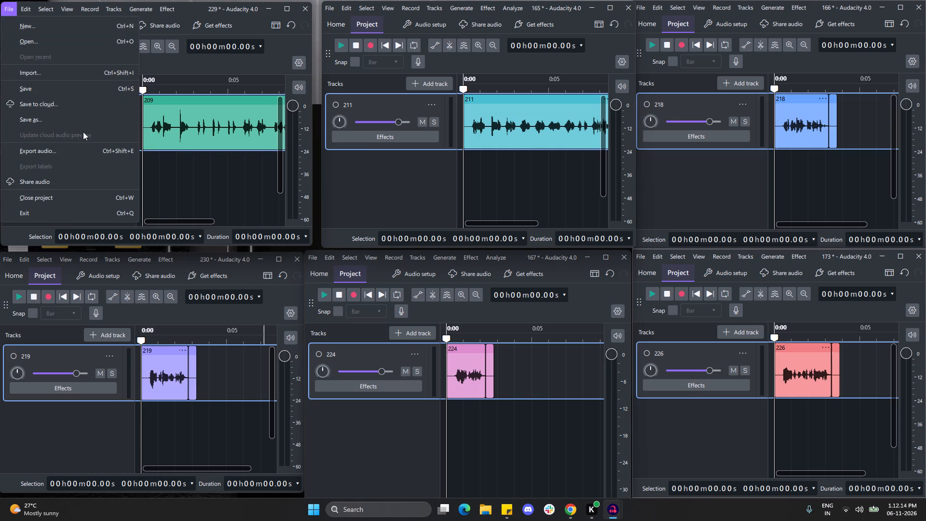
{"action": "left_click", "coordinate": [53, 150]}
{"action": "left_click", "coordinate": [116, 79], "text": "ctrl"}
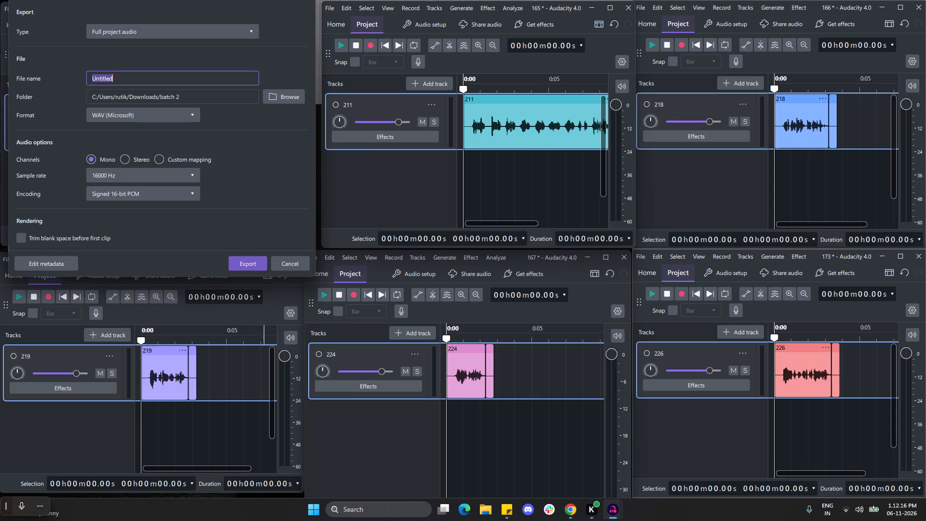
{"action": "key", "text": "ctrl+a"}
{"action": "key", "text": "ctrl+v"}
{"action": "key", "text": "ctrl+a"}
{"action": "key", "text": "ctrl+v"}
{"action": "type", "text": "20"}
{"action": "key", "text": "9"}
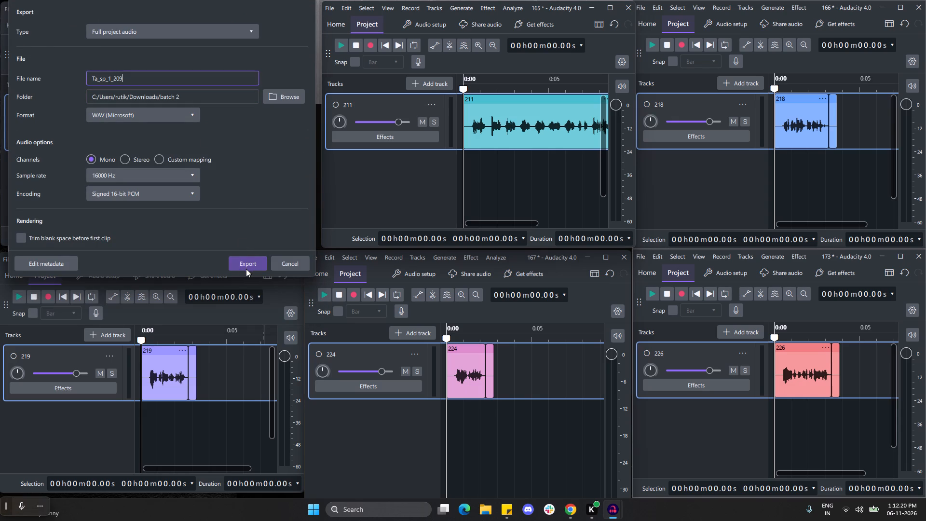
{"action": "left_click", "coordinate": [247, 266]}
Export the padded clip 211 from project 165 as a WAV named Ta_sp_1_211 in the batch 2 folder.
{"action": "left_click", "coordinate": [331, 7]}
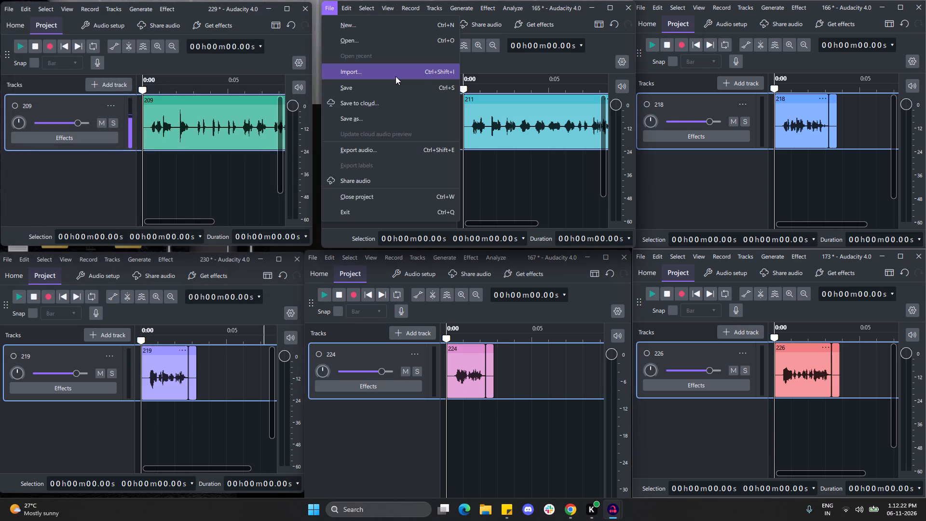
{"action": "left_click", "coordinate": [372, 154]}
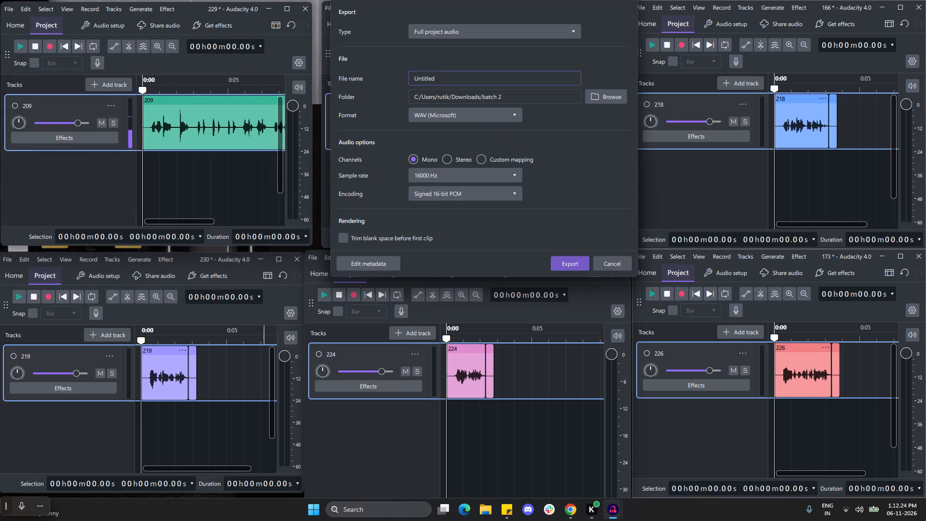
{"action": "left_click", "coordinate": [460, 79], "text": "ctrl"}
{"action": "key", "text": "ctrl+a"}
{"action": "key", "text": "ctrl+v"}
{"action": "type", "text": "21"}
{"action": "key", "text": "1"}
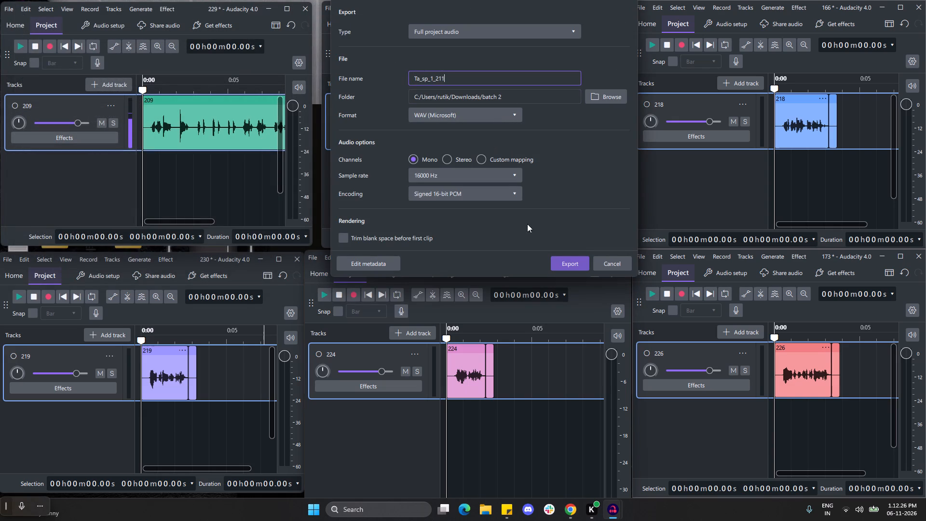
{"action": "left_click", "coordinate": [575, 261]}
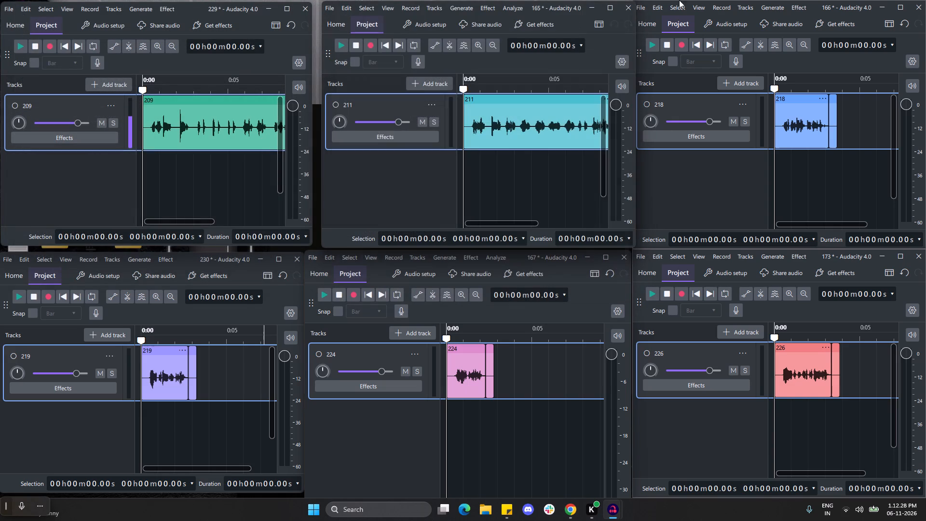
Export the padded clip 218 from project 166 as a WAV named Ta_sp_1_218 in the batch 2 folder.
{"action": "left_click", "coordinate": [641, 11]}
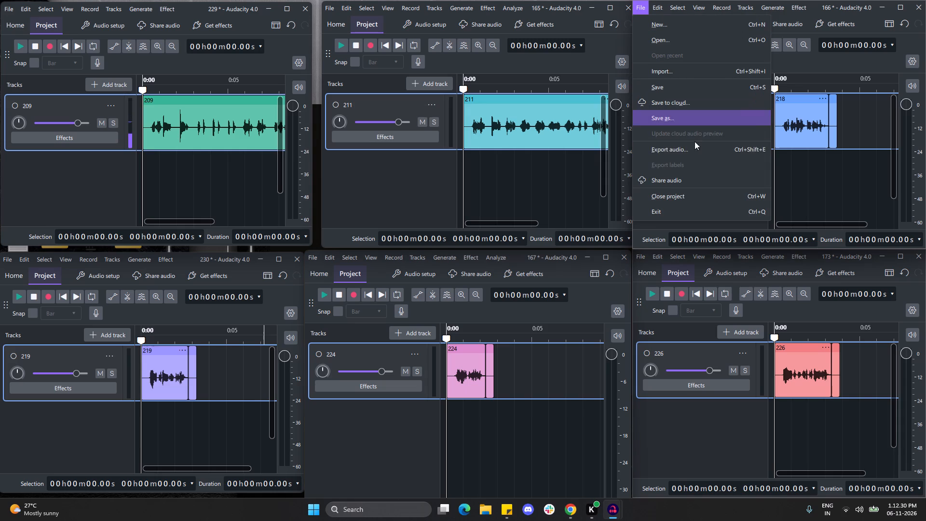
{"action": "left_click", "coordinate": [695, 151]}
{"action": "left_click", "coordinate": [746, 78], "text": "ctrl"}
{"action": "key", "text": "ctrl+a"}
{"action": "key", "text": "ctrl+v"}
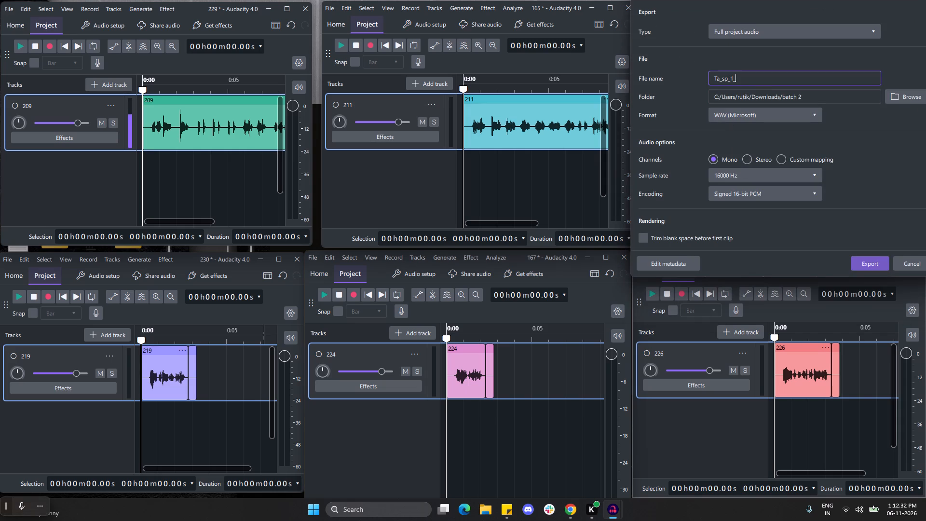
{"action": "type", "text": "21"}
{"action": "key", "text": "8"}
{"action": "left_click", "coordinate": [868, 263]}
Export the padded clip 219 from project 230 as a WAV named Ta_sp_1_216 in the batch 2 folder.
{"action": "left_click", "coordinate": [9, 260]}
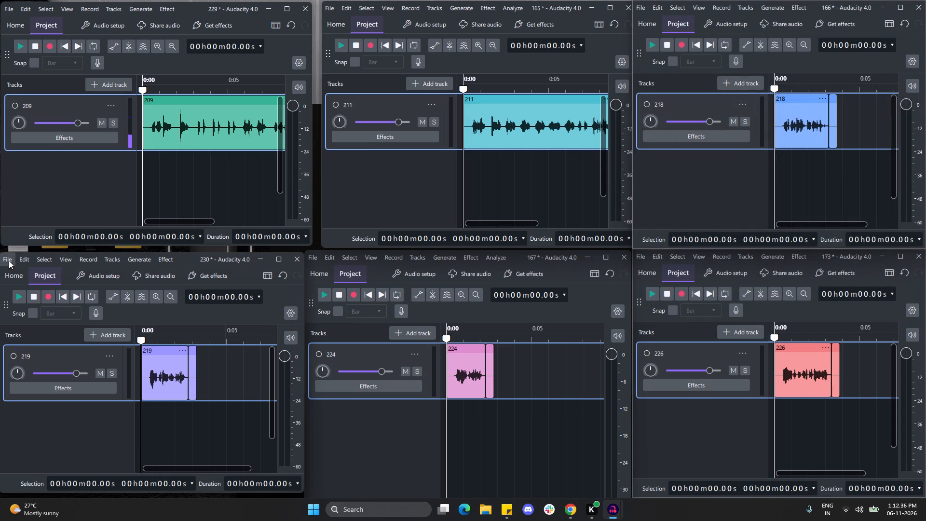
{"action": "left_click", "coordinate": [52, 400]}
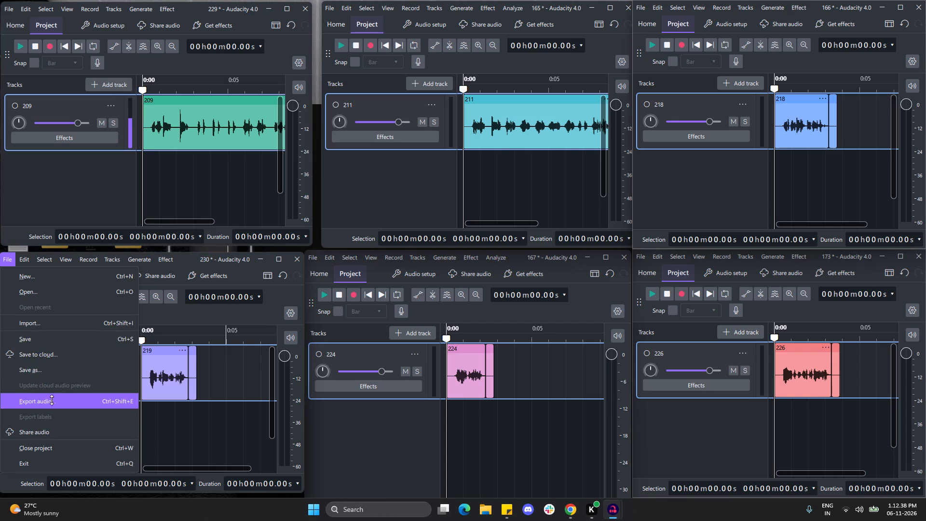
{"action": "left_click", "coordinate": [135, 286]}
{"action": "key", "text": "ctrl+a"}
{"action": "key", "text": "ctrl+v"}
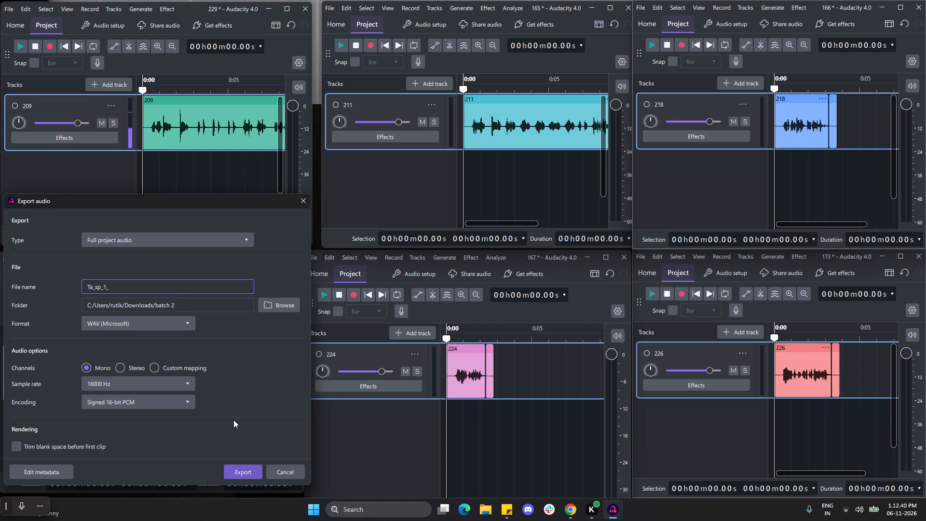
{"action": "type", "text": "21"}
{"action": "key", "text": "6"}
{"action": "left_click", "coordinate": [255, 469]}
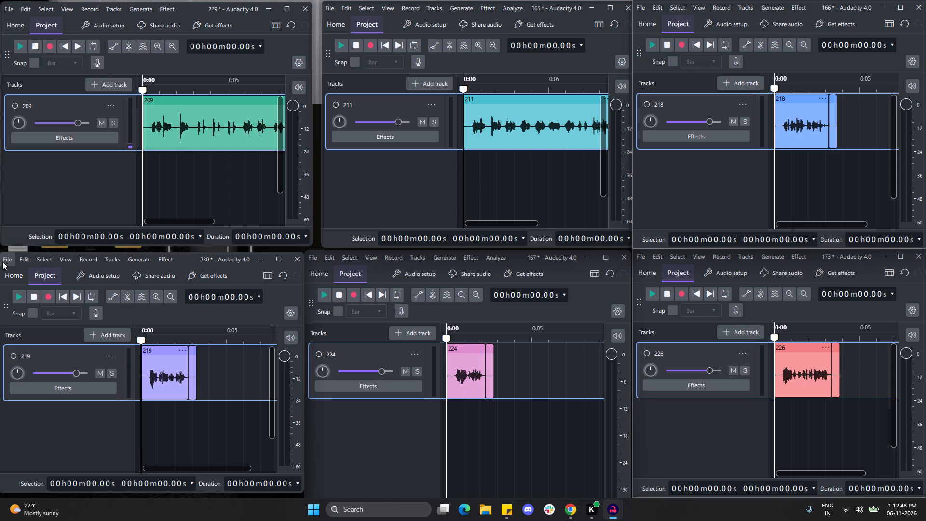
Export the padded clip 224 from project 167 as a WAV named Ta_sp_1_224 in the batch 2 folder.
{"action": "left_click", "coordinate": [309, 261]}
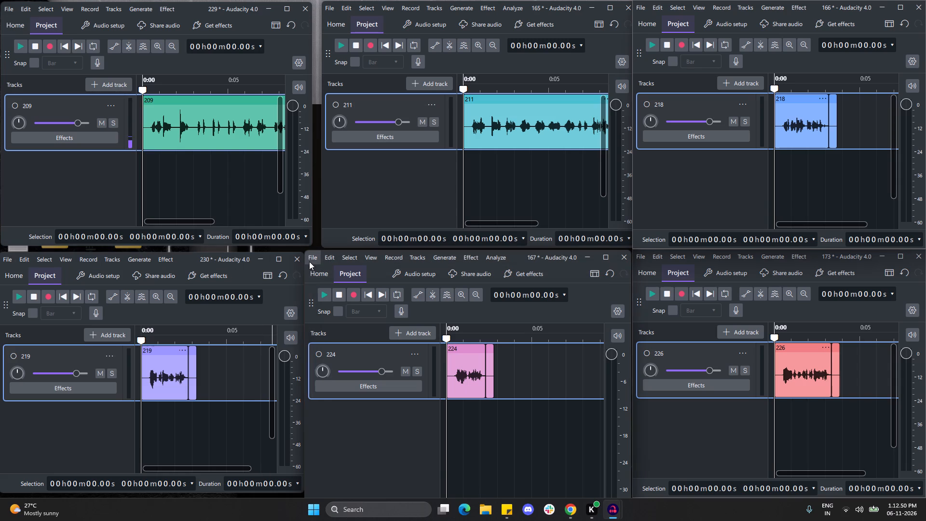
{"action": "left_click", "coordinate": [364, 394]}
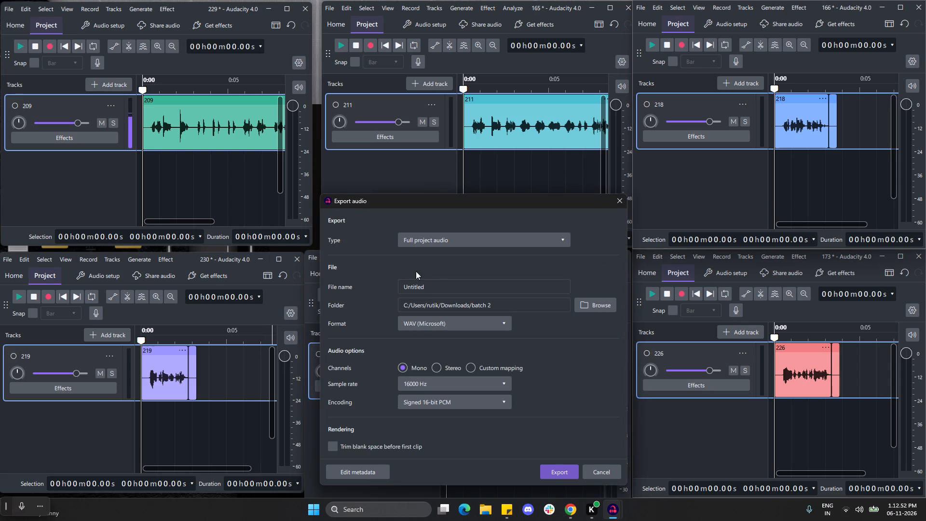
{"action": "left_click", "coordinate": [435, 288], "text": "ctrl"}
{"action": "key", "text": "ctrl+a"}
{"action": "key", "text": "ctrl+v"}
{"action": "type", "text": "224"}
{"action": "left_click", "coordinate": [565, 475]}
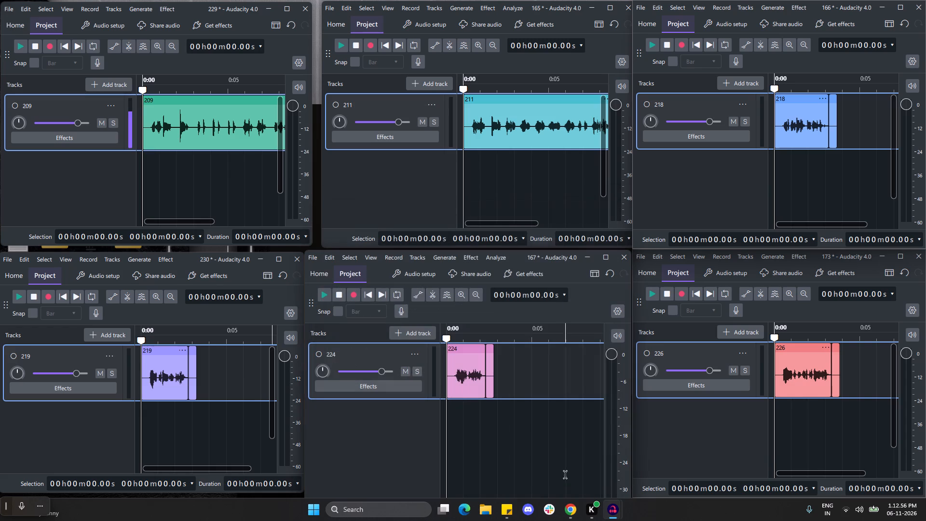
Export the padded clip 226 from project 173 as a WAV named Ta_sp_1_226 in the batch 2 folder.
{"action": "left_click", "coordinate": [639, 258]}
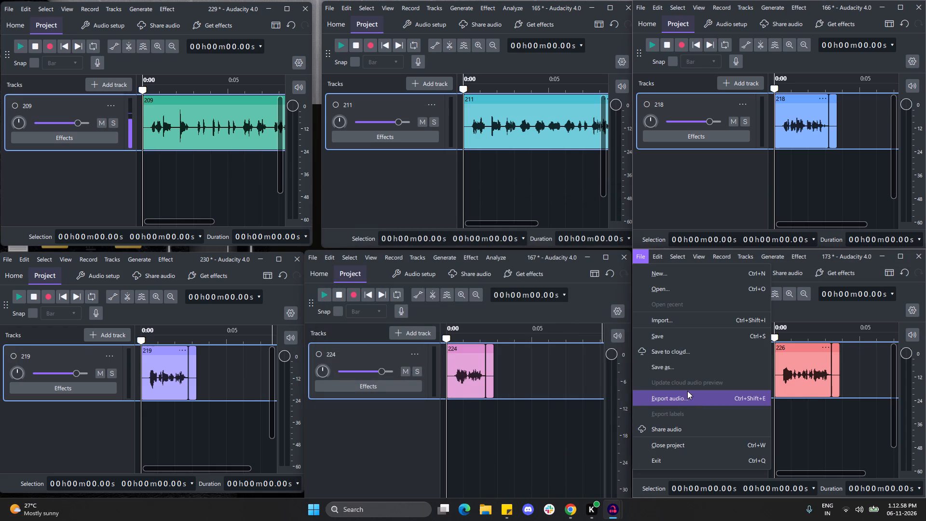
{"action": "left_click", "coordinate": [686, 399]}
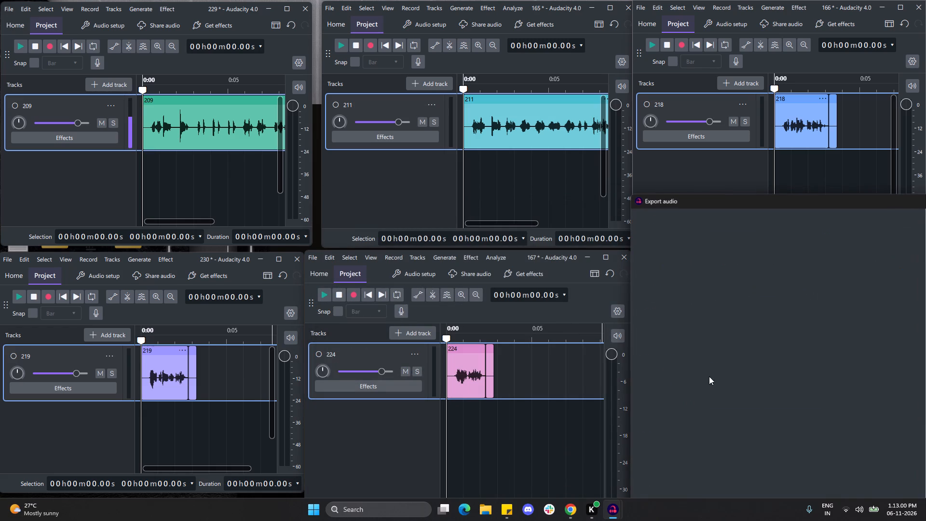
{"action": "left_click", "coordinate": [743, 294]}
{"action": "left_click", "coordinate": [744, 290], "text": "ctrl"}
{"action": "key", "text": "ctrl+a"}
{"action": "key", "text": "ctrl+v"}
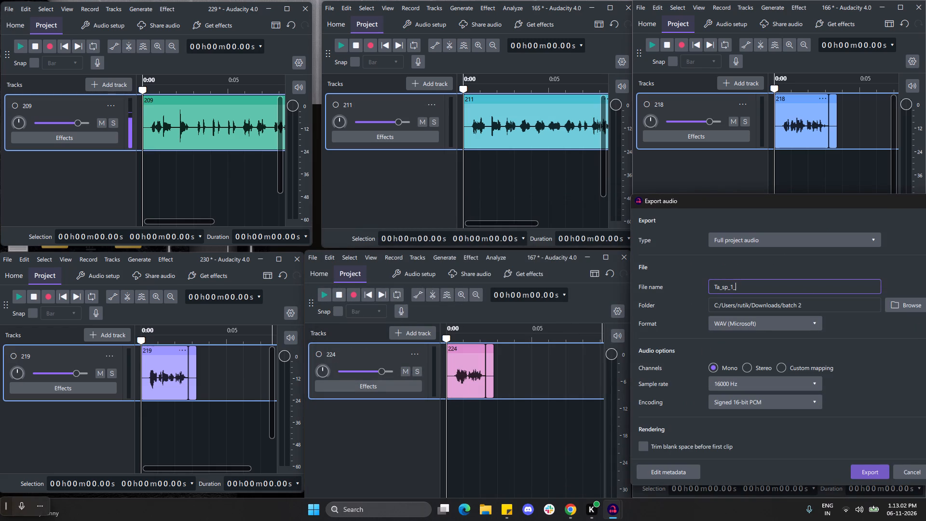
{"action": "type", "text": "226"}
{"action": "left_click", "coordinate": [870, 471]}
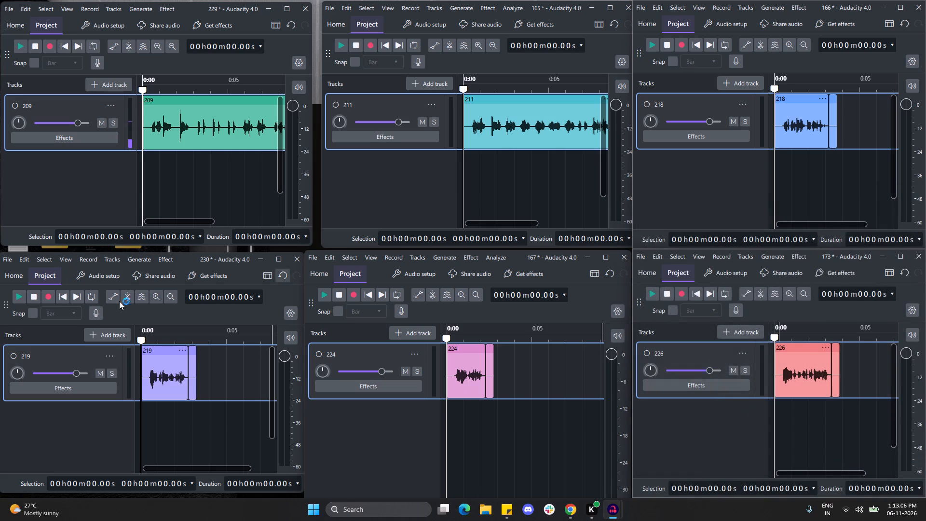
Delete the exported tracks 219, 209, 211, 218, 226 and 224 from the six open projects.
{"action": "left_click", "coordinate": [110, 360]}
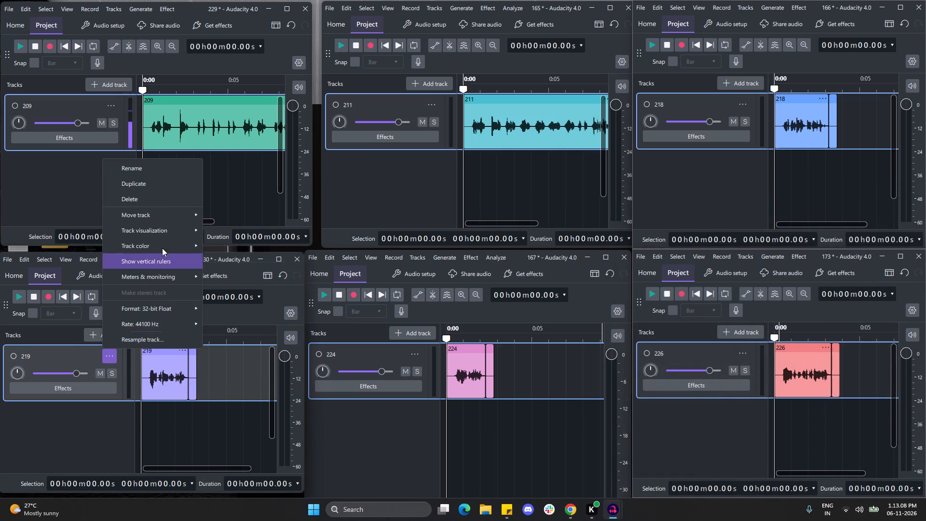
{"action": "left_click", "coordinate": [100, 422]}
{"action": "left_click", "coordinate": [113, 354]}
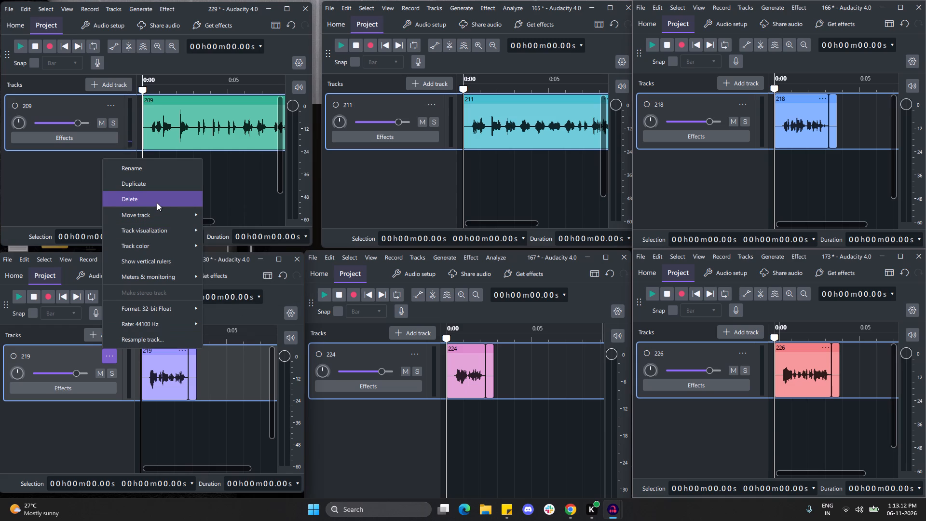
{"action": "left_click", "coordinate": [152, 197]}
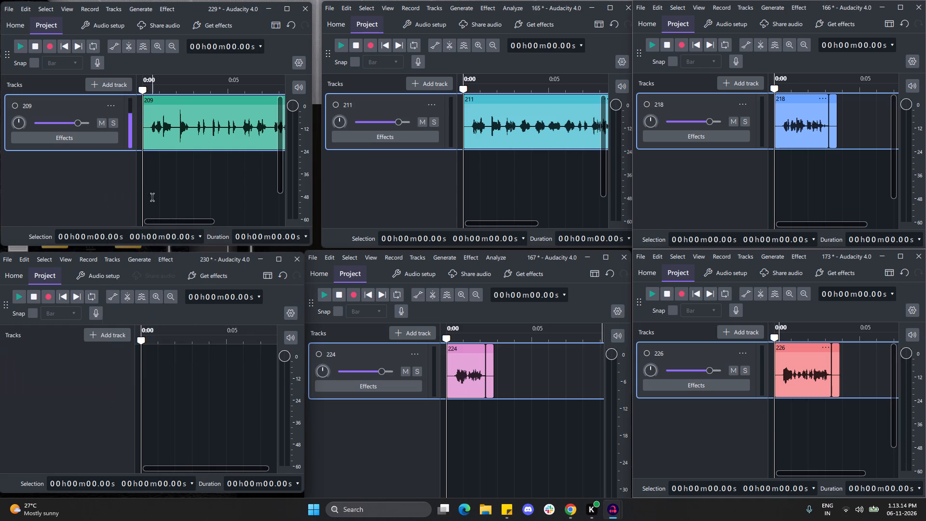
{"action": "left_click", "coordinate": [114, 101]}
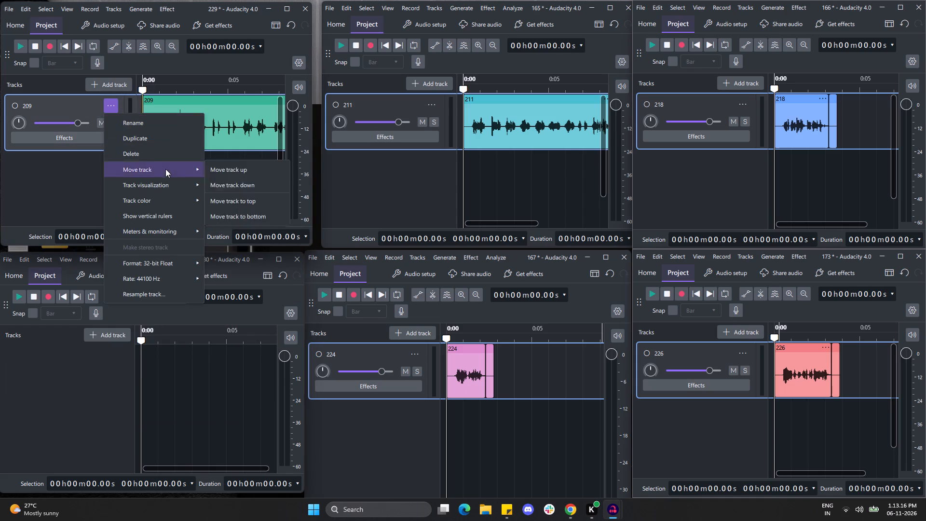
{"action": "left_click", "coordinate": [162, 152]}
{"action": "left_click", "coordinate": [432, 106]}
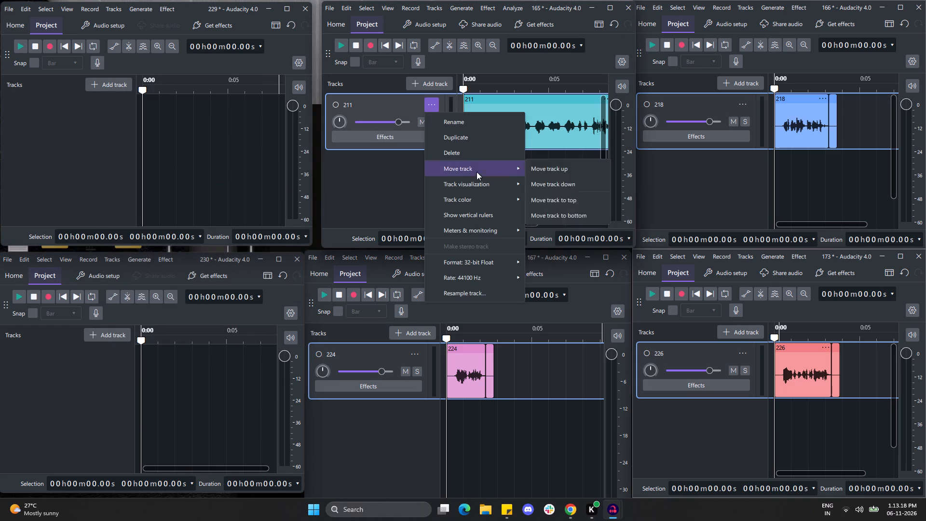
{"action": "left_click", "coordinate": [475, 151]}
{"action": "left_click", "coordinate": [745, 102]}
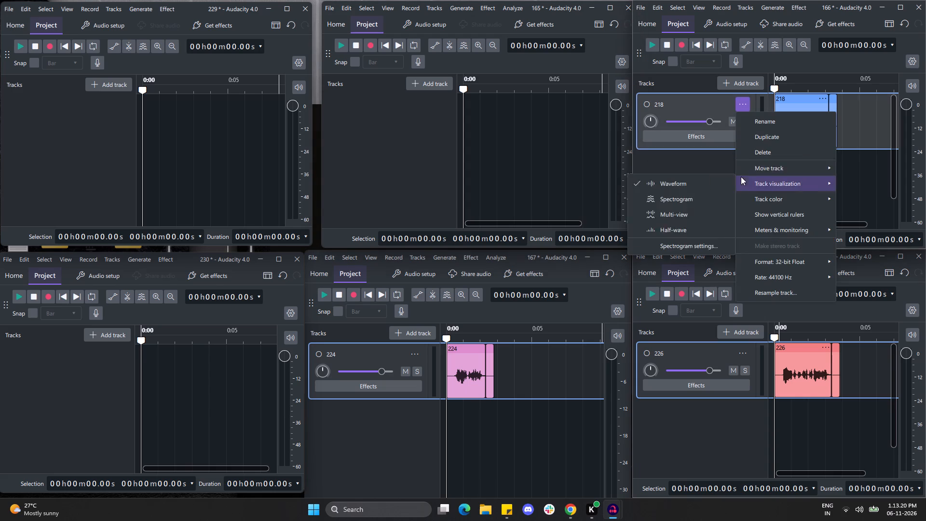
{"action": "left_click", "coordinate": [759, 155]}
{"action": "left_click", "coordinate": [741, 356]}
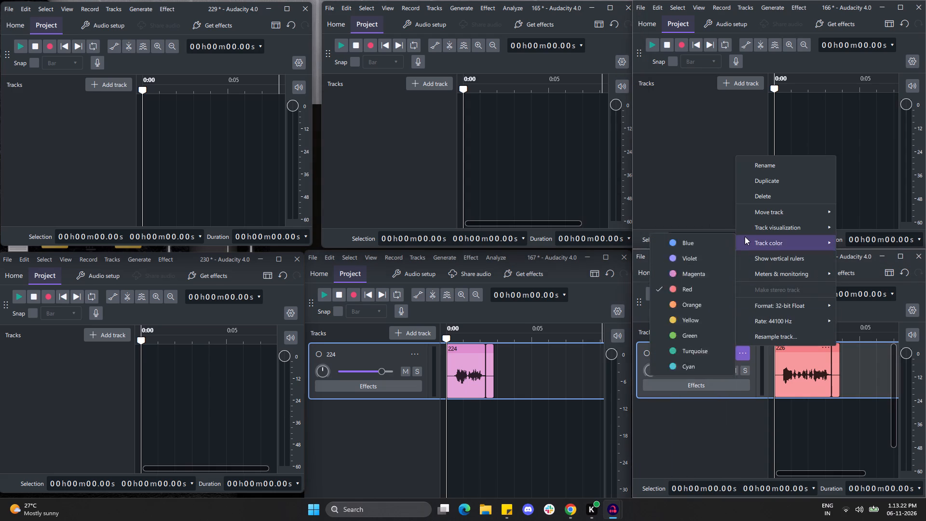
{"action": "left_click", "coordinate": [757, 201]}
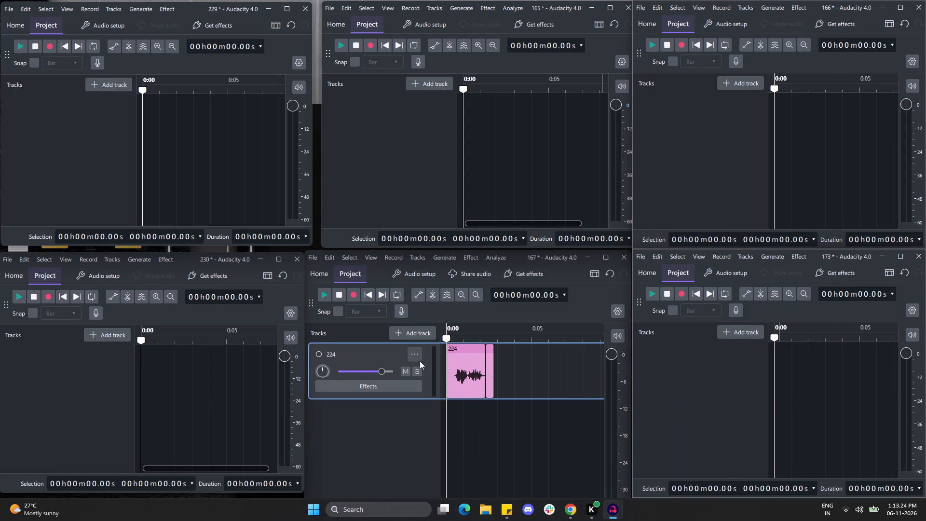
{"action": "left_click", "coordinate": [414, 358]}
{"action": "left_click", "coordinate": [435, 200]}
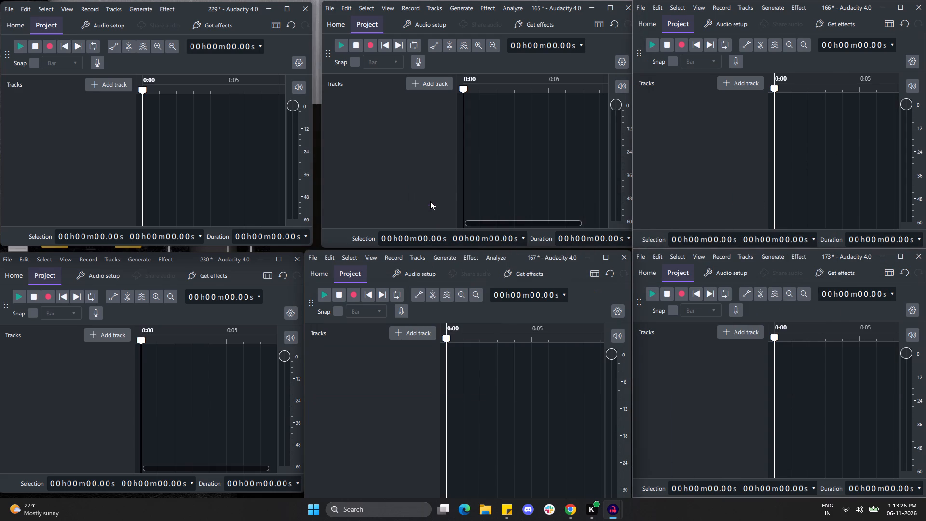
From project 229's import file browser, delete the processed MP3s 209, 211, 218, 219, 224 and 226 from the Tamil Speaker 1 folder.
{"action": "left_click", "coordinate": [4, 12]}
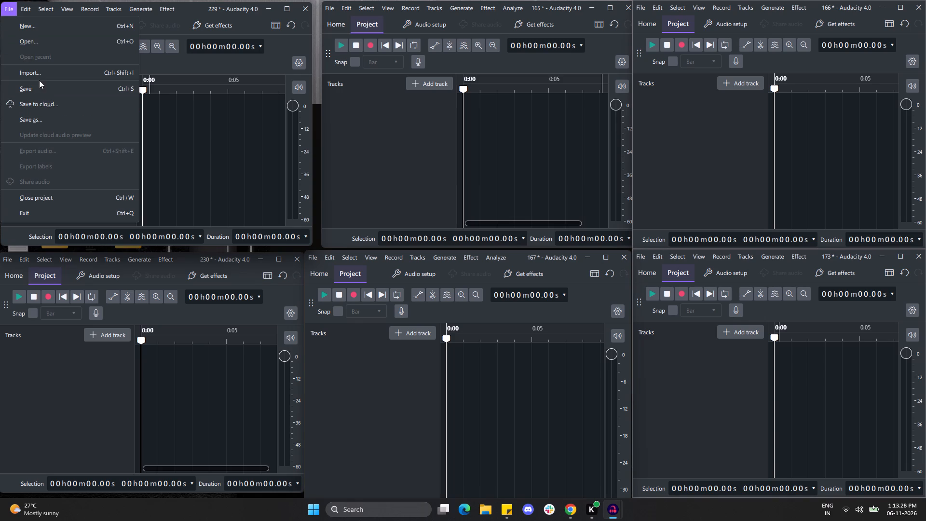
{"action": "left_click", "coordinate": [40, 75]}
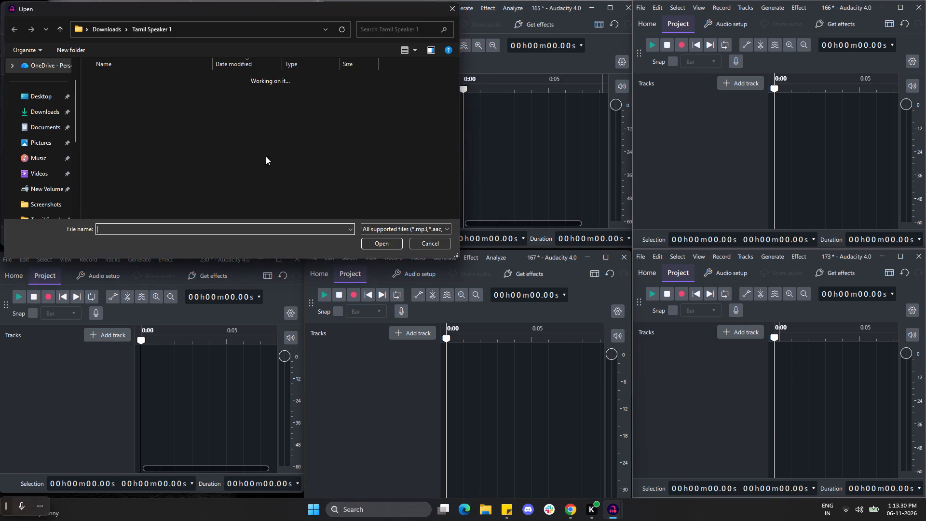
{"action": "left_click_drag", "start_coordinate": [399, 86], "coordinate": [323, 158]}
{"action": "key", "text": "Delete"}
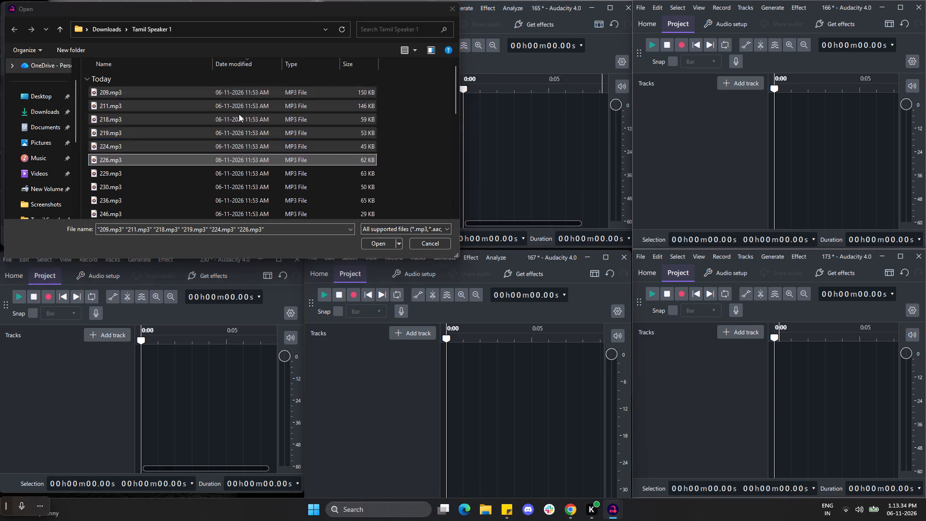
Import 229.mp3 into project 229 and 230.mp3 into project 165 from the Tamil Speaker 1 folder.
{"action": "left_click", "coordinate": [169, 93]}
{"action": "left_click", "coordinate": [373, 239]}
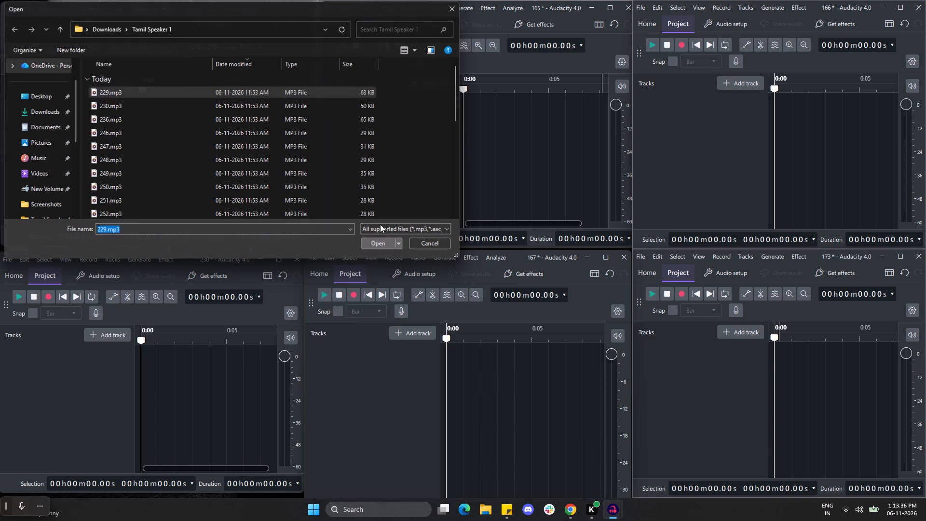
{"action": "left_click", "coordinate": [331, 7]}
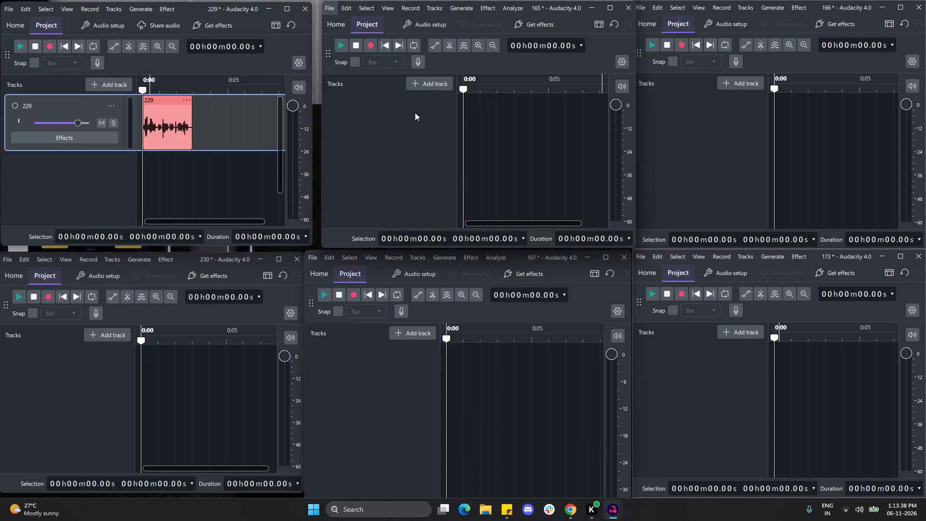
{"action": "left_click", "coordinate": [371, 69]}
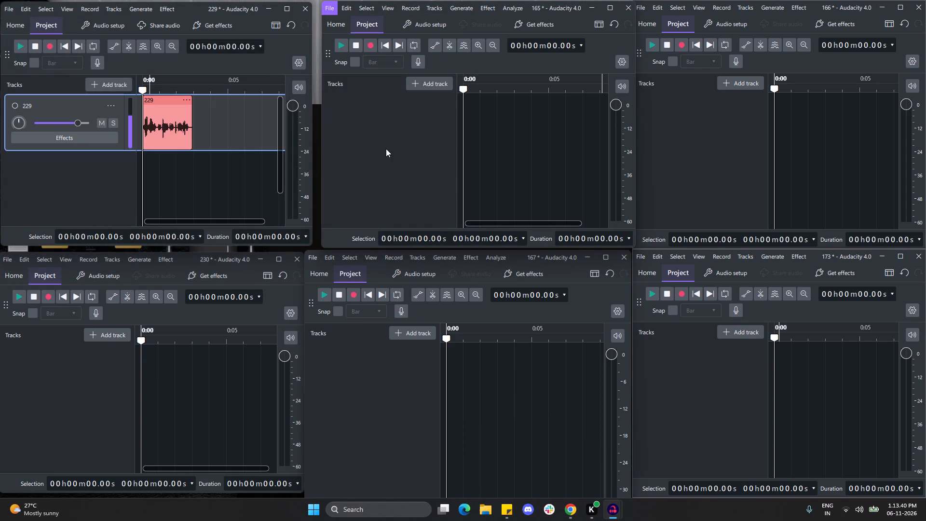
{"action": "left_click", "coordinate": [435, 104]}
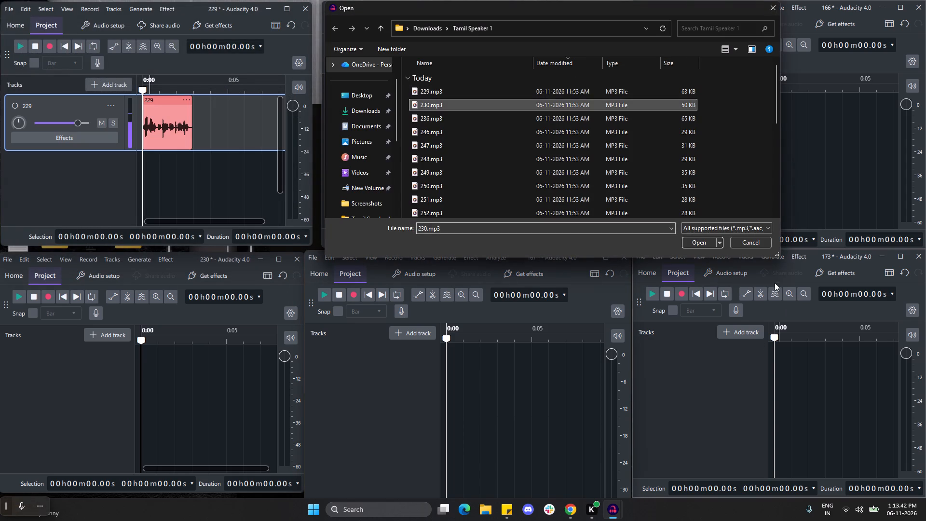
{"action": "left_click", "coordinate": [694, 240]}
Import 236.mp3 into project 166 and 246.mp3 into project 230 from the Tamil Speaker 1 folder.
{"action": "left_click", "coordinate": [645, 9]}
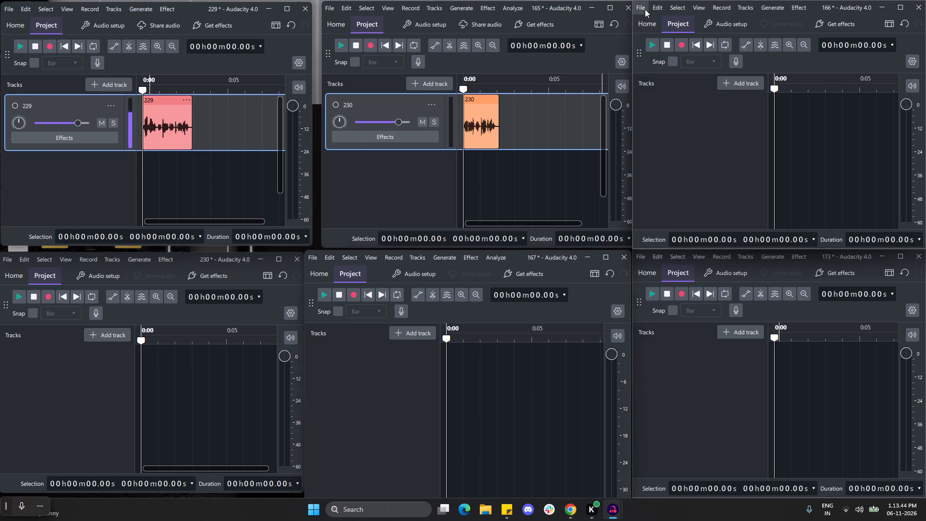
{"action": "left_click", "coordinate": [694, 73]}
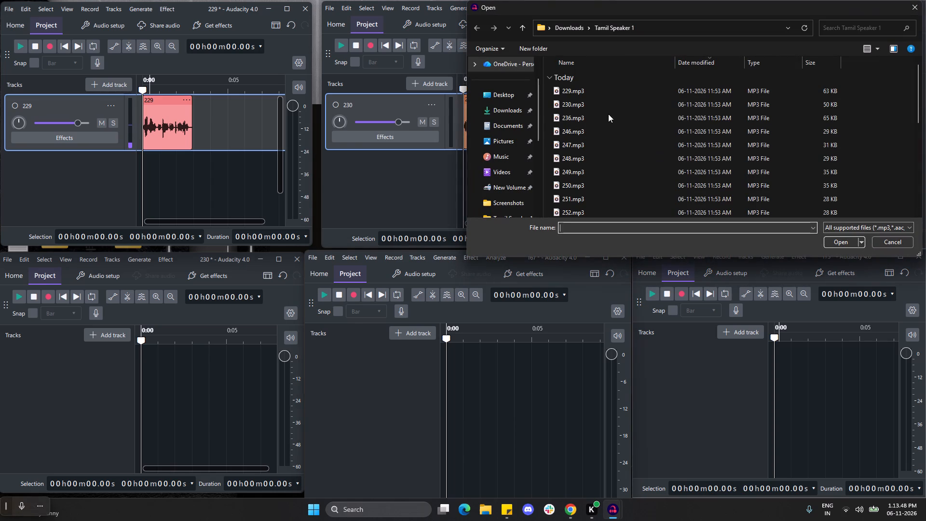
{"action": "left_click", "coordinate": [608, 118]}
{"action": "left_click", "coordinate": [849, 241]}
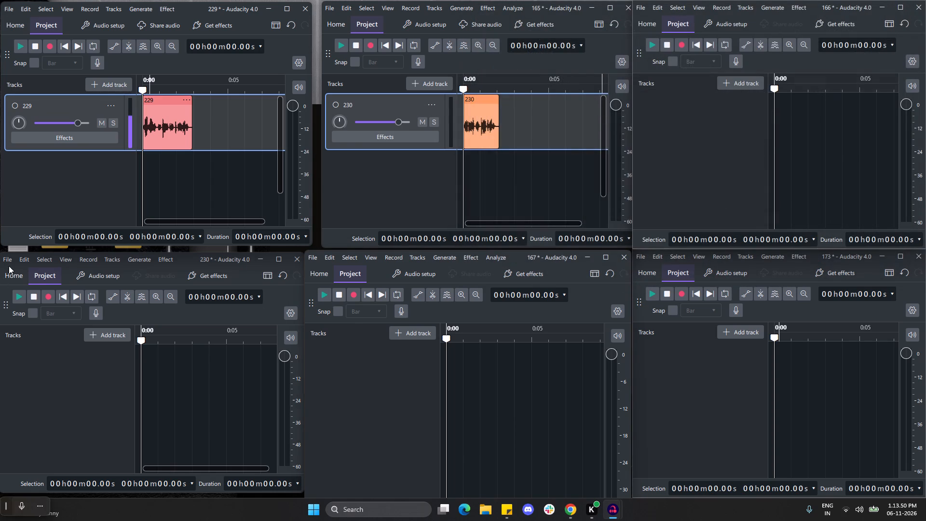
{"action": "left_click", "coordinate": [8, 257]}
{"action": "left_click", "coordinate": [61, 326]}
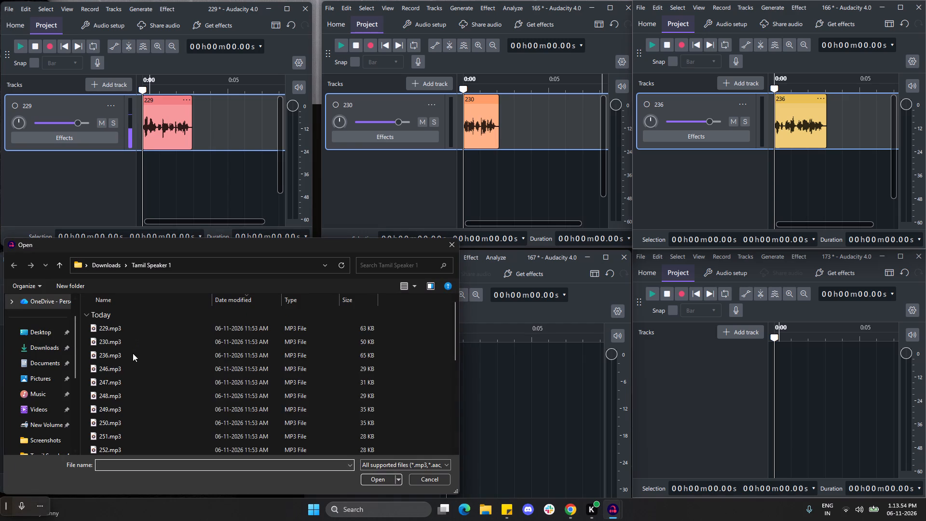
{"action": "left_click", "coordinate": [116, 366]}
{"action": "left_click", "coordinate": [370, 478]}
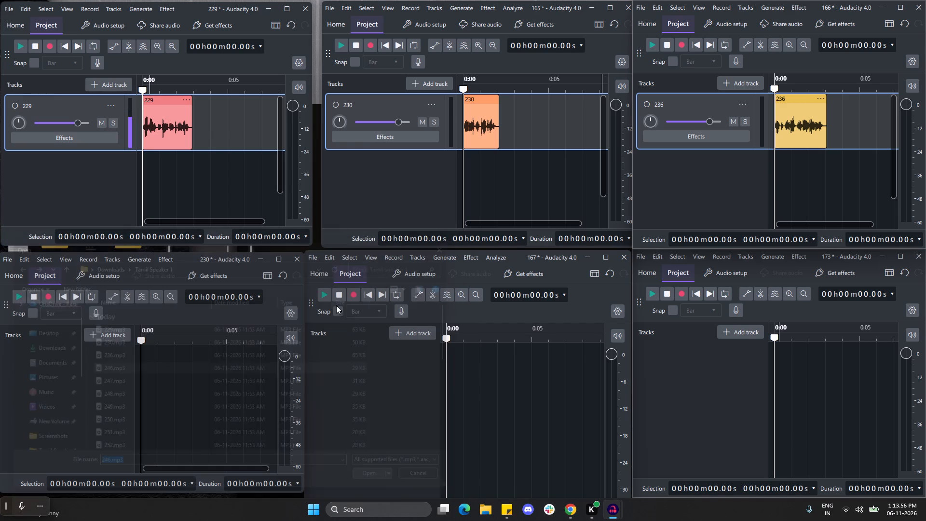
Import 247.mp3 into project 167 from the Tamil Speaker 1 folder.
{"action": "left_click", "coordinate": [311, 259]}
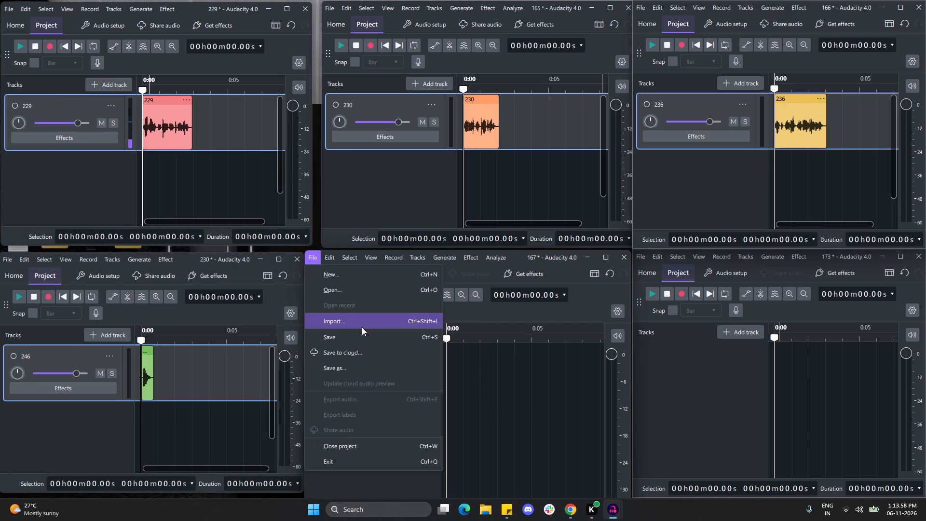
{"action": "left_click", "coordinate": [362, 326]}
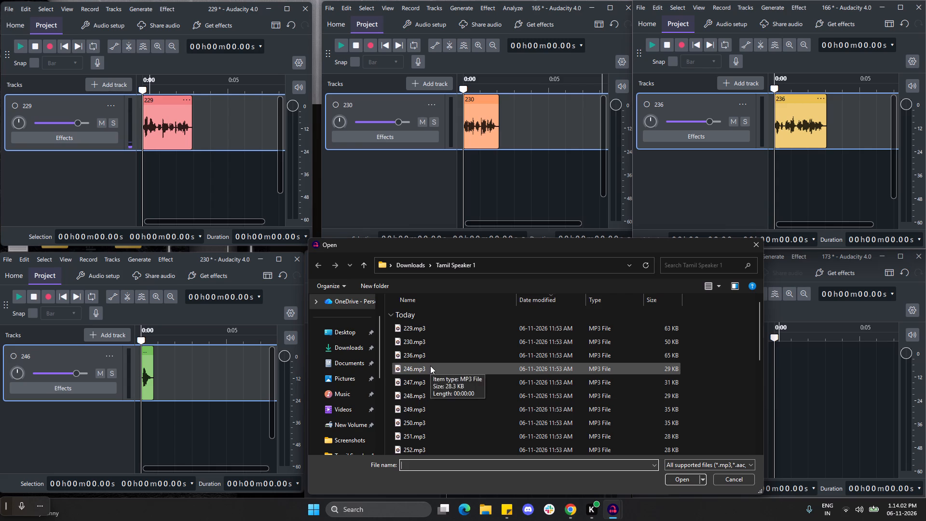
{"action": "left_click", "coordinate": [434, 384]}
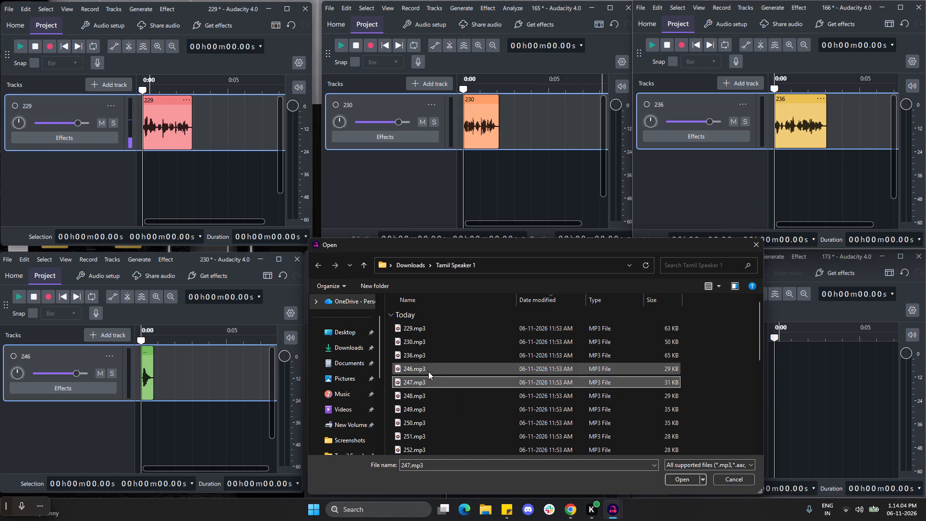
{"action": "left_click", "coordinate": [682, 479]}
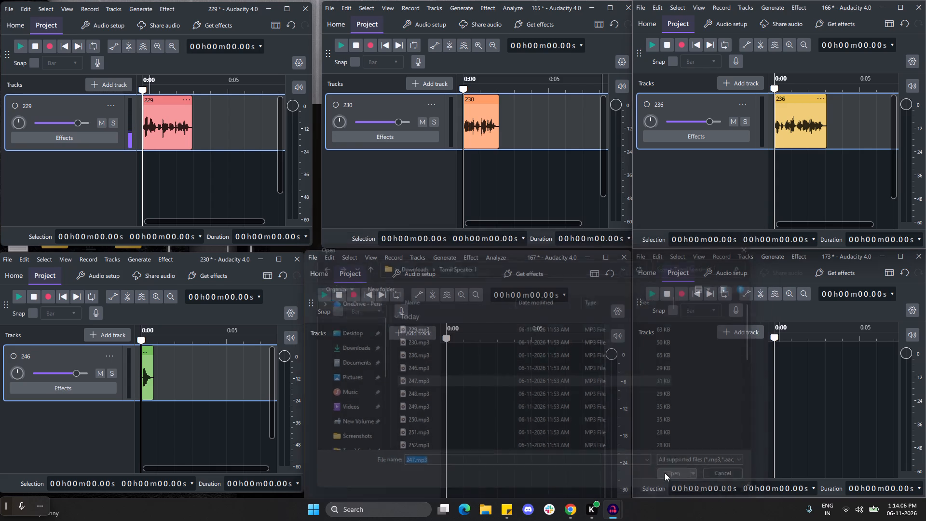
From project 173's import file browser, rename Ta_sp_1_216.wav in the batch 2 folder as Ta_sp_1_219.wav.
{"action": "left_click", "coordinate": [642, 260]}
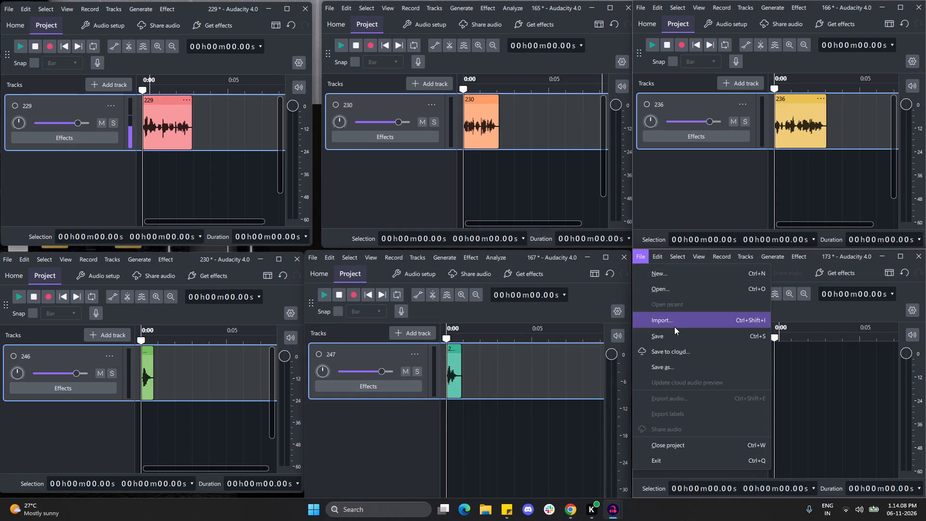
{"action": "left_click", "coordinate": [674, 320]}
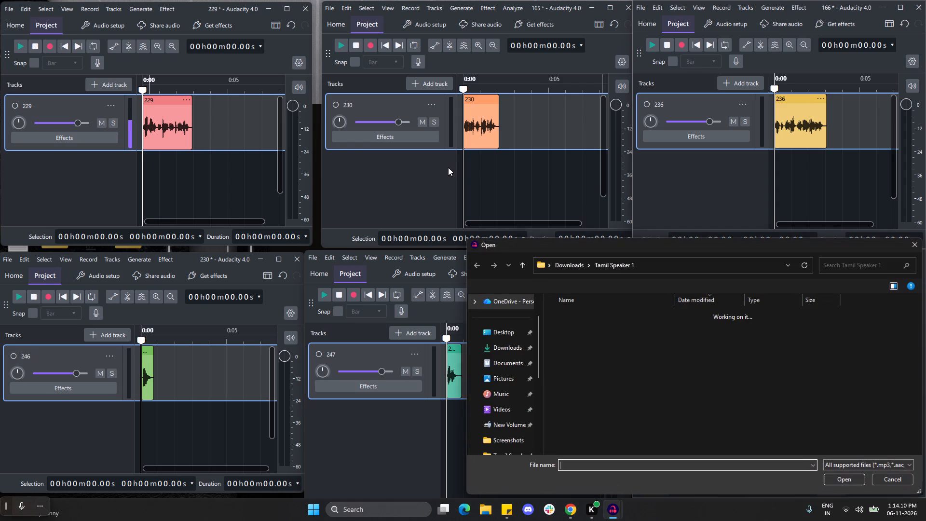
{"action": "left_click", "coordinate": [560, 262]}
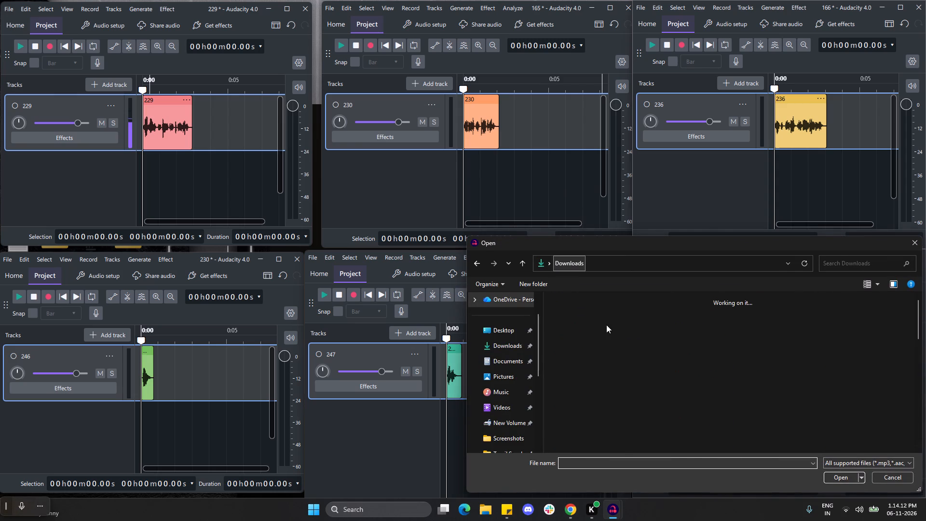
{"action": "double_click", "coordinate": [611, 346]}
{"action": "left_click", "coordinate": [612, 330]}
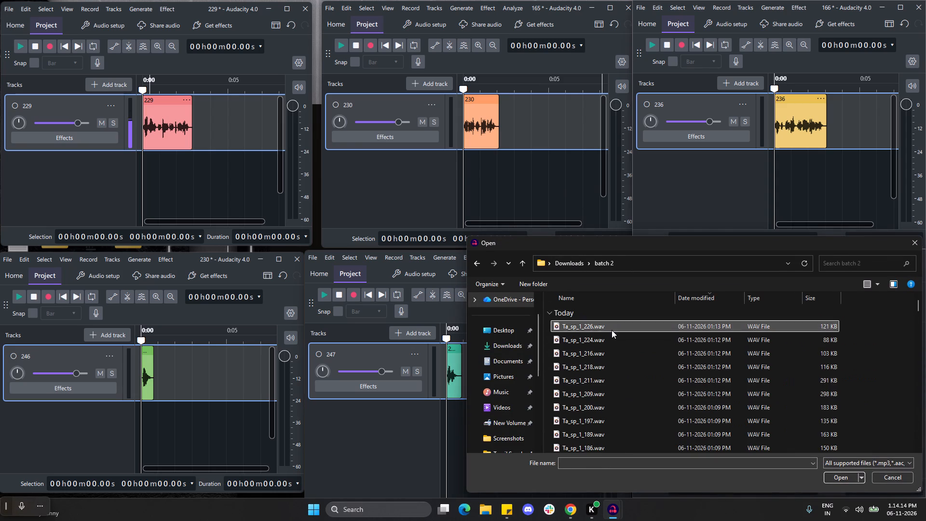
{"action": "left_click", "coordinate": [605, 358]}
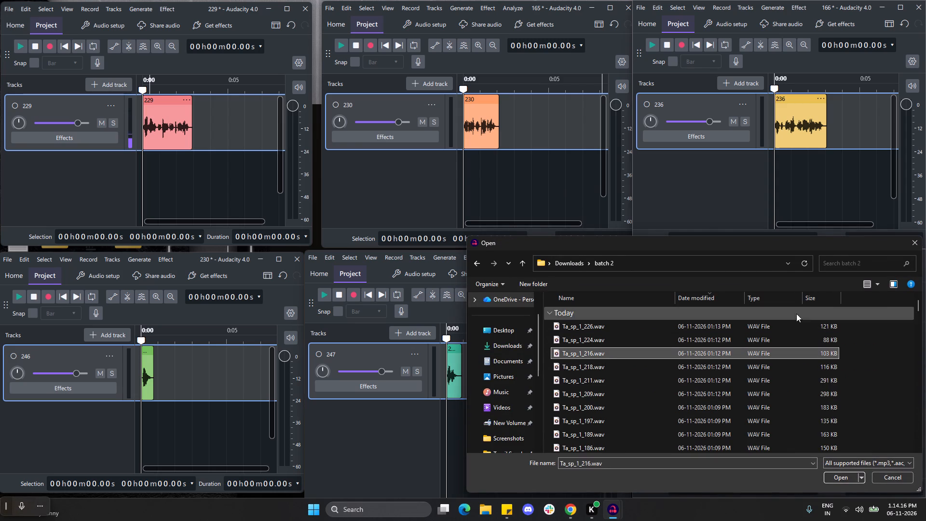
{"action": "right_click", "coordinate": [621, 354]}
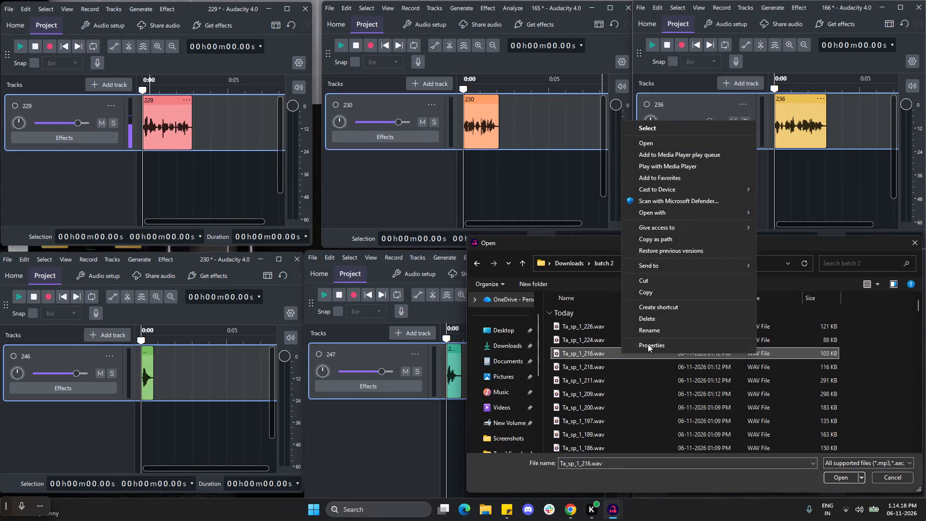
{"action": "left_click", "coordinate": [654, 330]}
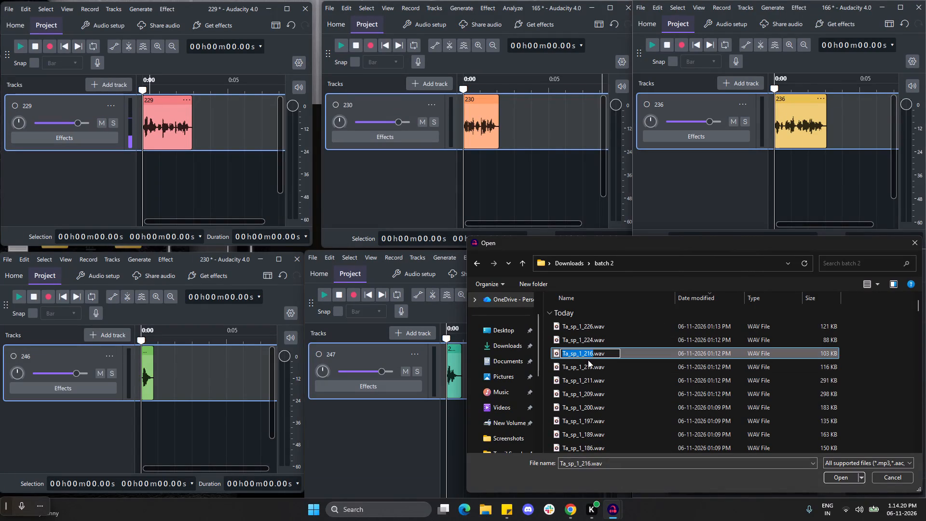
{"action": "left_click", "coordinate": [591, 357]}
{"action": "left_click", "coordinate": [592, 357]}
{"action": "key", "text": "BackSpace"}
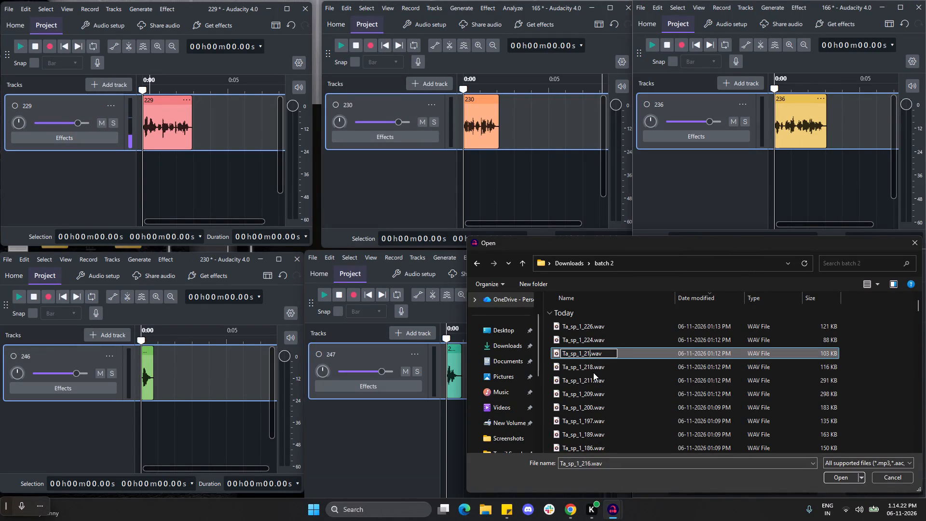
{"action": "key", "text": "9"}
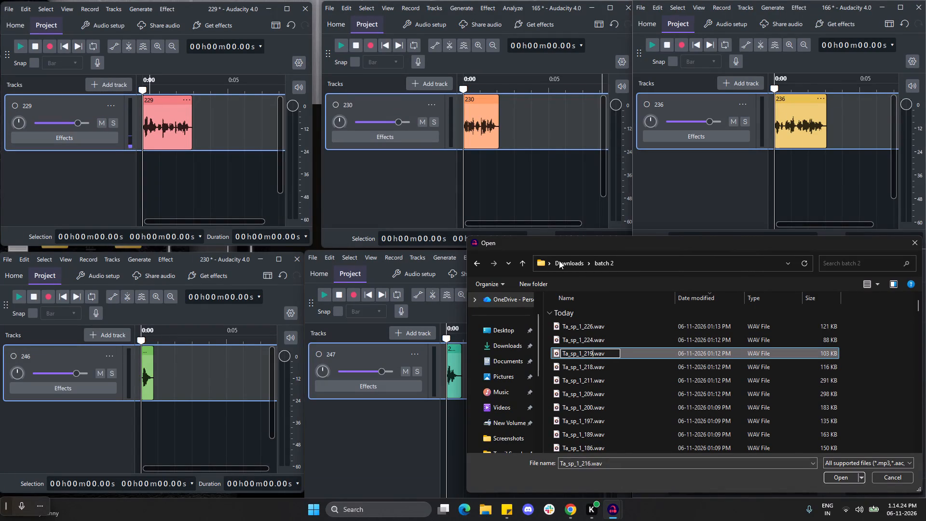
Import 248.mp3 from the Tamil Speaker 1 folder into project 173.
{"action": "left_click", "coordinate": [557, 260]}
{"action": "double_click", "coordinate": [600, 349]}
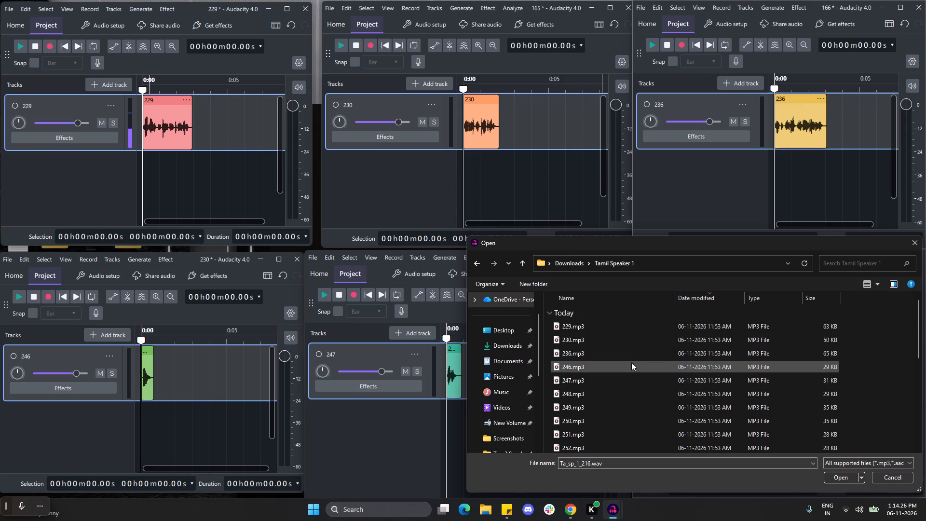
{"action": "left_click", "coordinate": [603, 392]}
{"action": "left_click", "coordinate": [831, 479]}
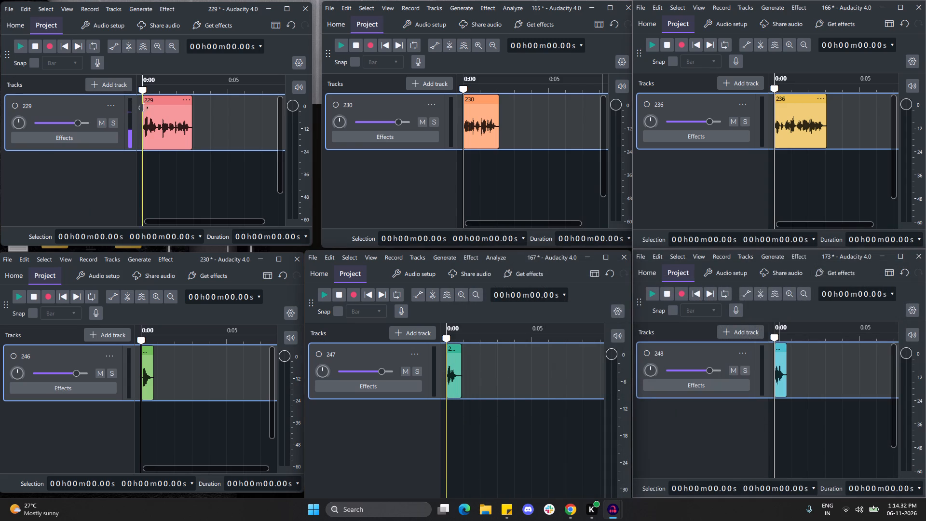
Insert 0.5 s of silence at the start and at the end of clip 229.
{"action": "left_click", "coordinate": [144, 5]}
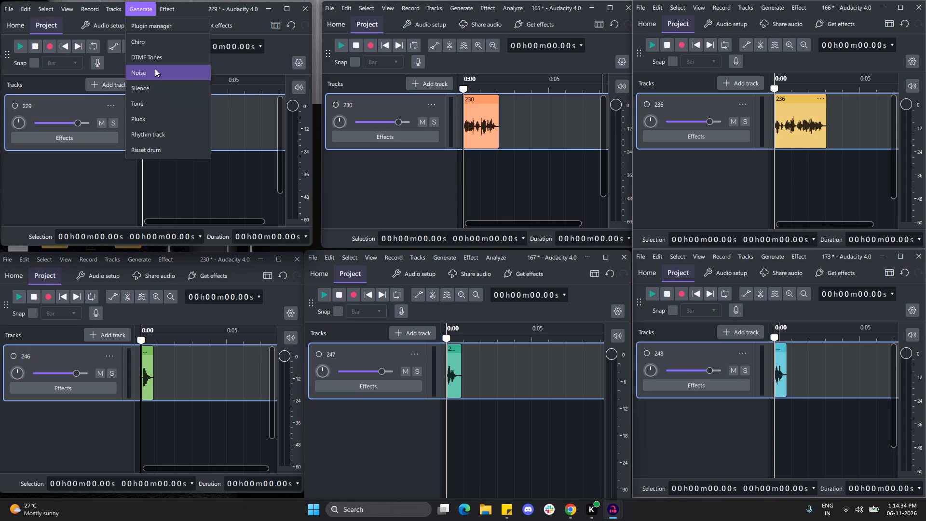
{"action": "left_click", "coordinate": [155, 84]}
{"action": "left_click", "coordinate": [178, 144]}
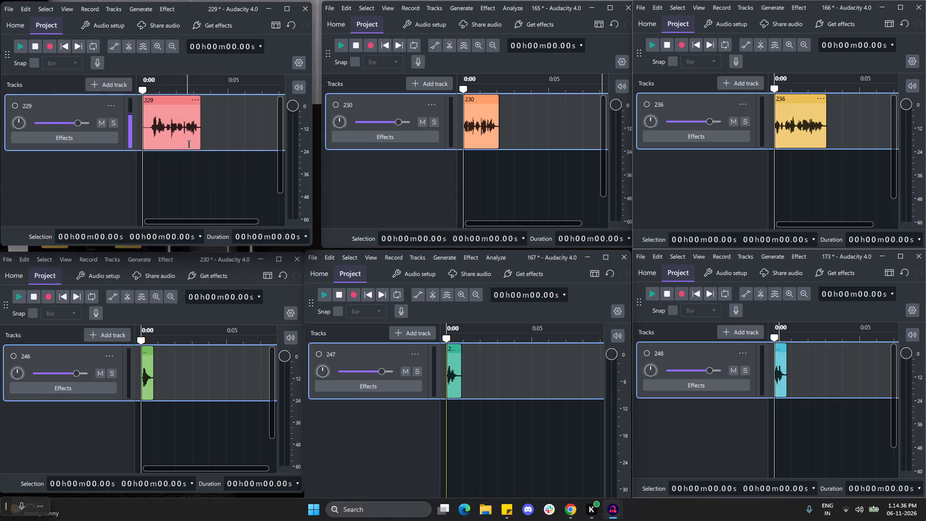
{"action": "left_click", "coordinate": [201, 153]}
{"action": "left_click", "coordinate": [141, 9]}
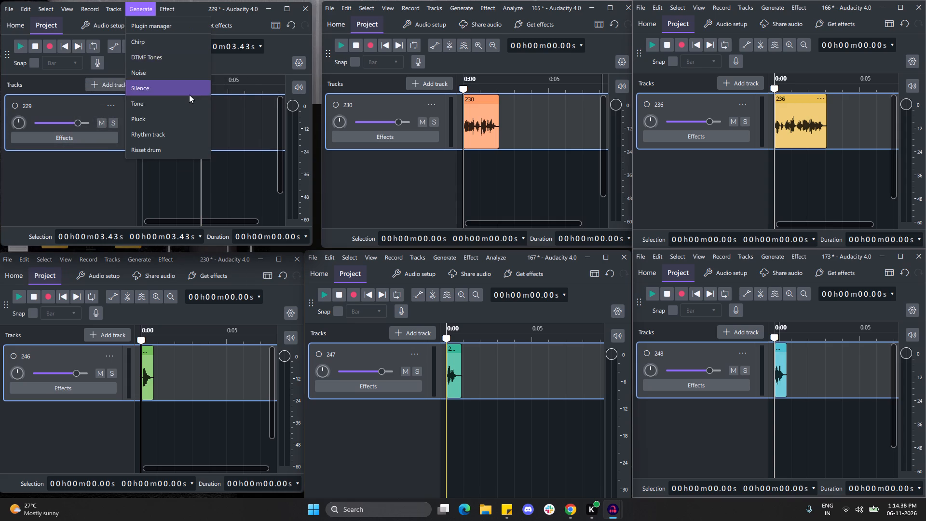
{"action": "left_click", "coordinate": [169, 91]}
{"action": "left_click", "coordinate": [177, 142]}
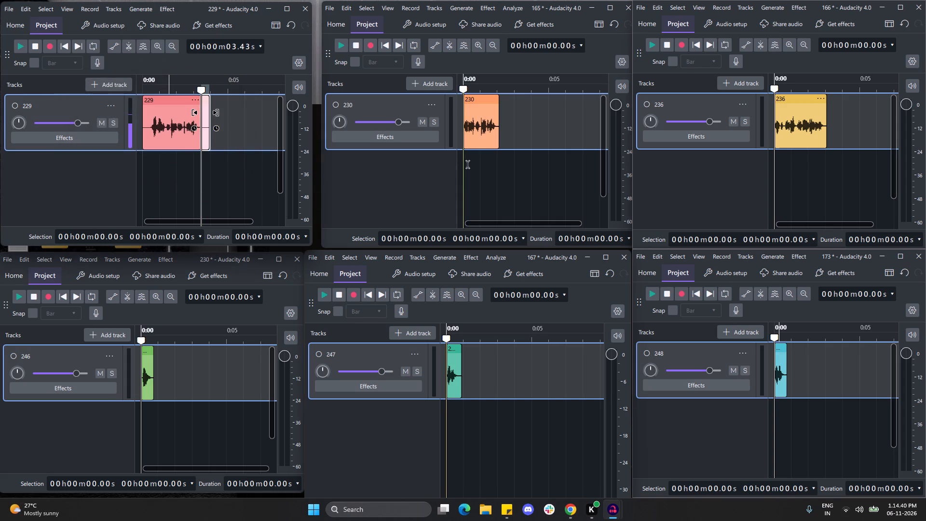
Insert 0.5 s of silence at the start of clip 230 in project 165.
{"action": "left_click", "coordinate": [462, 11]}
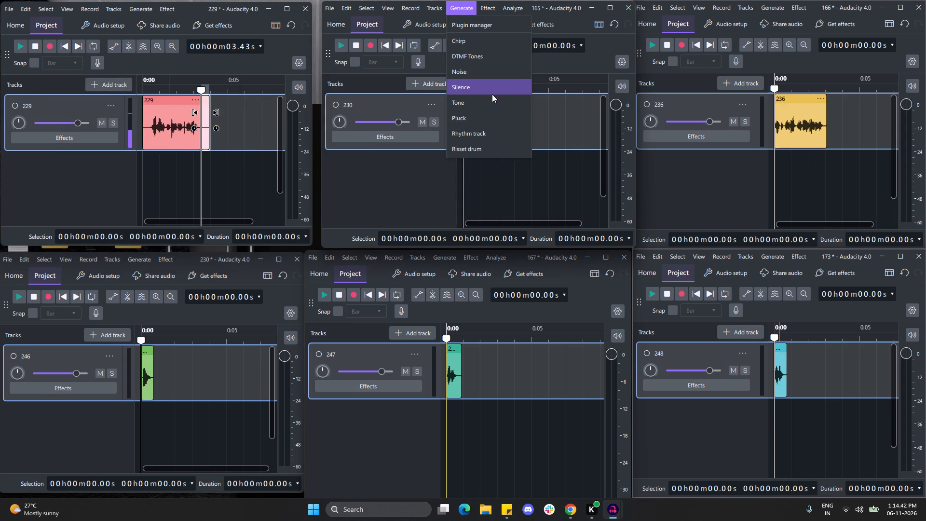
{"action": "left_click", "coordinate": [492, 94]}
{"action": "left_click", "coordinate": [491, 137]}
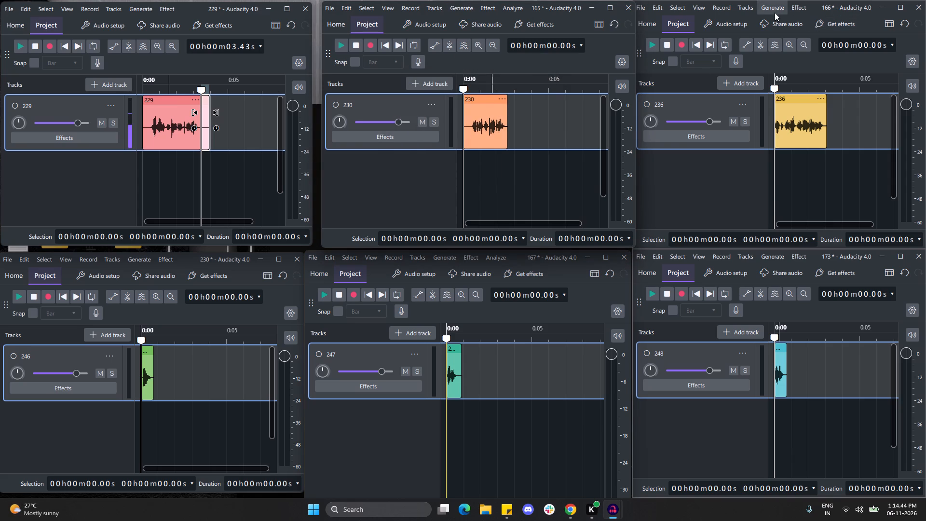
Insert 0.5 s of silence at the start and at the end of clip 236 in project 166.
{"action": "left_click", "coordinate": [775, 13]}
{"action": "left_click", "coordinate": [770, 82]}
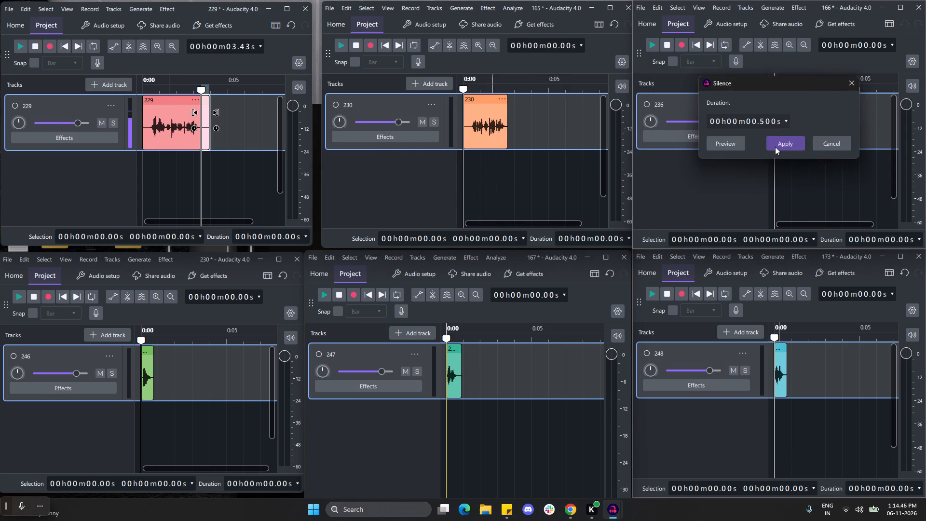
{"action": "left_click", "coordinate": [775, 147]}
{"action": "left_click", "coordinate": [836, 163]}
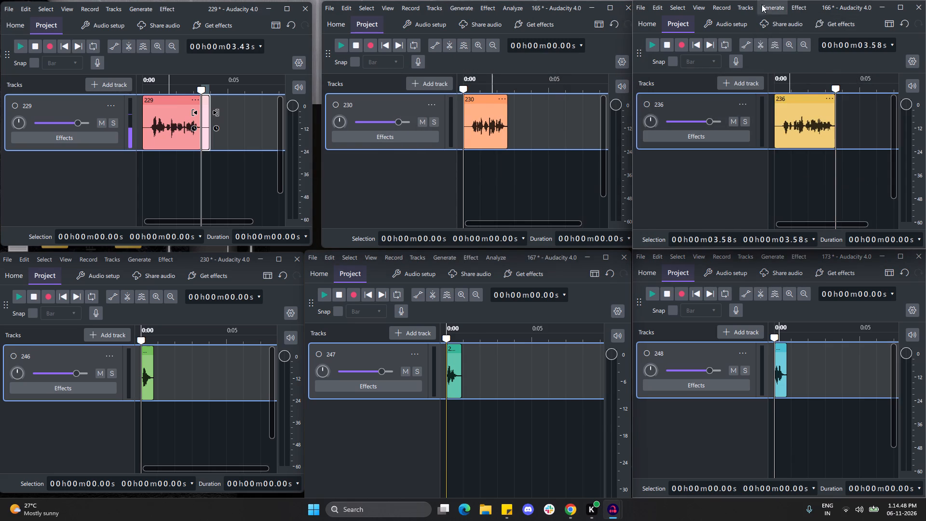
{"action": "left_click", "coordinate": [769, 12]}
{"action": "left_click", "coordinate": [780, 93]}
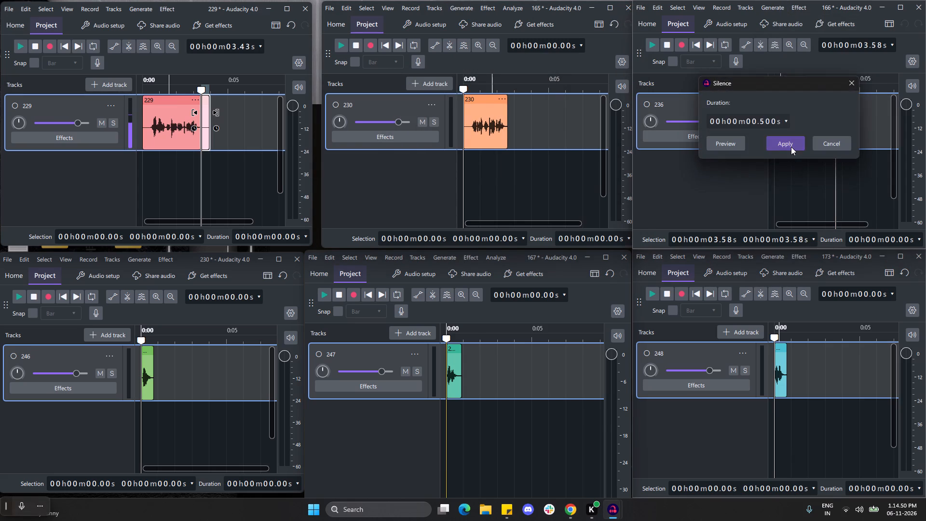
{"action": "left_click", "coordinate": [791, 147]}
Insert 0.5 s of silence at the end of clip 230 in project 165.
{"action": "left_click", "coordinate": [509, 166]}
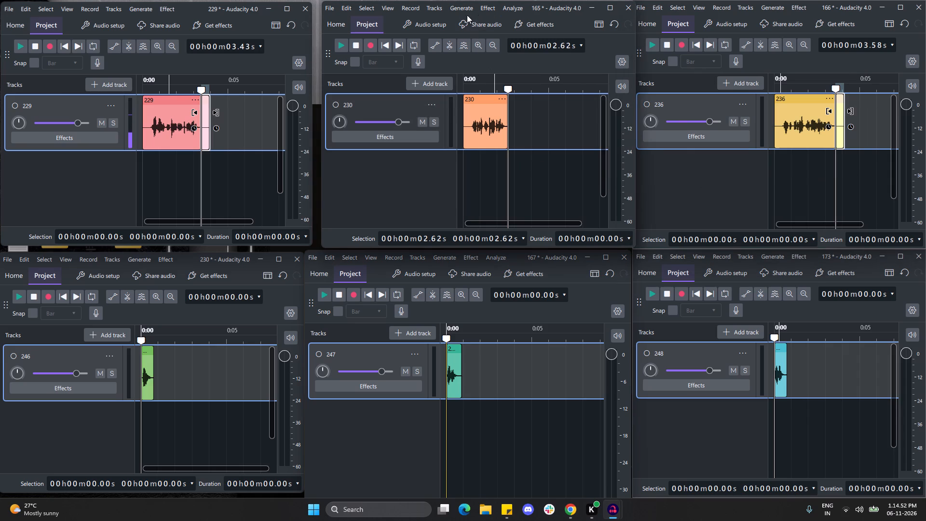
{"action": "left_click", "coordinate": [465, 15]}
{"action": "left_click", "coordinate": [464, 12]}
{"action": "left_click", "coordinate": [493, 90]}
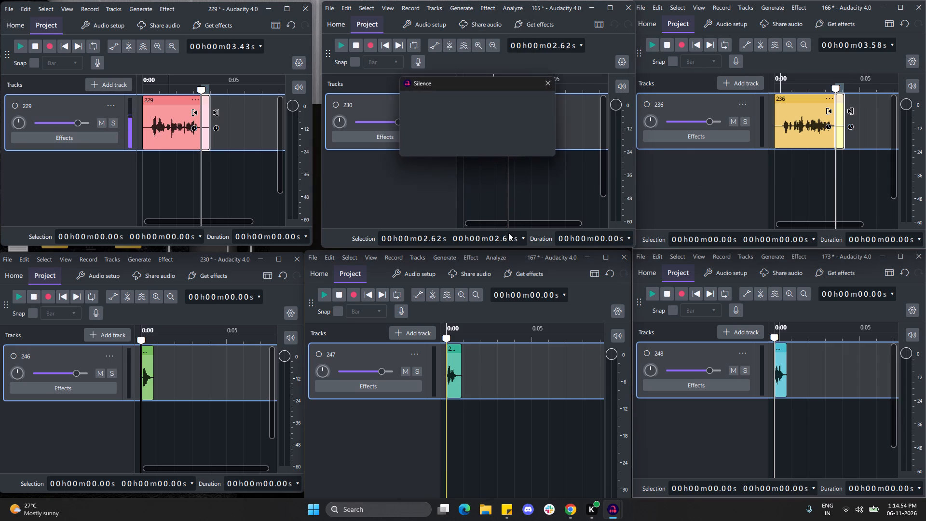
{"action": "left_click", "coordinate": [482, 147]}
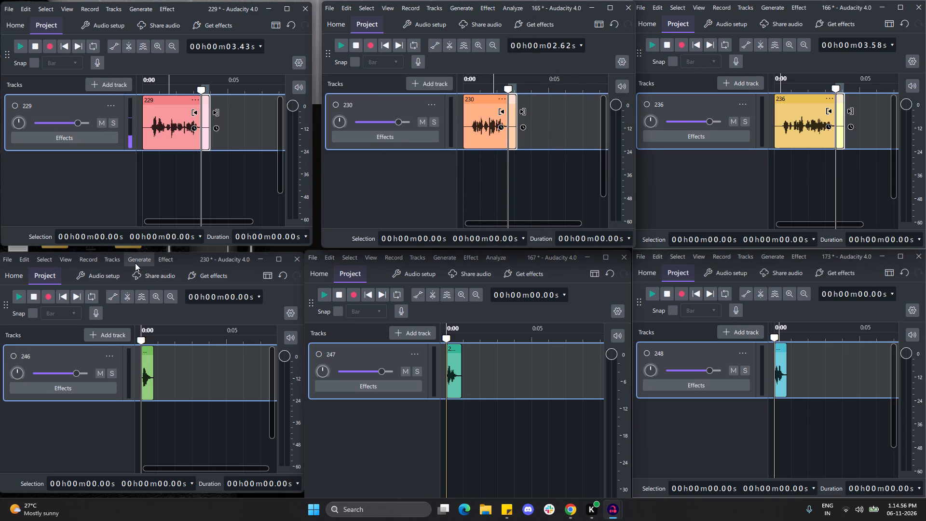
Insert 0.5 s of silence at the start of clips 246, 247 and 248 in projects 230, 167 and 173.
{"action": "left_click", "coordinate": [133, 263]}
{"action": "left_click", "coordinate": [162, 343]}
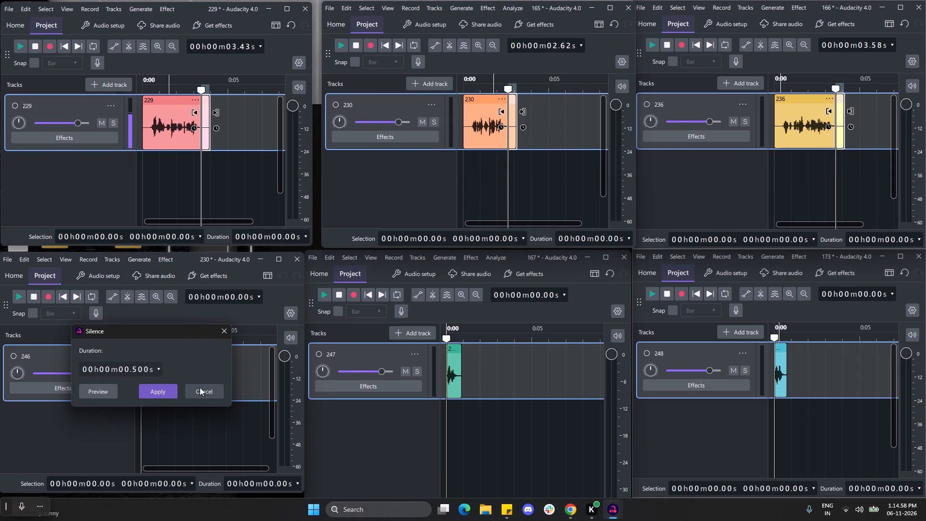
{"action": "left_click", "coordinate": [163, 388]}
{"action": "left_click", "coordinate": [444, 260]}
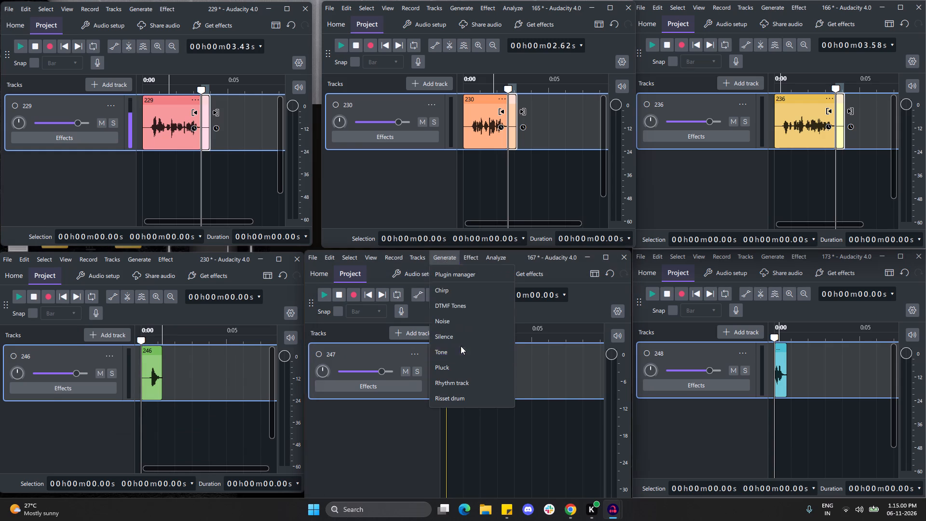
{"action": "left_click", "coordinate": [458, 339]}
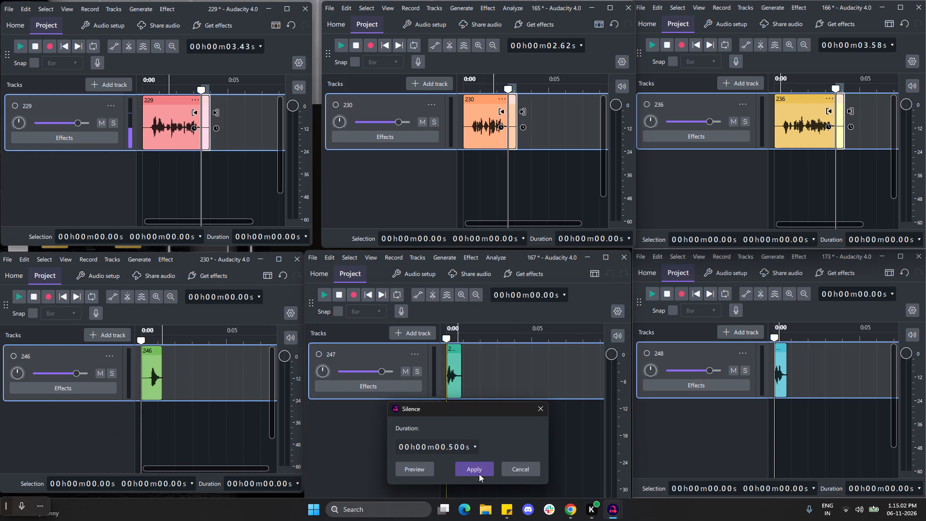
{"action": "left_click", "coordinate": [479, 474]}
{"action": "left_click", "coordinate": [777, 260]}
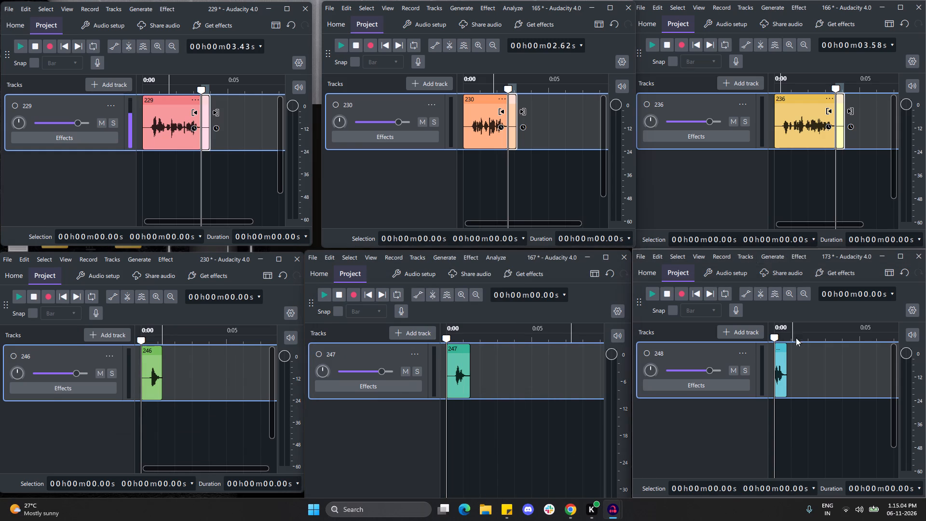
{"action": "left_click", "coordinate": [780, 339]}
{"action": "left_click", "coordinate": [796, 395]}
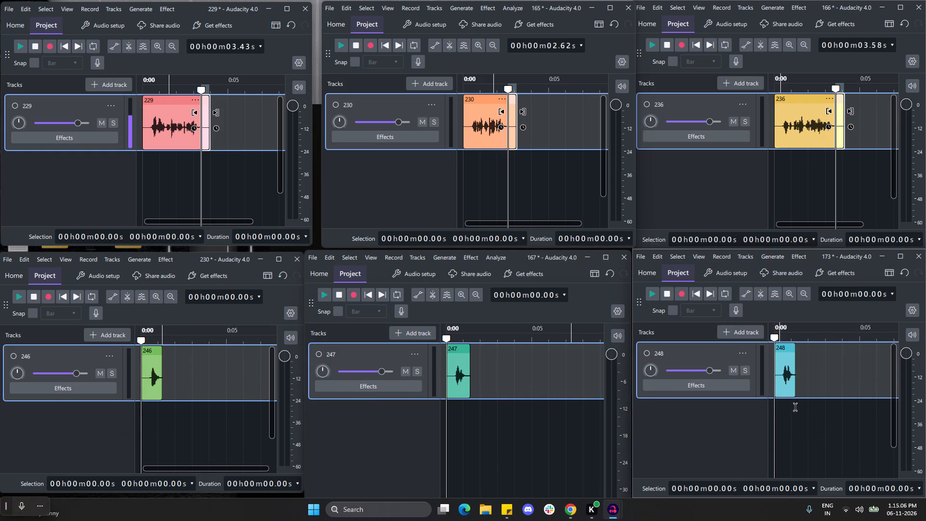
Insert 0.5 s of silence at the end of clips 246, 247 and 248 in their three projects.
{"action": "left_click", "coordinate": [796, 411]}
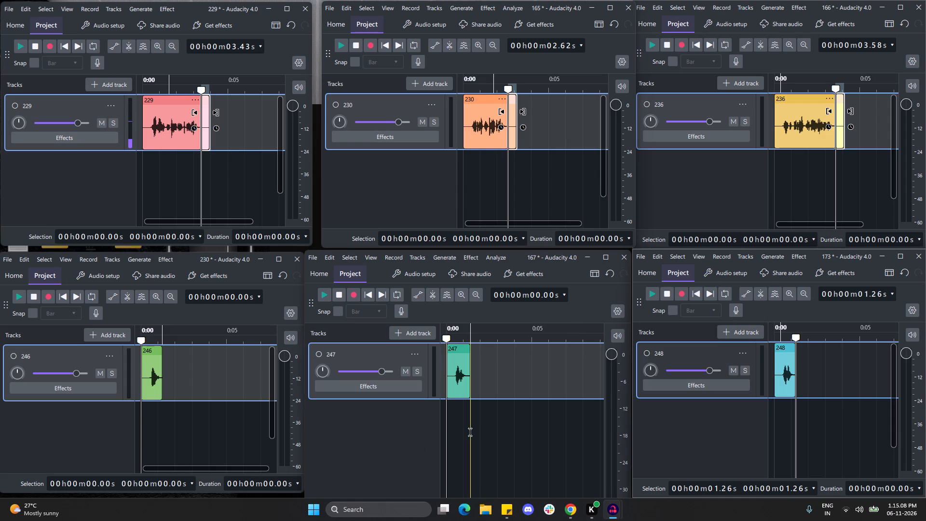
{"action": "left_click", "coordinate": [470, 432]}
{"action": "left_click", "coordinate": [162, 414]}
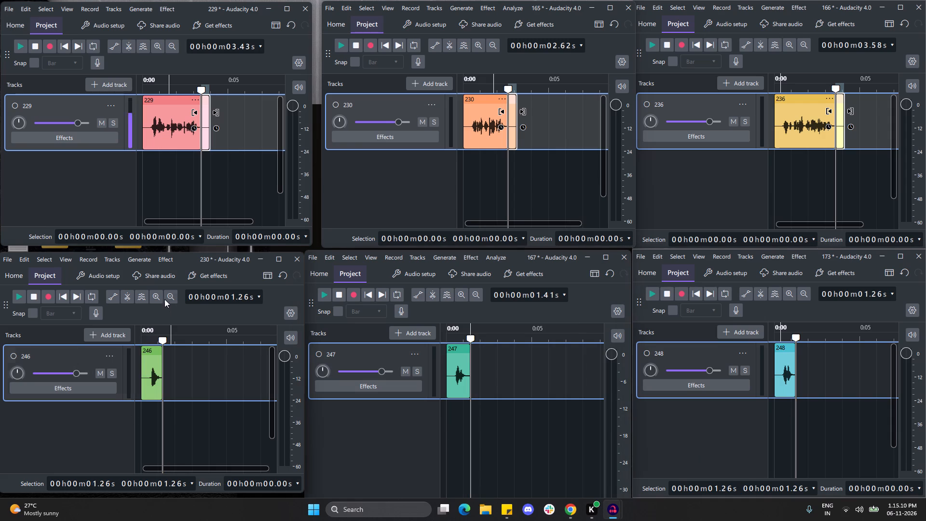
{"action": "left_click", "coordinate": [134, 262]}
{"action": "left_click", "coordinate": [163, 335]}
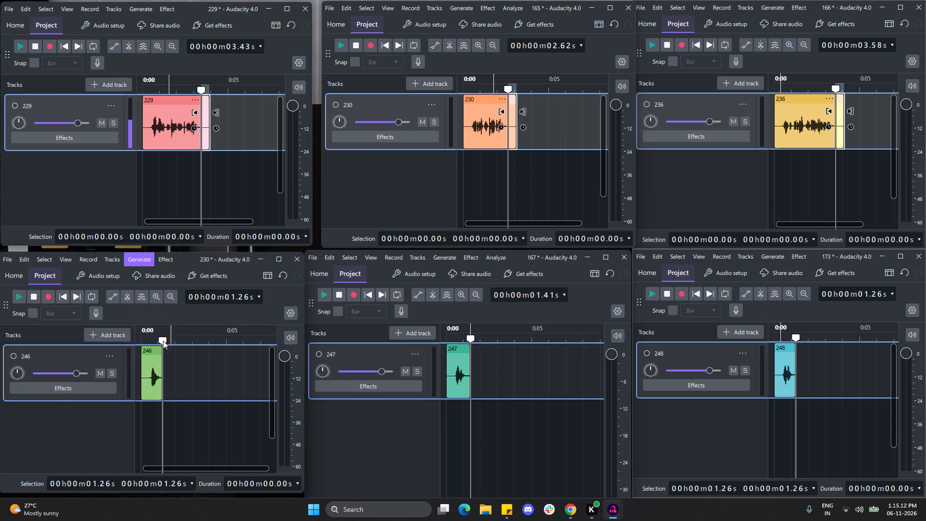
{"action": "left_click", "coordinate": [147, 389]}
{"action": "left_click", "coordinate": [443, 262]}
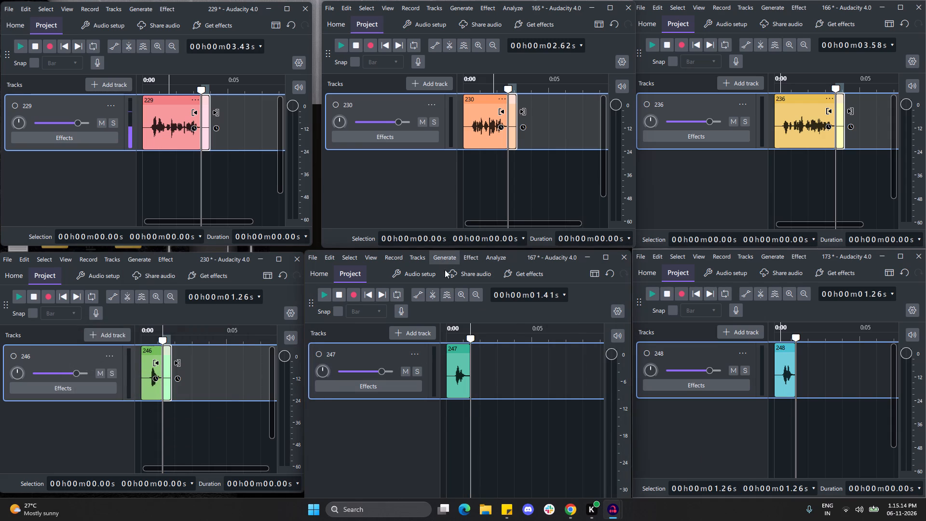
{"action": "left_click", "coordinate": [450, 342]}
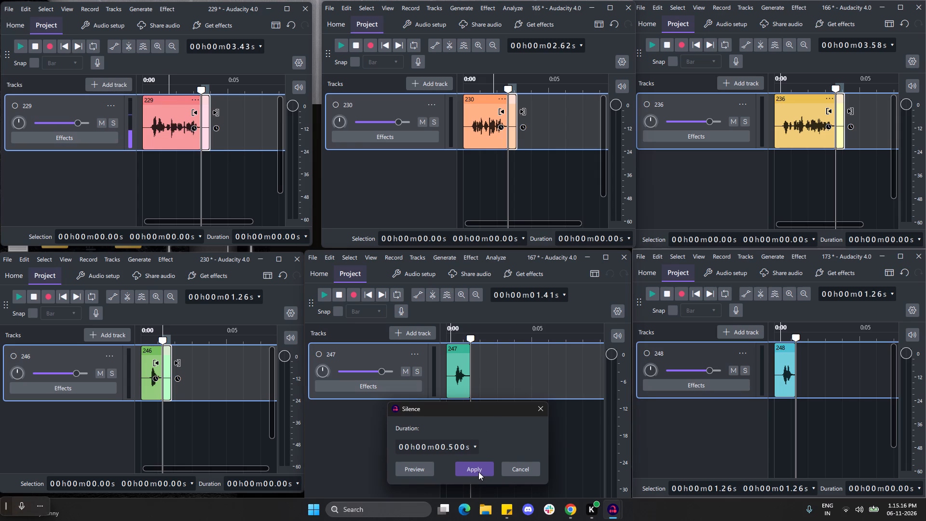
{"action": "left_click", "coordinate": [478, 470]}
{"action": "left_click", "coordinate": [772, 260]}
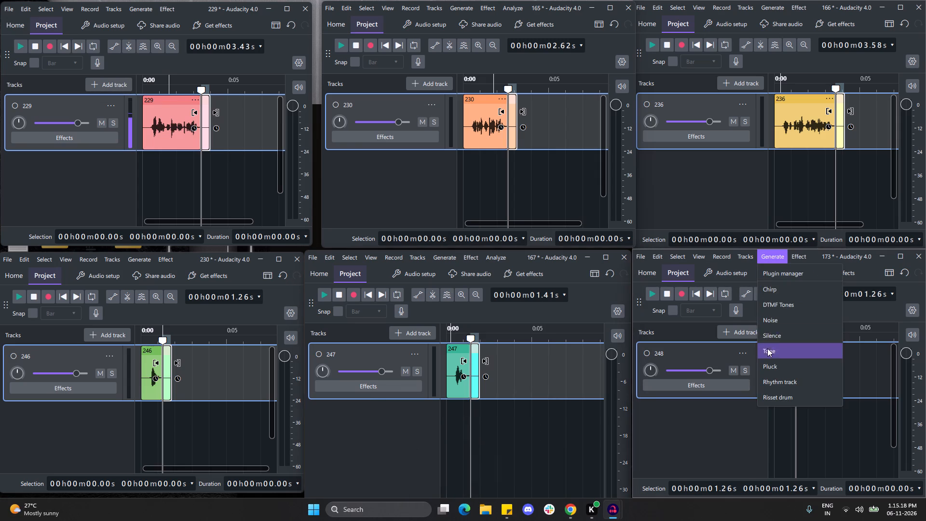
{"action": "left_click", "coordinate": [776, 336]}
{"action": "left_click", "coordinate": [793, 395]}
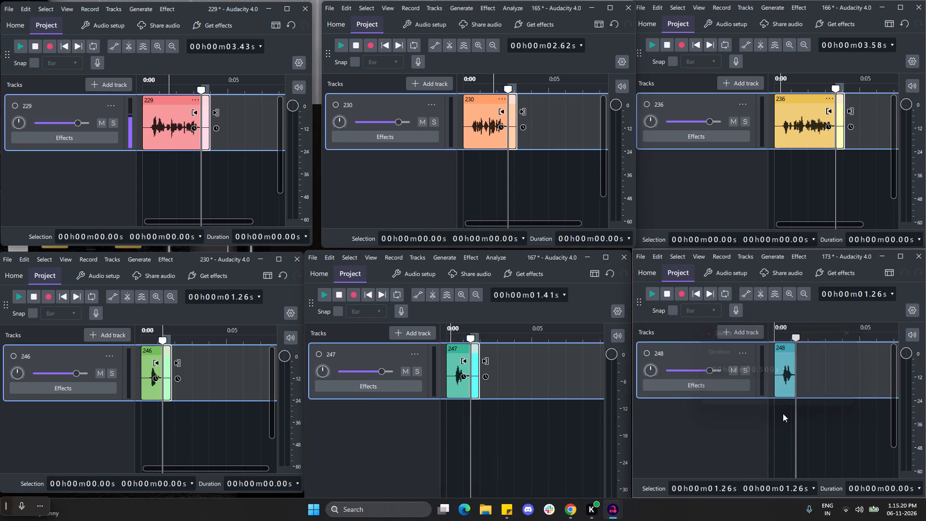
Return project 173's playhead to the start and export its clip 248 as the WAV file Ta_sp_1_248.
{"action": "left_click", "coordinate": [775, 421]}
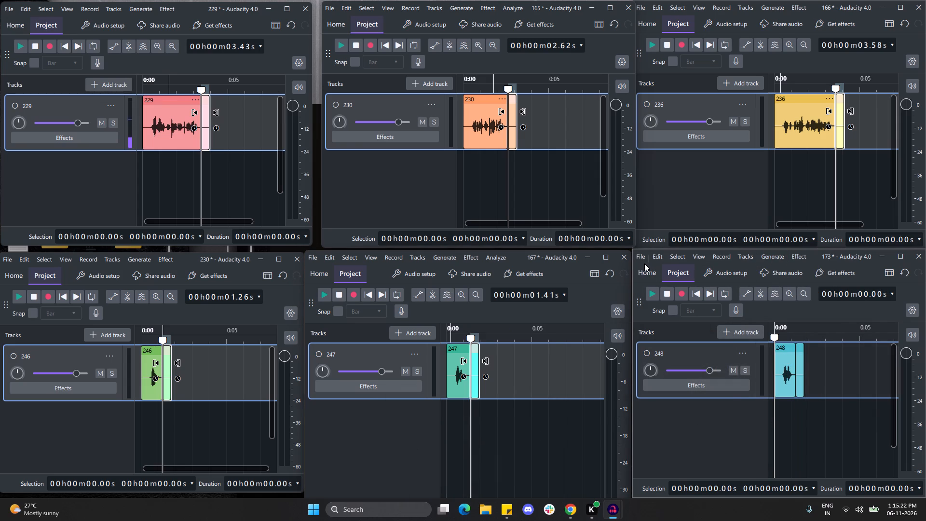
{"action": "left_click", "coordinate": [641, 261]}
{"action": "left_click", "coordinate": [676, 404]}
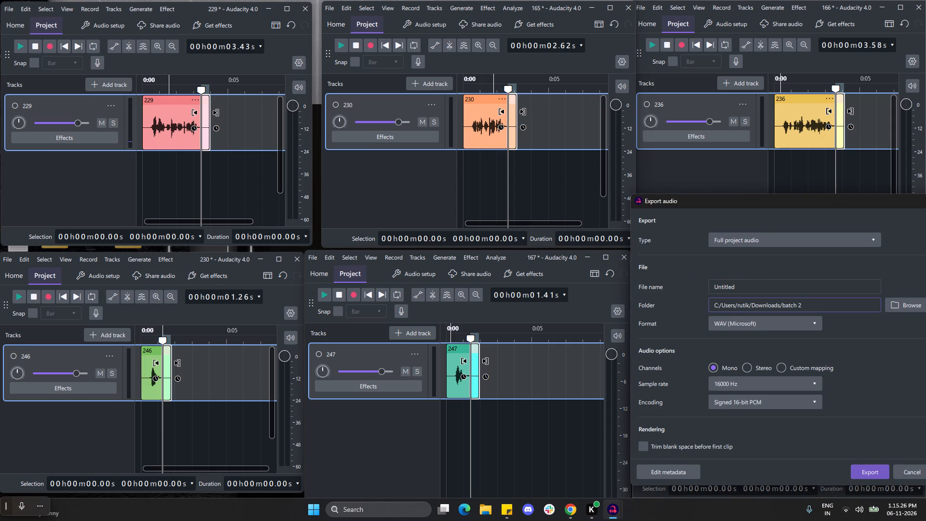
{"action": "left_click", "coordinate": [788, 291], "text": "ctrl"}
{"action": "key", "text": "ctrl+a"}
{"action": "key", "text": "ctrl+v"}
{"action": "type", "text": "248"}
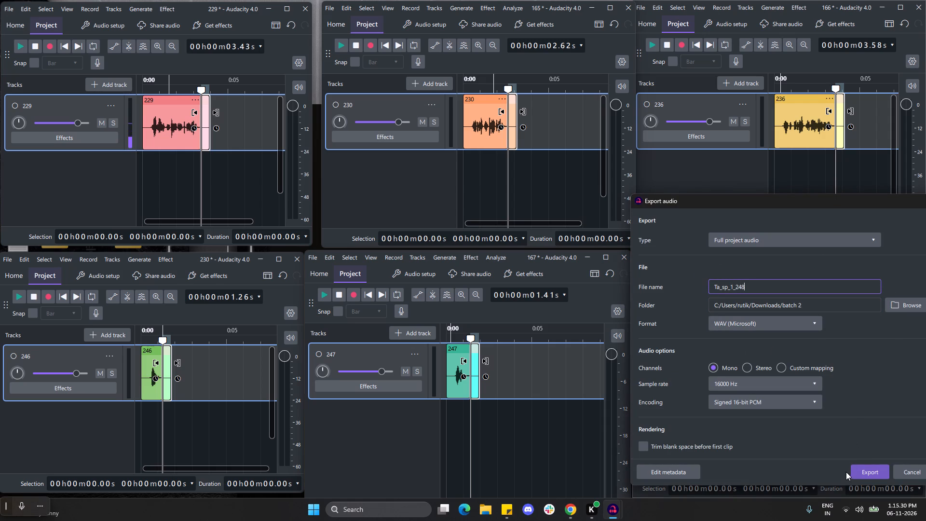
{"action": "left_click", "coordinate": [870, 474]}
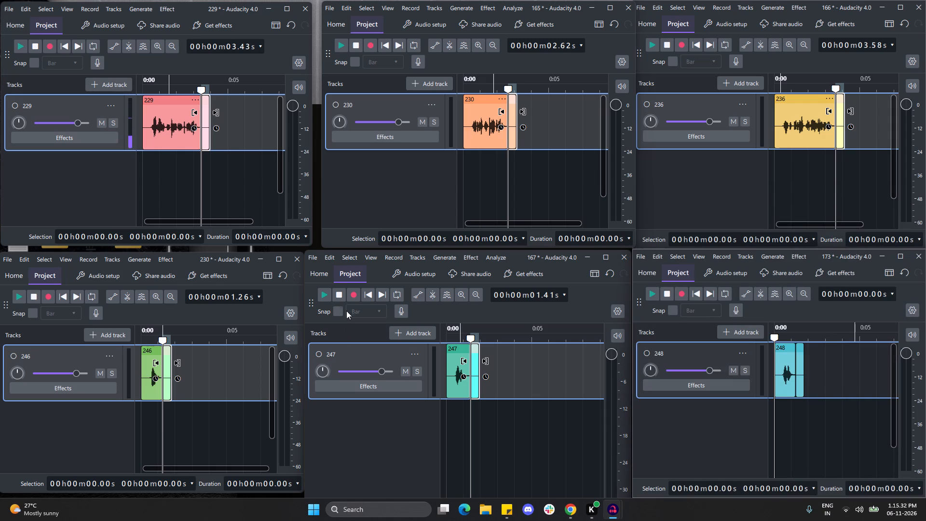
Export clip 247 from project 167 as the WAV file Ta_sp_1_247 and return that project's playhead to the start.
{"action": "left_click", "coordinate": [315, 261]}
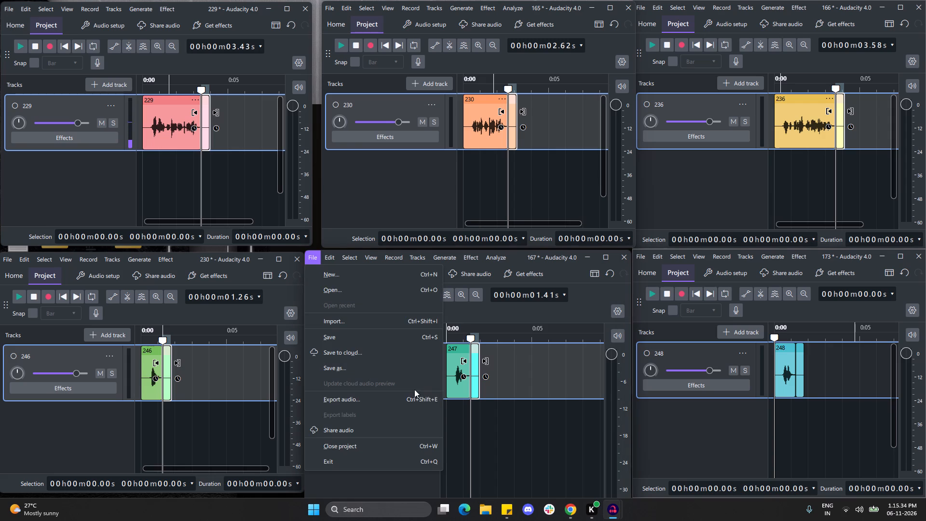
{"action": "left_click", "coordinate": [378, 399]}
{"action": "left_click", "coordinate": [421, 286], "text": "ctrl"}
{"action": "key", "text": "ctrl+a"}
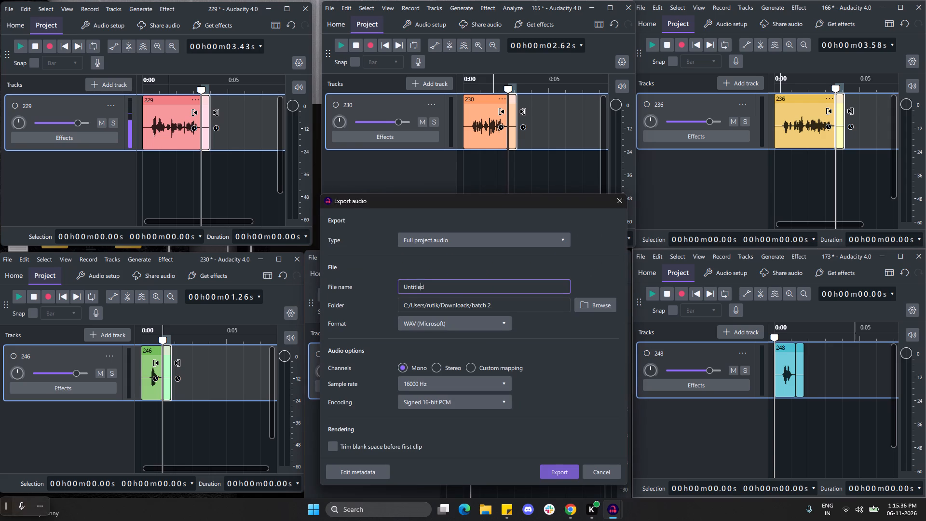
{"action": "key", "text": "ctrl+v"}
{"action": "key", "text": "ctrl+a"}
{"action": "key", "text": "ctrl+v"}
{"action": "type", "text": "247"}
{"action": "left_click", "coordinate": [558, 468]}
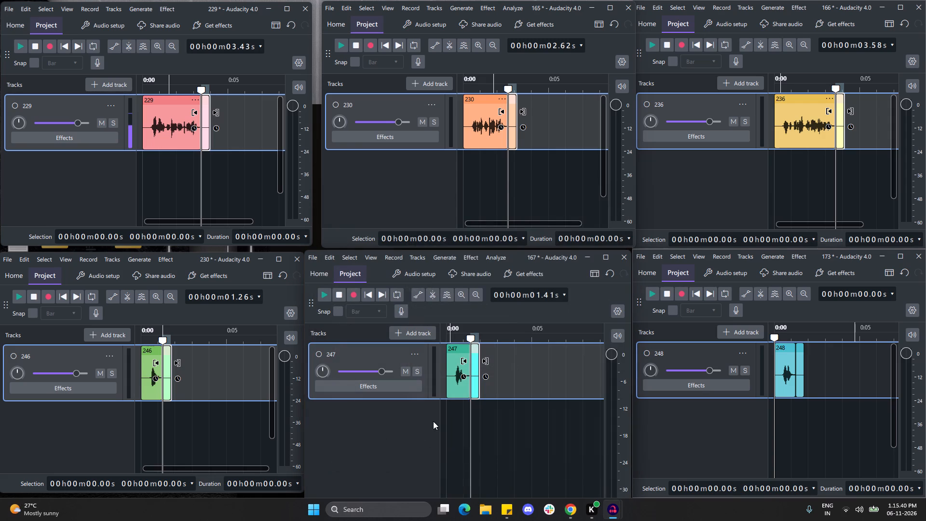
{"action": "left_click", "coordinate": [447, 420]}
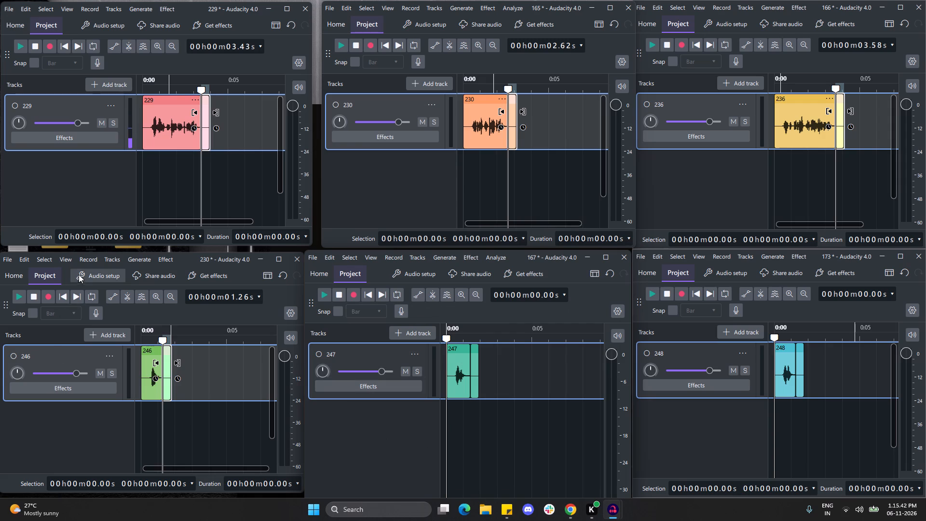
Export clip 246 from the project 230 window as the WAV file Ta_sp_1_246.
{"action": "left_click", "coordinate": [5, 262]}
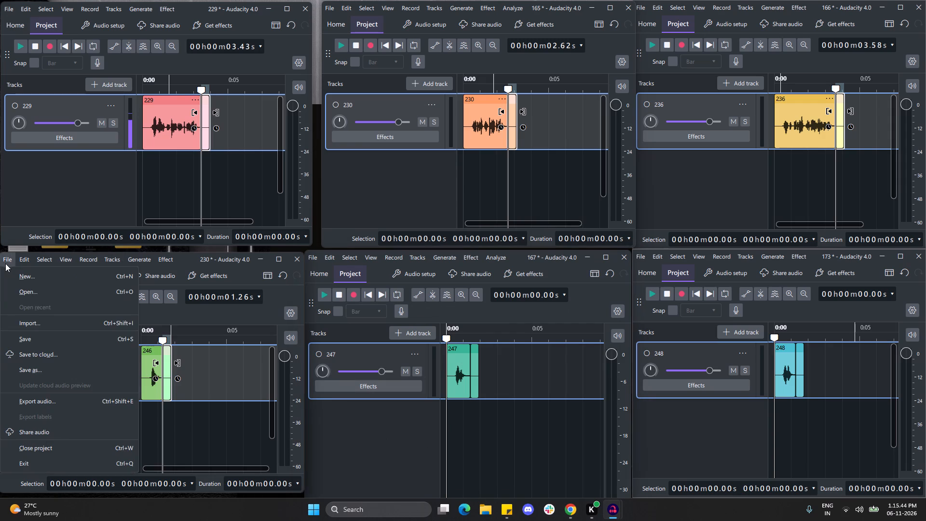
{"action": "left_click", "coordinate": [57, 396]}
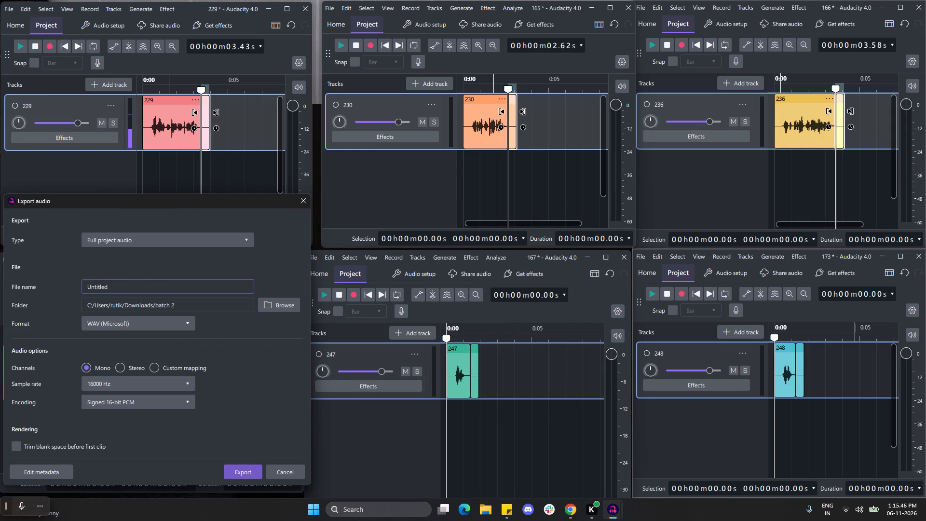
{"action": "left_click", "coordinate": [129, 286]}
{"action": "key", "text": "ctrl+a"}
{"action": "key", "text": "ctrl+v"}
{"action": "type", "text": "246"}
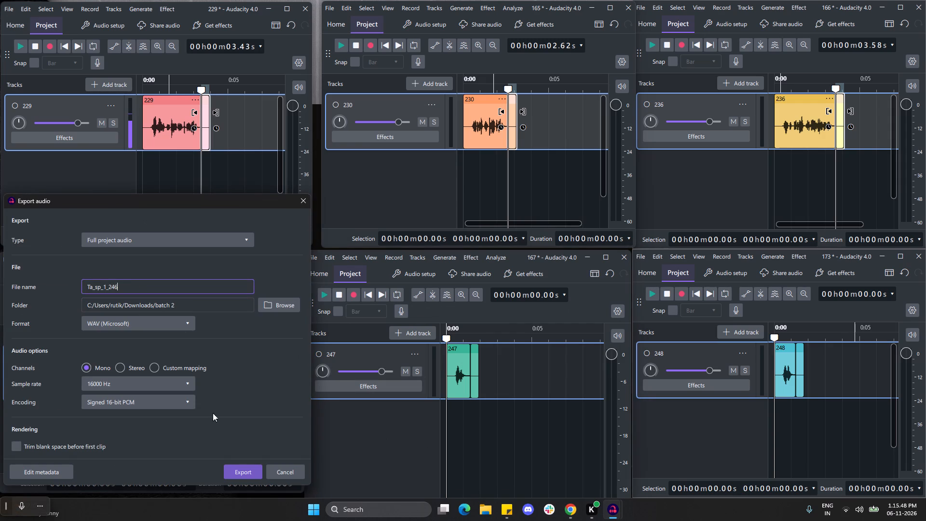
{"action": "left_click", "coordinate": [248, 475]}
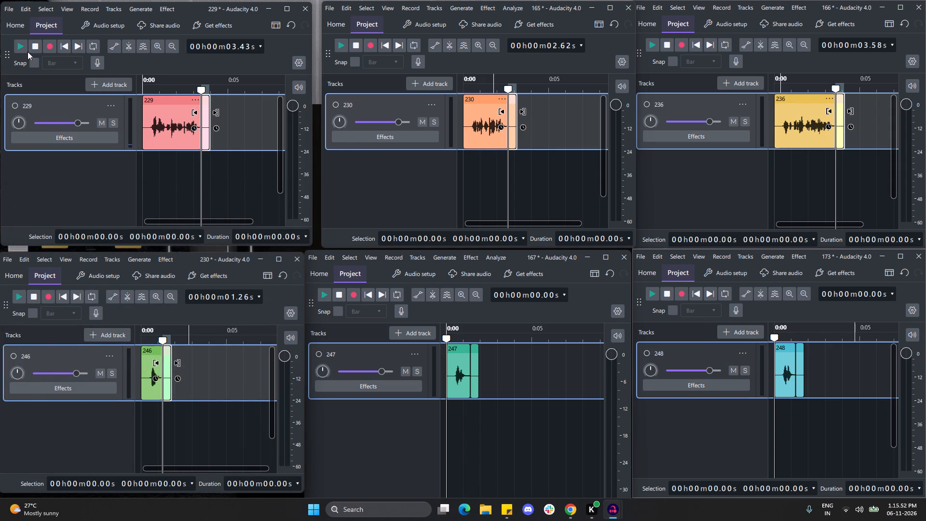
Export clip 229 from project 229 as the WAV file Ta_sp_1_229.
{"action": "left_click", "coordinate": [10, 12]}
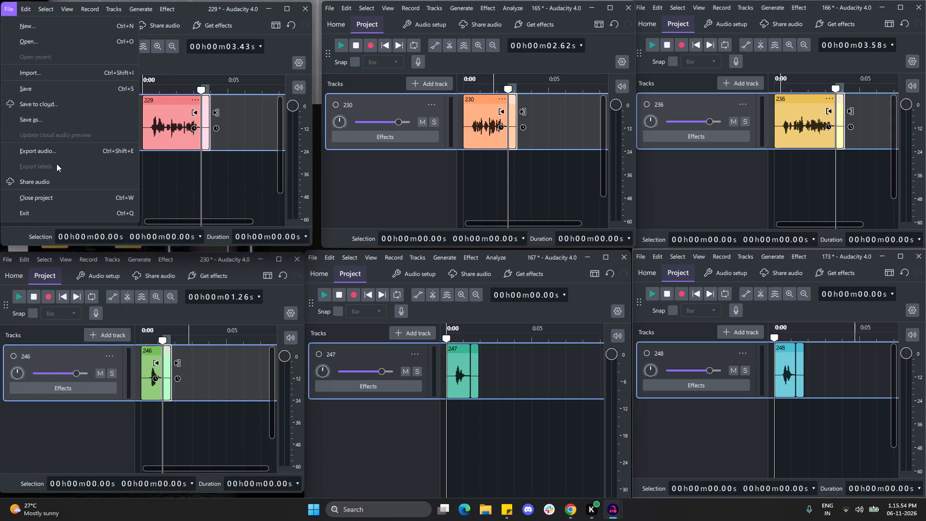
{"action": "left_click", "coordinate": [55, 151]}
{"action": "left_click", "coordinate": [148, 74], "text": "ctrl"}
{"action": "key", "text": "ctrl+a"}
{"action": "key", "text": "ctrl+v"}
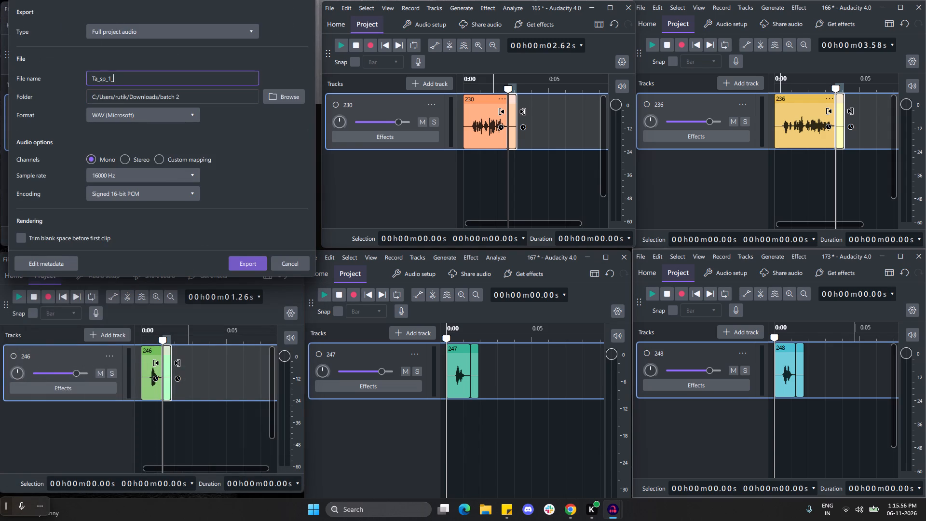
{"action": "type", "text": "229"}
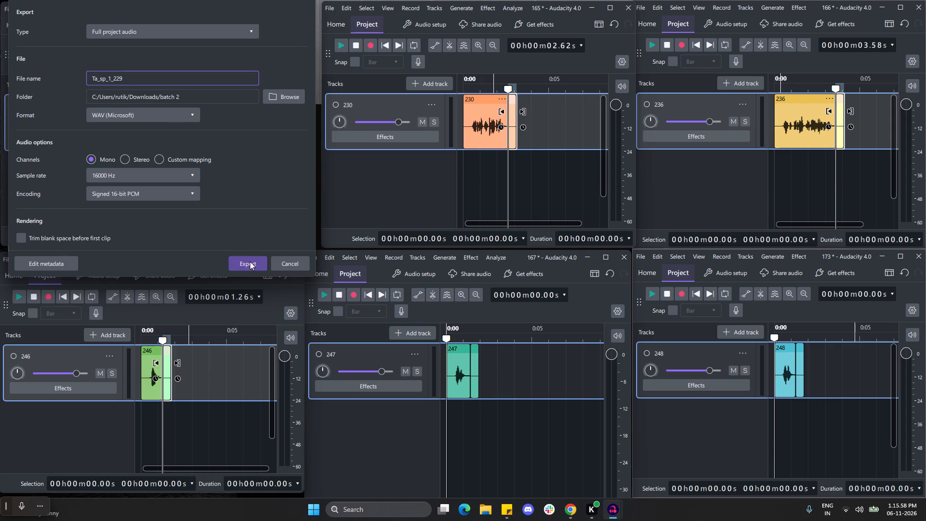
{"action": "left_click", "coordinate": [251, 264]}
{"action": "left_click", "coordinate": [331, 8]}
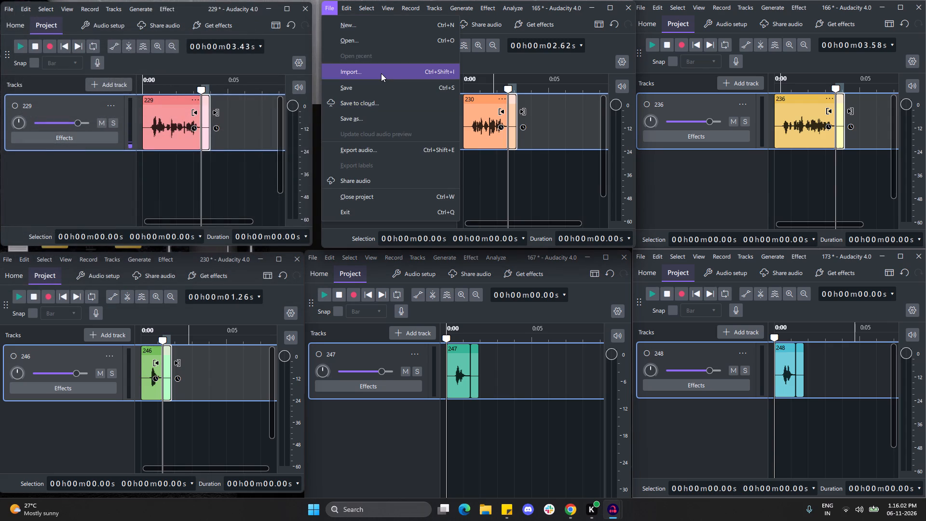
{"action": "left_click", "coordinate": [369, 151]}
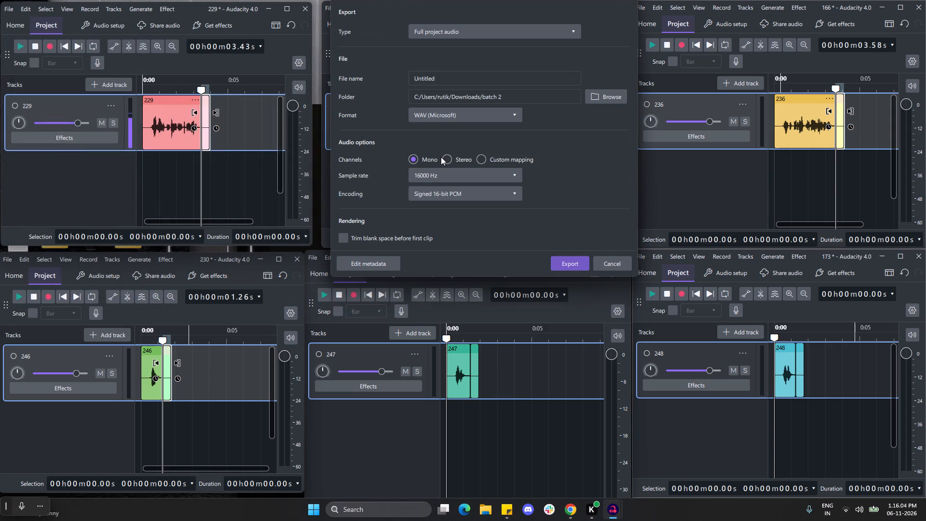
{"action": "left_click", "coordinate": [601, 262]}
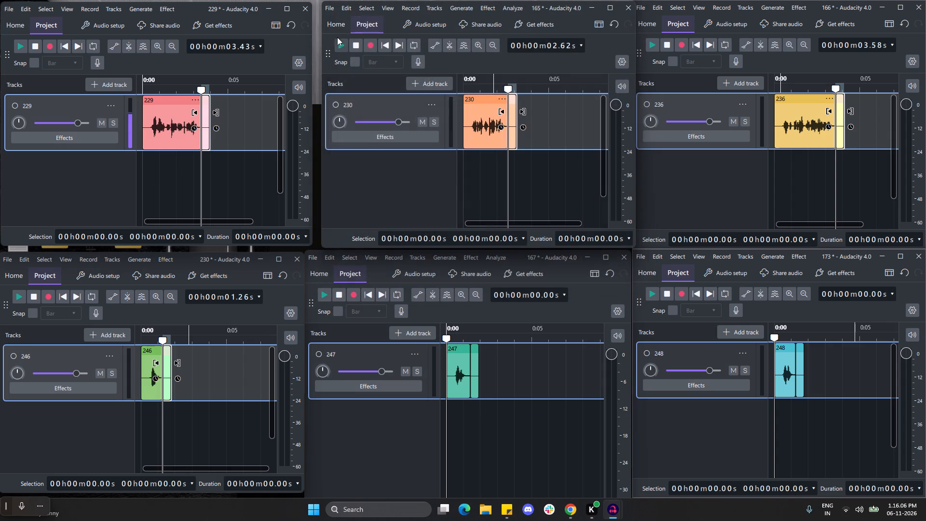
Export clip 230 from project 165 as the WAV file Ta_sp_1_230 with the sample rate set to 16000 Hz.
{"action": "left_click", "coordinate": [328, 11]}
{"action": "left_click", "coordinate": [387, 143]}
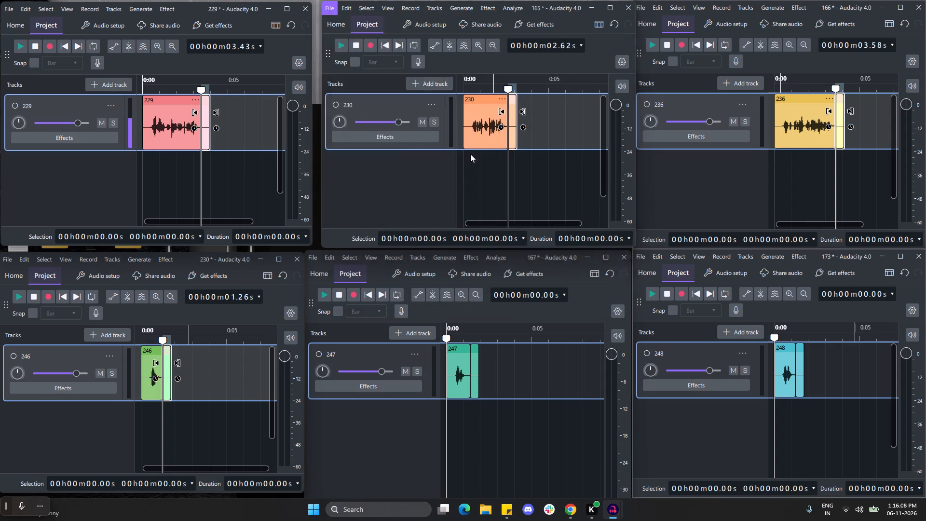
{"action": "left_click", "coordinate": [469, 84], "text": "ctrl"}
{"action": "key", "text": "ctrl+a"}
{"action": "key", "text": "ctrl+v"}
{"action": "type", "text": "23"}
{"action": "key", "text": "0"}
{"action": "left_click", "coordinate": [455, 175]}
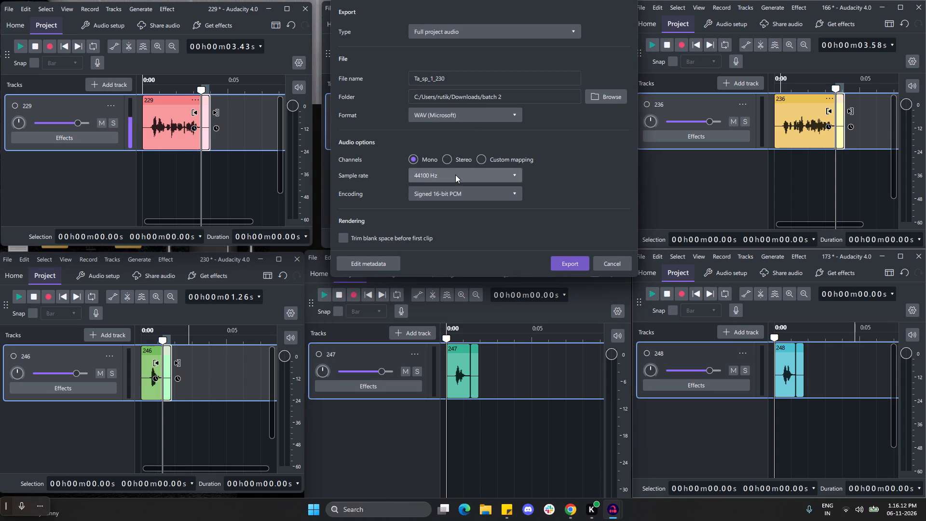
{"action": "left_click", "coordinate": [440, 136]}
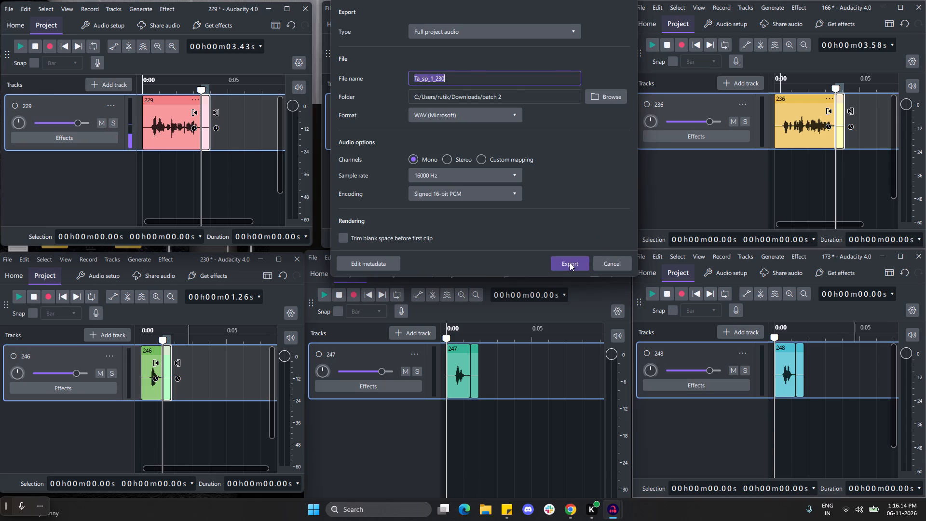
{"action": "left_click", "coordinate": [570, 262]}
Export clip 236 from project 166 as the WAV file Ta_sp_1_236.
{"action": "left_click", "coordinate": [641, 13]}
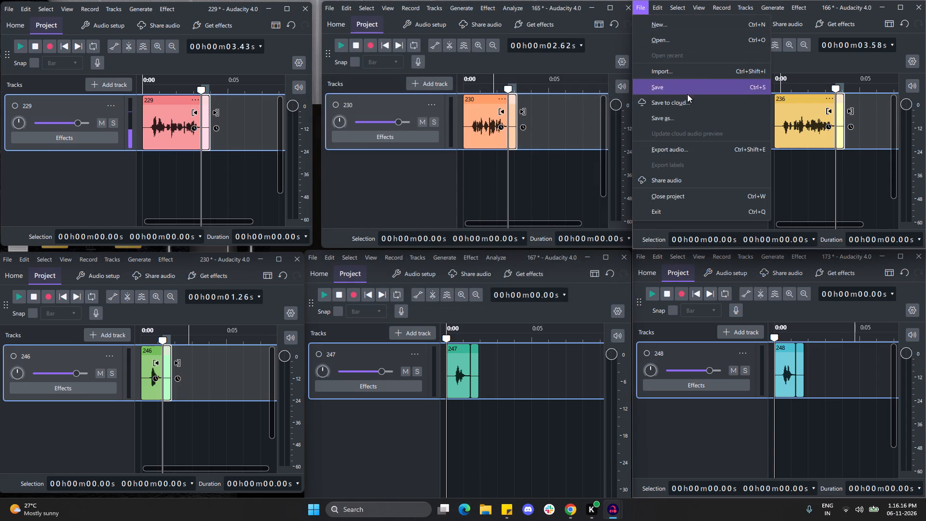
{"action": "left_click", "coordinate": [676, 146]}
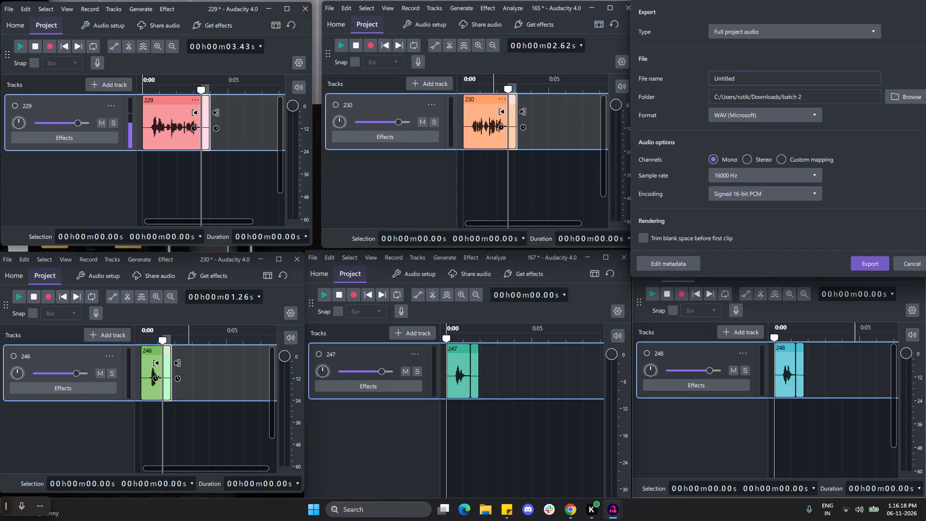
{"action": "left_click", "coordinate": [758, 76], "text": "ctrl"}
{"action": "key", "text": "ctrl+a"}
{"action": "key", "text": "ctrl+v"}
{"action": "key", "text": "2"}
{"action": "type", "text": "36"}
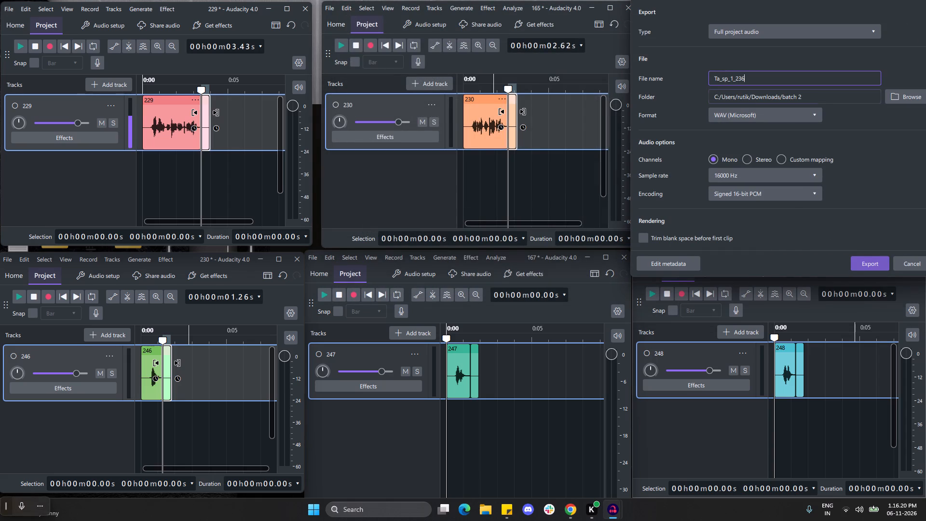
{"action": "left_click", "coordinate": [870, 265]}
Delete track 236 from project 166 and track 230 from project 165, returning both playheads to the start.
{"action": "left_click", "coordinate": [739, 103]}
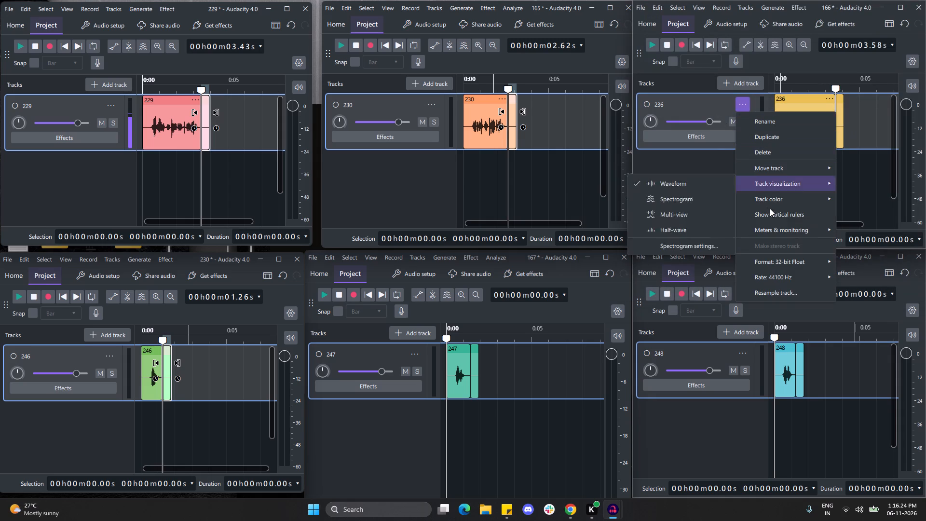
{"action": "left_click", "coordinate": [778, 153]}
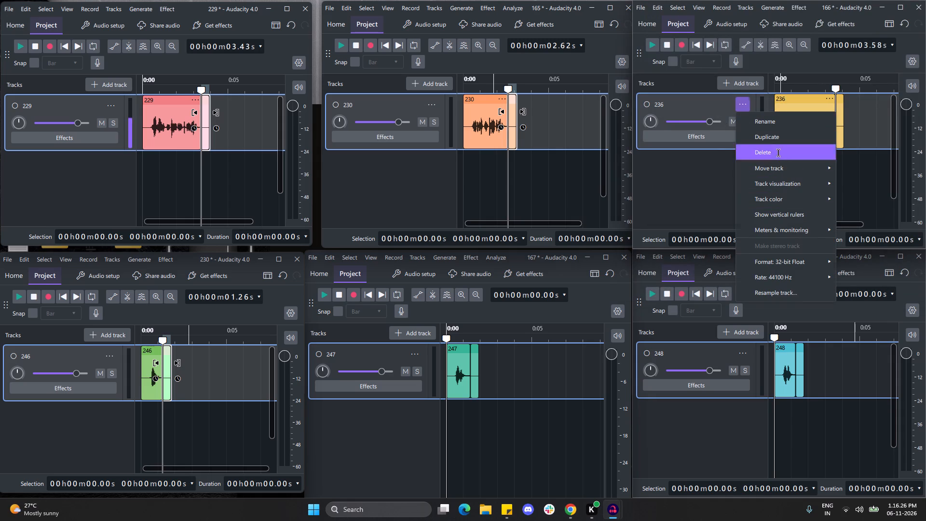
{"action": "left_click_drag", "start_coordinate": [838, 87], "coordinate": [747, 89]}
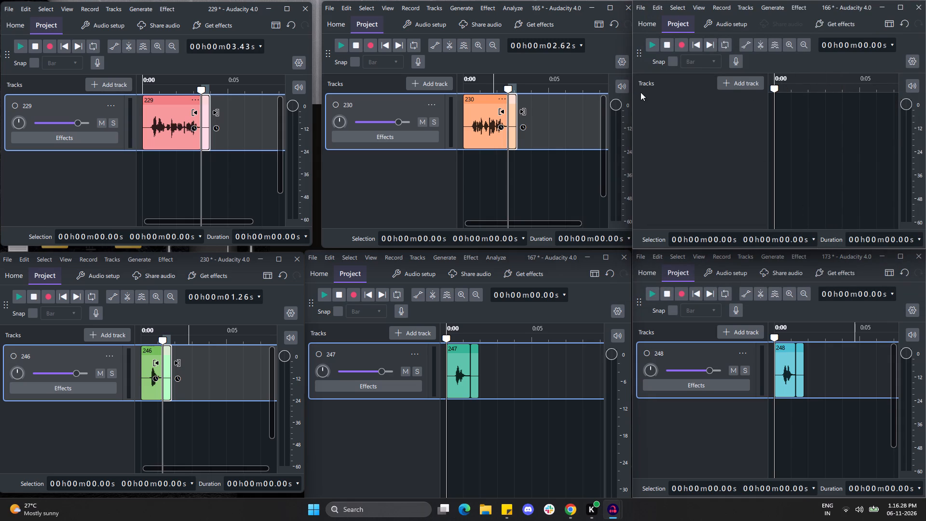
{"action": "left_click", "coordinate": [463, 170]}
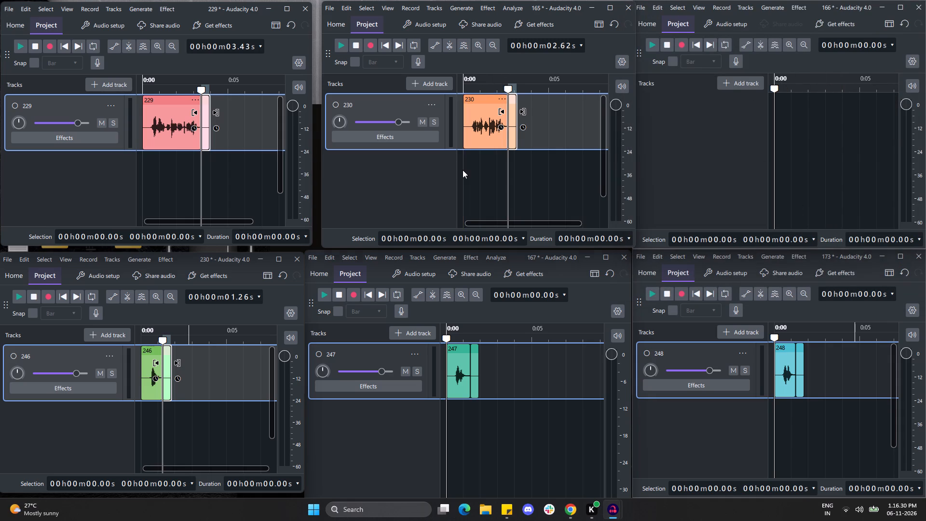
{"action": "left_click", "coordinate": [465, 172]}
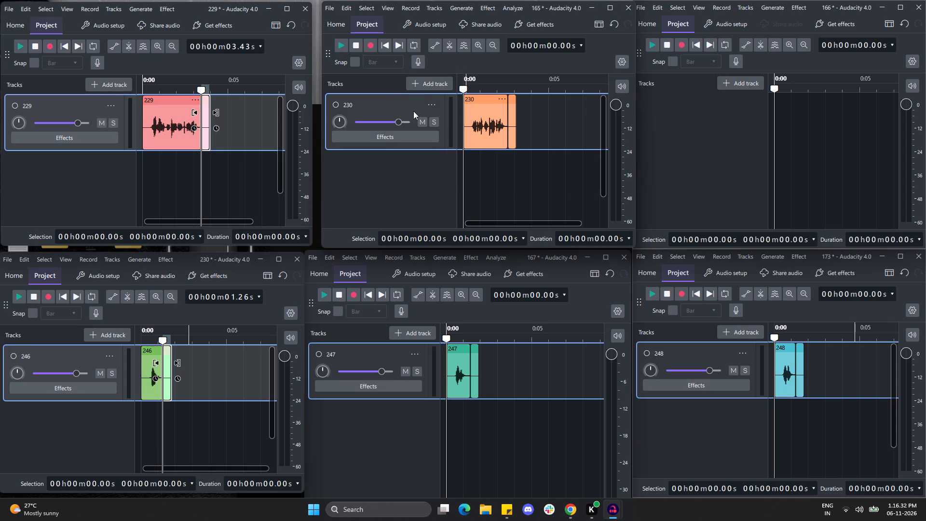
{"action": "left_click", "coordinate": [433, 105]}
{"action": "left_click", "coordinate": [457, 157]}
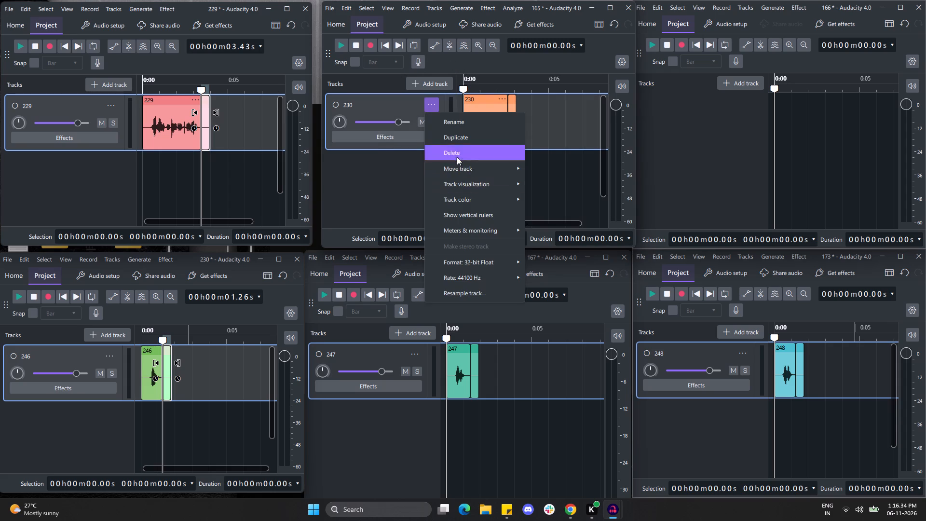
Return the playheads to the start in projects 229 and 230 and delete their tracks, 229 and 246.
{"action": "left_click", "coordinate": [144, 158]}
{"action": "left_click", "coordinate": [113, 106]}
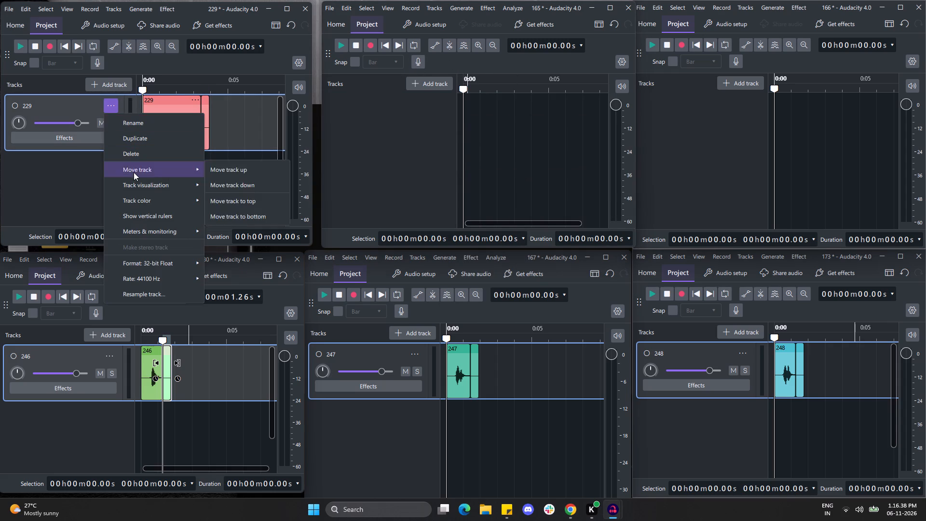
{"action": "left_click", "coordinate": [151, 149]}
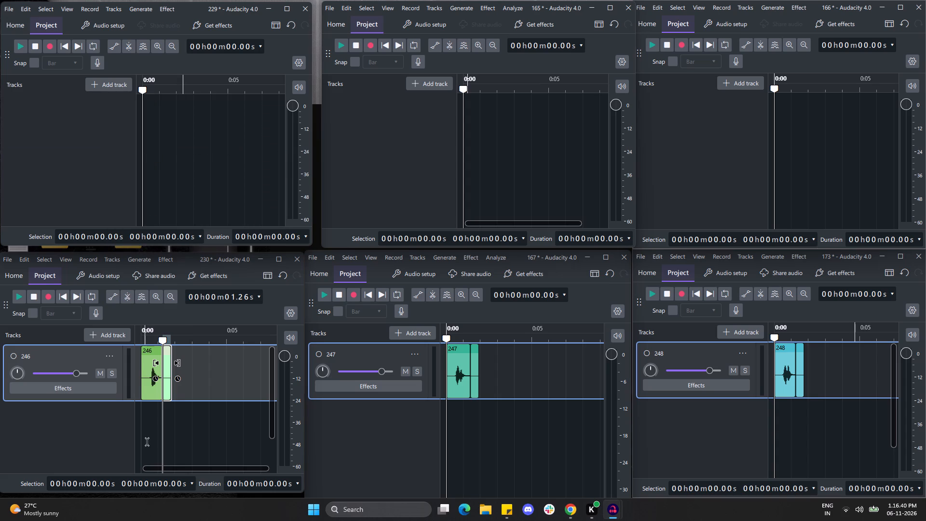
{"action": "left_click", "coordinate": [142, 425]}
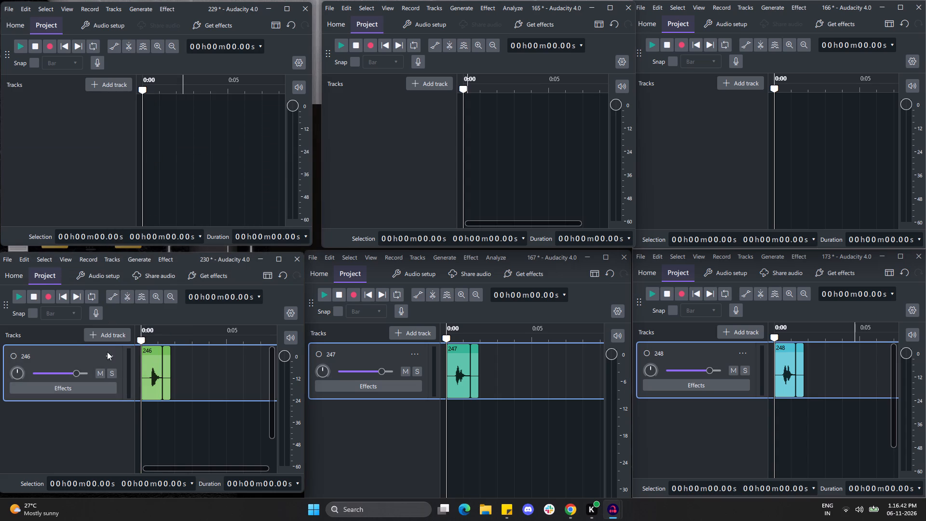
{"action": "left_click", "coordinate": [104, 355]}
{"action": "left_click", "coordinate": [148, 203]}
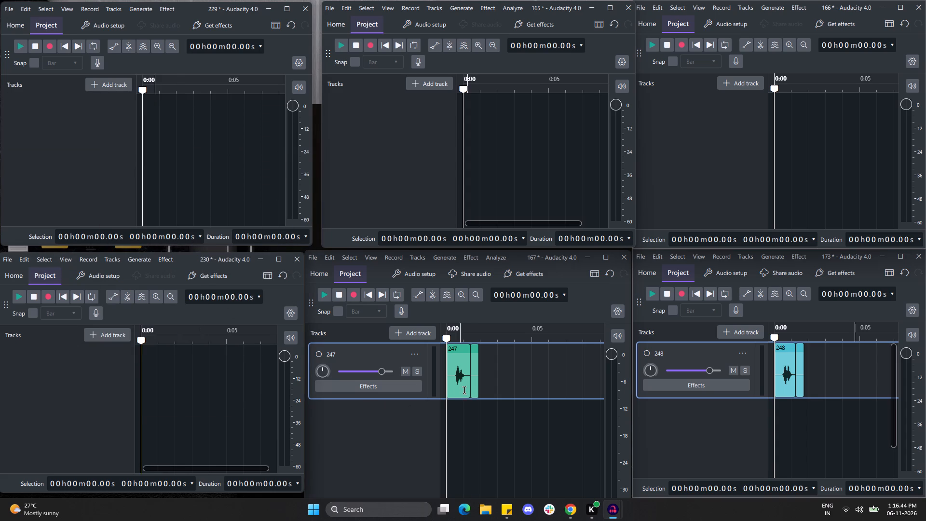
Delete track 247 from project 167 and track 248 from project 173.
{"action": "left_click", "coordinate": [415, 353]}
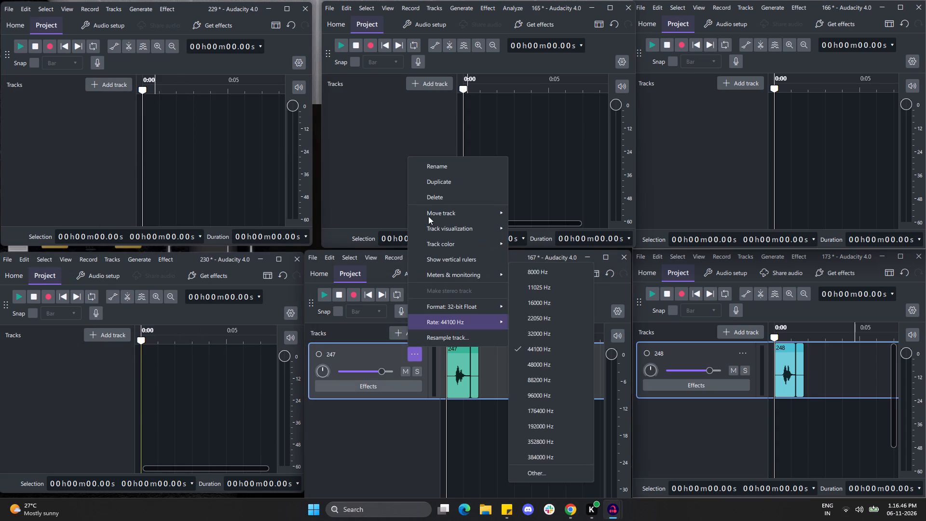
{"action": "left_click", "coordinate": [439, 201]}
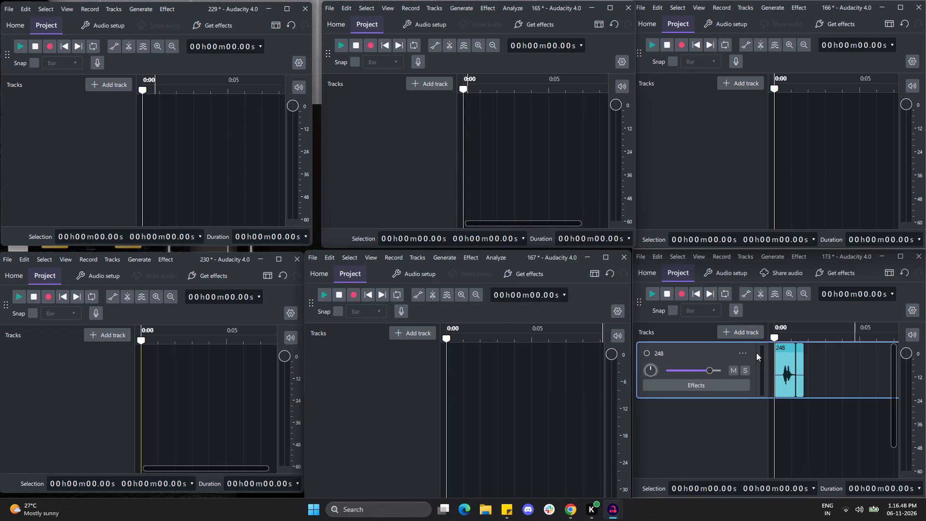
{"action": "left_click", "coordinate": [758, 349]}
{"action": "left_click", "coordinate": [741, 352]}
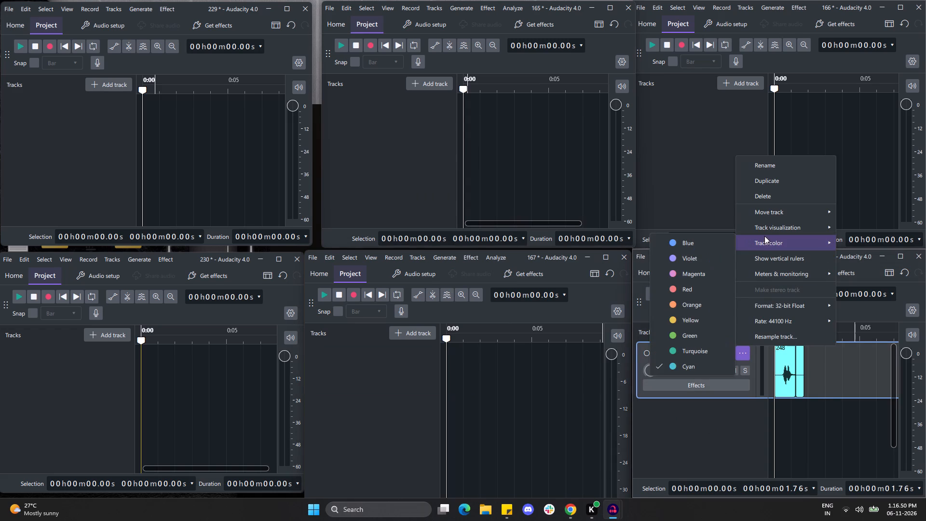
{"action": "left_click", "coordinate": [775, 197]}
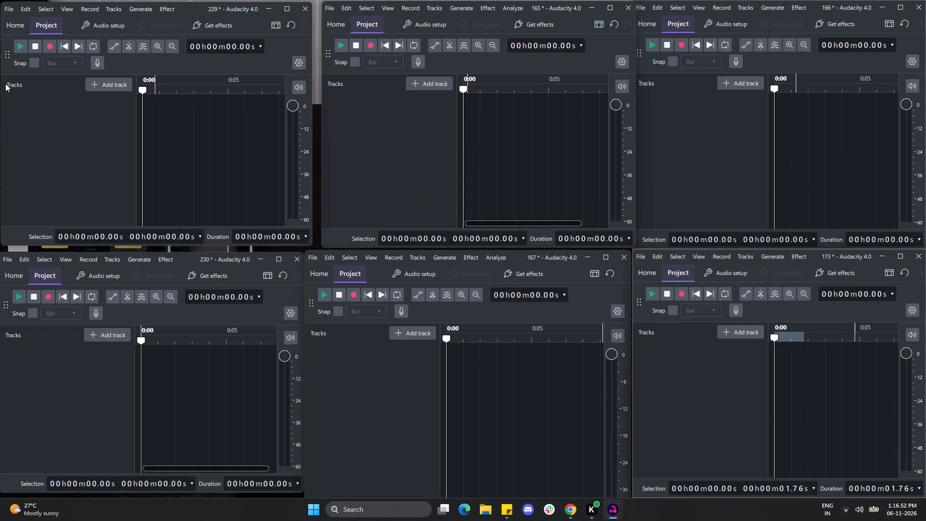
From project 229's import dialog, delete the processed source files 229, 230, 236, 246, 247 and 248.mp3 from the Tamil Speaker 1 folder.
{"action": "left_click", "coordinate": [13, 10]}
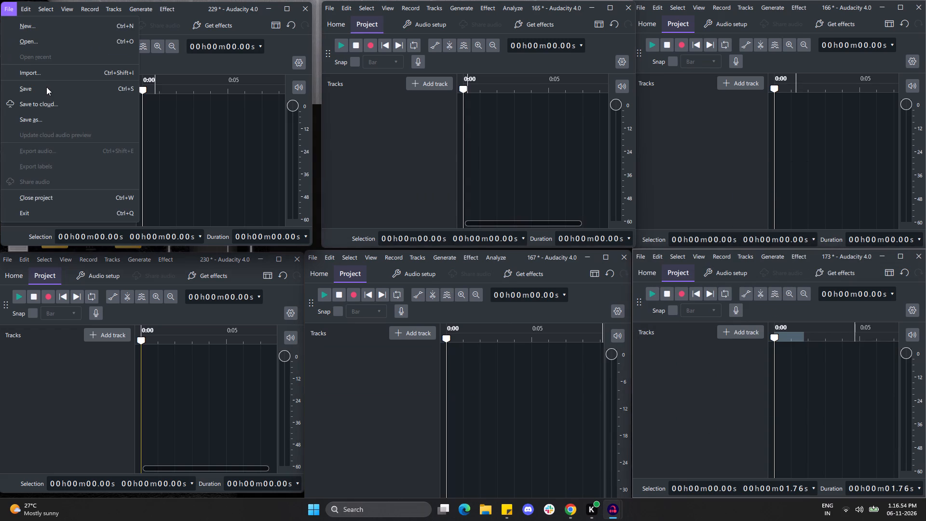
{"action": "left_click", "coordinate": [54, 78]}
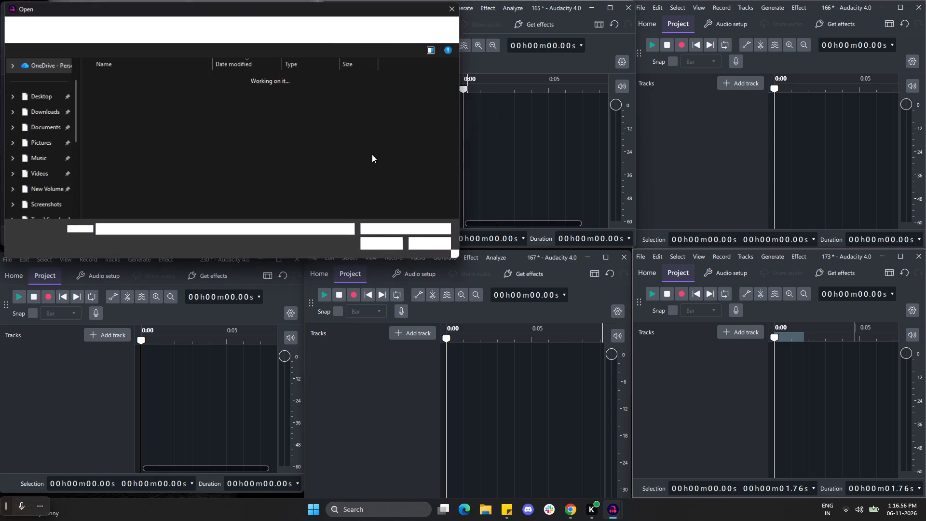
{"action": "left_click_drag", "start_coordinate": [381, 86], "coordinate": [312, 146]}
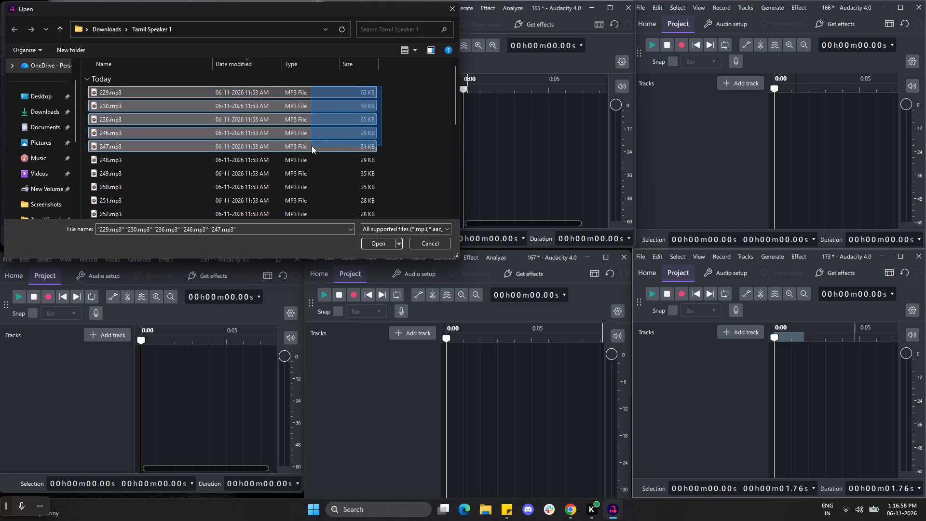
{"action": "left_click_drag", "start_coordinate": [312, 146], "coordinate": [309, 155]}
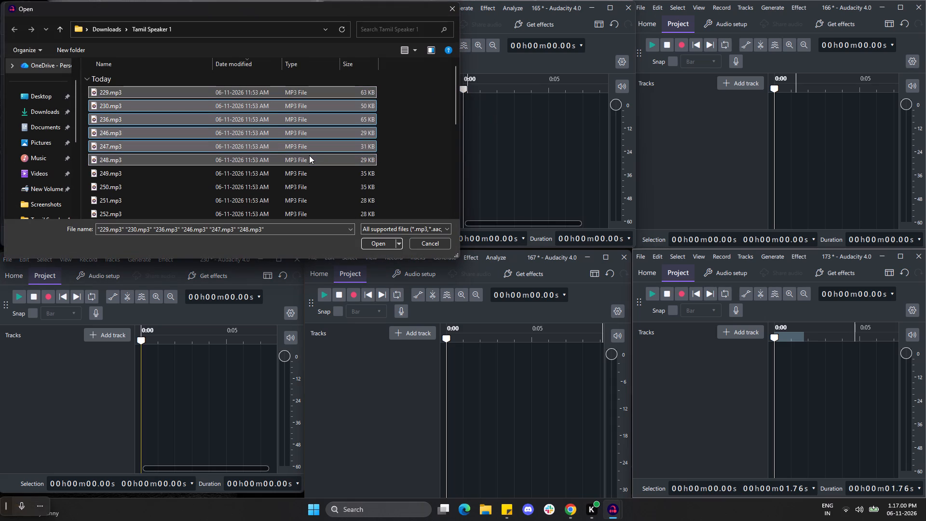
{"action": "left_click_drag", "start_coordinate": [381, 174], "coordinate": [327, 130]}
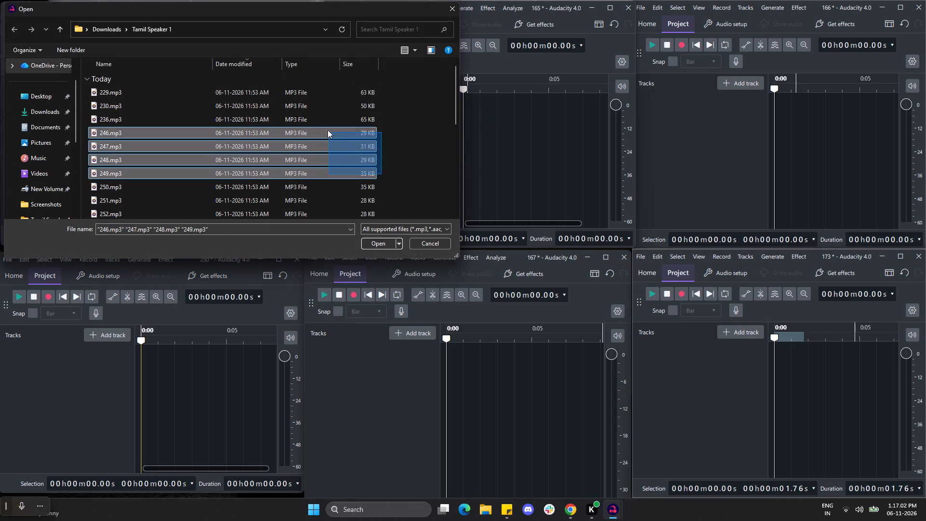
{"action": "left_click_drag", "start_coordinate": [327, 130], "coordinate": [290, 92]}
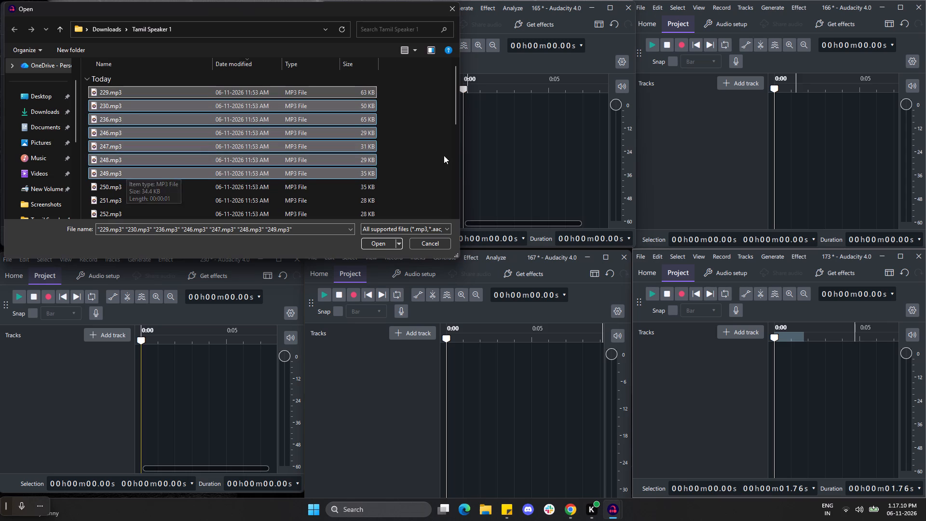
{"action": "left_click", "coordinate": [397, 155]}
{"action": "left_click_drag", "start_coordinate": [386, 157], "coordinate": [285, 89]}
{"action": "key", "text": "Delete"}
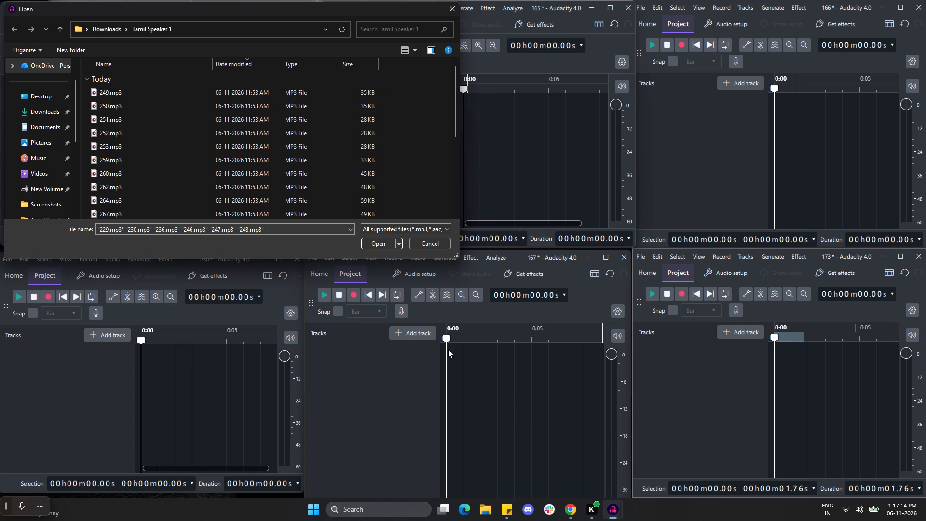
Import 249.mp3 into project 229 and 250.mp3 into project 165 from the Tamil Speaker 1 folder.
{"action": "left_click", "coordinate": [120, 95]}
{"action": "left_click", "coordinate": [379, 245]}
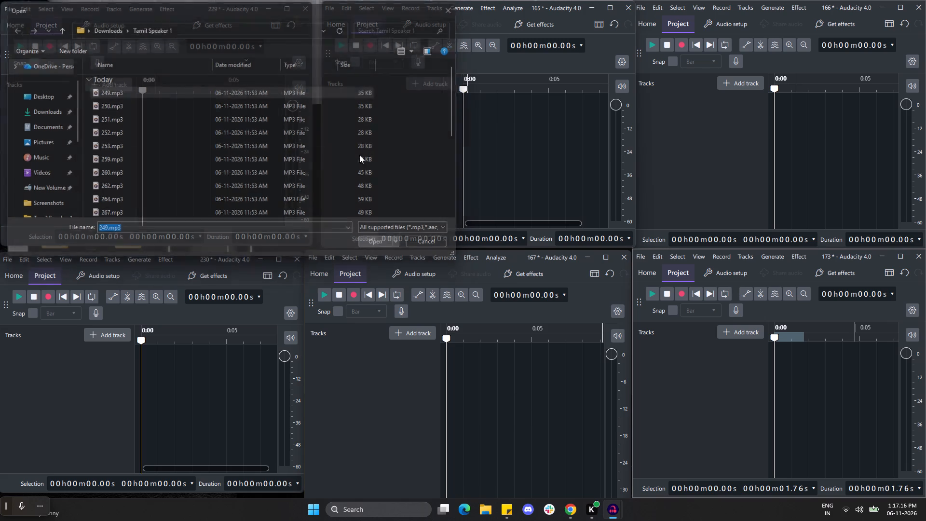
{"action": "left_click", "coordinate": [331, 12]}
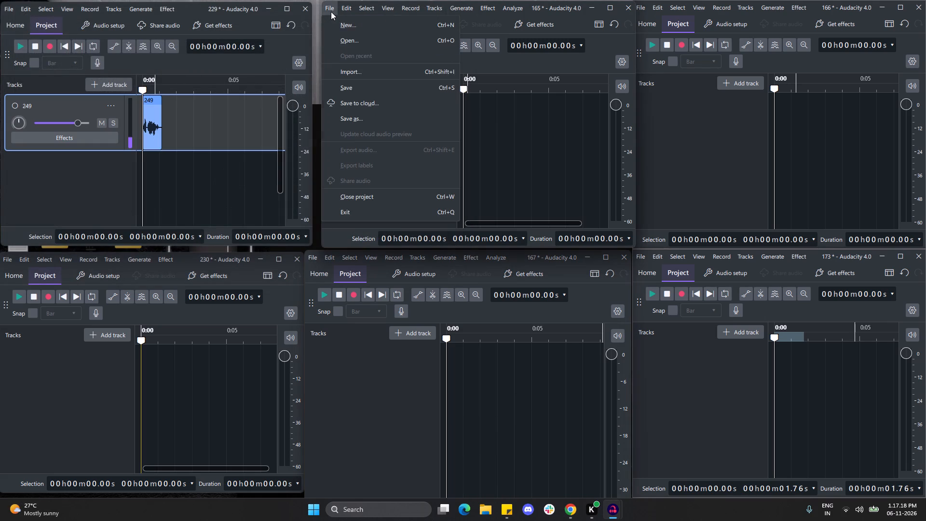
{"action": "left_click", "coordinate": [368, 74]}
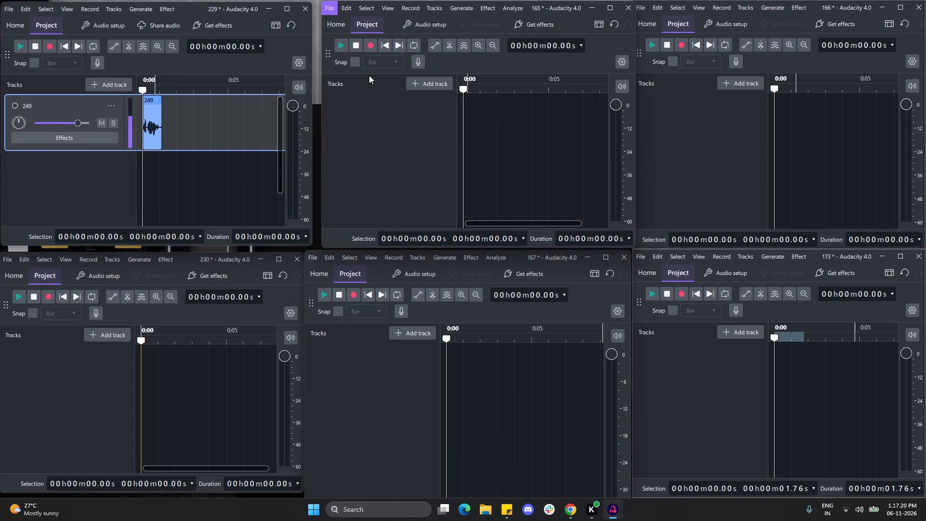
{"action": "left_click", "coordinate": [448, 100]}
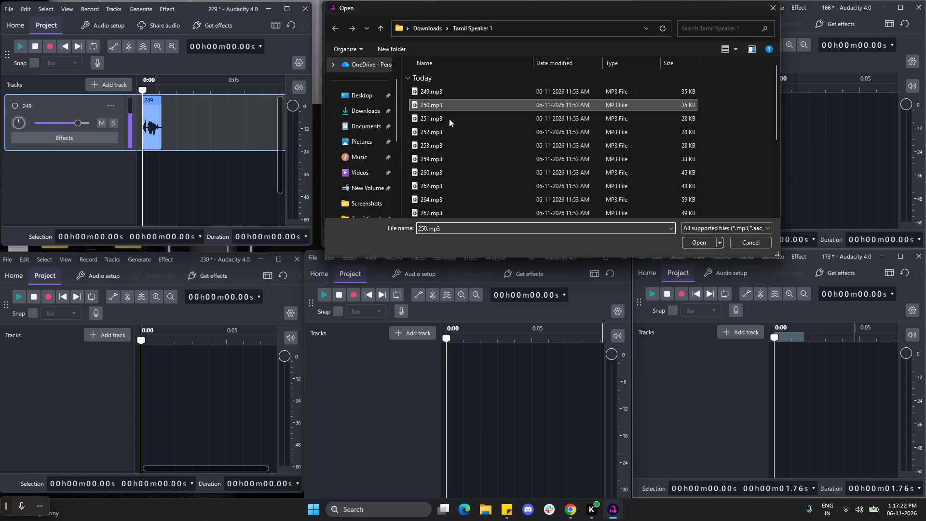
{"action": "left_click", "coordinate": [697, 244]}
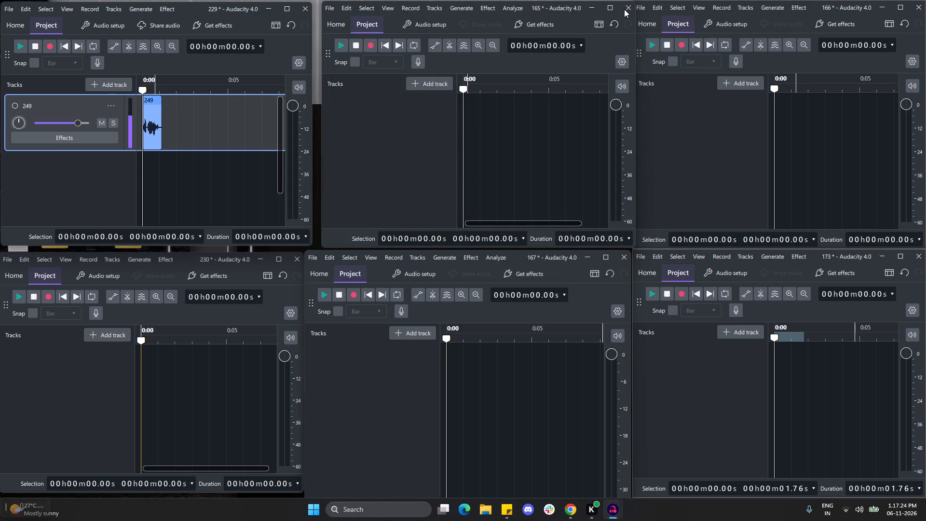
Import 251.mp3 into project 166 and 252.mp3 into project 230 from the Tamil Speaker 1 folder.
{"action": "left_click", "coordinate": [637, 9]}
{"action": "left_click", "coordinate": [709, 75]}
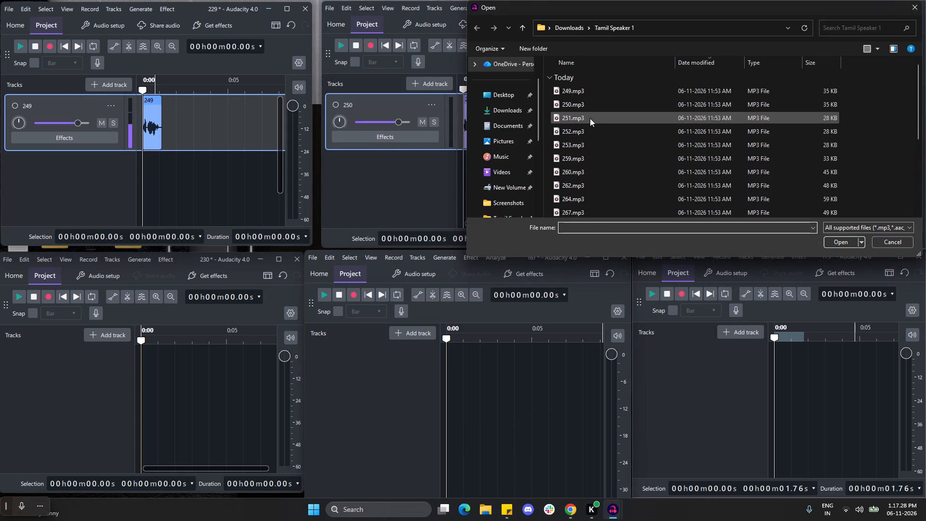
{"action": "left_click", "coordinate": [590, 118]}
{"action": "left_click", "coordinate": [842, 240]}
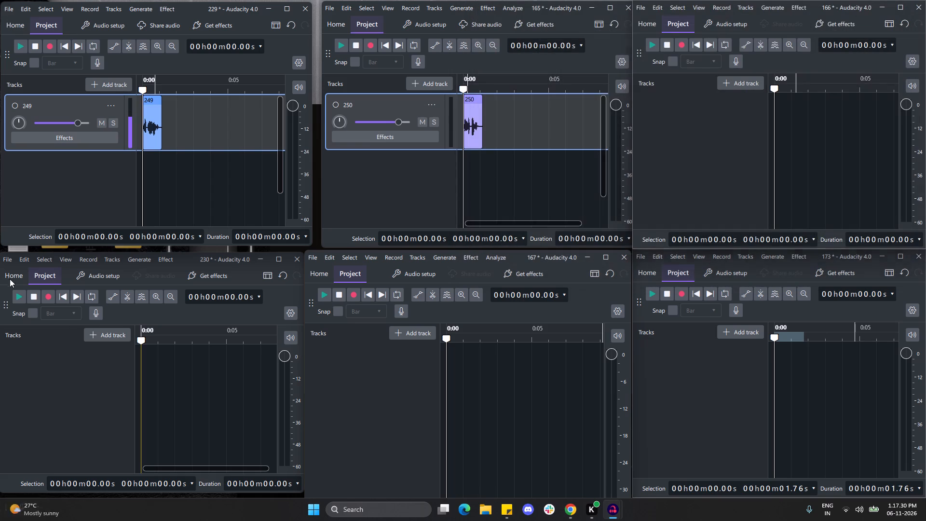
{"action": "left_click", "coordinate": [7, 261]}
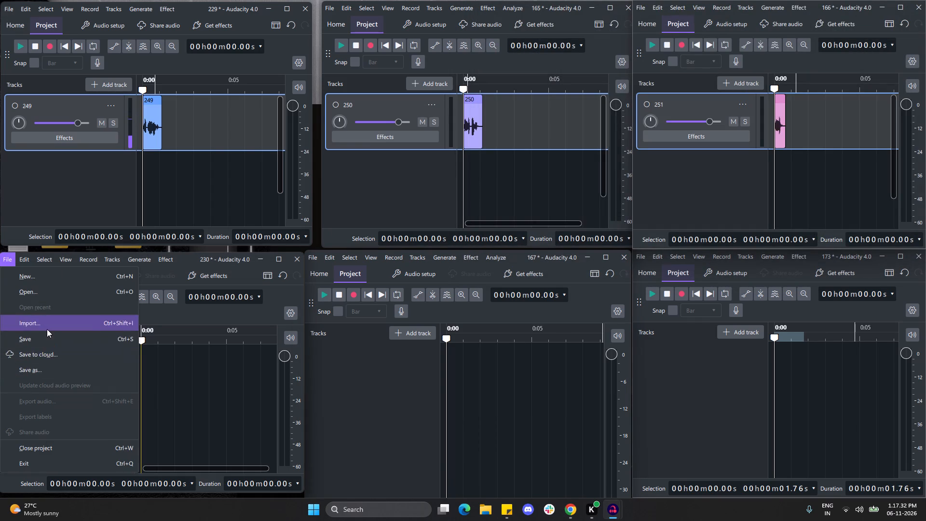
{"action": "left_click", "coordinate": [47, 329]}
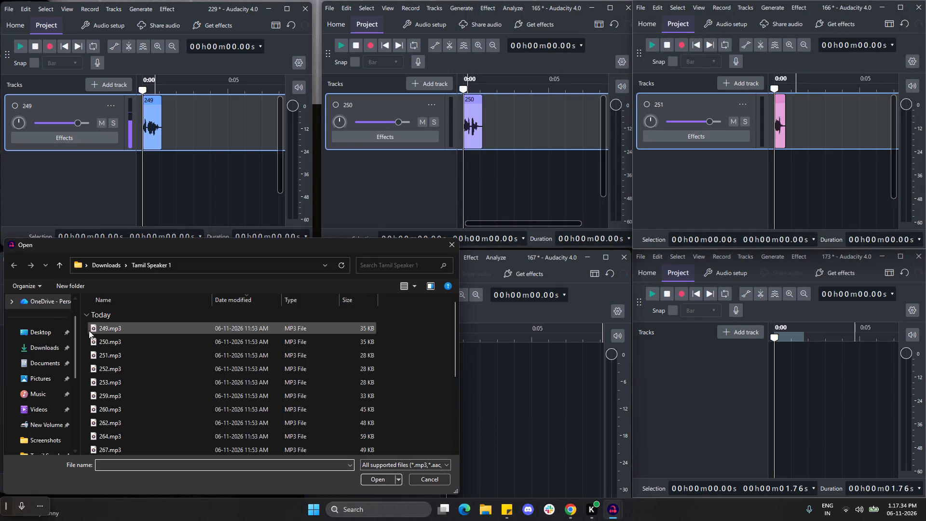
{"action": "left_click", "coordinate": [108, 366]}
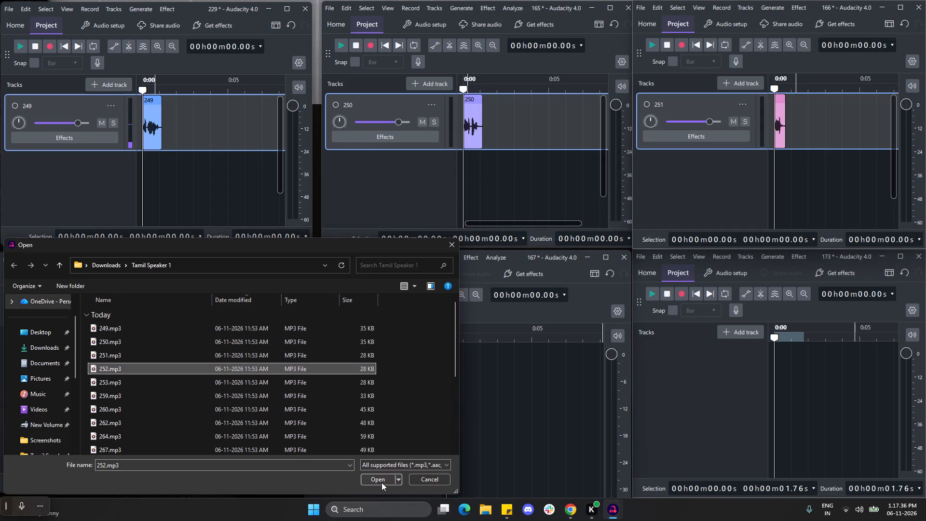
{"action": "left_click", "coordinate": [375, 477]}
Import 253.mp3 into project 167 and 259.mp3 into project 173 from the Tamil Speaker 1 folder.
{"action": "left_click", "coordinate": [316, 259]}
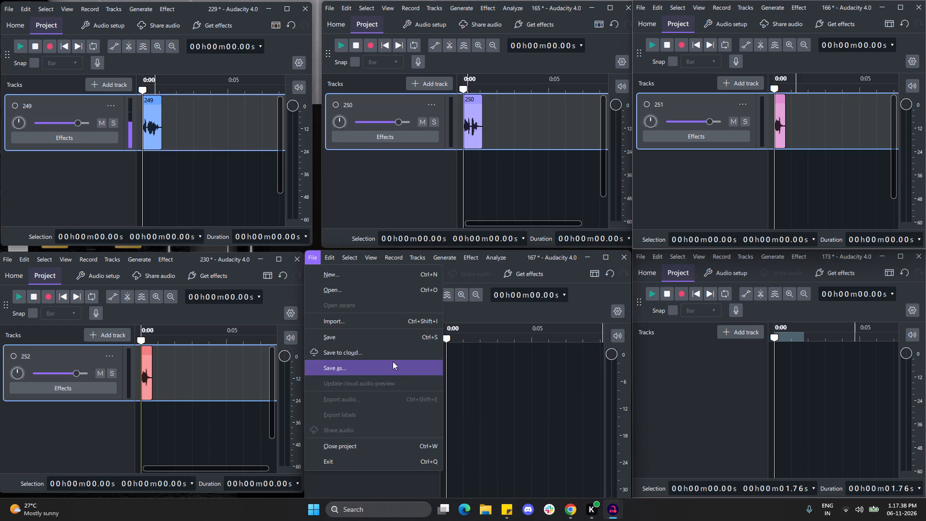
{"action": "left_click", "coordinate": [362, 326]}
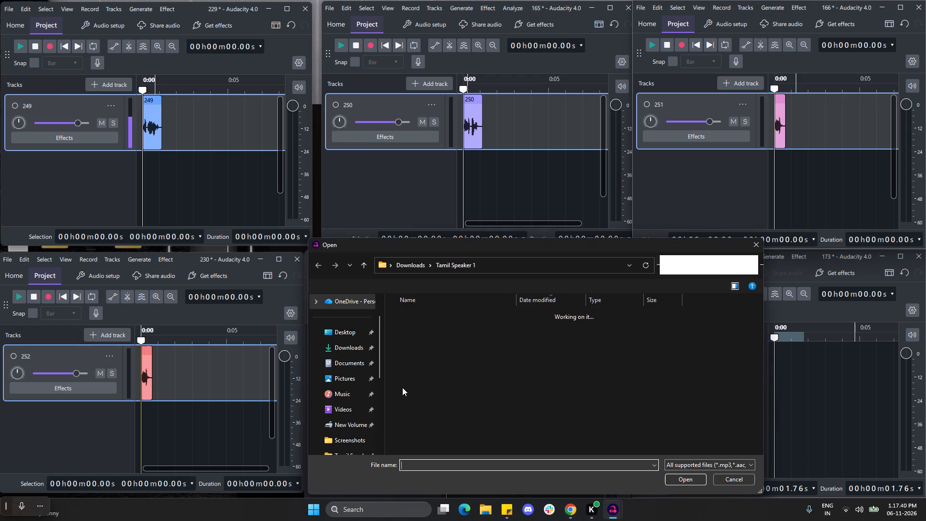
{"action": "left_click", "coordinate": [417, 384]}
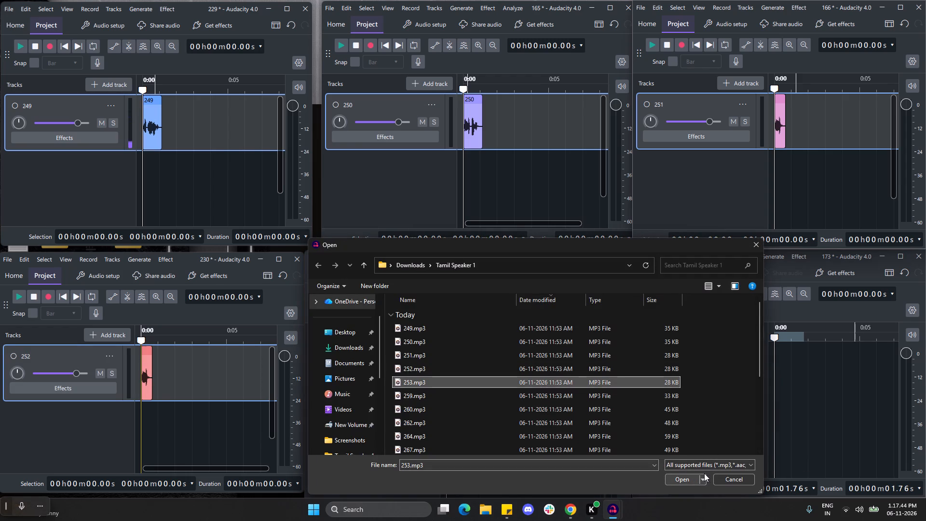
{"action": "left_click", "coordinate": [688, 480]}
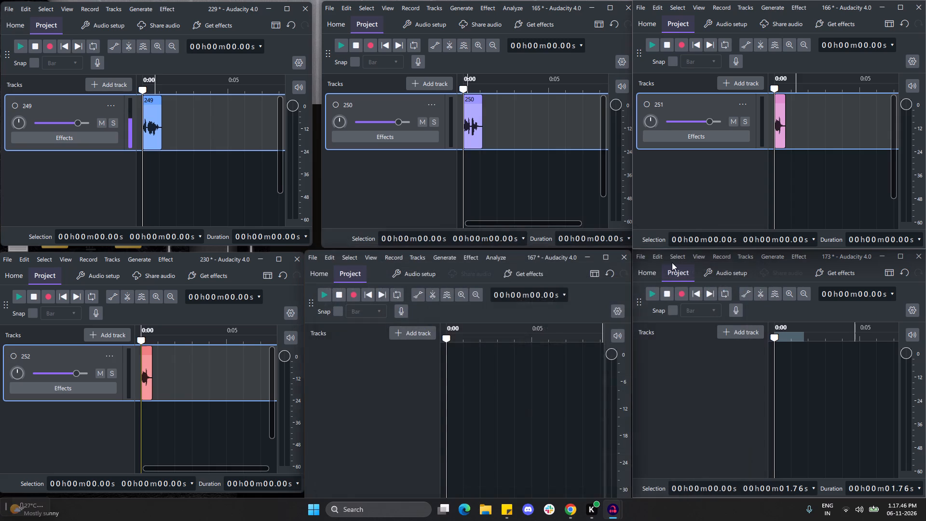
{"action": "left_click", "coordinate": [641, 258]}
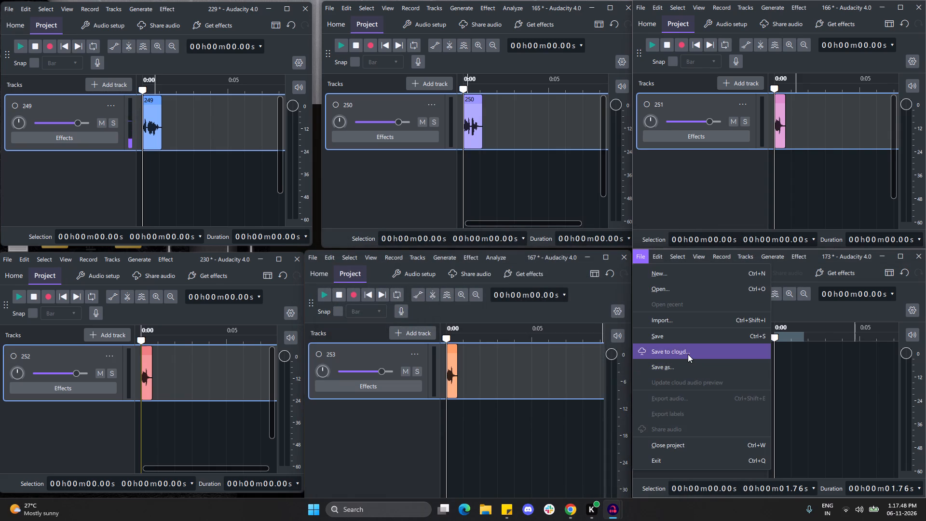
{"action": "left_click", "coordinate": [671, 317]}
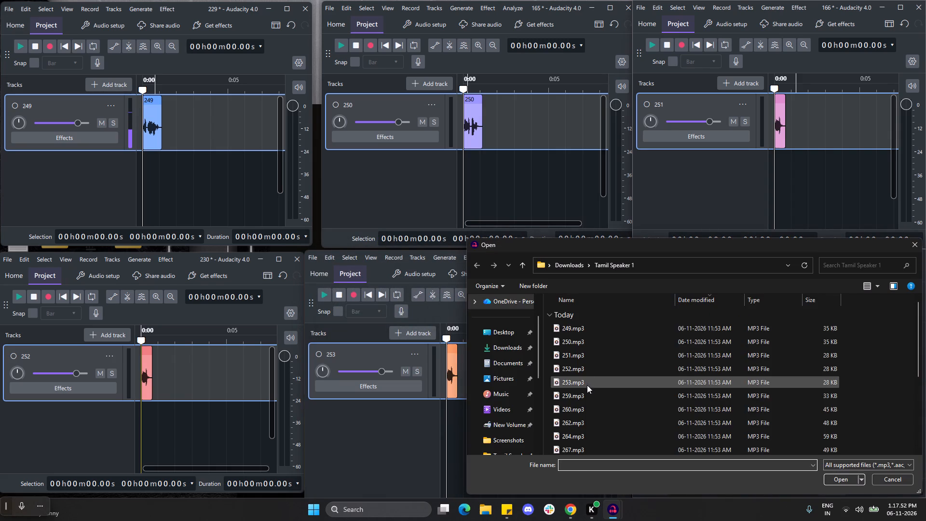
{"action": "left_click", "coordinate": [587, 391]}
{"action": "left_click", "coordinate": [841, 482]}
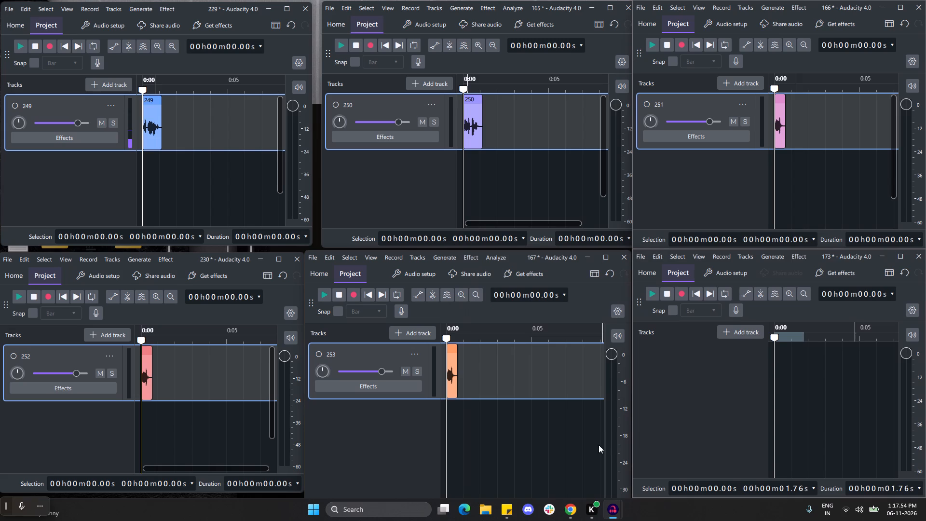
Generate 0.5 s of silence at the start and at the end of clip 249 in project 229.
{"action": "left_click", "coordinate": [137, 10]}
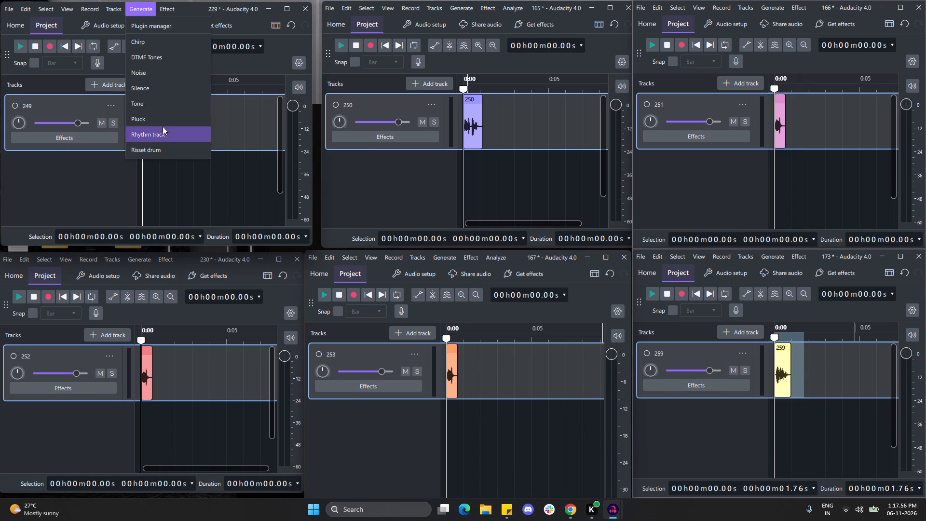
{"action": "left_click", "coordinate": [155, 92]}
{"action": "left_click", "coordinate": [169, 142]}
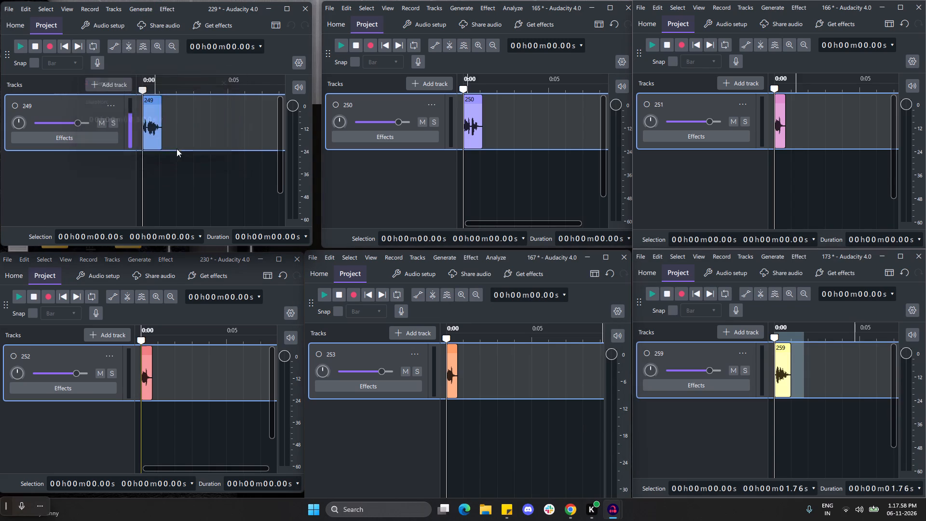
{"action": "left_click", "coordinate": [170, 154]}
{"action": "left_click", "coordinate": [143, 11]}
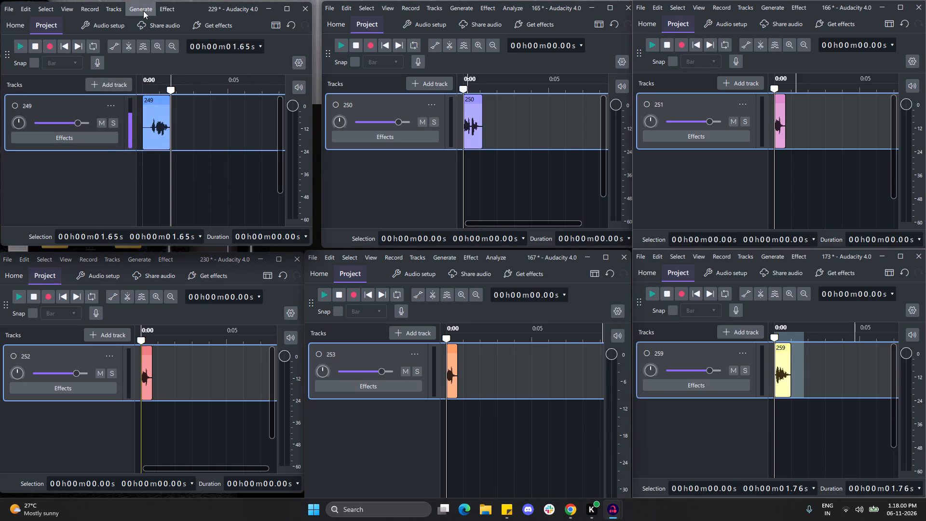
{"action": "left_click", "coordinate": [152, 85]}
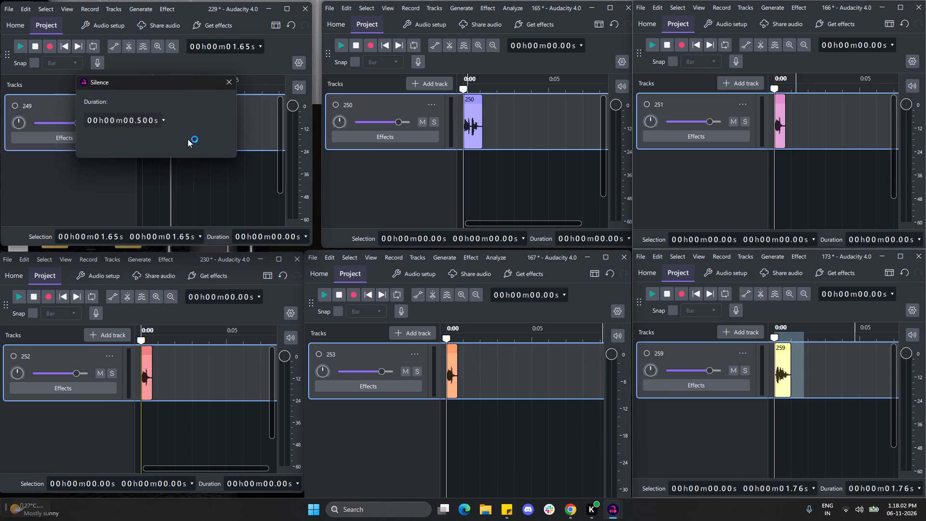
{"action": "left_click", "coordinate": [169, 143]}
Generate 0.5 s of silence at the start and at the end of clip 250 in project 165.
{"action": "left_click", "coordinate": [468, 9]}
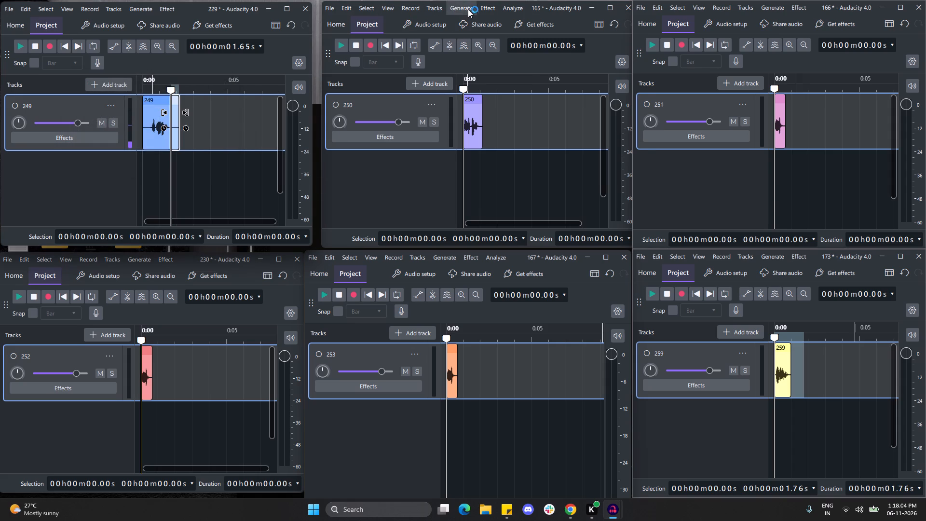
{"action": "left_click", "coordinate": [470, 91]}
{"action": "left_click", "coordinate": [486, 144]}
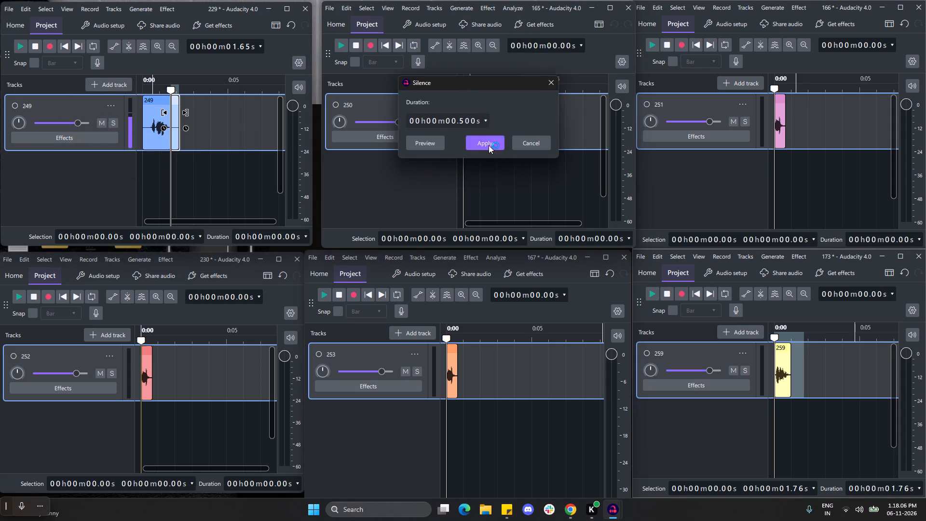
{"action": "left_click", "coordinate": [491, 163]}
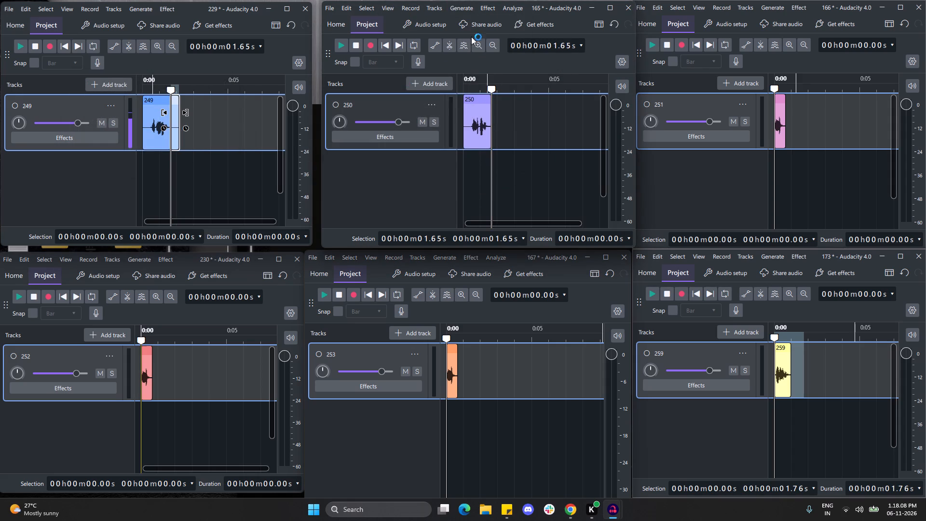
{"action": "left_click", "coordinate": [468, 14]}
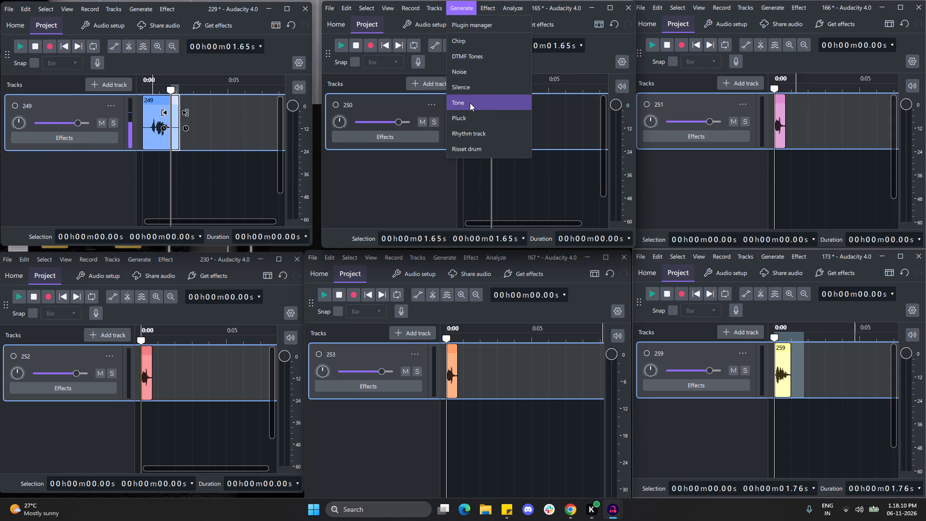
{"action": "left_click", "coordinate": [479, 93]}
{"action": "left_click", "coordinate": [484, 146]}
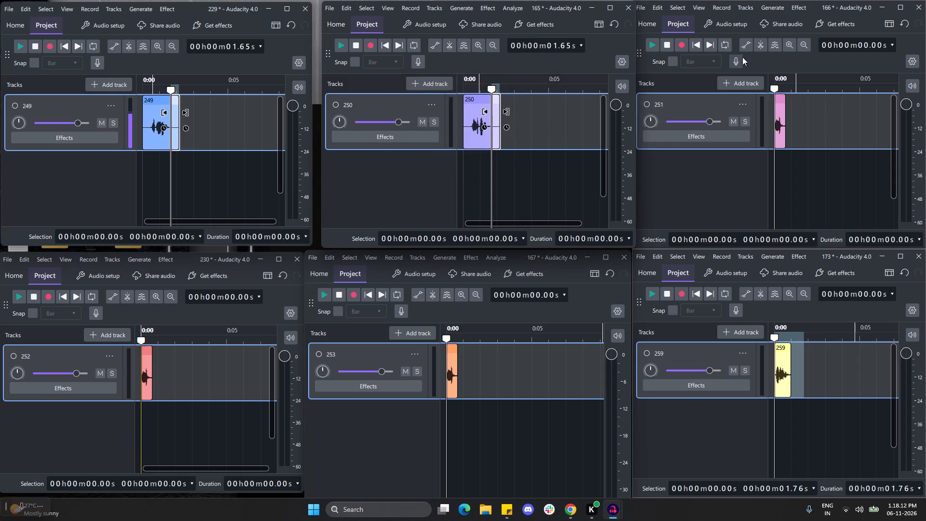
Generate 0.5 s of silence at the start and at the end of clip 251 in project 166.
{"action": "left_click", "coordinate": [769, 14]}
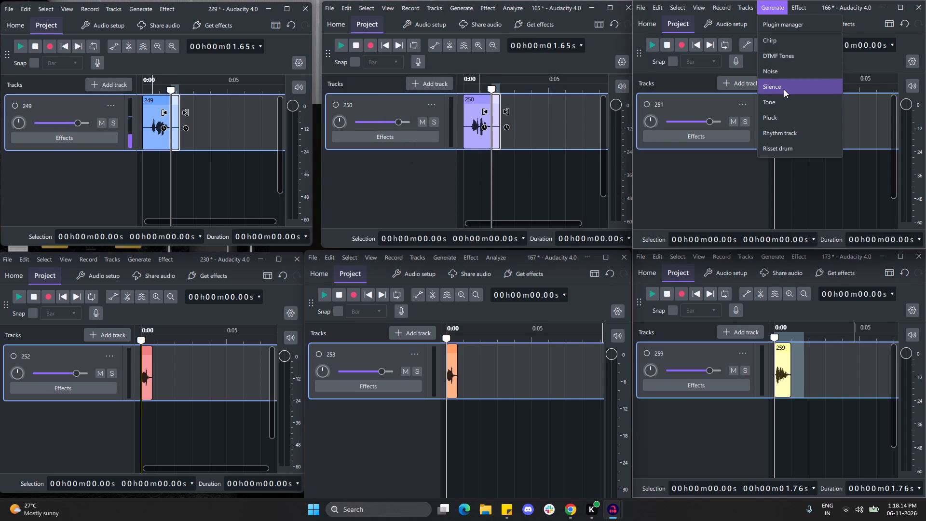
{"action": "left_click", "coordinate": [784, 89]}
{"action": "left_click", "coordinate": [795, 149]}
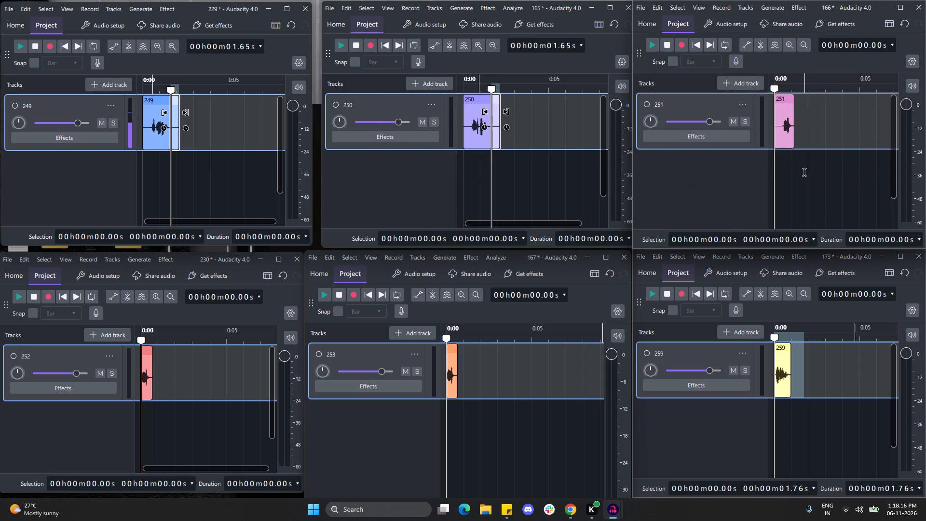
{"action": "left_click", "coordinate": [796, 166]}
{"action": "left_click", "coordinate": [796, 163]}
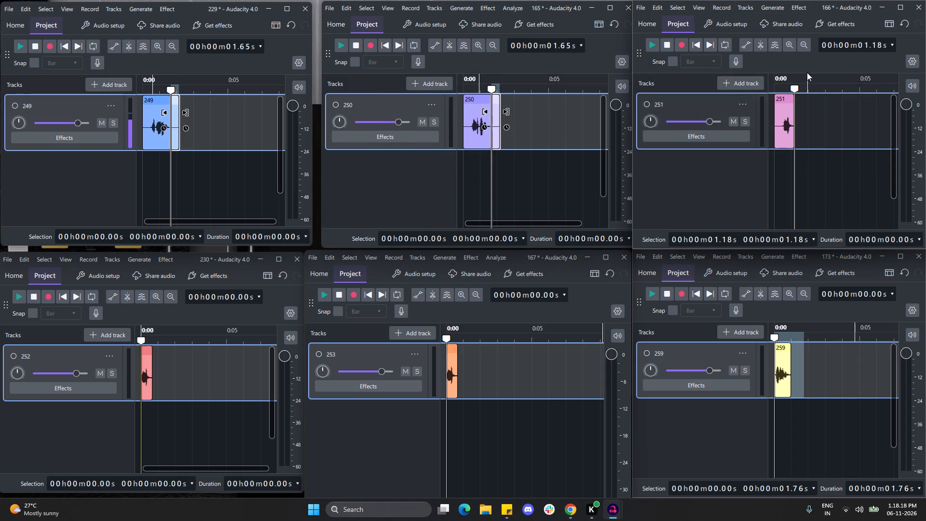
{"action": "left_click", "coordinate": [771, 7]}
{"action": "left_click", "coordinate": [784, 88]}
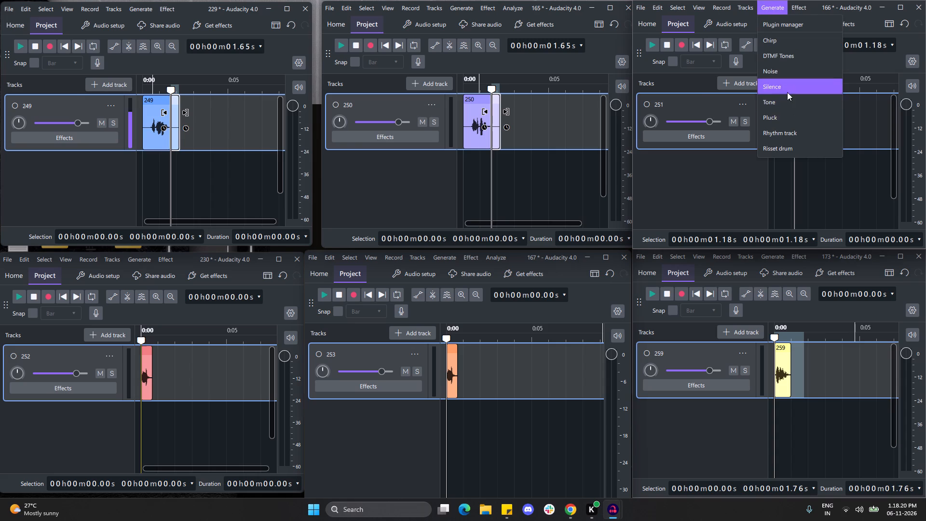
{"action": "left_click", "coordinate": [790, 142]}
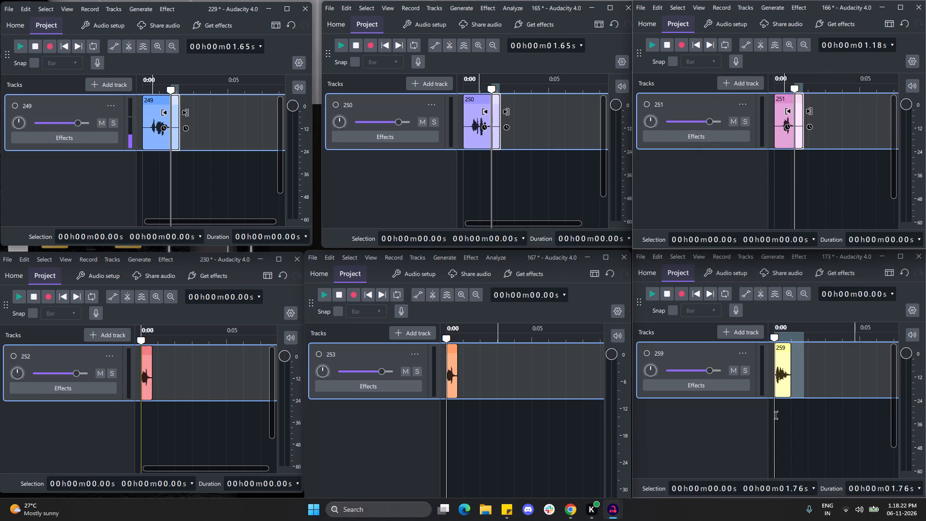
Clear the time selection in project 173 and generate 0.5 s of silence at the start and end of clip 259.
{"action": "left_click", "coordinate": [777, 409]}
{"action": "left_click_drag", "start_coordinate": [775, 411], "coordinate": [771, 411]}
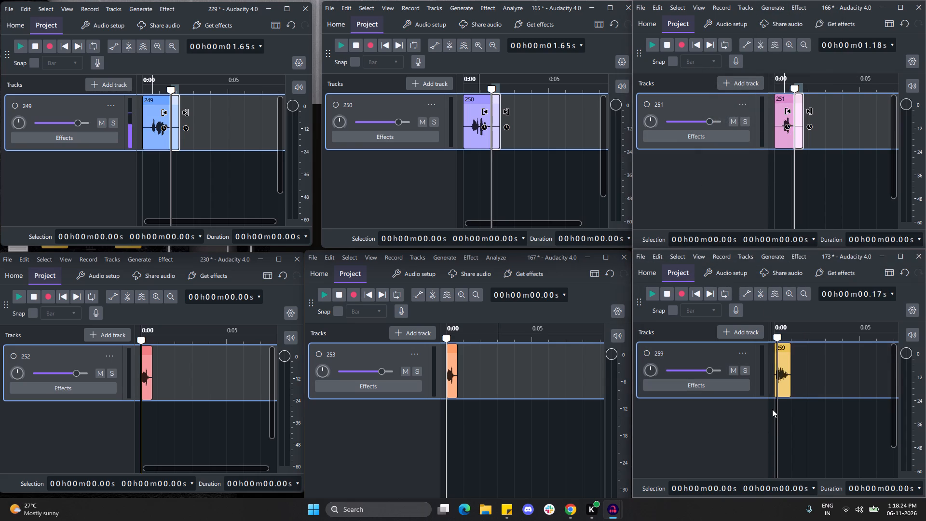
{"action": "left_click", "coordinate": [775, 409]}
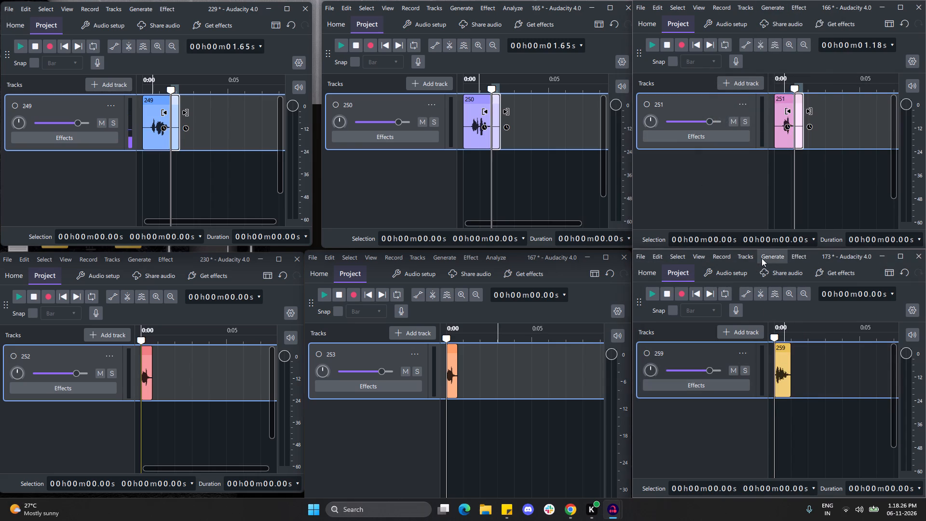
{"action": "left_click", "coordinate": [762, 258]}
{"action": "left_click_drag", "start_coordinate": [786, 333], "coordinate": [786, 339]}
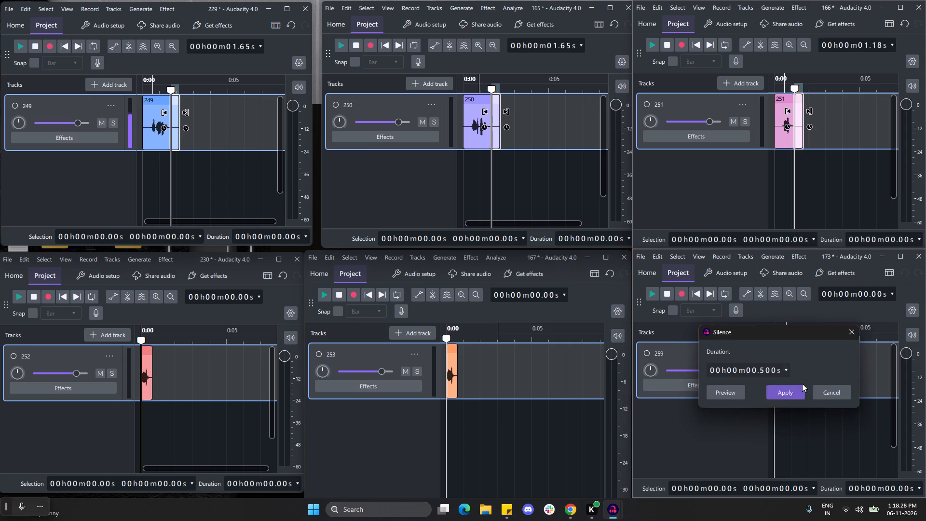
{"action": "left_click", "coordinate": [789, 396]}
{"action": "left_click", "coordinate": [801, 413]}
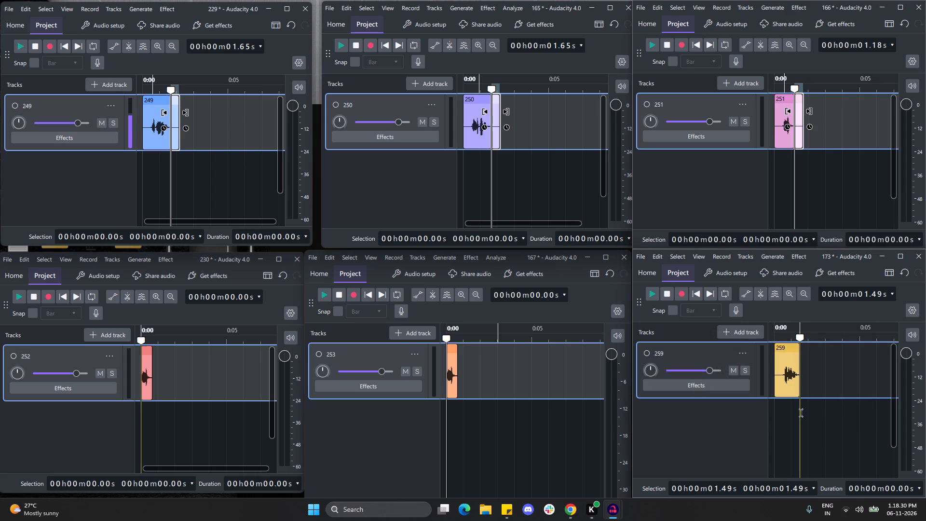
{"action": "left_click", "coordinate": [774, 259]}
{"action": "left_click", "coordinate": [789, 332]}
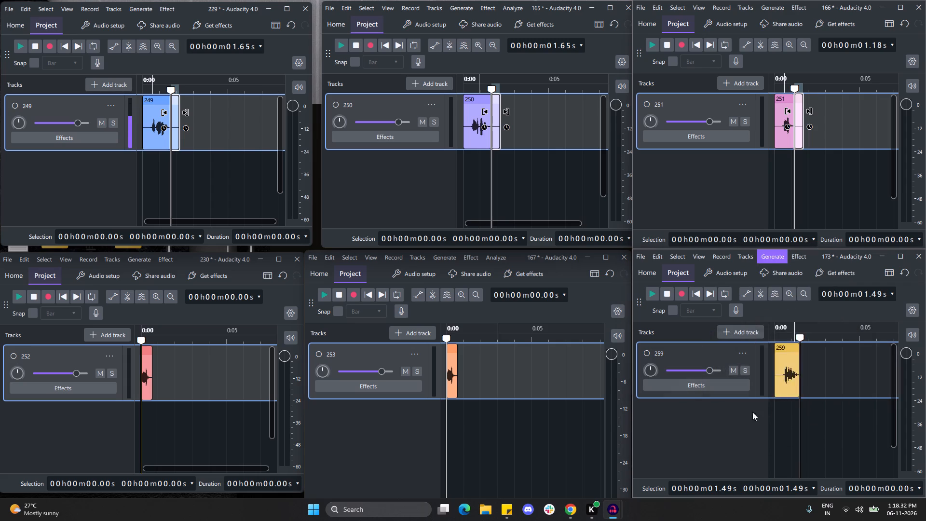
{"action": "left_click", "coordinate": [798, 391]}
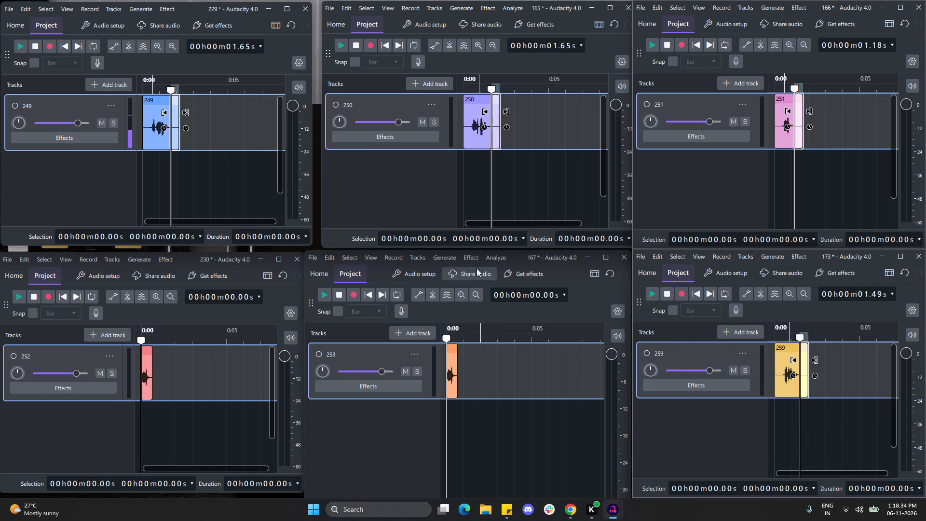
Generate 0.5 s of silence at the start and at the end of clip 253 in project 167.
{"action": "left_click", "coordinate": [453, 257]}
{"action": "left_click", "coordinate": [454, 331]}
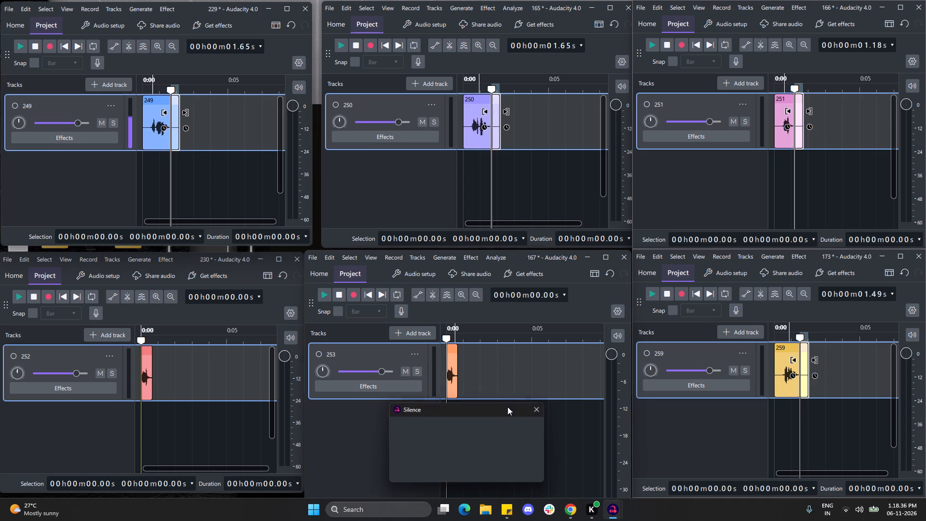
{"action": "left_click", "coordinate": [479, 468]}
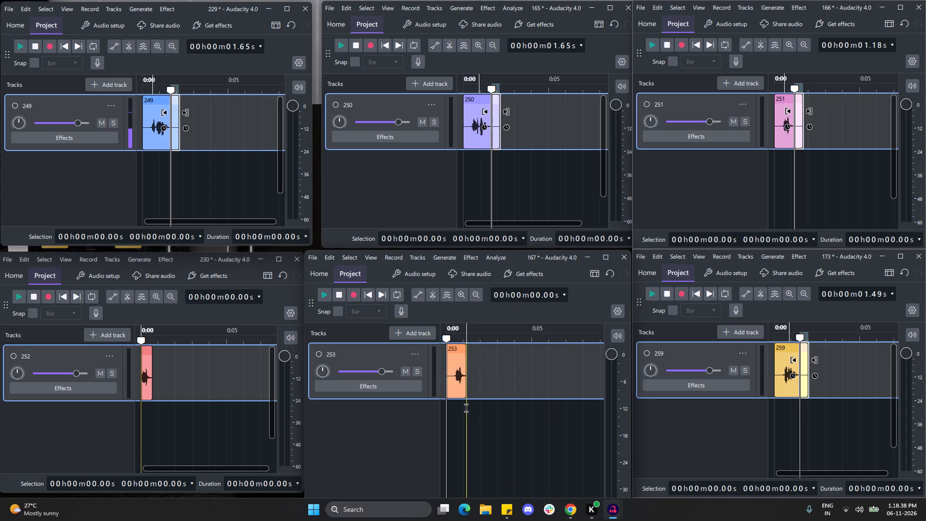
{"action": "left_click", "coordinate": [466, 408]}
{"action": "left_click", "coordinate": [440, 259]}
{"action": "left_click", "coordinate": [458, 342]}
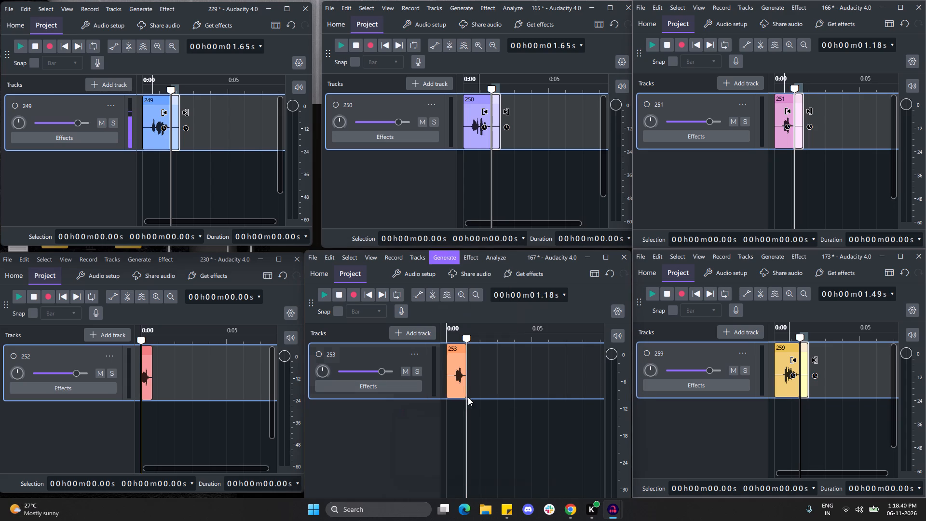
{"action": "left_click", "coordinate": [483, 471]}
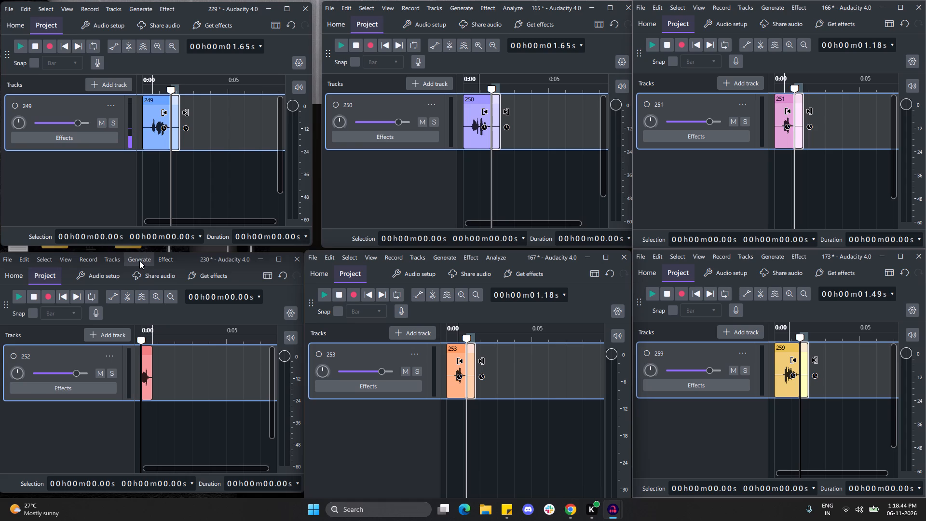
Generate 0.5 s of silence at the start and at the end of clip 252 in project 230.
{"action": "left_click", "coordinate": [139, 260]}
{"action": "left_click", "coordinate": [151, 342]}
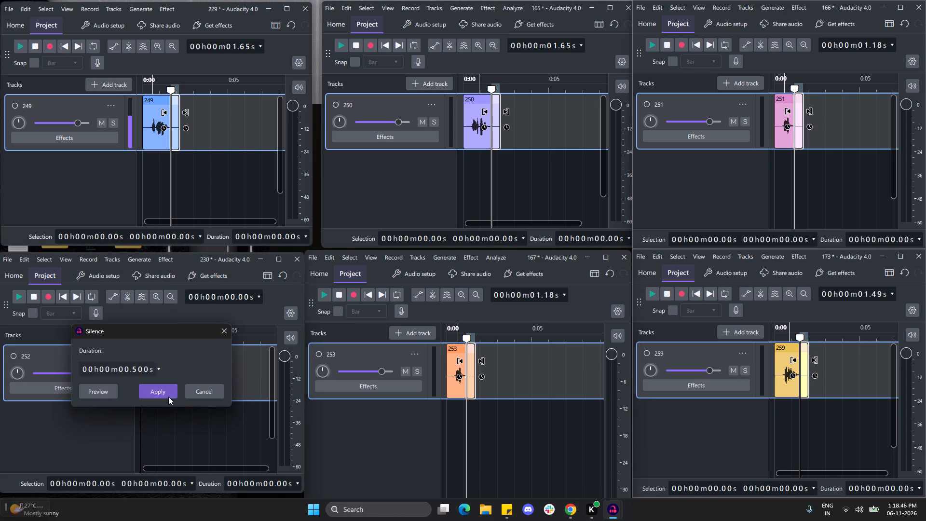
{"action": "left_click", "coordinate": [159, 388]}
{"action": "left_click", "coordinate": [161, 415]}
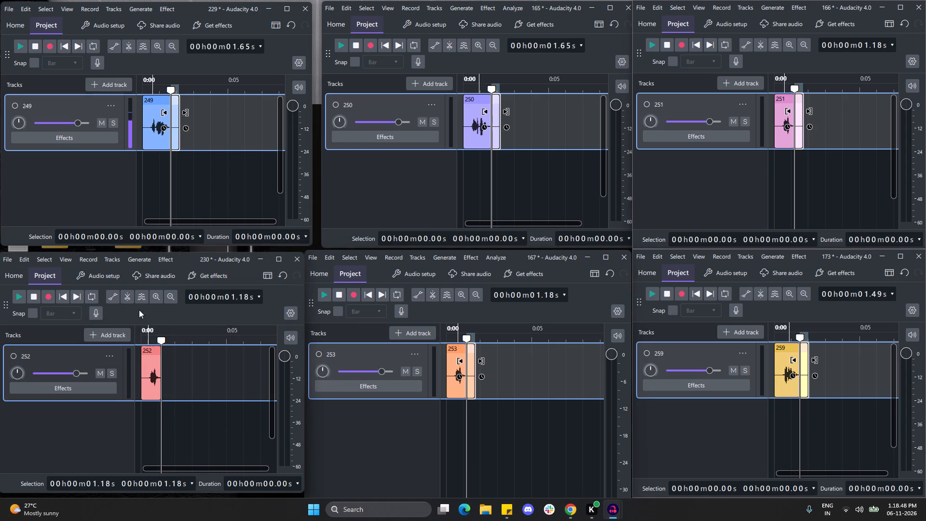
{"action": "left_click", "coordinate": [135, 261]}
{"action": "left_click", "coordinate": [144, 339]}
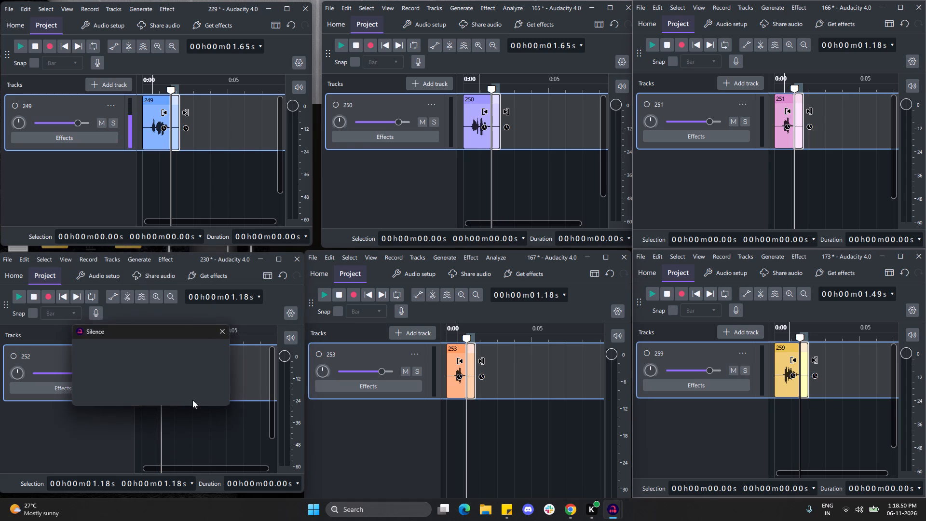
Generate the silence at the end of clip 252 in project 230.
{"action": "left_click", "coordinate": [163, 389]}
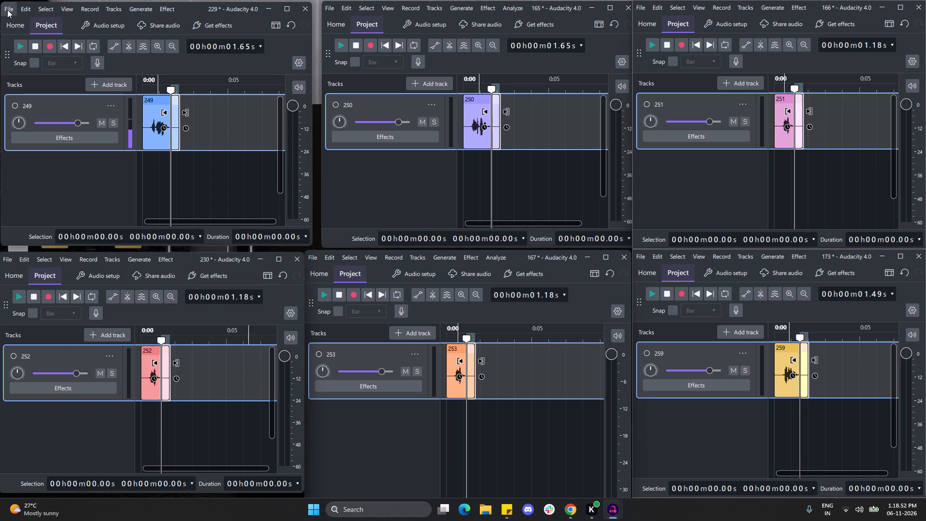
Export the full audio of project 229 as the mono WAV Ta_sp_1_249 into the batch 2 folder.
{"action": "left_click", "coordinate": [7, 10]}
{"action": "left_click", "coordinate": [48, 144]}
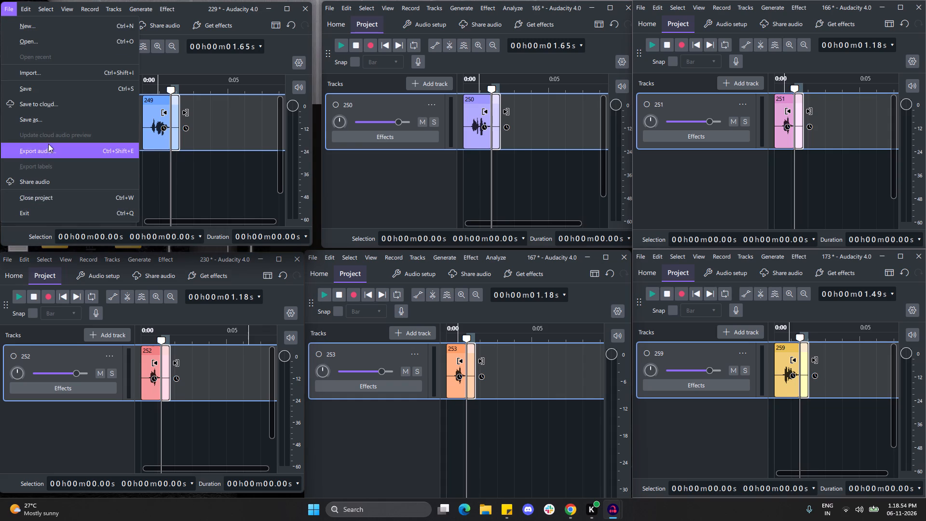
{"action": "left_click", "coordinate": [140, 81], "text": "ctrl"}
{"action": "left_click", "coordinate": [140, 81], "text": "ctrl"}
{"action": "key", "text": "ctrl+a"}
{"action": "key", "text": "ctrl+v"}
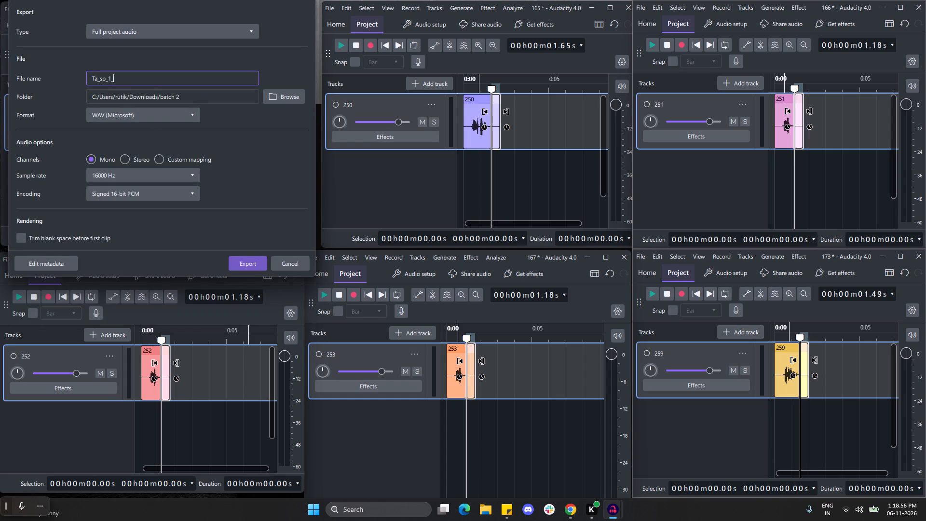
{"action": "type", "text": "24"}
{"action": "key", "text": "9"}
{"action": "left_click", "coordinate": [258, 267]}
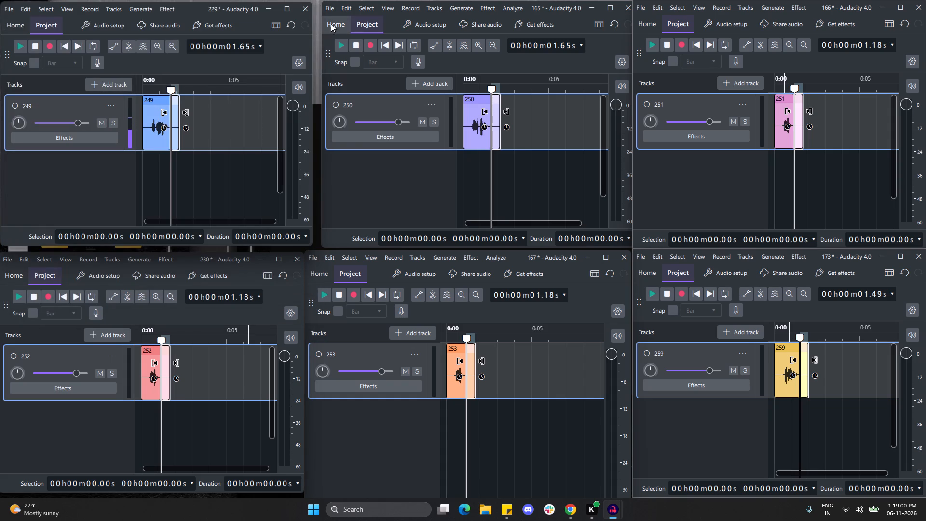
Export the full audio of project 165 as the mono WAV Ta_sp_1_250 into the batch 2 folder.
{"action": "left_click", "coordinate": [328, 11]}
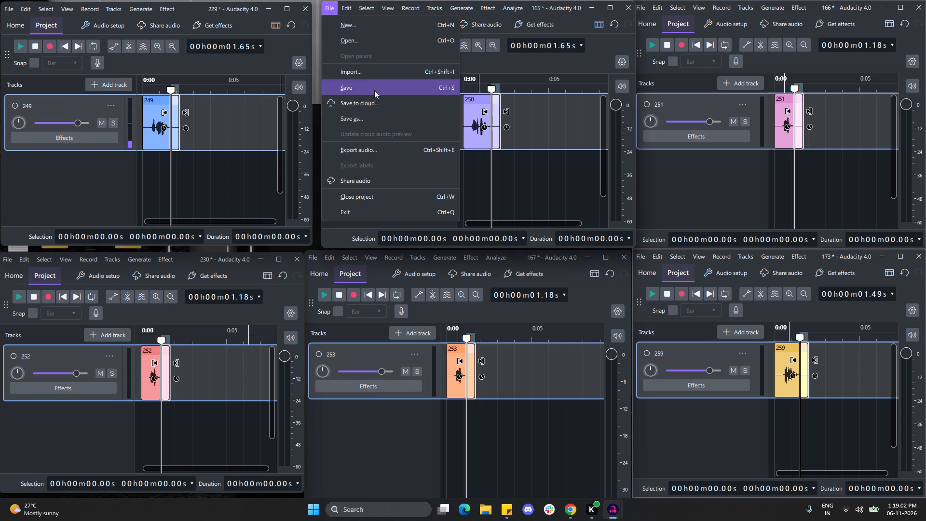
{"action": "left_click", "coordinate": [377, 148]}
{"action": "left_click", "coordinate": [451, 90], "text": "ctrl"}
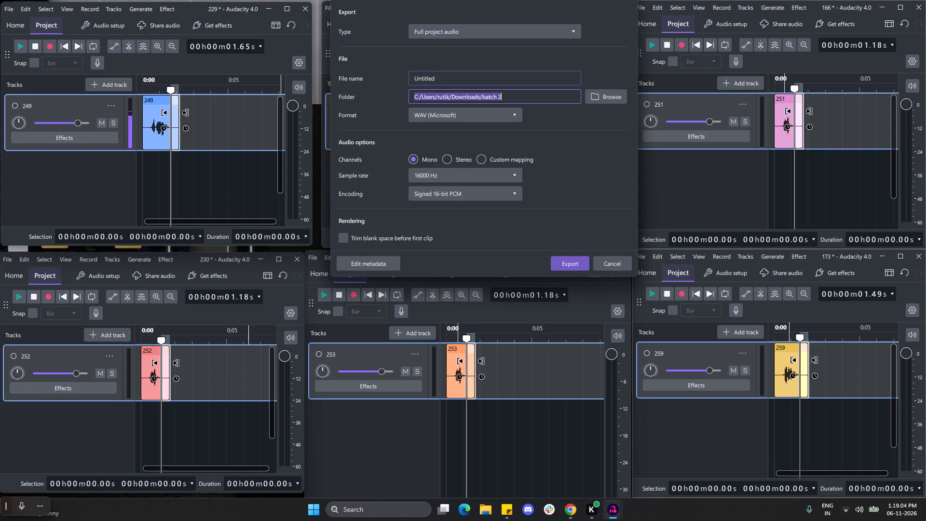
{"action": "left_click", "coordinate": [451, 80], "text": "ctrl"}
{"action": "key", "text": "ctrl+a"}
{"action": "key", "text": "ctrl+v"}
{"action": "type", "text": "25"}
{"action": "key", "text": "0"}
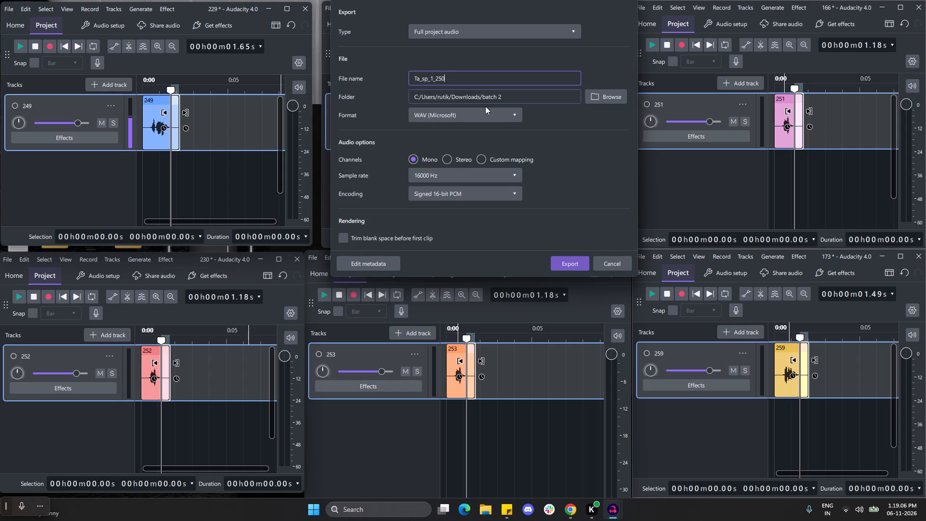
{"action": "left_click", "coordinate": [565, 262]}
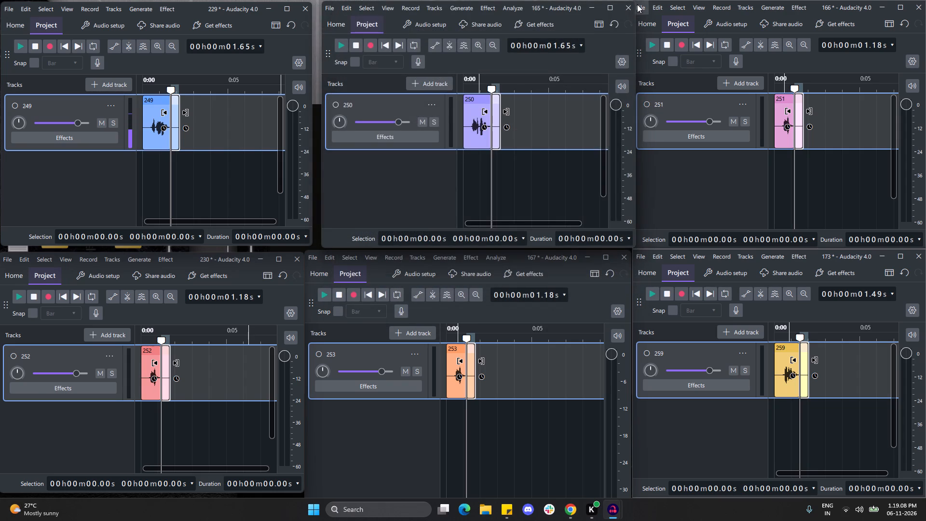
Export the full audio of project 166 as the mono WAV Ta_sp_1_251 into the batch 2 folder.
{"action": "left_click", "coordinate": [637, 4]}
{"action": "left_click", "coordinate": [674, 150]}
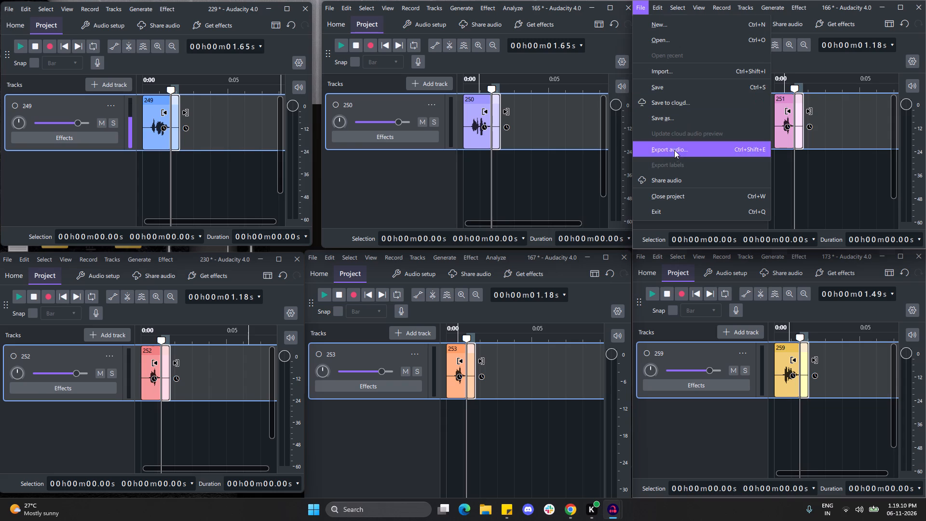
{"action": "left_click", "coordinate": [742, 78], "text": "ctrl"}
{"action": "key", "text": "ctrl+a"}
{"action": "key", "text": "ctrl+v"}
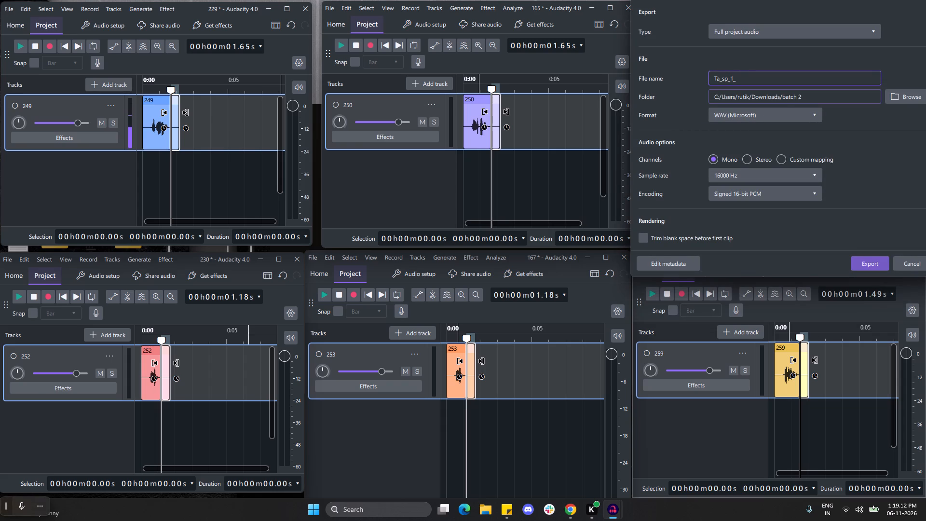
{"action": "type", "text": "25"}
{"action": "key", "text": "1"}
{"action": "left_click", "coordinate": [870, 265]}
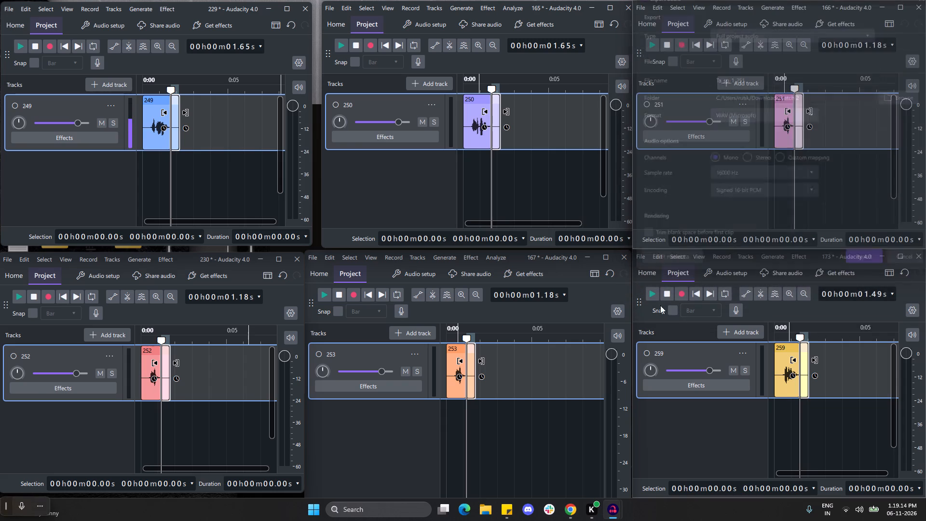
Export the full audio of project 230 as the mono WAV Ta_sp_1_252 into the batch 2 folder.
{"action": "left_click", "coordinate": [4, 262]}
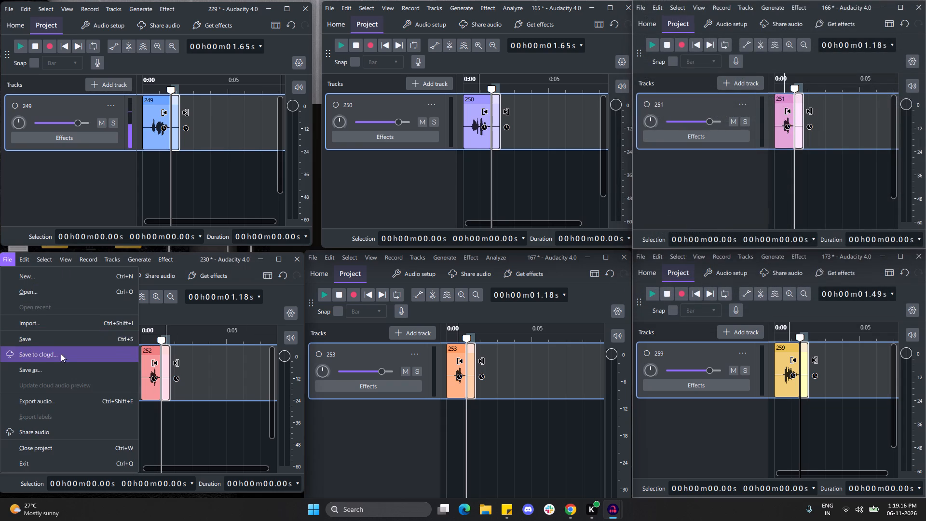
{"action": "left_click", "coordinate": [68, 397]}
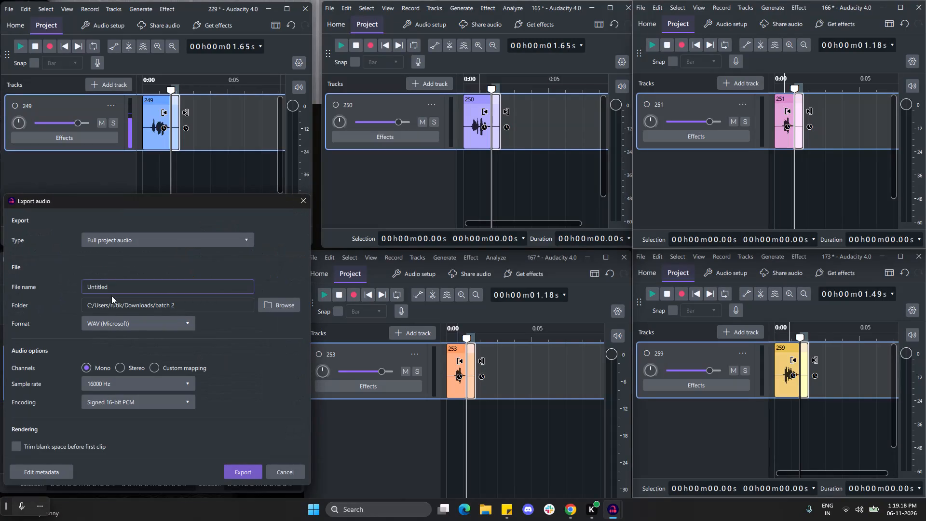
{"action": "left_click", "coordinate": [113, 287], "text": "ctrl"}
{"action": "key", "text": "ctrl+a"}
{"action": "key", "text": "ctrl+v"}
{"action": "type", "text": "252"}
{"action": "left_click", "coordinate": [247, 471]}
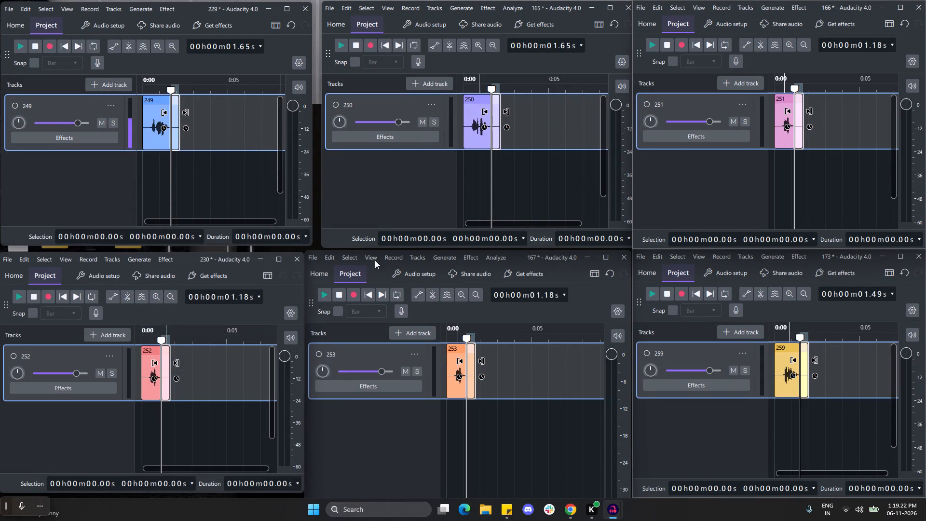
Export the full audio of project 167 as the mono WAV Ta_sp_1_253 into the batch 2 folder.
{"action": "left_click", "coordinate": [315, 257]}
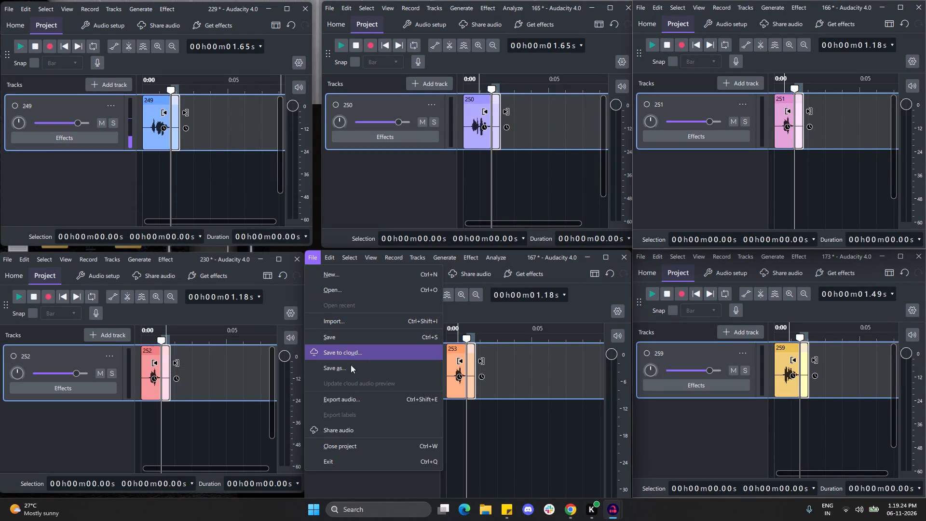
{"action": "left_click", "coordinate": [345, 398]}
{"action": "left_click", "coordinate": [444, 282], "text": "ctrl"}
{"action": "key", "text": "ctrl+a"}
{"action": "key", "text": "ctrl+v"}
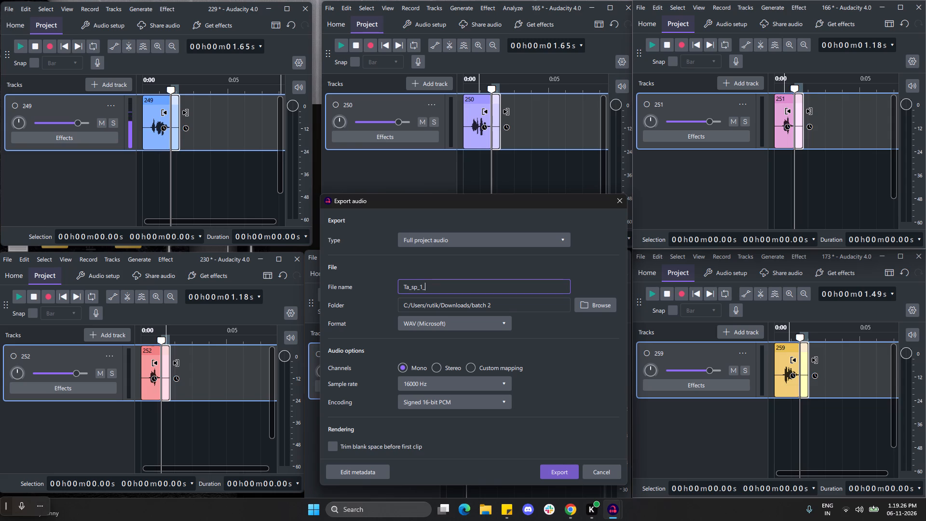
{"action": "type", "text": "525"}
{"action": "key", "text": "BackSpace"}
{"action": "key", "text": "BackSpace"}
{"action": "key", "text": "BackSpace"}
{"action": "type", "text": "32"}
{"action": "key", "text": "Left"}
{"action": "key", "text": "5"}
{"action": "left_click", "coordinate": [564, 471]}
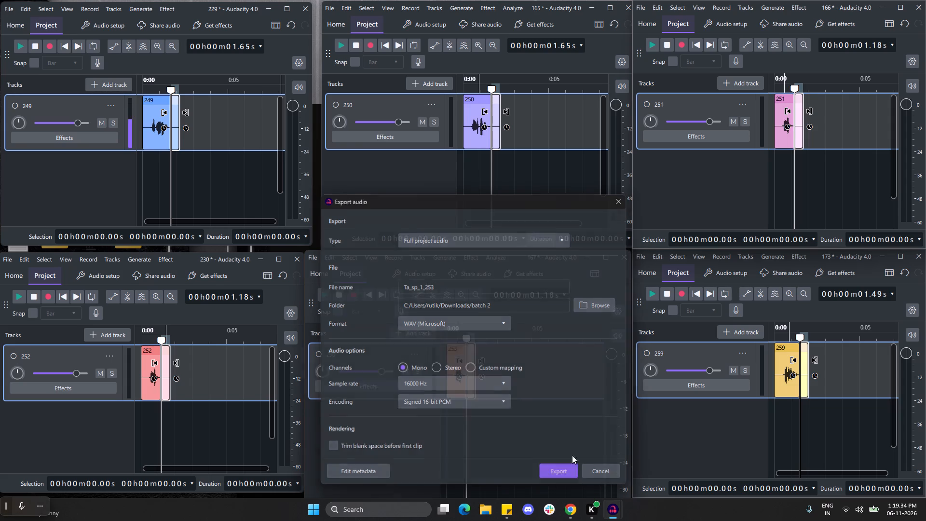
Export the full audio of project 173 as the mono WAV Ta_sp_1_259 into the batch 2 folder.
{"action": "left_click", "coordinate": [645, 257]}
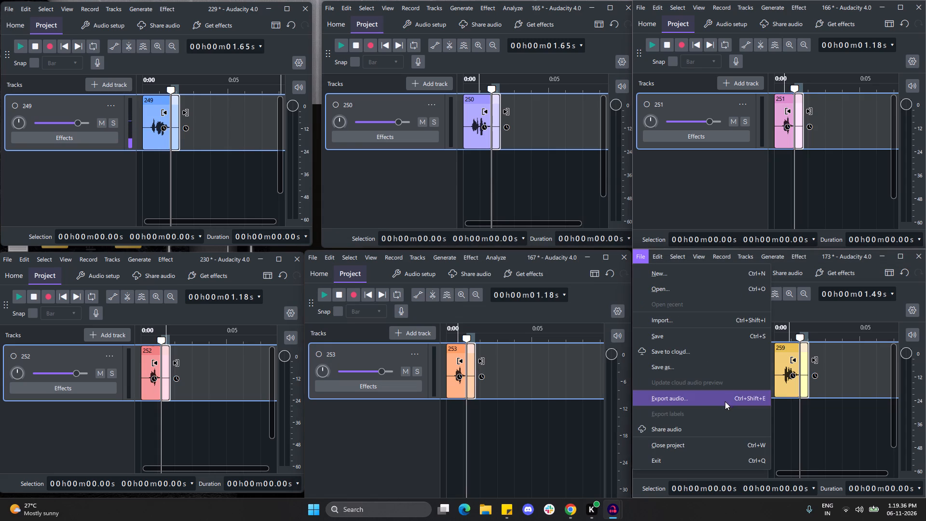
{"action": "left_click", "coordinate": [705, 400]}
{"action": "left_click", "coordinate": [754, 288], "text": "ctrl"}
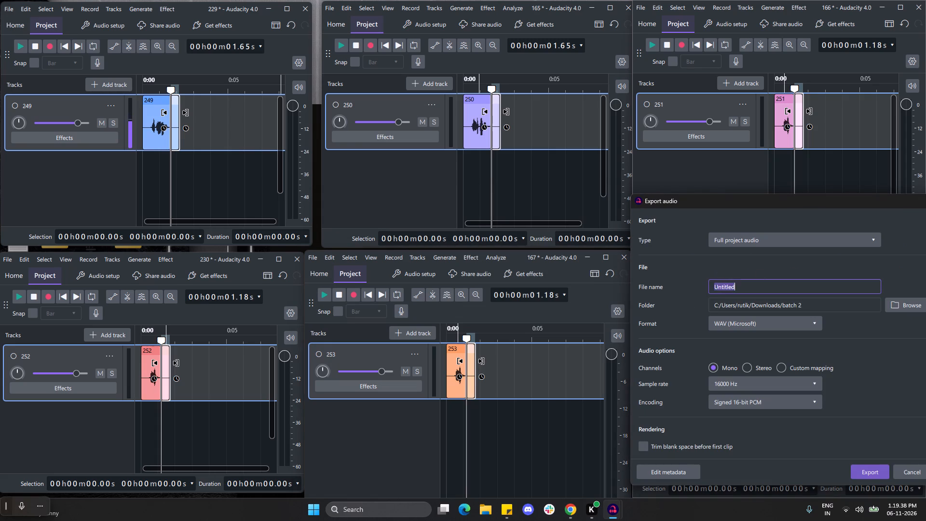
{"action": "key", "text": "ctrl+a"}
{"action": "key", "text": "ctrl+v"}
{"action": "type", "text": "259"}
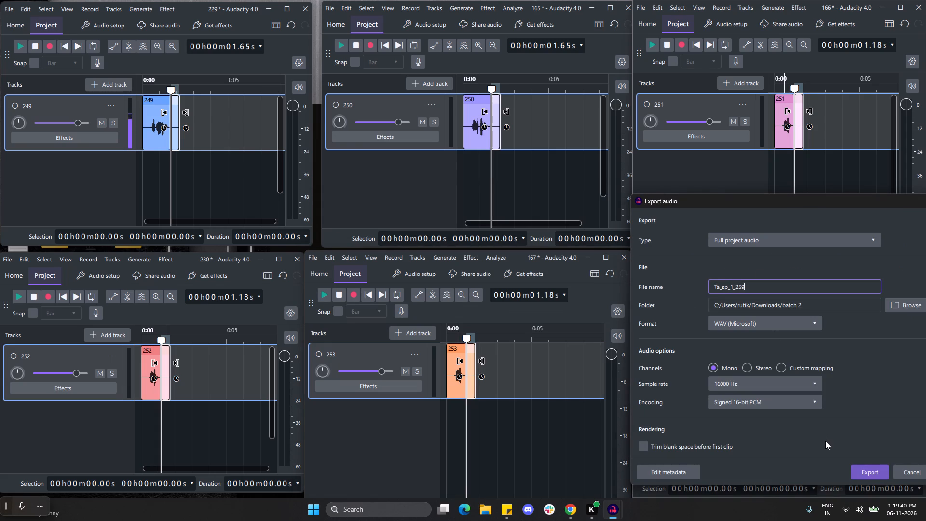
{"action": "left_click", "coordinate": [869, 474]}
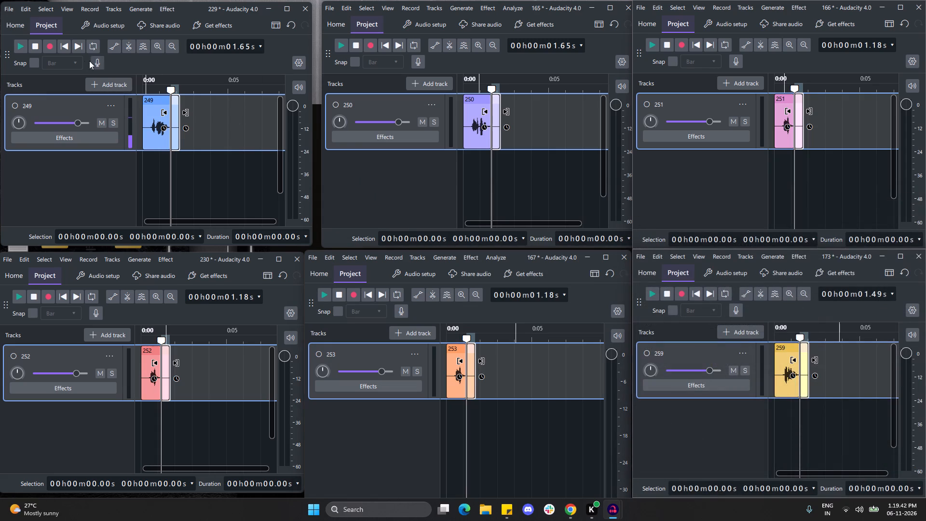
Delete track 249 from project 229.
{"action": "left_click", "coordinate": [106, 107]}
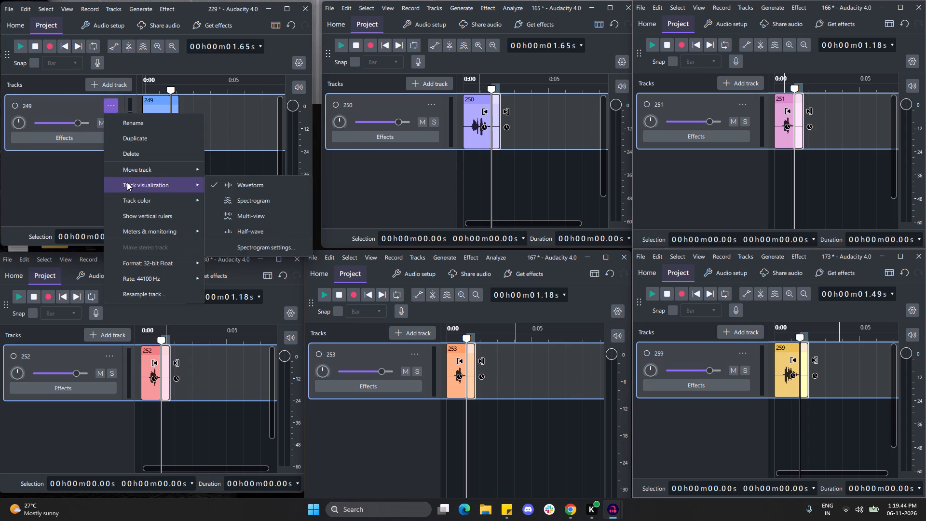
{"action": "left_click", "coordinate": [138, 150]}
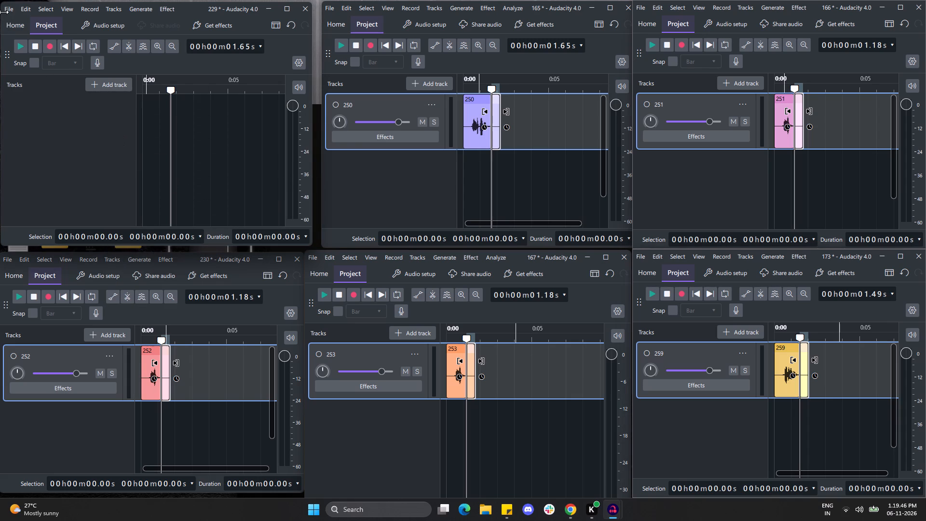
Delete the processed source files 249, 250, 251, 252, 253 and 259.mp3 from the Tamil Speaker 1 folder, using project 229's import dialog.
{"action": "left_click", "coordinate": [6, 12]}
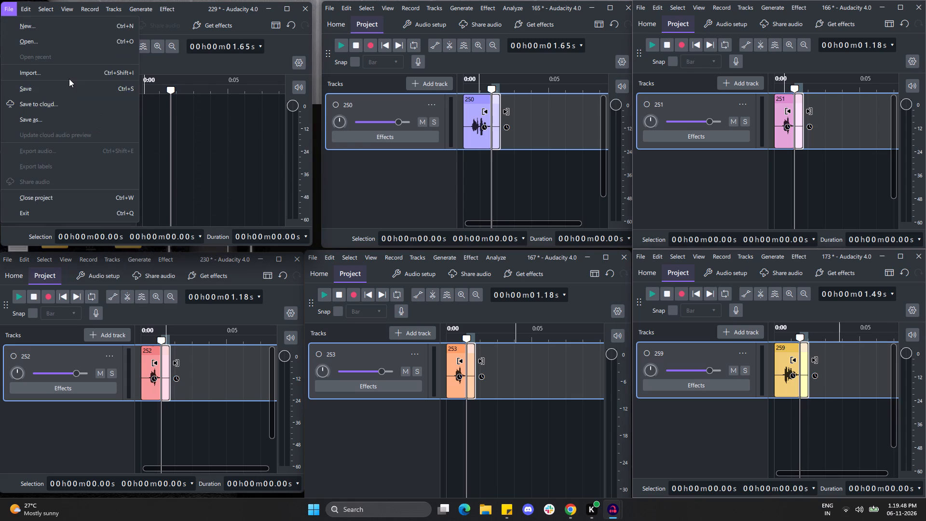
{"action": "left_click", "coordinate": [69, 79]}
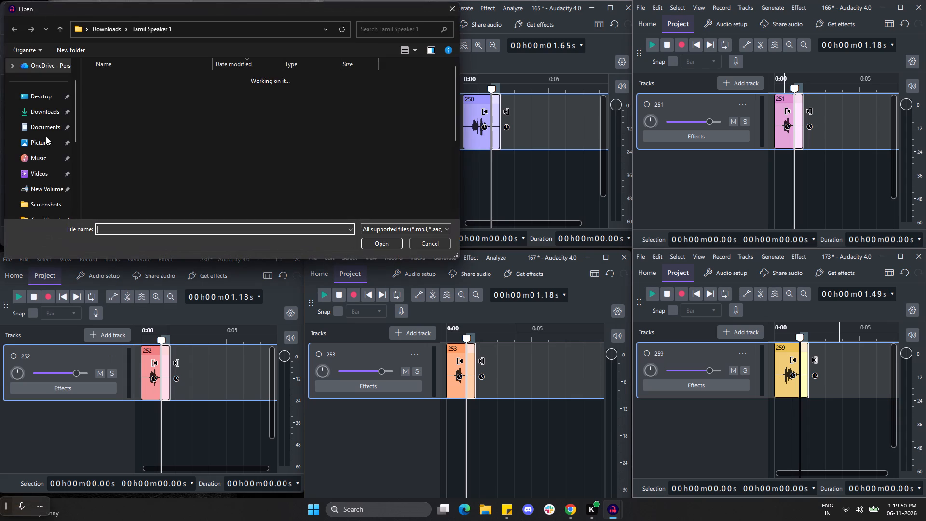
{"action": "left_click_drag", "start_coordinate": [408, 92], "coordinate": [325, 147]}
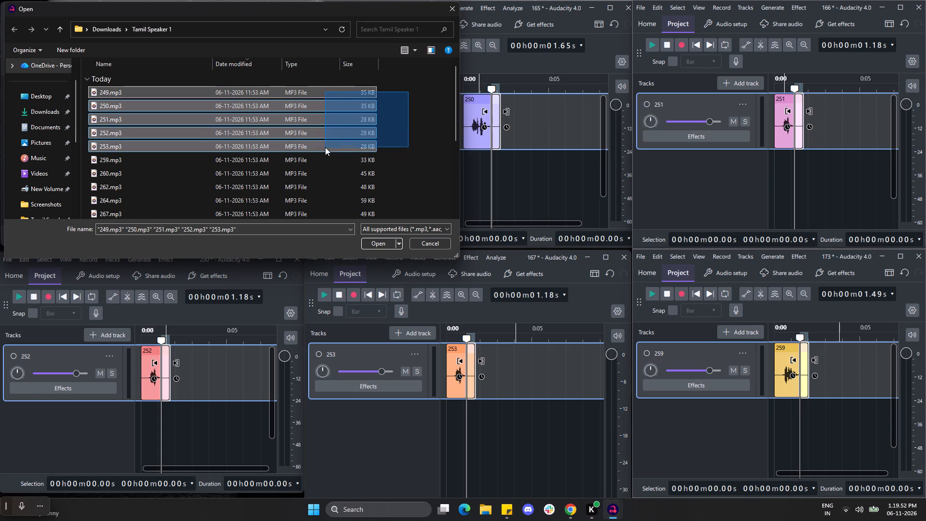
{"action": "left_click_drag", "start_coordinate": [325, 147], "coordinate": [323, 155]}
{"action": "key", "text": "Delete"}
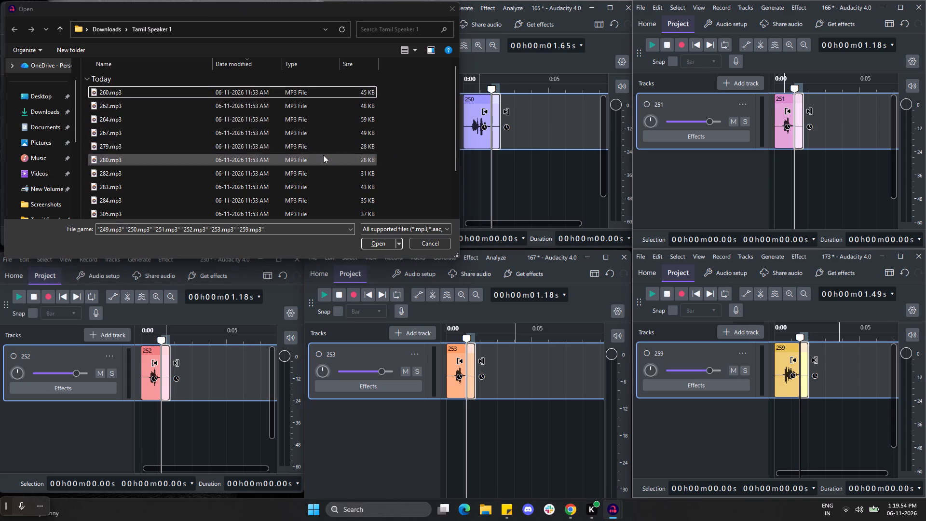
Import 260.mp3 from the Tamil Speaker 1 folder into project 229.
{"action": "left_click", "coordinate": [304, 91]}
{"action": "left_click", "coordinate": [371, 245]}
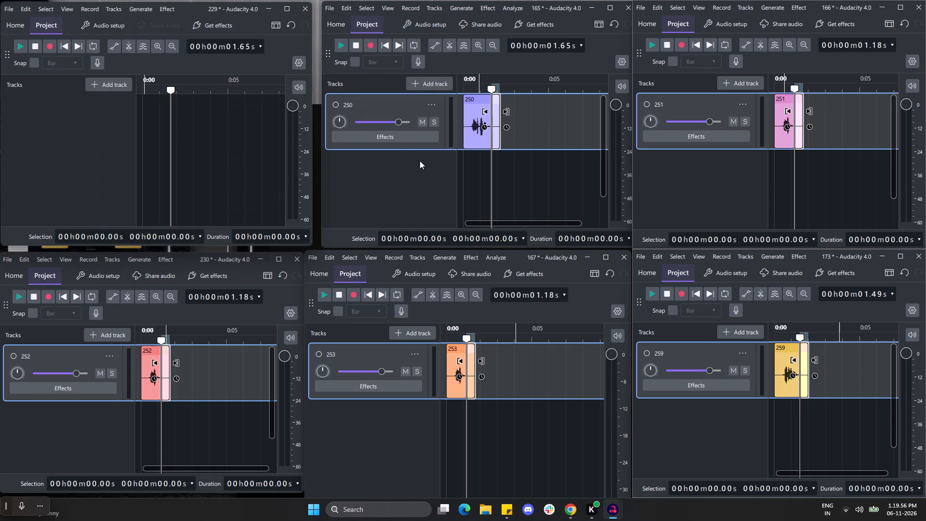
Delete tracks 250, 251, 259, 253 and 252 from projects 165, 166, 173, 167 and 230.
{"action": "left_click", "coordinate": [431, 105]}
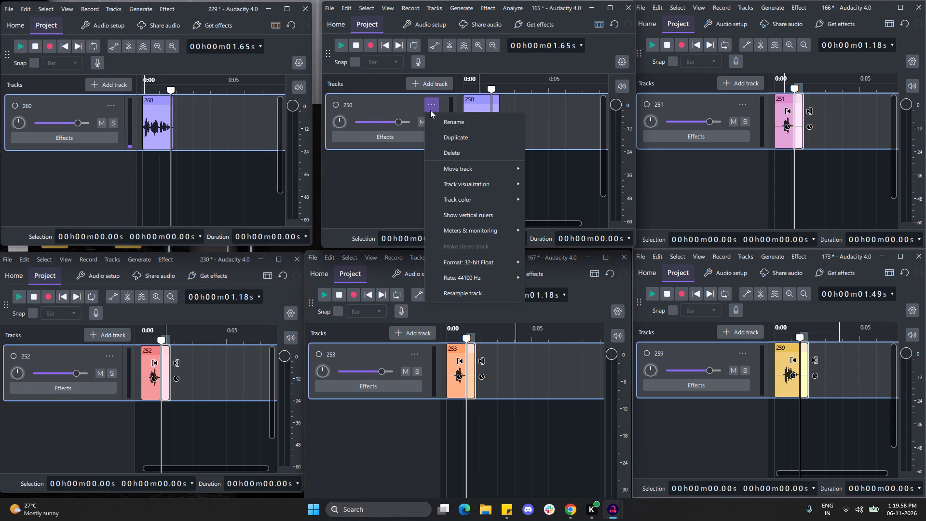
{"action": "left_click", "coordinate": [454, 156]}
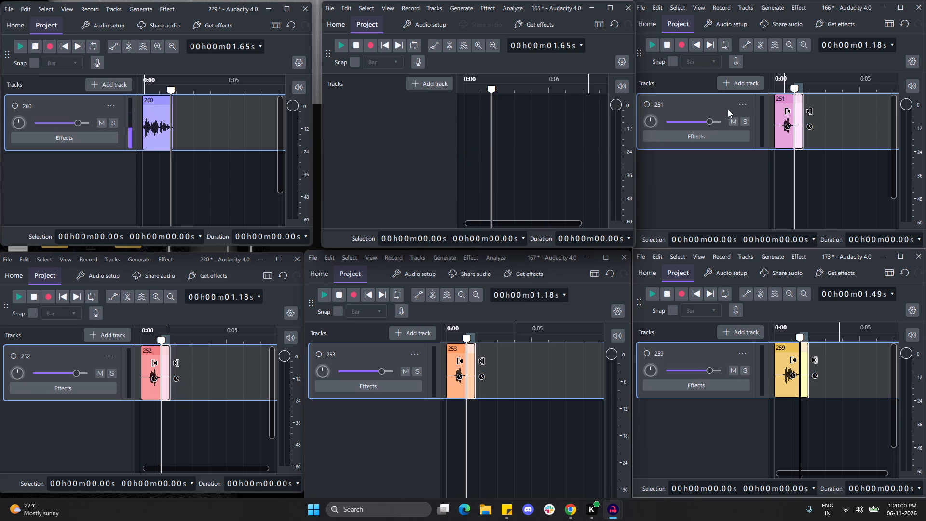
{"action": "left_click", "coordinate": [745, 105]}
{"action": "left_click", "coordinate": [761, 152]}
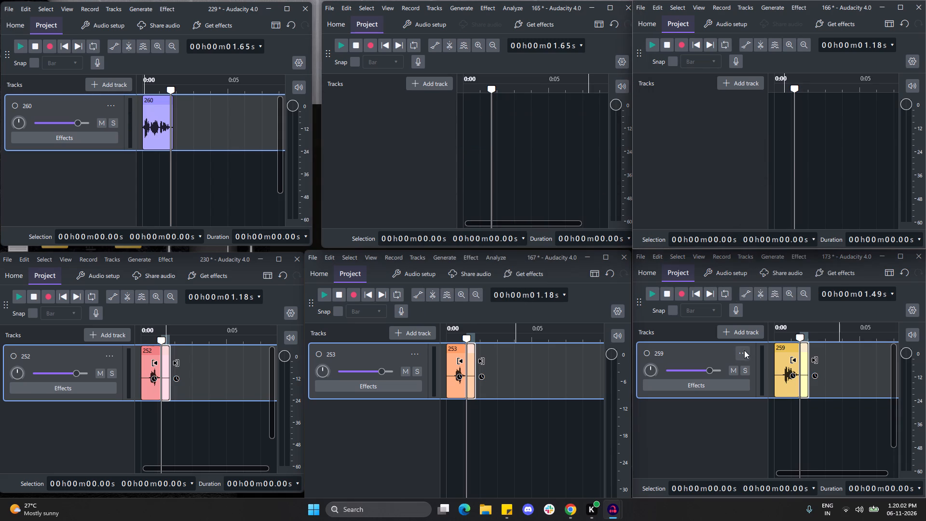
{"action": "left_click", "coordinate": [744, 350]}
{"action": "left_click", "coordinate": [760, 202]}
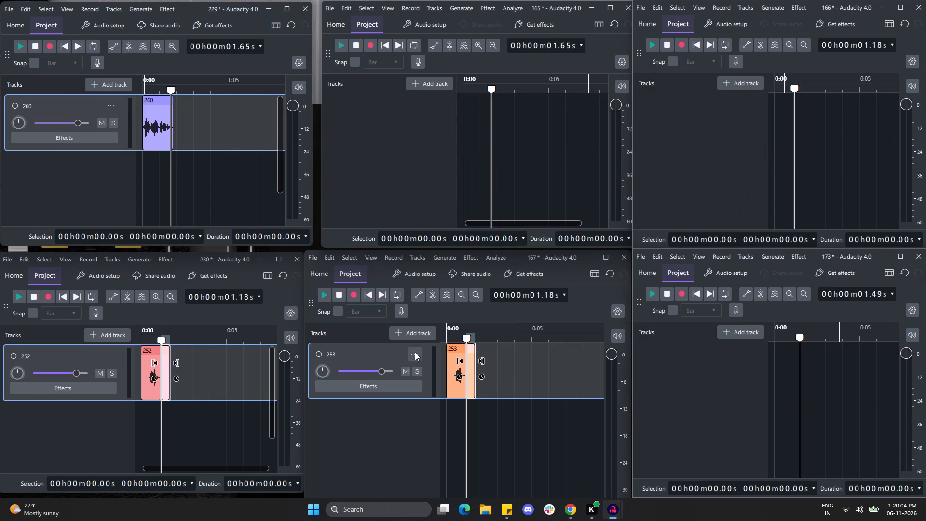
{"action": "left_click", "coordinate": [415, 352]}
{"action": "left_click", "coordinate": [439, 197]}
{"action": "left_click", "coordinate": [109, 356]}
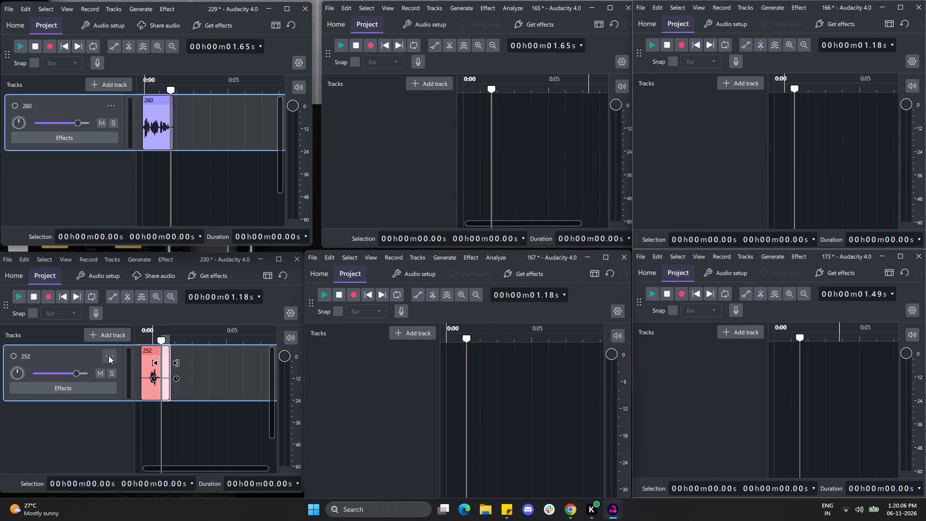
{"action": "left_click", "coordinate": [141, 196]}
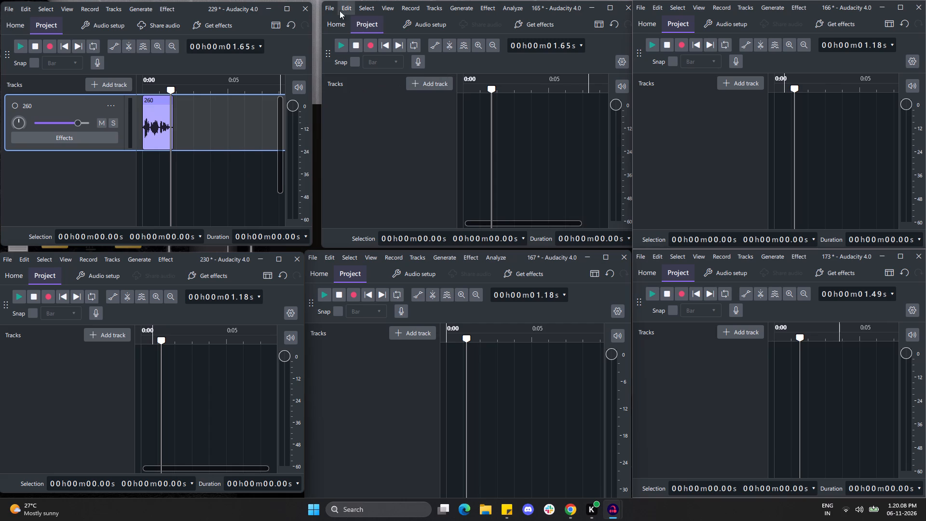
Import 262.mp3 from the Tamil Speaker 1 folder into project 165.
{"action": "left_click", "coordinate": [318, 8]}
{"action": "left_click", "coordinate": [324, 8]}
{"action": "left_click", "coordinate": [325, 8]}
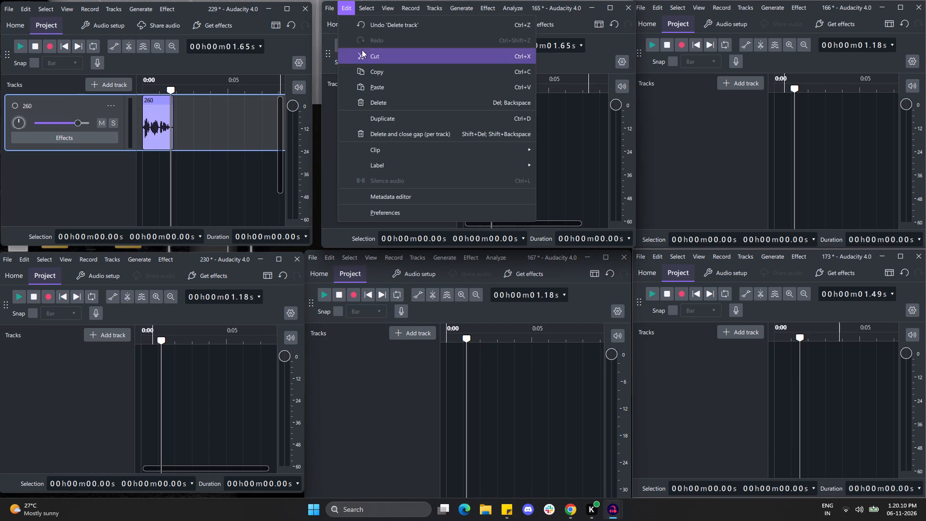
{"action": "left_click", "coordinate": [345, 68]}
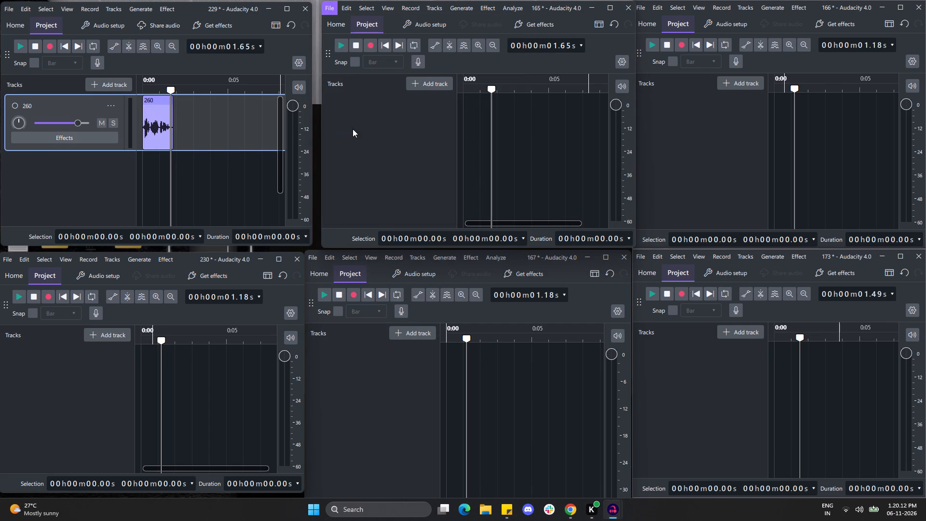
{"action": "left_click", "coordinate": [453, 104]}
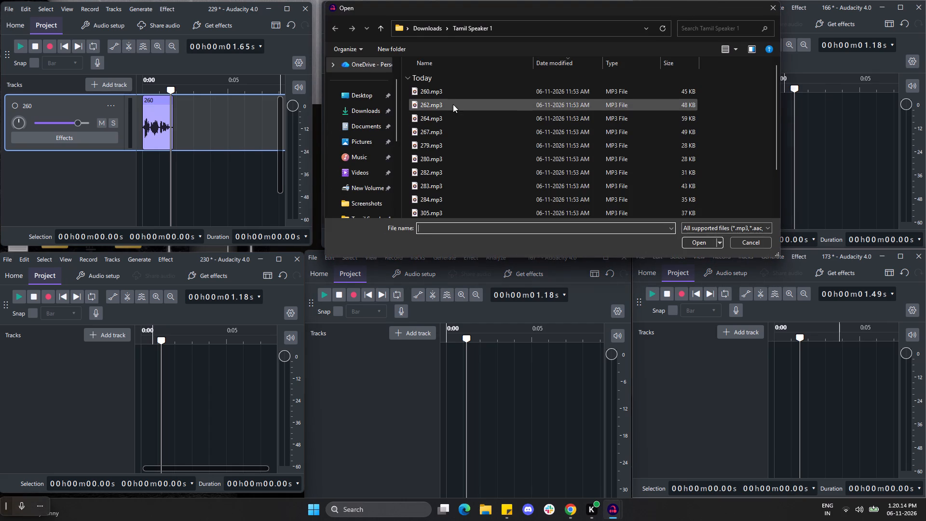
{"action": "left_click", "coordinate": [697, 245]}
Import 264.mp3 from the Tamil Speaker 1 folder into project 166.
{"action": "left_click", "coordinate": [640, 6]}
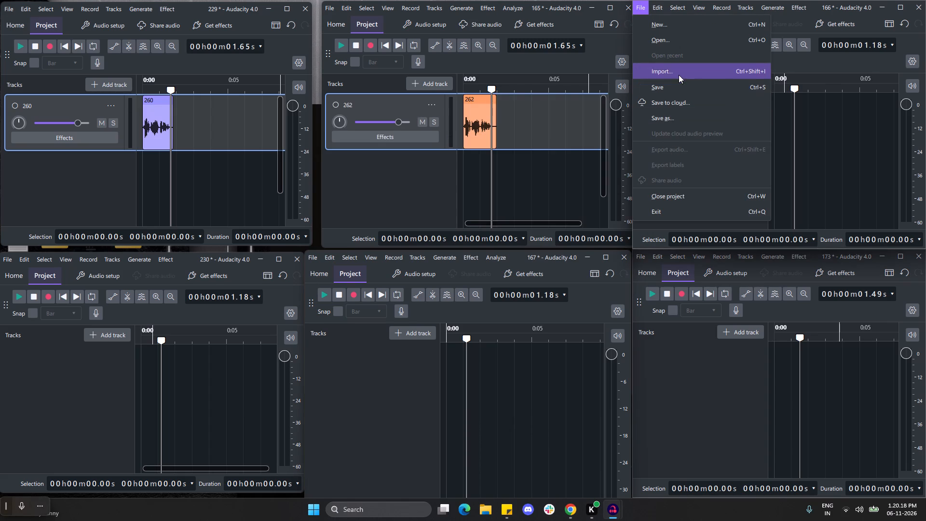
{"action": "left_click", "coordinate": [679, 74]}
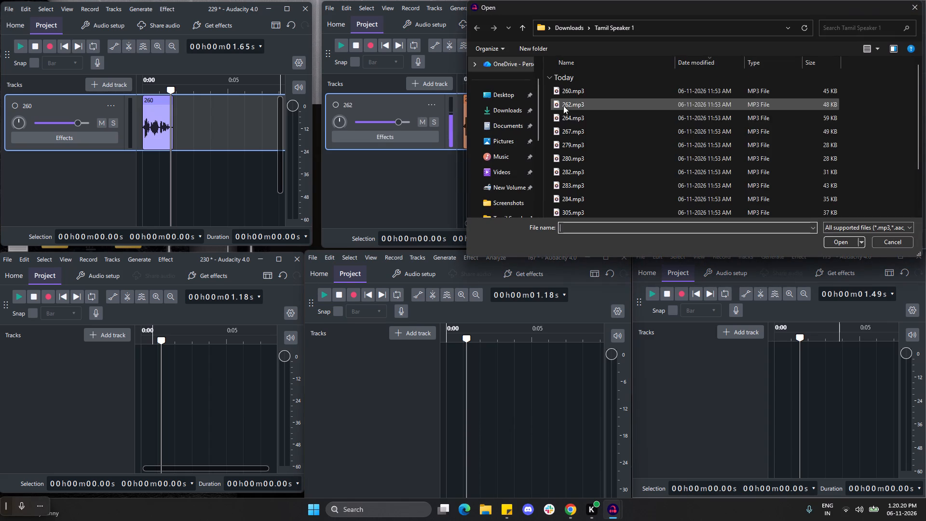
{"action": "left_click", "coordinate": [570, 114]}
{"action": "left_click", "coordinate": [845, 242]}
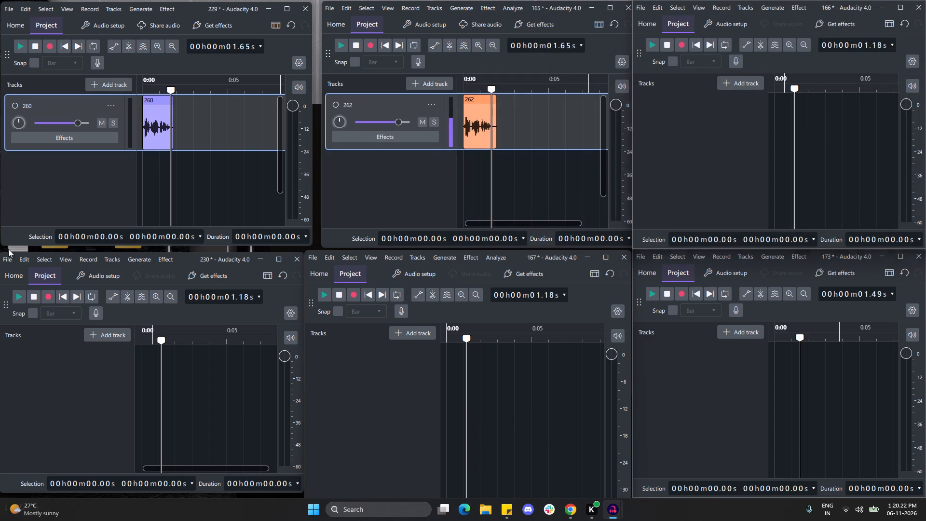
Import 267.mp3 from the Tamil Speaker 1 folder into project 230.
{"action": "left_click", "coordinate": [6, 261]}
{"action": "left_click", "coordinate": [51, 324]}
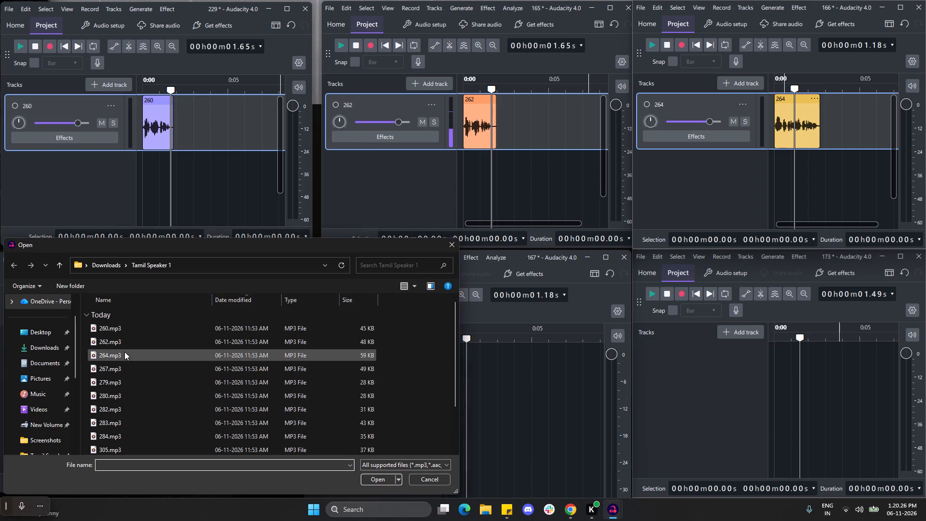
{"action": "left_click", "coordinate": [123, 367]}
{"action": "left_click", "coordinate": [373, 480]}
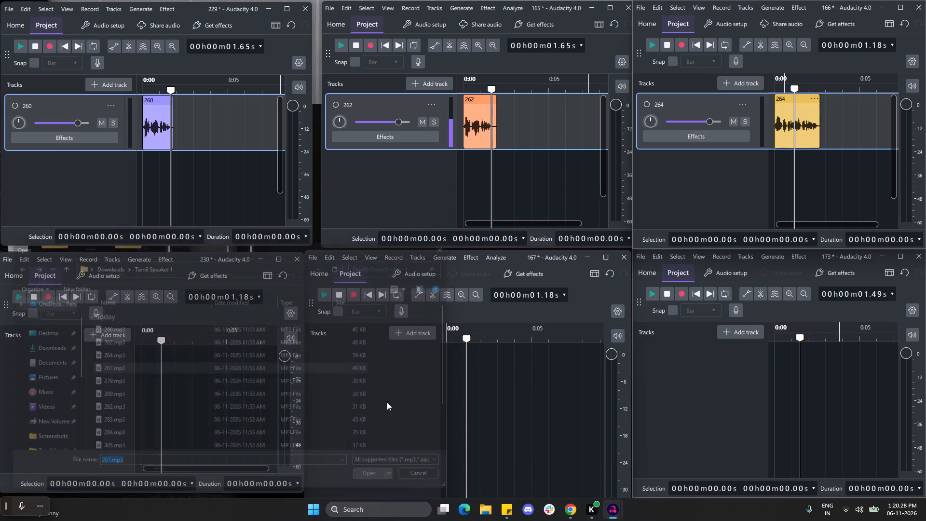
Import 279.mp3 from the Tamil Speaker 1 folder into project 167.
{"action": "left_click", "coordinate": [319, 258]}
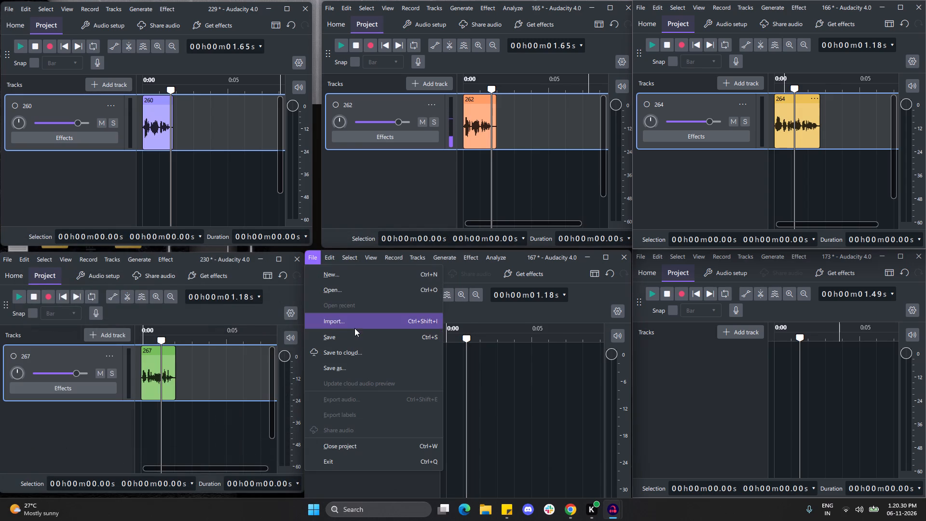
{"action": "left_click", "coordinate": [354, 328]}
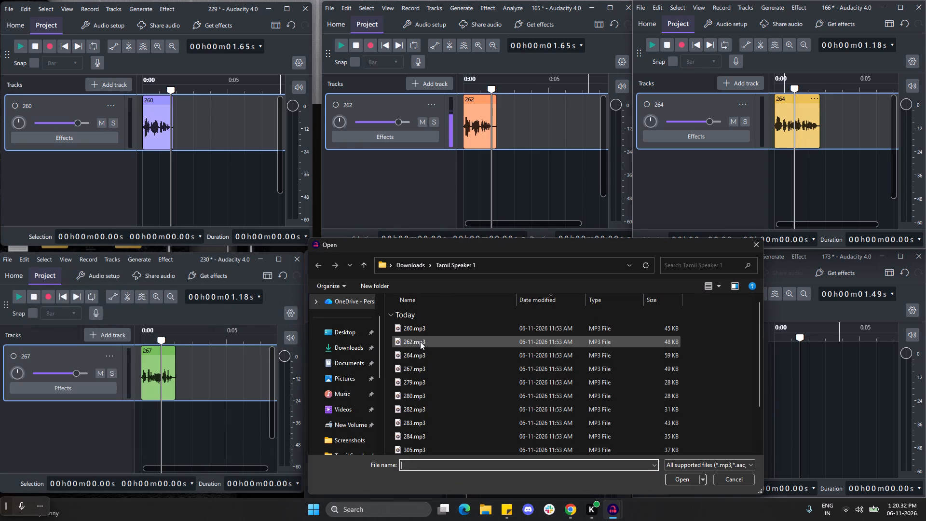
{"action": "left_click", "coordinate": [418, 384]}
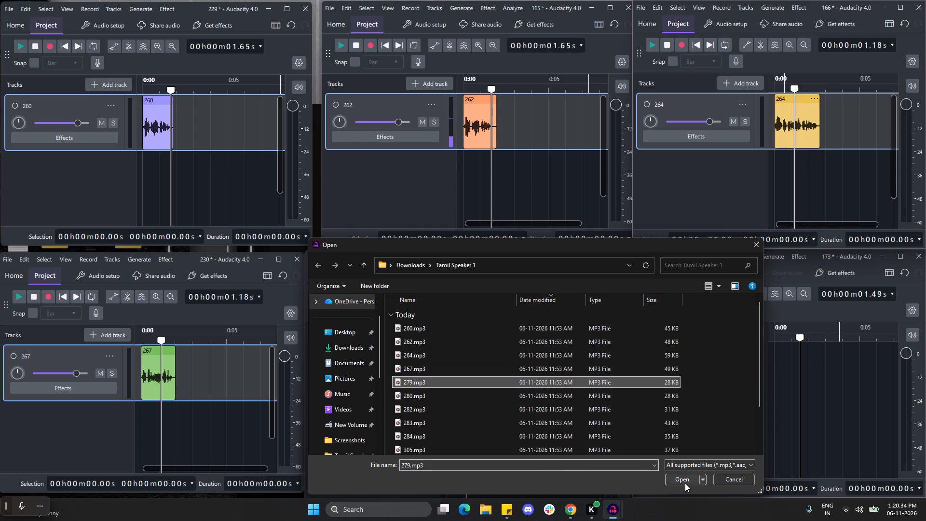
{"action": "left_click", "coordinate": [685, 480]}
Import 280.mp3 from the Tamil Speaker 1 folder into project 173.
{"action": "left_click", "coordinate": [636, 257]}
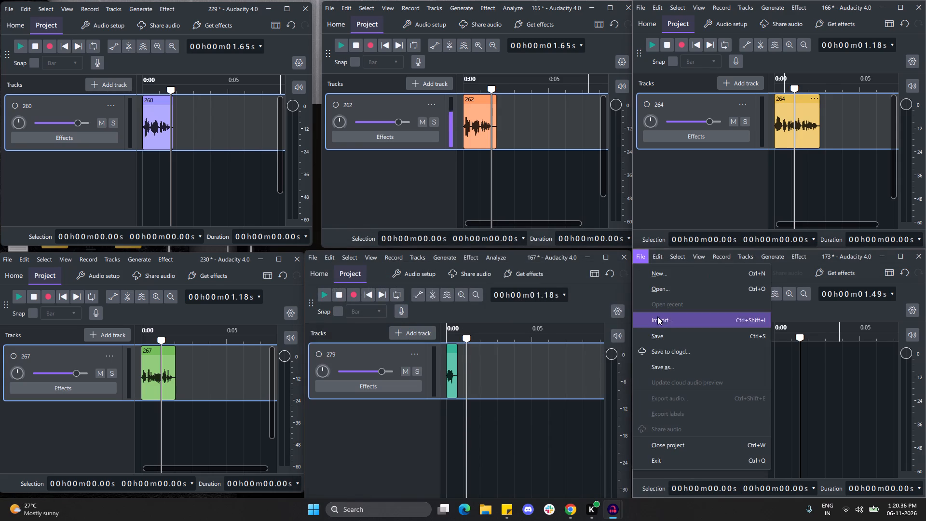
{"action": "left_click", "coordinate": [684, 326]}
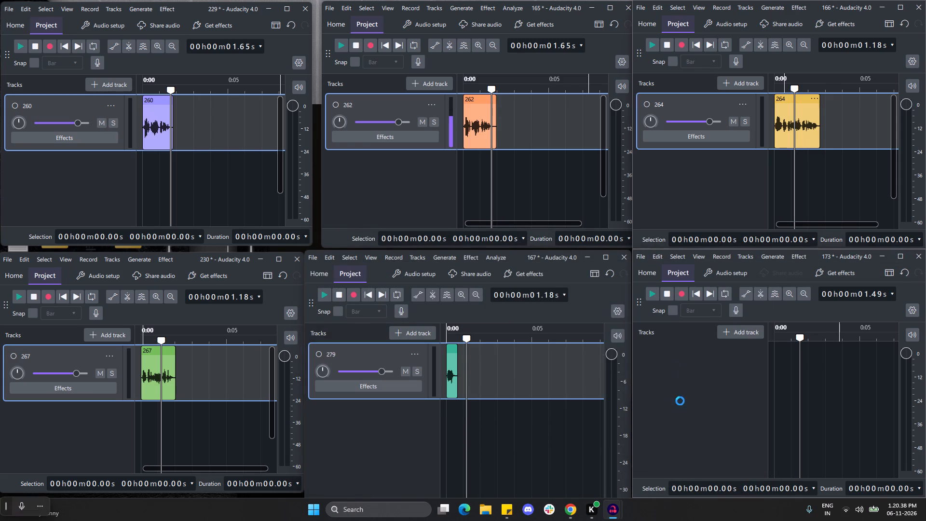
{"action": "left_click", "coordinate": [594, 394]}
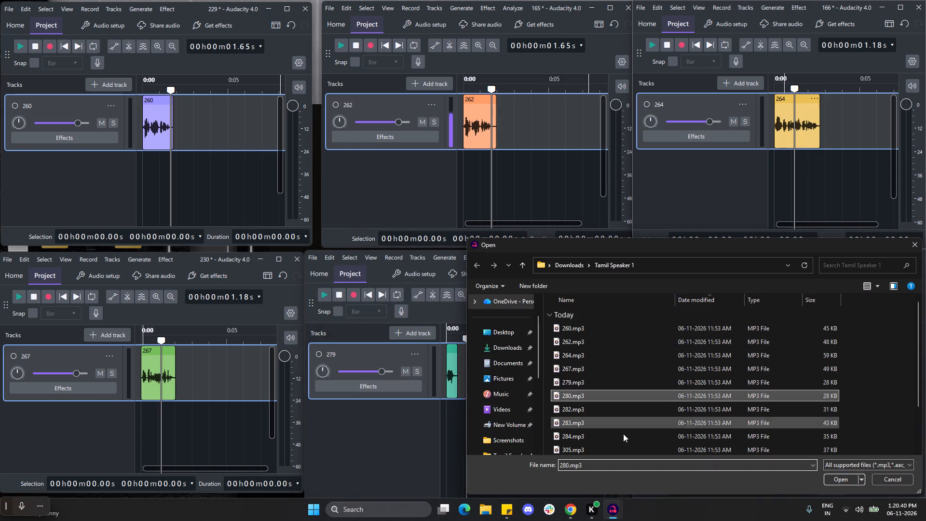
{"action": "left_click", "coordinate": [844, 479]}
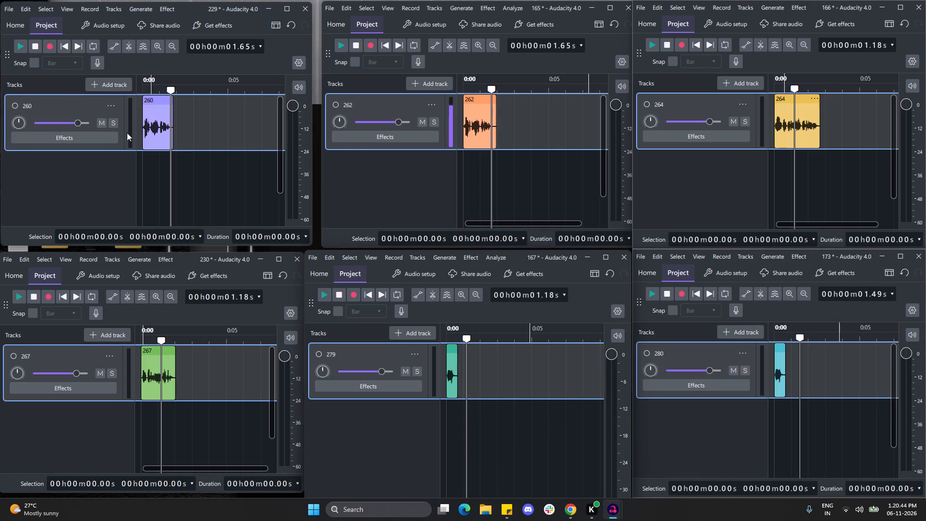
Place the playhead at 0.00 s, the start of the clip, in all six projects.
{"action": "left_click", "coordinate": [143, 151]}
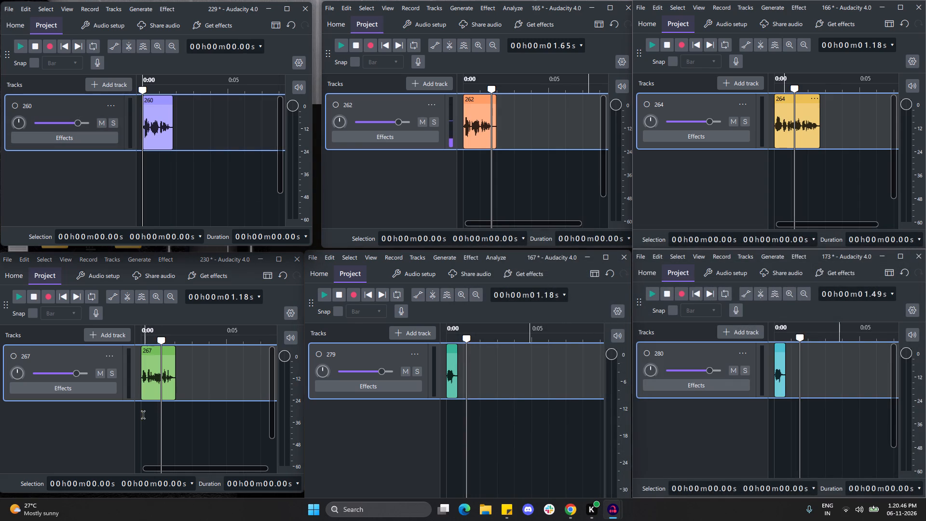
{"action": "left_click", "coordinate": [143, 411]}
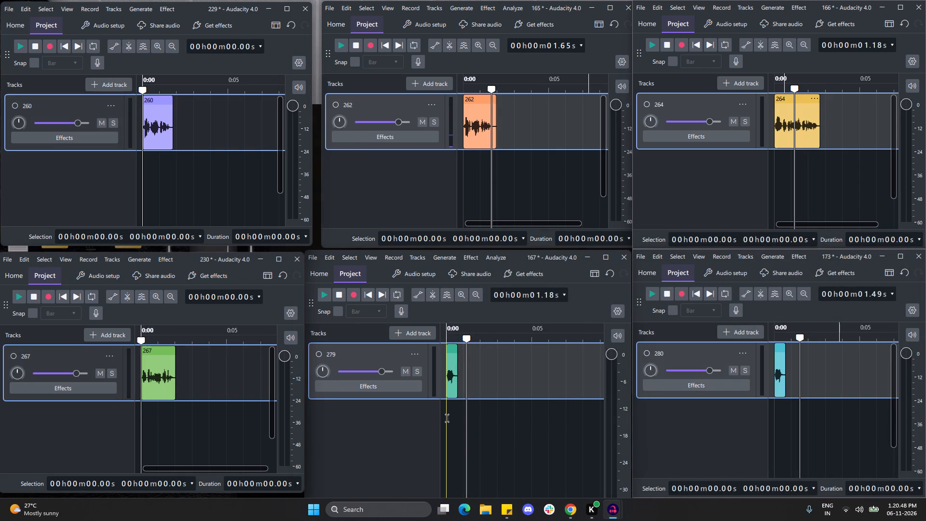
{"action": "left_click", "coordinate": [447, 418]}
{"action": "left_click", "coordinate": [776, 420]}
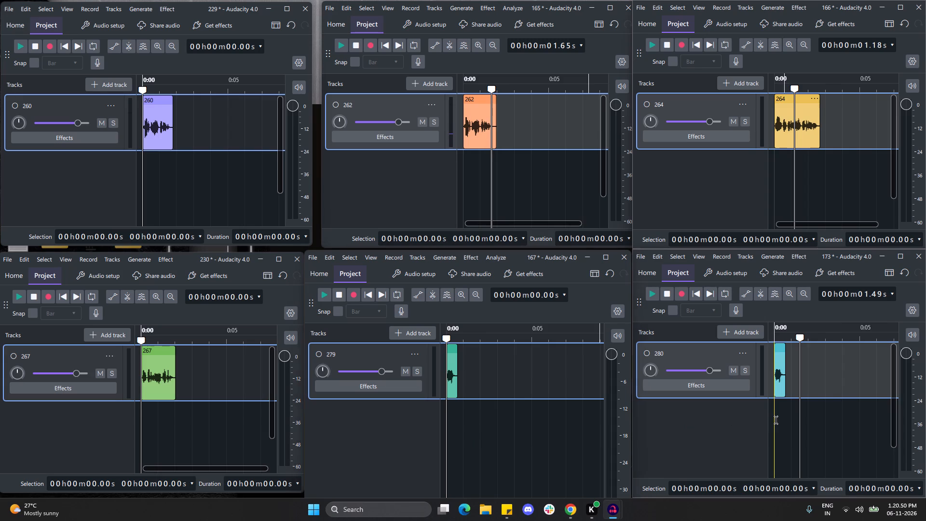
{"action": "left_click", "coordinate": [776, 159]}
{"action": "left_click", "coordinate": [463, 157]}
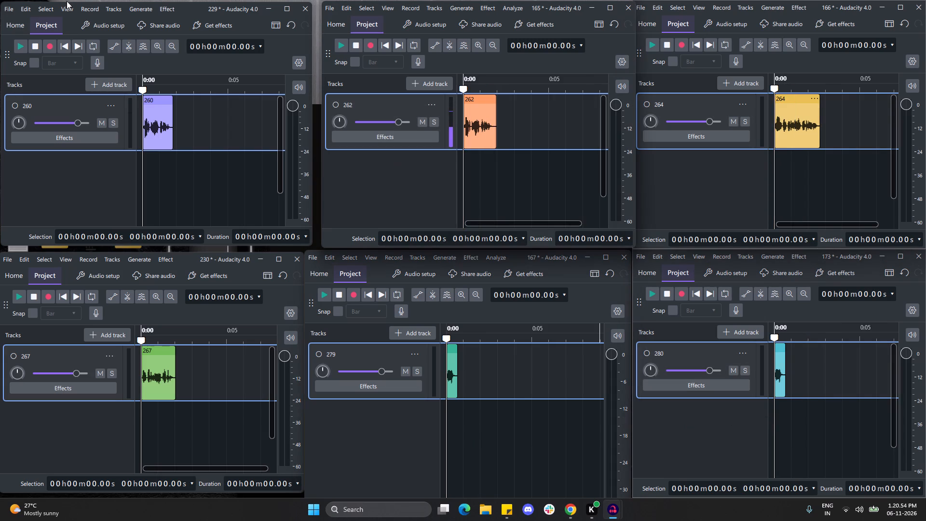
Generate 0.5 s of silence at the start of clip 260 in project 229 and clip 262 in project 165.
{"action": "left_click", "coordinate": [133, 9]}
{"action": "left_click", "coordinate": [167, 94]}
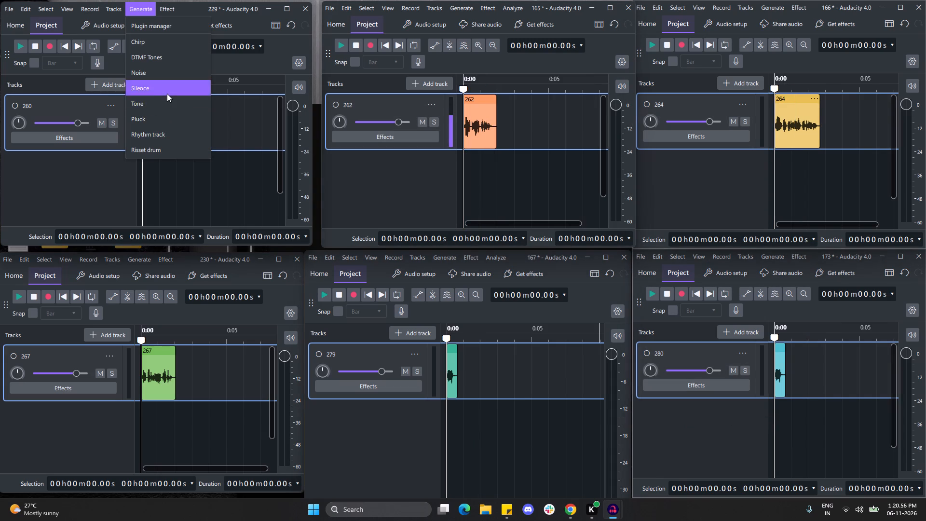
{"action": "left_click", "coordinate": [168, 145]}
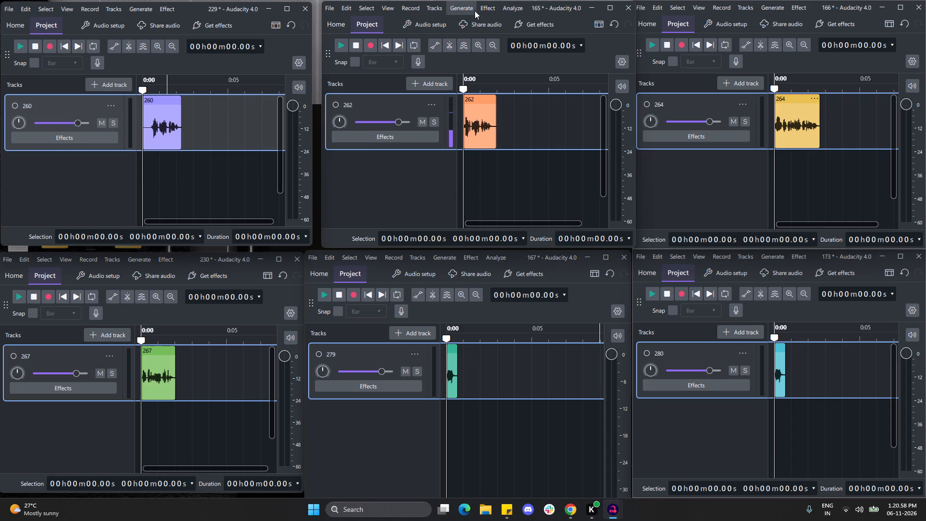
{"action": "left_click", "coordinate": [468, 11]}
{"action": "left_click", "coordinate": [476, 84]}
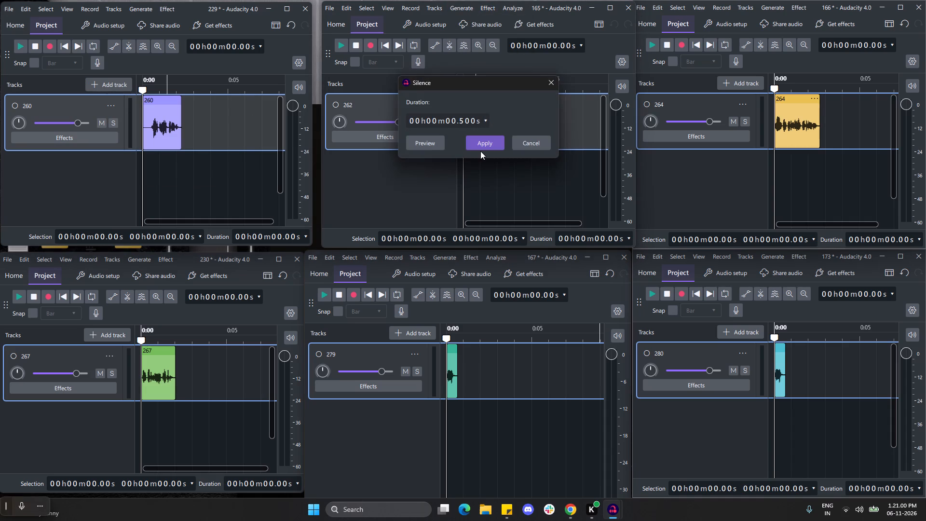
{"action": "left_click", "coordinate": [481, 147]}
Generate 0.5 s of silence at the start of clip 264 in project 166.
{"action": "left_click", "coordinate": [717, 8]}
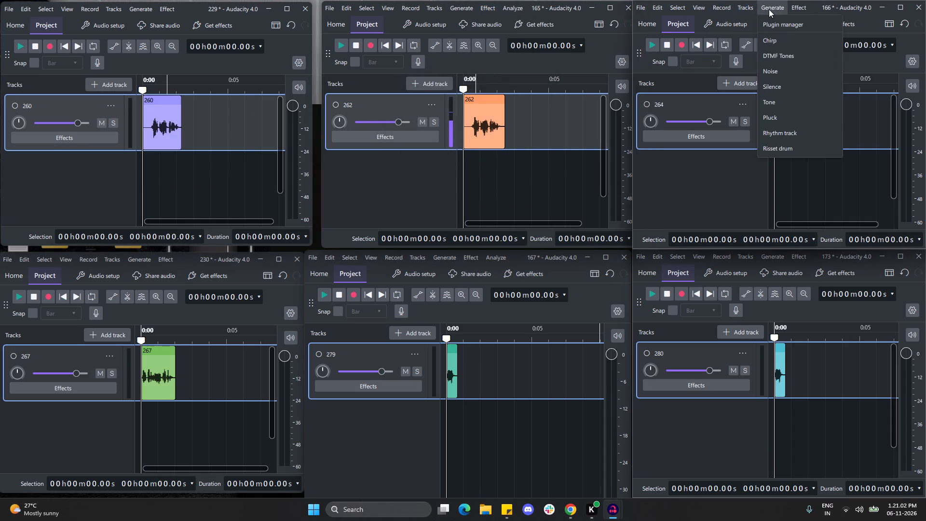
{"action": "left_click", "coordinate": [769, 9]}
{"action": "left_click", "coordinate": [764, 10]}
{"action": "left_click", "coordinate": [789, 90]}
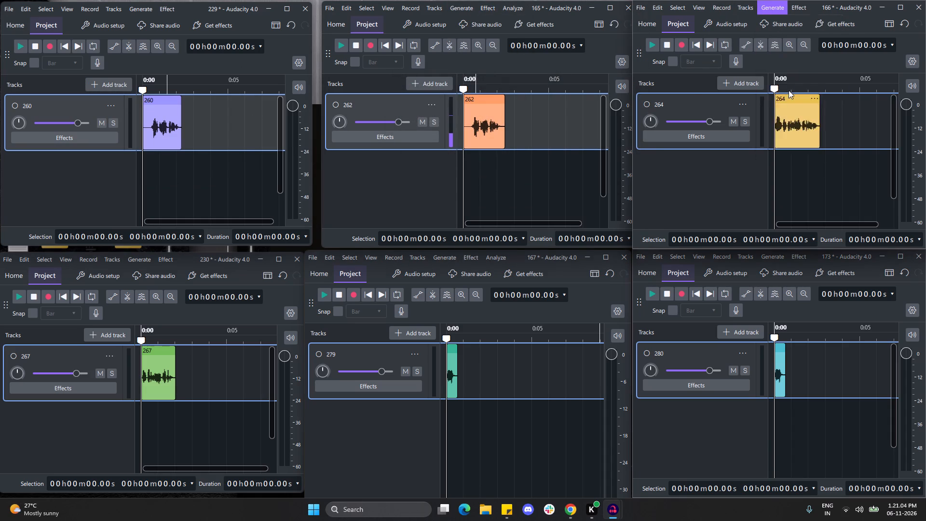
{"action": "left_click", "coordinate": [788, 147]}
Generate 0.5 s of silence at the start of clip 280 in project 173 and clip 279 in project 167.
{"action": "left_click", "coordinate": [769, 258]}
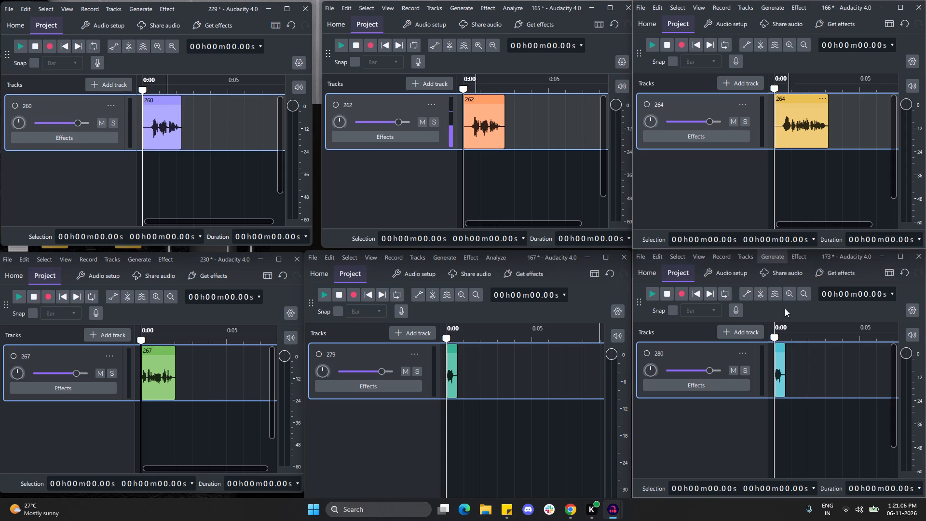
{"action": "left_click", "coordinate": [780, 333]}
{"action": "left_click", "coordinate": [786, 394]}
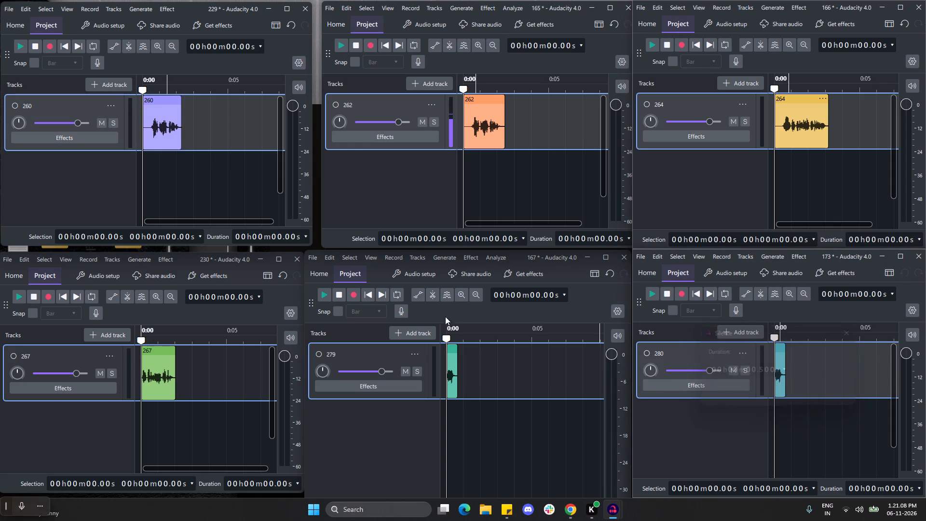
{"action": "left_click", "coordinate": [444, 261]}
{"action": "left_click", "coordinate": [463, 336]}
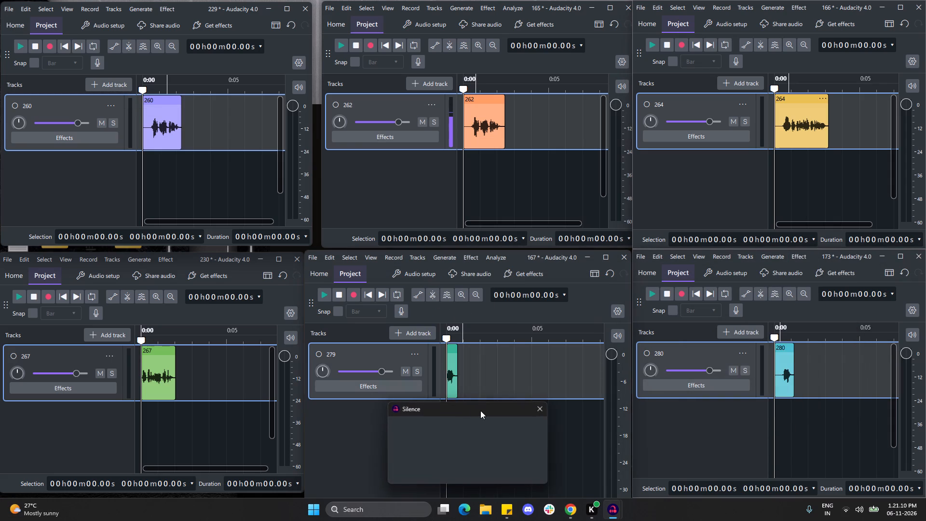
{"action": "left_click", "coordinate": [477, 474]}
Generate 0.5 s of silence at the start of clip 267 in project 230.
{"action": "left_click", "coordinate": [149, 251]}
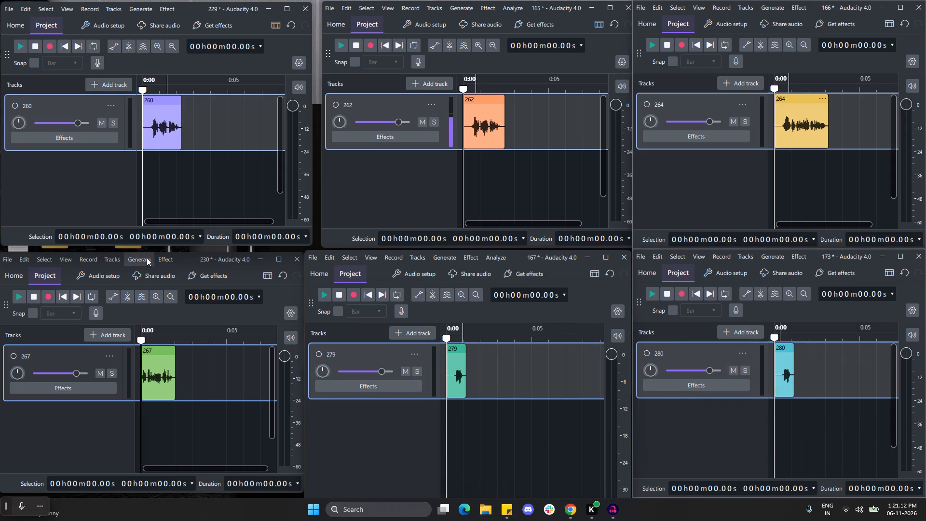
{"action": "left_click", "coordinate": [146, 258]}
{"action": "left_click", "coordinate": [157, 340]}
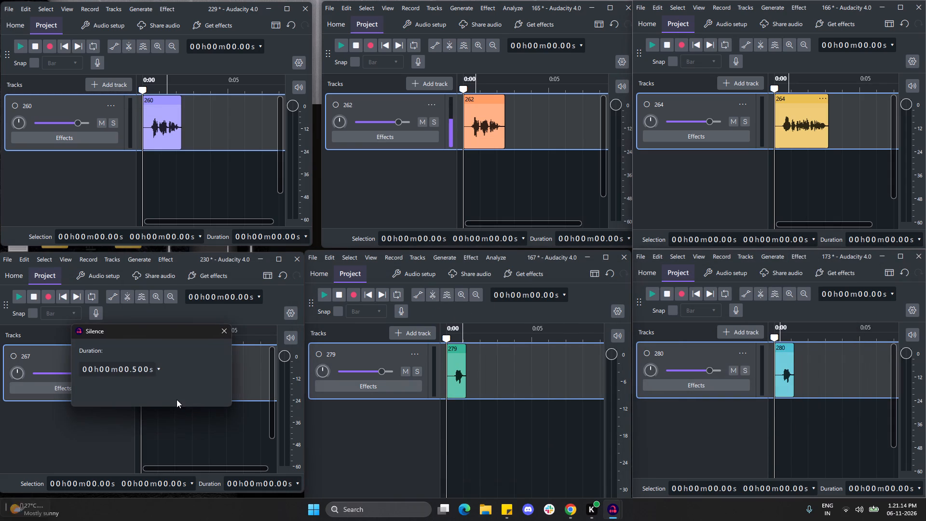
{"action": "left_click", "coordinate": [164, 393]}
Place the playhead at the clip's end in projects 229 (2.30 s), 165 (2.46 s), 166 (3.19 s), 173 and 167 (1.18 s), and 230 (2.54 s).
{"action": "left_click", "coordinate": [181, 174]}
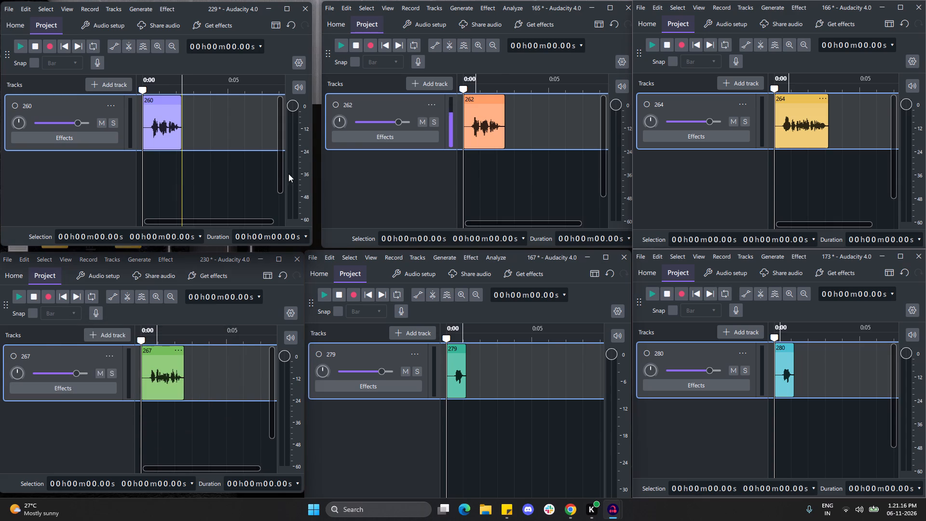
{"action": "left_click", "coordinate": [505, 165]}
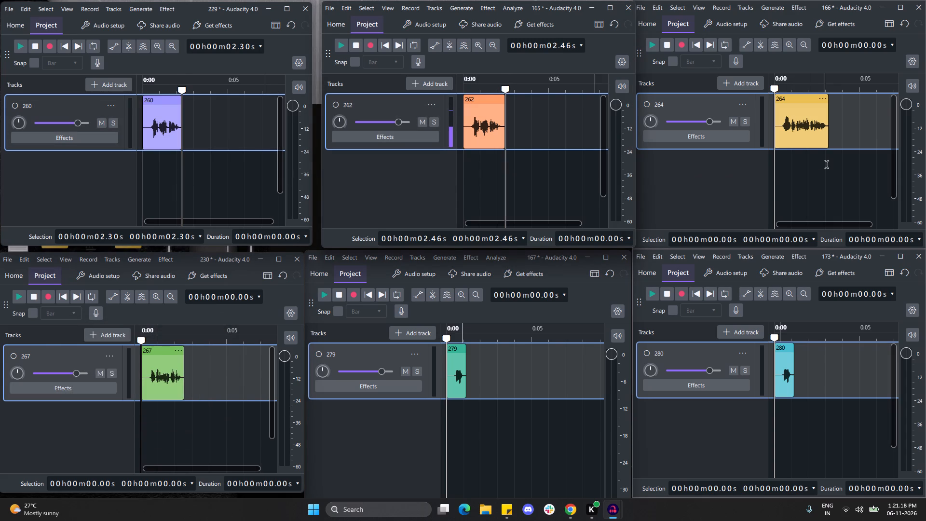
{"action": "left_click", "coordinate": [829, 165]}
{"action": "left_click", "coordinate": [794, 410]}
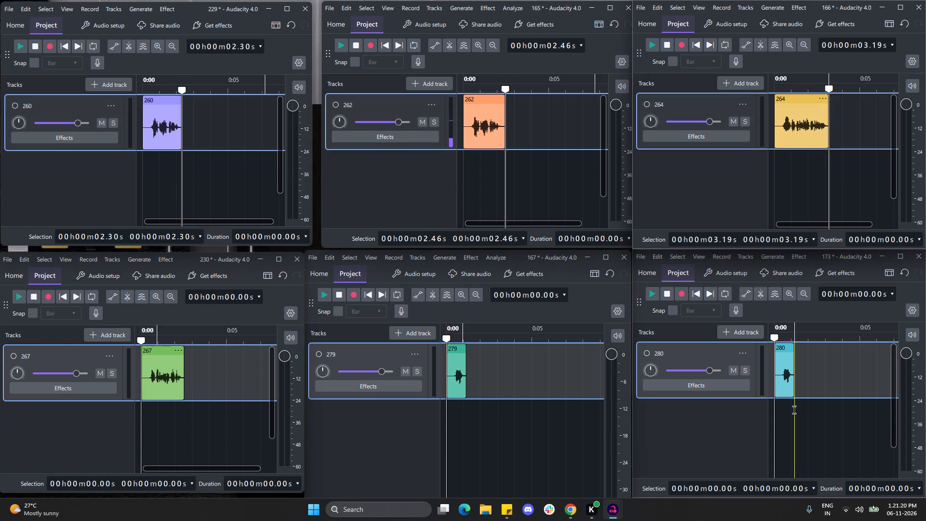
{"action": "left_click", "coordinate": [465, 419]}
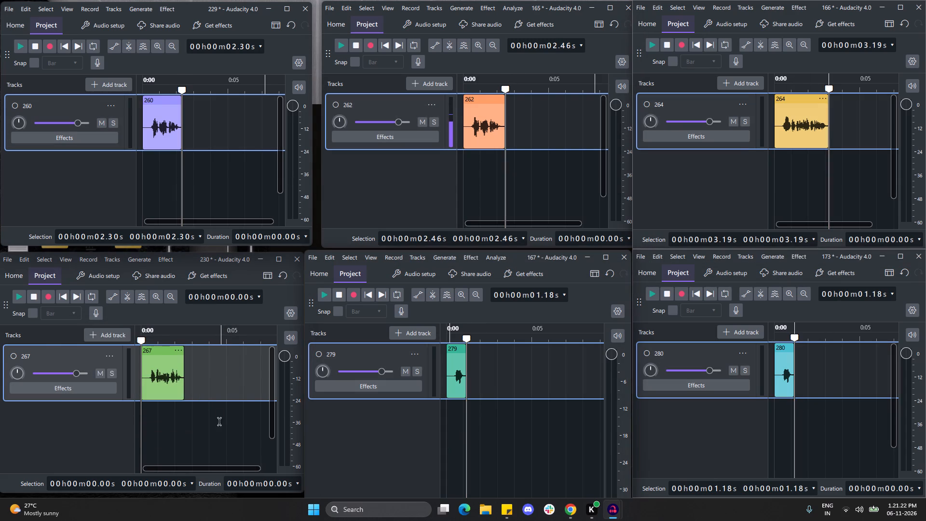
{"action": "left_click", "coordinate": [186, 415]}
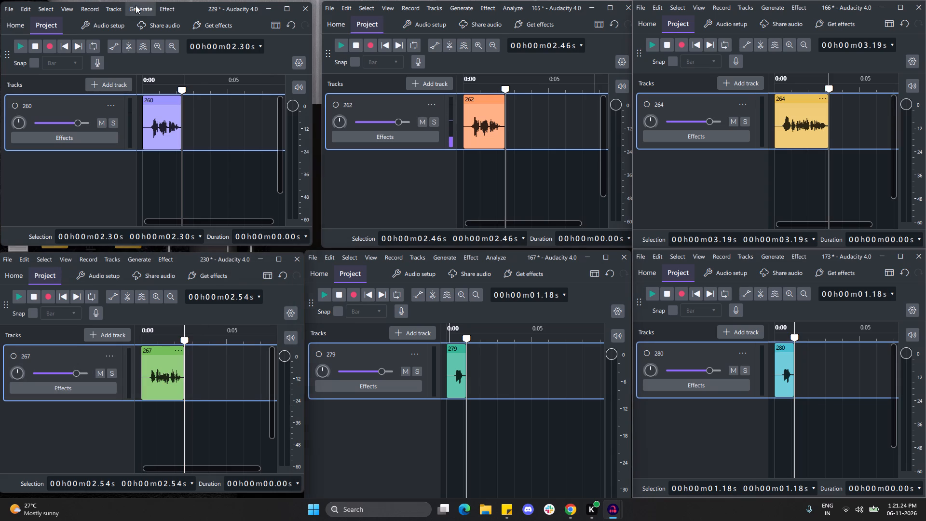
Generate 0.5 s of silence at the end of clip 260 in project 229 and clip 262 in project 165.
{"action": "left_click", "coordinate": [136, 5]}
{"action": "left_click", "coordinate": [165, 91]}
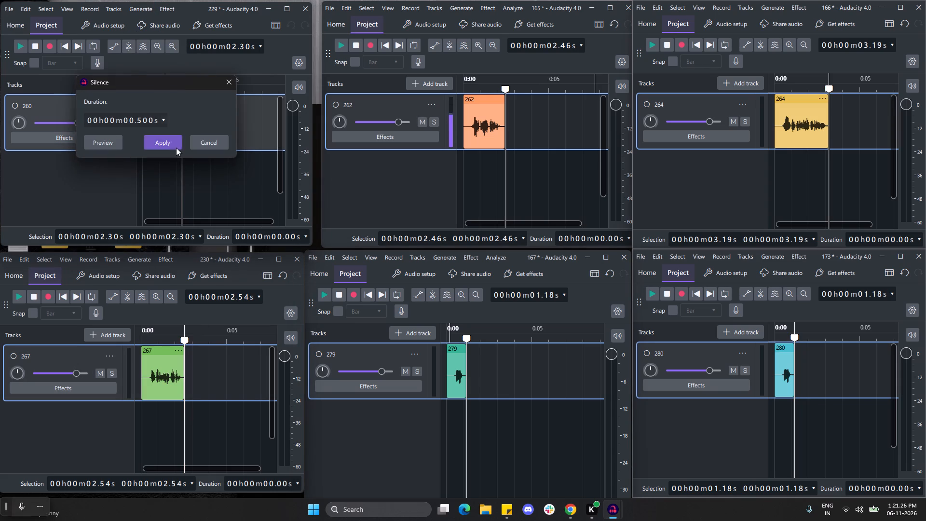
{"action": "left_click", "coordinate": [171, 144]}
{"action": "left_click", "coordinate": [473, 14]}
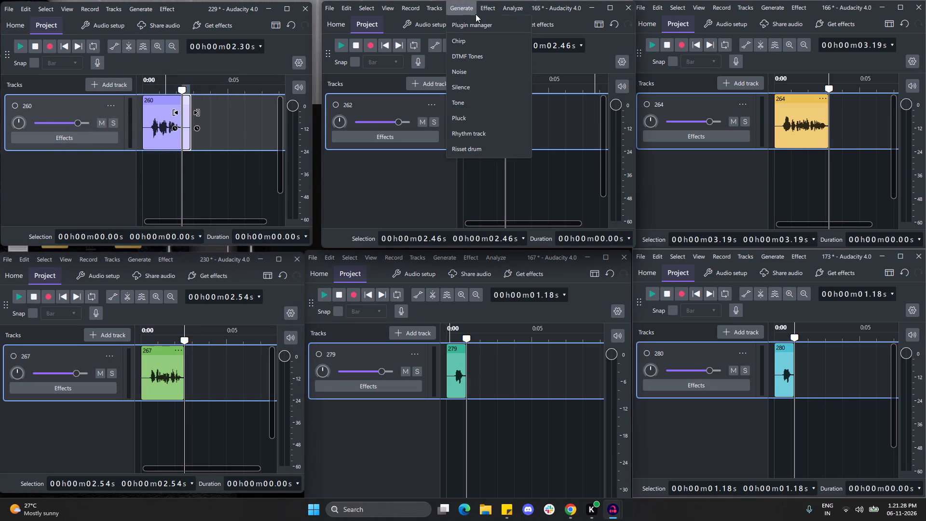
{"action": "left_click", "coordinate": [485, 90]}
{"action": "left_click", "coordinate": [476, 147]}
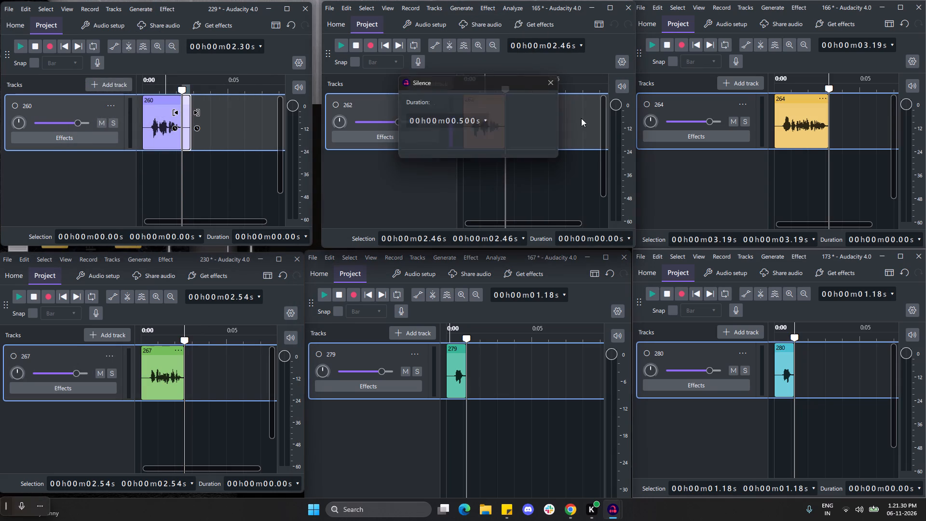
Generate 0.5 s of silence at the end of clip 264 in project 166 and clip 280 in project 173.
{"action": "left_click", "coordinate": [774, 10]}
{"action": "left_click", "coordinate": [786, 89]}
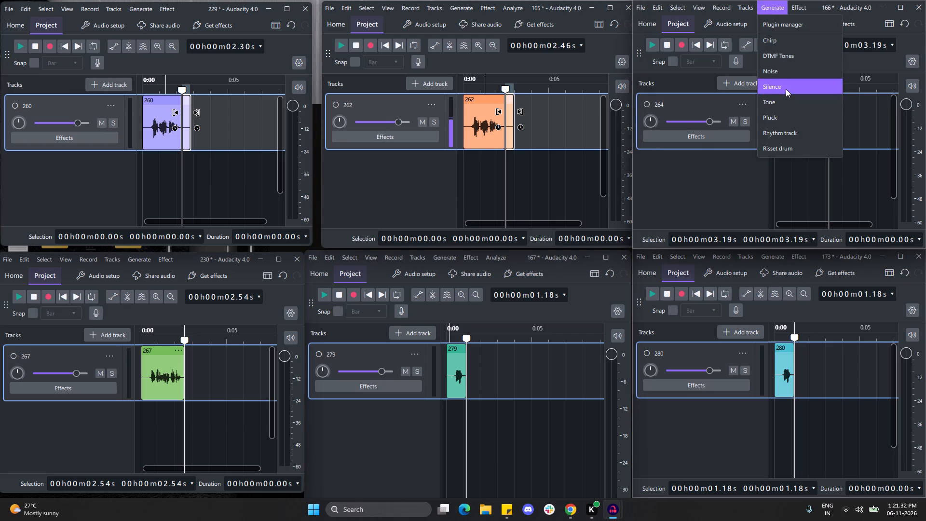
{"action": "left_click", "coordinate": [783, 149]}
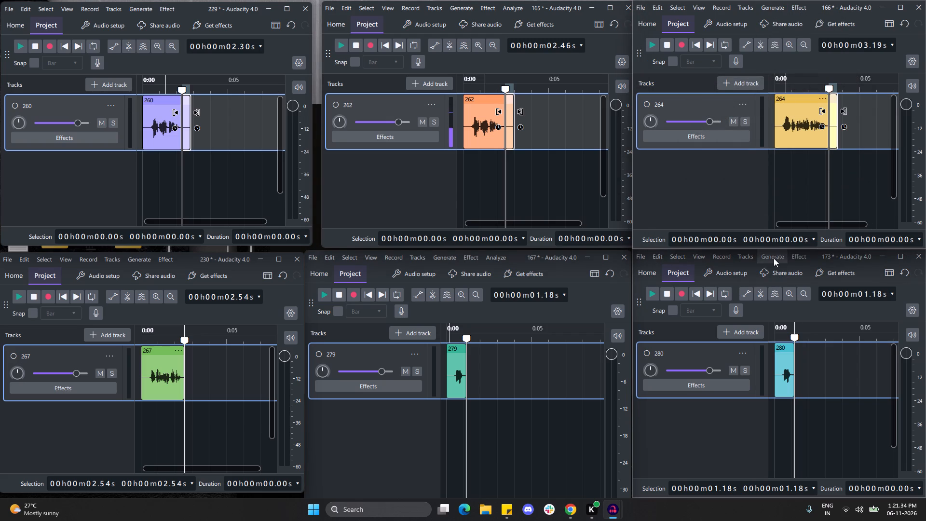
{"action": "left_click", "coordinate": [774, 258]}
{"action": "left_click", "coordinate": [789, 329]}
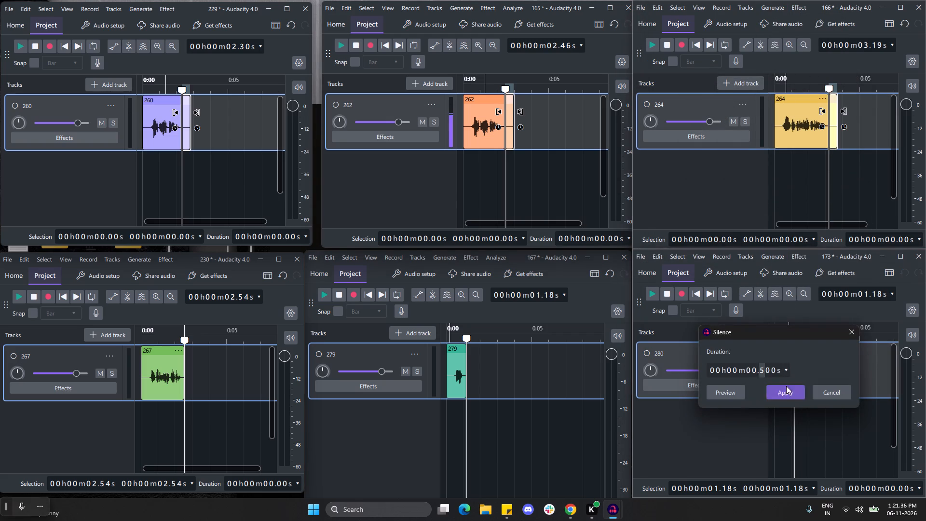
{"action": "left_click", "coordinate": [790, 391]}
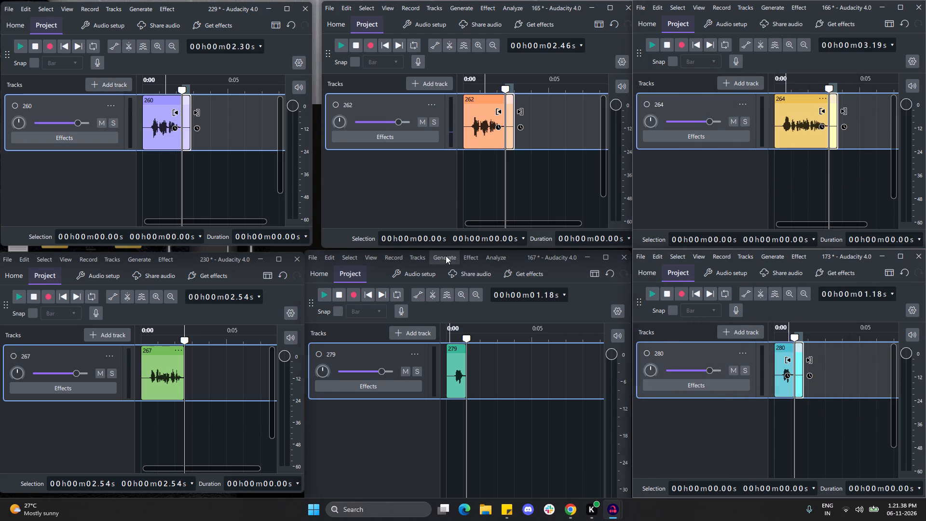
Generate 0.5 s of silence at the end of clip 279 in project 167 and clip 267 in project 230.
{"action": "left_click", "coordinate": [446, 256]}
{"action": "left_click", "coordinate": [450, 336]}
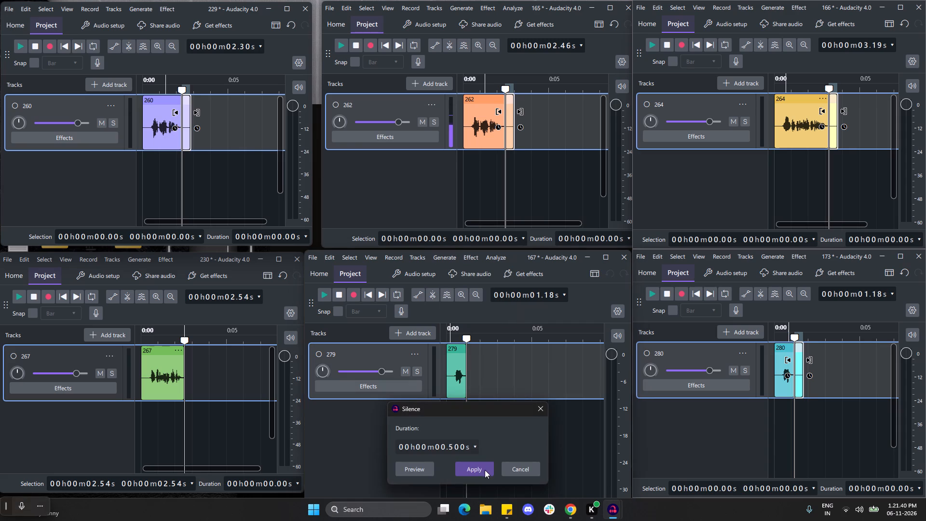
{"action": "left_click", "coordinate": [484, 470]}
{"action": "left_click", "coordinate": [134, 262]}
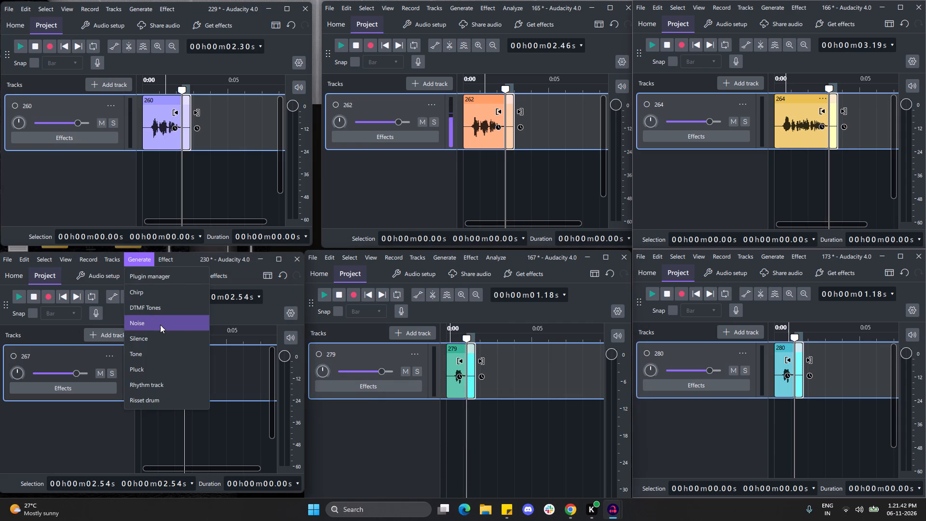
{"action": "left_click", "coordinate": [159, 335]}
{"action": "left_click", "coordinate": [159, 391]}
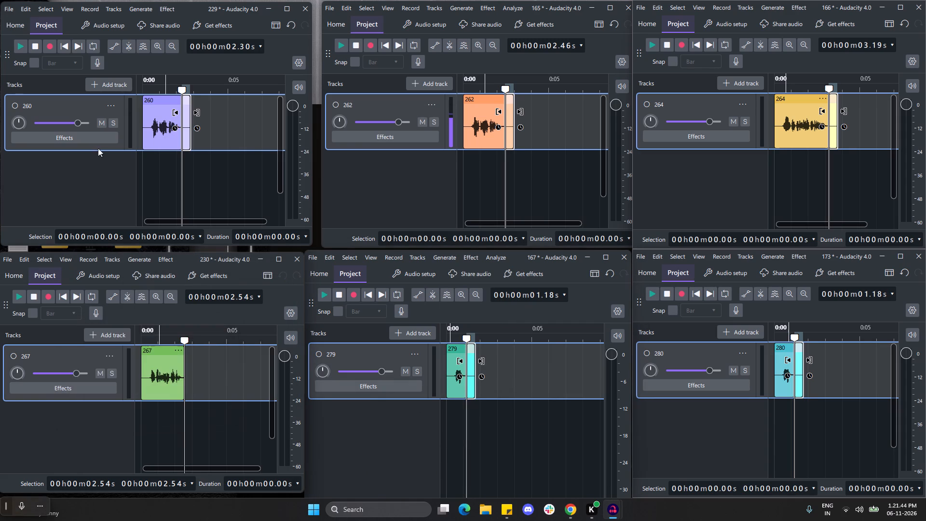
Return the playhead to 0.00 s in project 229 and export the padded clip 260 as WAV file Ta_sp_1_260.
{"action": "left_click", "coordinate": [142, 171]}
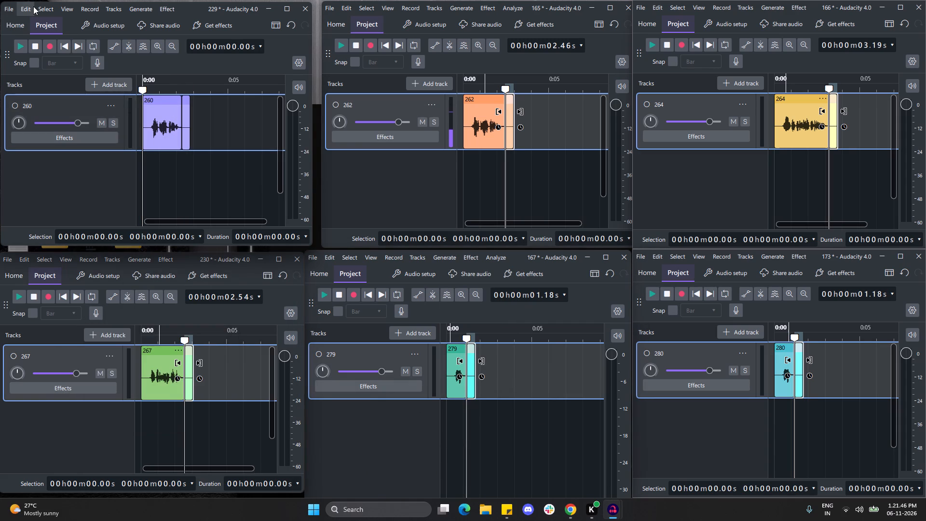
{"action": "left_click", "coordinate": [2, 9]}
{"action": "left_click", "coordinate": [6, 10]}
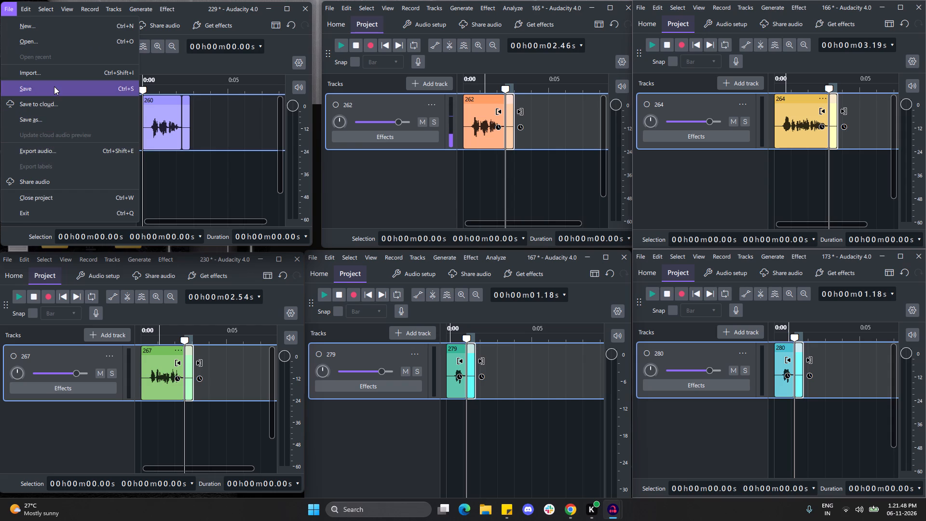
{"action": "left_click", "coordinate": [56, 148]}
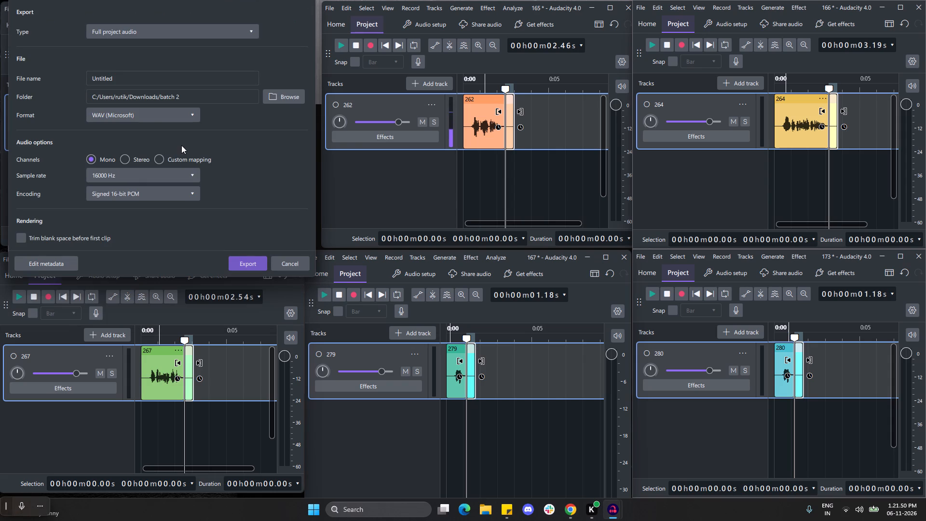
{"action": "left_click", "coordinate": [129, 76], "text": "ctrl"}
{"action": "key", "text": "ctrl+a"}
{"action": "key", "text": "ctrl+v"}
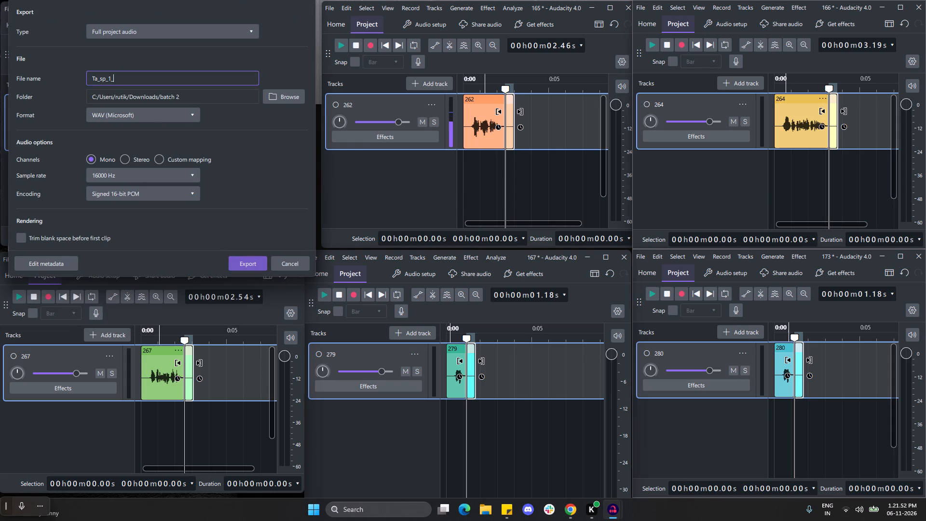
{"action": "type", "text": "26"}
{"action": "key", "text": "0"}
{"action": "left_click", "coordinate": [244, 263]}
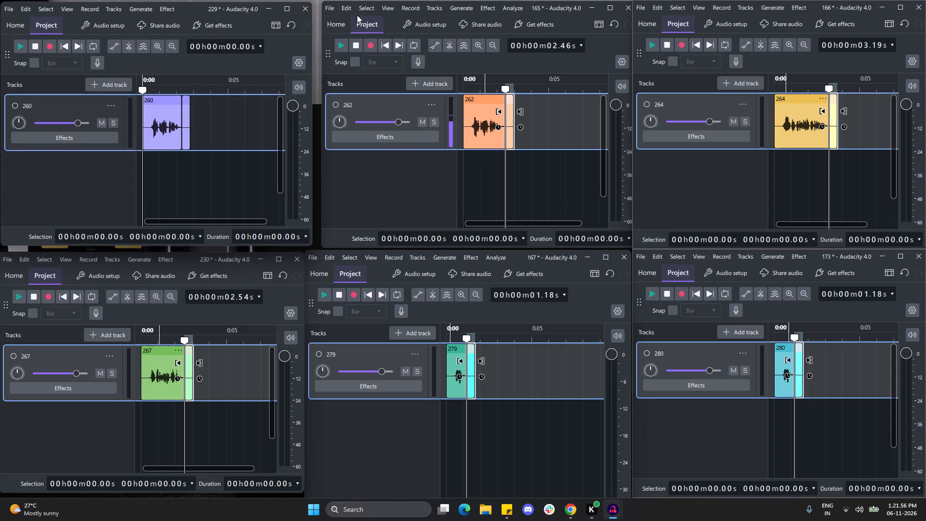
Export the padded clip 262 in project 165 as WAV file Ta_sp_1_262 and return its playhead to 0.00 s.
{"action": "left_click", "coordinate": [331, 7]}
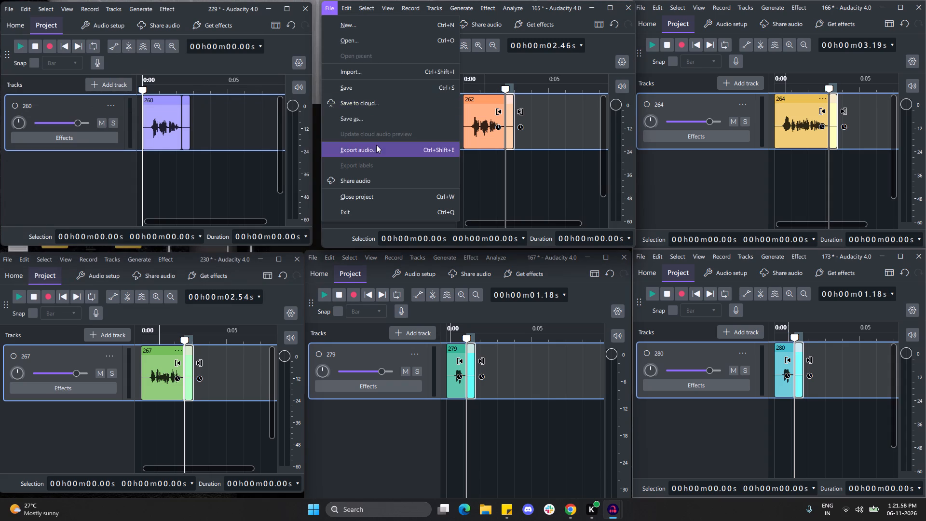
{"action": "left_click", "coordinate": [376, 147]}
{"action": "left_click", "coordinate": [438, 79]}
{"action": "key", "text": "ctrl+a"}
{"action": "key", "text": "ctrl+v"}
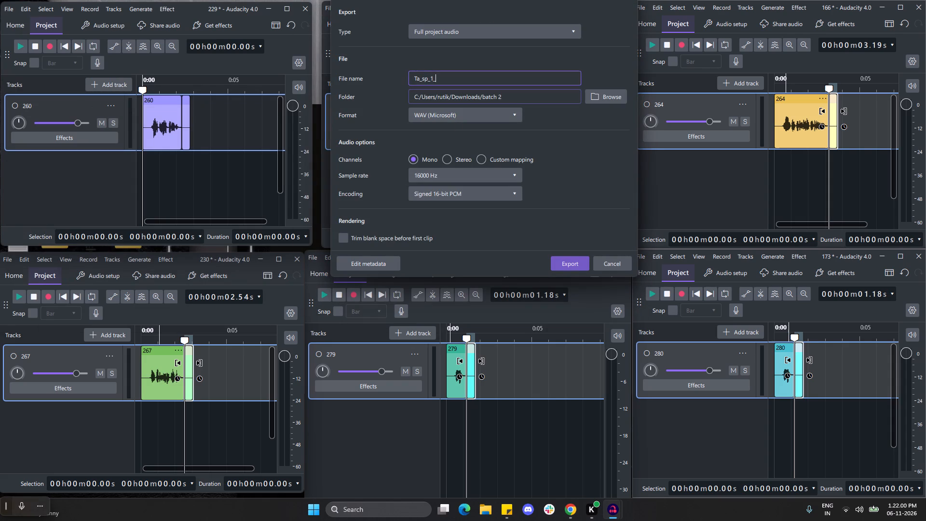
{"action": "type", "text": "26"}
{"action": "key", "text": "2"}
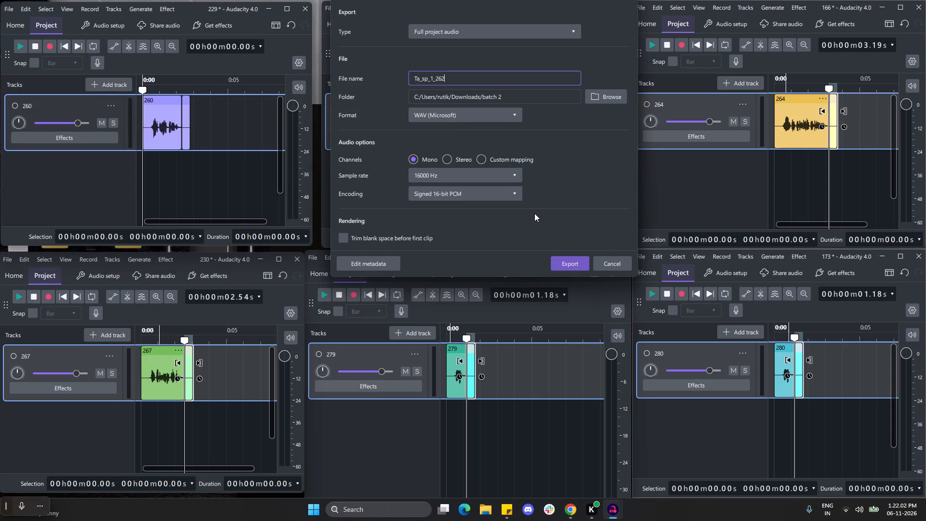
{"action": "left_click", "coordinate": [575, 262]}
{"action": "left_click", "coordinate": [463, 178]}
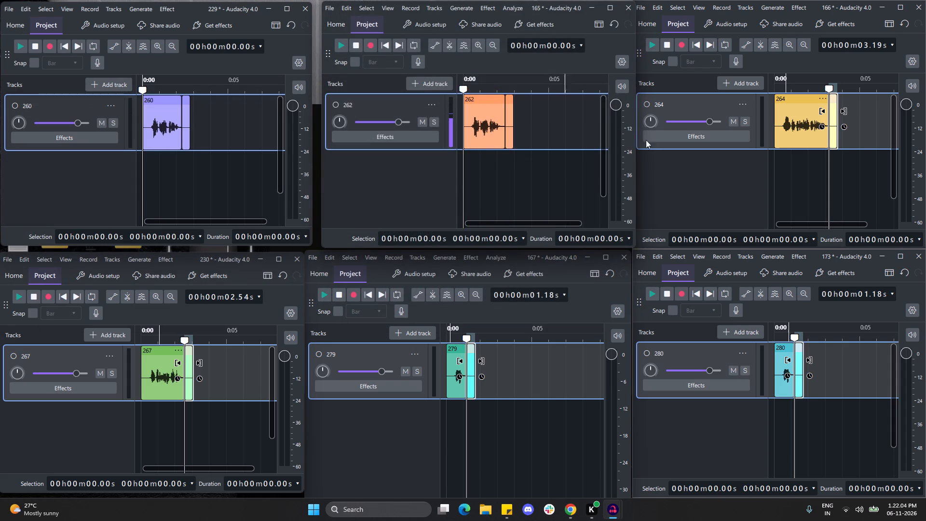
Export the padded clip 264 in project 166 as WAV file Ta_sp_1_264 and return its playhead to 0.00 s.
{"action": "left_click", "coordinate": [645, 8]}
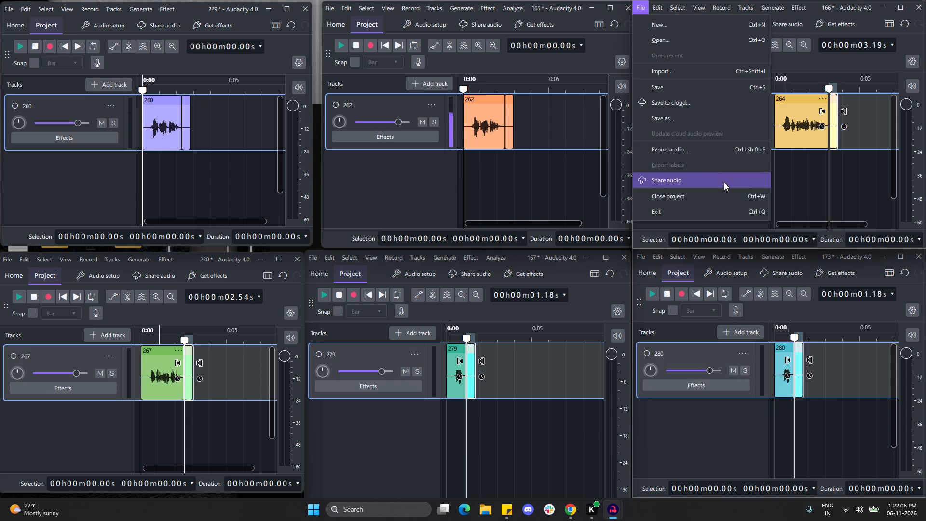
{"action": "left_click", "coordinate": [690, 149]}
{"action": "left_click", "coordinate": [744, 79], "text": "ctrl"}
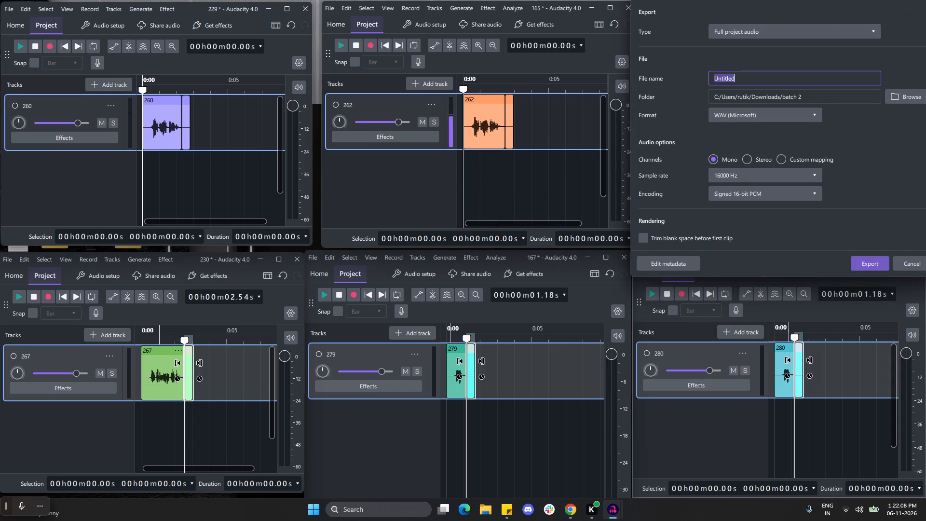
{"action": "key", "text": "ctrl+a"}
{"action": "key", "text": "ctrl+v"}
{"action": "key", "text": "2"}
{"action": "key", "text": "6"}
{"action": "key", "text": "4"}
{"action": "left_click", "coordinate": [864, 262]}
{"action": "left_click", "coordinate": [775, 175]}
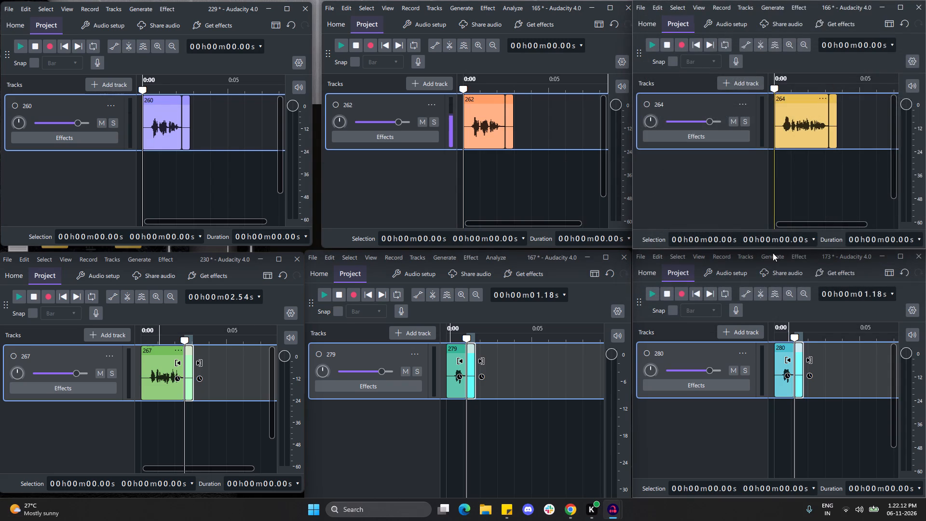
Return the playhead to 0.00 s in project 173 and export the padded clip 280 as WAV file Ta_sp_1_280.
{"action": "left_click", "coordinate": [776, 407]}
{"action": "left_click", "coordinate": [775, 413]}
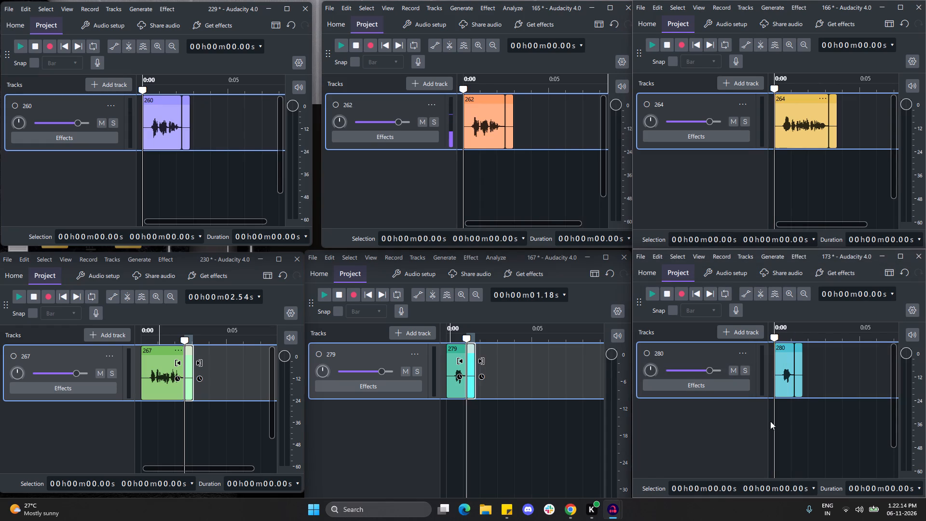
{"action": "left_click", "coordinate": [641, 257]}
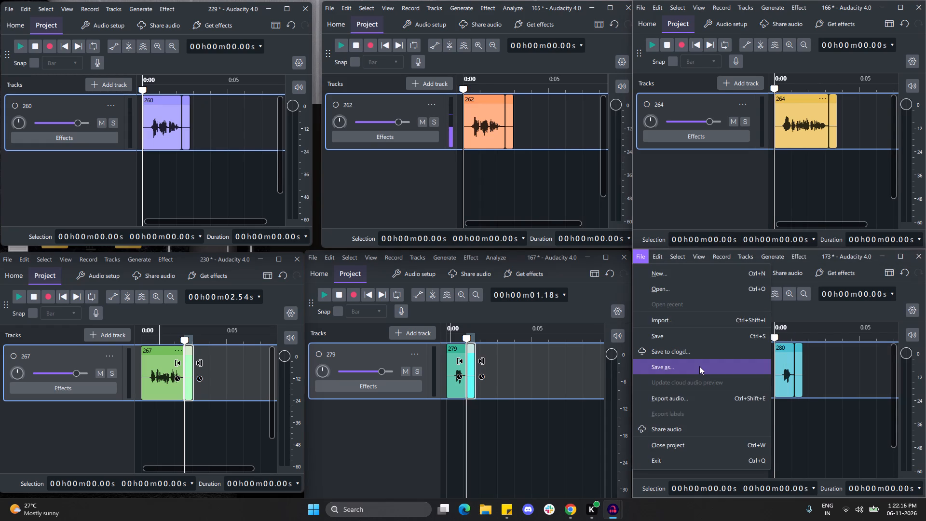
{"action": "left_click", "coordinate": [706, 401]}
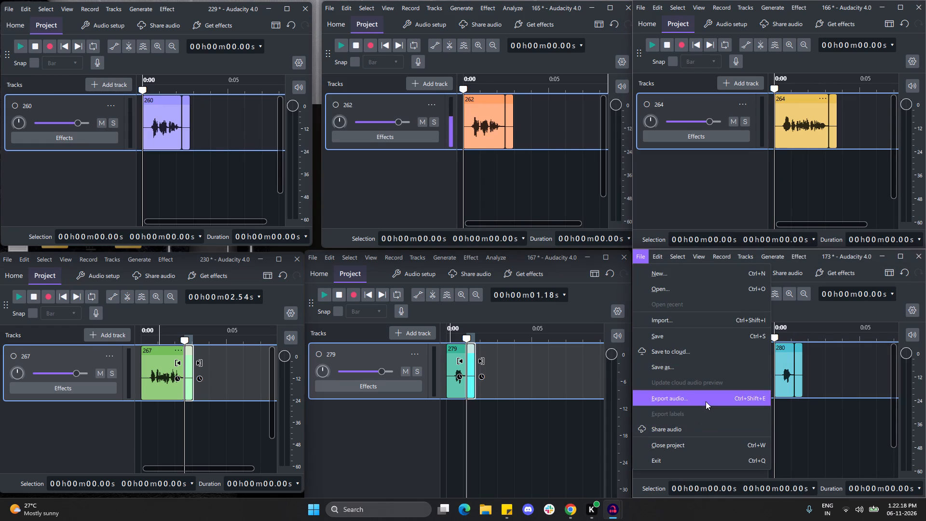
{"action": "left_click", "coordinate": [753, 284]}
{"action": "key", "text": "ctrl+a"}
{"action": "key", "text": "ctrl+v"}
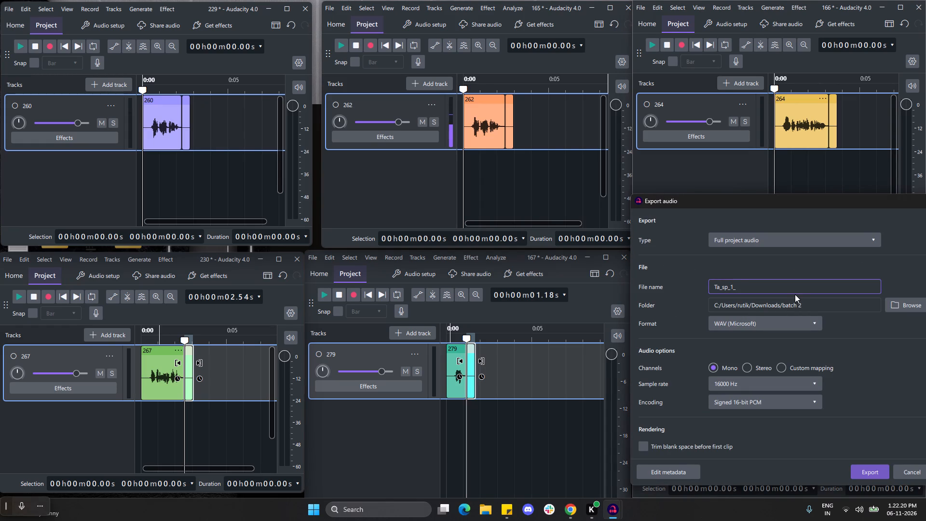
{"action": "type", "text": "28"}
{"action": "key", "text": "0"}
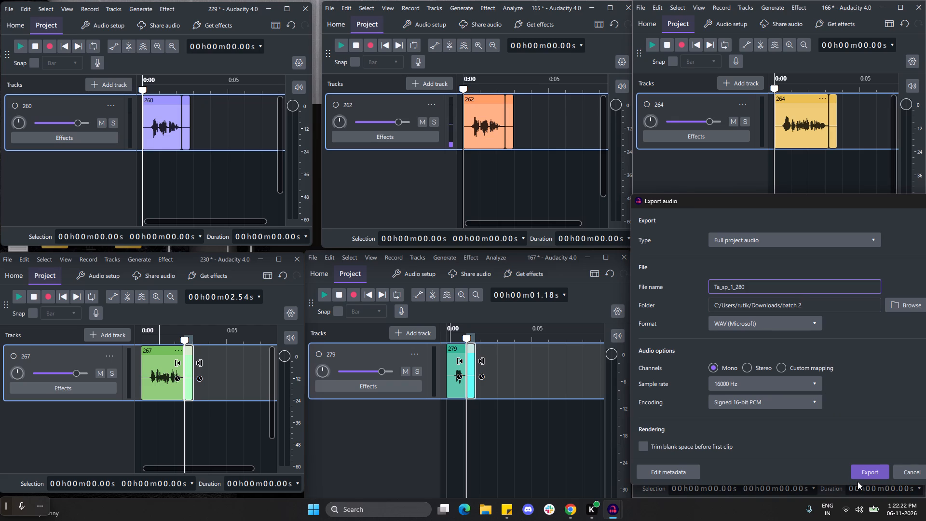
{"action": "left_click", "coordinate": [863, 473]}
Return the playhead to 0.00 s in project 167 and export the padded clip 279 as WAV file Ta_sp_1_279.
{"action": "left_click", "coordinate": [447, 425]}
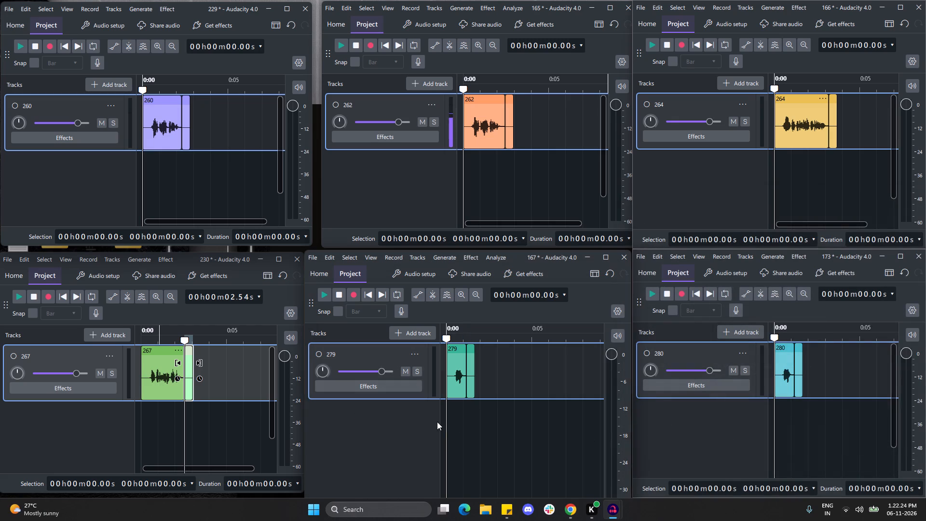
{"action": "left_click", "coordinate": [317, 258]}
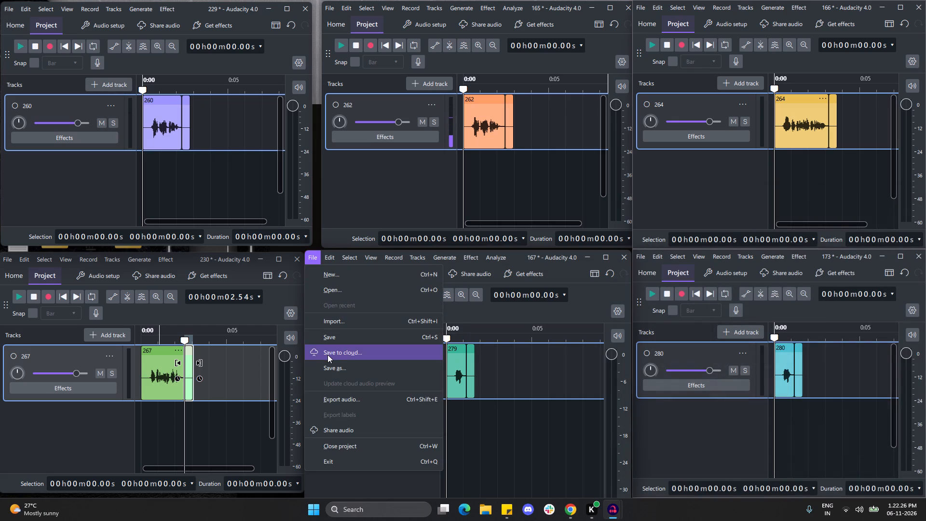
{"action": "left_click", "coordinate": [353, 402]}
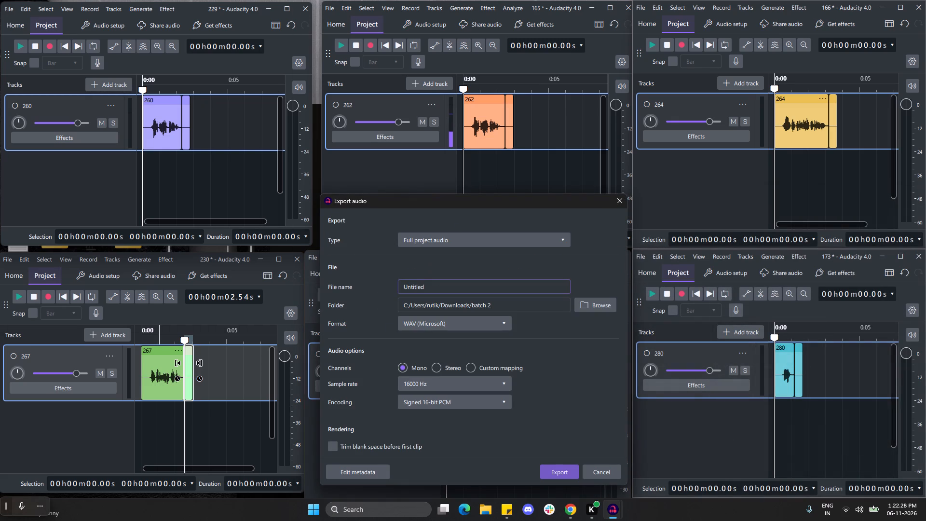
{"action": "left_click", "coordinate": [435, 288], "text": "ctrl"}
{"action": "key", "text": "ctrl+a"}
{"action": "key", "text": "ctrl+v"}
{"action": "key", "text": "2"}
{"action": "type", "text": "79"}
{"action": "left_click", "coordinate": [558, 470]}
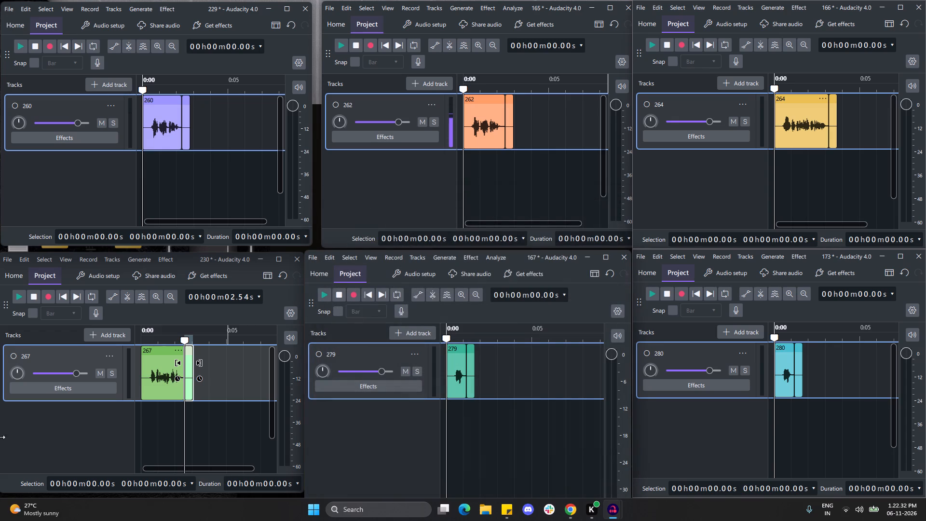
Return the playhead to 0.00 s in project 230 and export the padded clip 267 as WAV file Ta_sp_1_267.
{"action": "left_click", "coordinate": [141, 415]}
{"action": "left_click", "coordinate": [8, 262]}
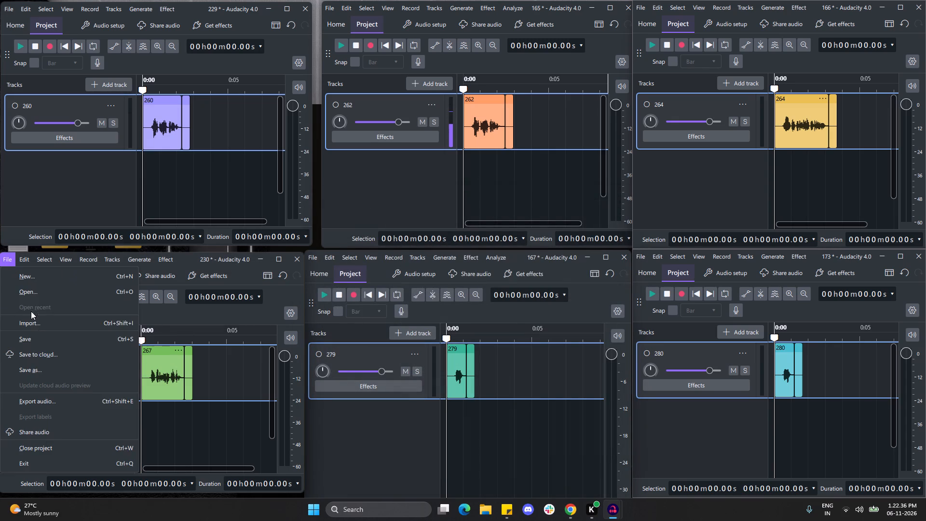
{"action": "left_click", "coordinate": [65, 402]}
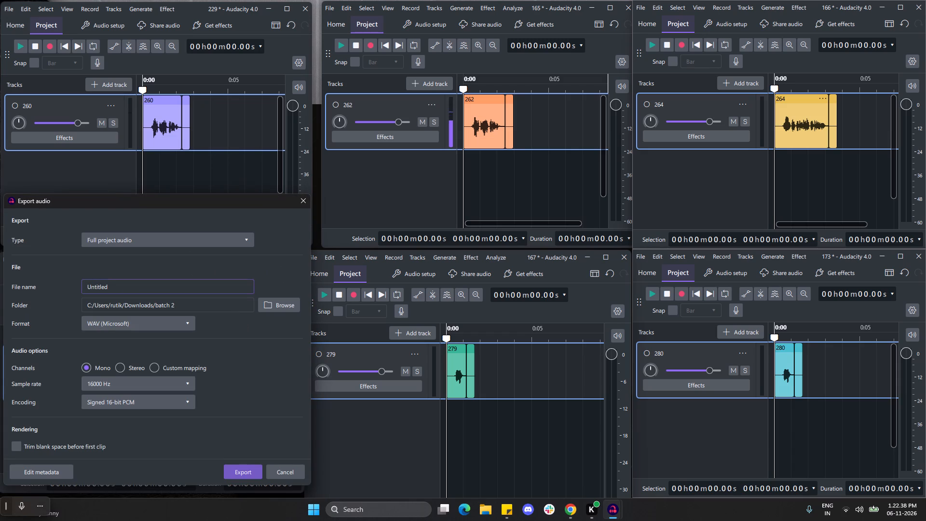
{"action": "left_click", "coordinate": [142, 288], "text": "ctrl"}
{"action": "key", "text": "ctrl+a"}
{"action": "key", "text": "ctrl+v"}
{"action": "type", "text": "267"}
{"action": "left_click", "coordinate": [247, 472]}
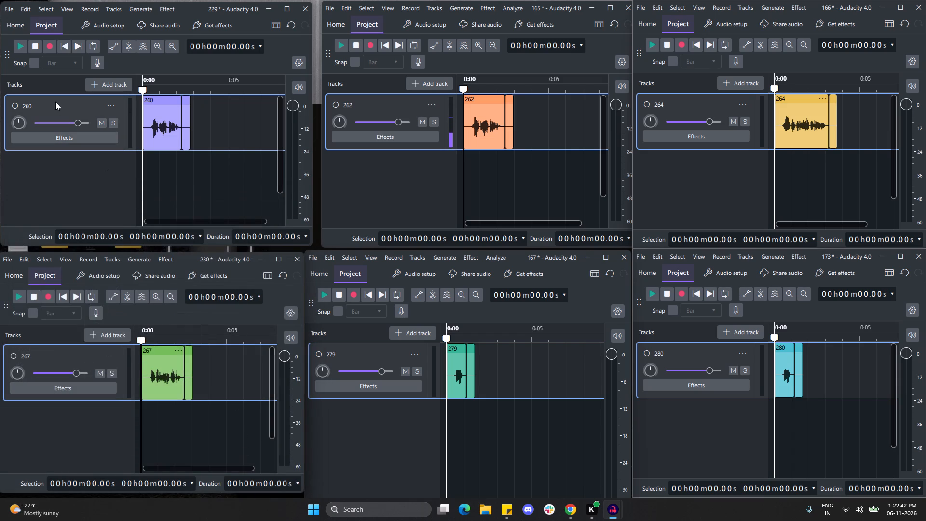
Delete the exported tracks 260, 262, 264, 280, 279 and 267 from their six projects.
{"action": "left_click", "coordinate": [115, 105]}
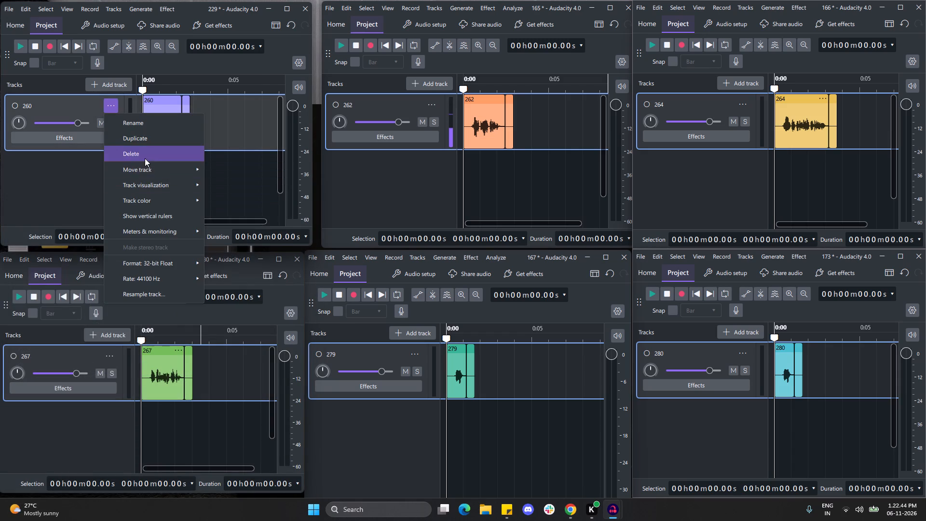
{"action": "left_click", "coordinate": [145, 158]}
{"action": "left_click", "coordinate": [426, 105]}
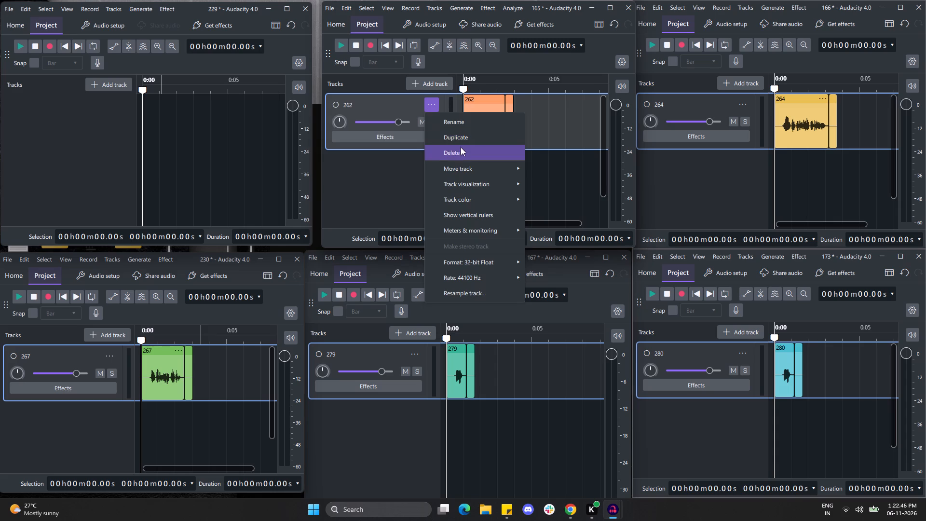
{"action": "left_click", "coordinate": [461, 147]}
{"action": "left_click", "coordinate": [745, 106]}
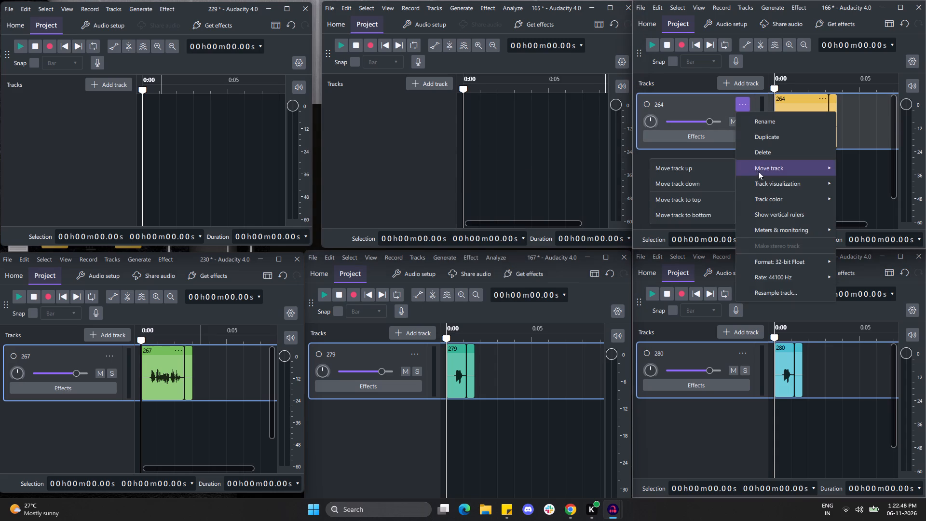
{"action": "left_click", "coordinate": [763, 151]}
{"action": "left_click", "coordinate": [743, 351]}
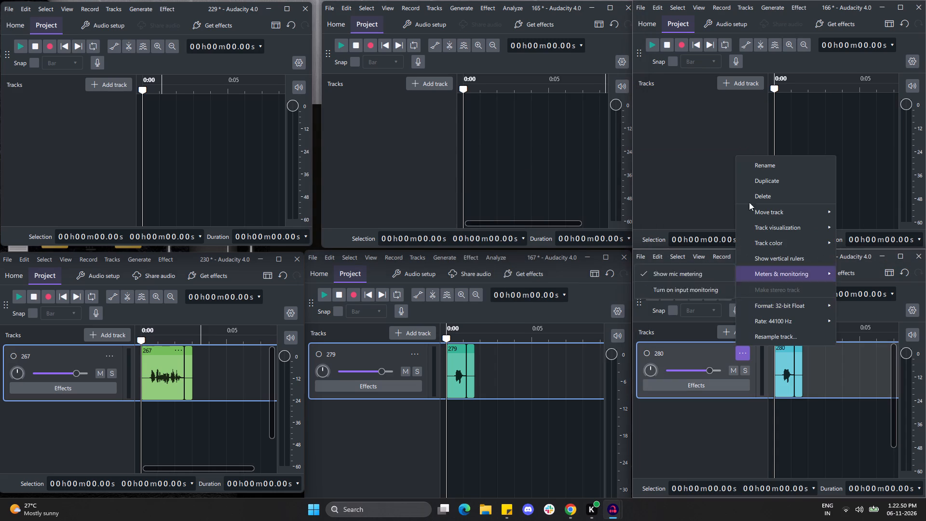
{"action": "left_click", "coordinate": [751, 195]}
{"action": "left_click", "coordinate": [411, 357]}
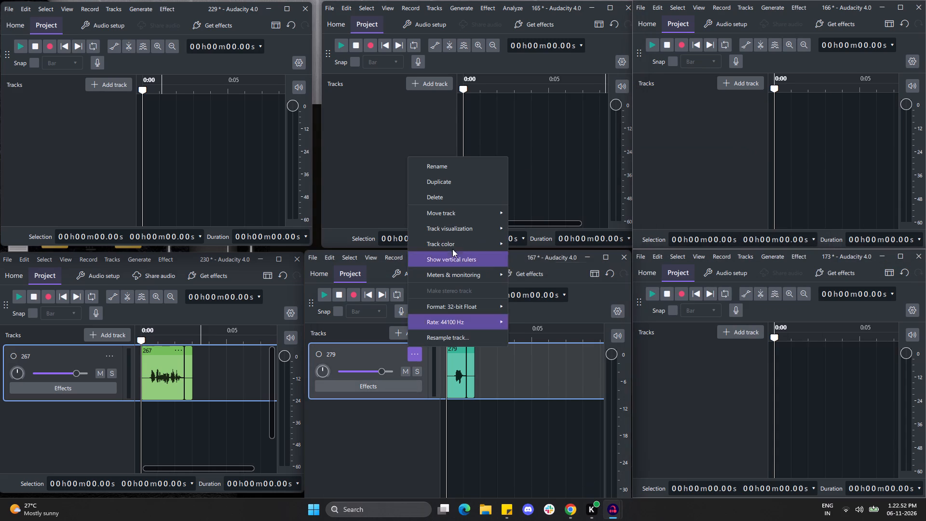
{"action": "left_click", "coordinate": [450, 199]}
{"action": "left_click", "coordinate": [112, 359]}
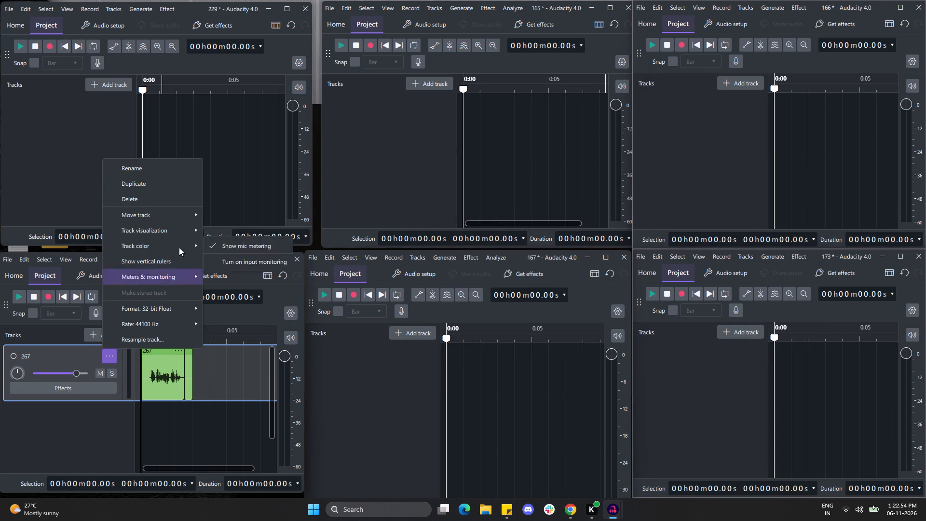
{"action": "left_click", "coordinate": [155, 203]}
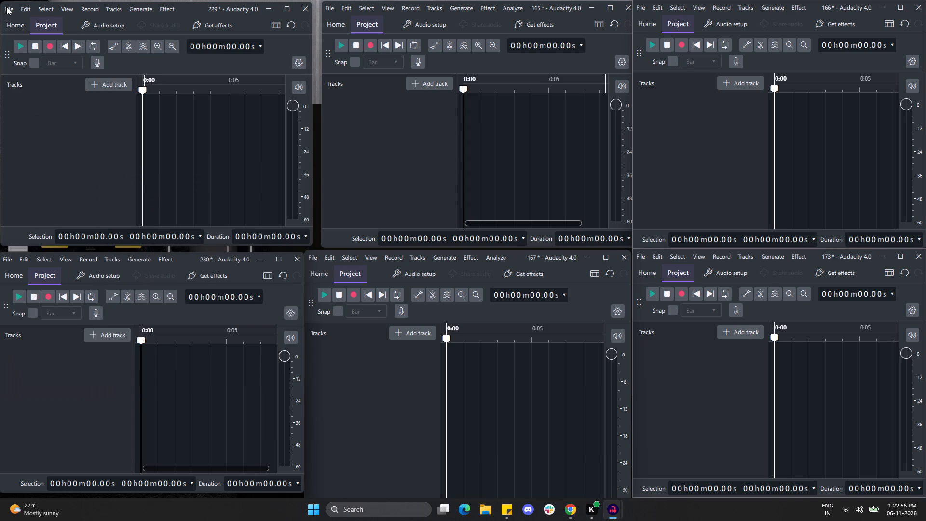
From project 229's import file browser, delete source files 260, 262, 264, 267, 279 and 280.mp3 in the Tamil Speaker 1 folder.
{"action": "left_click", "coordinate": [6, 7]}
{"action": "left_click", "coordinate": [54, 78]}
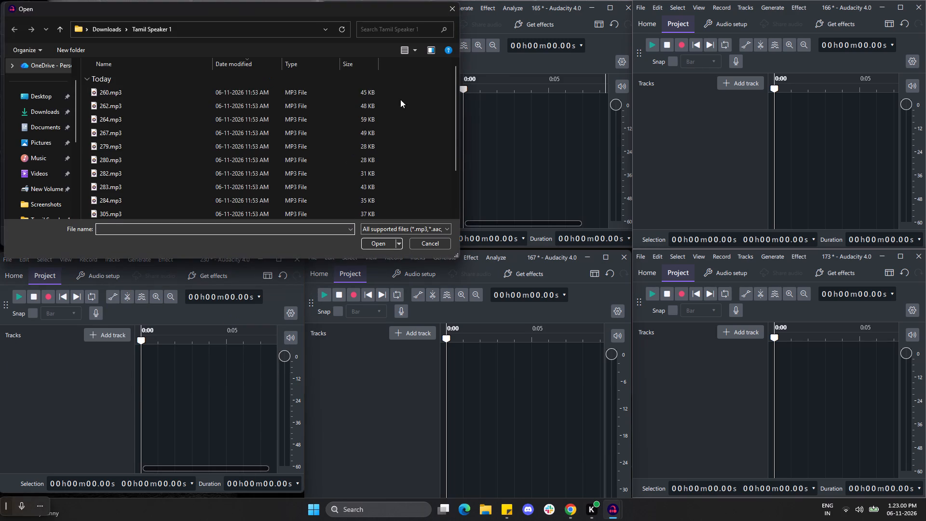
{"action": "left_click_drag", "start_coordinate": [391, 92], "coordinate": [297, 156]}
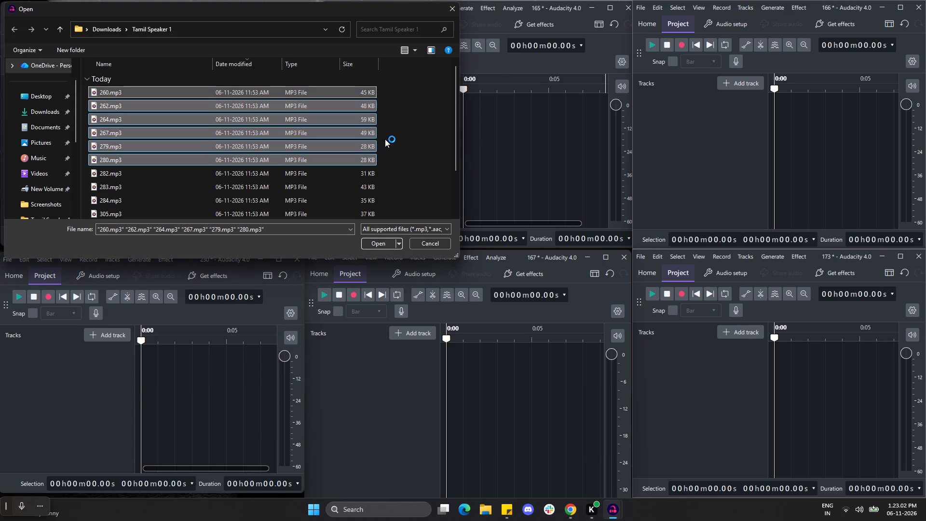
{"action": "key", "text": "Delete"}
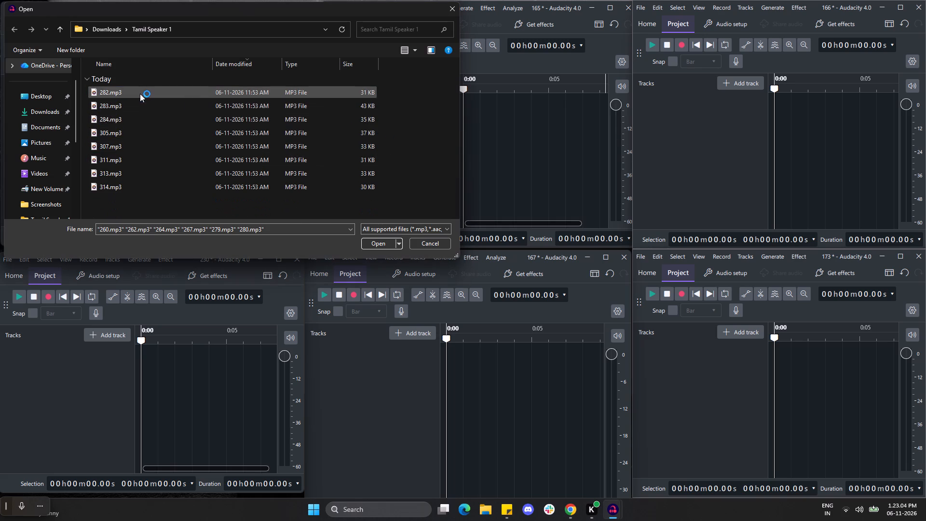
Import 282.mp3 into project 229 and 283.mp3 into project 165 from the Tamil Speaker 1 folder.
{"action": "left_click", "coordinate": [140, 94]}
{"action": "left_click", "coordinate": [376, 244]}
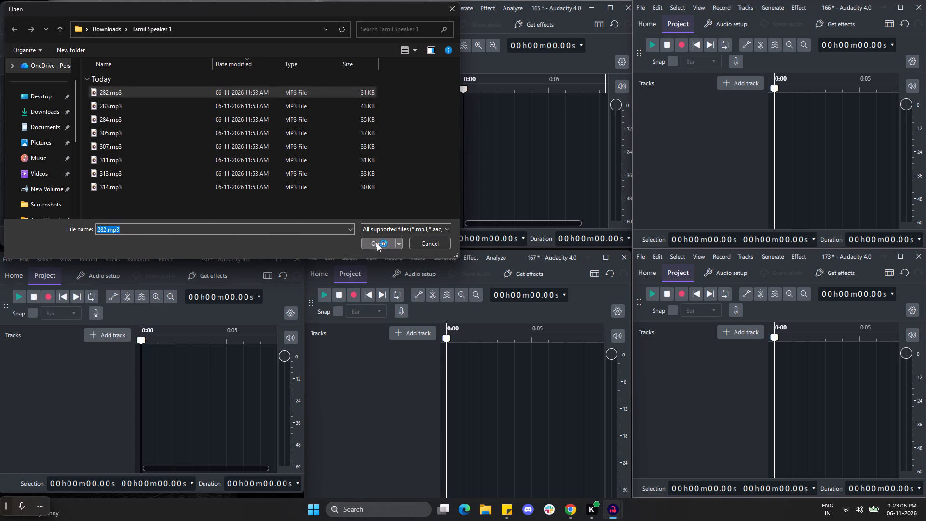
{"action": "left_click", "coordinate": [330, 8]}
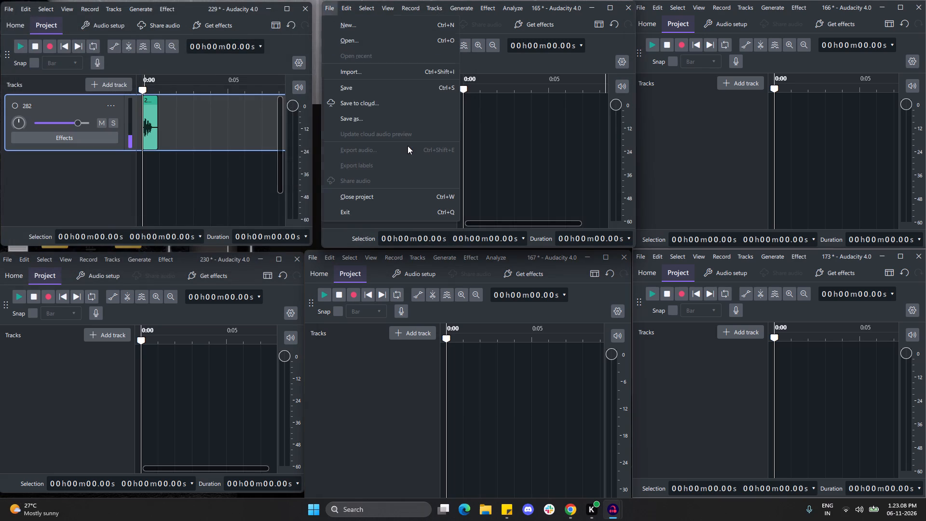
{"action": "left_click", "coordinate": [370, 73]}
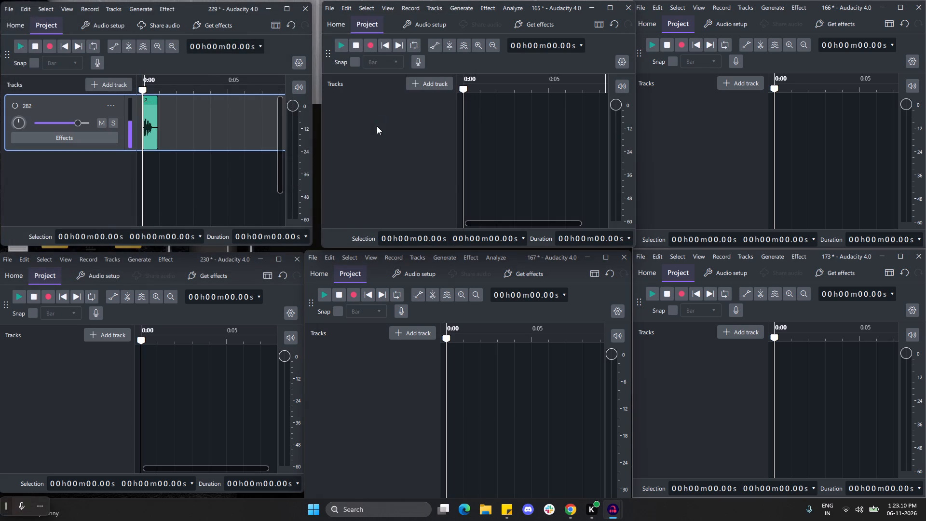
{"action": "left_click", "coordinate": [453, 106]}
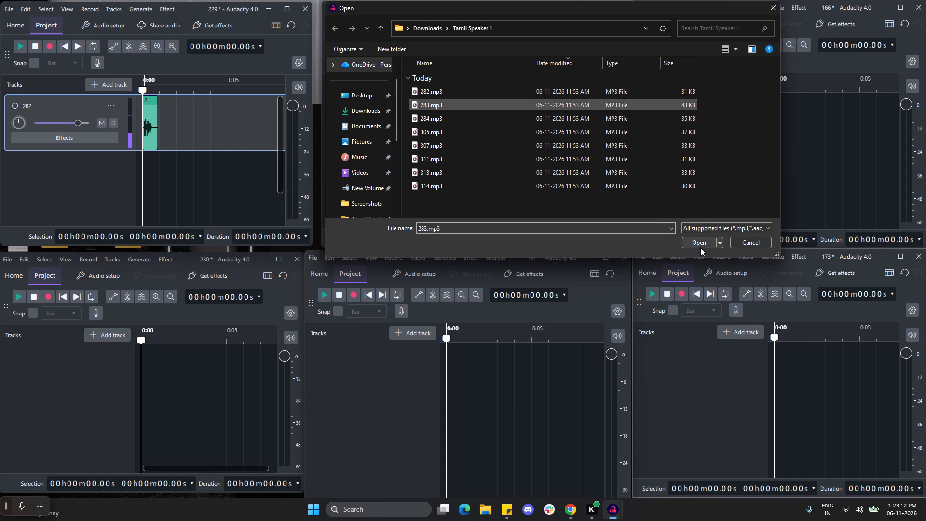
{"action": "left_click", "coordinate": [700, 244]}
Import 284.mp3 into project 166 and 305.mp3 into project 230 from the Tamil Speaker 1 folder.
{"action": "left_click", "coordinate": [641, 5]}
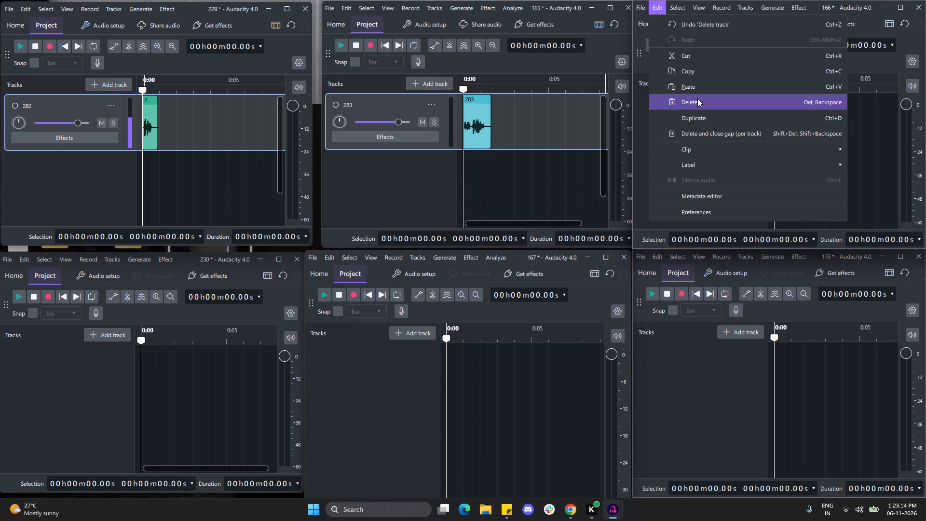
{"action": "left_click", "coordinate": [665, 73]}
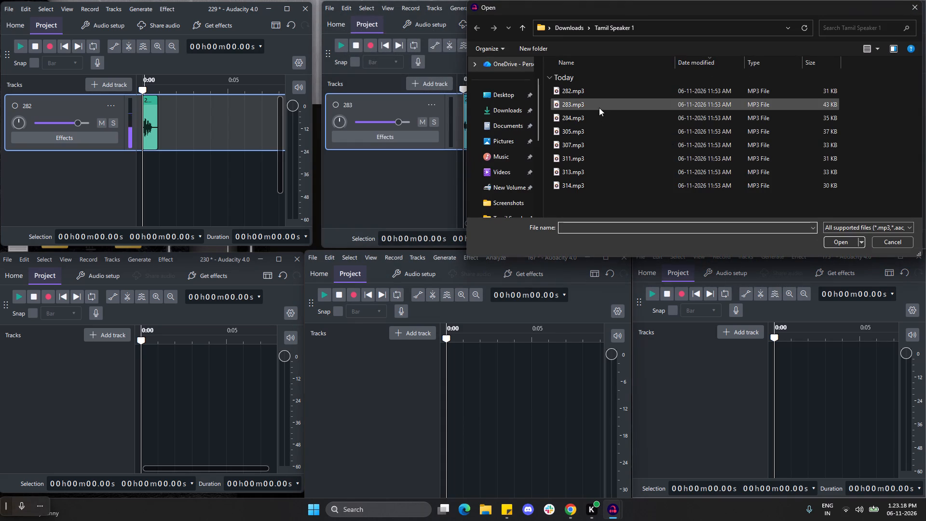
{"action": "left_click", "coordinate": [599, 117]}
{"action": "left_click", "coordinate": [837, 244]}
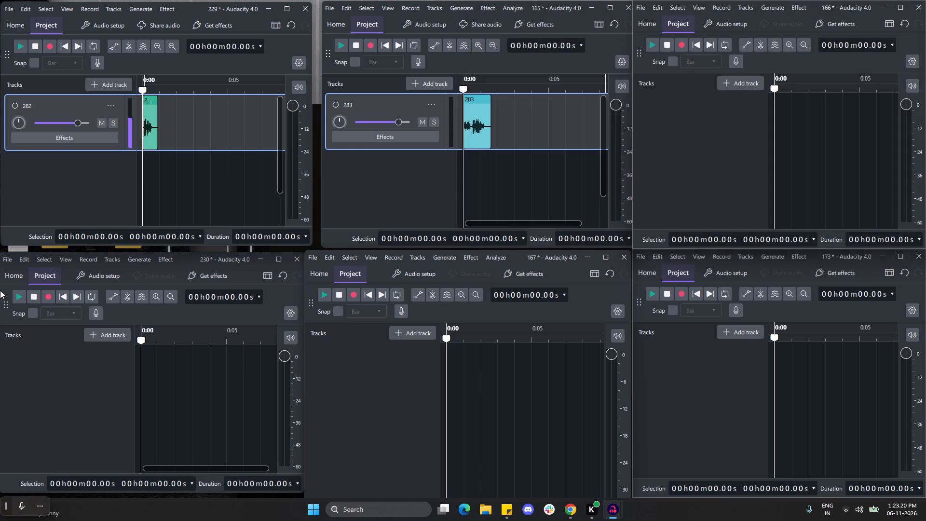
{"action": "left_click", "coordinate": [6, 260]}
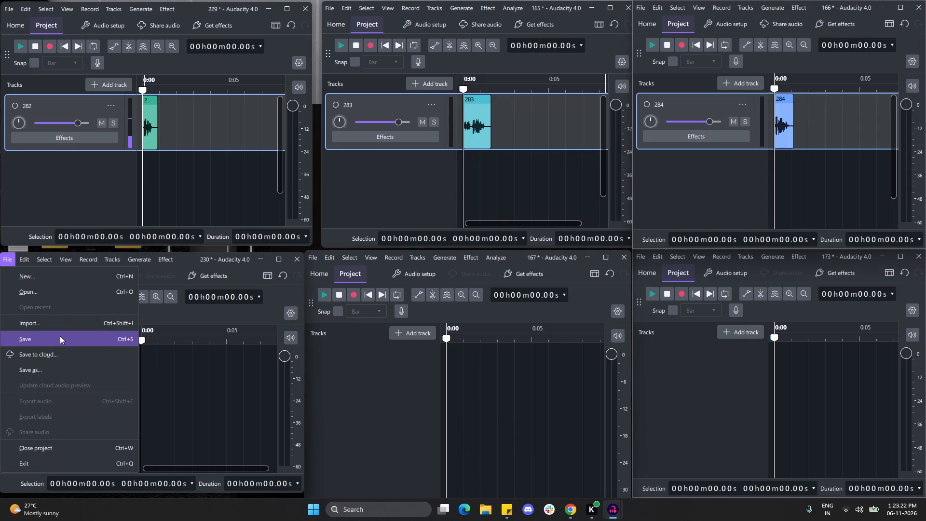
{"action": "left_click", "coordinate": [60, 329]}
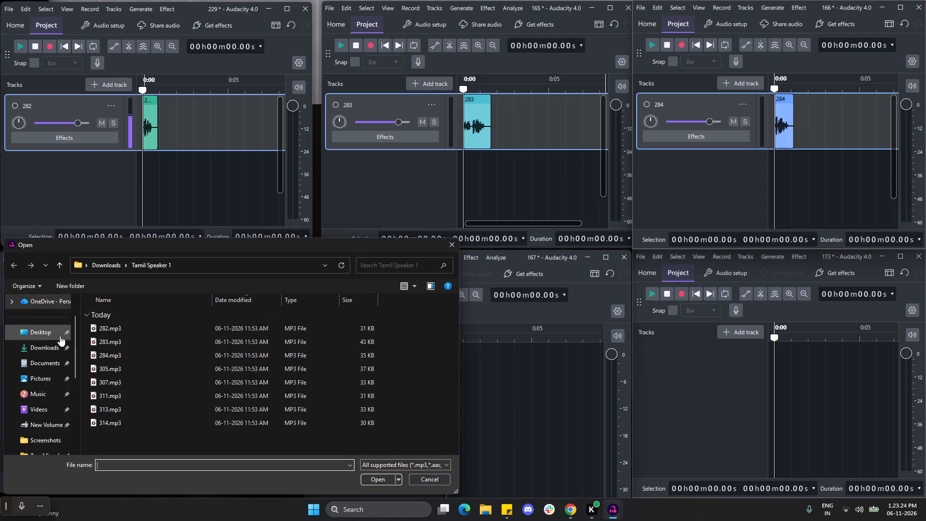
{"action": "left_click", "coordinate": [119, 369]}
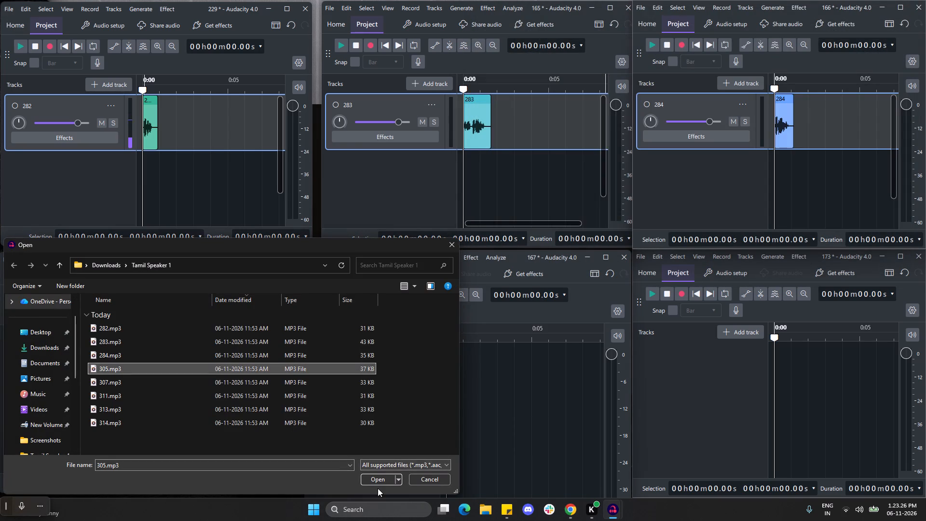
{"action": "left_click", "coordinate": [378, 479]}
Import 307.mp3 into project 167 and 311.mp3 into project 173 from the Tamil Speaker 1 folder.
{"action": "left_click", "coordinate": [314, 260]}
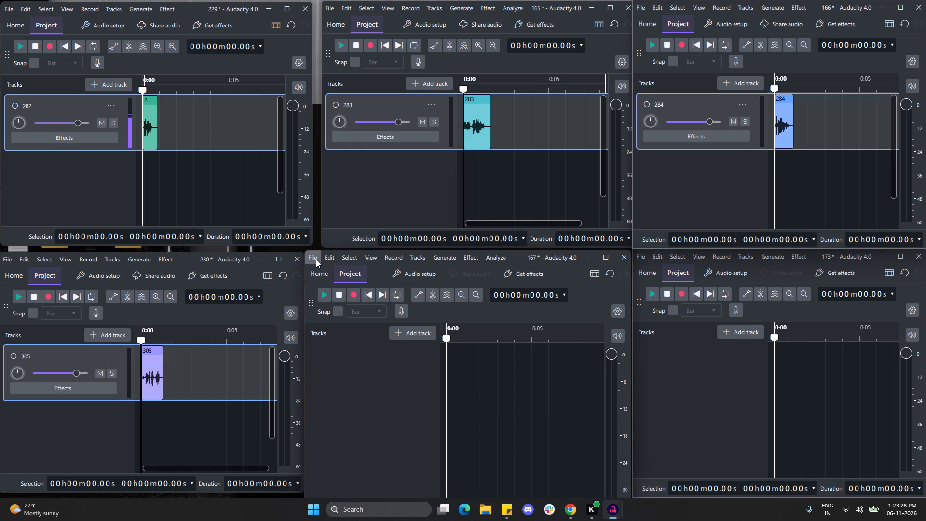
{"action": "left_click", "coordinate": [370, 322]}
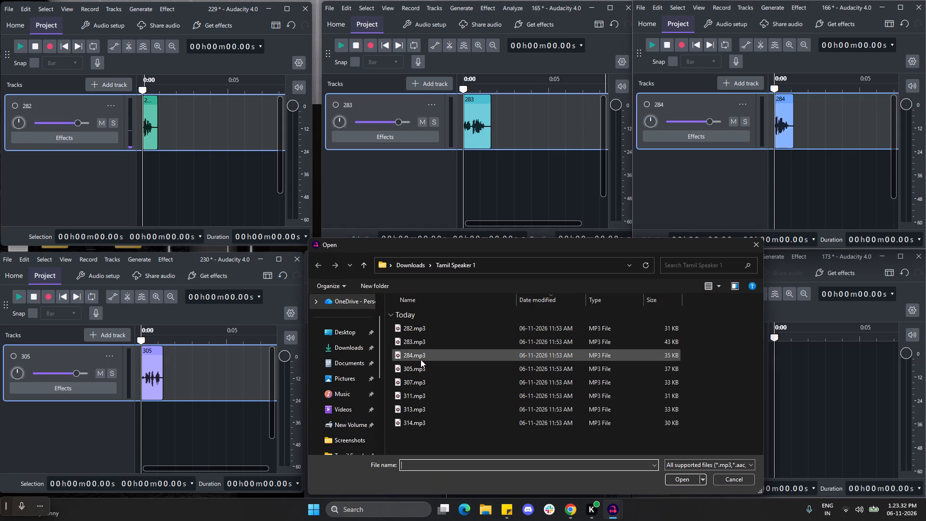
{"action": "left_click", "coordinate": [432, 383]}
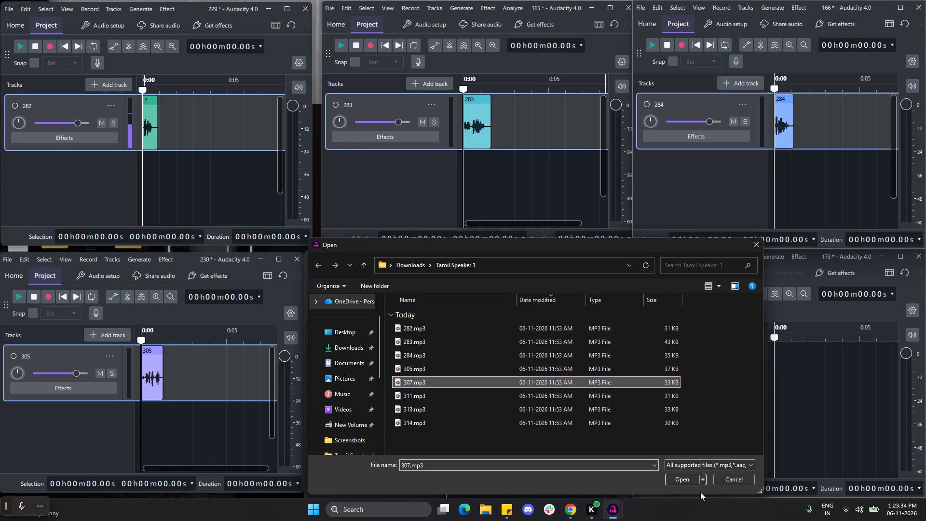
{"action": "left_click", "coordinate": [684, 481]}
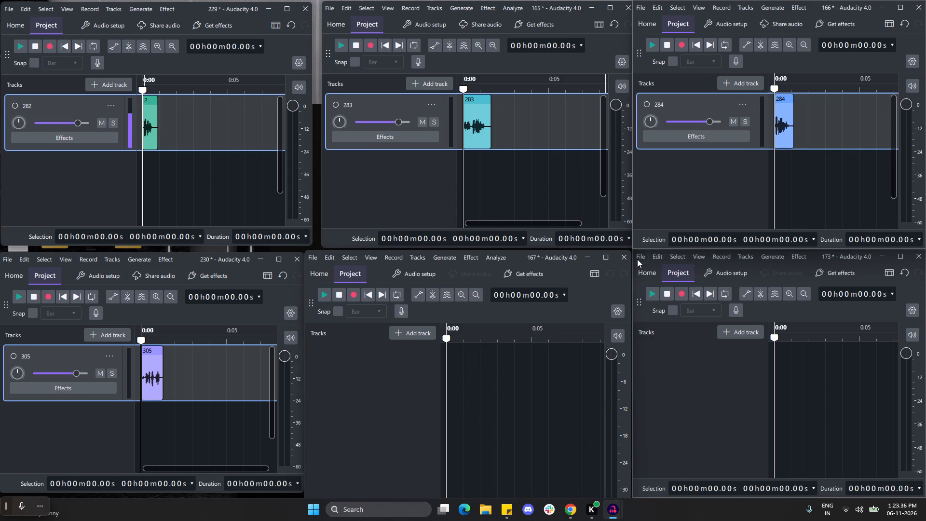
{"action": "left_click", "coordinate": [637, 259]}
{"action": "left_click", "coordinate": [681, 323]}
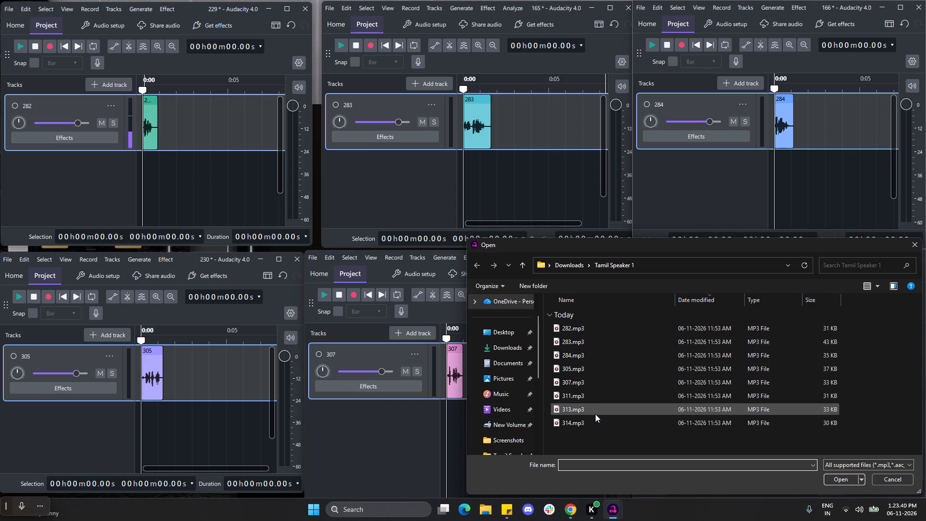
{"action": "left_click", "coordinate": [600, 396]}
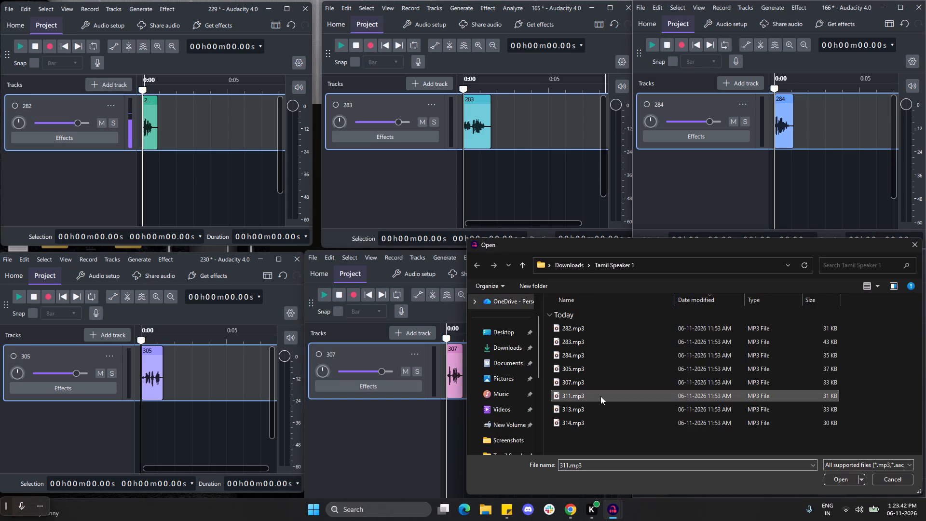
{"action": "left_click", "coordinate": [840, 478]}
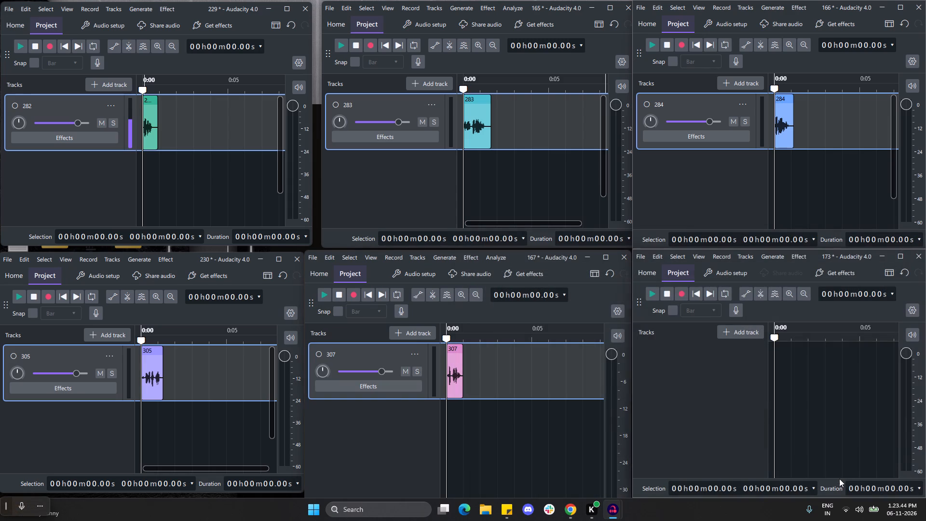
Pad clip 282 in project 229 with 0.5 s of silence at its start and its end.
{"action": "left_click", "coordinate": [138, 12]}
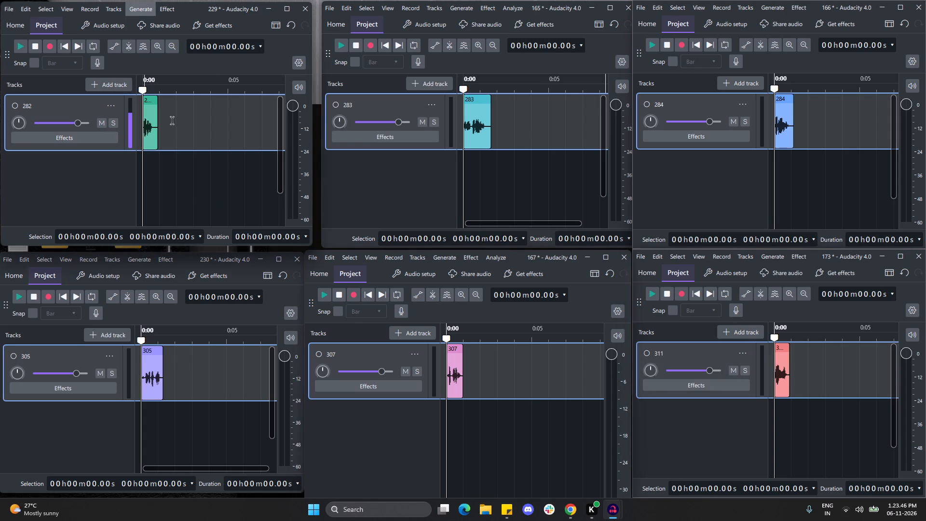
{"action": "left_click", "coordinate": [149, 93]}
{"action": "left_click", "coordinate": [167, 141]}
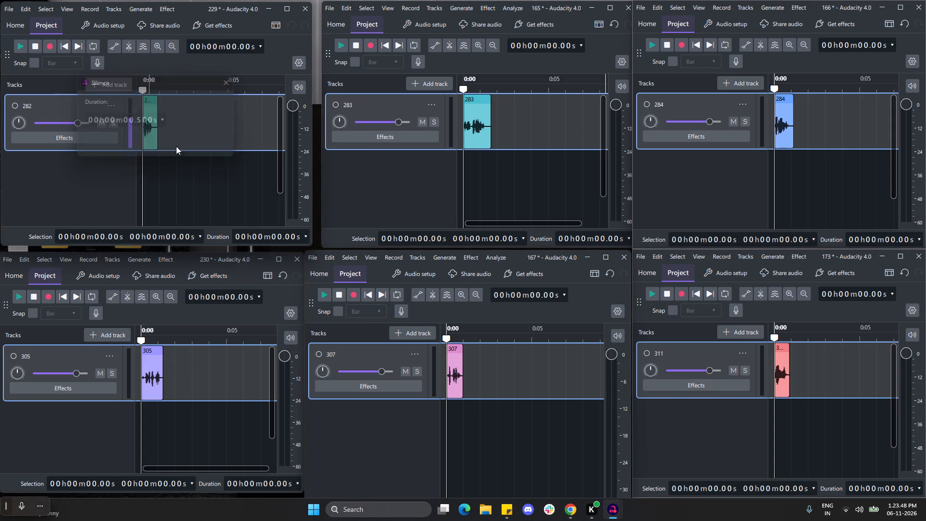
{"action": "left_click", "coordinate": [167, 155]}
{"action": "left_click", "coordinate": [140, 11]}
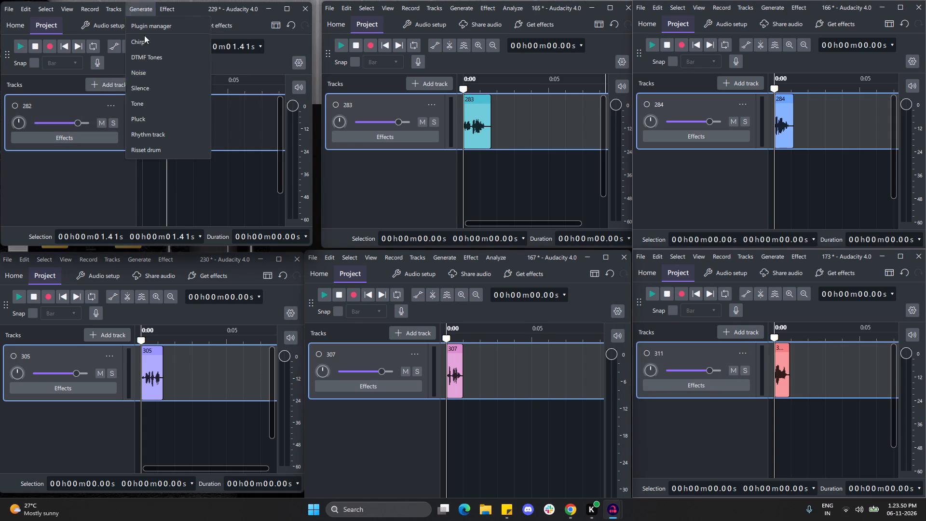
{"action": "left_click", "coordinate": [150, 86]}
{"action": "left_click", "coordinate": [172, 138]}
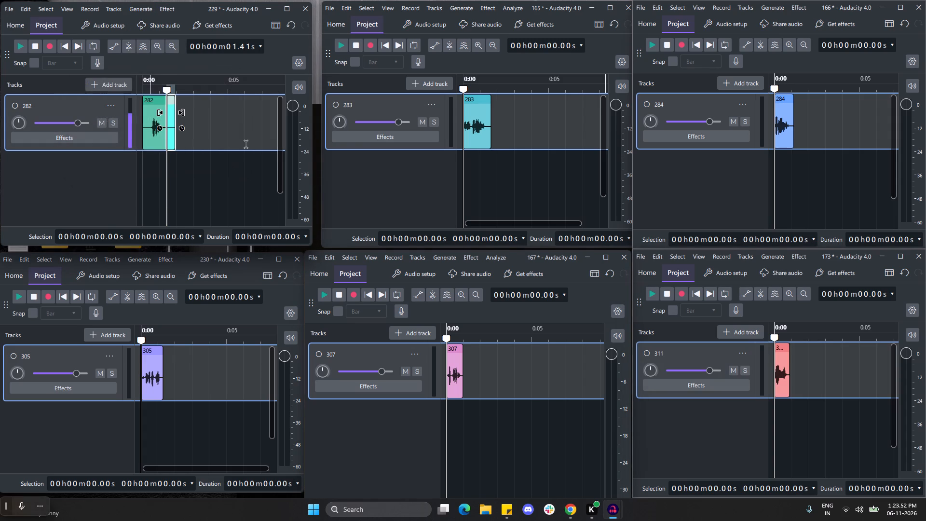
Pad clip 283 in project 165 with 0.5 s of silence at its start and its end.
{"action": "left_click", "coordinate": [461, 5]}
{"action": "left_click", "coordinate": [467, 83]}
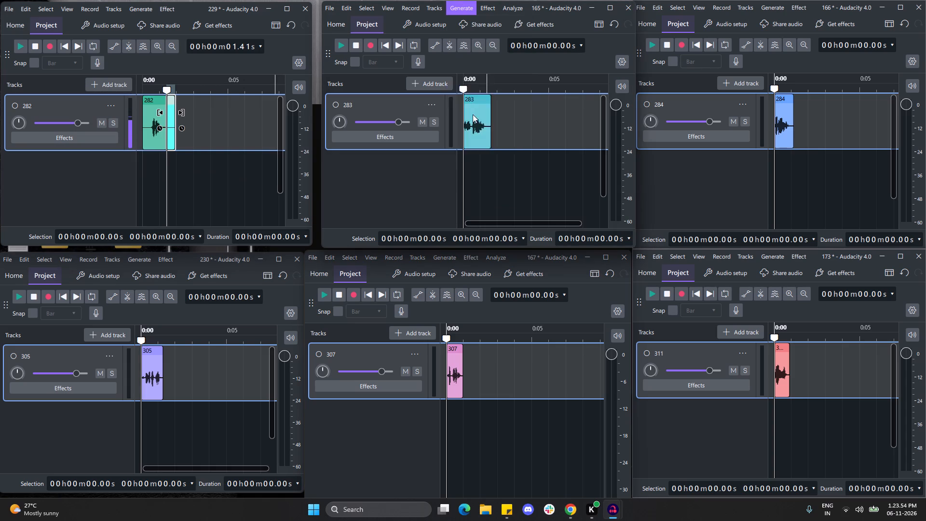
{"action": "left_click", "coordinate": [481, 145]}
{"action": "left_click", "coordinate": [500, 157]}
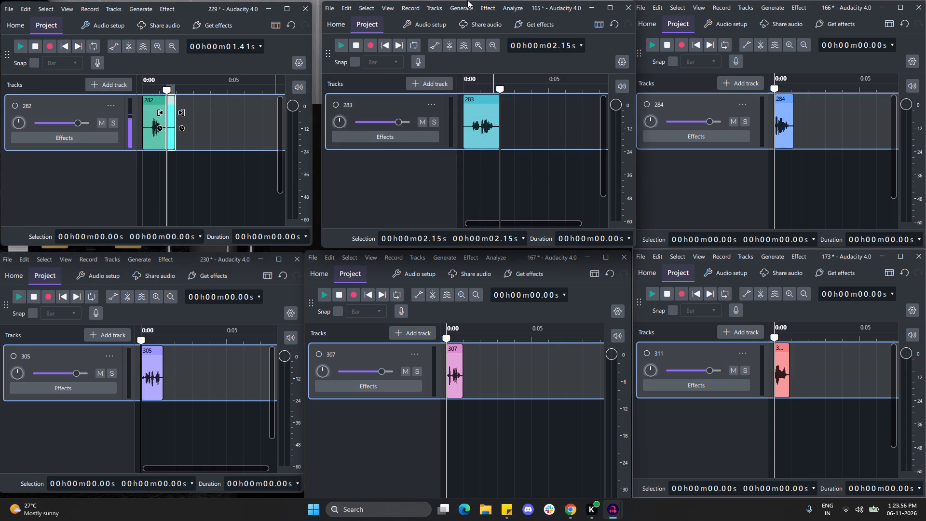
{"action": "left_click", "coordinate": [466, 8]}
{"action": "left_click", "coordinate": [472, 91]}
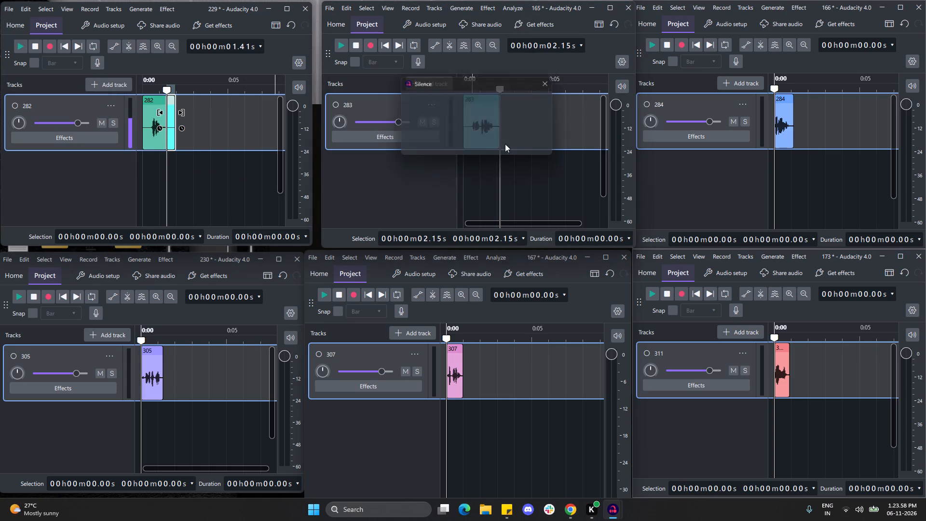
{"action": "left_click", "coordinate": [483, 142]}
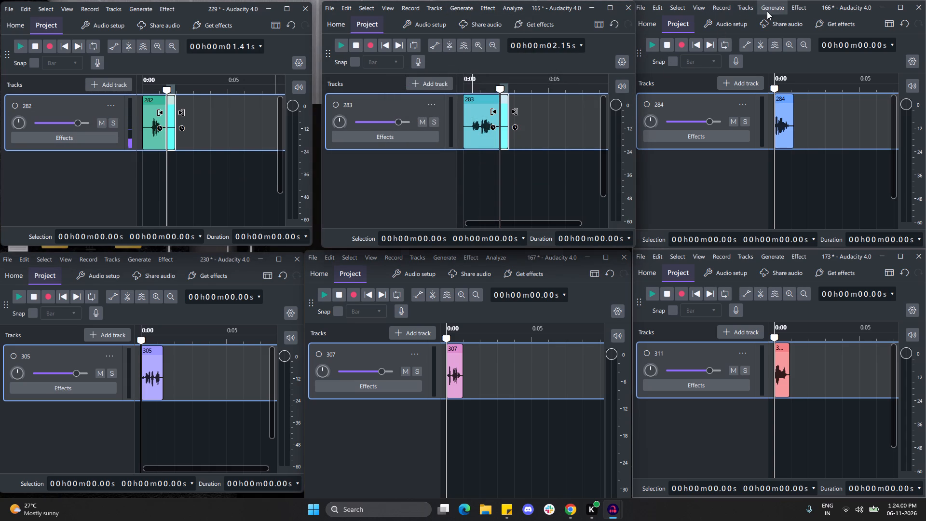
Pad clip 284 in project 166 with 0.5 s of silence at its start and its end.
{"action": "left_click", "coordinate": [767, 11]}
{"action": "left_click", "coordinate": [782, 83]}
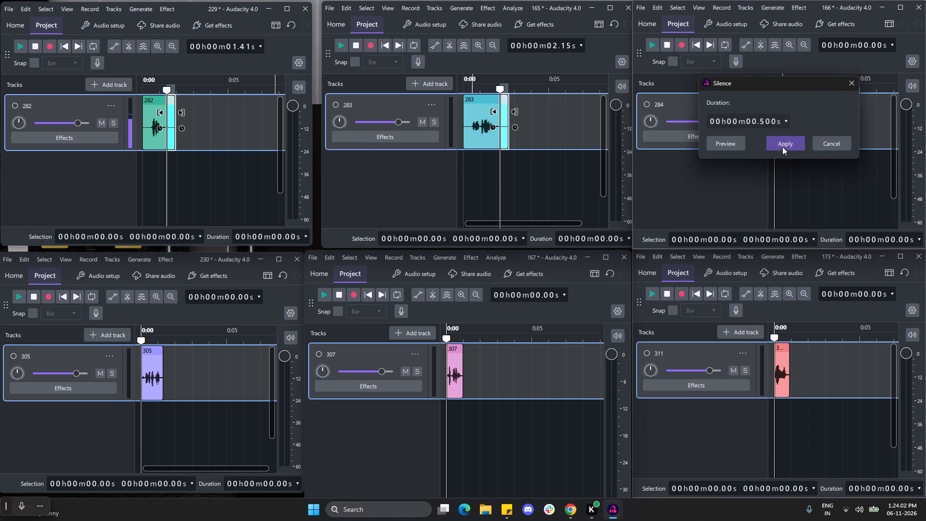
{"action": "left_click", "coordinate": [782, 141]}
{"action": "left_click", "coordinate": [803, 166]}
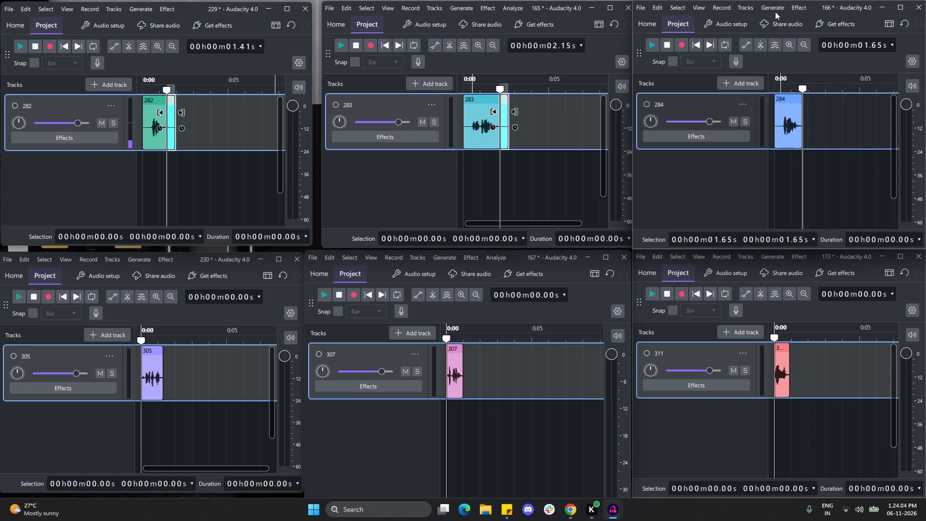
{"action": "left_click", "coordinate": [776, 11]}
{"action": "left_click", "coordinate": [791, 91]}
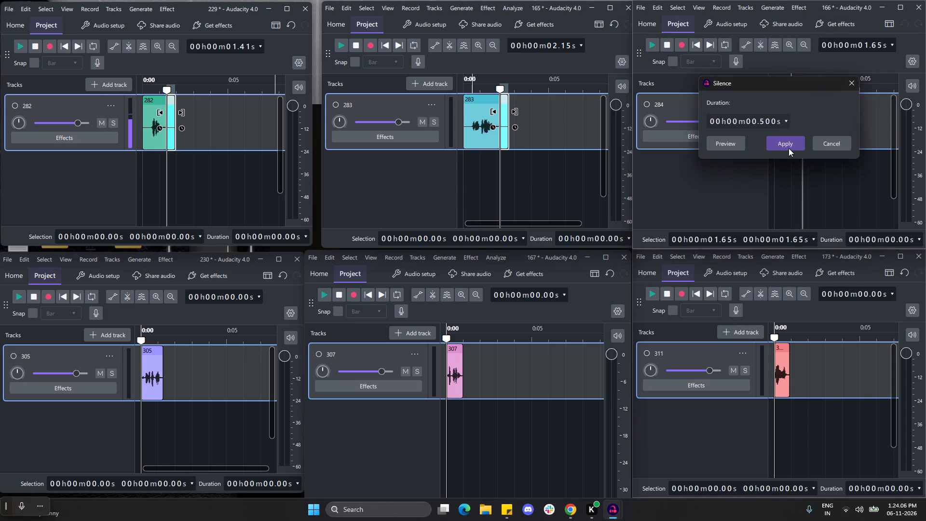
{"action": "left_click", "coordinate": [789, 148]}
Clear the silence selections and return the playhead to the start in projects 166, 165 and 229.
{"action": "left_click", "coordinate": [775, 165]}
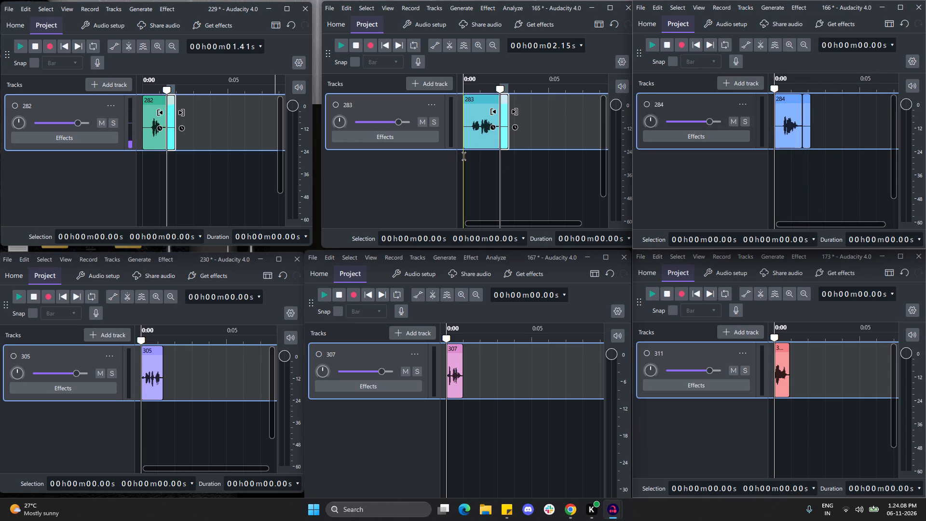
{"action": "left_click", "coordinate": [464, 156]}
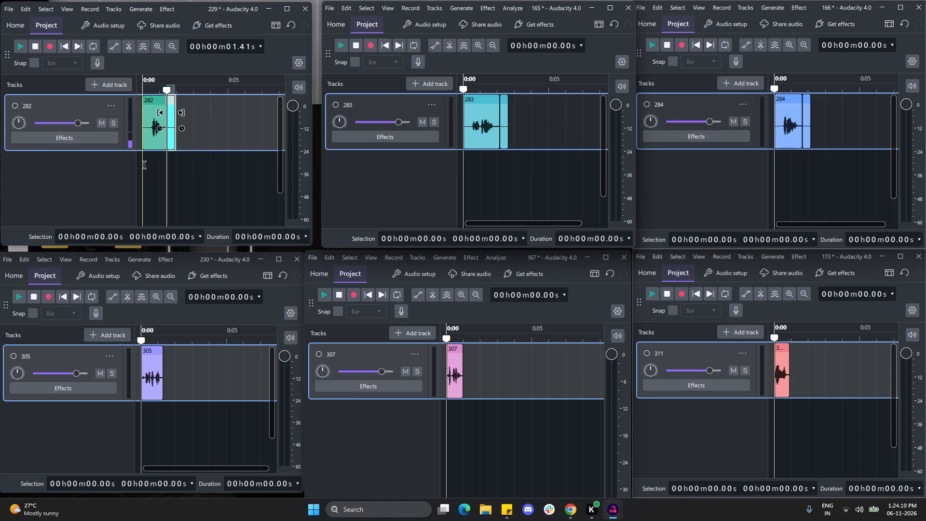
{"action": "left_click", "coordinate": [144, 165]}
Pad clip 305 in project 230 with 0.5 s of silence at its start and its end.
{"action": "left_click", "coordinate": [141, 262]}
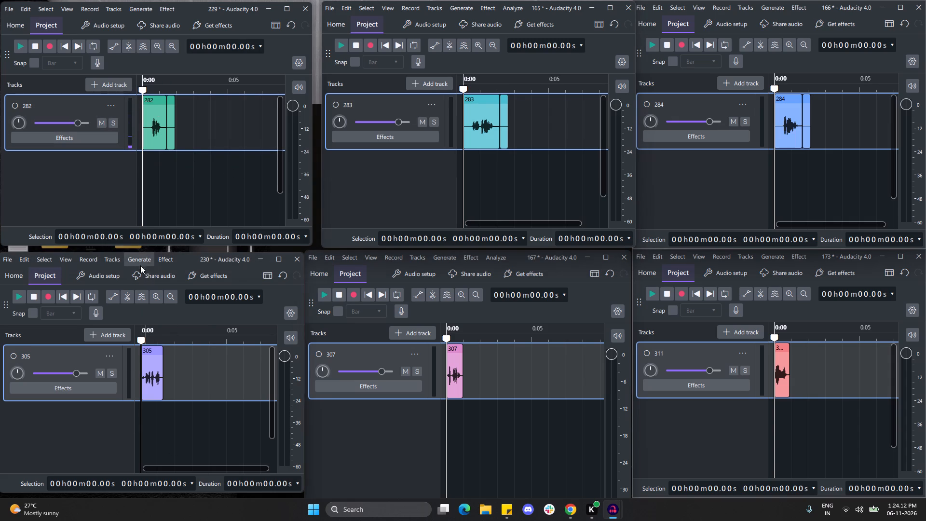
{"action": "left_click", "coordinate": [161, 345]}
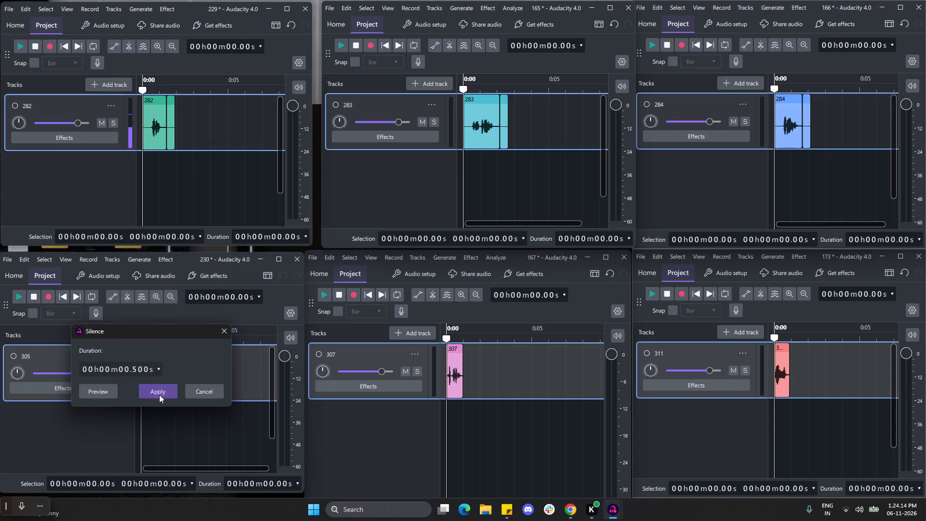
{"action": "left_click", "coordinate": [159, 395]}
{"action": "left_click", "coordinate": [171, 409]}
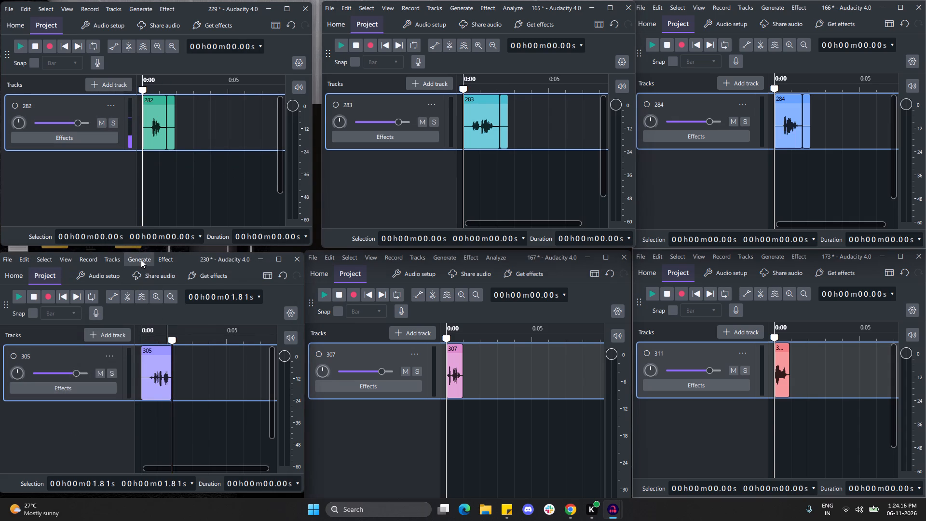
{"action": "left_click", "coordinate": [141, 259]}
{"action": "left_click", "coordinate": [160, 335]}
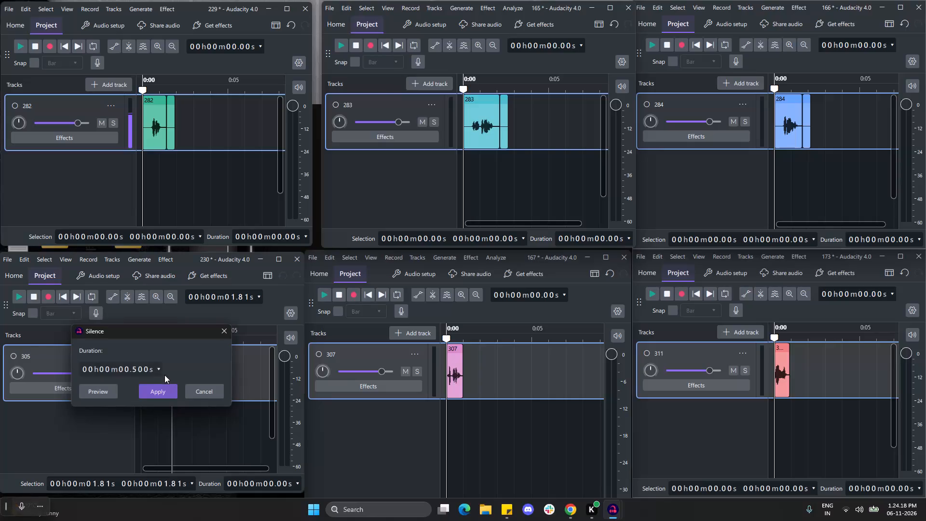
{"action": "left_click", "coordinate": [160, 392]}
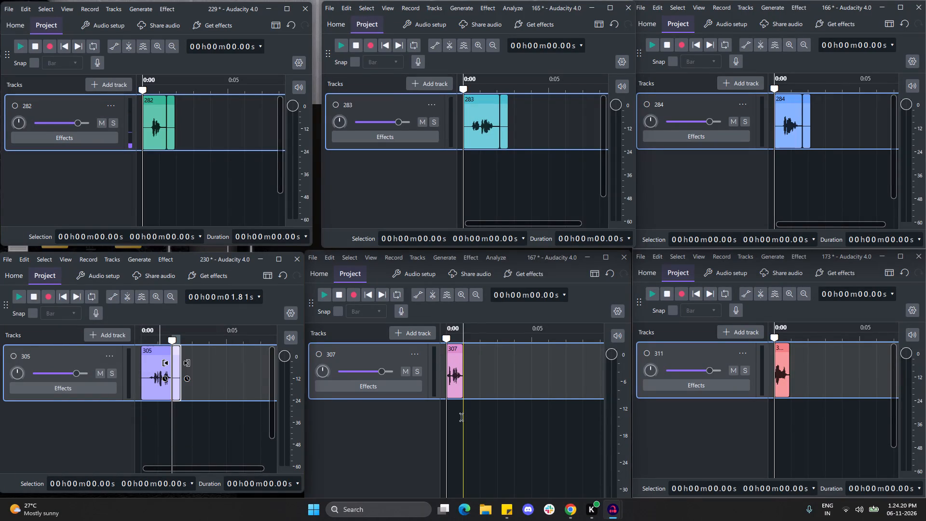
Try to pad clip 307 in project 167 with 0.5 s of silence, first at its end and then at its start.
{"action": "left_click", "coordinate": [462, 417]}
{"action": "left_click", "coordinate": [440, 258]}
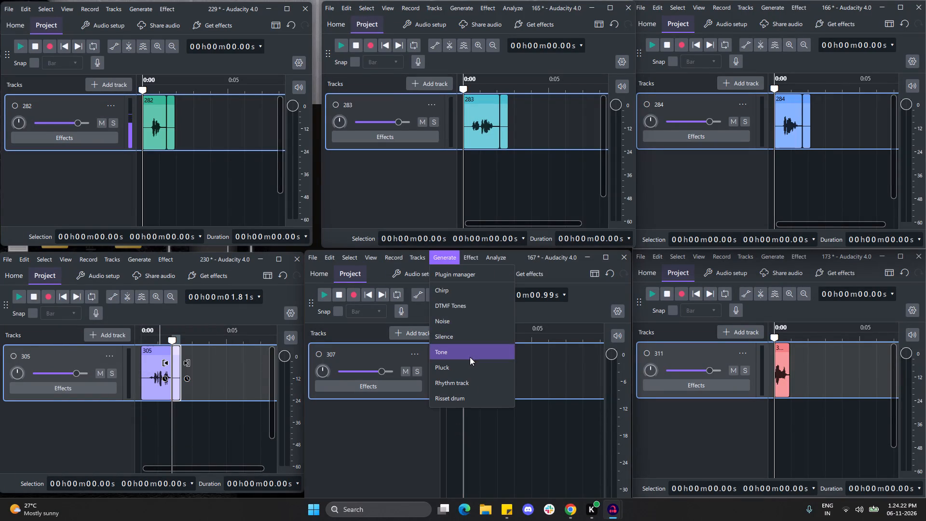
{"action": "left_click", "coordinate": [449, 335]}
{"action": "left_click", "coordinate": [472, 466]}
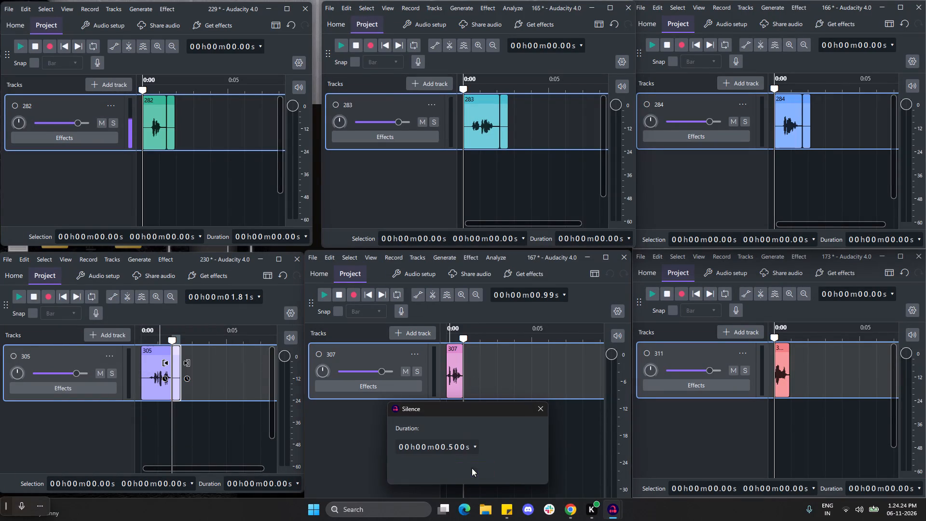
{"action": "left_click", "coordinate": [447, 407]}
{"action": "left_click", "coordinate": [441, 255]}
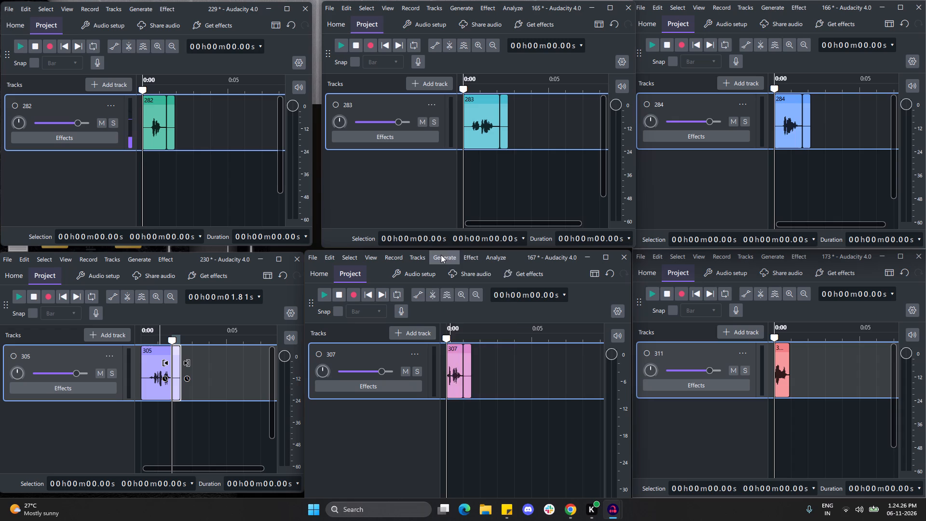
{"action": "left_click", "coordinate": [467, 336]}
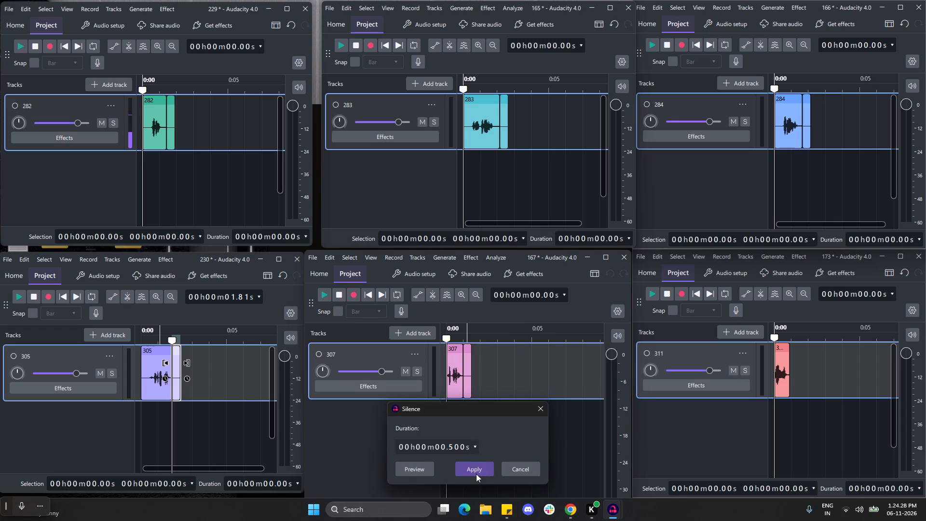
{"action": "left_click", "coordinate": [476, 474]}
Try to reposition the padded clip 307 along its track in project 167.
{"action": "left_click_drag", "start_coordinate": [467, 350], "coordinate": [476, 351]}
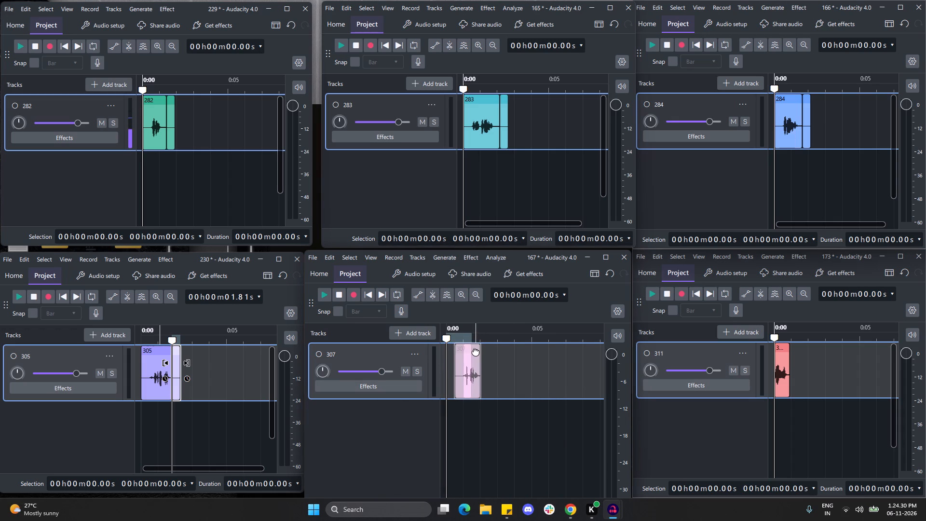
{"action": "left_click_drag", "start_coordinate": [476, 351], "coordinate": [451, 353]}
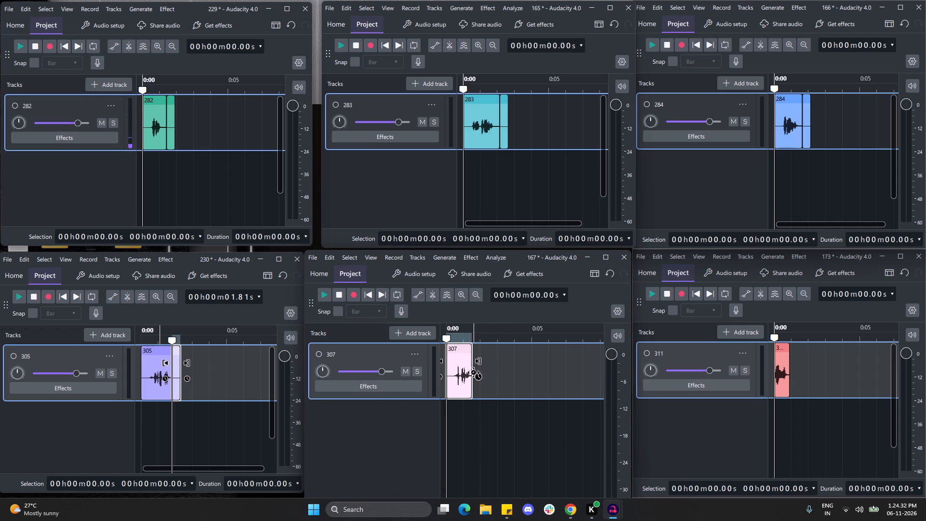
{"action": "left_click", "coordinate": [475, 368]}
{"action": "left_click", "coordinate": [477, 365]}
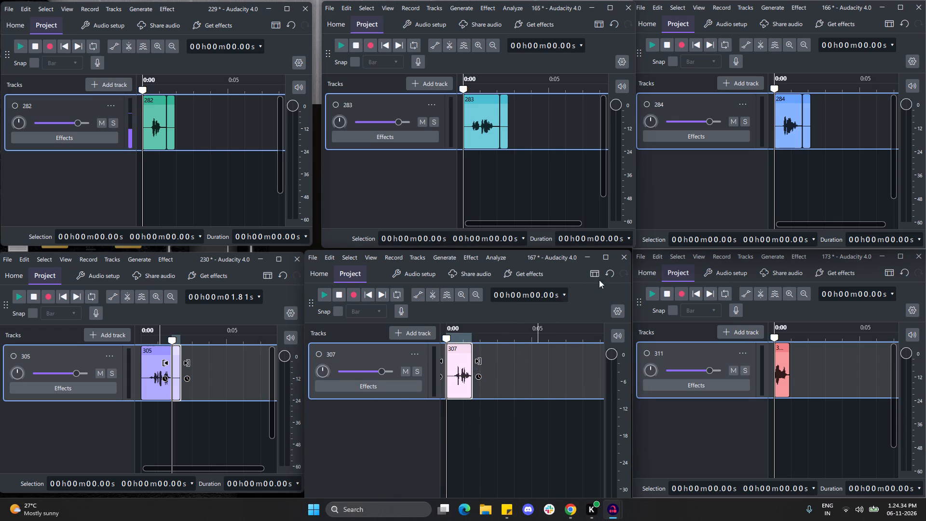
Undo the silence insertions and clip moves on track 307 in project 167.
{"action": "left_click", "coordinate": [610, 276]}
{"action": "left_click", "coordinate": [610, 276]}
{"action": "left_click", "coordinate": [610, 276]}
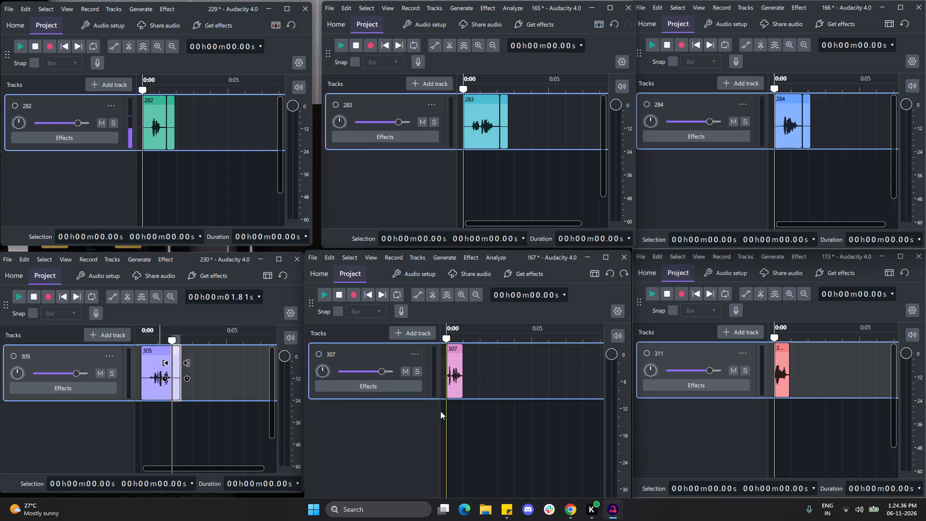
Generate 0.5 s of silence after clip 307 in project 167 and move the silent clip away from the speech clip.
{"action": "left_click", "coordinate": [450, 259]}
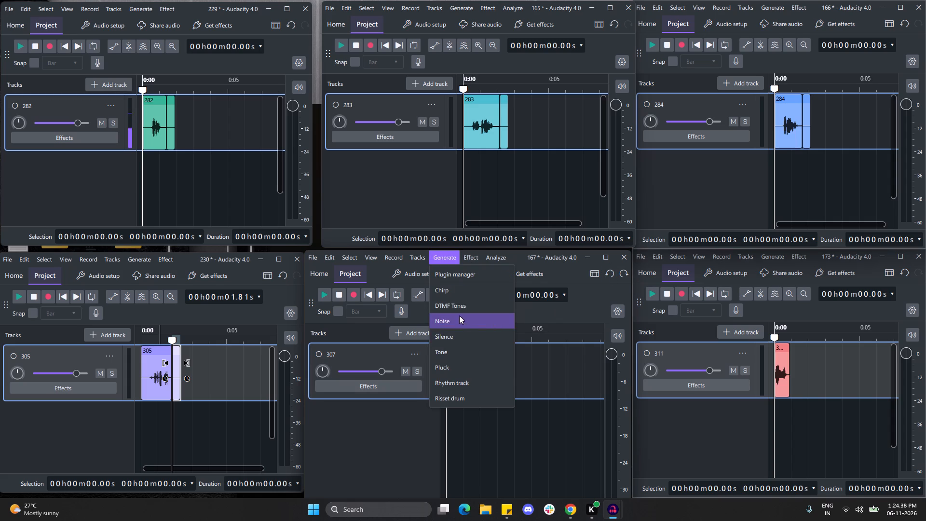
{"action": "left_click", "coordinate": [459, 335]}
{"action": "left_click", "coordinate": [477, 471]}
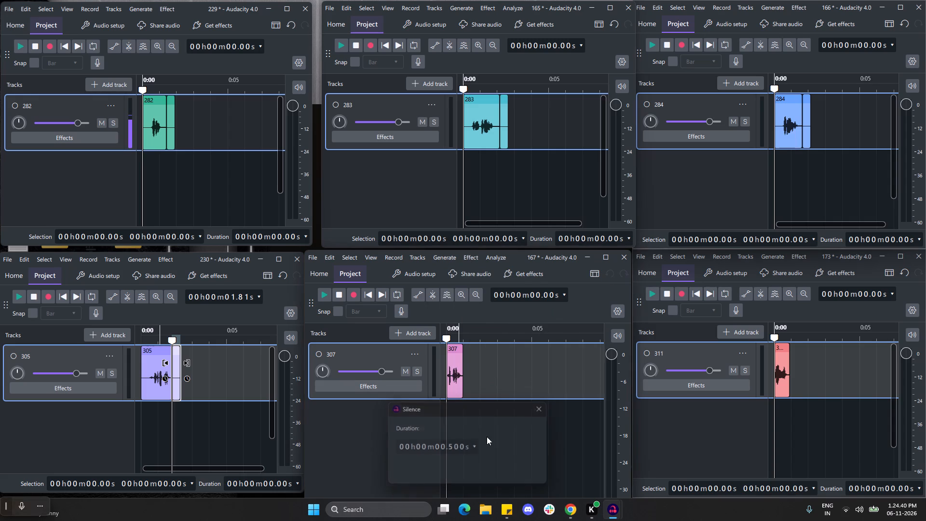
{"action": "left_click", "coordinate": [477, 425]}
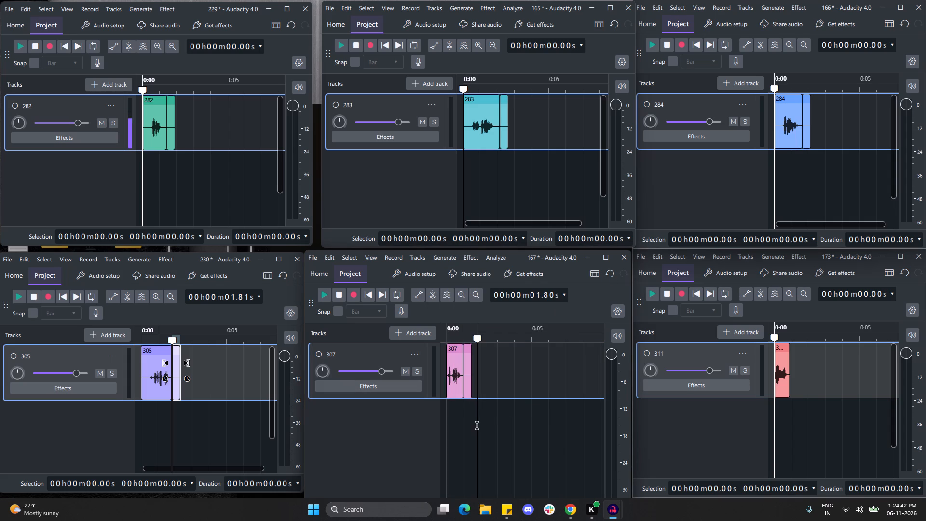
{"action": "left_click", "coordinate": [459, 425]}
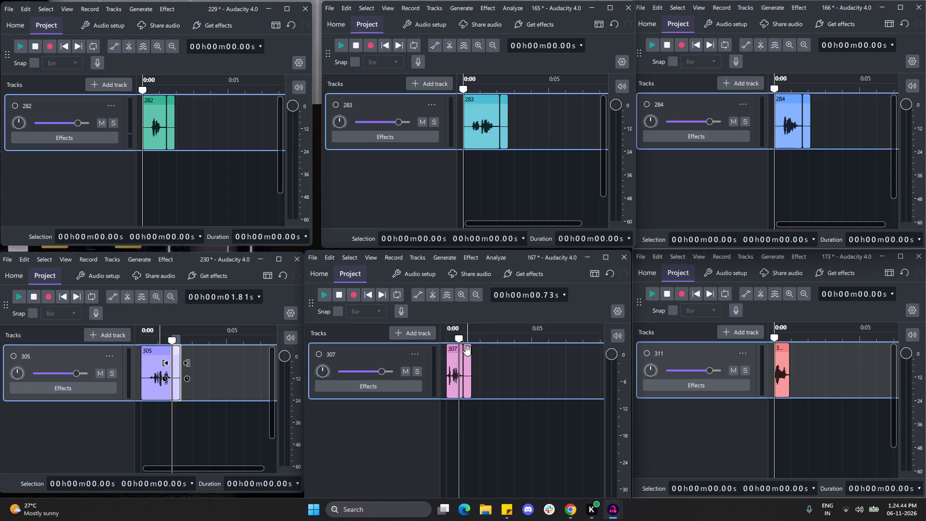
{"action": "left_click_drag", "start_coordinate": [467, 351], "coordinate": [484, 353]}
Insert 0.5 s of silence at the start of clip 307 and move the separate silent clip back against its end.
{"action": "left_click", "coordinate": [453, 451]}
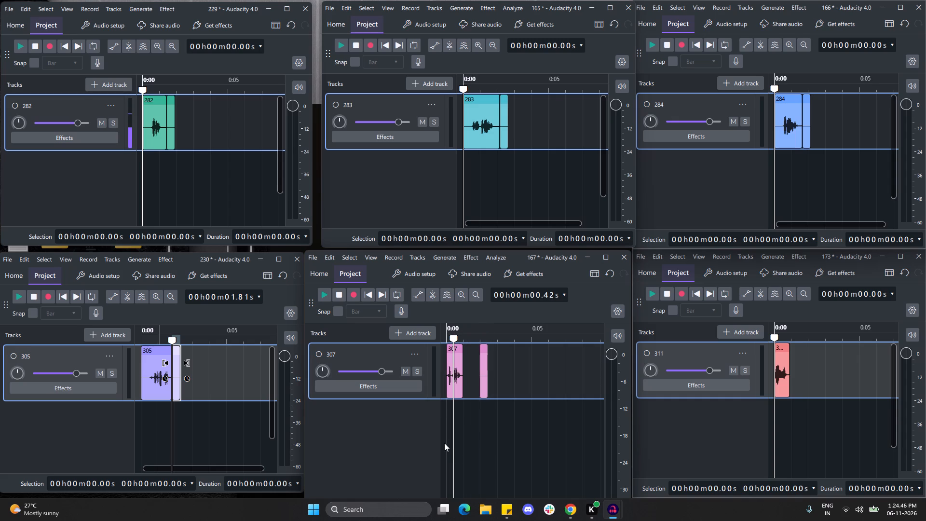
{"action": "left_click", "coordinate": [448, 442]}
{"action": "left_click", "coordinate": [448, 257]}
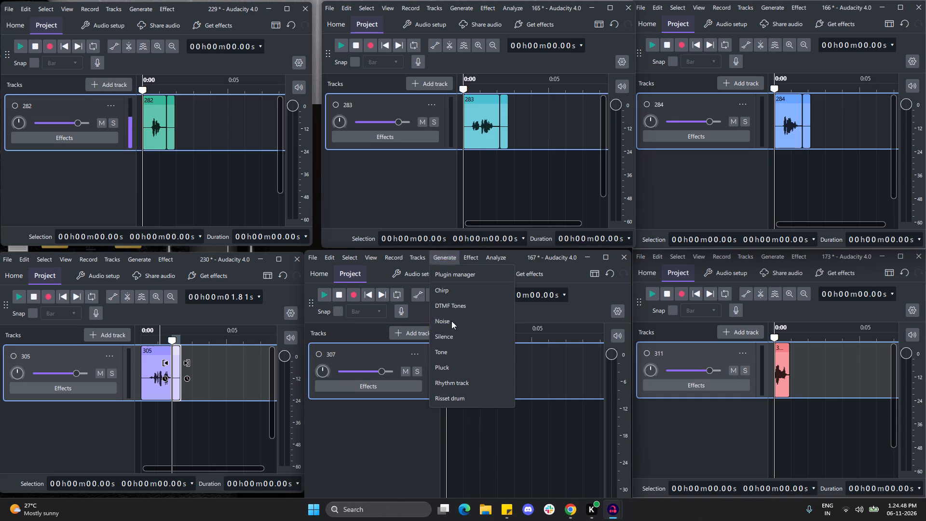
{"action": "left_click", "coordinate": [456, 342]}
{"action": "left_click", "coordinate": [467, 469]}
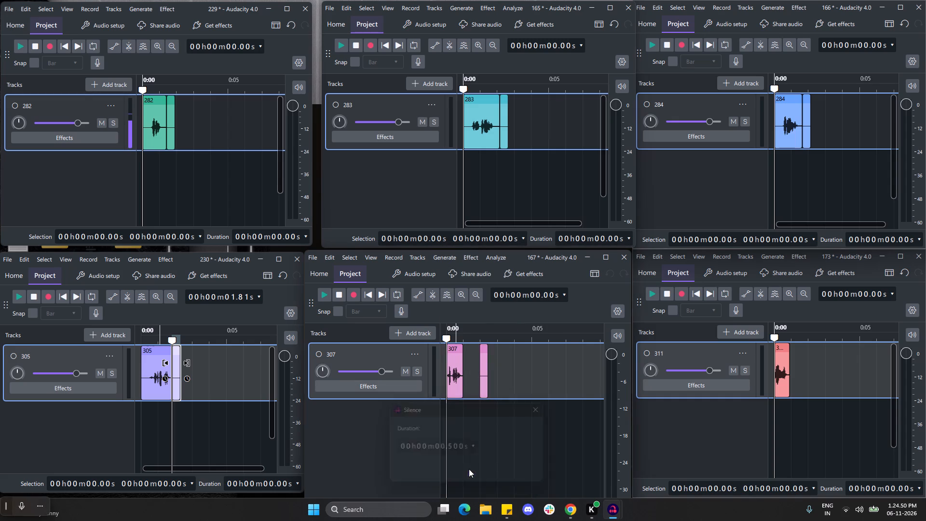
{"action": "left_click_drag", "start_coordinate": [483, 351], "coordinate": [470, 353]}
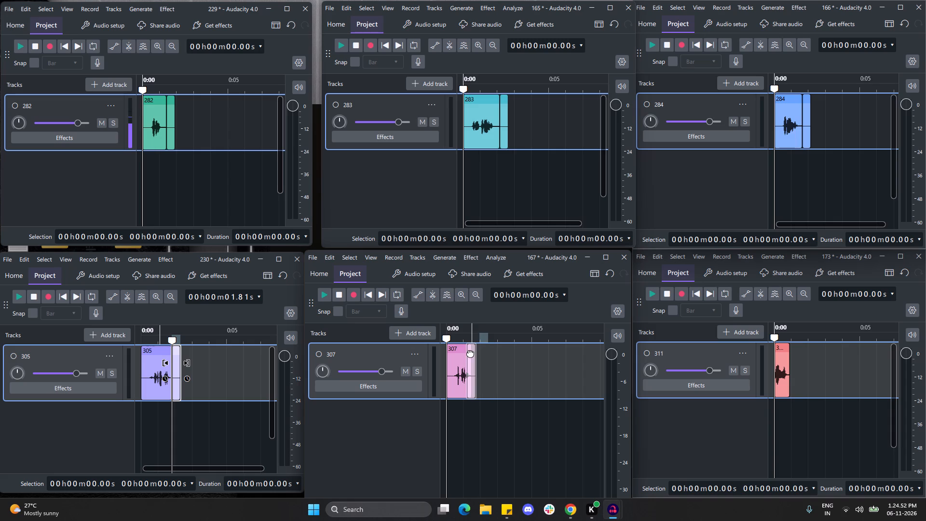
{"action": "left_click_drag", "start_coordinate": [470, 353], "coordinate": [476, 355]}
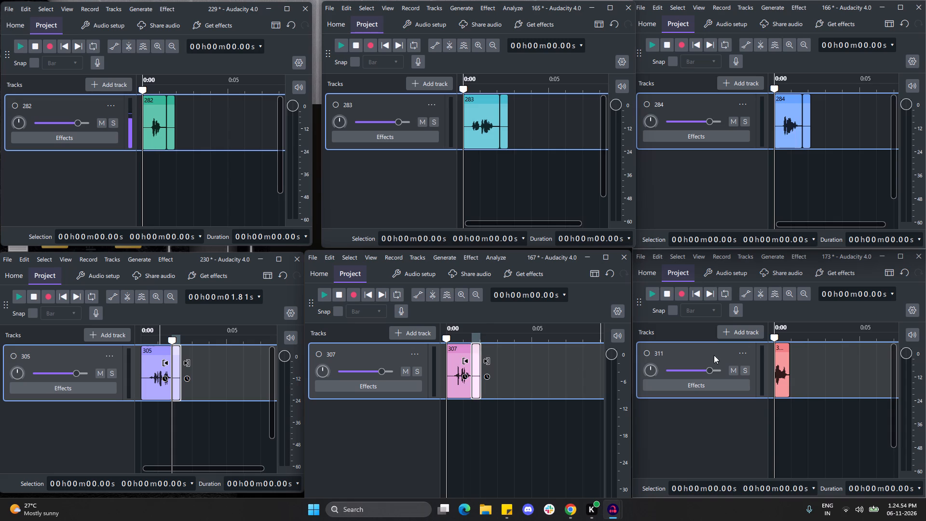
Pad clip 311 in project 173 with 0.5 s of silence at its start and its end.
{"action": "left_click", "coordinate": [769, 256]}
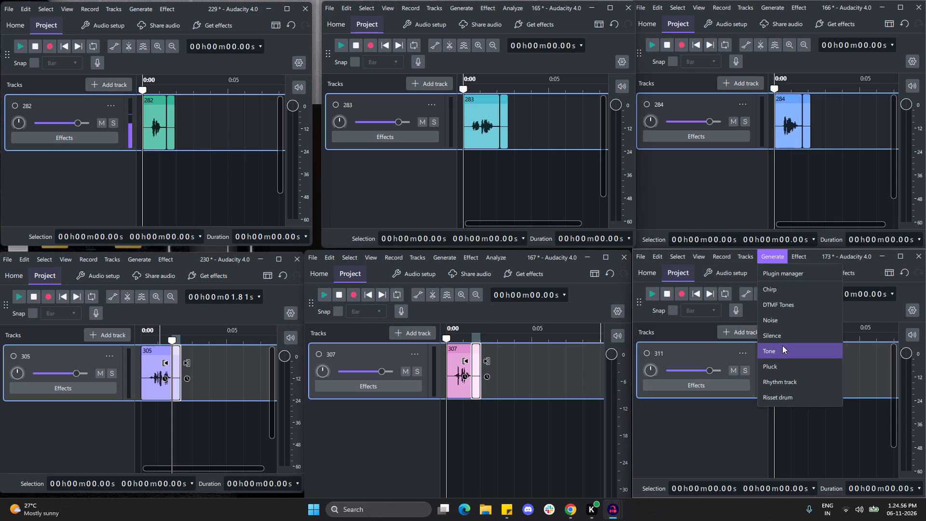
{"action": "left_click", "coordinate": [782, 336]}
{"action": "left_click", "coordinate": [790, 395]}
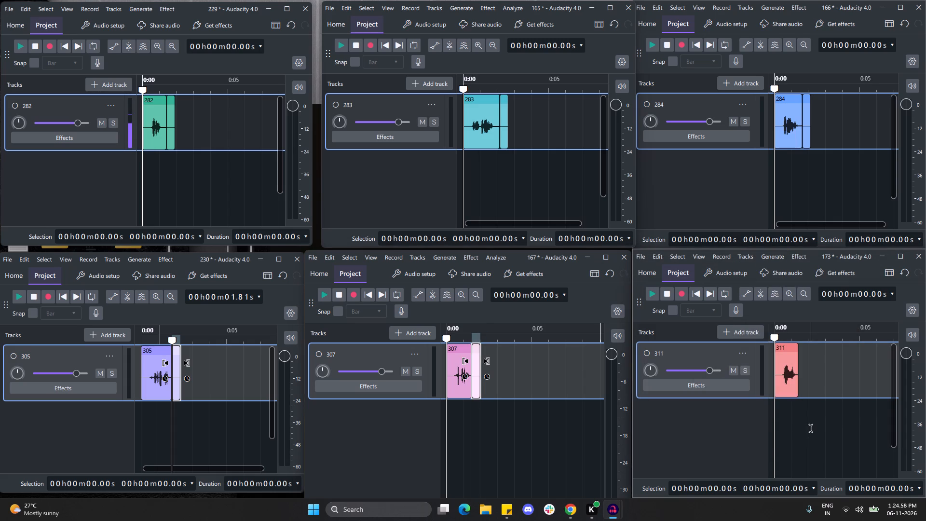
{"action": "left_click", "coordinate": [798, 422]}
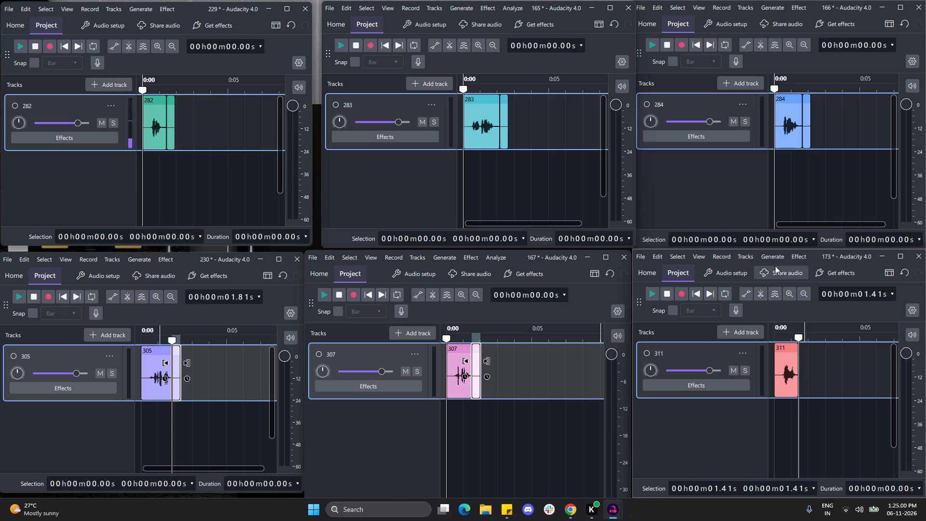
{"action": "left_click", "coordinate": [772, 261]}
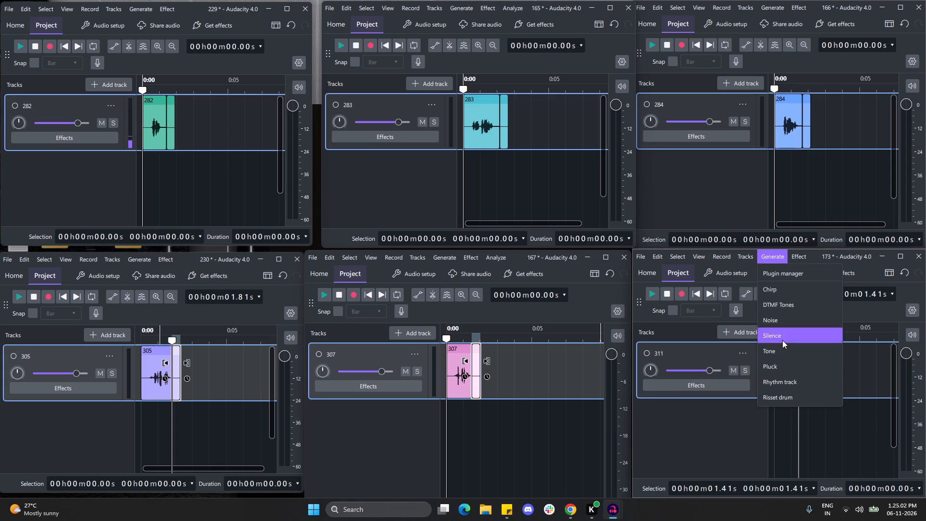
{"action": "left_click", "coordinate": [782, 340]}
{"action": "left_click", "coordinate": [779, 392]}
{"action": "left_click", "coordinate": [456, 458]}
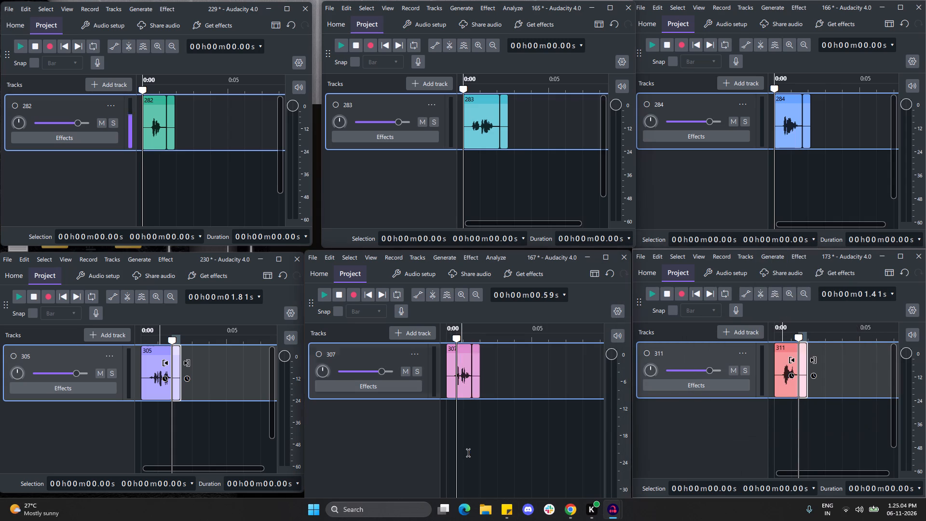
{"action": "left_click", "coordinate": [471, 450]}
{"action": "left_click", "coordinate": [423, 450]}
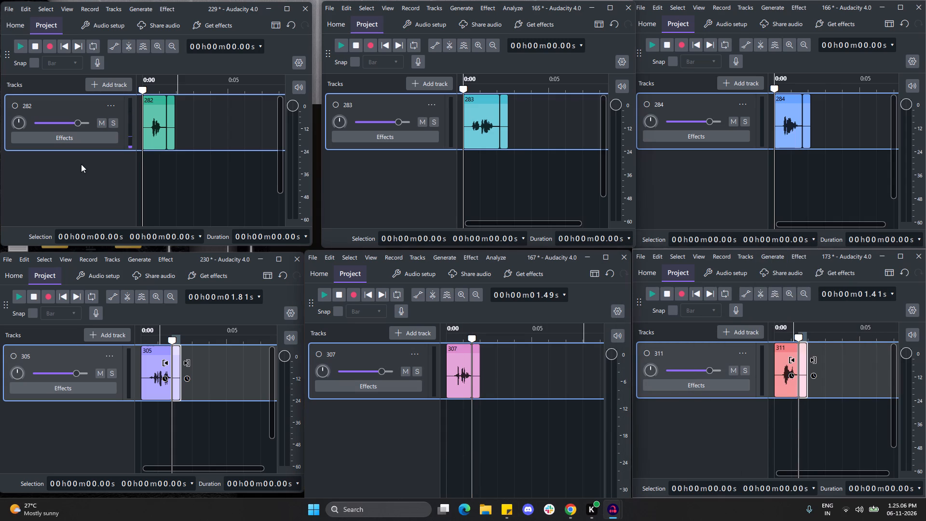
Export the padded clip 282 from project 229 as a WAV file named Ta_sp_1_282.
{"action": "left_click", "coordinate": [4, 10]}
{"action": "left_click", "coordinate": [47, 155]}
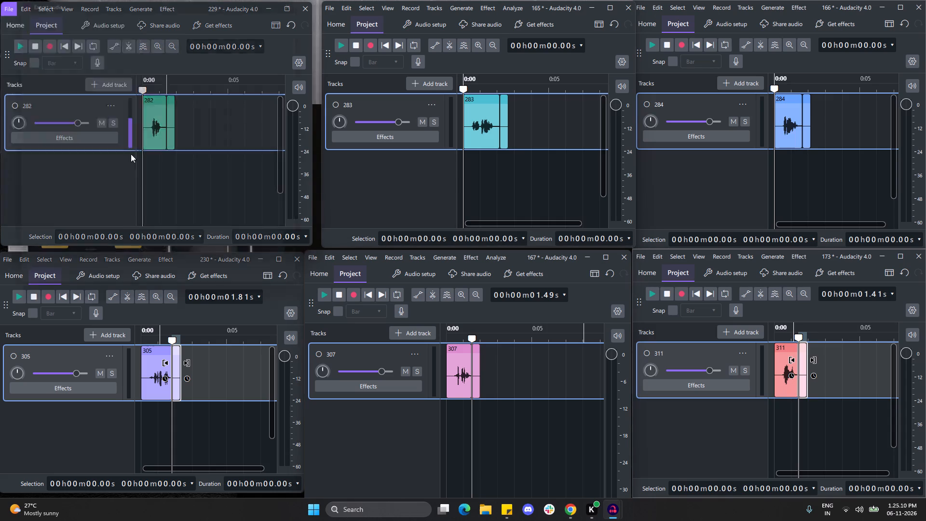
{"action": "left_click", "coordinate": [152, 78], "text": "ctrl"}
{"action": "key", "text": "ctrl+a"}
{"action": "key", "text": "ctrl+v"}
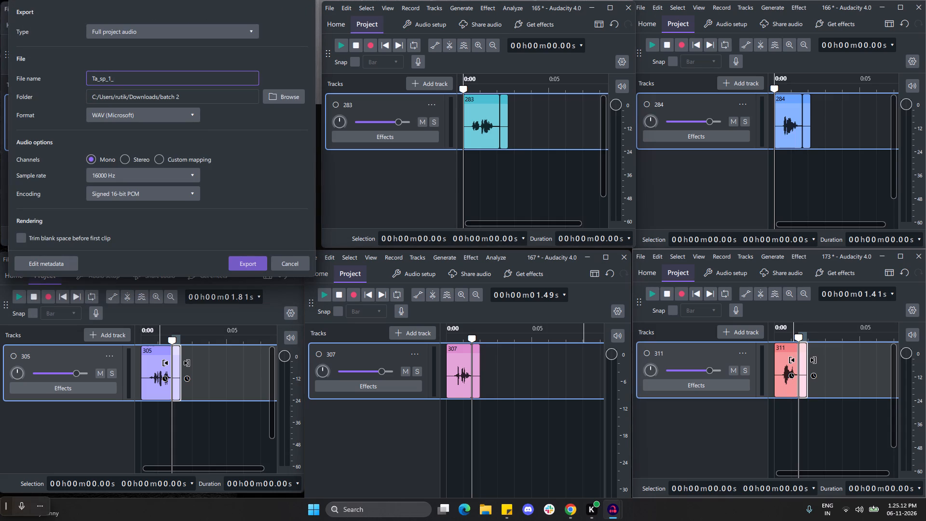
{"action": "type", "text": "282"}
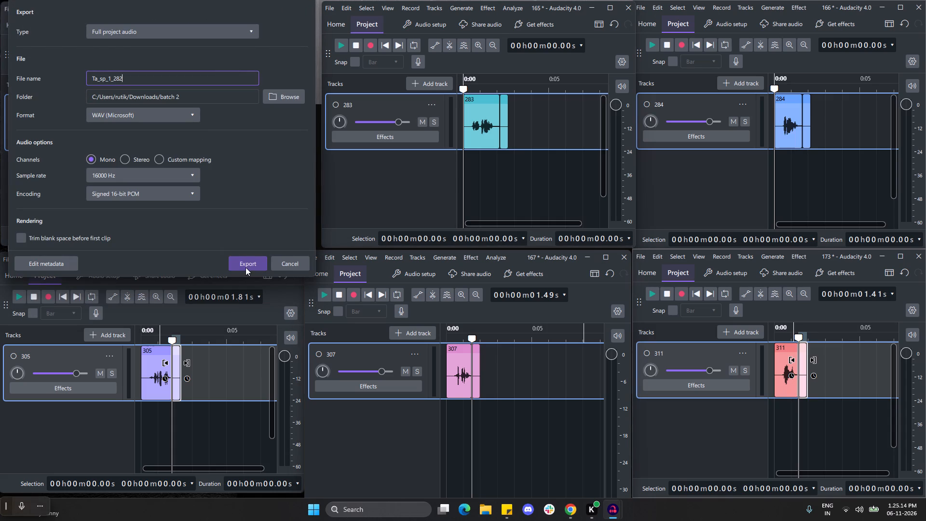
{"action": "left_click", "coordinate": [243, 260]}
Export the padded clip 283 from project 165 as a WAV file named Ta_sp_1_283.
{"action": "left_click", "coordinate": [326, 12]}
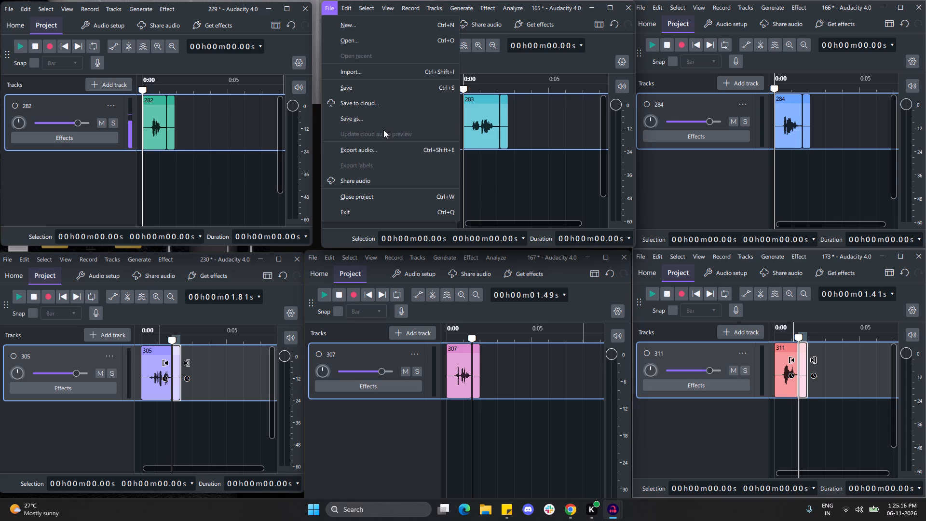
{"action": "left_click", "coordinate": [361, 145]}
{"action": "left_click", "coordinate": [449, 74], "text": "ctrl"}
{"action": "key", "text": "ctrl+a"}
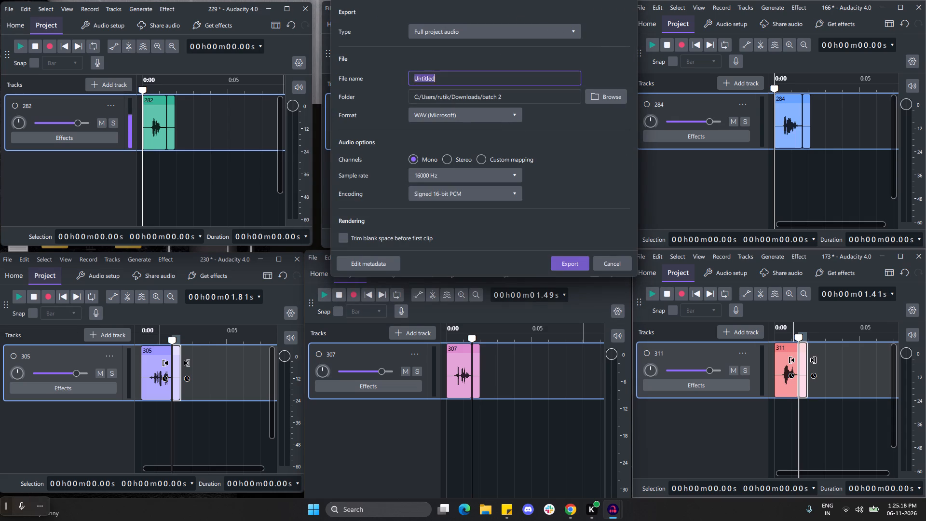
{"action": "key", "text": "ctrl+v"}
{"action": "type", "text": "28"}
{"action": "key", "text": "3"}
{"action": "left_click", "coordinate": [563, 264]}
Delete the exported tracks 283 in project 165 and 282 in project 229.
{"action": "left_click", "coordinate": [432, 109]}
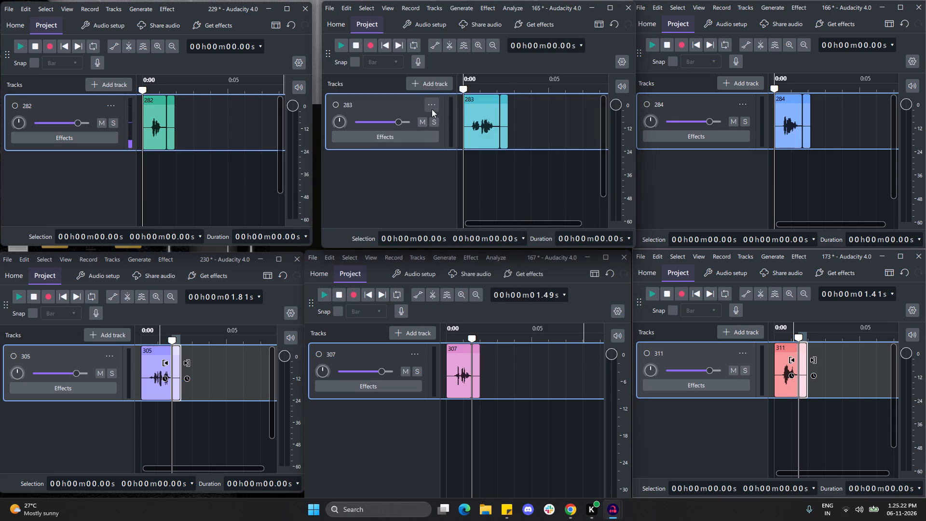
{"action": "left_click", "coordinate": [463, 154]}
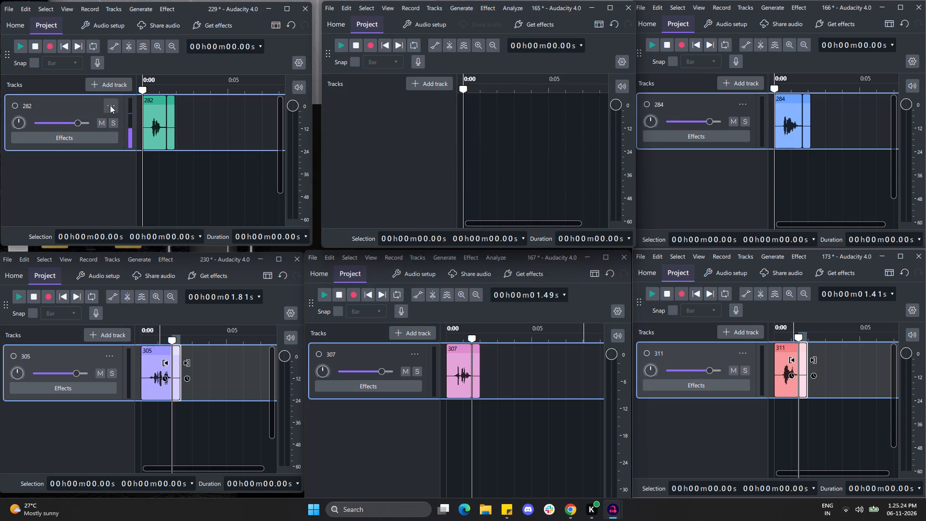
{"action": "left_click", "coordinate": [110, 106]}
{"action": "left_click", "coordinate": [144, 157]}
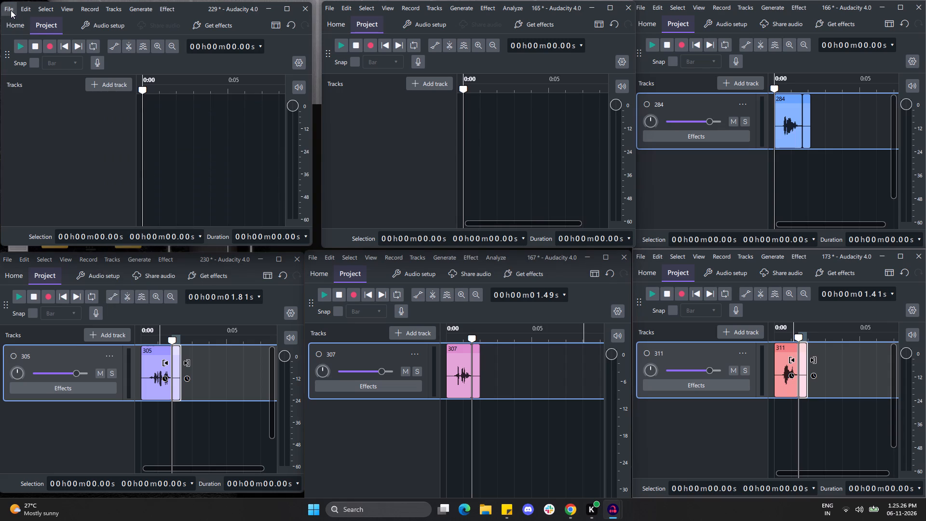
Import 313.mp3 from the Tamil Speaker 1 folder into the emptied project 229.
{"action": "left_click", "coordinate": [11, 10]}
{"action": "left_click", "coordinate": [40, 75]}
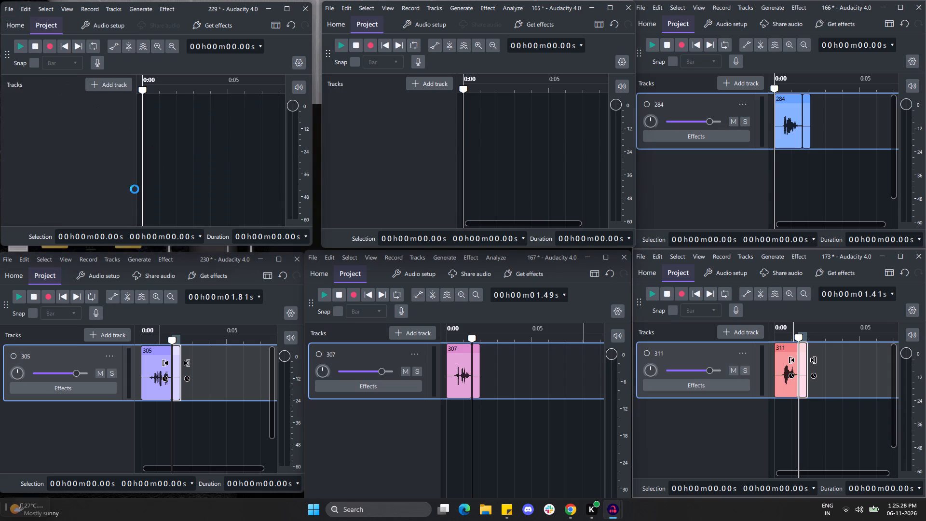
{"action": "left_click", "coordinate": [114, 175]}
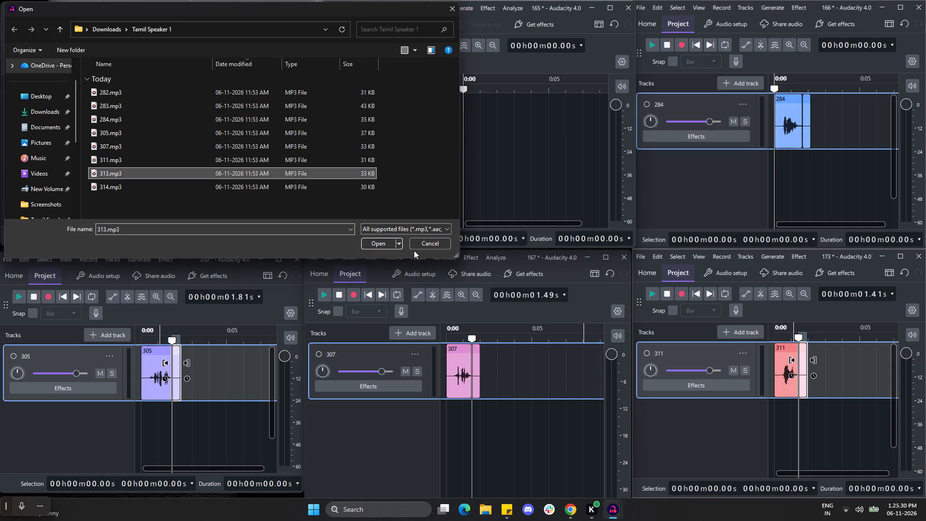
{"action": "left_click", "coordinate": [381, 242]}
Import 314.mp3 from the Tamil Speaker 1 folder into the emptied project 165.
{"action": "left_click", "coordinate": [333, 10]}
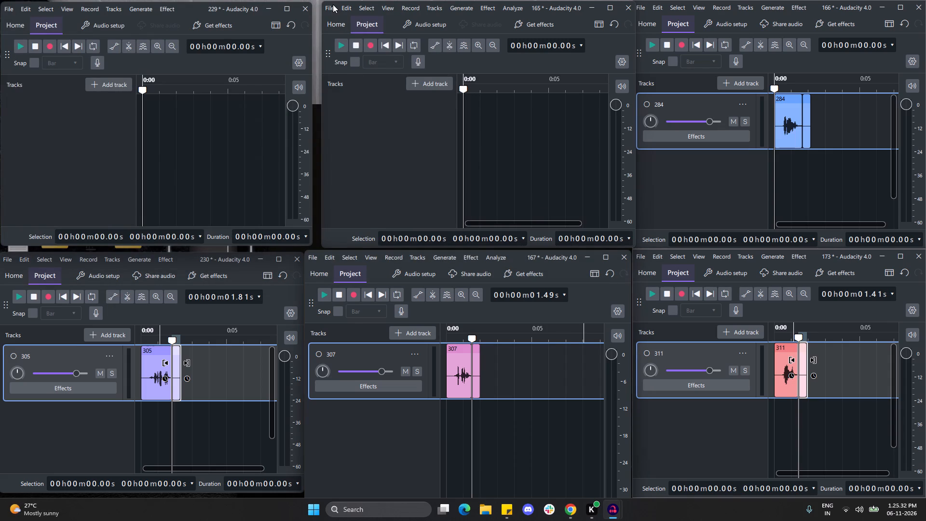
{"action": "left_click", "coordinate": [362, 71]}
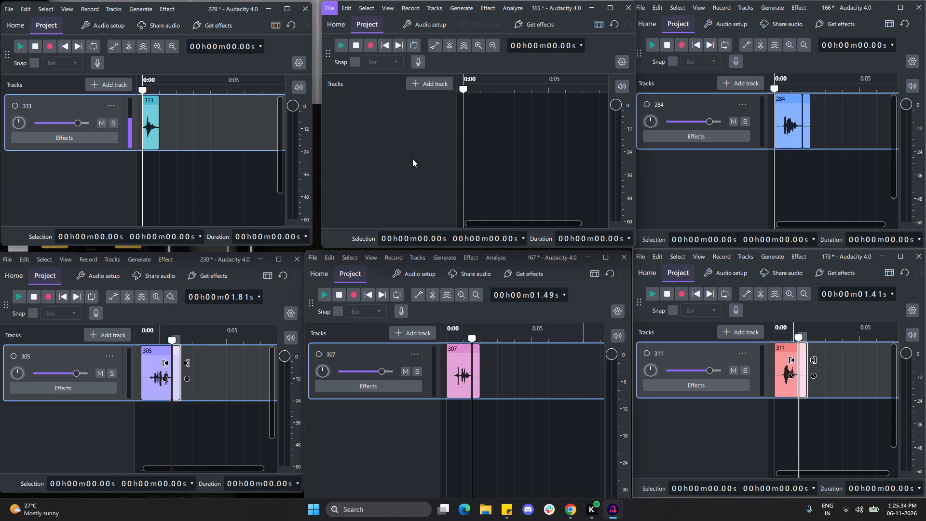
{"action": "scroll", "coordinate": [473, 184], "scroll_direction": "down", "scroll_amount": 1}
{"action": "left_click", "coordinate": [468, 187]}
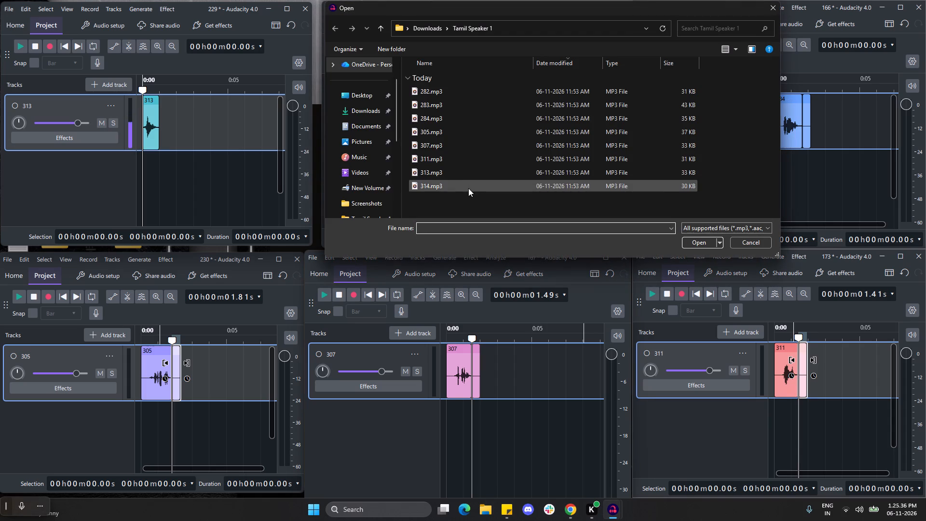
{"action": "left_click", "coordinate": [705, 244]}
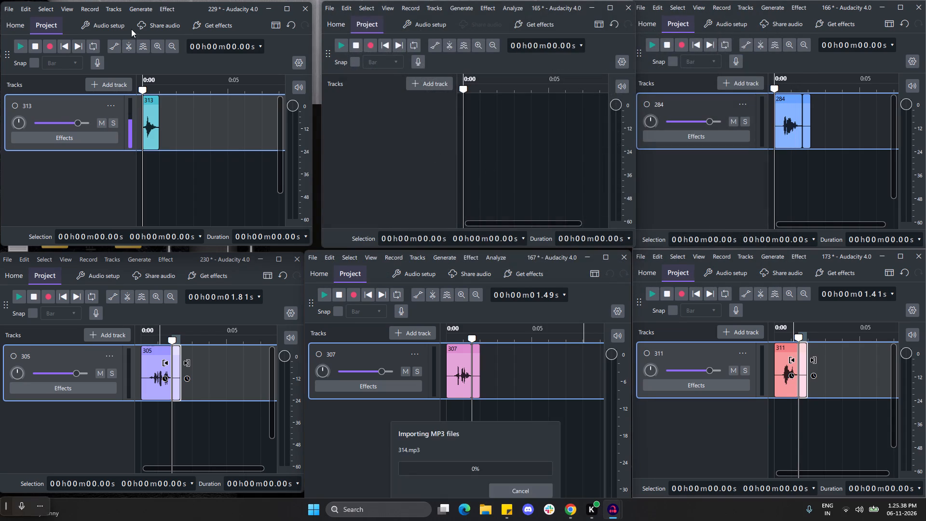
Pad clip 313 in project 229 with 0.5 s of silence at its start and its end.
{"action": "left_click", "coordinate": [144, 10]}
{"action": "left_click", "coordinate": [148, 85]}
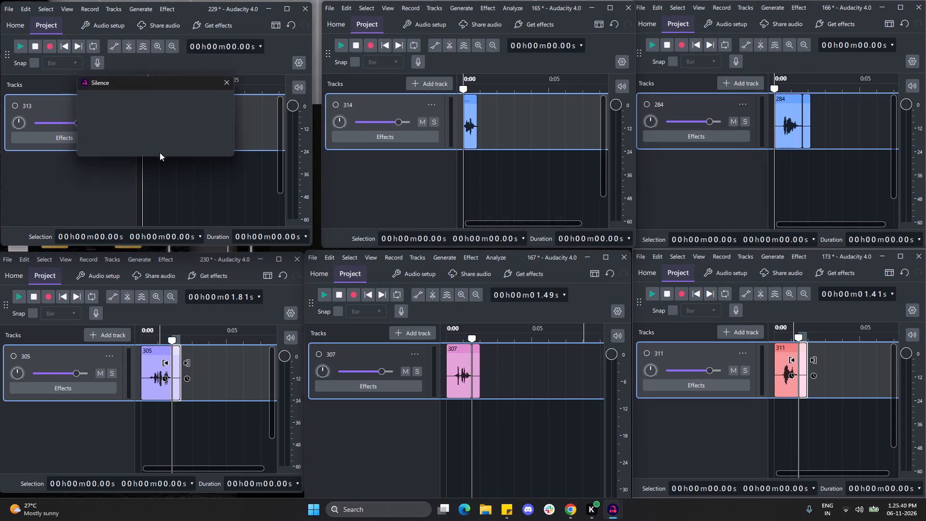
{"action": "left_click", "coordinate": [168, 148]}
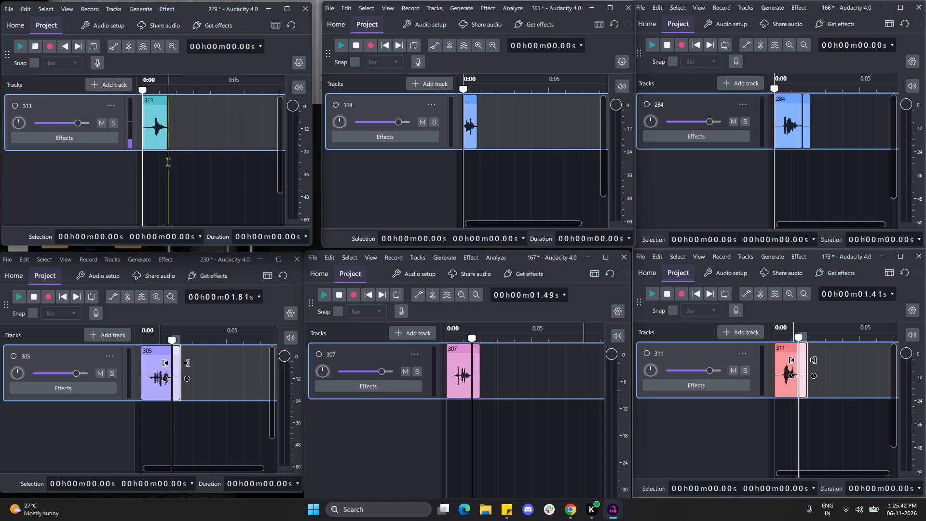
{"action": "left_click", "coordinate": [168, 162]}
{"action": "left_click", "coordinate": [137, 11]}
{"action": "left_click", "coordinate": [143, 93]}
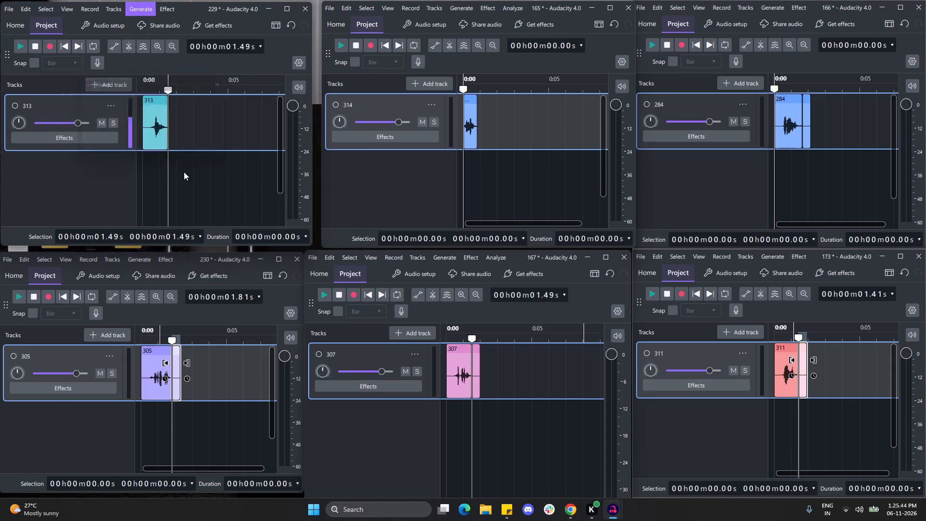
{"action": "left_click", "coordinate": [160, 146]}
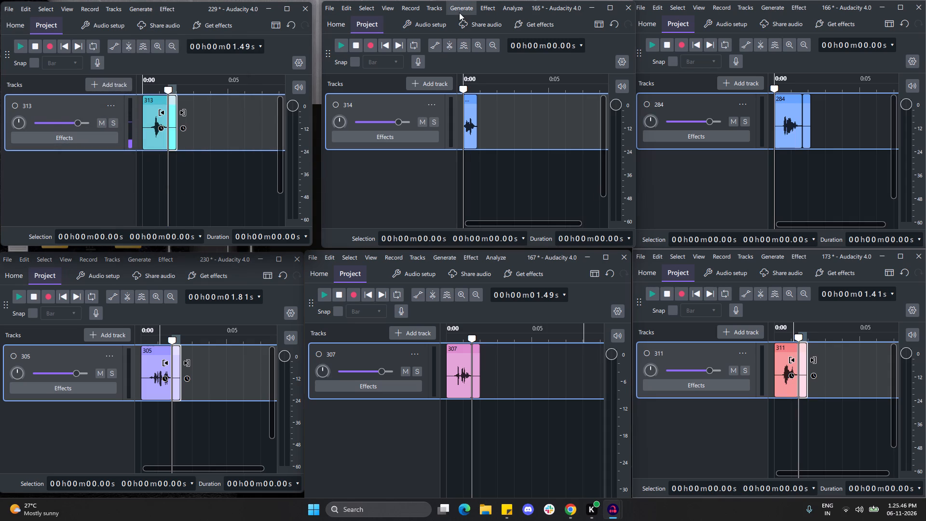
Pad clip 314 in project 165 with 0.5 s of silence at its start and its end.
{"action": "left_click", "coordinate": [459, 13]}
{"action": "left_click", "coordinate": [479, 84]}
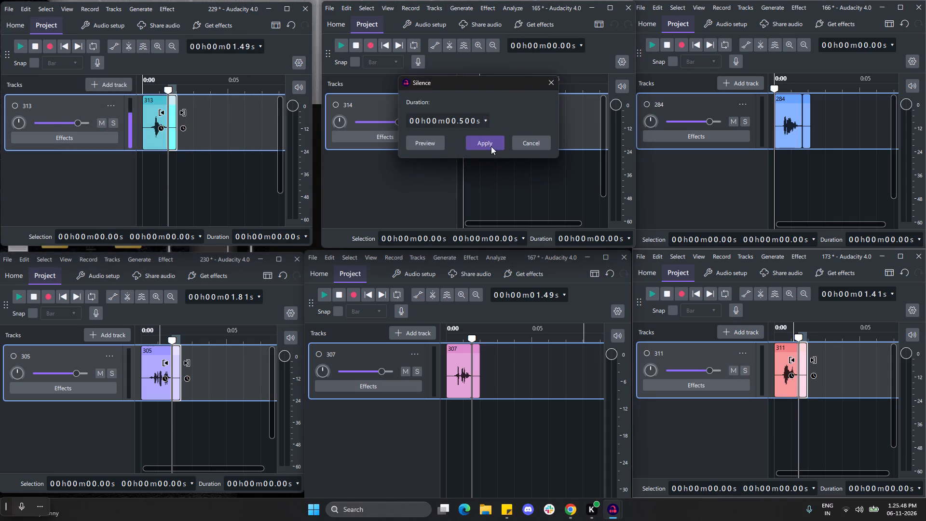
{"action": "left_click", "coordinate": [483, 145]}
{"action": "left_click", "coordinate": [485, 162]}
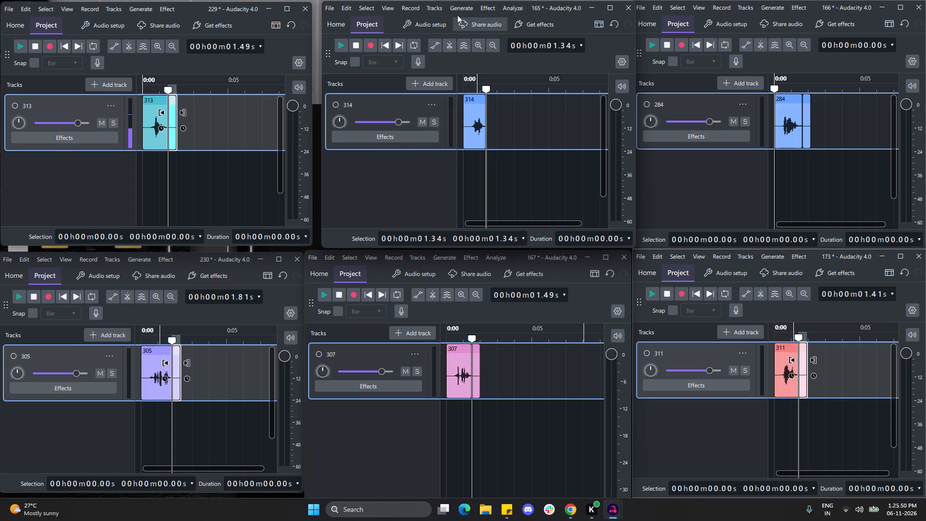
Generate about 0.5 s of silence at the end of clip 314 in project 165.
{"action": "left_click", "coordinate": [458, 14]}
{"action": "left_click", "coordinate": [476, 87]}
{"action": "left_click", "coordinate": [473, 143]}
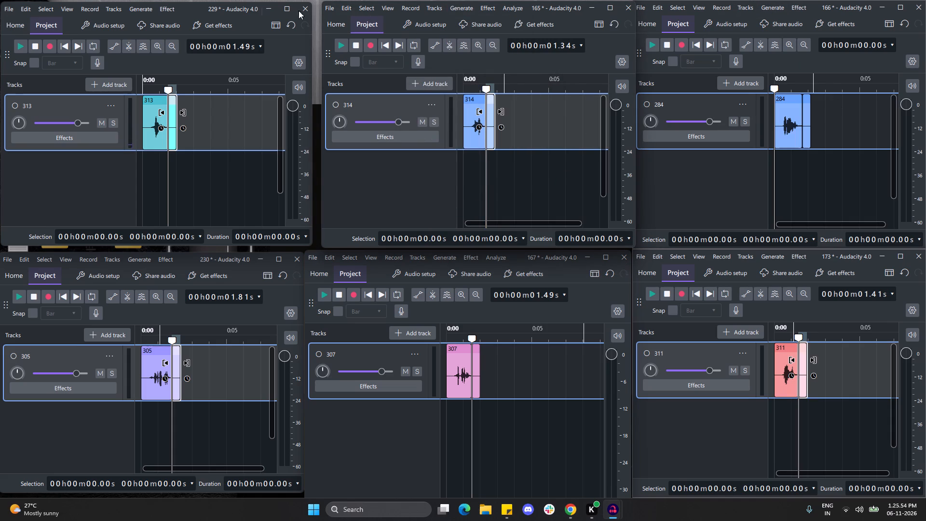
Export the audio of project 229 to the batch 2 folder as a WAV named Ta_sp_1_313.
{"action": "left_click", "coordinate": [7, 12]}
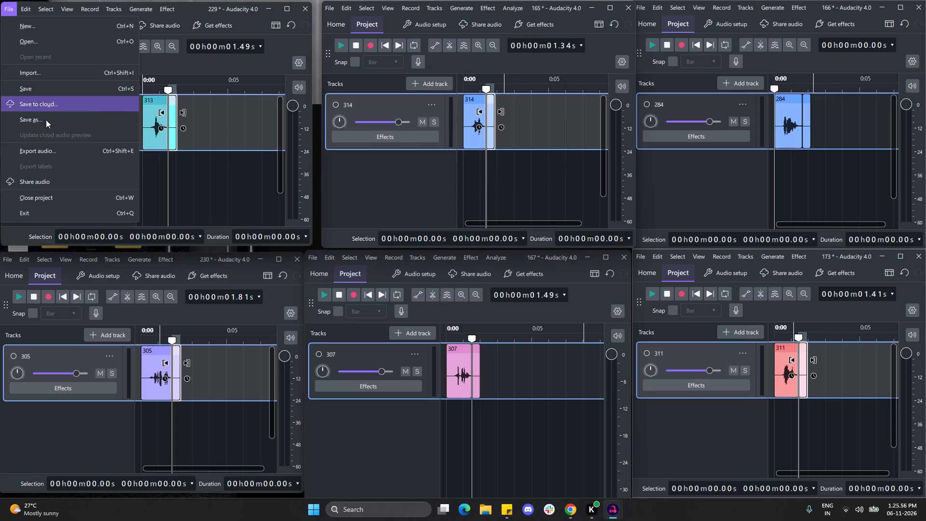
{"action": "left_click", "coordinate": [40, 155]}
{"action": "left_click", "coordinate": [136, 78]}
{"action": "key", "text": "ctrl+a"}
{"action": "key", "text": "ctrl+v"}
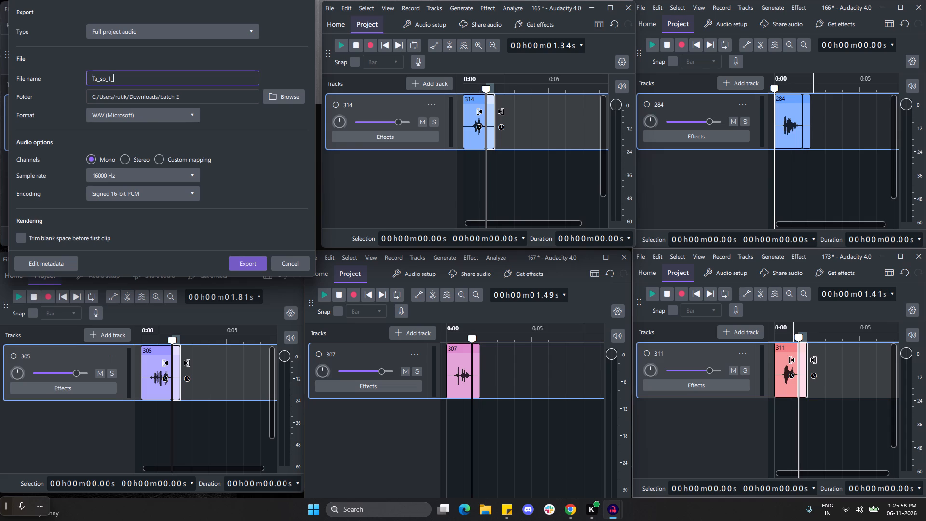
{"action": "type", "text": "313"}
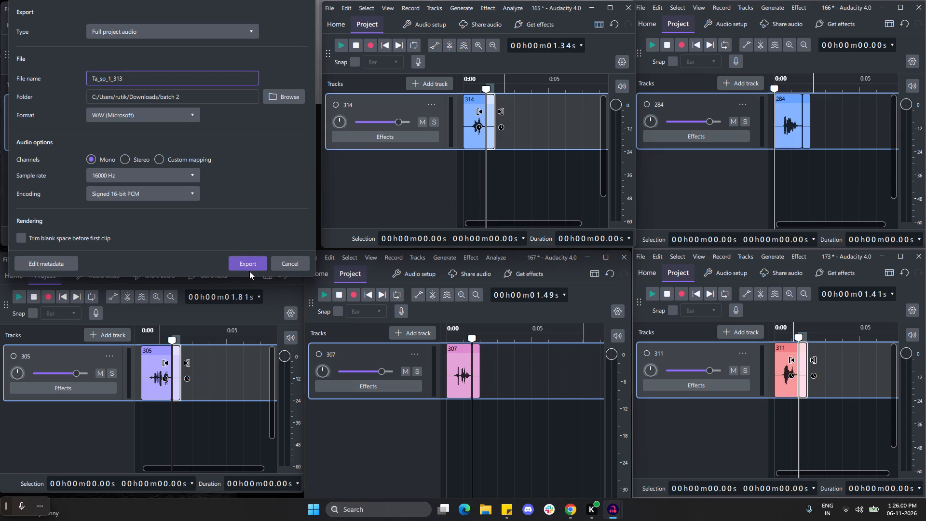
{"action": "left_click", "coordinate": [246, 266]}
Export the audio of project 165 to the batch 2 folder as a WAV named Ta_sp_1_314.
{"action": "left_click", "coordinate": [326, 11]}
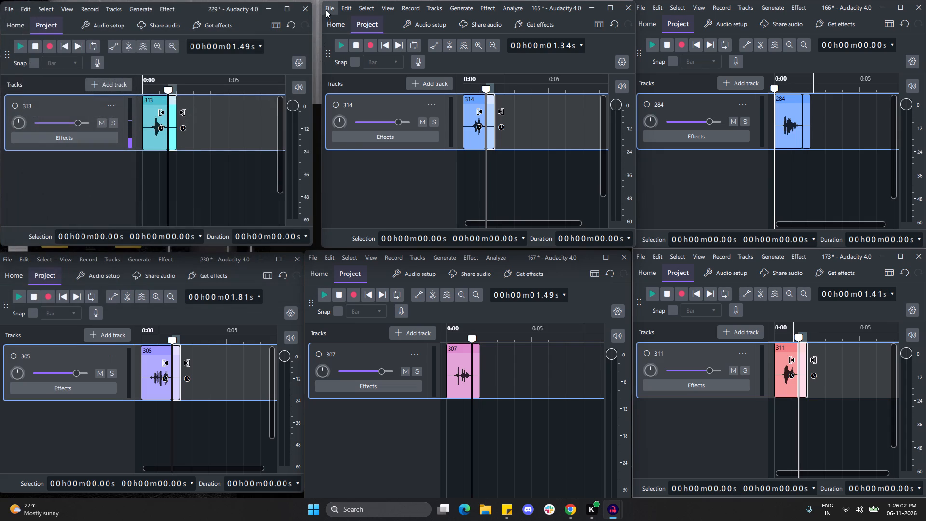
{"action": "left_click", "coordinate": [370, 151]}
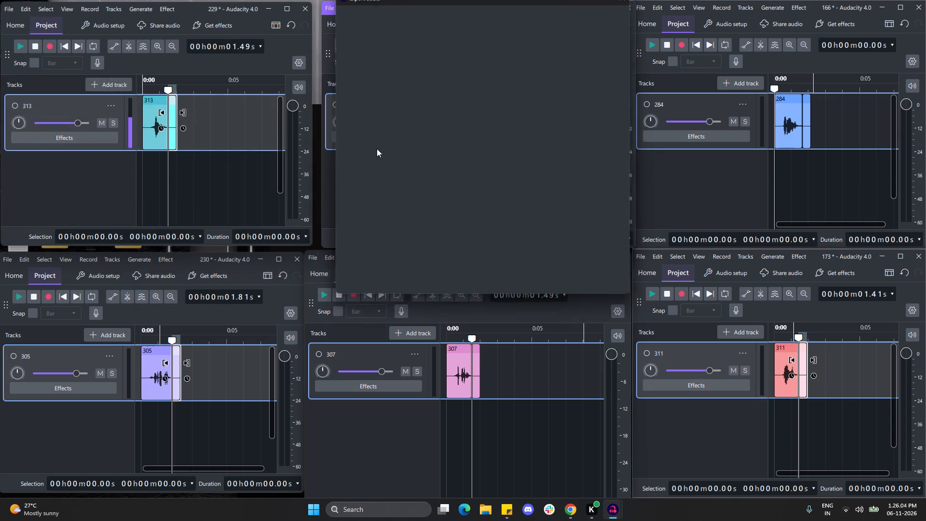
{"action": "left_click", "coordinate": [455, 84], "text": "ctrl"}
{"action": "key", "text": "ctrl+a"}
{"action": "key", "text": "ctrl+v"}
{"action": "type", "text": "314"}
{"action": "left_click", "coordinate": [568, 266]}
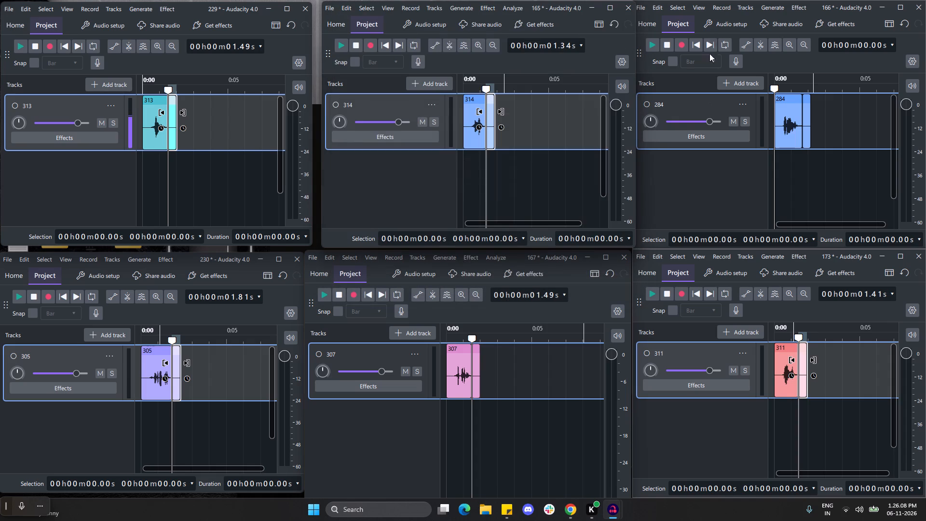
Export the audio of project 166 to the batch 2 folder as a WAV named Ta_sp_1_284.
{"action": "left_click", "coordinate": [644, 5]}
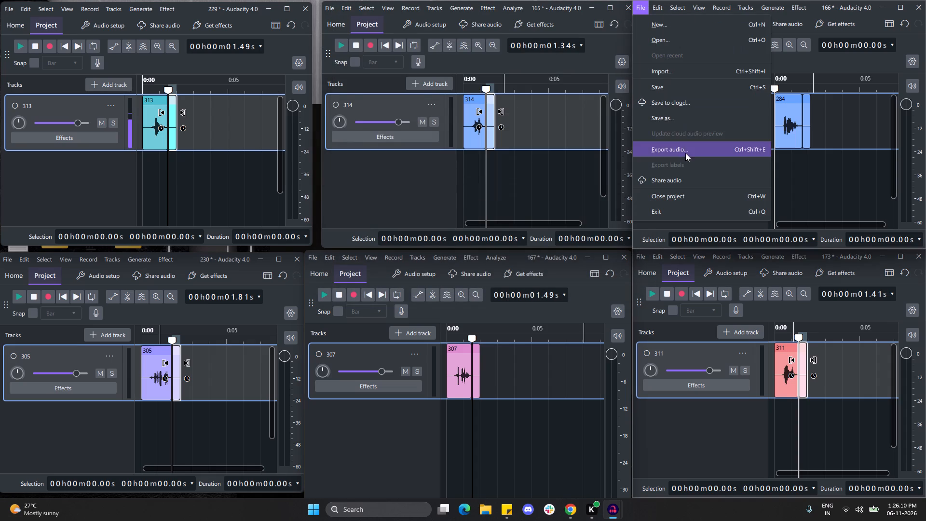
{"action": "left_click", "coordinate": [670, 148]}
{"action": "left_click", "coordinate": [737, 82], "text": "ctrl"}
{"action": "key", "text": "ctrl+a"}
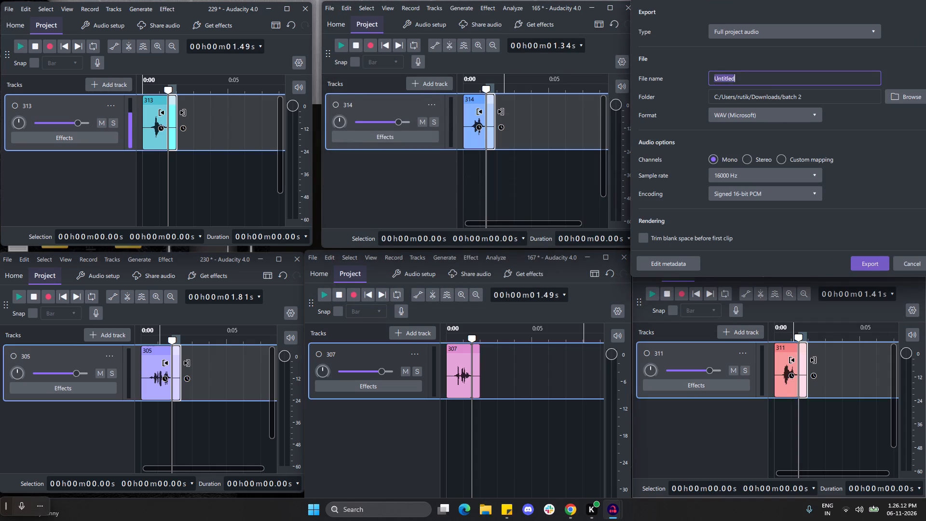
{"action": "key", "text": "ctrl+v"}
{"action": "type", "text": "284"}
{"action": "left_click", "coordinate": [863, 265]}
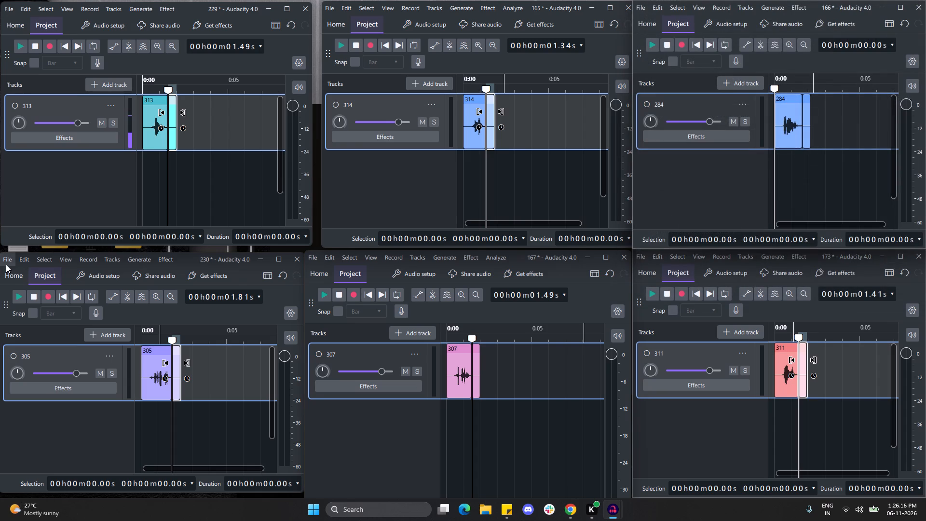
Export the audio of project 230 to the batch 2 folder as a WAV named Ta_sp_1_305.
{"action": "left_click", "coordinate": [6, 264]}
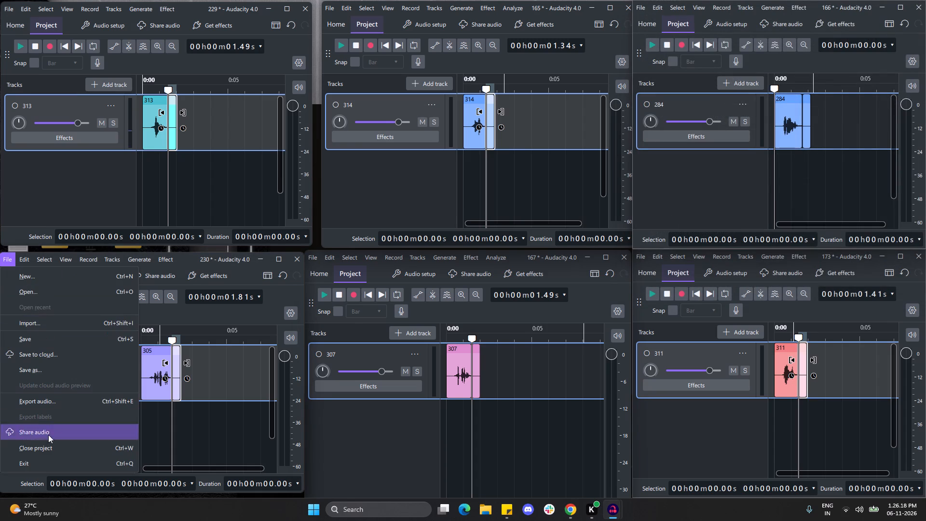
{"action": "left_click", "coordinate": [54, 400]}
{"action": "left_click", "coordinate": [133, 285], "text": "ctrl"}
{"action": "key", "text": "ctrl+a"}
{"action": "key", "text": "ctrl+v"}
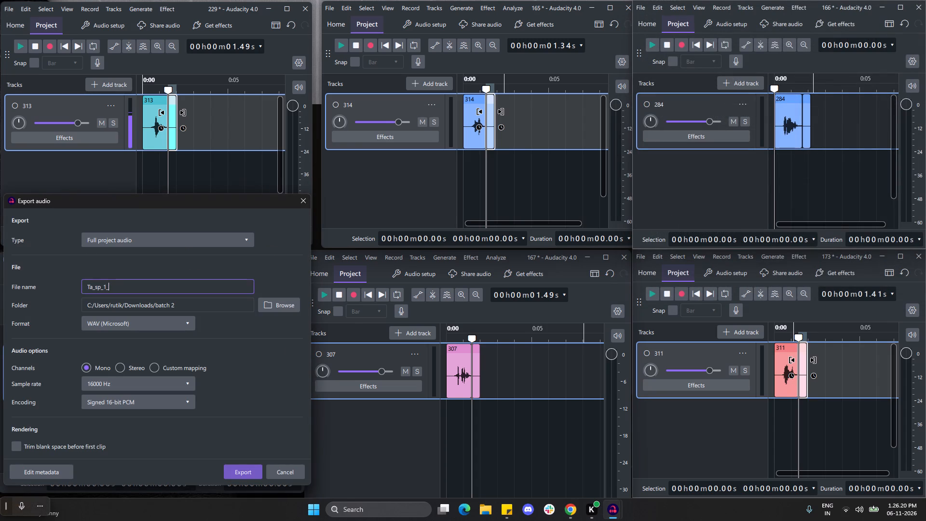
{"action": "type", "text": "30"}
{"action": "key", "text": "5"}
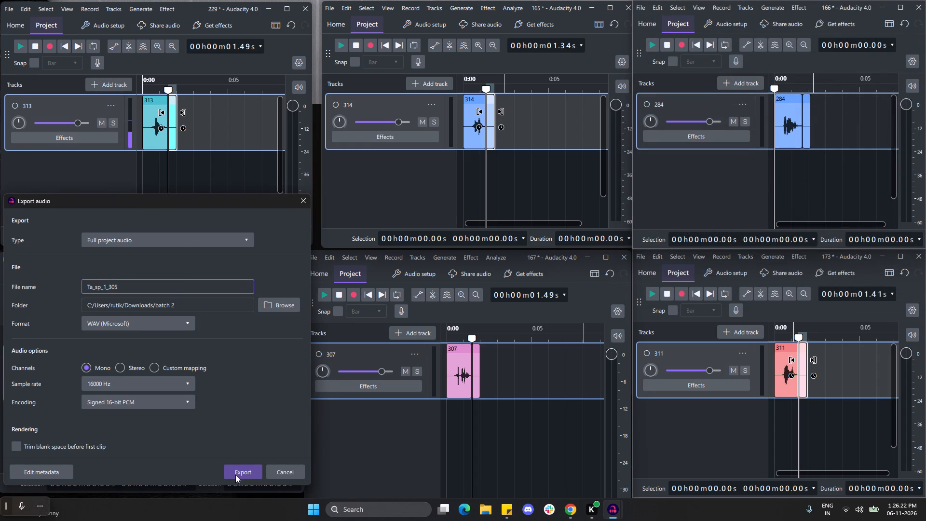
{"action": "left_click", "coordinate": [232, 474]}
Export the audio of project 167 to the batch 2 folder as a WAV named Ta_sp_1_307.
{"action": "left_click", "coordinate": [309, 256]}
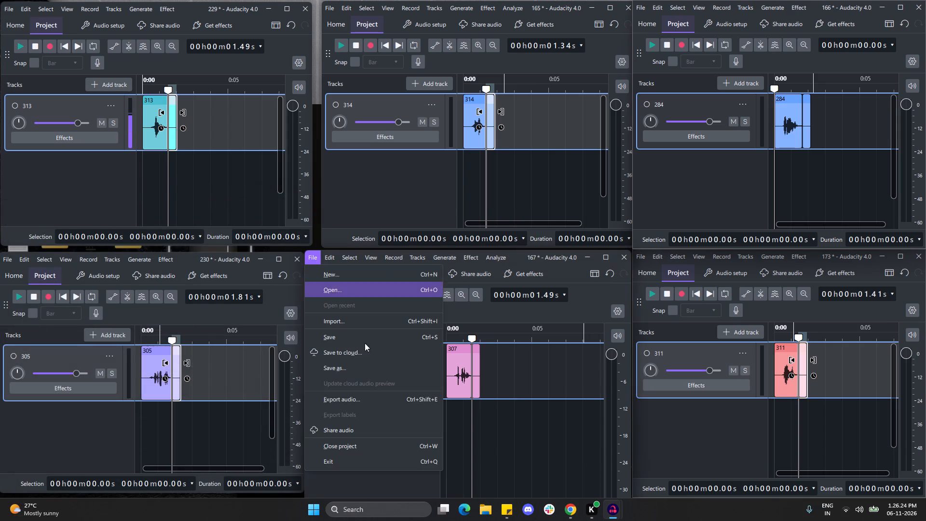
{"action": "left_click", "coordinate": [352, 394]}
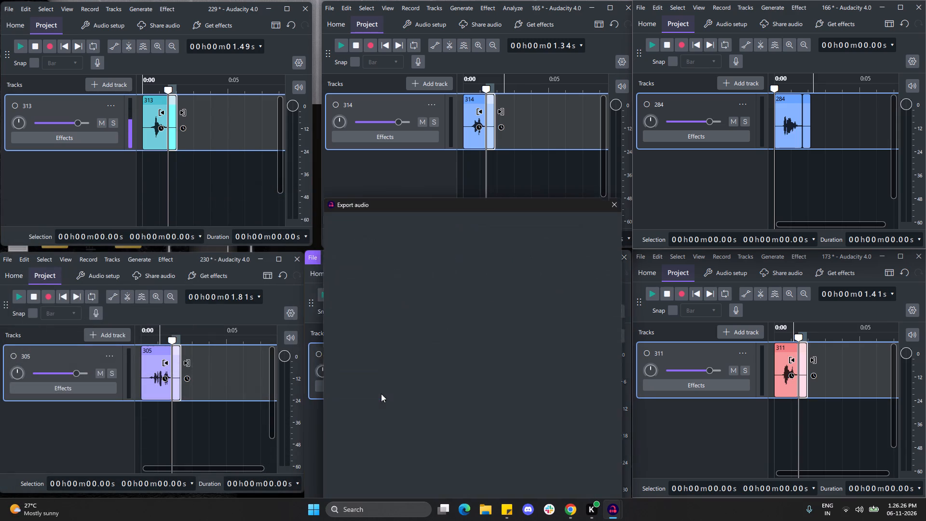
{"action": "left_click", "coordinate": [429, 280], "text": "ctrl"}
{"action": "key", "text": "ctrl+a"}
{"action": "key", "text": "ctrl+v"}
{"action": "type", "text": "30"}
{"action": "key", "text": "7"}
{"action": "left_click", "coordinate": [555, 473]}
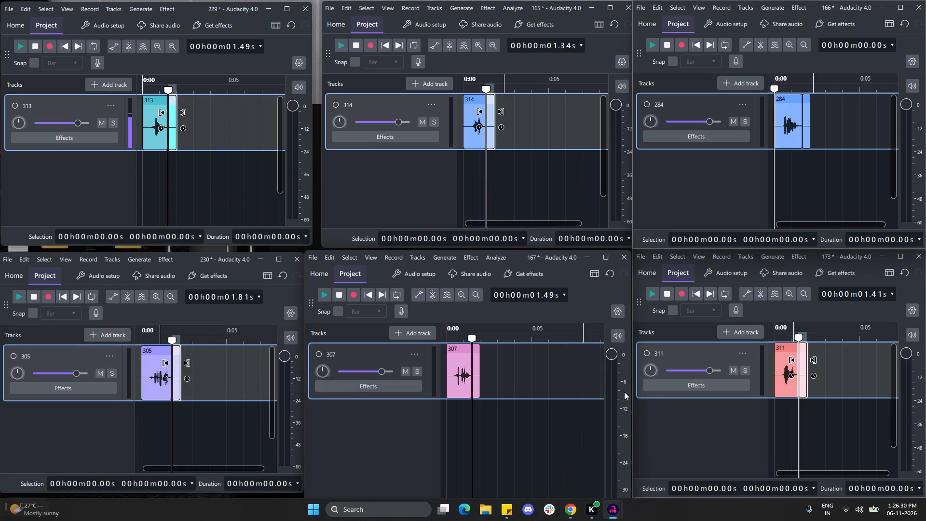
Export the audio of project 173 to the batch 2 folder as a WAV named Ta_sp_1_311.
{"action": "left_click", "coordinate": [639, 260]}
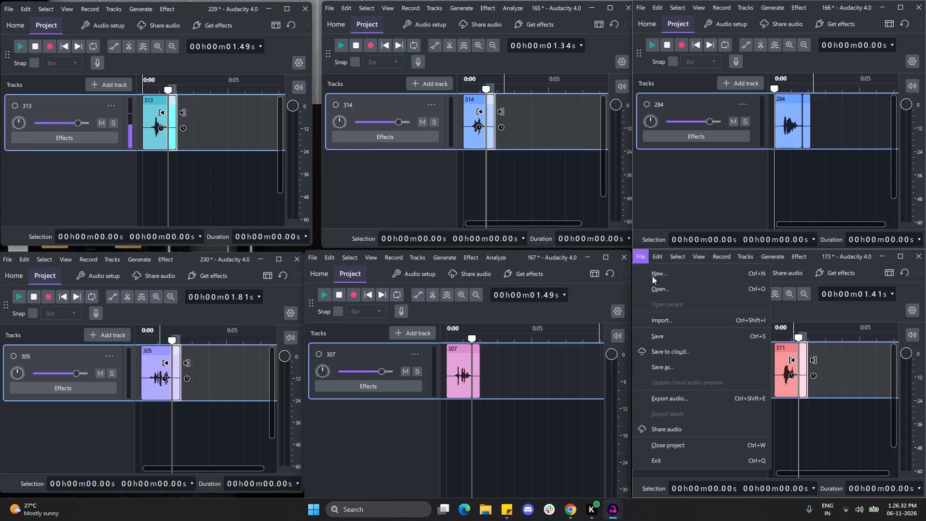
{"action": "left_click", "coordinate": [681, 400]}
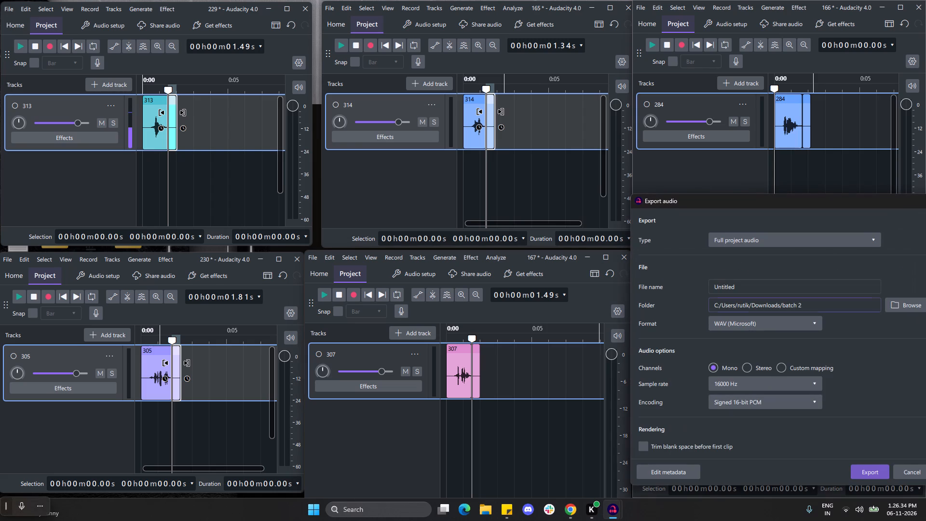
{"action": "left_click", "coordinate": [751, 287], "text": "ctrl"}
{"action": "key", "text": "ctrl+a"}
{"action": "key", "text": "ctrl+v"}
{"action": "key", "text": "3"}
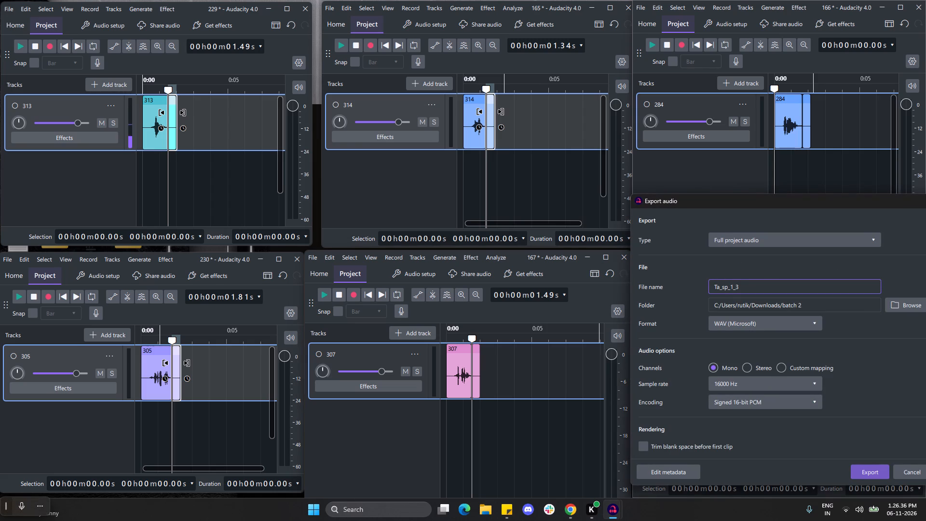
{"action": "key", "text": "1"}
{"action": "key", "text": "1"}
{"action": "left_click", "coordinate": [871, 472]}
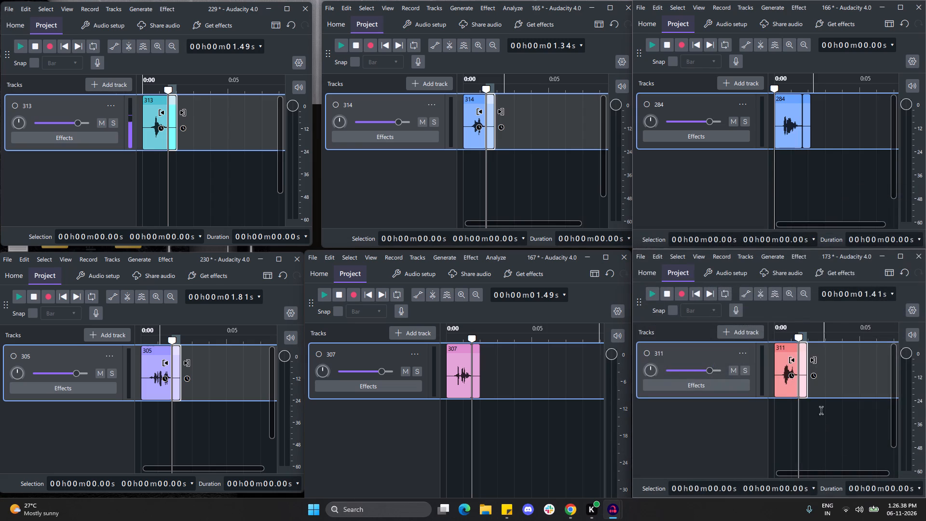
Delete tracks 311, 284, 314, 313, 305 and 307 from projects 173, 166, 165, 229, 230 and 167 respectively.
{"action": "left_click", "coordinate": [739, 355]}
{"action": "left_click", "coordinate": [749, 196]}
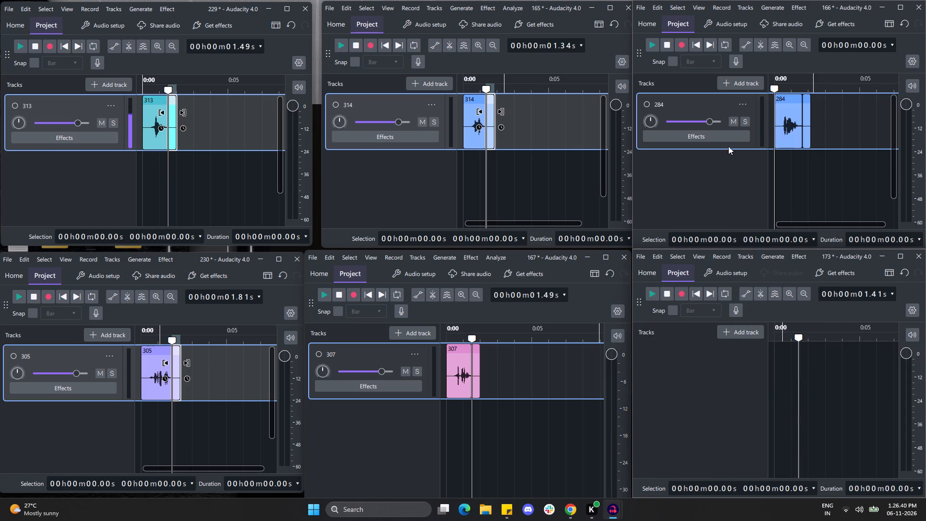
{"action": "left_click", "coordinate": [747, 104]}
{"action": "left_click", "coordinate": [762, 152]}
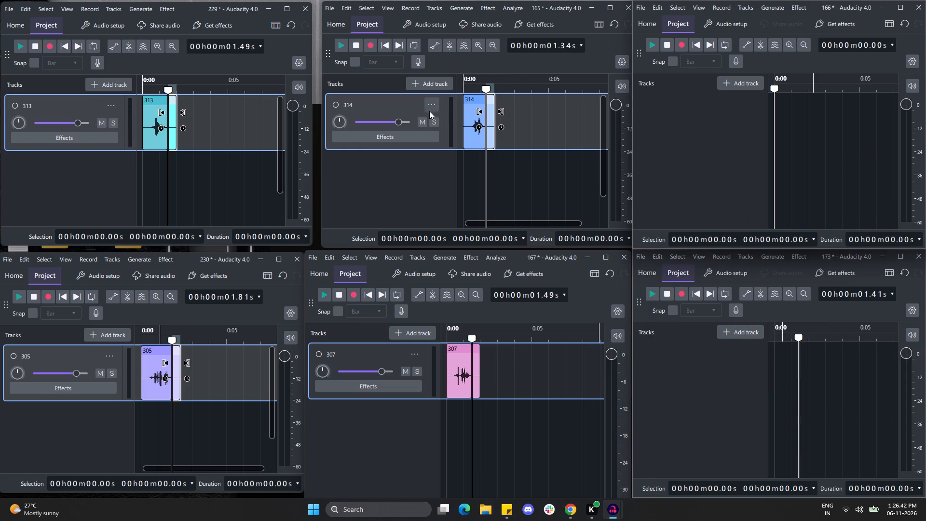
{"action": "left_click", "coordinate": [424, 108]}
{"action": "left_click", "coordinate": [450, 155]}
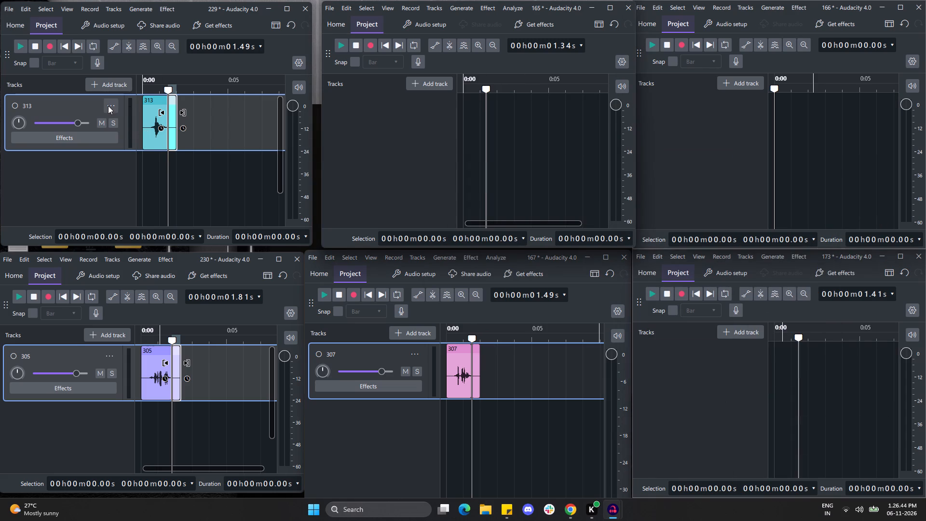
{"action": "left_click", "coordinate": [108, 106]}
{"action": "left_click", "coordinate": [135, 156]}
{"action": "left_click", "coordinate": [109, 360]}
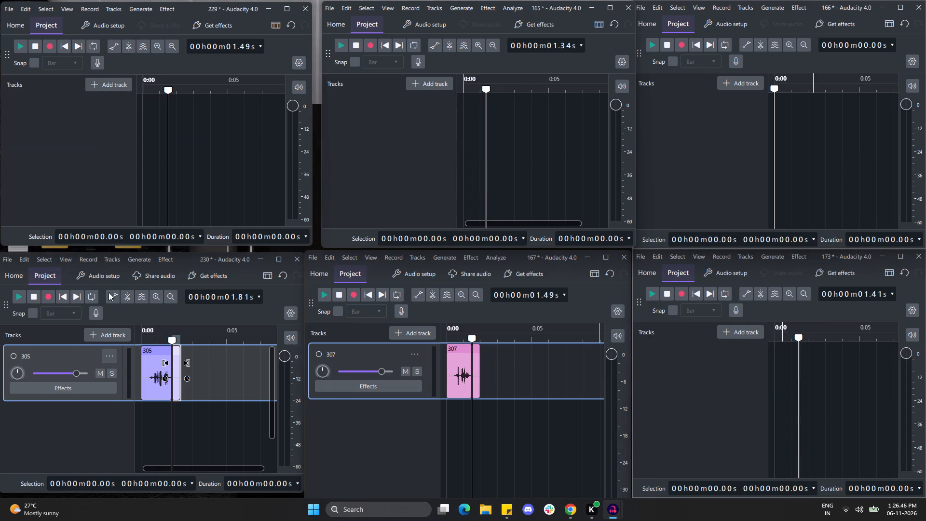
{"action": "left_click", "coordinate": [130, 196]}
{"action": "left_click", "coordinate": [411, 351]}
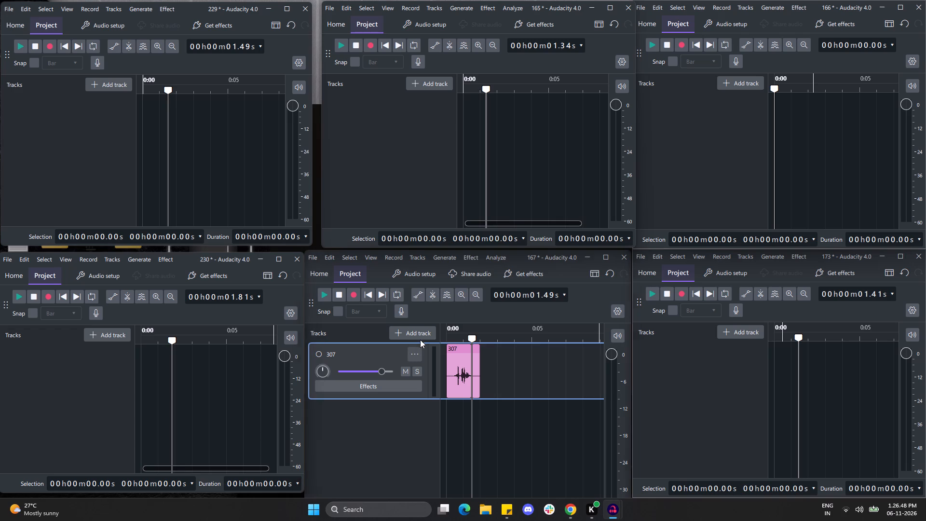
{"action": "left_click", "coordinate": [480, 236]}
{"action": "left_click", "coordinate": [465, 203]}
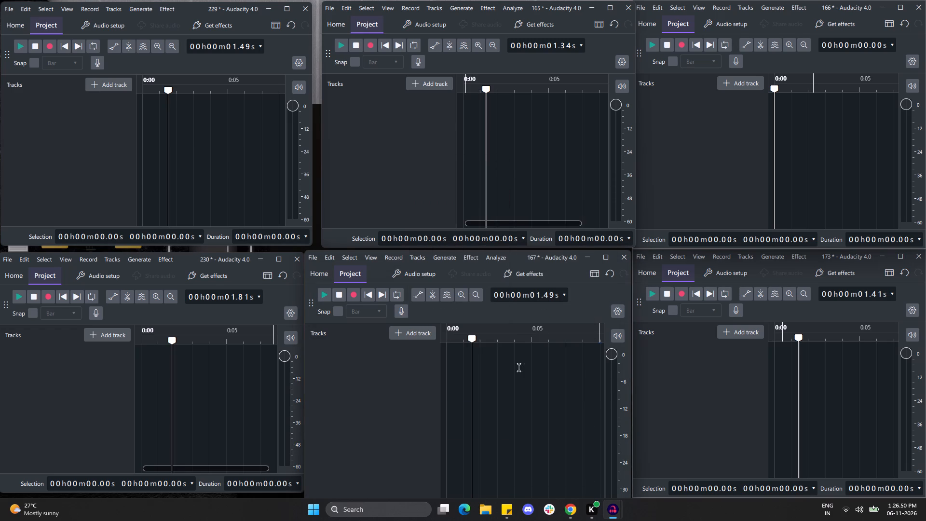
In File Explorer, permanently delete all the source MP3s, 282 through 314, from the Tamil Speaker 1 folder in Downloads.
{"action": "left_click", "coordinate": [477, 510]}
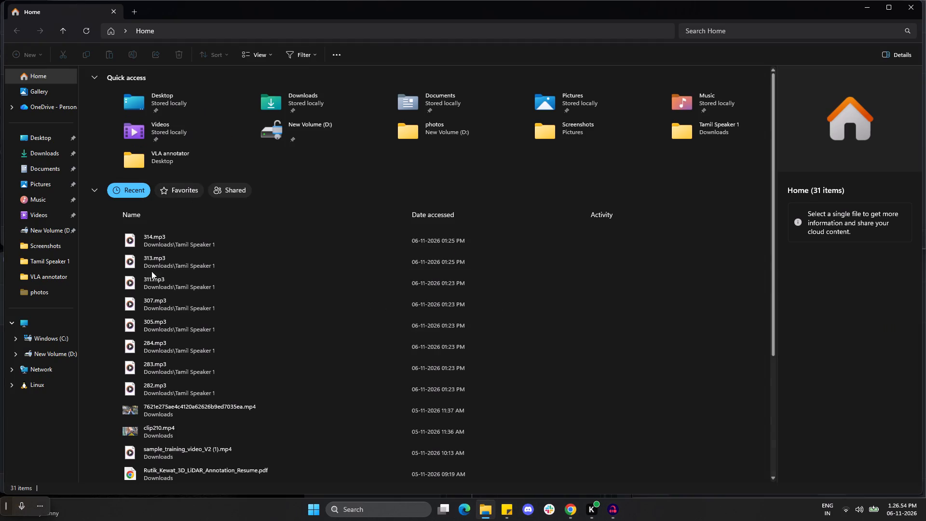
{"action": "left_click", "coordinate": [23, 148]}
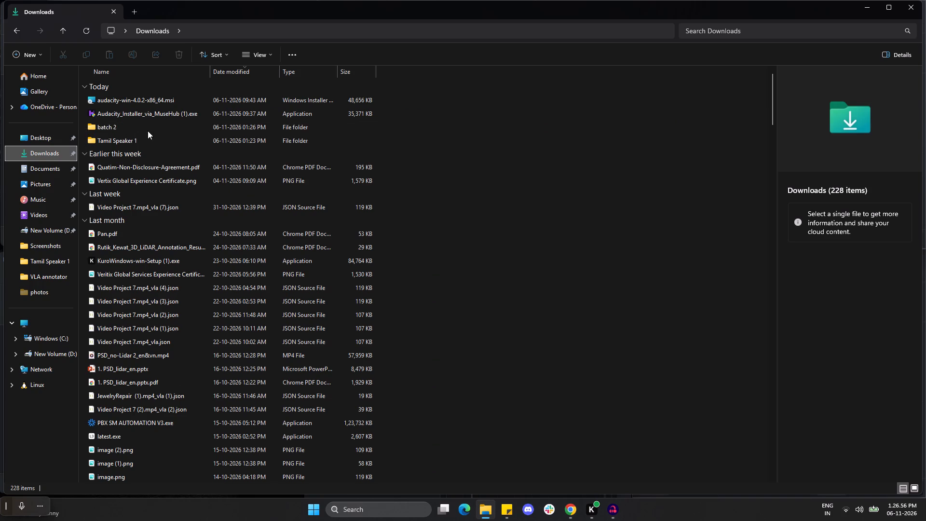
{"action": "double_click", "coordinate": [147, 143]}
{"action": "left_click_drag", "start_coordinate": [420, 88], "coordinate": [250, 215]}
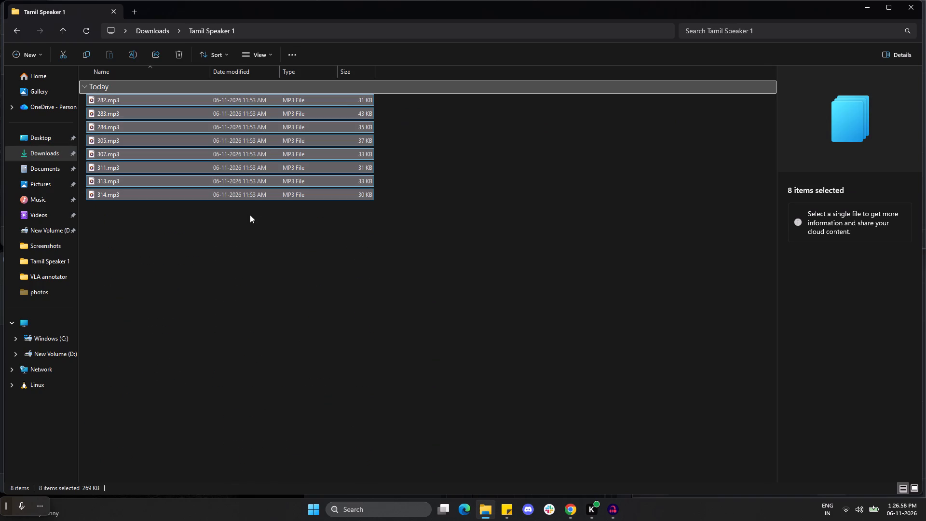
{"action": "left_click_drag", "start_coordinate": [250, 215], "coordinate": [250, 215]}
{"action": "key", "text": "shift+Delete"}
{"action": "key", "text": "Return"}
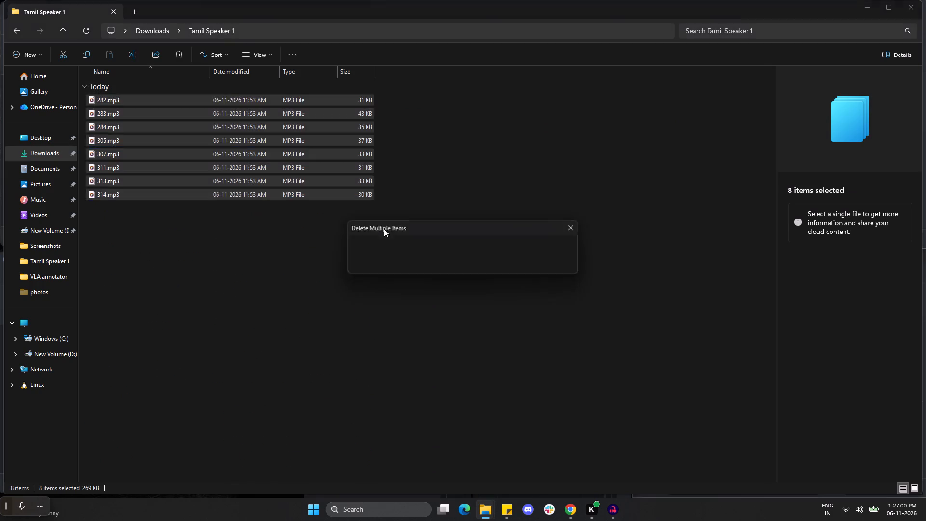
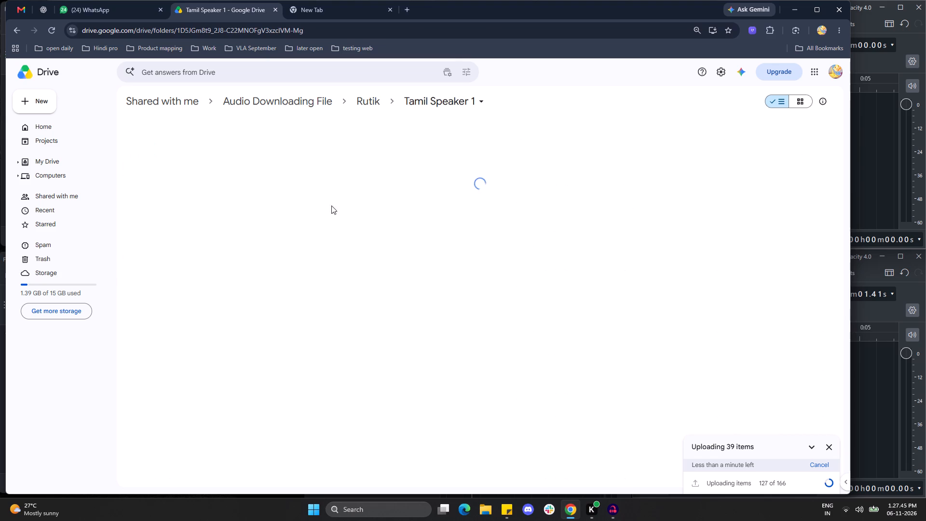
In Google Drive, select every source MP3 in Audio Downloading File's Tamil Speaker 1 folder, through 314.mp3, to check the file count.
{"action": "scroll", "coordinate": [351, 219], "scroll_direction": "down", "scroll_amount": 4}
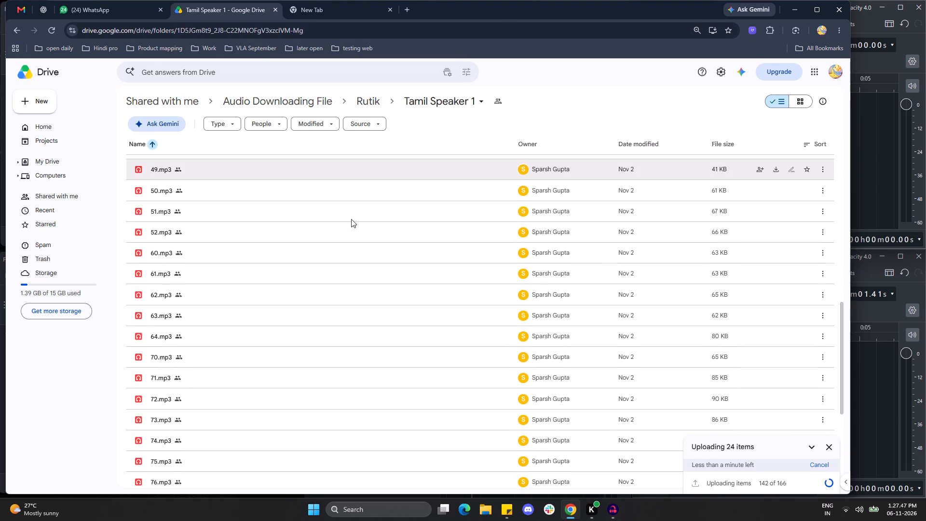
{"action": "left_click", "coordinate": [352, 215]}
{"action": "key", "text": "ctrl+a"}
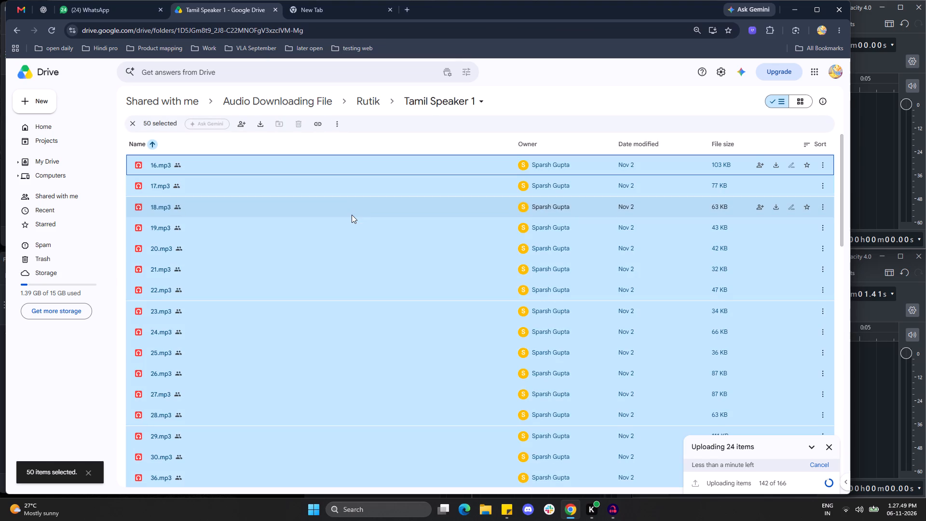
{"action": "scroll", "coordinate": [352, 215], "scroll_direction": "down", "scroll_amount": 14}
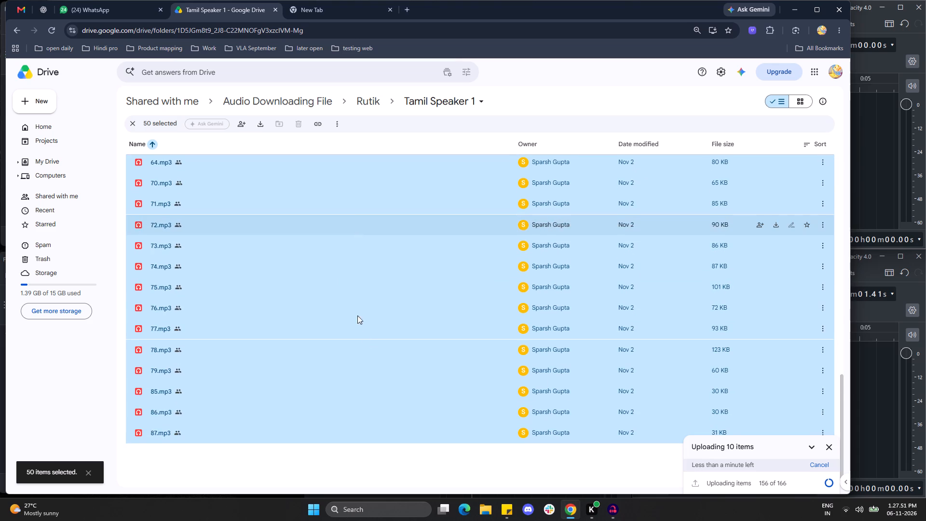
{"action": "scroll", "coordinate": [369, 343], "scroll_direction": "down", "scroll_amount": 10}
{"action": "scroll", "coordinate": [382, 349], "scroll_direction": "down", "scroll_amount": 14}
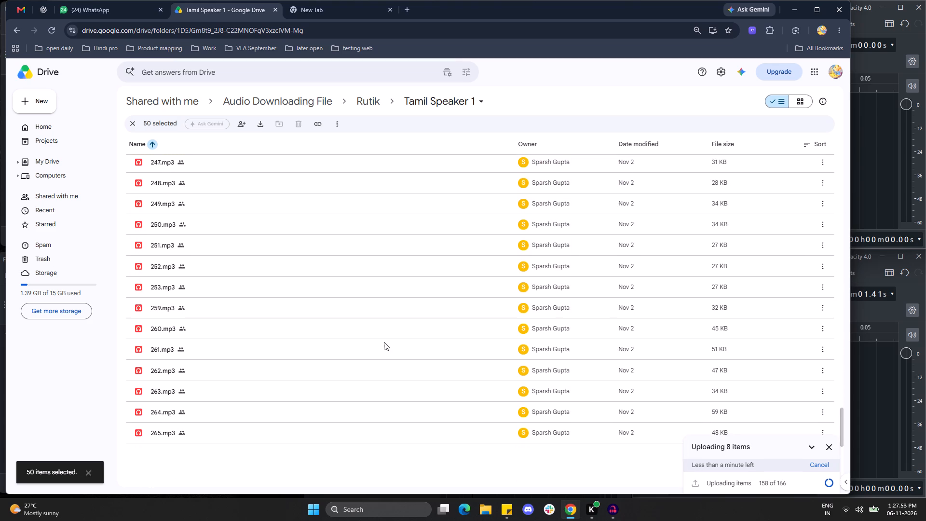
{"action": "scroll", "coordinate": [384, 342], "scroll_direction": "down", "scroll_amount": 20}
{"action": "scroll", "coordinate": [384, 342], "scroll_direction": "down", "scroll_amount": 12}
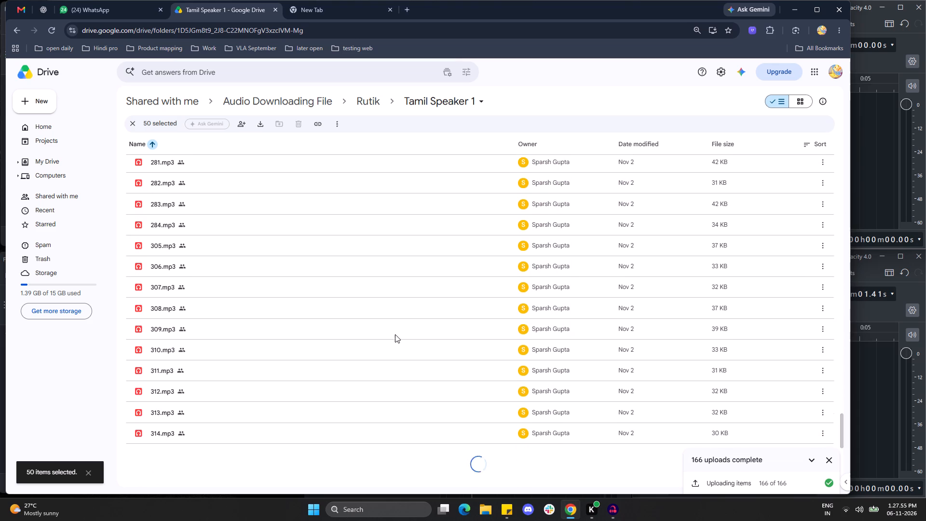
{"action": "scroll", "coordinate": [395, 334], "scroll_direction": "down", "scroll_amount": 16}
{"action": "left_click", "coordinate": [387, 374]}
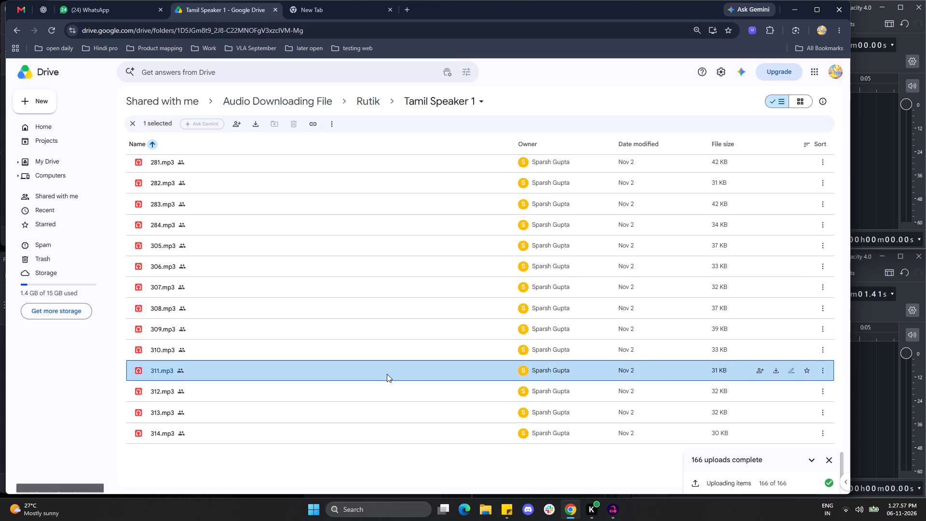
{"action": "key", "text": "ctrl+a"}
{"action": "scroll", "coordinate": [238, 381], "scroll_direction": "down", "scroll_amount": 6}
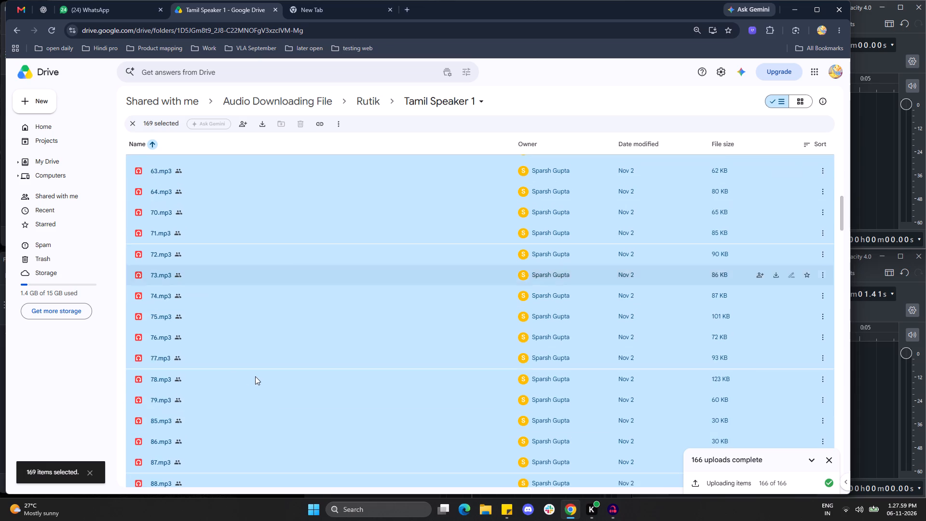
{"action": "scroll", "coordinate": [255, 376], "scroll_direction": "down", "scroll_amount": 20}
{"action": "scroll", "coordinate": [255, 376], "scroll_direction": "down", "scroll_amount": 7}
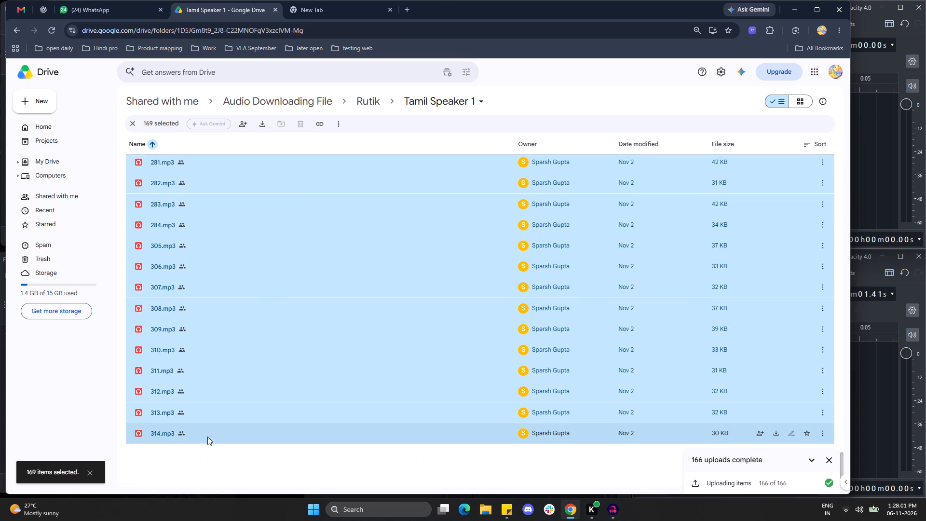
{"action": "left_click", "coordinate": [96, 409]}
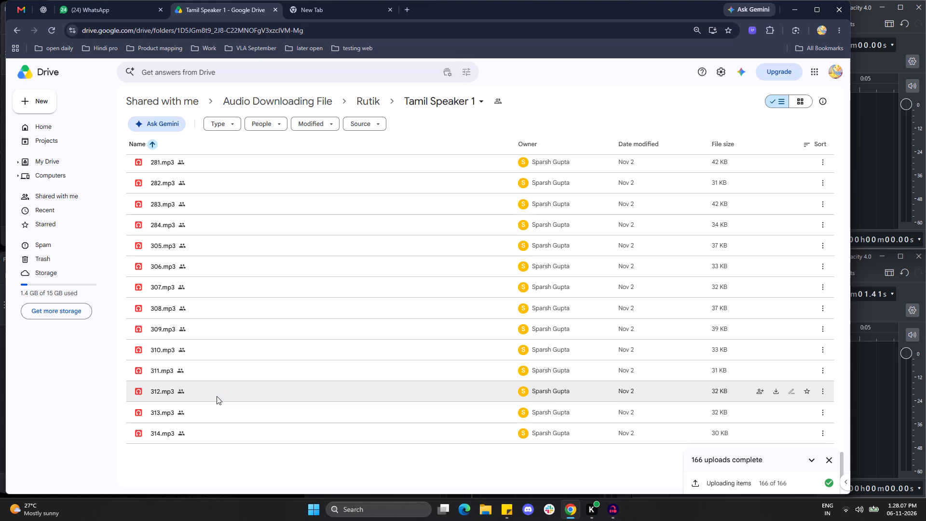
{"action": "scroll", "coordinate": [218, 385], "scroll_direction": "up", "scroll_amount": 20}
{"action": "scroll", "coordinate": [218, 385], "scroll_direction": "up", "scroll_amount": 10}
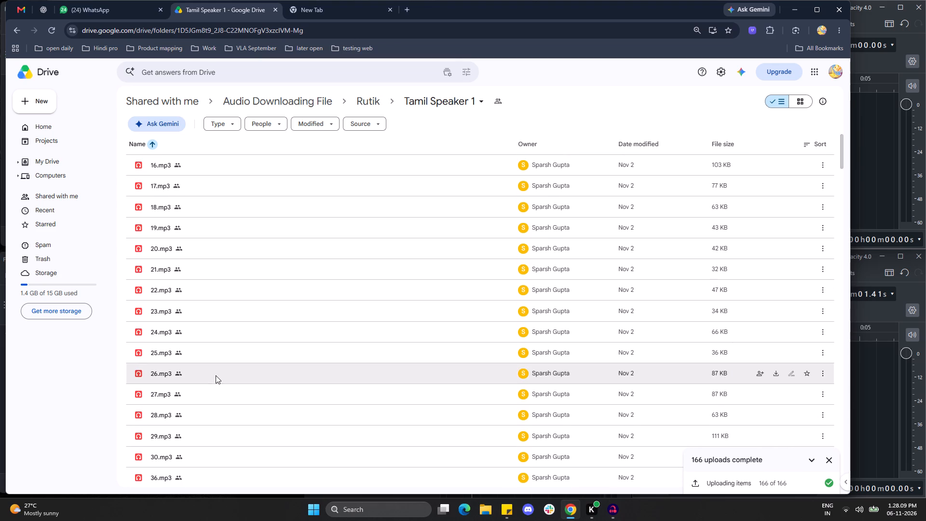
{"action": "scroll", "coordinate": [216, 375], "scroll_direction": "up", "scroll_amount": 5}
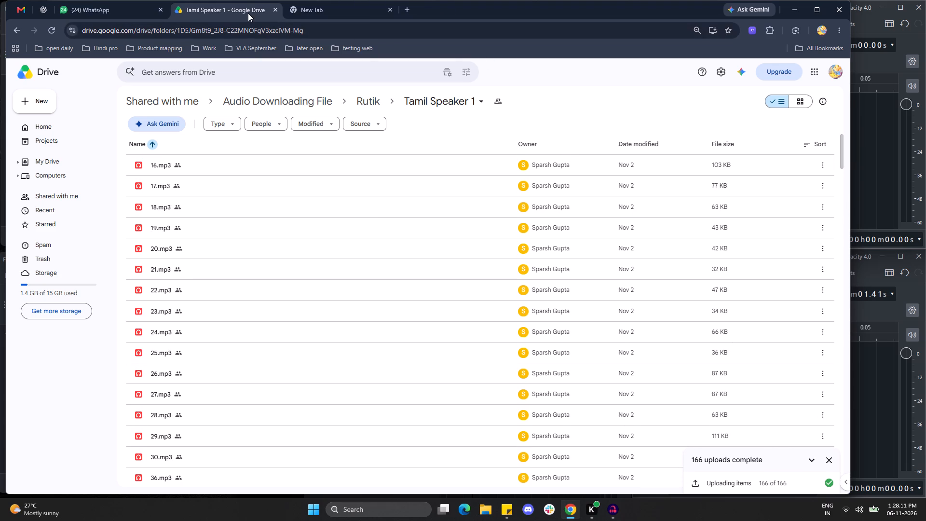
Open the shared Tamil Speaker 1 folder holding the uploaded WAVs in a second browser tab, alongside the source folder.
{"action": "right_click", "coordinate": [247, 14]}
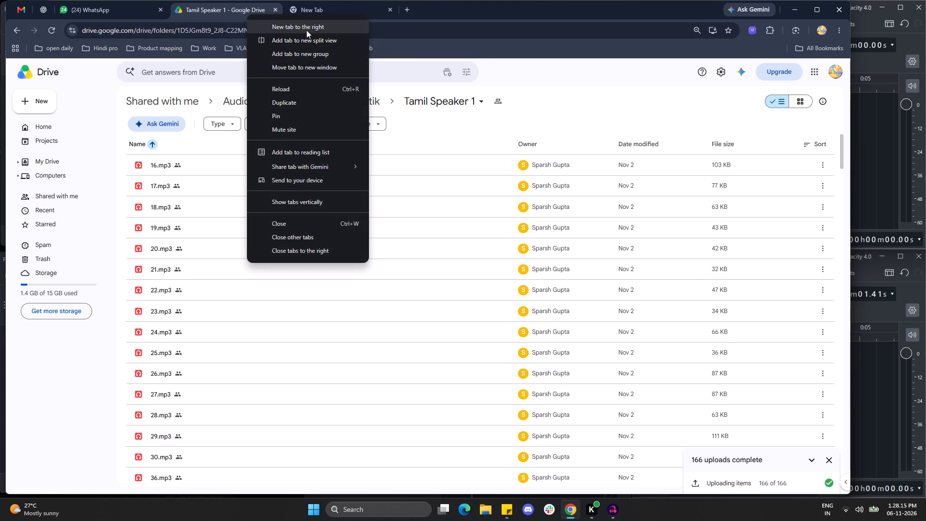
{"action": "left_click", "coordinate": [306, 30]}
{"action": "left_click", "coordinate": [231, 17]}
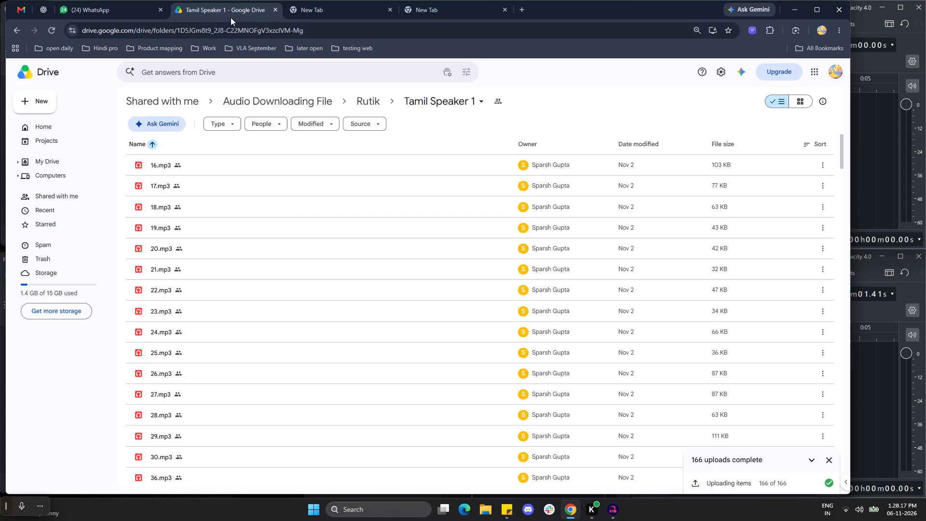
{"action": "left_click", "coordinate": [227, 29], "text": "ctrl"}
{"action": "key", "text": "ctrl+c"}
{"action": "left_click", "coordinate": [311, 12]}
{"action": "key", "text": "ctrl+v"}
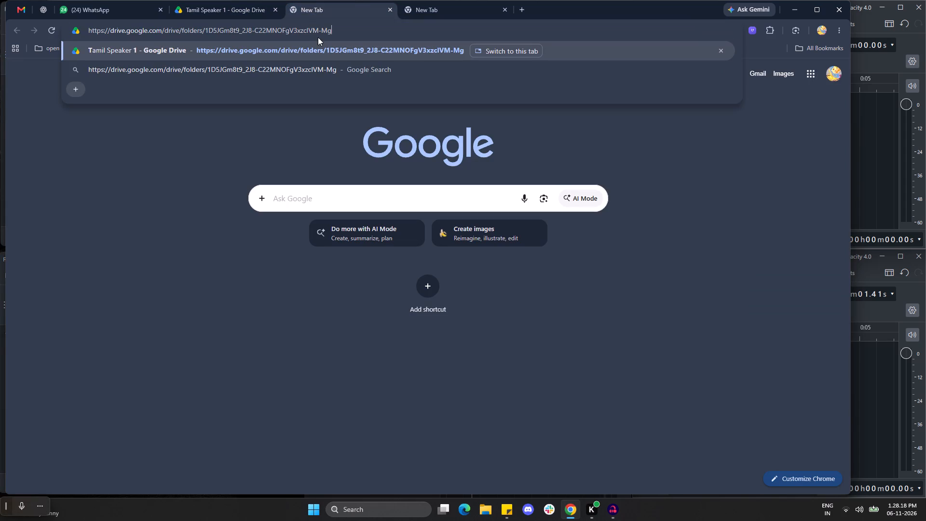
{"action": "key", "text": "Return"}
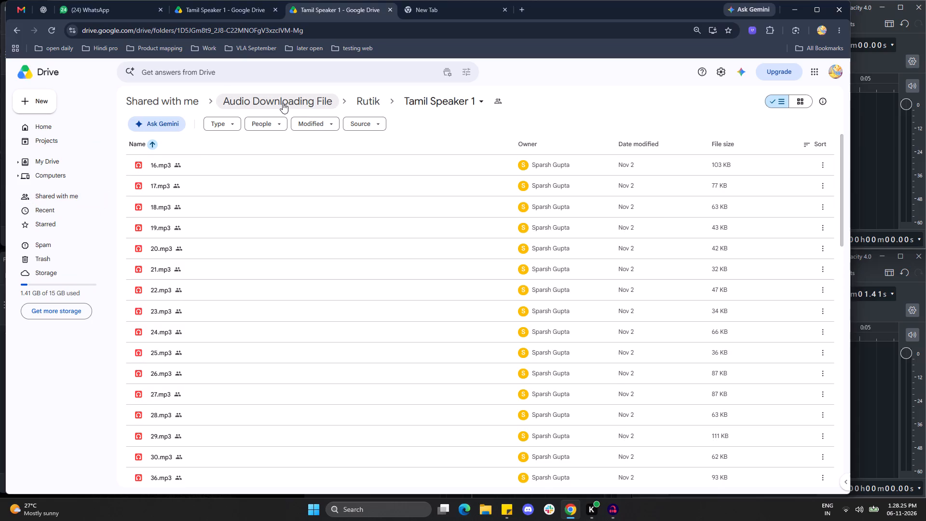
{"action": "left_click", "coordinate": [179, 101]}
{"action": "left_click", "coordinate": [45, 134]}
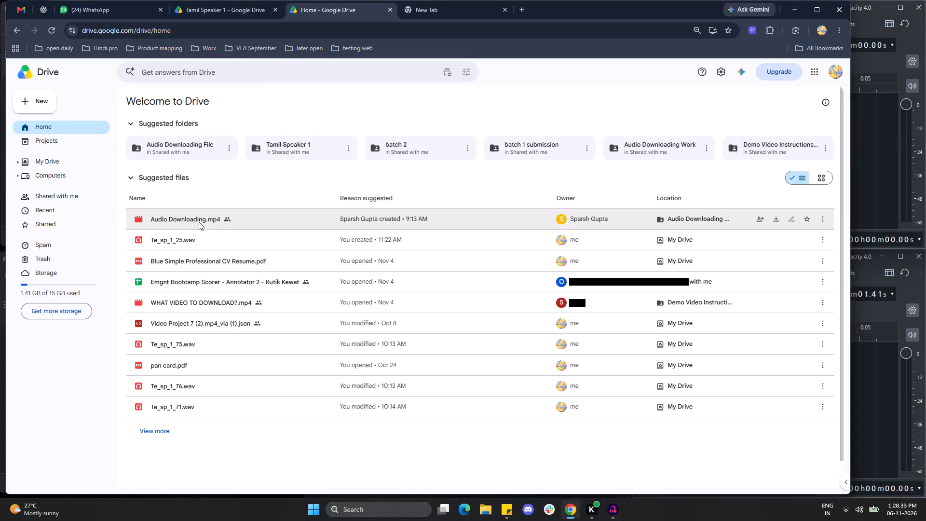
{"action": "double_click", "coordinate": [279, 154]}
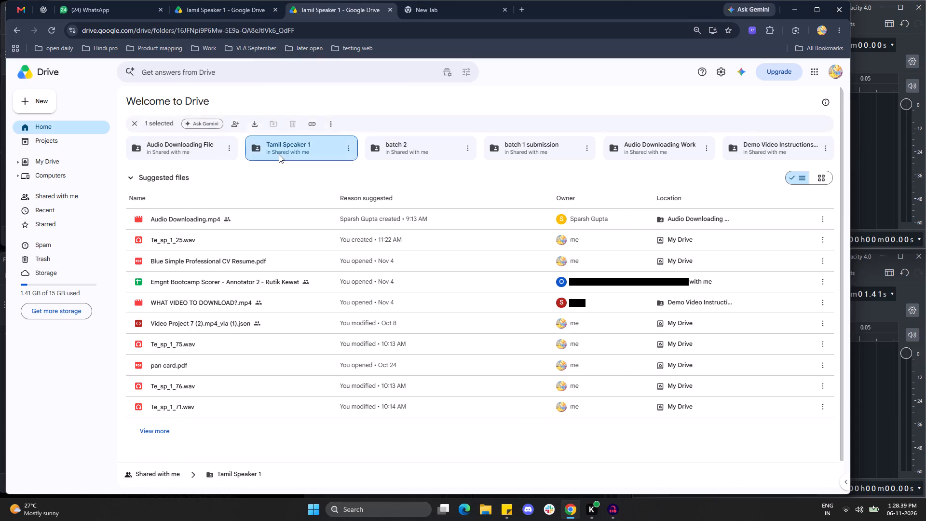
Compare file names between the source MP3 folder and the uploaded WAV folder, from number 16 to about 50.
{"action": "left_click", "coordinate": [235, 11]}
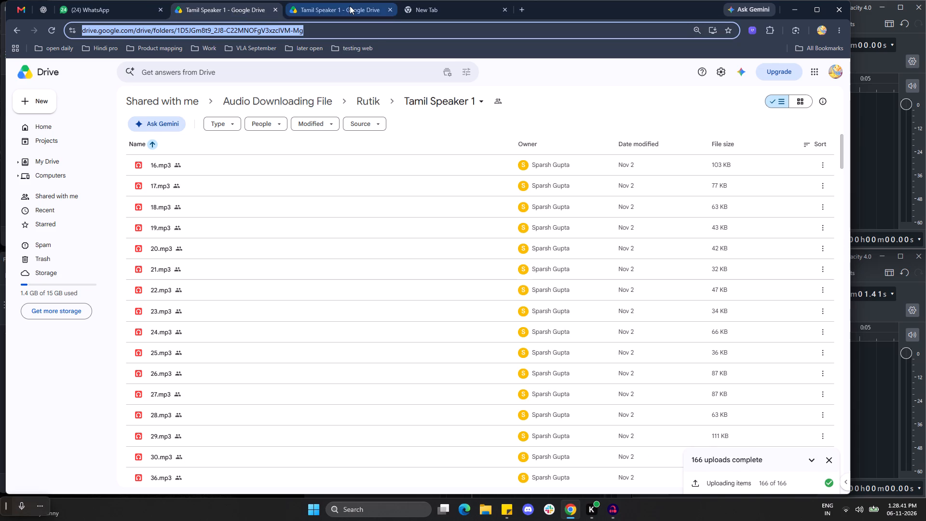
{"action": "left_click", "coordinate": [350, 6]}
{"action": "scroll", "coordinate": [343, 208], "scroll_direction": "up", "scroll_amount": 4}
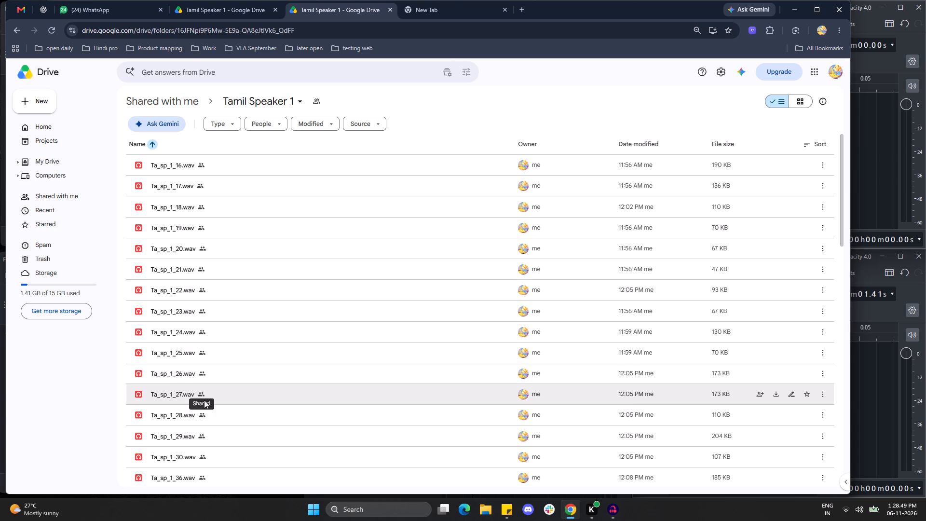
{"action": "left_click", "coordinate": [203, 11]}
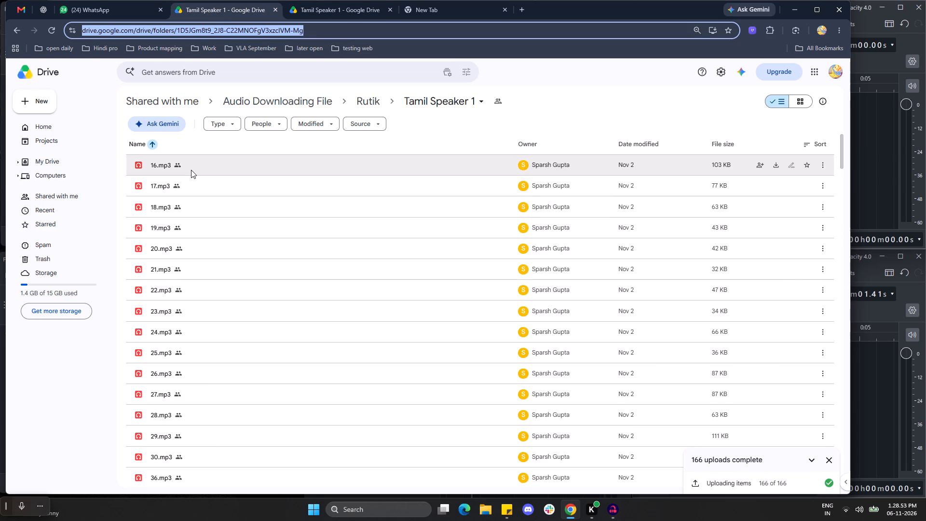
{"action": "left_click", "coordinate": [325, 6]}
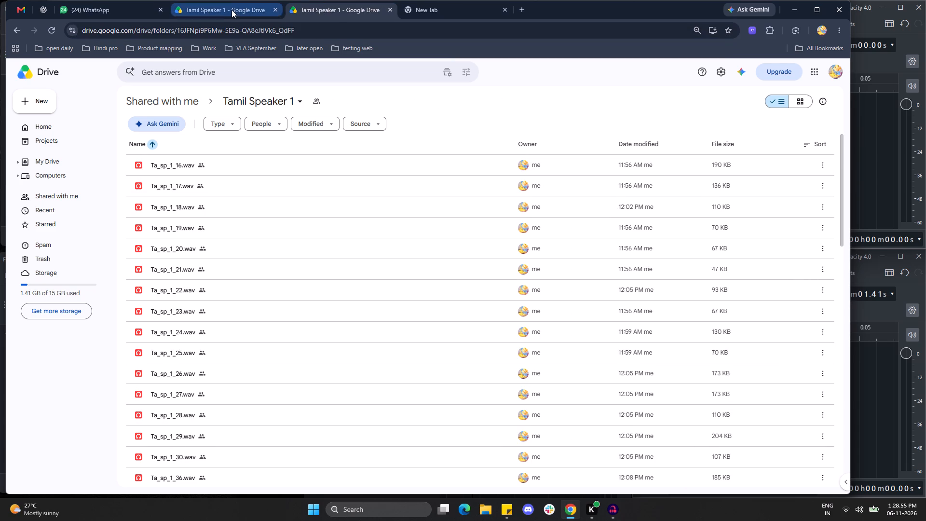
{"action": "left_click", "coordinate": [228, 10]}
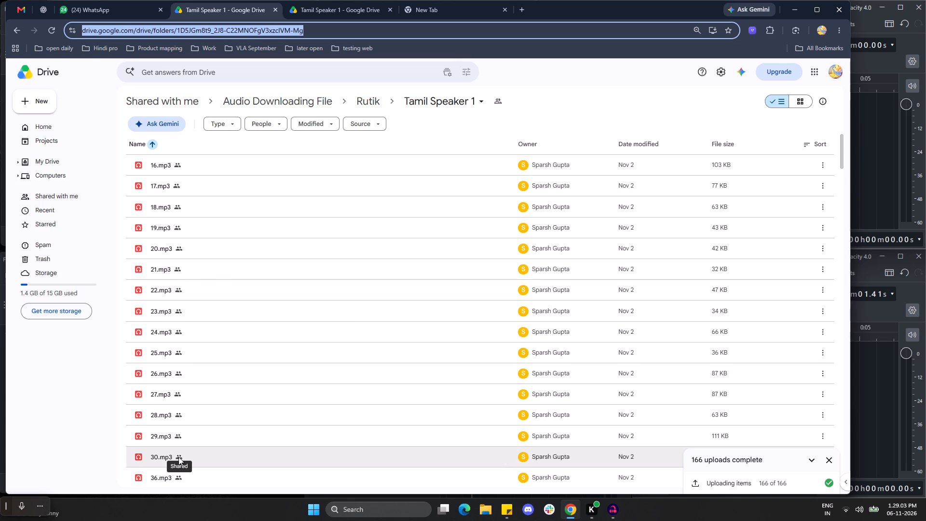
{"action": "scroll", "coordinate": [178, 457], "scroll_direction": "down", "scroll_amount": 1}
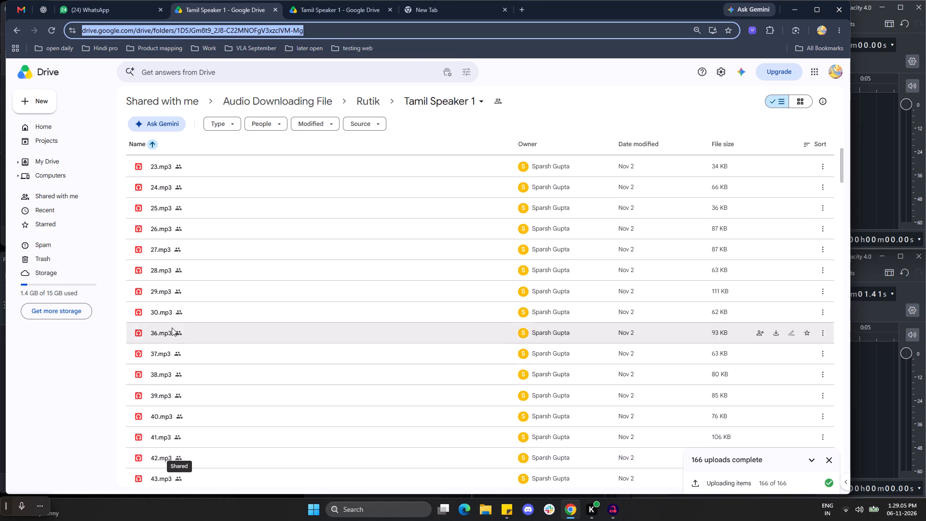
{"action": "scroll", "coordinate": [173, 325], "scroll_direction": "down", "scroll_amount": 1}
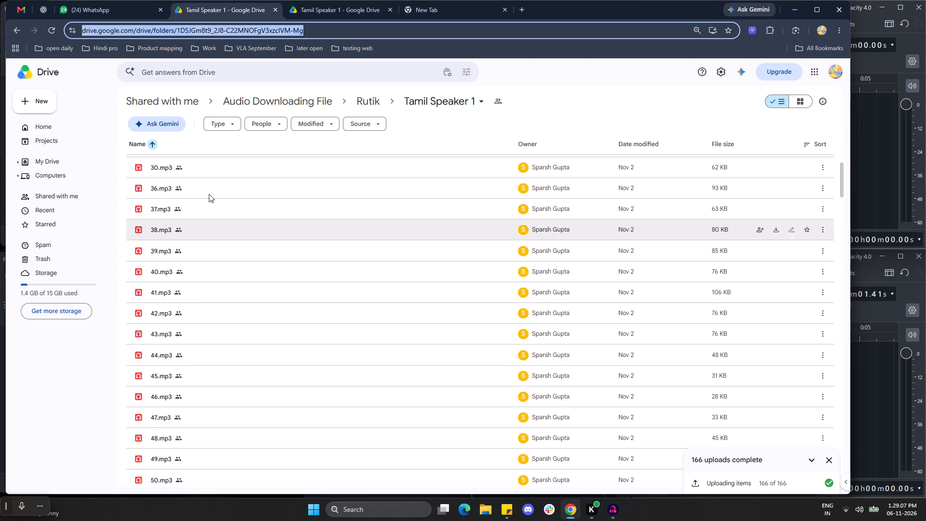
{"action": "left_click", "coordinate": [322, 12]}
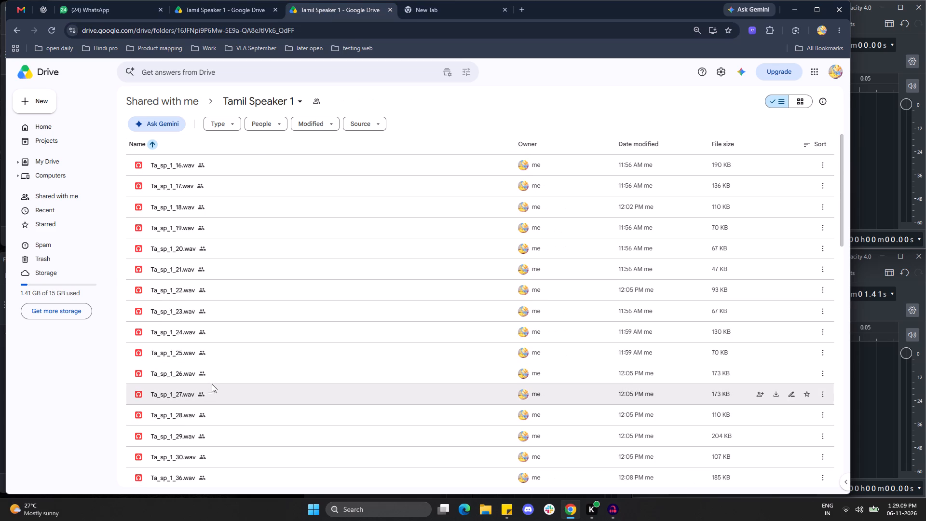
{"action": "scroll", "coordinate": [216, 382], "scroll_direction": "down", "scroll_amount": 1}
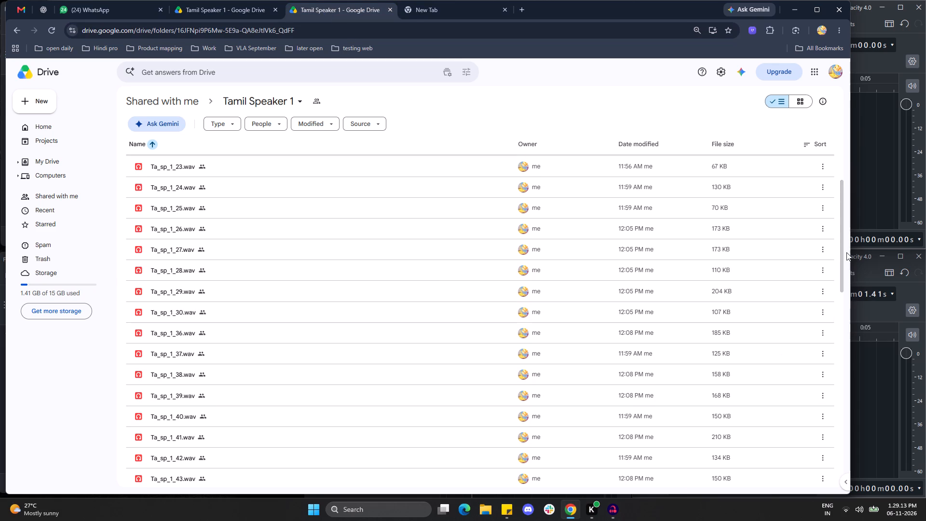
{"action": "left_click_drag", "start_coordinate": [843, 251], "coordinate": [843, 265]}
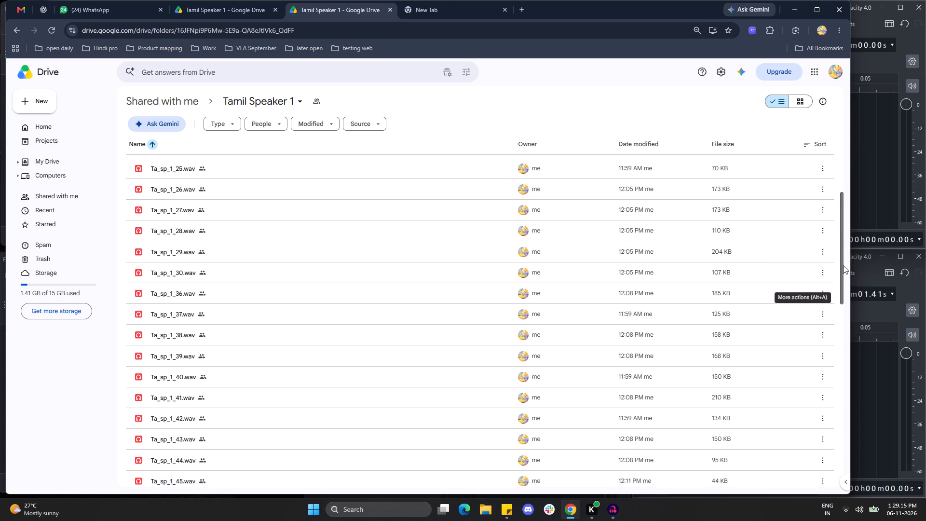
{"action": "left_click_drag", "start_coordinate": [843, 265], "coordinate": [845, 304]}
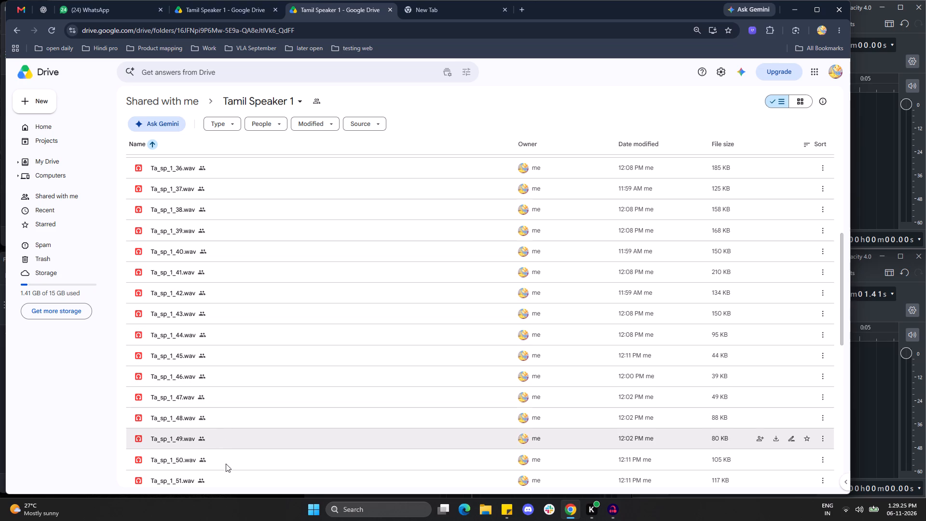
Compare the source MP3 numbers with the uploaded Ta_sp_1_ WAV numbers from about 50 through the 80s.
{"action": "left_click", "coordinate": [204, 9]}
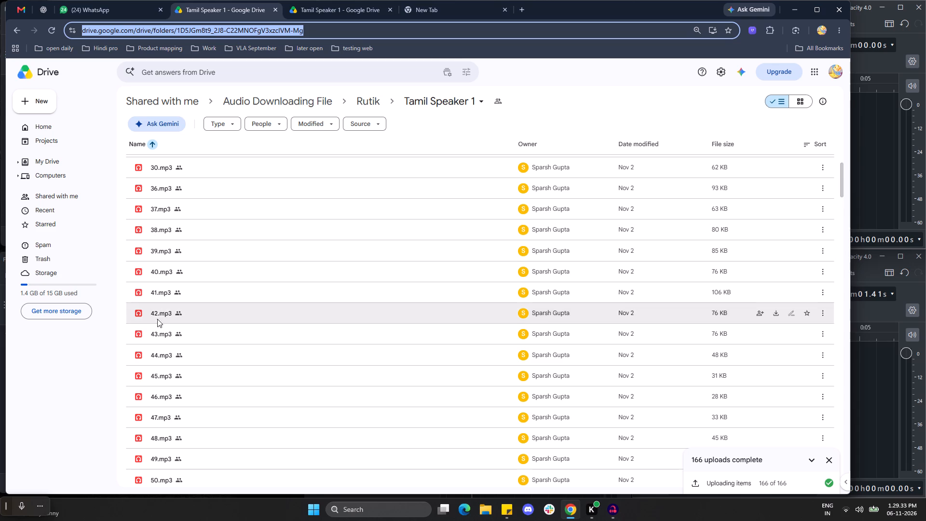
{"action": "scroll", "coordinate": [170, 443], "scroll_direction": "down", "scroll_amount": 2}
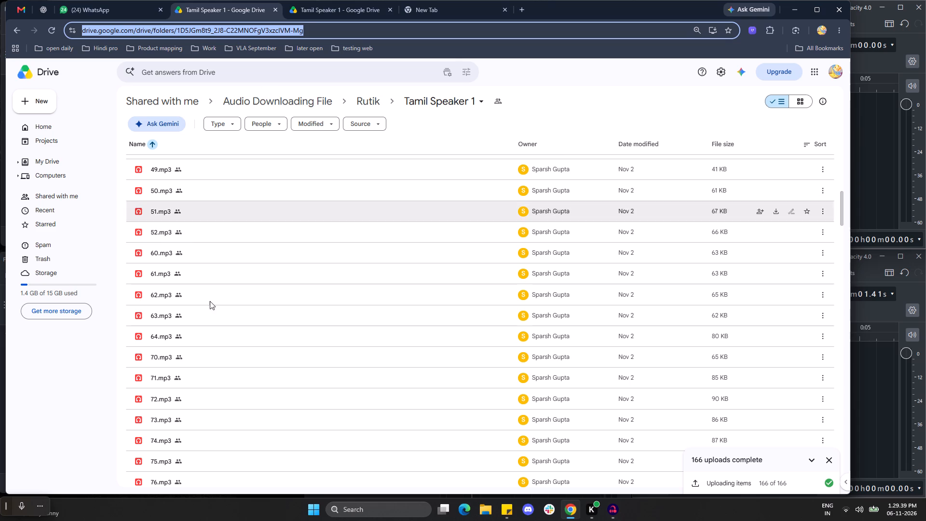
{"action": "left_click", "coordinate": [329, 6]}
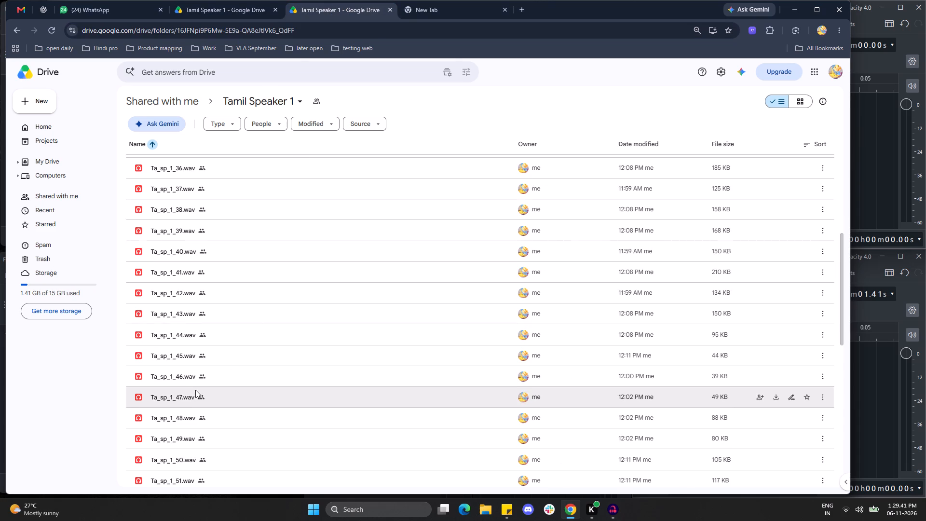
{"action": "scroll", "coordinate": [216, 474], "scroll_direction": "down", "scroll_amount": 1}
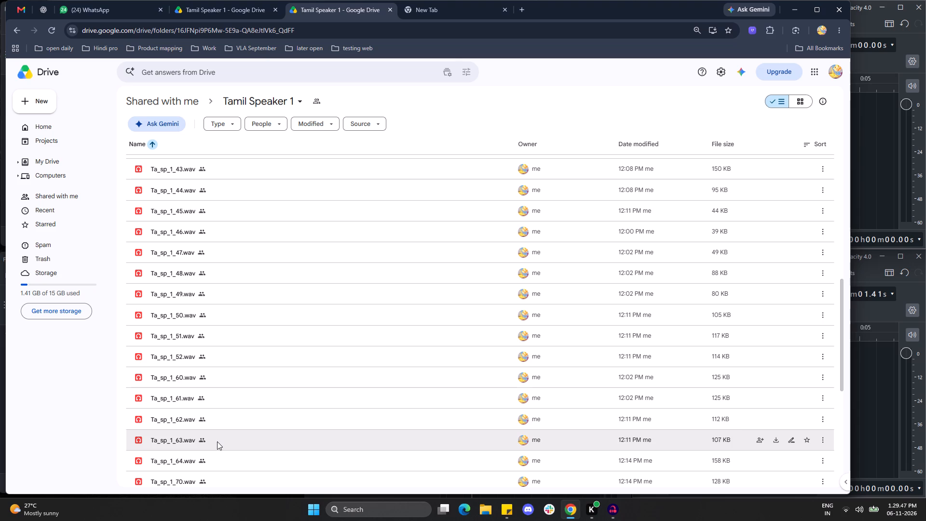
{"action": "left_click", "coordinate": [207, 11]}
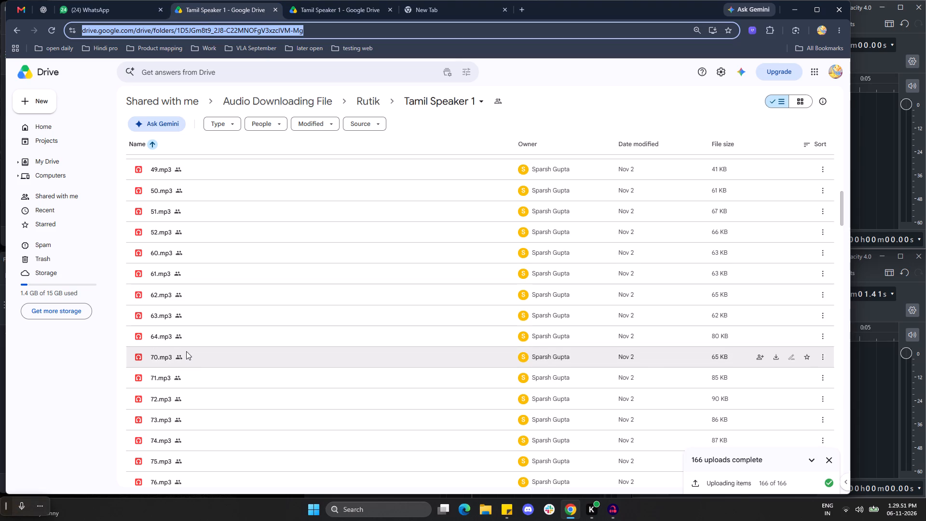
{"action": "scroll", "coordinate": [189, 379], "scroll_direction": "down", "scroll_amount": 1}
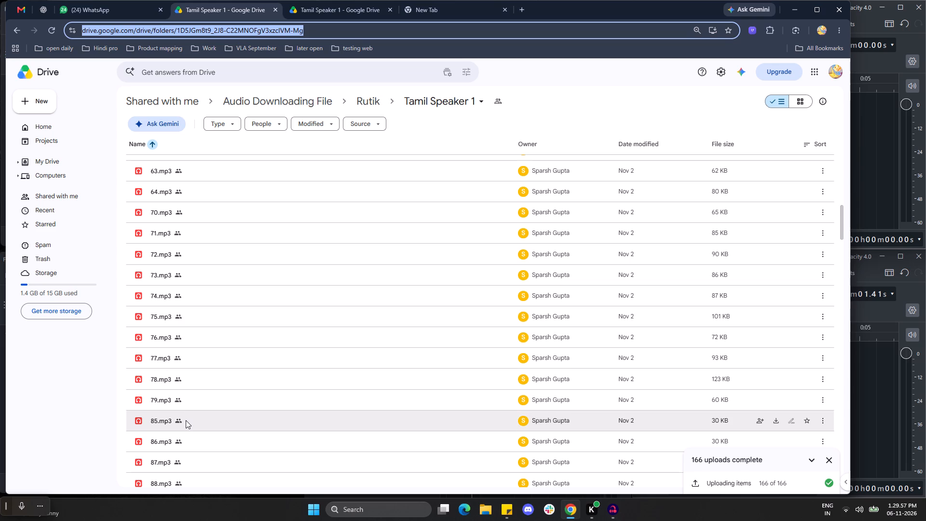
{"action": "left_click", "coordinate": [312, 8]}
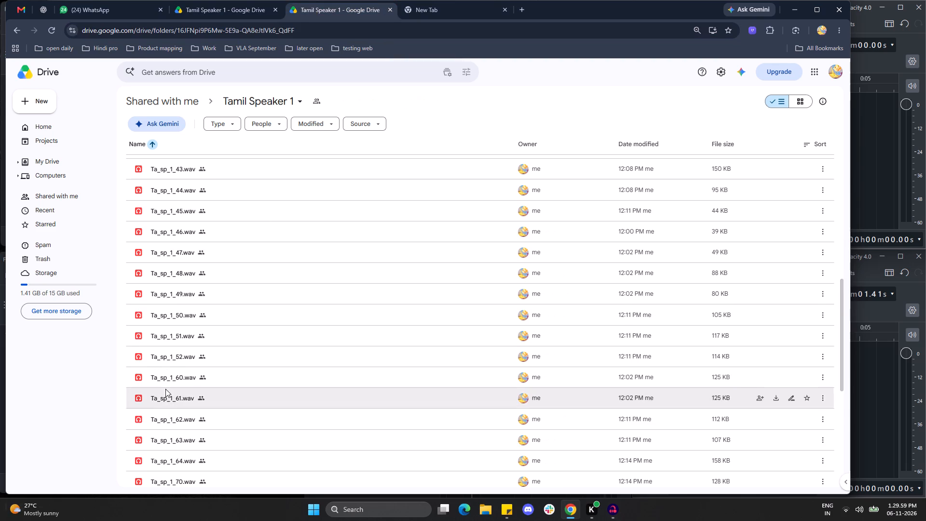
{"action": "scroll", "coordinate": [156, 338], "scroll_direction": "down", "scroll_amount": 1}
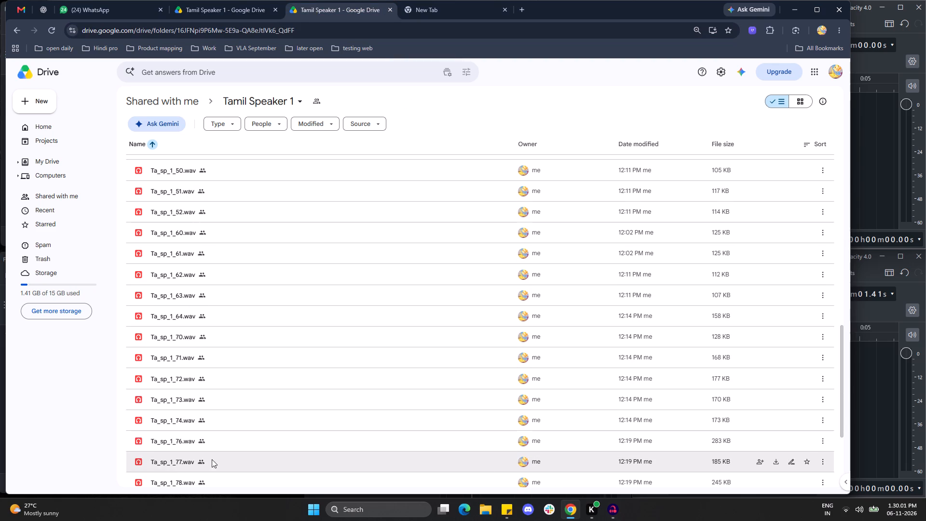
{"action": "scroll", "coordinate": [210, 463], "scroll_direction": "down", "scroll_amount": 1}
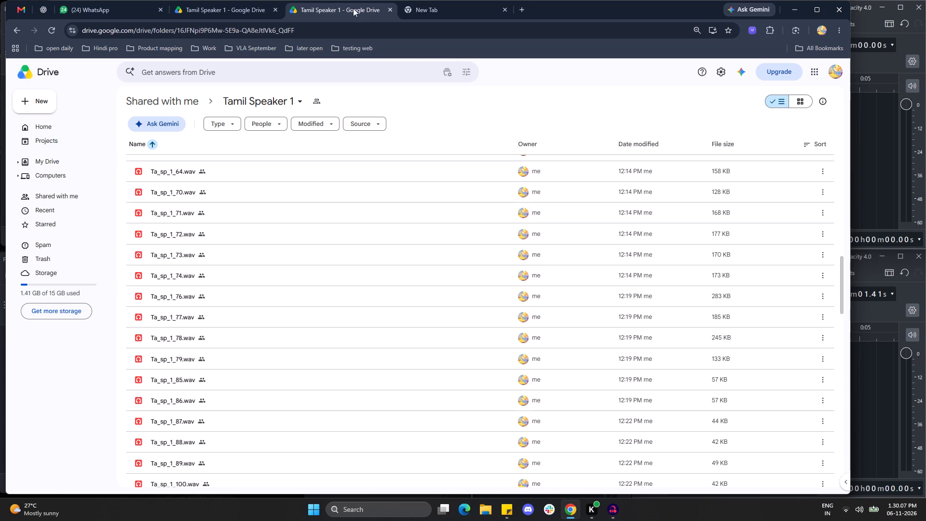
Check the remaining file numbers in both Tamil Speaker 1 folders, down to Ta_sp_1_314.wav in the upload folder.
{"action": "left_click", "coordinate": [210, 3]}
{"action": "scroll", "coordinate": [244, 325], "scroll_direction": "down", "scroll_amount": 5}
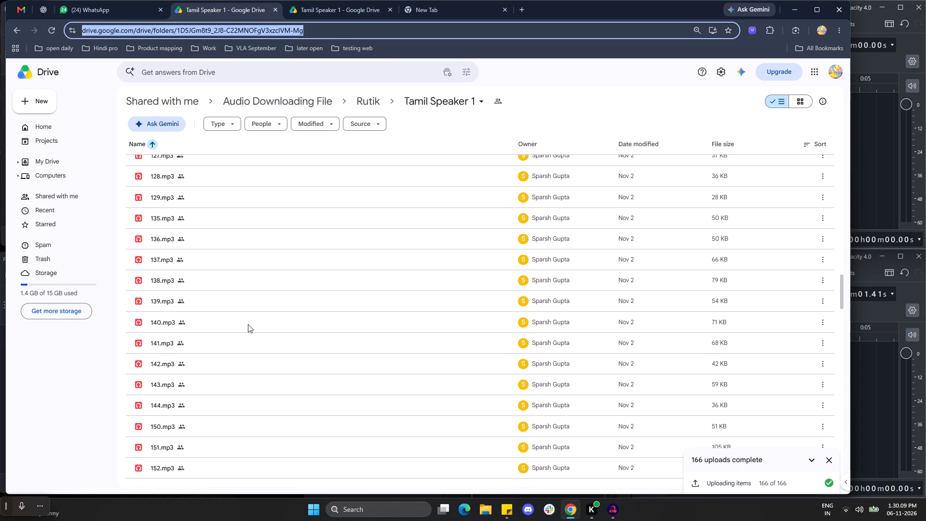
{"action": "scroll", "coordinate": [248, 324], "scroll_direction": "down", "scroll_amount": 20}
{"action": "scroll", "coordinate": [248, 324], "scroll_direction": "down", "scroll_amount": 9}
{"action": "left_click", "coordinate": [305, 8]}
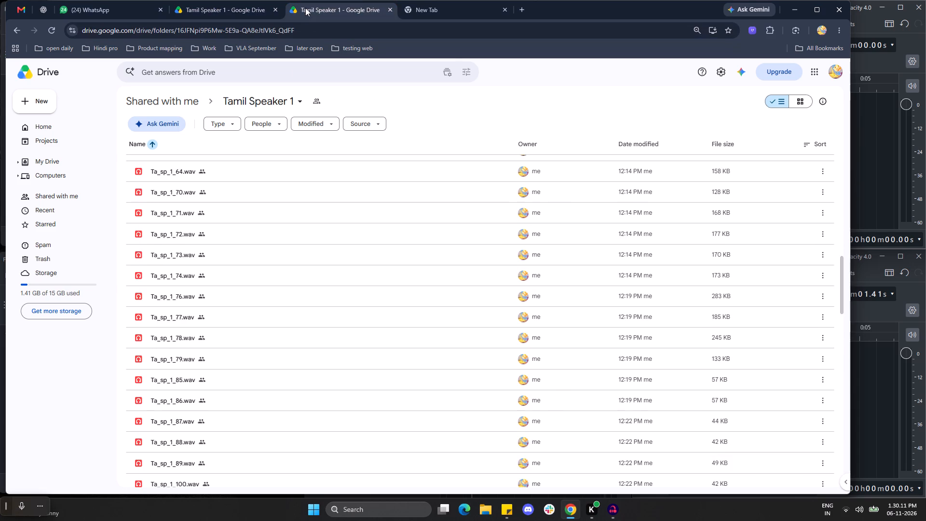
{"action": "scroll", "coordinate": [309, 312], "scroll_direction": "down", "scroll_amount": 20}
{"action": "scroll", "coordinate": [309, 312], "scroll_direction": "down", "scroll_amount": 9}
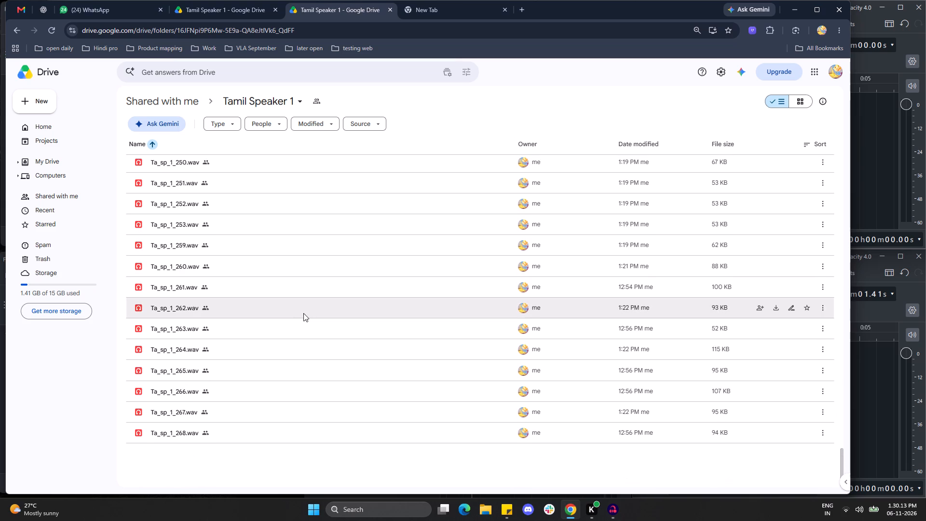
{"action": "scroll", "coordinate": [303, 313], "scroll_direction": "down", "scroll_amount": 20}
{"action": "scroll", "coordinate": [303, 313], "scroll_direction": "down", "scroll_amount": 4}
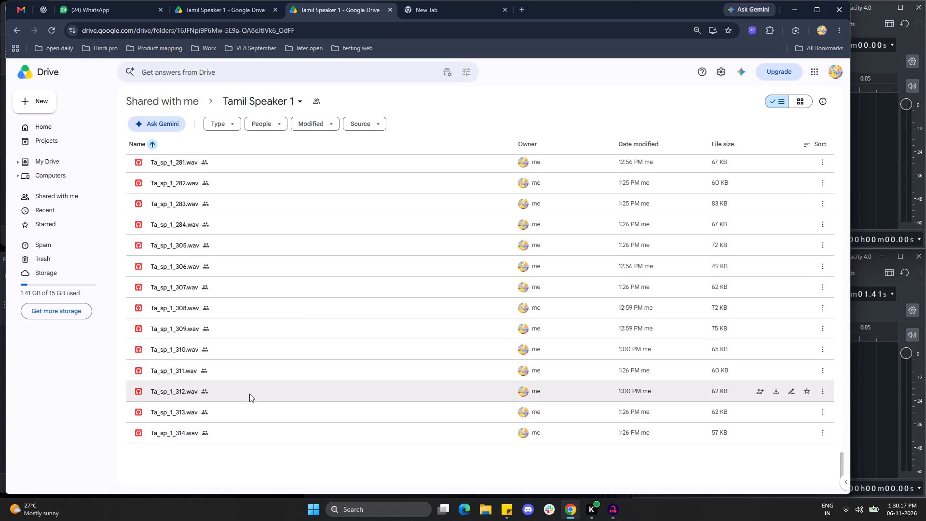
Select every WAV in the uploaded Tamil Speaker 1 folder to check the file count, and clear the selection.
{"action": "left_click", "coordinate": [249, 400]}
{"action": "key", "text": "ctrl+a"}
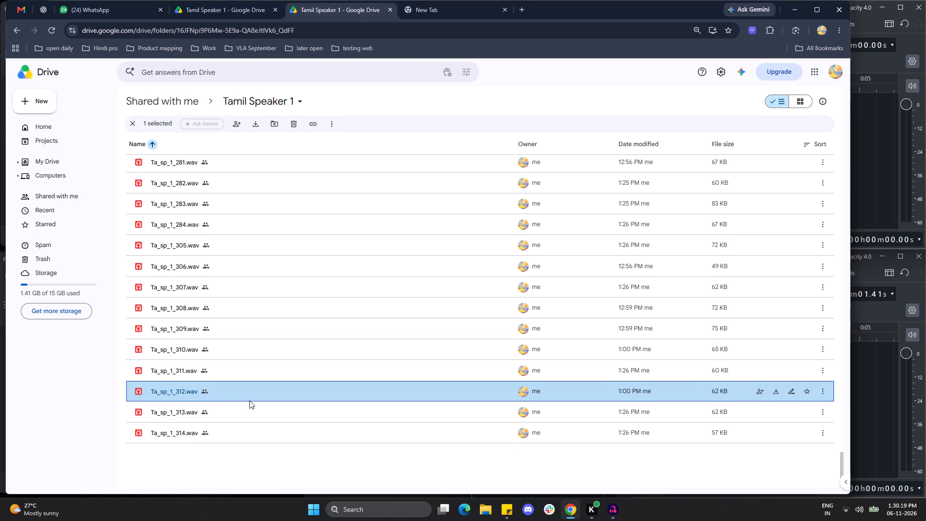
{"action": "scroll", "coordinate": [236, 397], "scroll_direction": "down", "scroll_amount": 11}
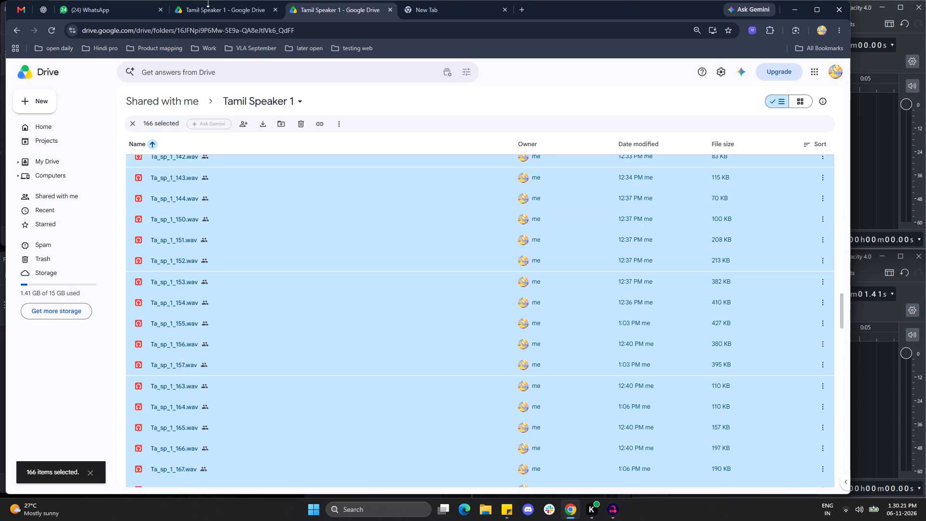
{"action": "scroll", "coordinate": [285, 280], "scroll_direction": "down", "scroll_amount": 4}
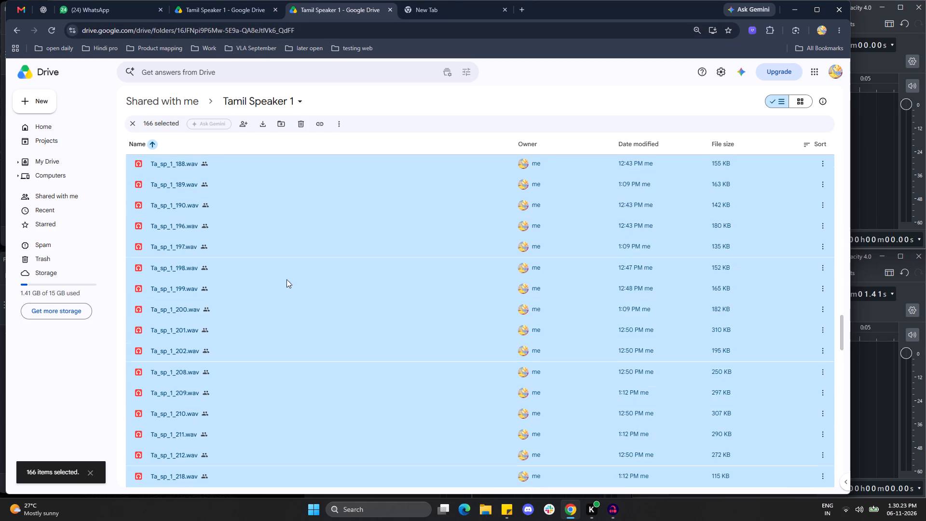
{"action": "left_click", "coordinate": [469, 89]}
{"action": "left_click", "coordinate": [542, 115]}
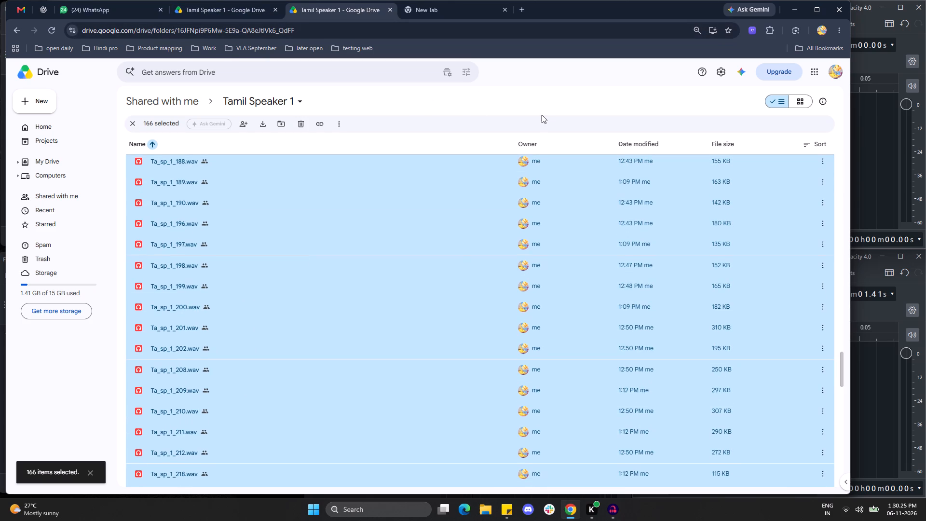
{"action": "scroll", "coordinate": [455, 259], "scroll_direction": "up", "scroll_amount": 19}
{"action": "scroll", "coordinate": [448, 251], "scroll_direction": "up", "scroll_amount": 5}
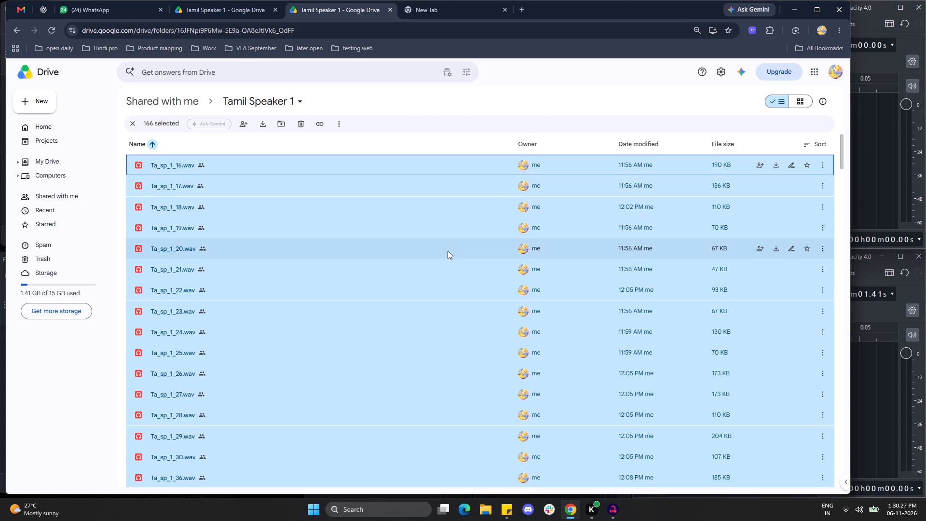
{"action": "scroll", "coordinate": [448, 250], "scroll_direction": "up", "scroll_amount": 2}
{"action": "left_click", "coordinate": [487, 117]}
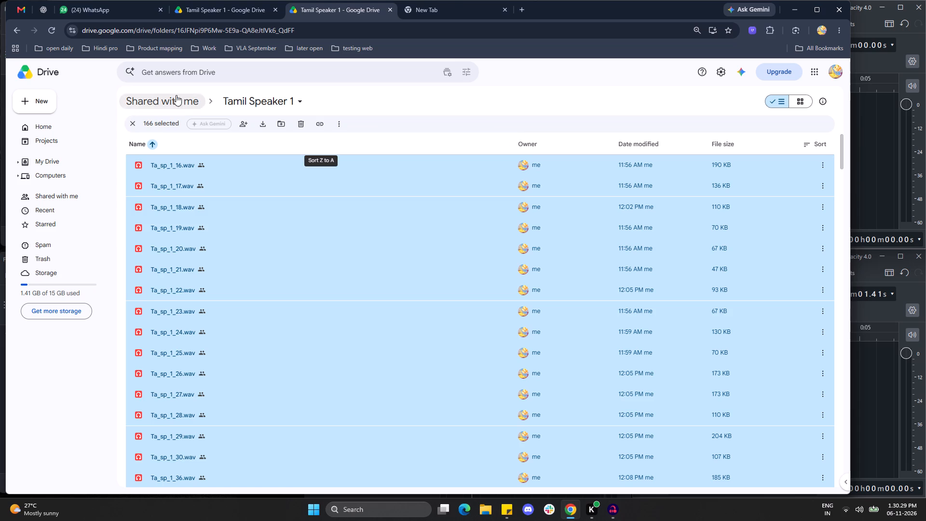
{"action": "left_click", "coordinate": [133, 119]}
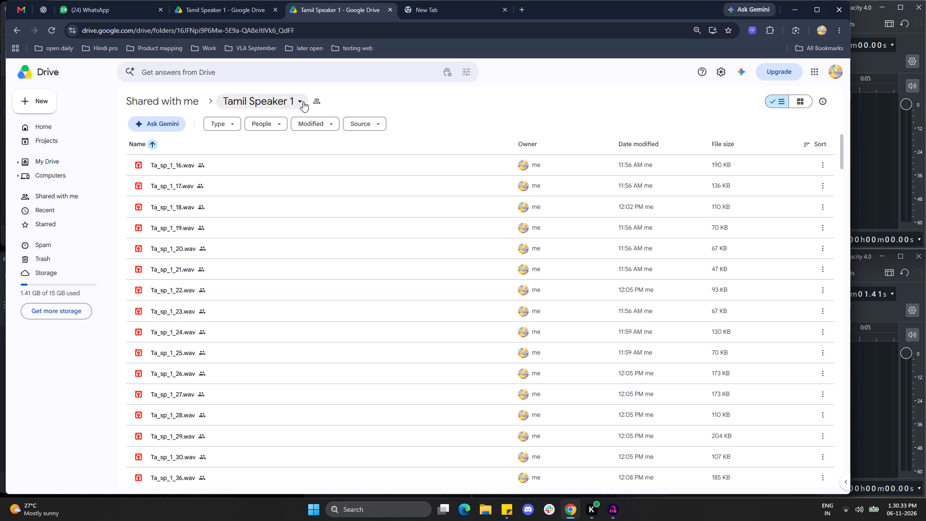
Return to the source MP3 folder and open the available actions for Tamil Speaker 1.
{"action": "left_click", "coordinate": [245, 15]}
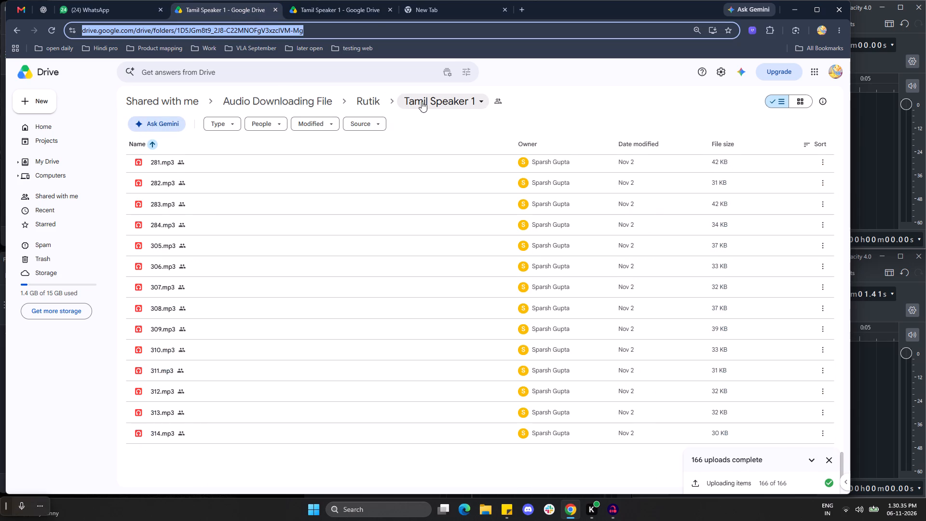
{"action": "left_click", "coordinate": [479, 101]}
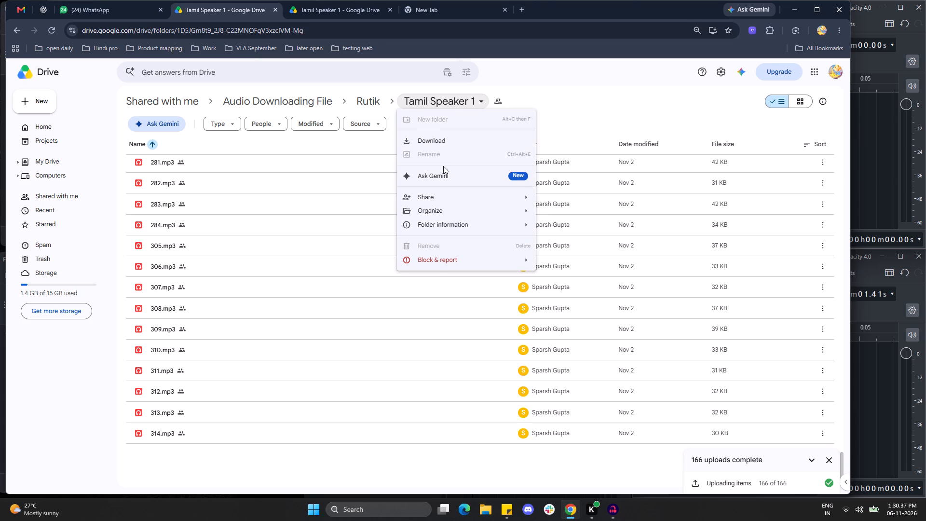
Download the source Tamil Speaker 1 folder of MP3 recordings from the shared Rutik folder.
{"action": "left_click", "coordinate": [443, 144]}
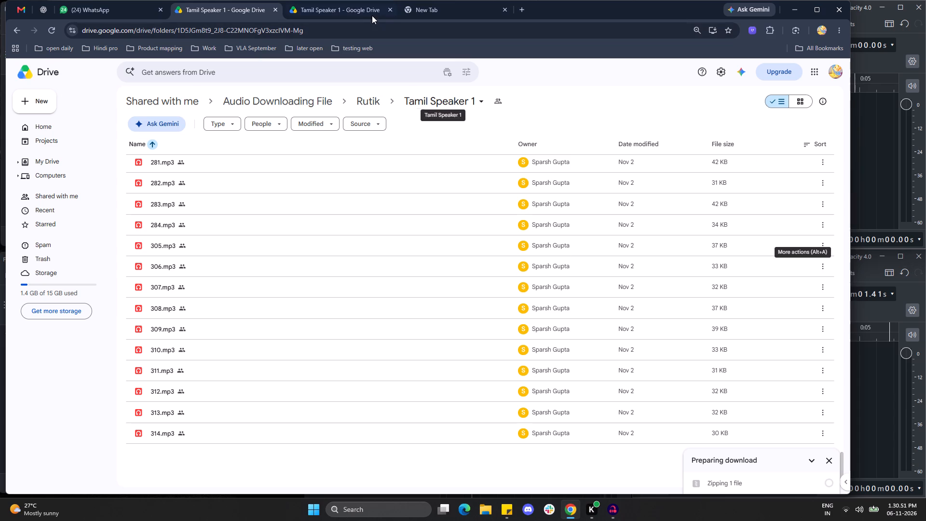
Switch back to the uploaded Tamil Speaker 1 folder containing the Ta_sp_1_ WAV files.
{"action": "left_click", "coordinate": [334, 13]}
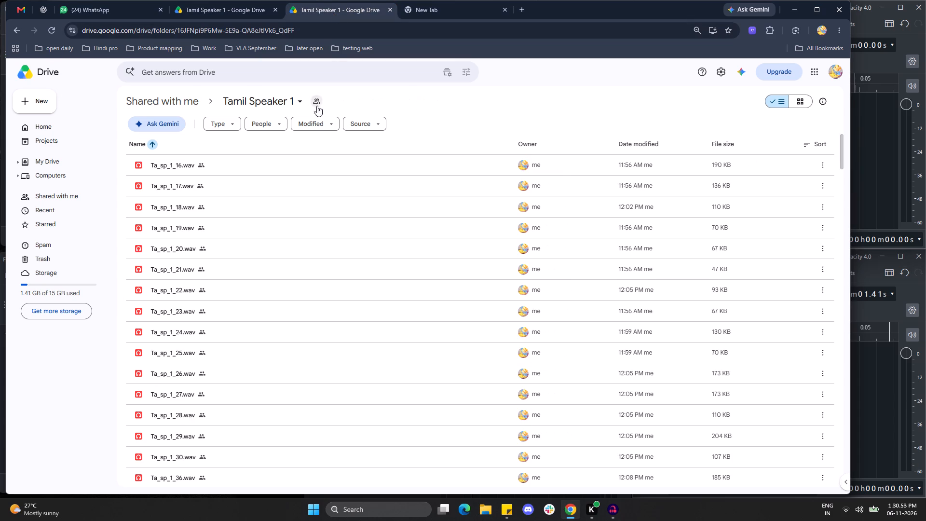
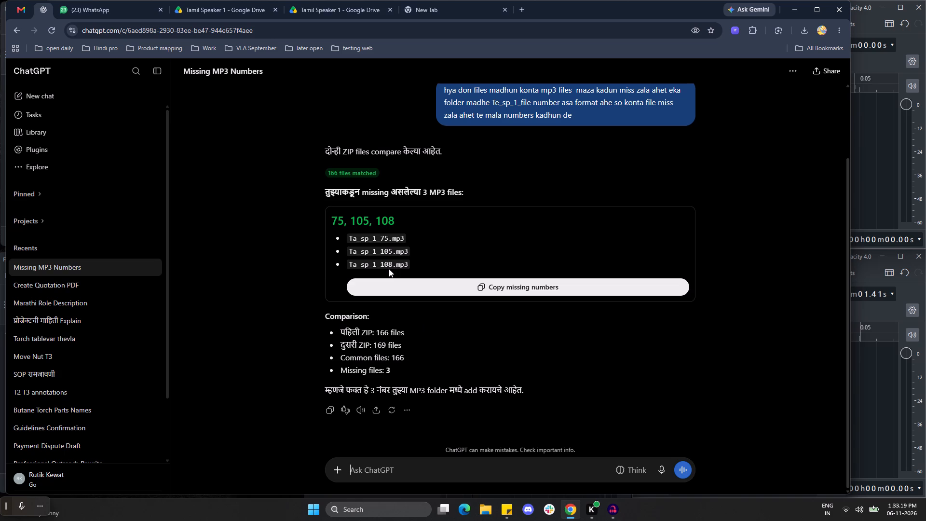
{"action": "left_click", "coordinate": [227, 15]}
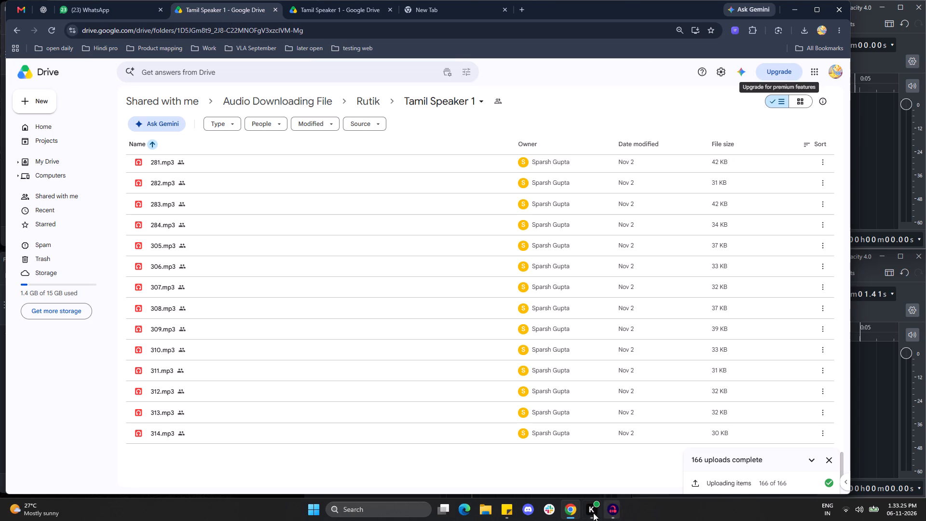
{"action": "left_click", "coordinate": [484, 513]}
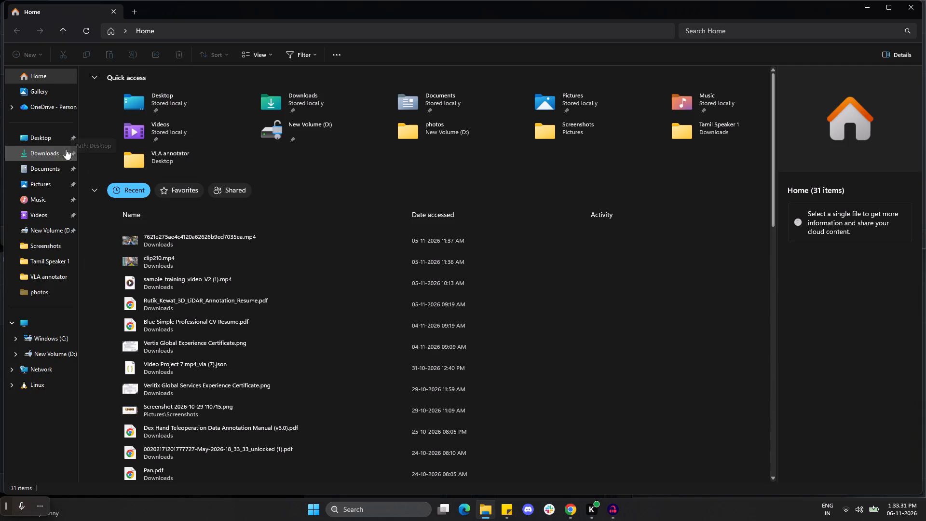
{"action": "left_click", "coordinate": [51, 149]}
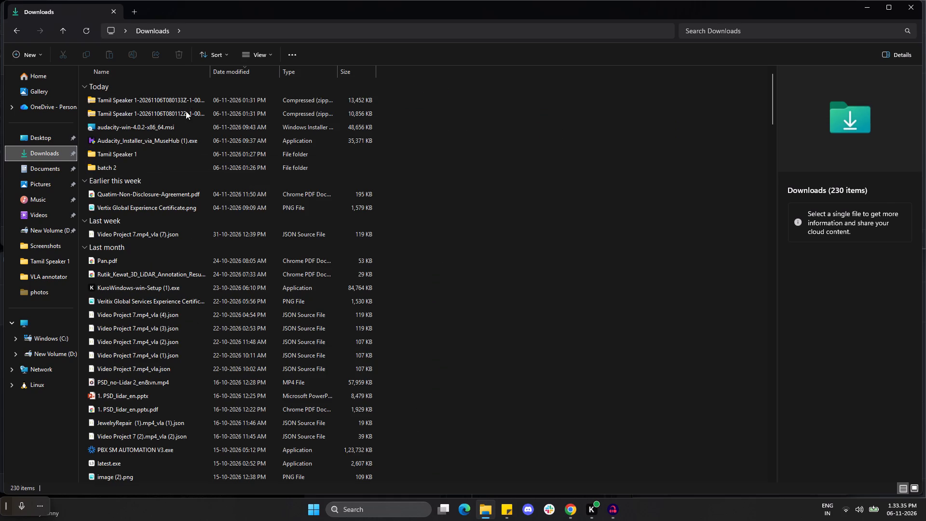
{"action": "left_click", "coordinate": [189, 98]}
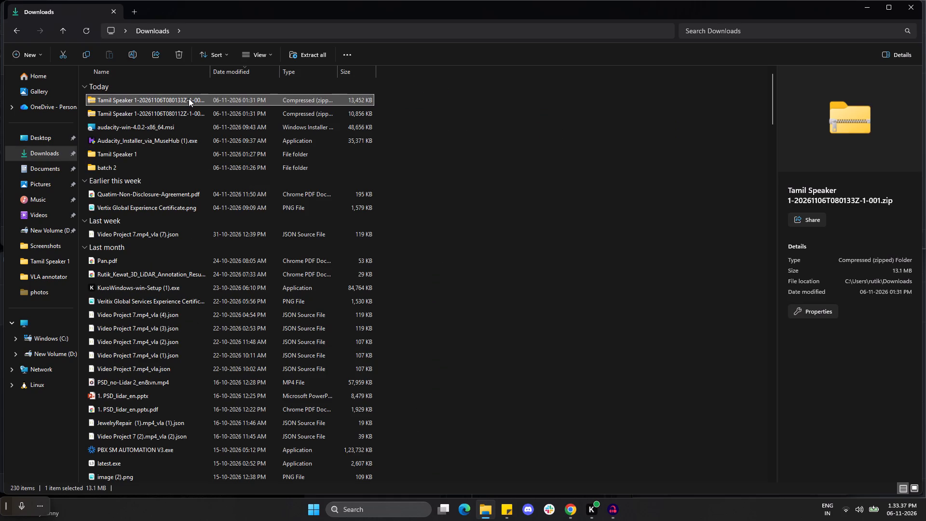
{"action": "double_click", "coordinate": [189, 115]}
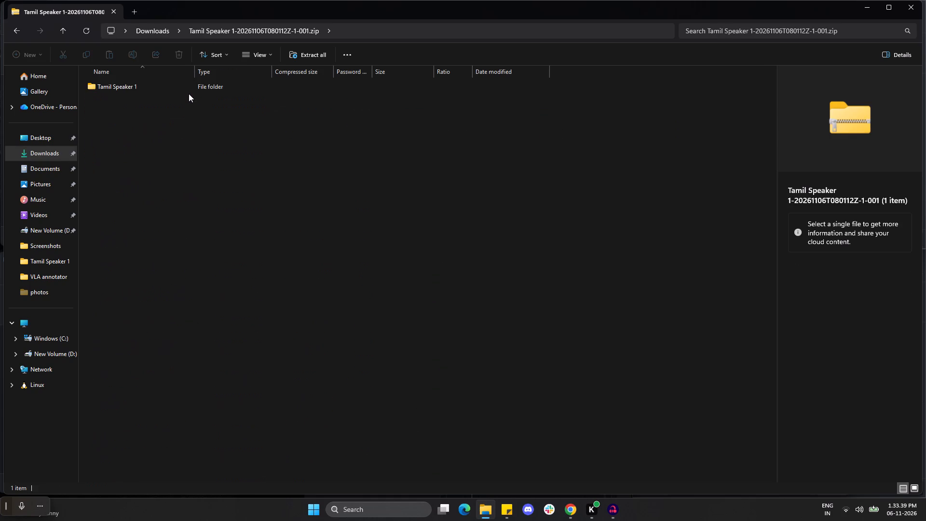
{"action": "double_click", "coordinate": [189, 89]}
Move 75.mp3, 105.mp3 and 108.mp3 from the archive into the Tamil Speaker 1 folder in Downloads.
{"action": "scroll", "coordinate": [198, 216], "scroll_direction": "down", "scroll_amount": 1}
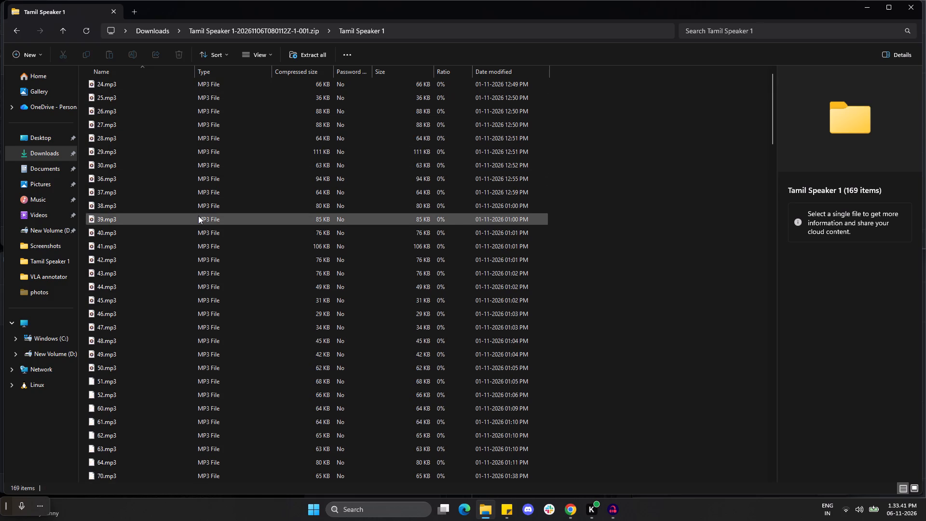
{"action": "scroll", "coordinate": [198, 216], "scroll_direction": "down", "scroll_amount": 4}
{"action": "scroll", "coordinate": [199, 217], "scroll_direction": "up", "scroll_amount": 1}
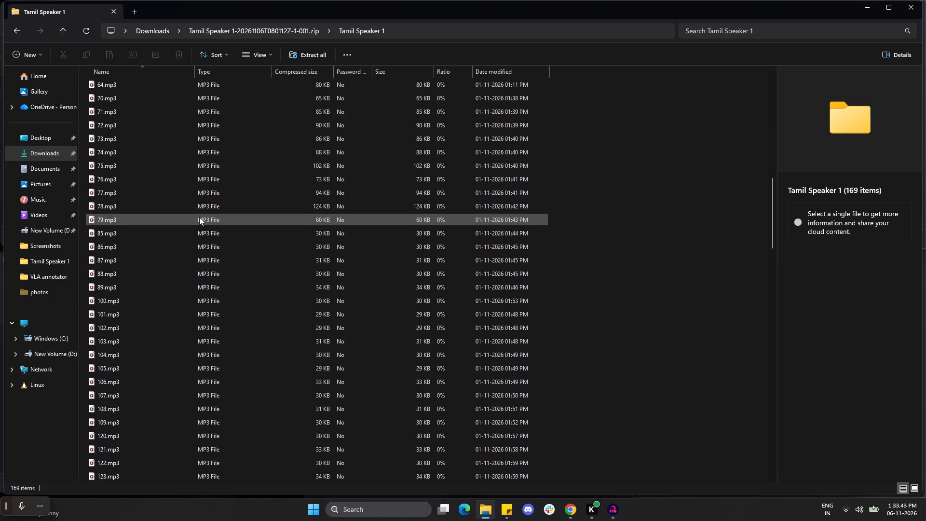
{"action": "left_click", "coordinate": [168, 170]}
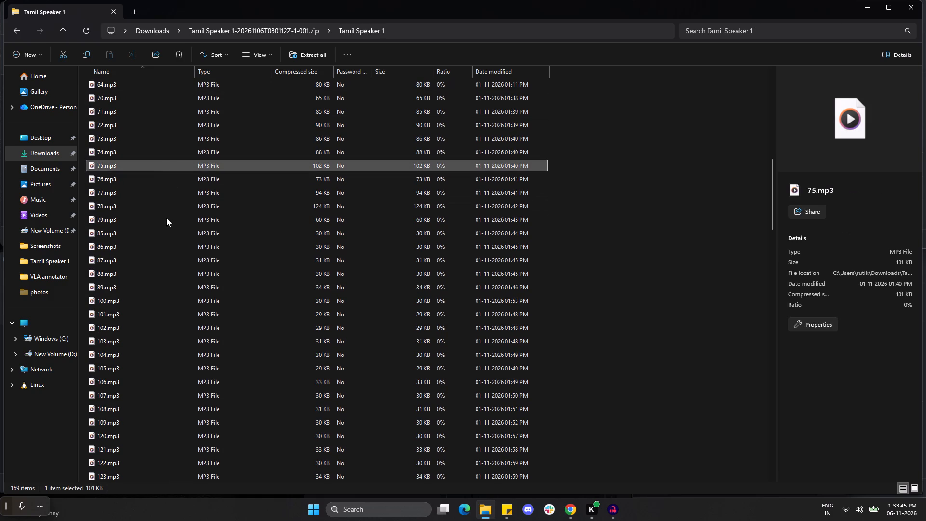
{"action": "left_click", "coordinate": [148, 368], "text": "ctrl"}
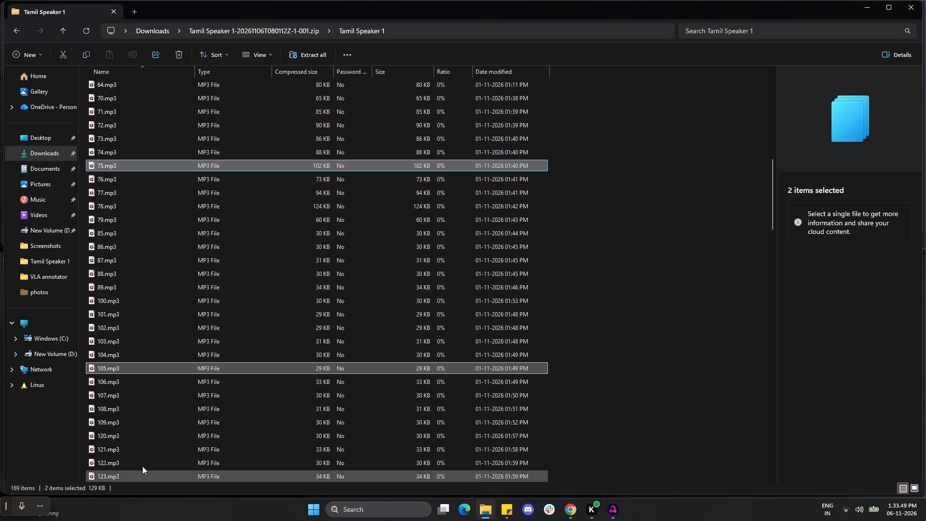
{"action": "left_click", "coordinate": [133, 411], "text": "ctrl"}
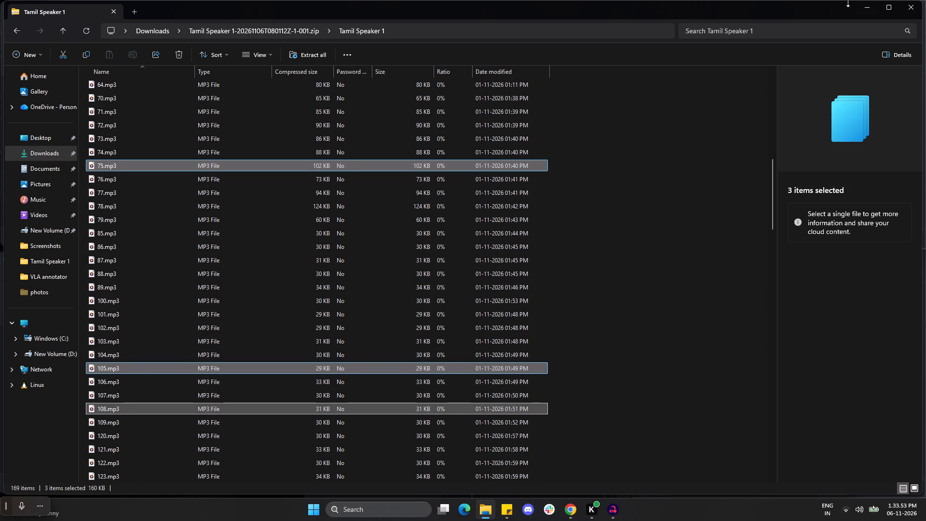
{"action": "key", "text": "ctrl+x"}
{"action": "left_click", "coordinate": [159, 36]}
{"action": "double_click", "coordinate": [153, 154]}
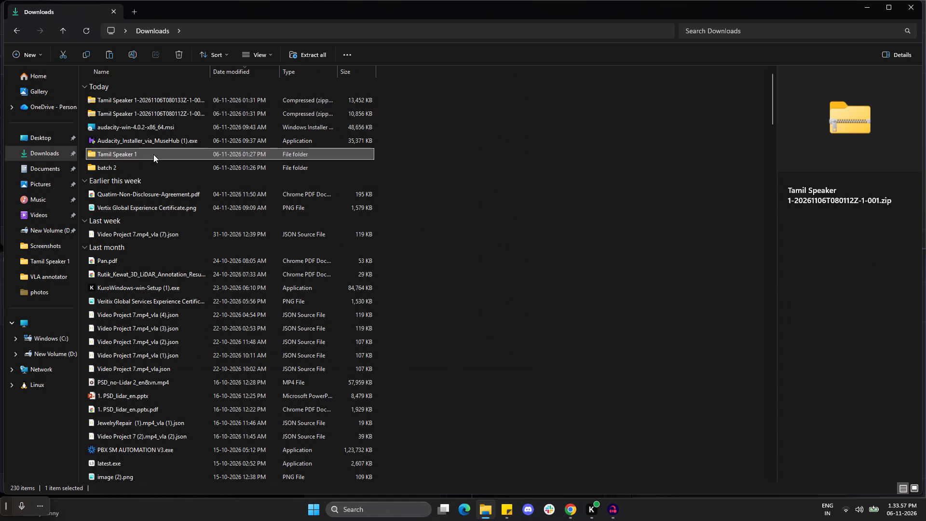
{"action": "left_click", "coordinate": [274, 215], "text": "ctrl"}
{"action": "key", "text": "ctrl+v"}
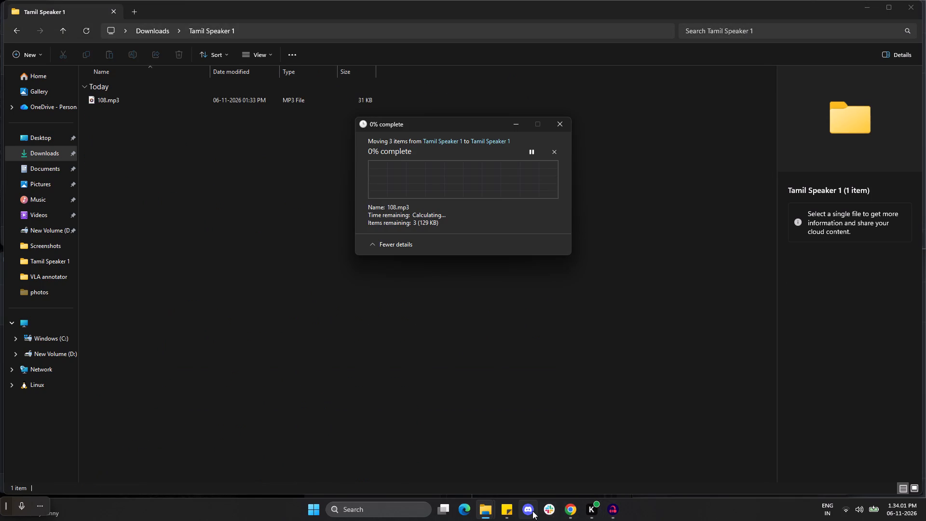
Switch back to Chrome with the Tamil Speaker 1 folder in Google Drive.
{"action": "left_click", "coordinate": [566, 511]}
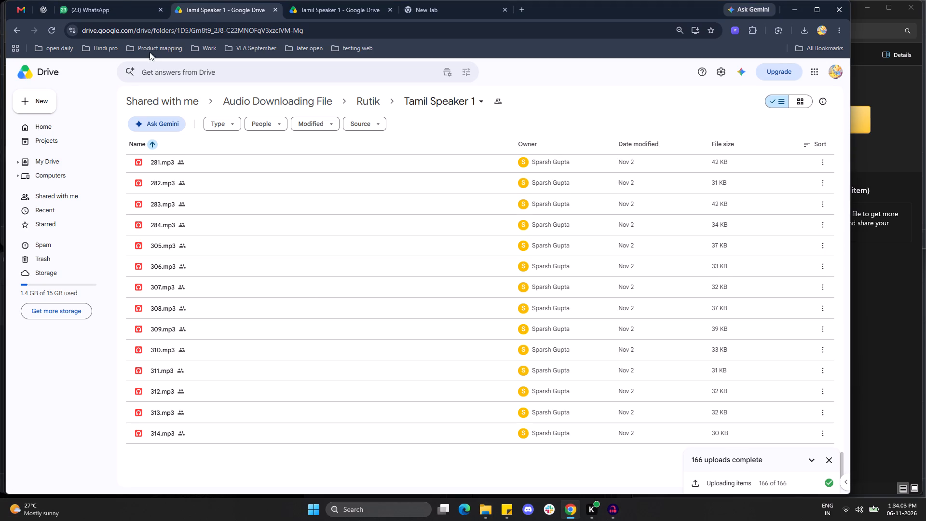
Review the missing MP3 numbers in the ChatGPT comparison of the two ZIP files.
{"action": "left_click", "coordinate": [45, 11]}
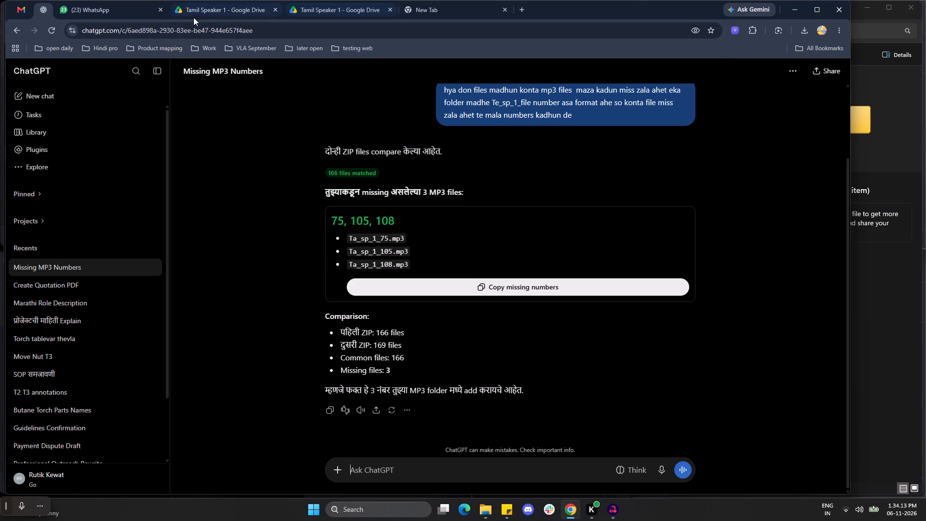
Close the extra Google Drive tab showing the Tamil Speaker 1 folder of WAV files.
{"action": "left_click", "coordinate": [384, 10]}
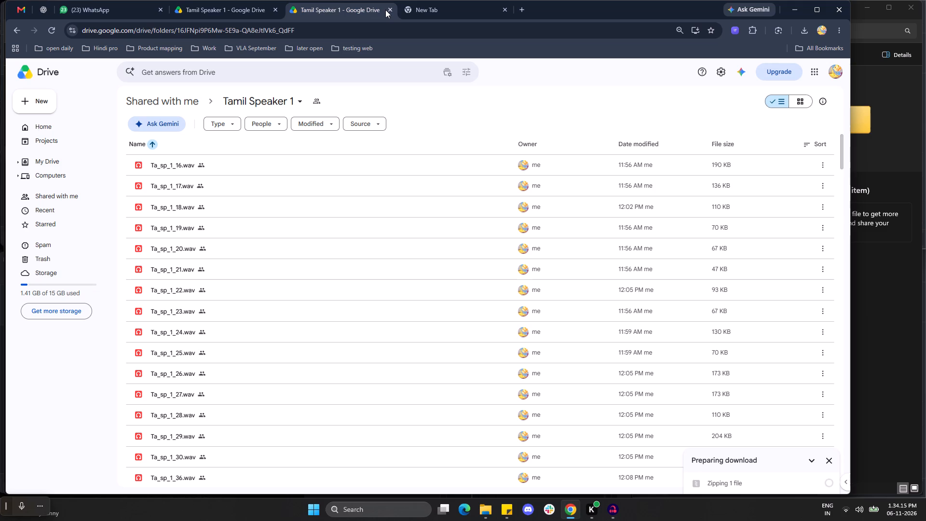
{"action": "left_click", "coordinate": [390, 10]}
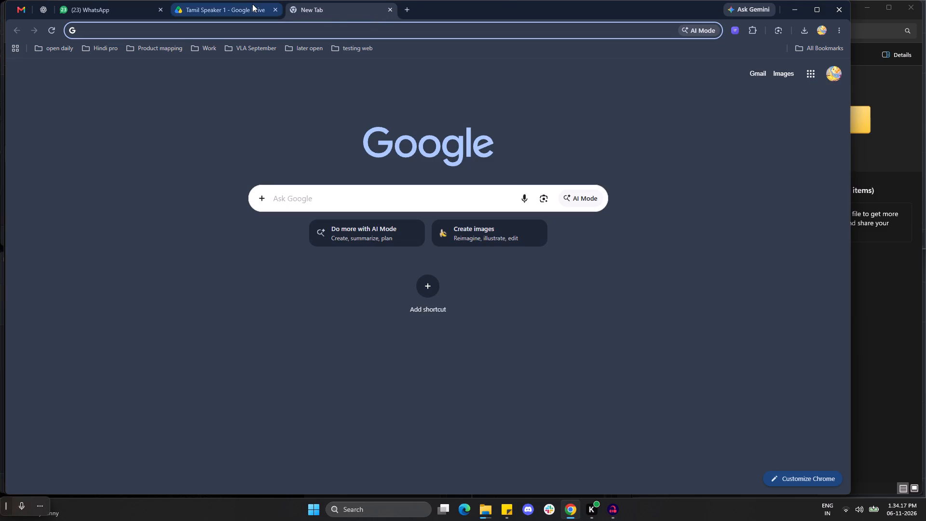
In the remaining Google Drive tab, open the Tamil Speaker 1 folder of uploaded WAV files from Shared with me.
{"action": "left_click", "coordinate": [252, 4]}
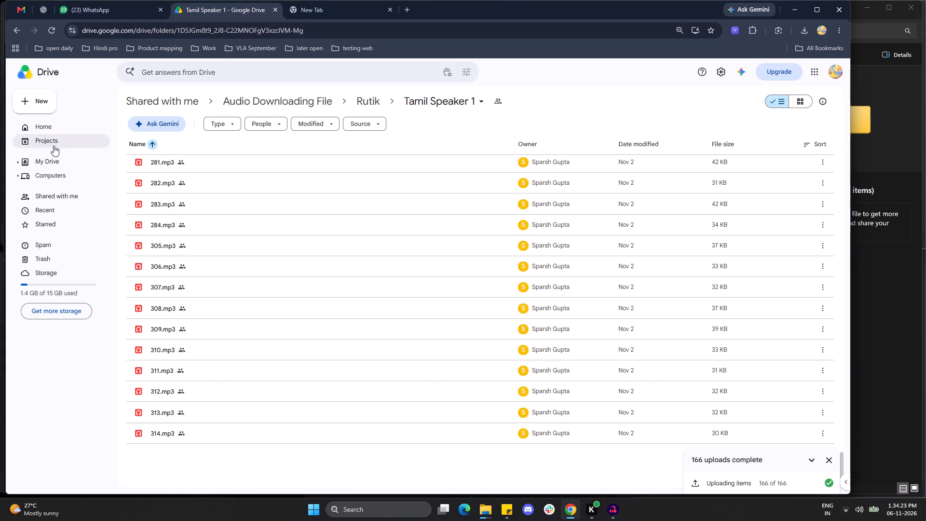
{"action": "left_click", "coordinate": [50, 204]}
{"action": "left_click", "coordinate": [49, 198]}
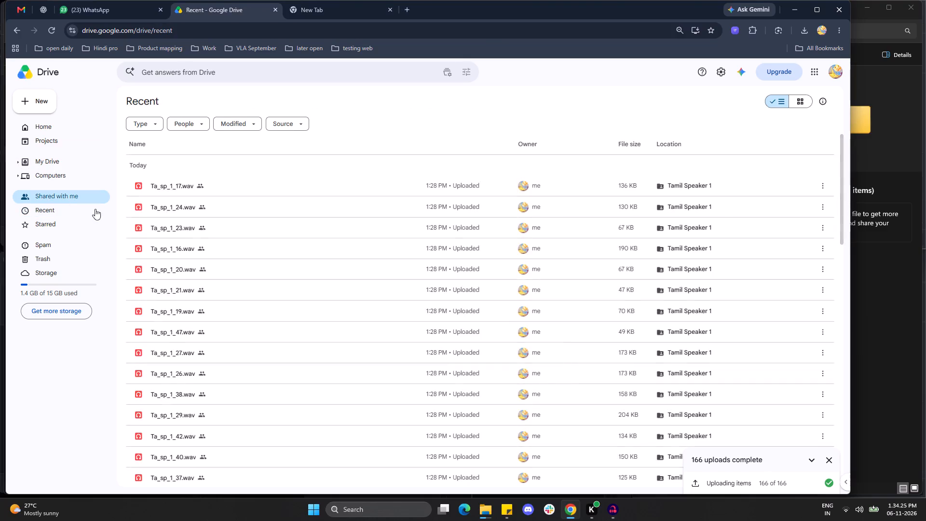
{"action": "double_click", "coordinate": [208, 186]}
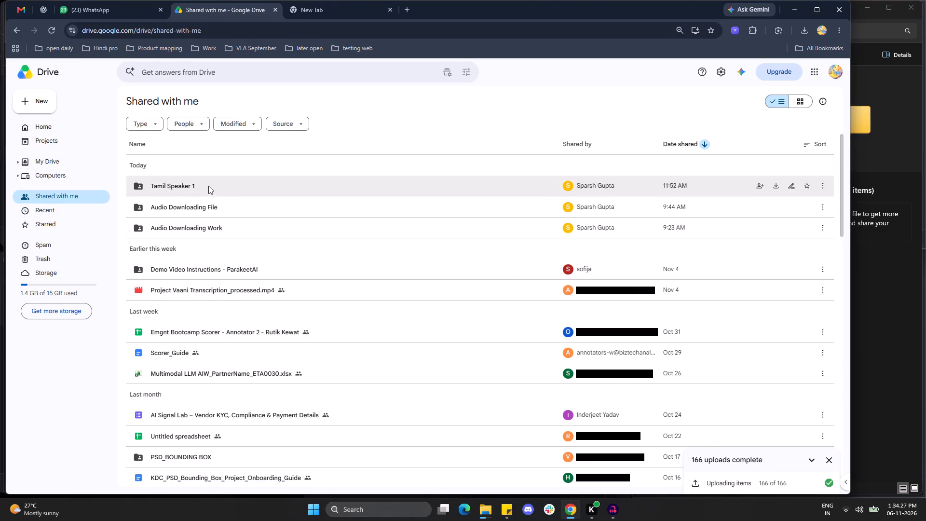
{"action": "scroll", "coordinate": [299, 219], "scroll_direction": "down", "scroll_amount": 5}
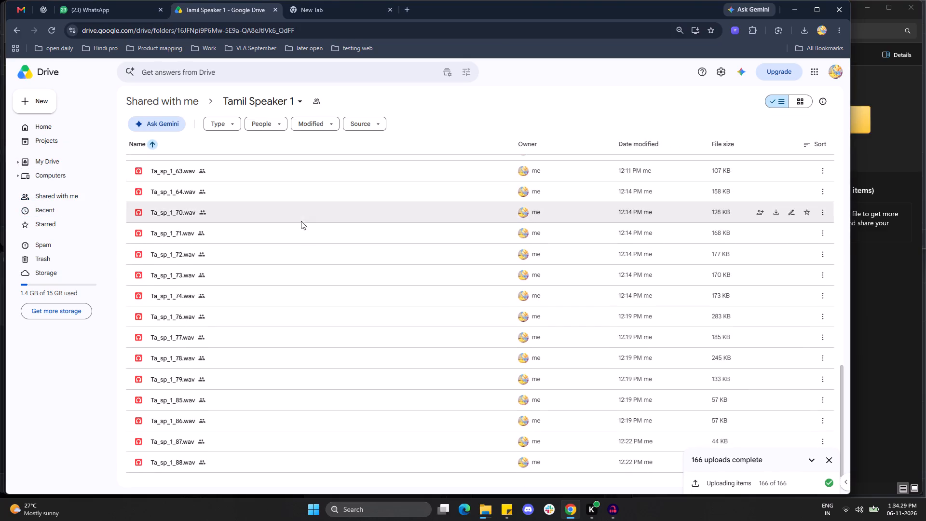
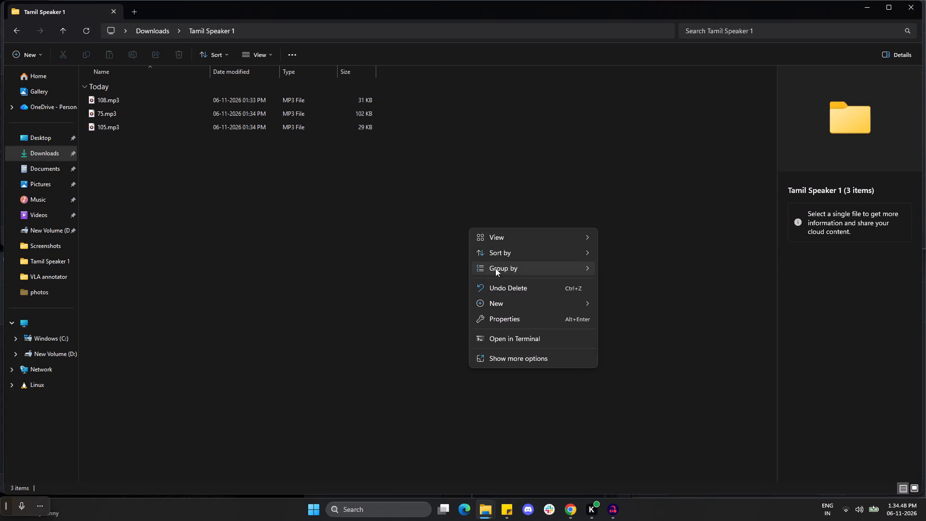
Close the context menu and minimize the Tamil Speaker 1 folder window to return to the open Audacity projects.
{"action": "left_click", "coordinate": [398, 271]}
{"action": "scroll", "coordinate": [529, 223], "scroll_direction": "up", "scroll_amount": 4}
{"action": "scroll", "coordinate": [529, 227], "scroll_direction": "down", "scroll_amount": 3}
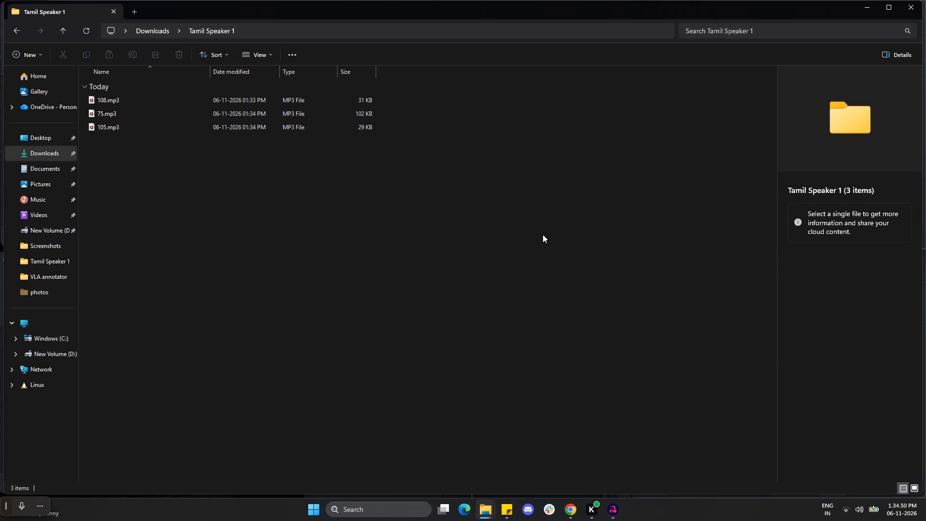
{"action": "scroll", "coordinate": [541, 247], "scroll_direction": "up", "scroll_amount": 2}
{"action": "left_click", "coordinate": [868, 6]}
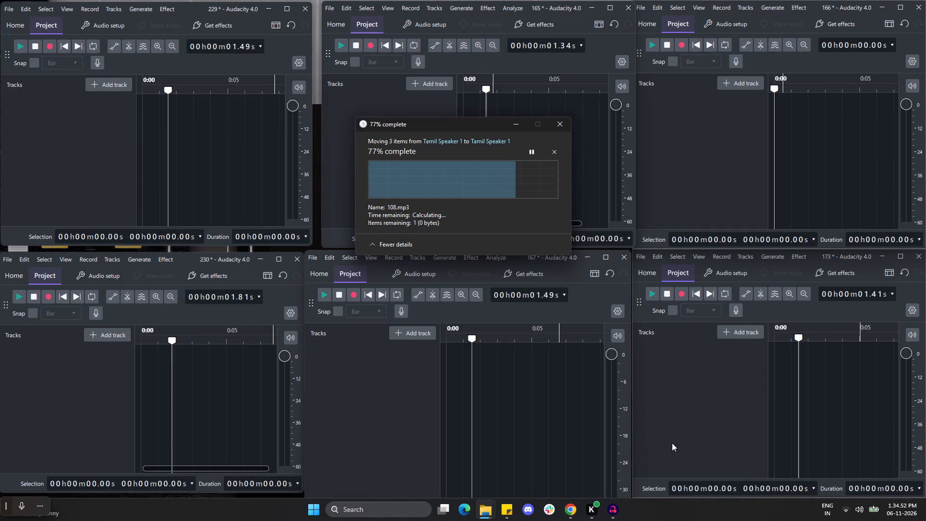
In Audacity, import 105.mp3 into project 229, 75.mp3 into project 165 and 108.mp3 into project 166.
{"action": "left_click", "coordinate": [5, 11]}
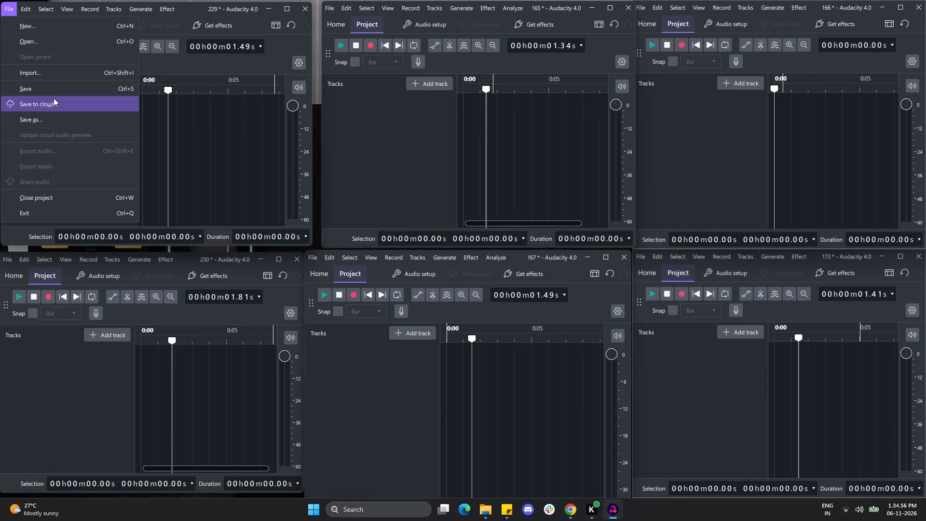
{"action": "left_click", "coordinate": [61, 76]}
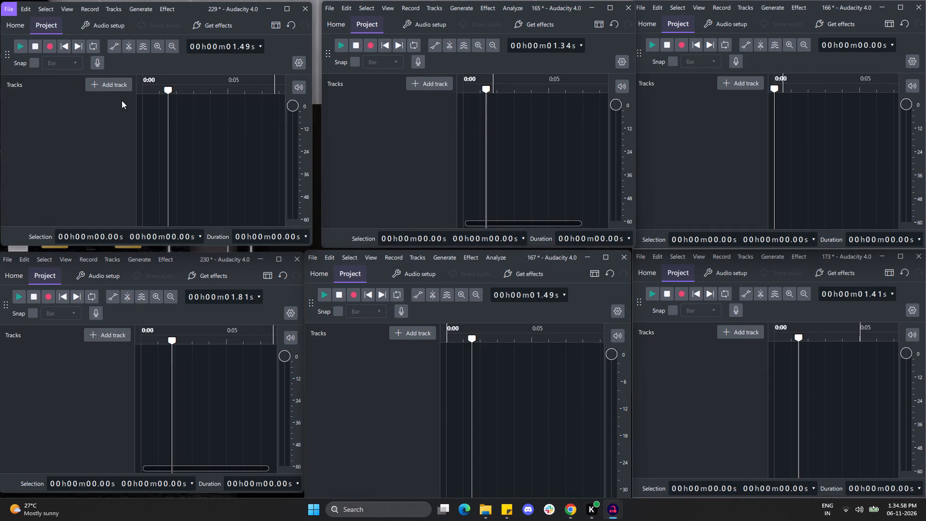
{"action": "left_click", "coordinate": [134, 88]}
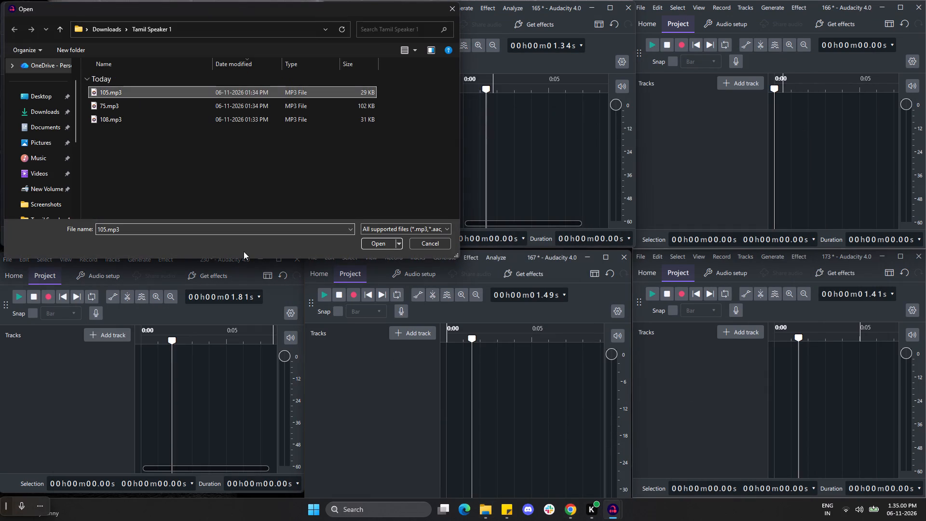
{"action": "left_click", "coordinate": [378, 245]}
{"action": "left_click", "coordinate": [329, 10]}
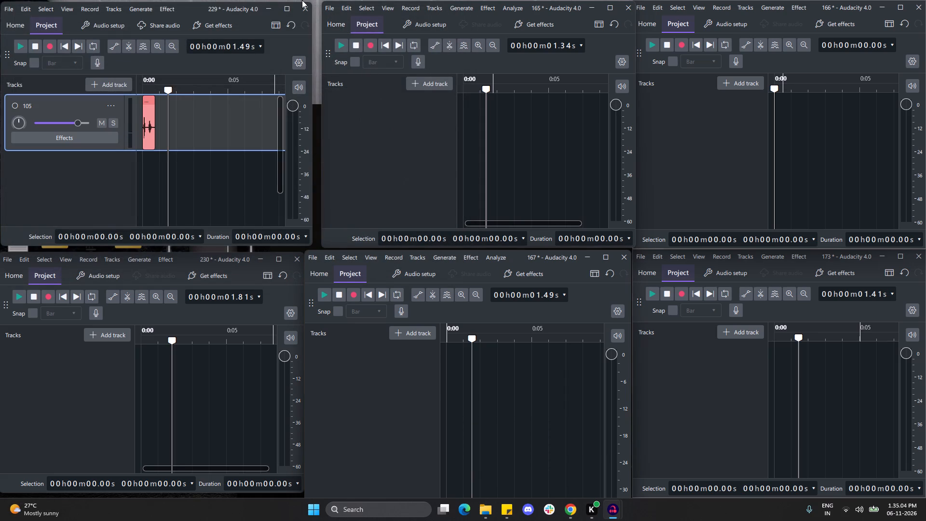
{"action": "left_click", "coordinate": [331, 9]}
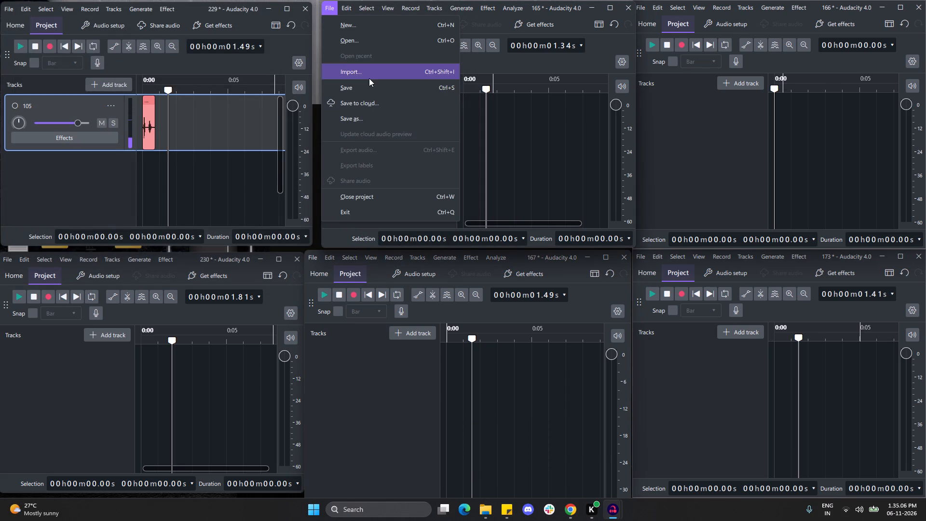
{"action": "left_click", "coordinate": [370, 73]}
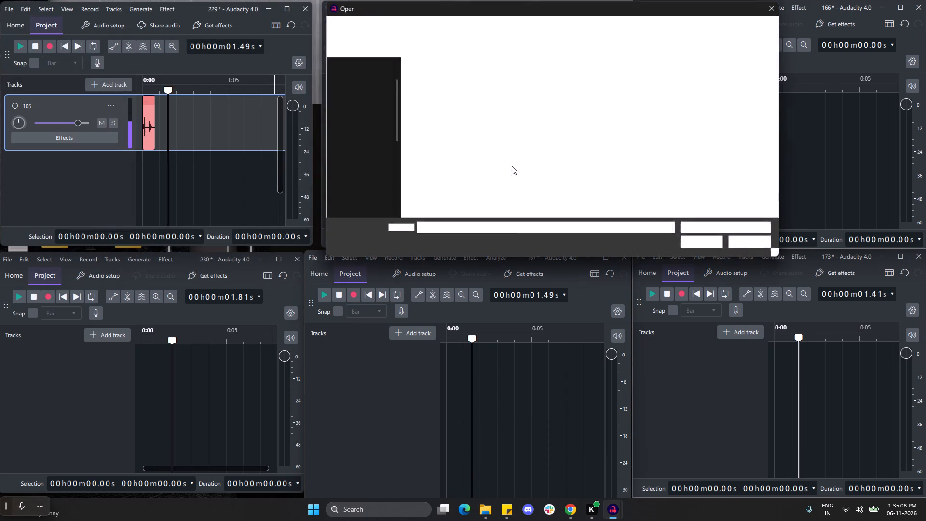
{"action": "left_click", "coordinate": [458, 104]}
{"action": "left_click", "coordinate": [700, 245]}
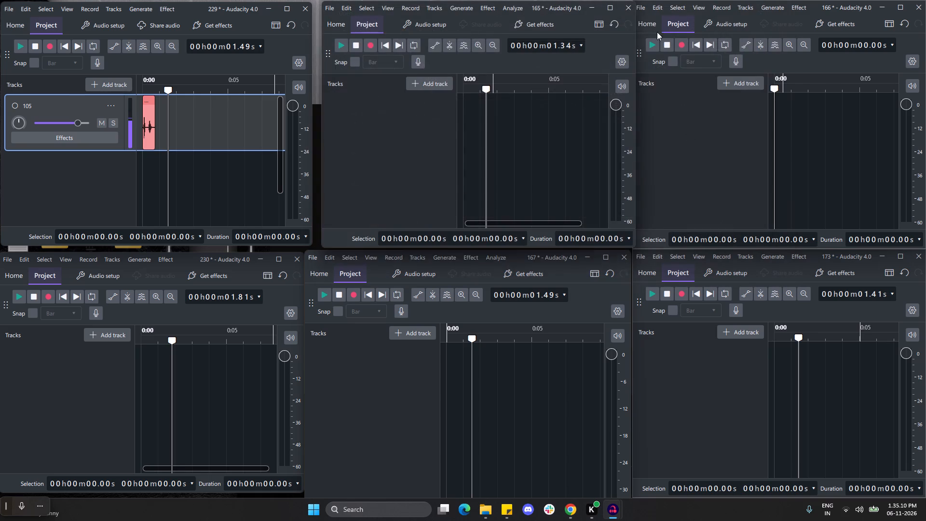
{"action": "left_click", "coordinate": [643, 10]}
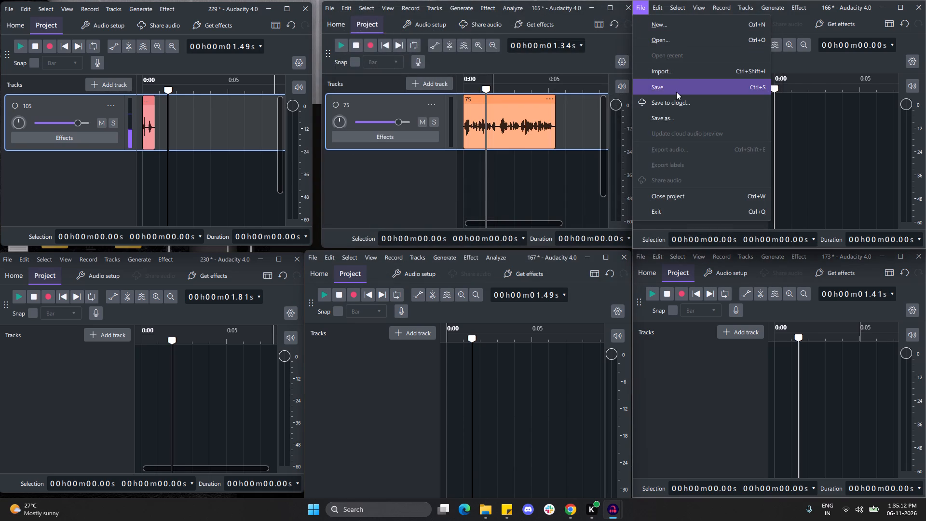
{"action": "left_click", "coordinate": [679, 76]}
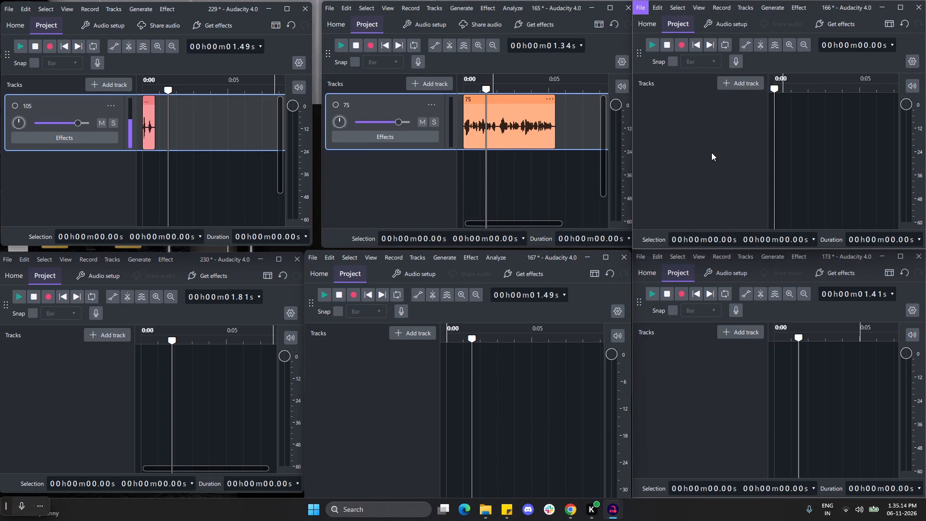
{"action": "left_click", "coordinate": [693, 117]}
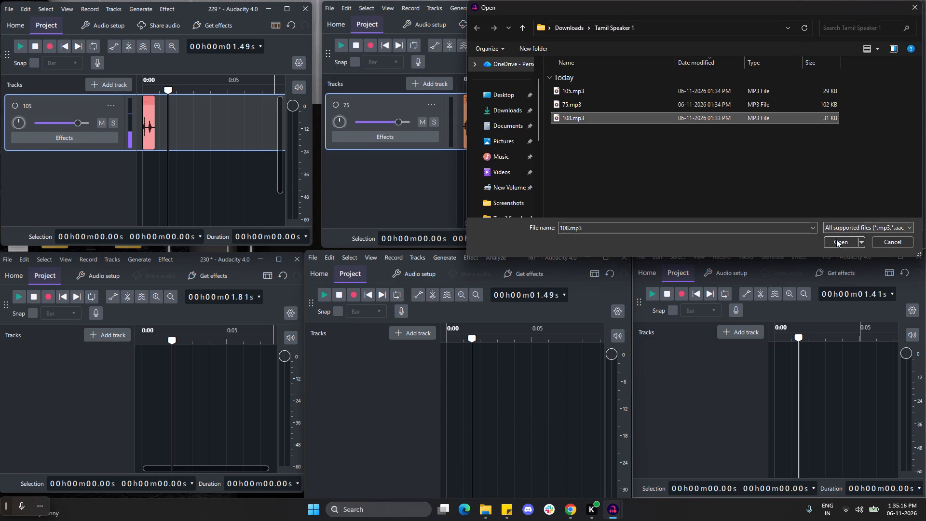
{"action": "left_click", "coordinate": [837, 240]}
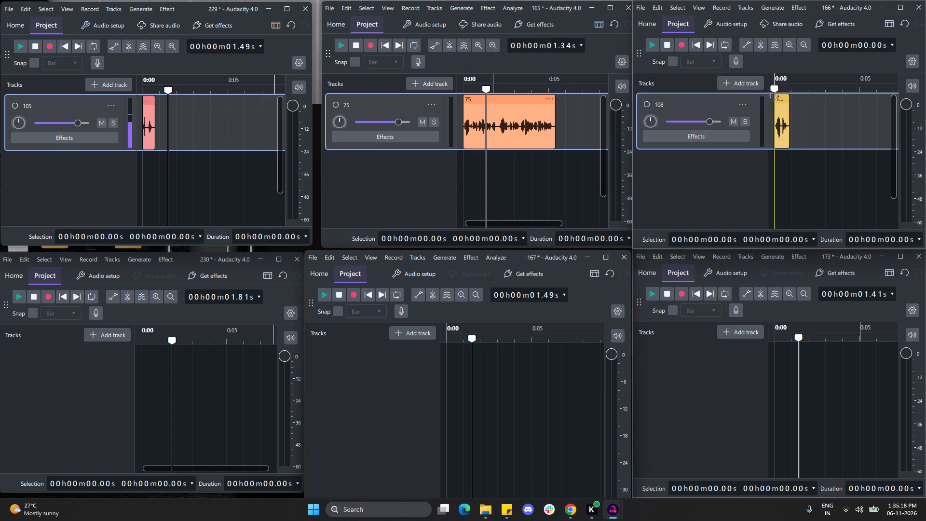
Generate 0.5 seconds of silence at the start of the 105, 75 and 108 clips.
{"action": "left_click", "coordinate": [464, 164]}
{"action": "left_click", "coordinate": [144, 163]}
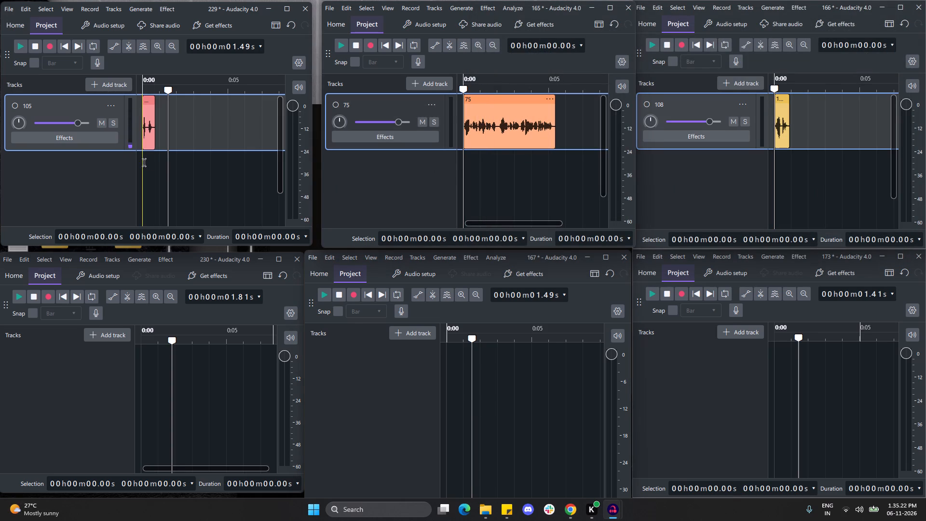
{"action": "left_click", "coordinate": [138, 12]}
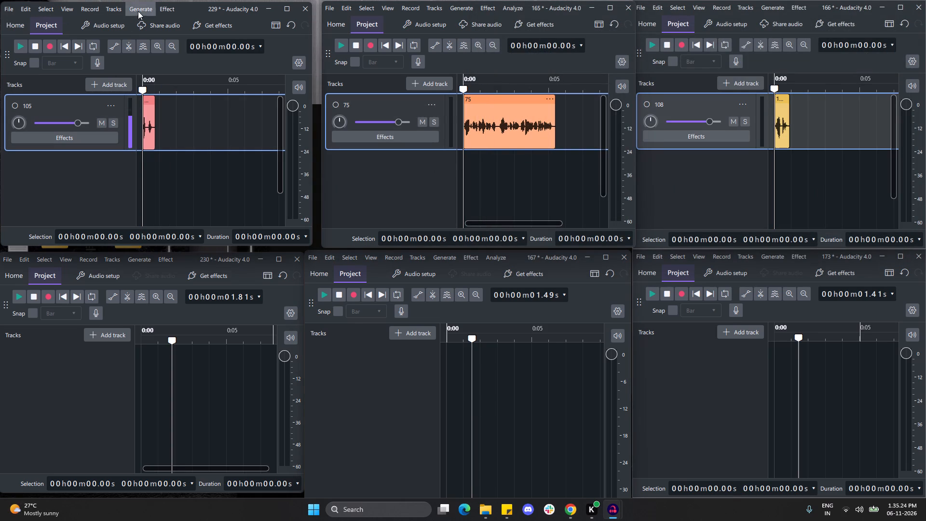
{"action": "left_click", "coordinate": [168, 87]}
{"action": "left_click", "coordinate": [171, 145]}
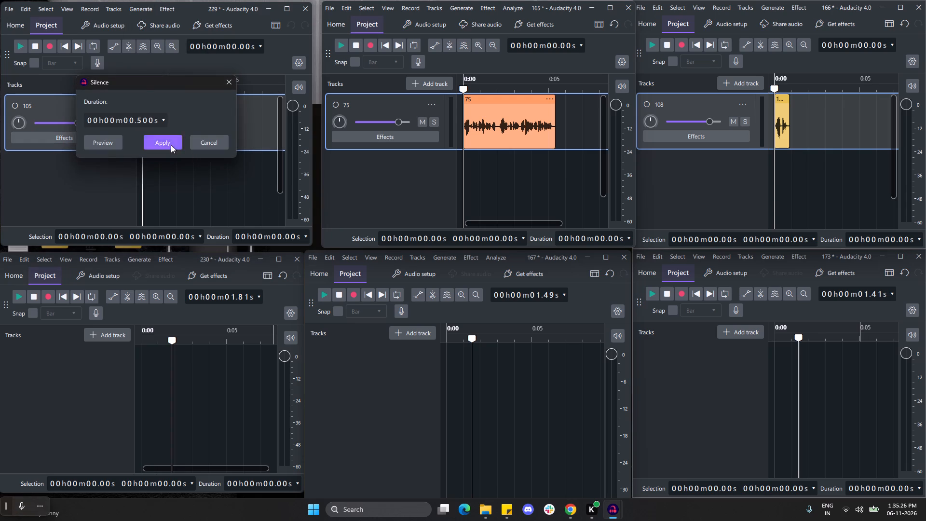
{"action": "left_click", "coordinate": [467, 9]}
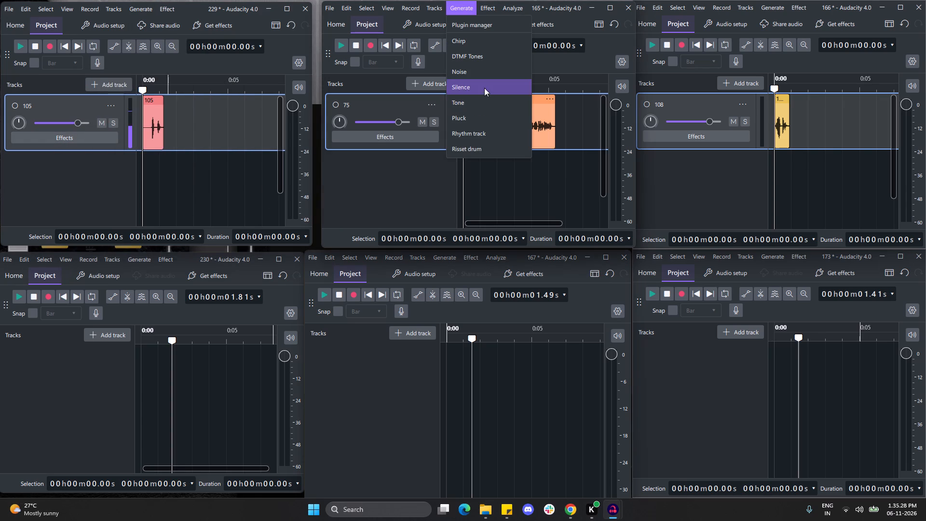
{"action": "left_click", "coordinate": [484, 88]}
{"action": "left_click", "coordinate": [494, 146]}
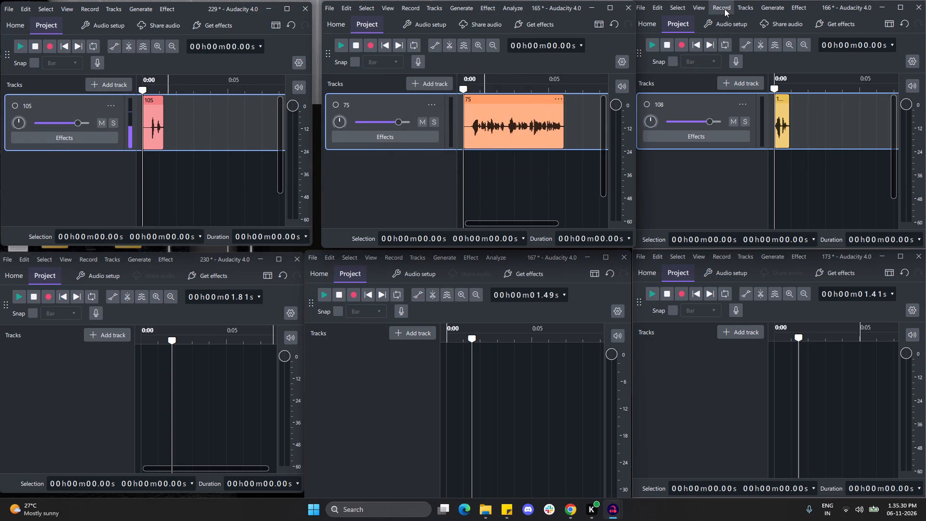
{"action": "left_click", "coordinate": [771, 9]}
{"action": "left_click", "coordinate": [778, 88]}
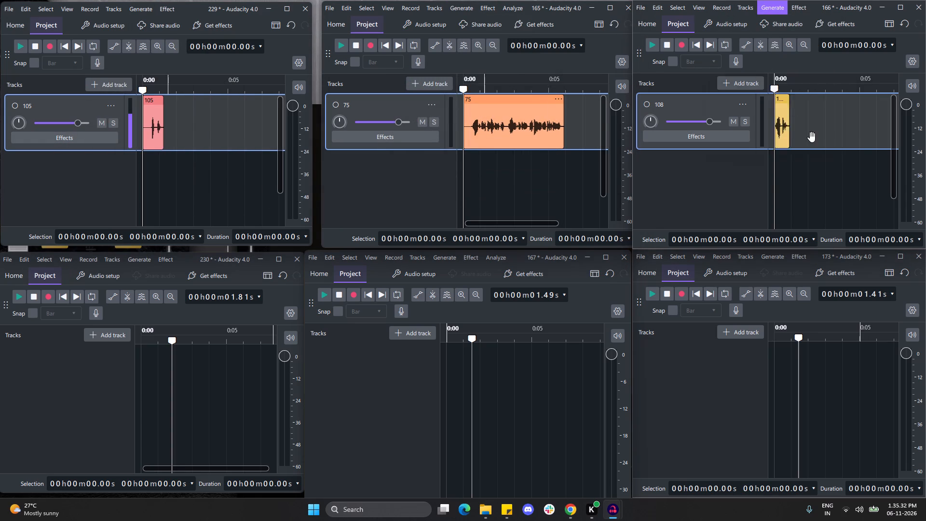
{"action": "left_click", "coordinate": [784, 145]}
Generate 0.5 seconds of silence at the end of the 108, 75 and 105 clips.
{"action": "left_click", "coordinate": [799, 157]}
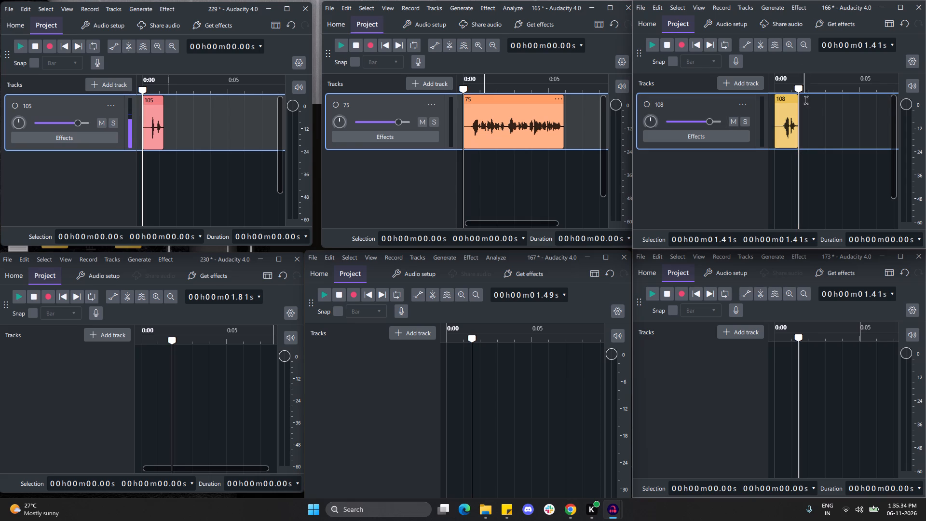
{"action": "left_click", "coordinate": [778, 6]}
{"action": "left_click", "coordinate": [780, 85]}
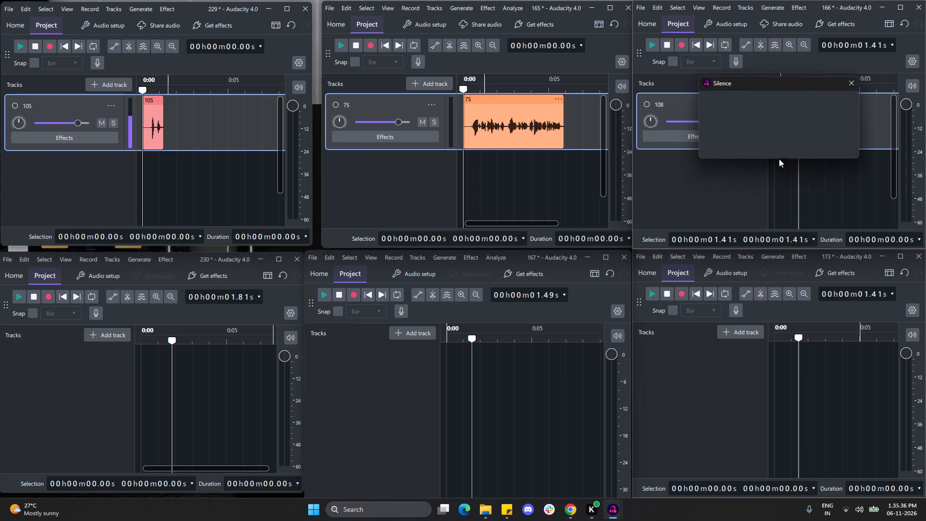
{"action": "left_click", "coordinate": [784, 149]}
{"action": "left_click", "coordinate": [564, 163]}
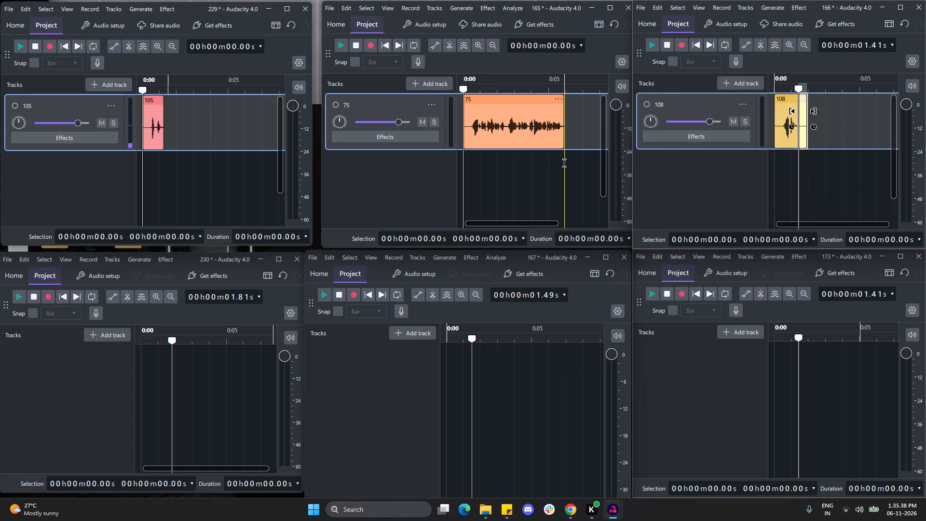
{"action": "left_click", "coordinate": [461, 10]}
{"action": "left_click", "coordinate": [486, 90]}
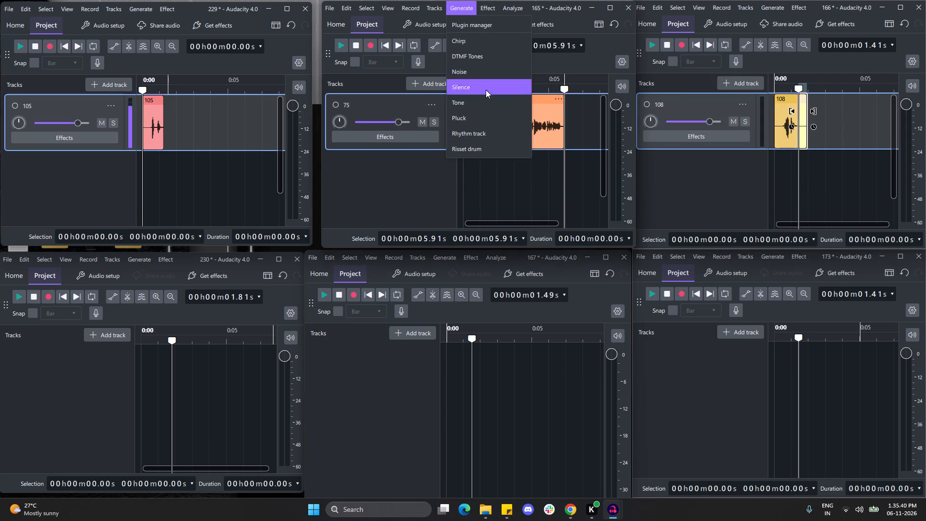
{"action": "left_click", "coordinate": [486, 141]}
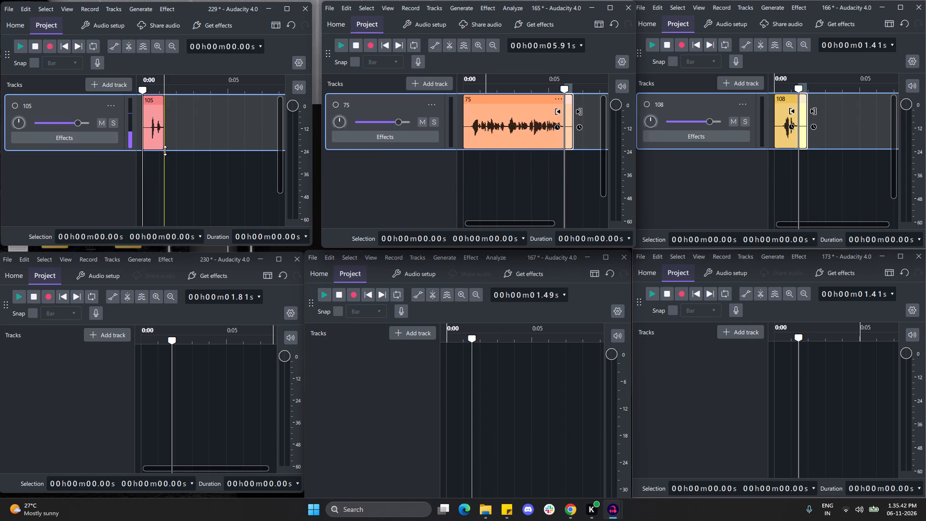
{"action": "left_click", "coordinate": [164, 151]}
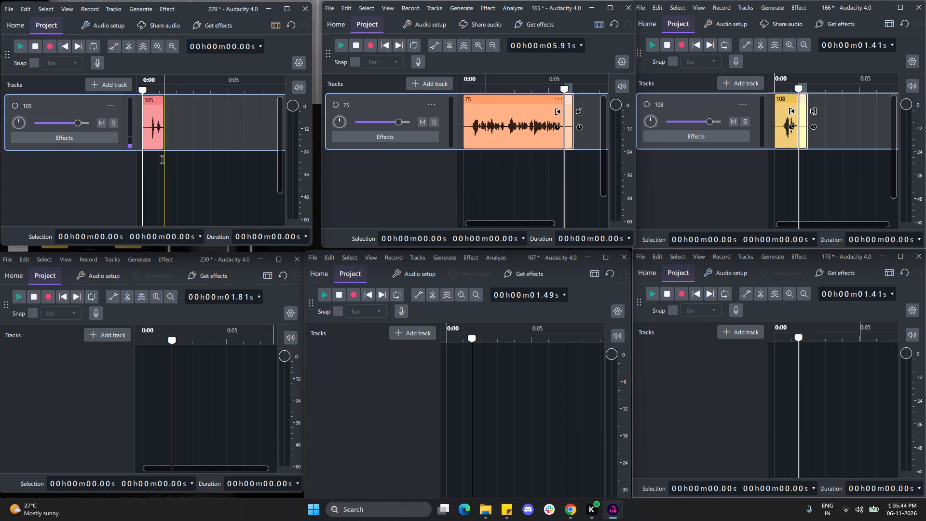
{"action": "left_click", "coordinate": [163, 160]}
{"action": "left_click", "coordinate": [134, 12]}
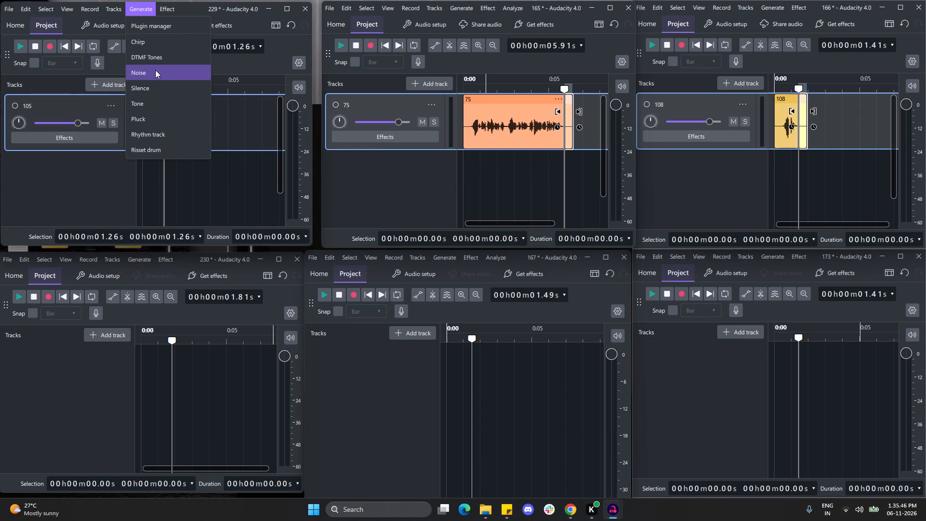
{"action": "left_click", "coordinate": [155, 82]}
{"action": "left_click", "coordinate": [159, 144]}
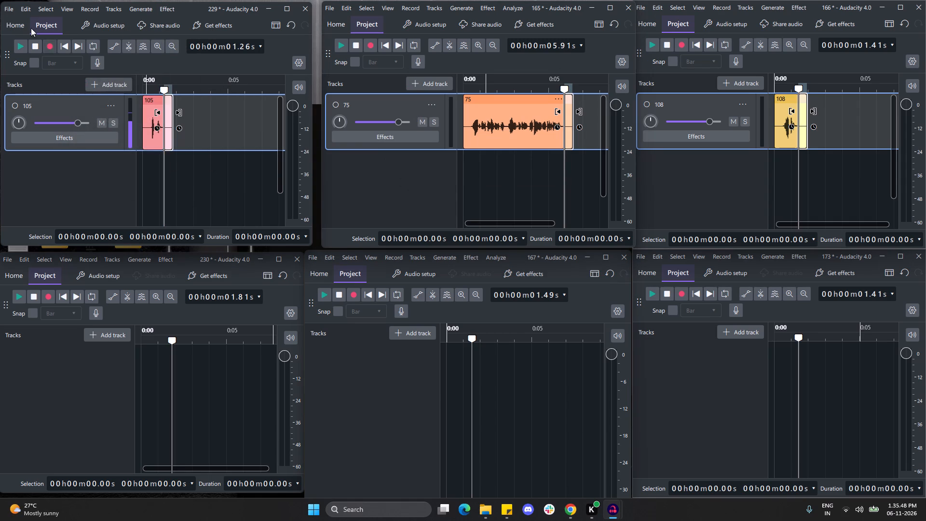
Export the 105 audio from project 229 as a WAV named Ta_sp_1_105, copying the Ta_sp_1_ prefix from the Sticky Notes note.
{"action": "left_click", "coordinate": [10, 11]}
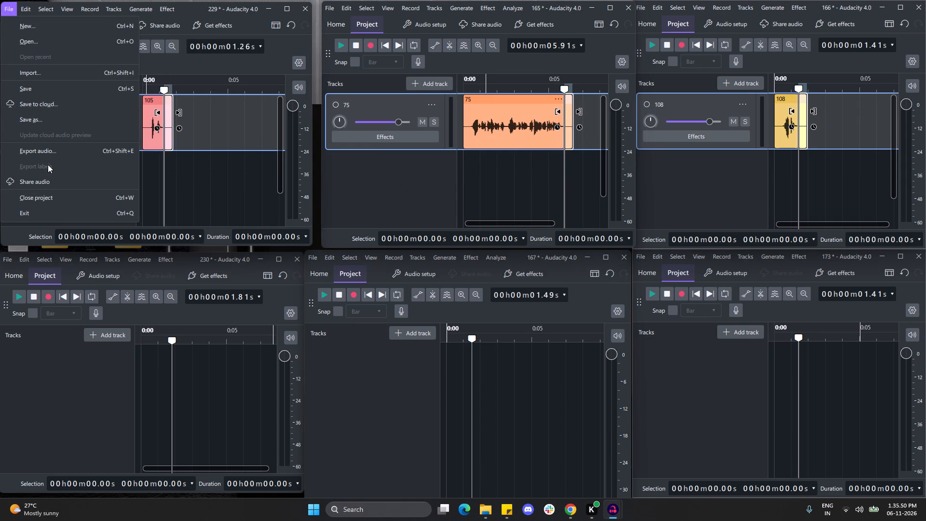
{"action": "left_click", "coordinate": [52, 153]}
{"action": "left_click", "coordinate": [129, 71]}
{"action": "key", "text": "ctrl+a"}
{"action": "key", "text": "ctrl+v"}
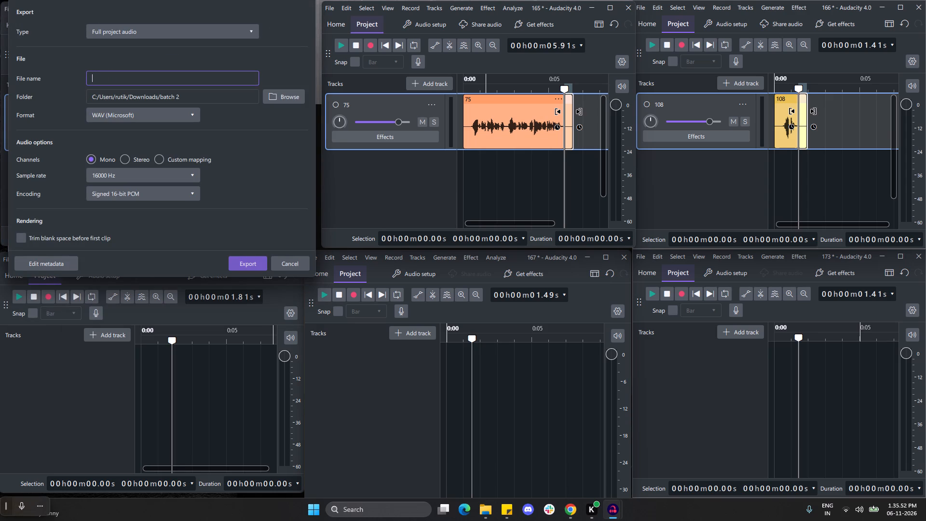
{"action": "key", "text": "ctrl+a"}
{"action": "key", "text": "ctrl+v"}
{"action": "left_click", "coordinate": [506, 509]}
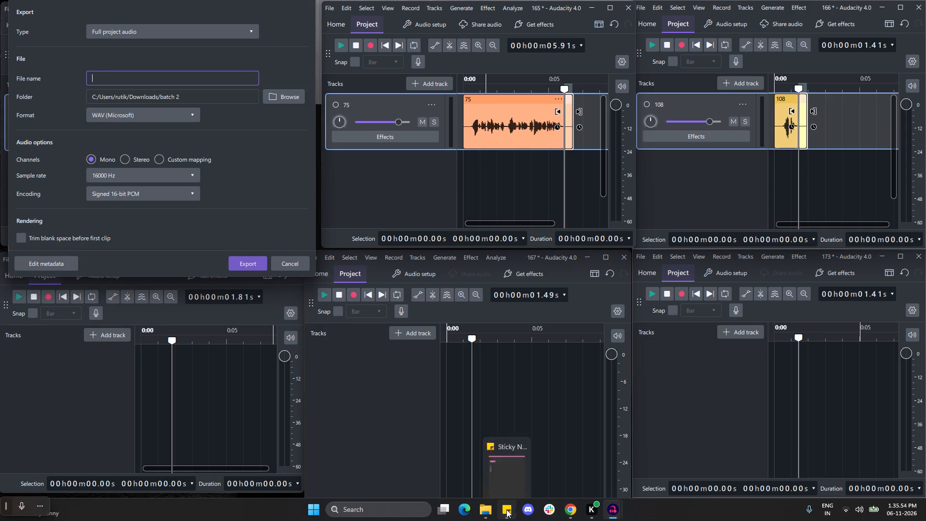
{"action": "key", "text": "ctrl+c"}
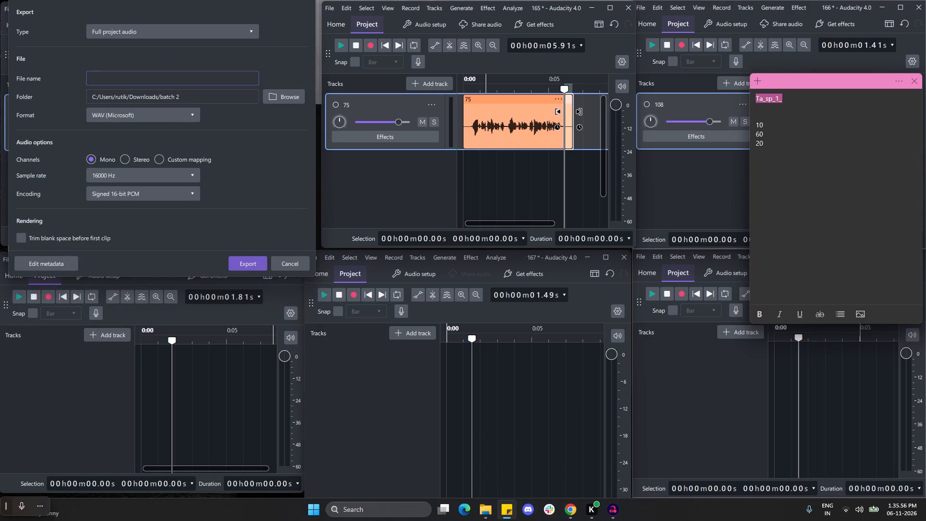
{"action": "left_click", "coordinate": [127, 79], "text": "ctrl"}
{"action": "key", "text": "ctrl+a"}
{"action": "key", "text": "ctrl+v"}
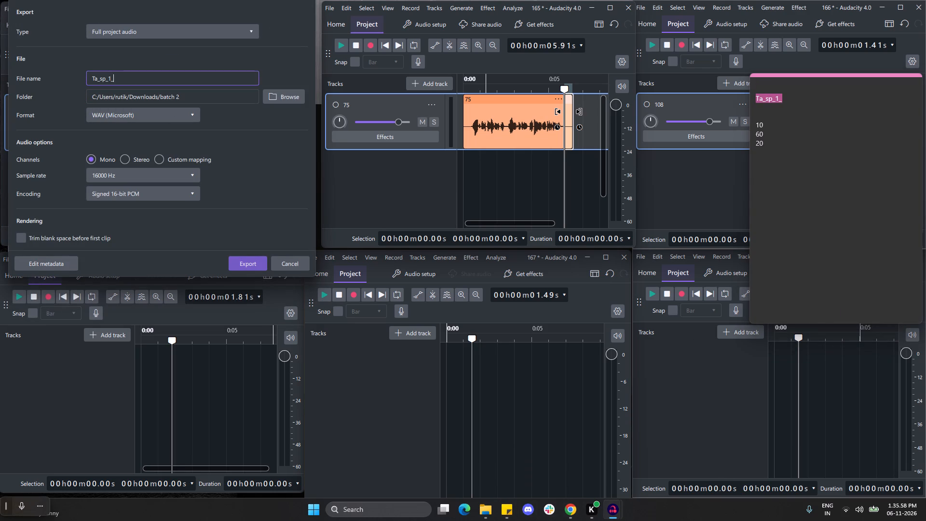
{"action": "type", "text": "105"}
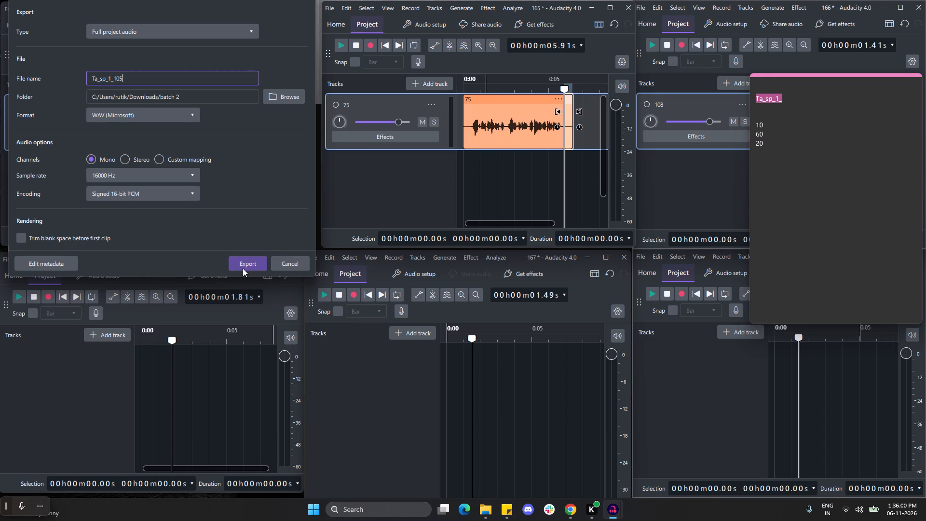
{"action": "left_click", "coordinate": [243, 265]}
Start exporting the 75 audio from project 165.
{"action": "left_click", "coordinate": [331, 9]}
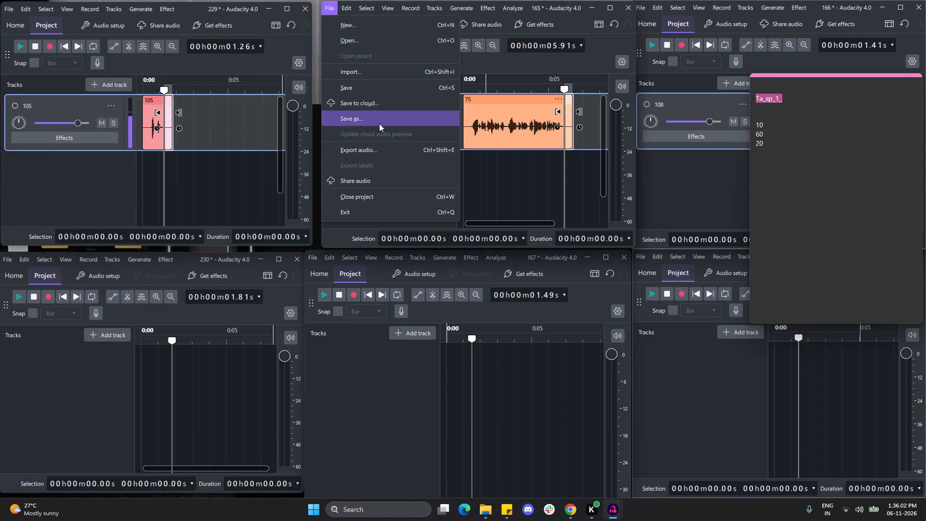
Export the project with the 75 clip as WAV into the batch 2 folder, named Ta_sp_1_75.
{"action": "left_click", "coordinate": [385, 154]}
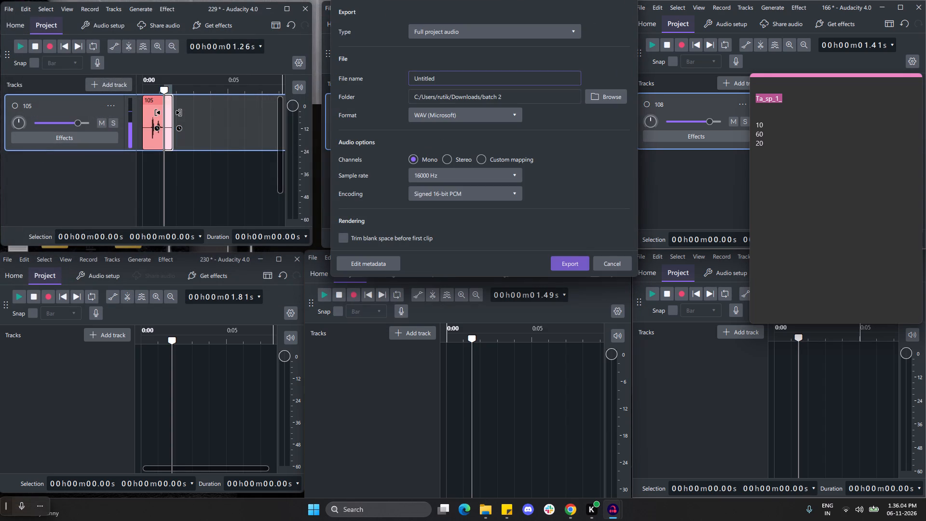
{"action": "left_click", "coordinate": [444, 81], "text": "ctrl"}
{"action": "key", "text": "ctrl+a"}
{"action": "key", "text": "ctrl+v"}
{"action": "key", "text": "ctrl+a"}
{"action": "key", "text": "ctrl+v"}
{"action": "type", "text": "75"}
{"action": "left_click", "coordinate": [564, 263]}
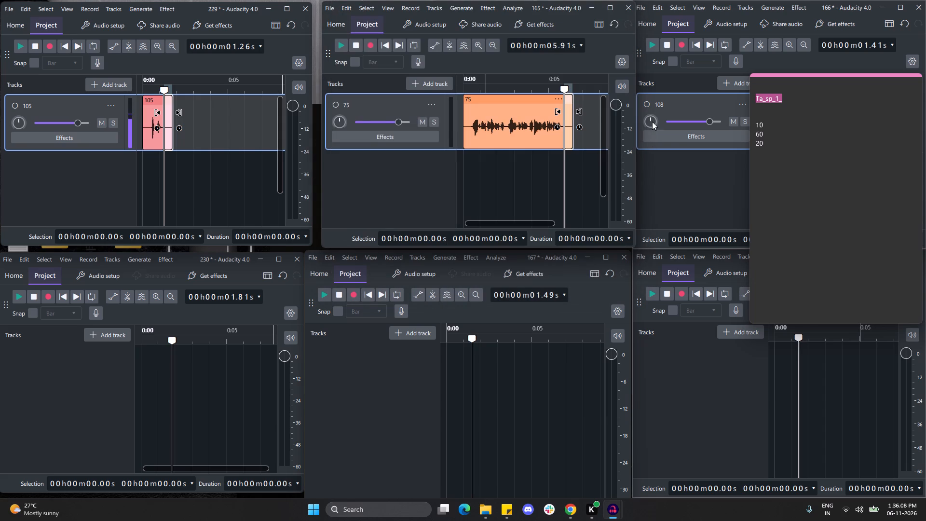
Set up the audio export of the project with the 108 clip, entering the file name Ta_sp_1_1089.
{"action": "left_click", "coordinate": [639, 7]}
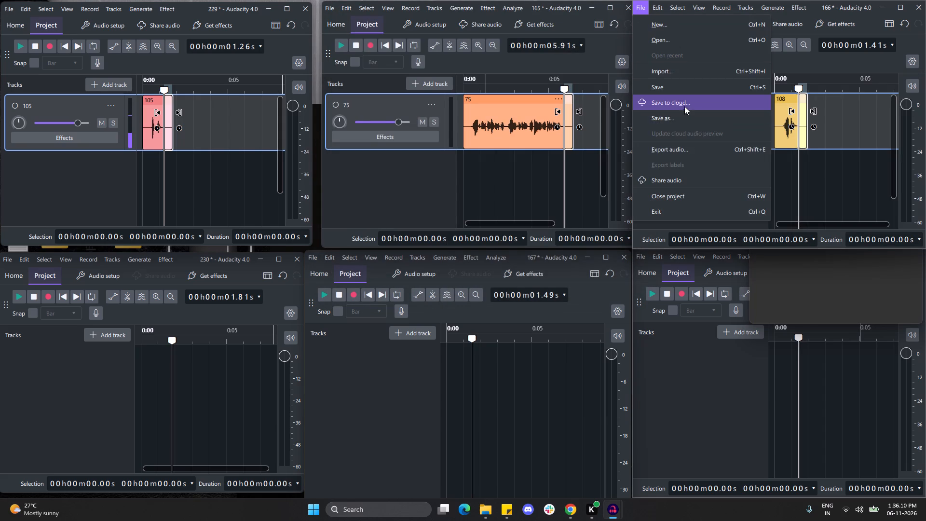
{"action": "left_click", "coordinate": [689, 147]}
{"action": "left_click", "coordinate": [734, 82], "text": "ctrl"}
{"action": "key", "text": "ctrl+a"}
{"action": "key", "text": "ctrl+v"}
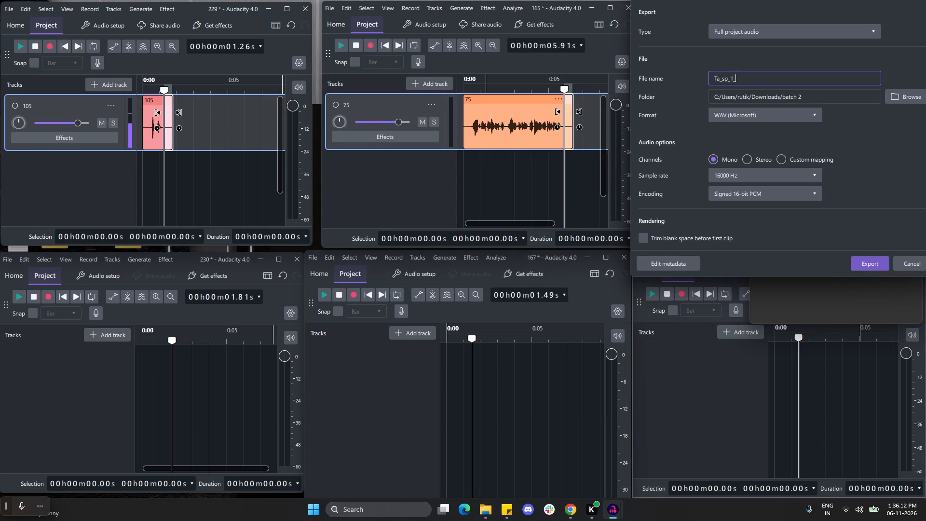
{"action": "type", "text": "1089"}
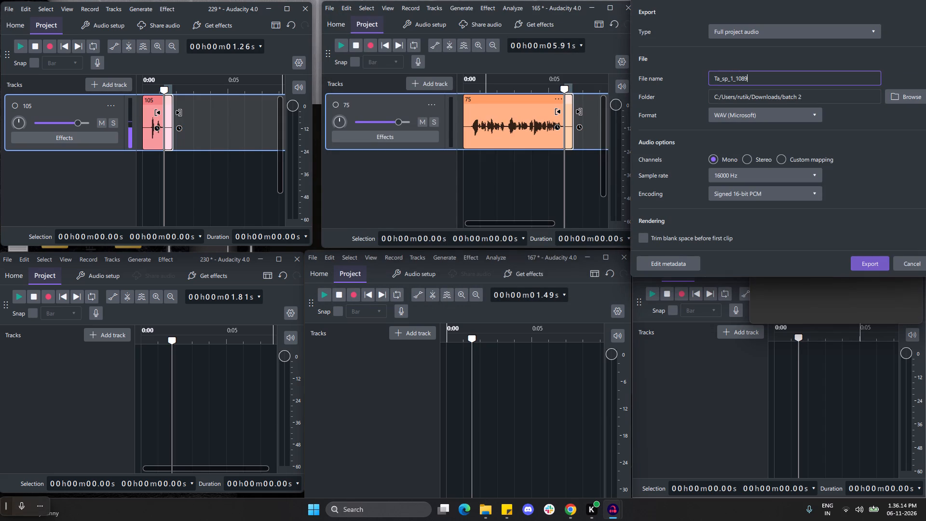
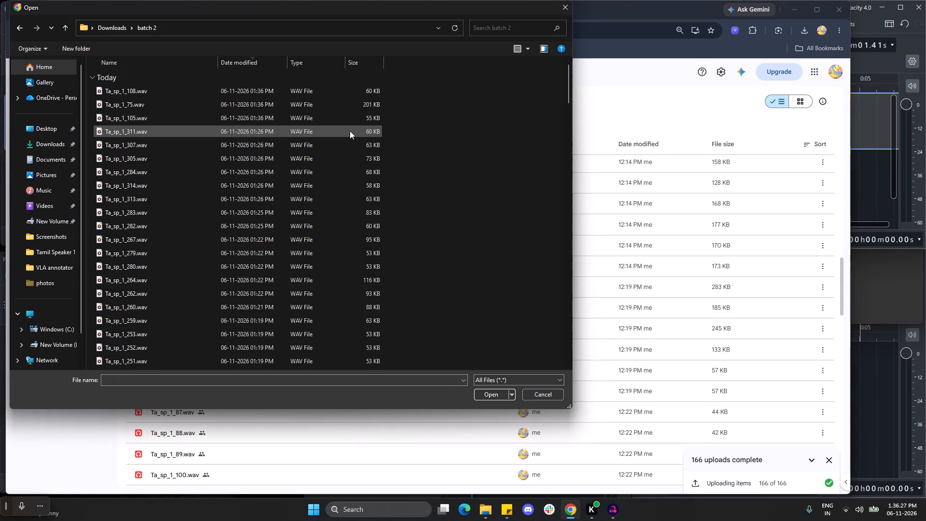
Upload Ta_sp_1_108.wav, Ta_sp_1_75.wav and Ta_sp_1_105.wav from the batch 2 folder to the Tamil Speaker 1 Drive folder.
{"action": "left_click", "coordinate": [343, 106], "text": "ctrl"}
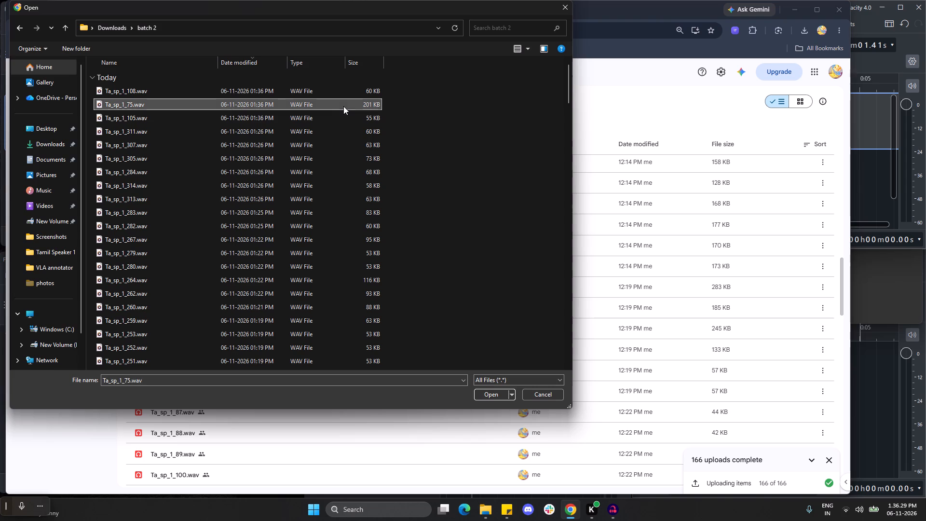
{"action": "left_click", "coordinate": [320, 123], "text": "ctrl"}
{"action": "left_click", "coordinate": [318, 92], "text": "ctrl"}
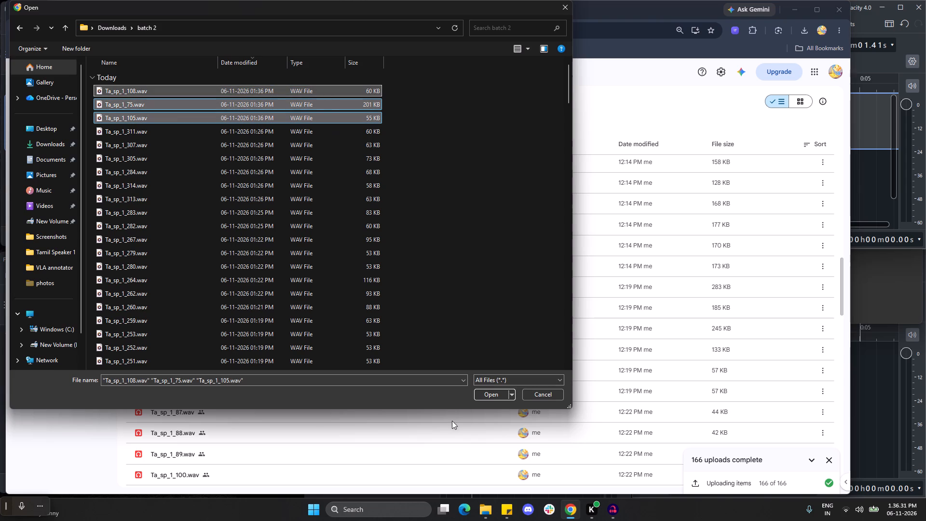
{"action": "left_click", "coordinate": [483, 392]}
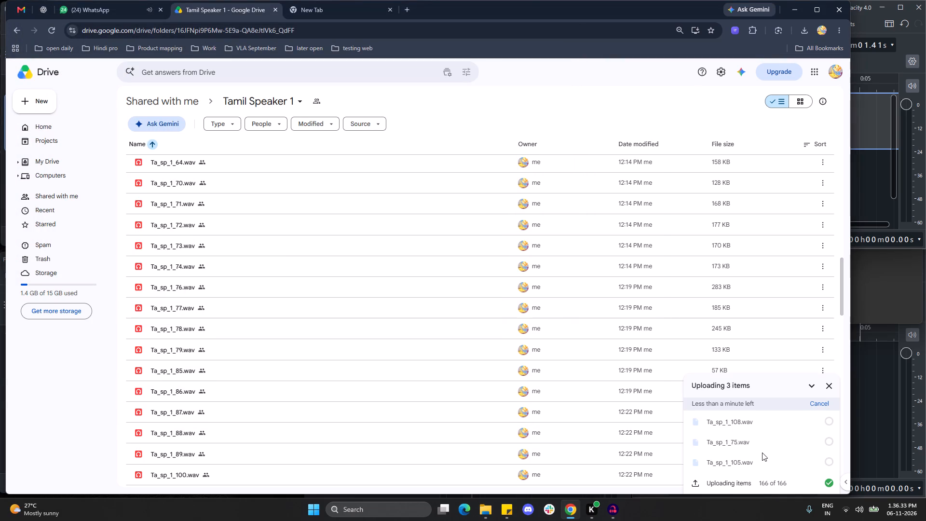
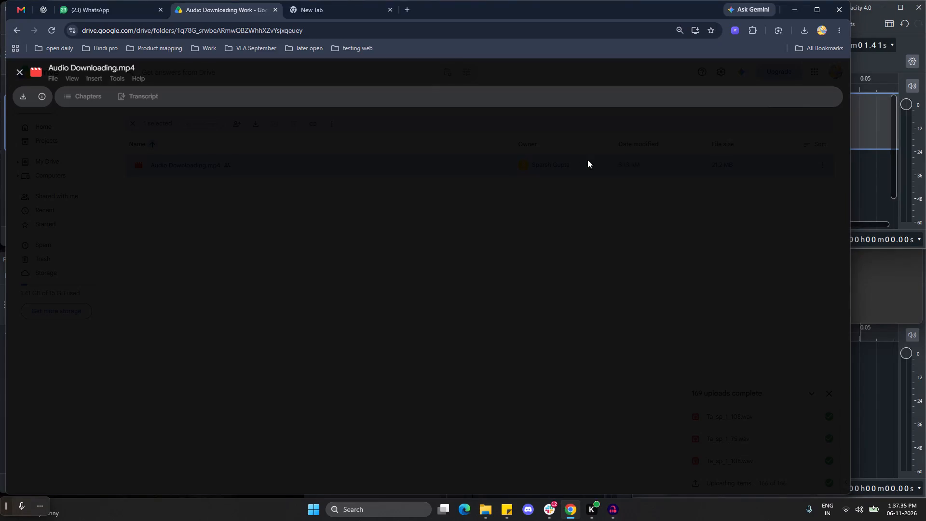
Close the video preview and download Audio Downloading.mp4 from the Audio Downloading Work folder.
{"action": "left_click", "coordinate": [18, 72]}
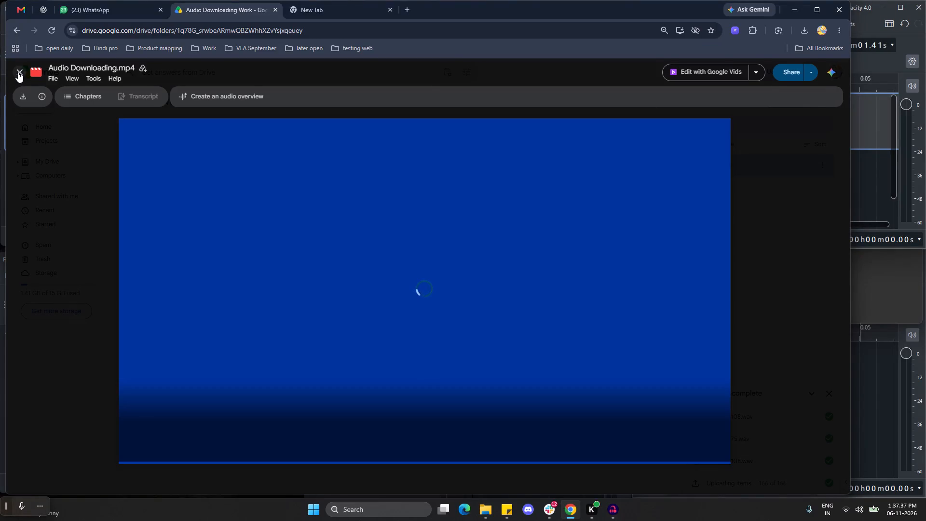
{"action": "left_click", "coordinate": [824, 163]}
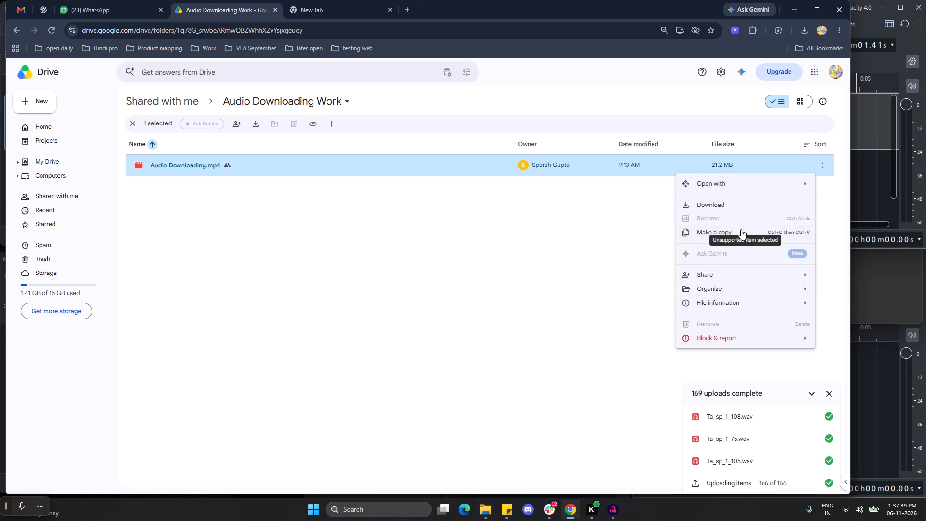
{"action": "left_click", "coordinate": [721, 208]}
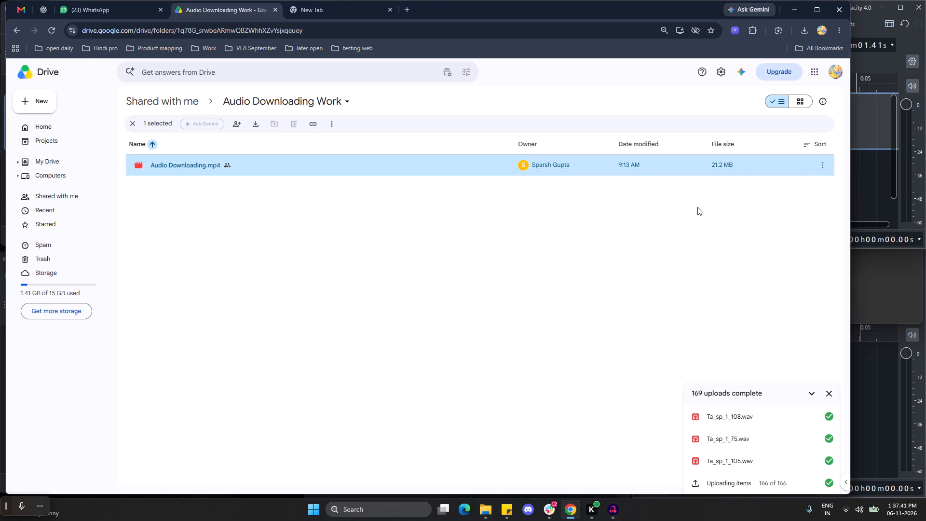
{"action": "left_click", "coordinate": [822, 166]}
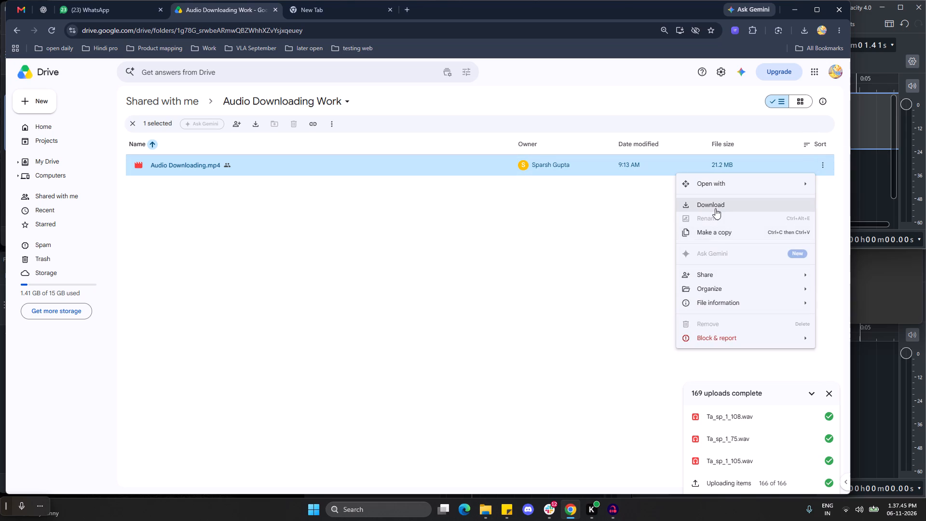
{"action": "left_click", "coordinate": [715, 208]}
{"action": "left_click", "coordinate": [667, 239]}
{"action": "left_click", "coordinate": [692, 222]}
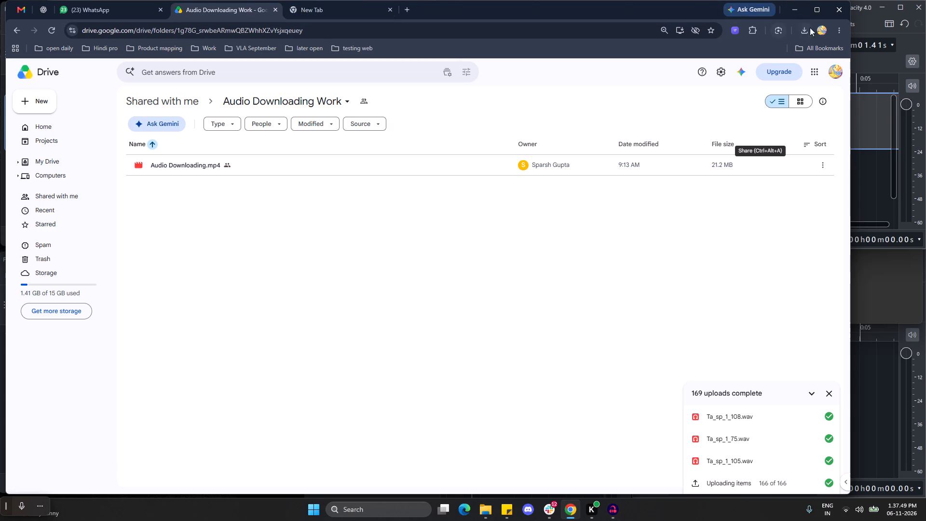
Open a Chrome window with the Veritix Global profile and go to its Google Drive in a new tab.
{"action": "right_click", "coordinate": [569, 508]}
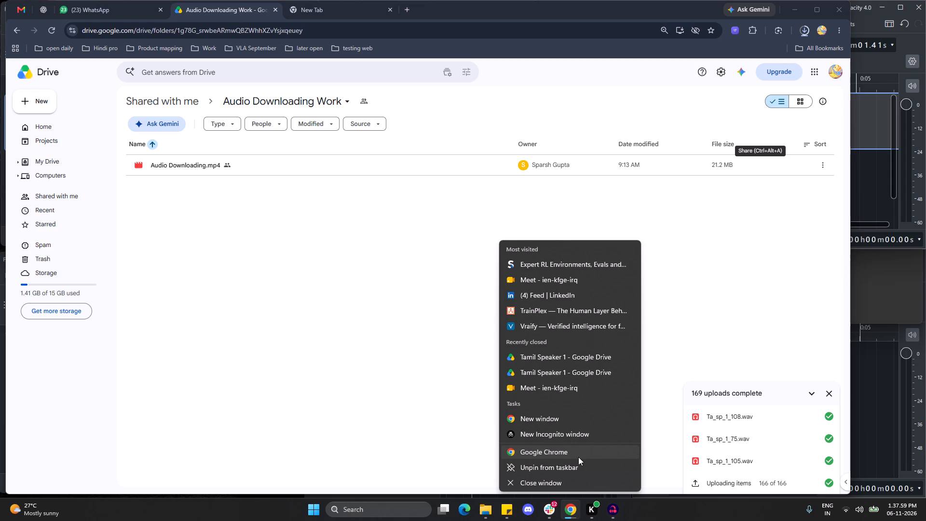
{"action": "left_click", "coordinate": [578, 457]}
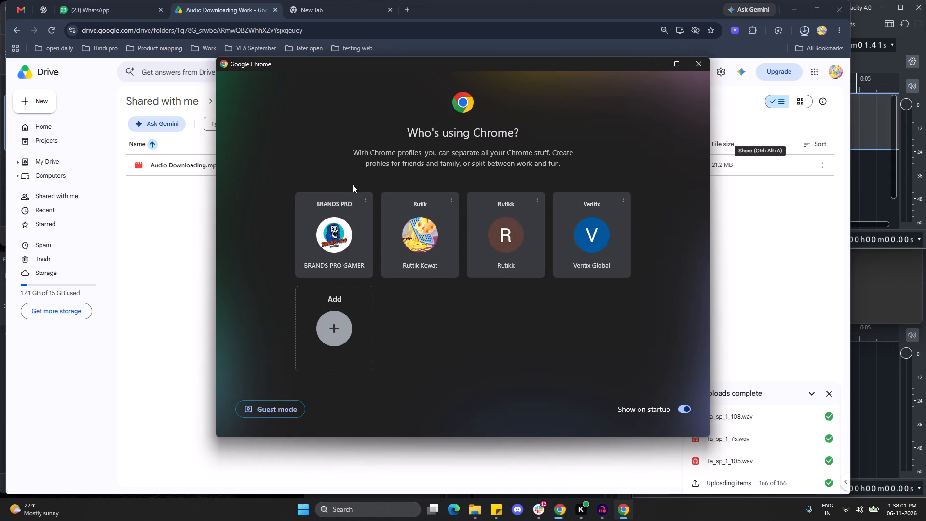
{"action": "left_click", "coordinate": [578, 233]}
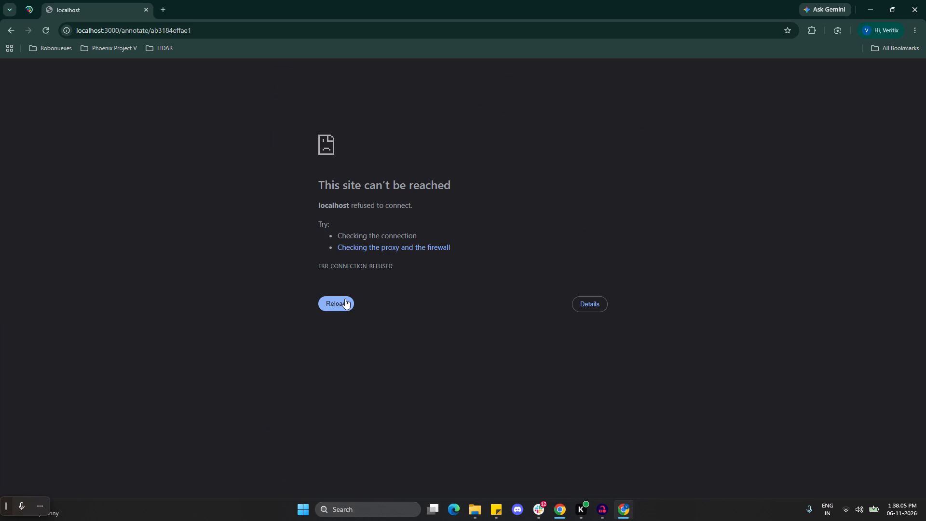
{"action": "left_click", "coordinate": [169, 12]}
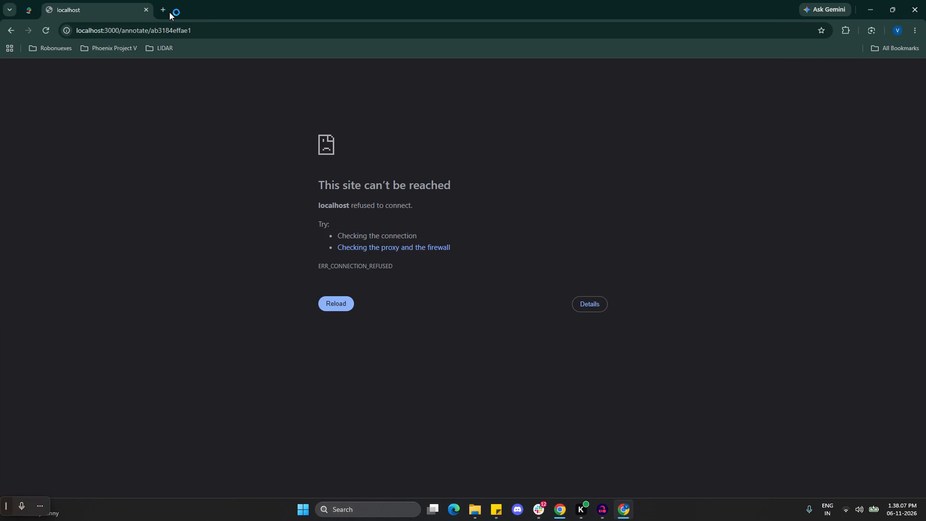
{"action": "left_click", "coordinate": [164, 12]}
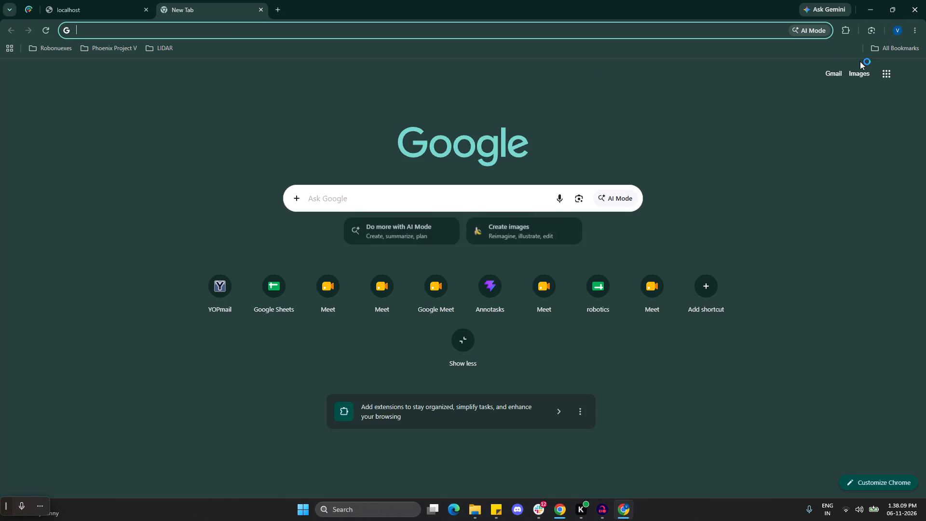
{"action": "left_click", "coordinate": [885, 76]}
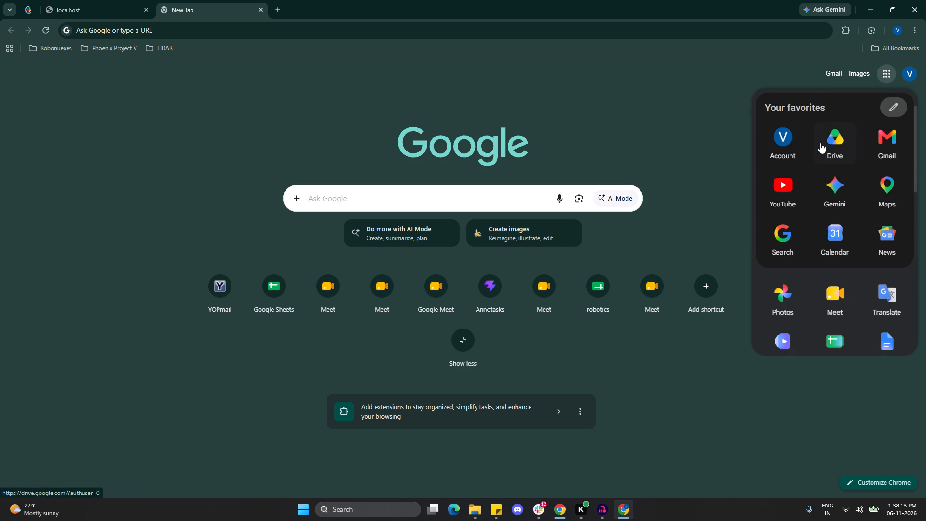
{"action": "left_click", "coordinate": [821, 143]}
{"action": "left_click", "coordinate": [591, 120]}
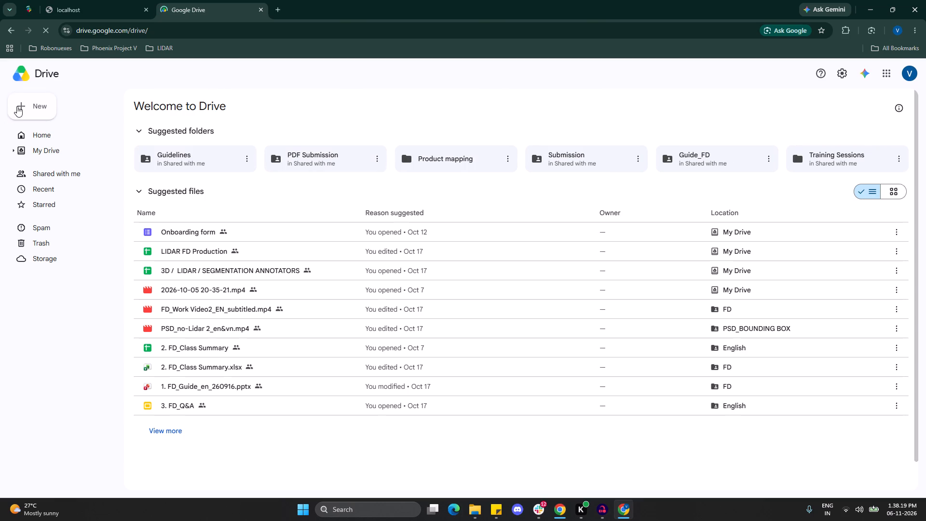
Open the options for creating or uploading a new item in the Veritix Drive.
{"action": "left_click", "coordinate": [17, 106]}
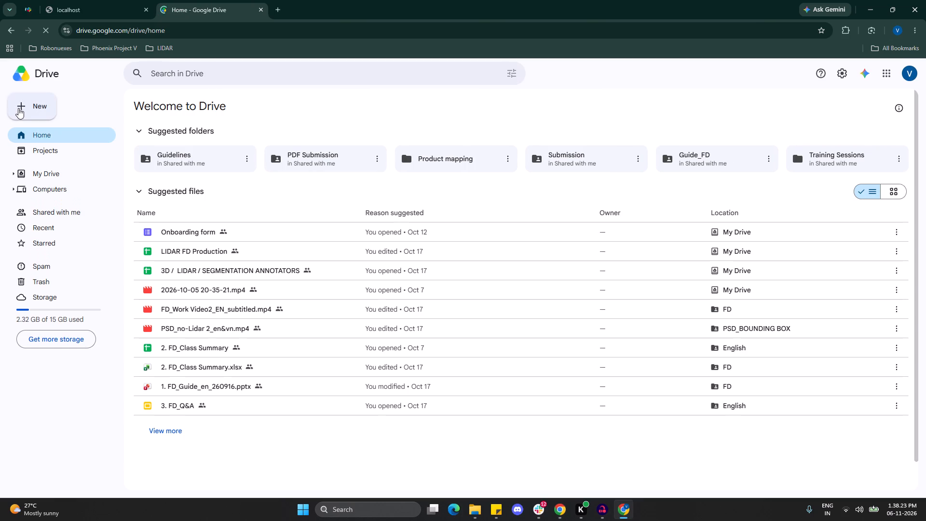
{"action": "left_click", "coordinate": [41, 109]}
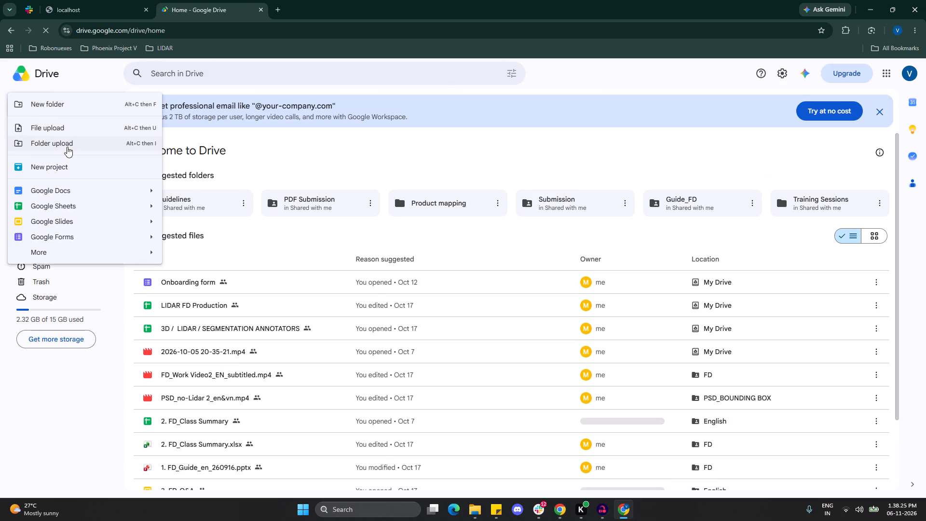
Upload Audio Downloading.mp4 from the Downloads folder to the Veritix Drive.
{"action": "left_click", "coordinate": [73, 127]}
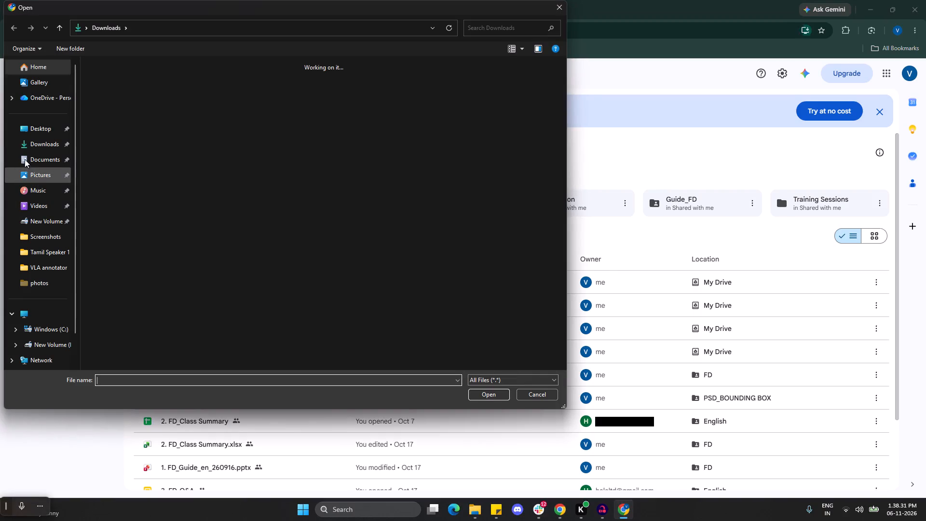
{"action": "left_click", "coordinate": [41, 139]}
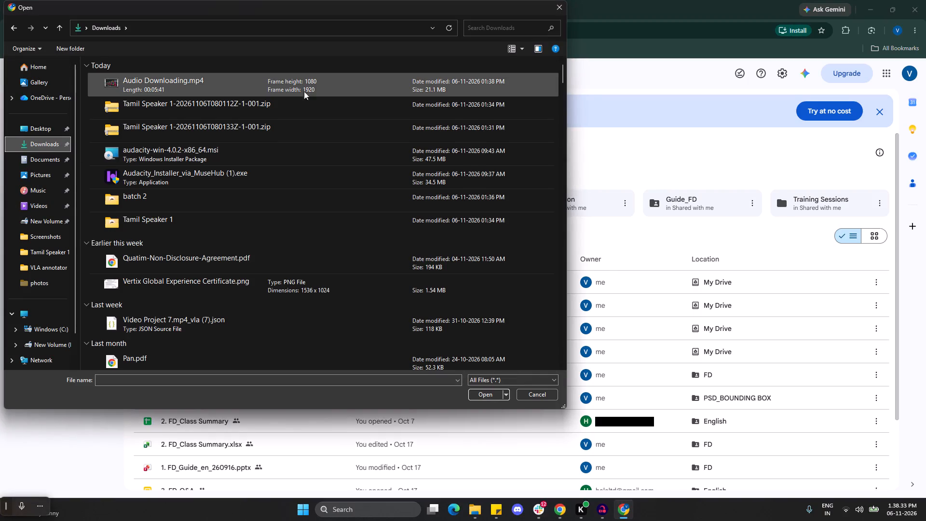
{"action": "left_click", "coordinate": [306, 87]}
{"action": "left_click", "coordinate": [482, 396]}
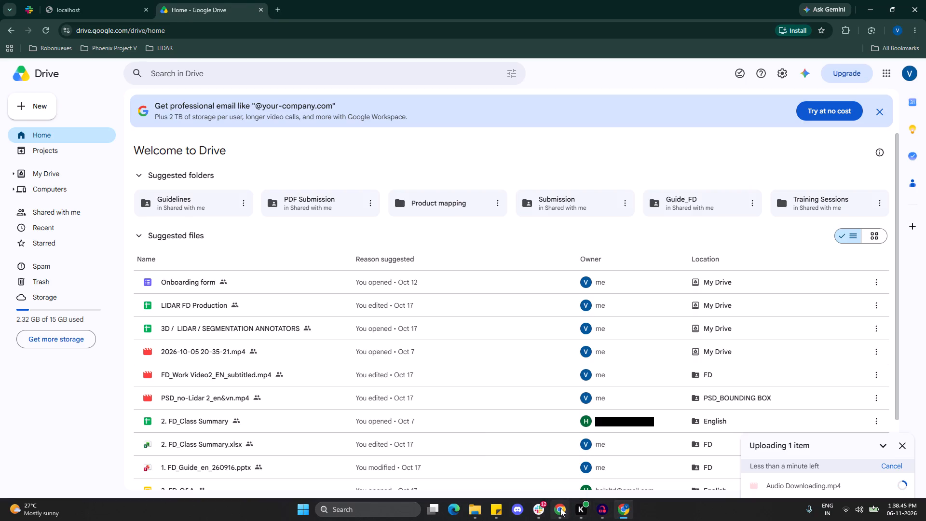
Switch to the other Chrome window and close its Audio Downloading Work Drive tab.
{"action": "left_click", "coordinate": [551, 444]}
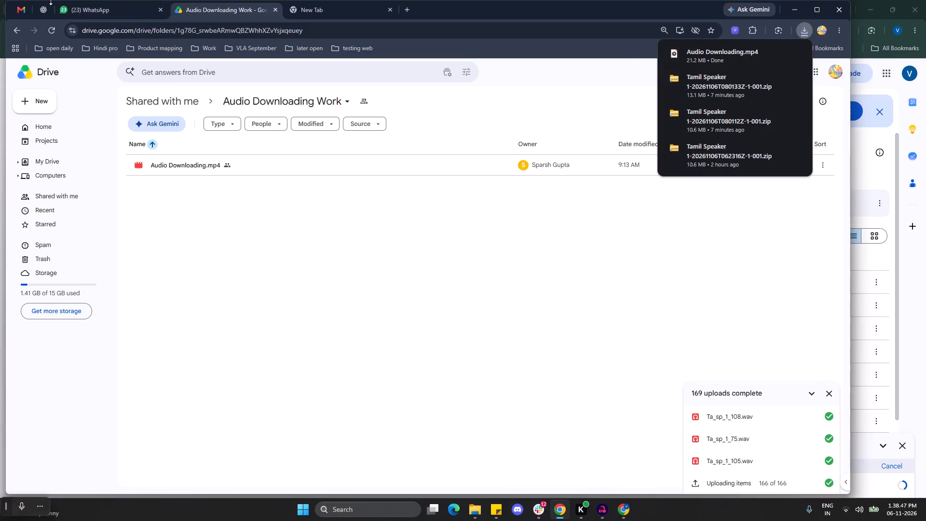
{"action": "left_click", "coordinate": [673, 278]}
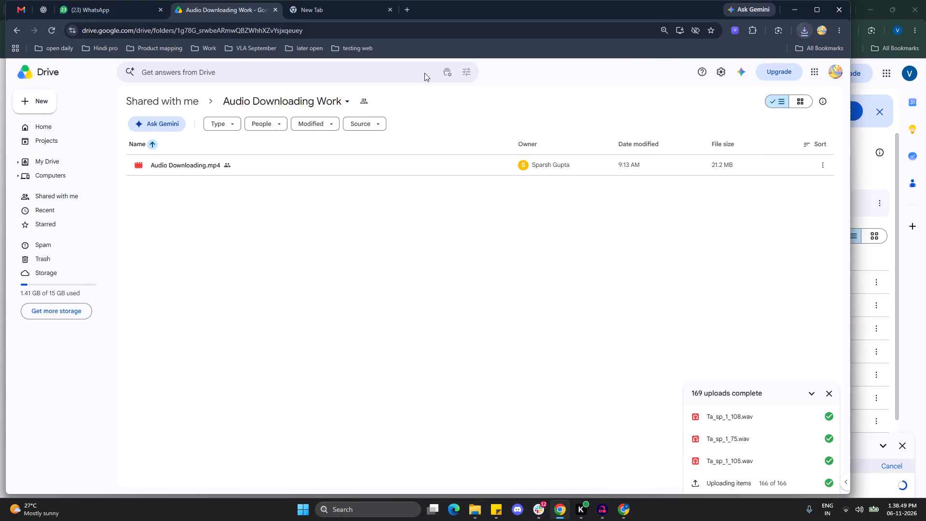
{"action": "left_click", "coordinate": [276, 11]}
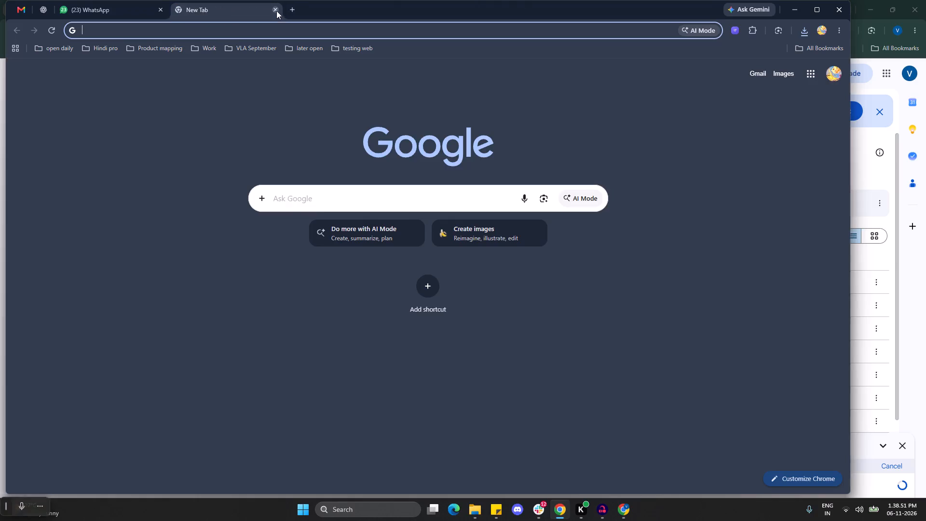